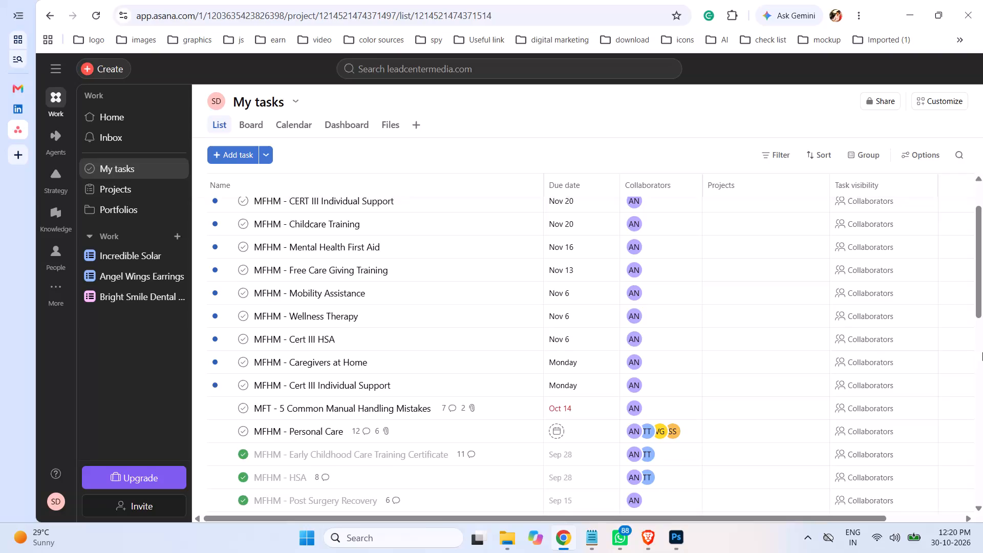
In File Explorer, rename the folder colorful-abstract-fluid-handdrawn-organic-creative-blob-shapes-element inside the tag folder as shapes-element.
click(911, 12)
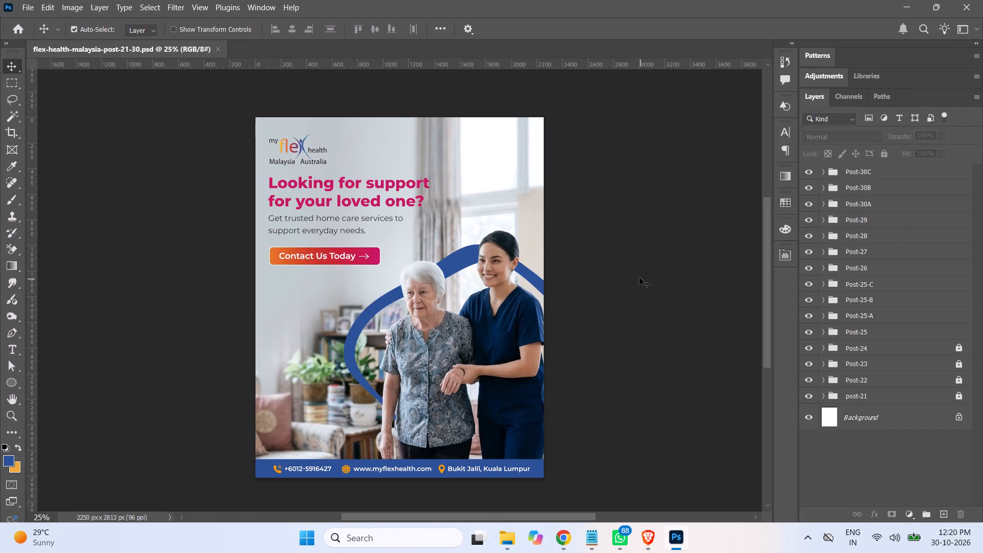
click(510, 539)
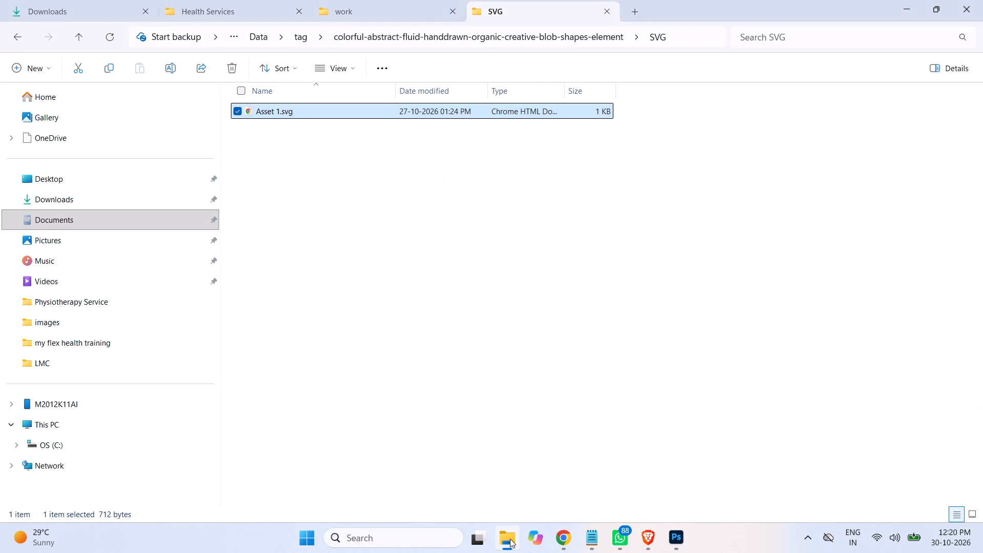
click(526, 290)
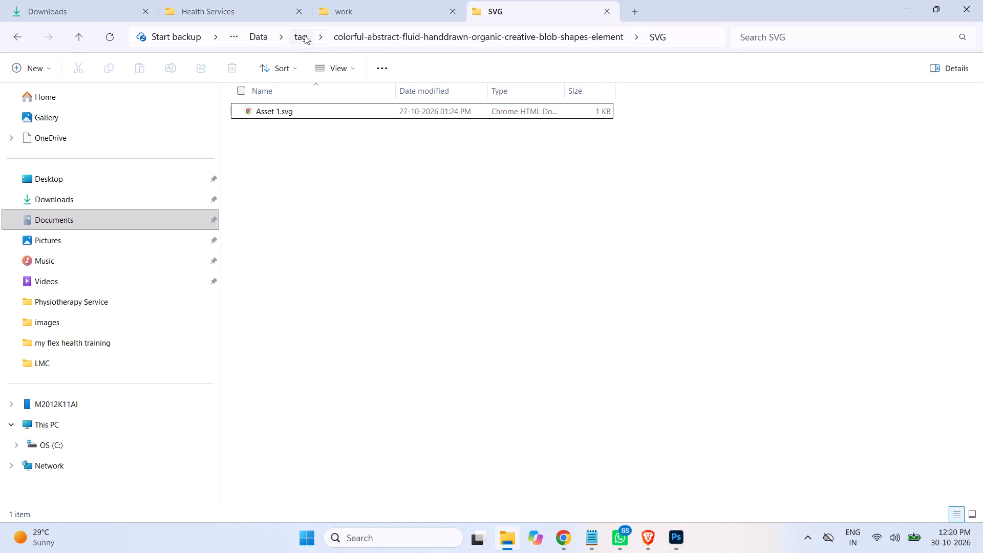
click(305, 35)
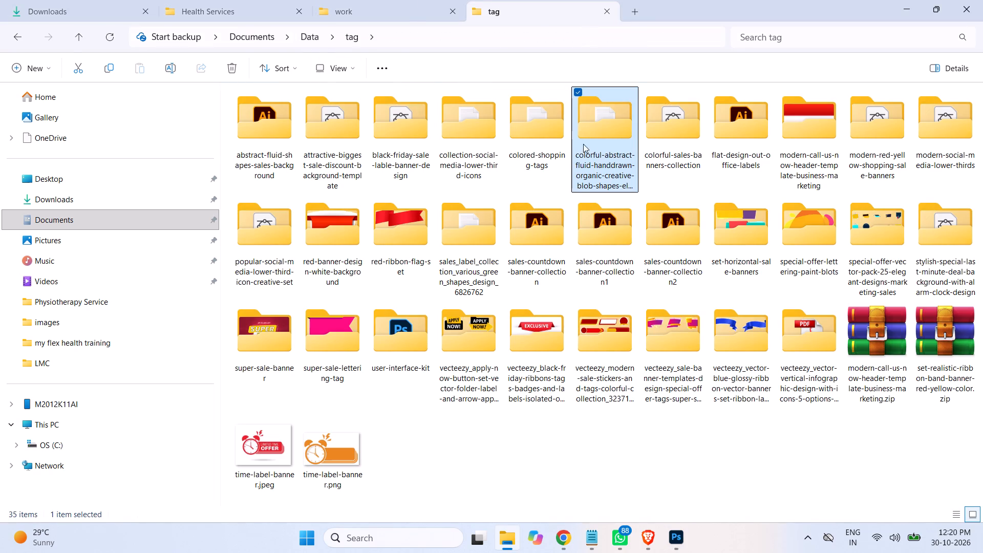
right_click(606, 177)
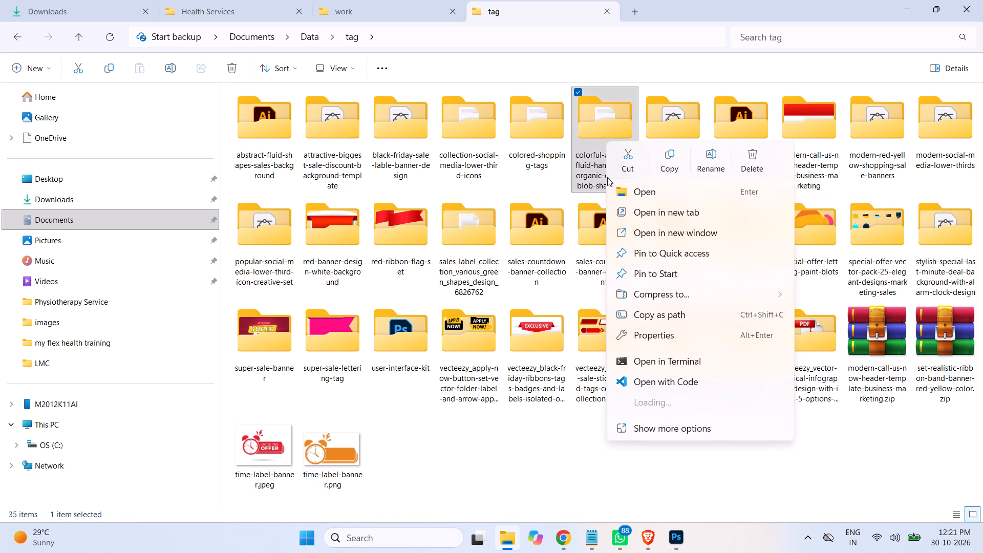
click(714, 165)
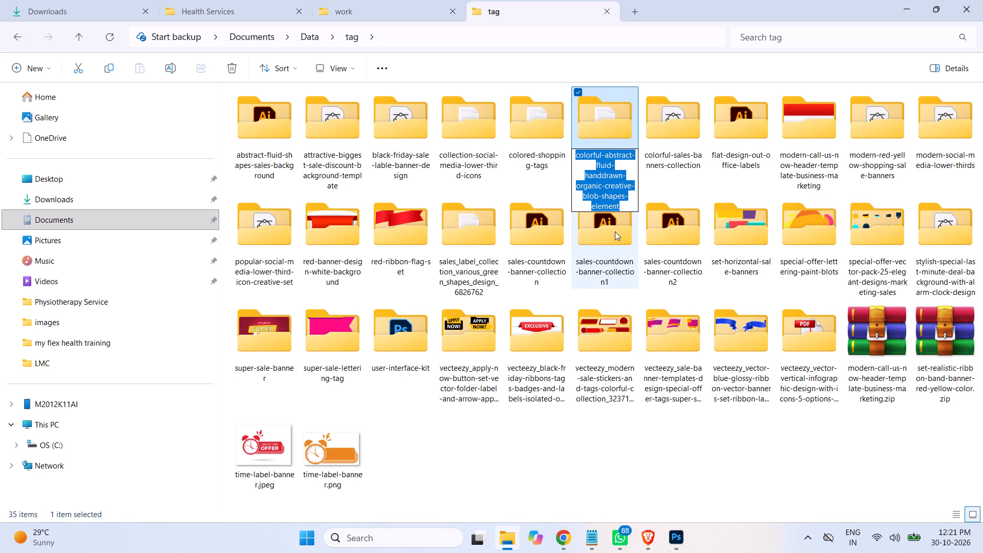
drag(602, 198, 581, 175)
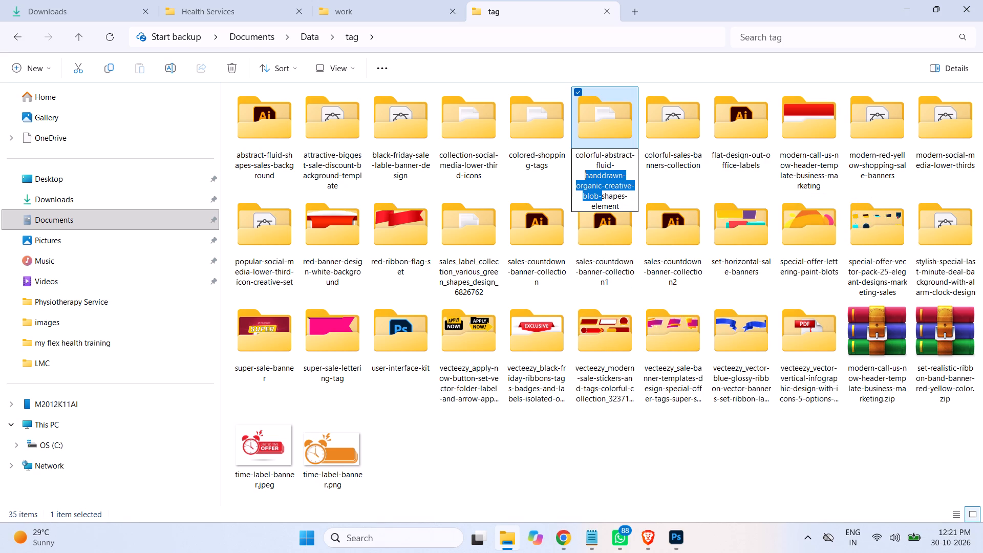
drag(581, 175, 567, 156)
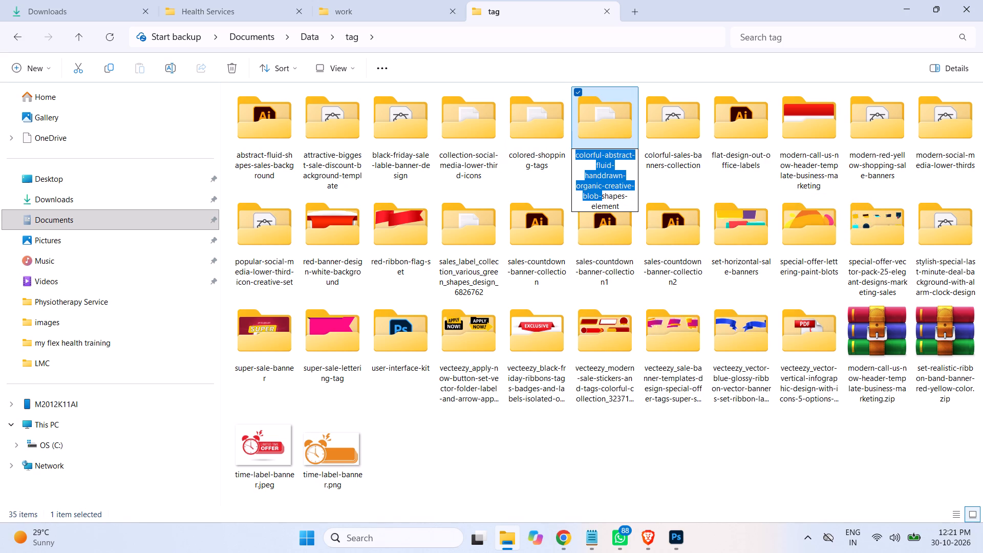
key(BackSpace)
click(734, 472)
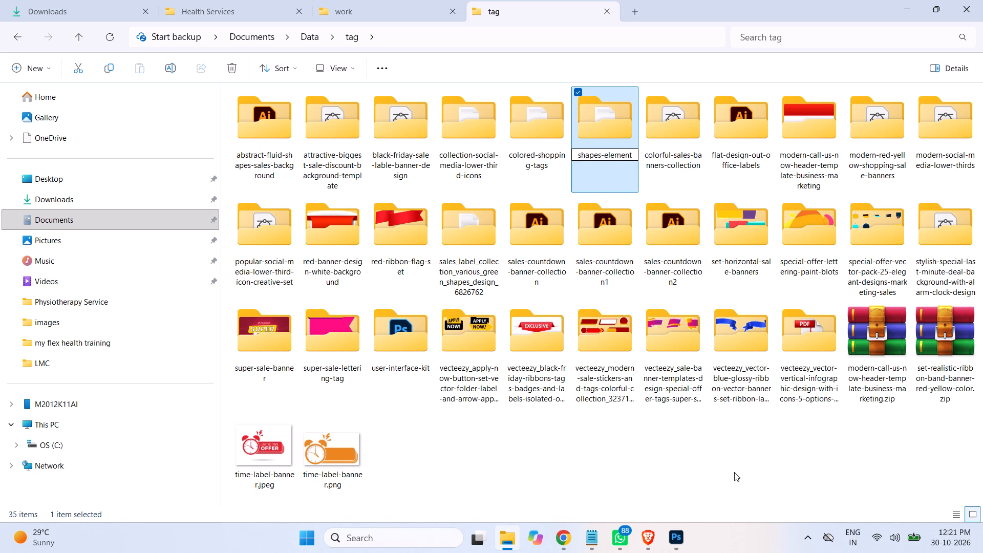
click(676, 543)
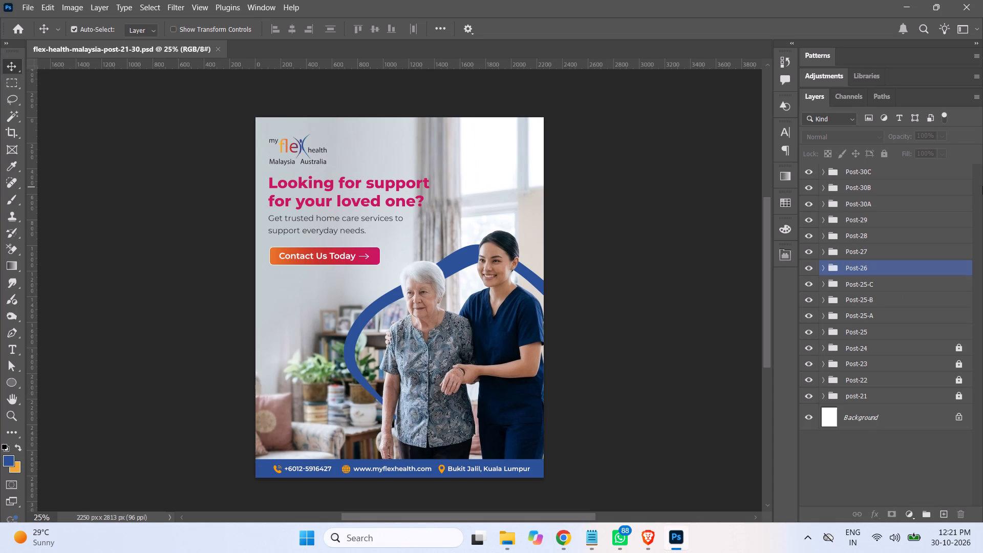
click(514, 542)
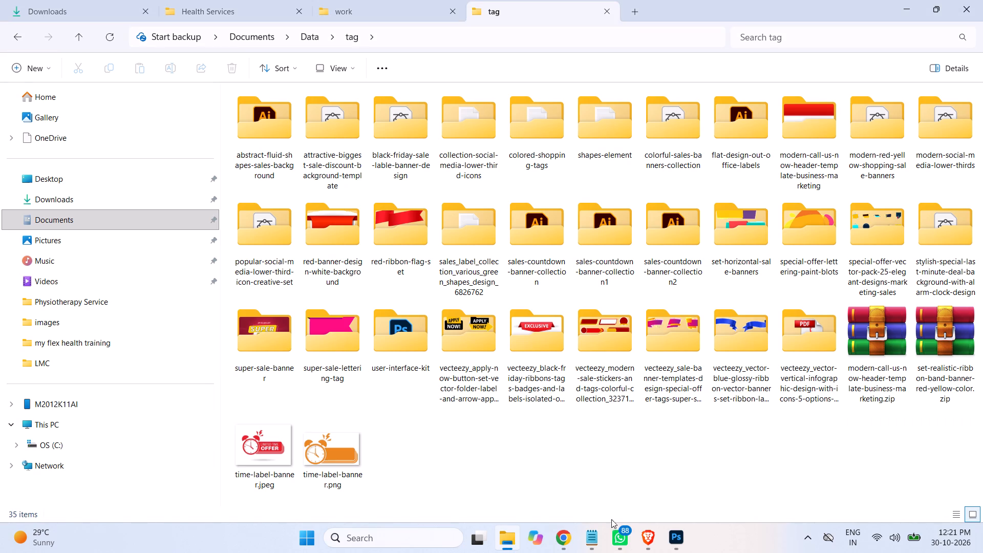
Switch to Asana in Chrome, open the MFHM - Cert III Individual Support task due Monday and read its creative copy.
click(559, 540)
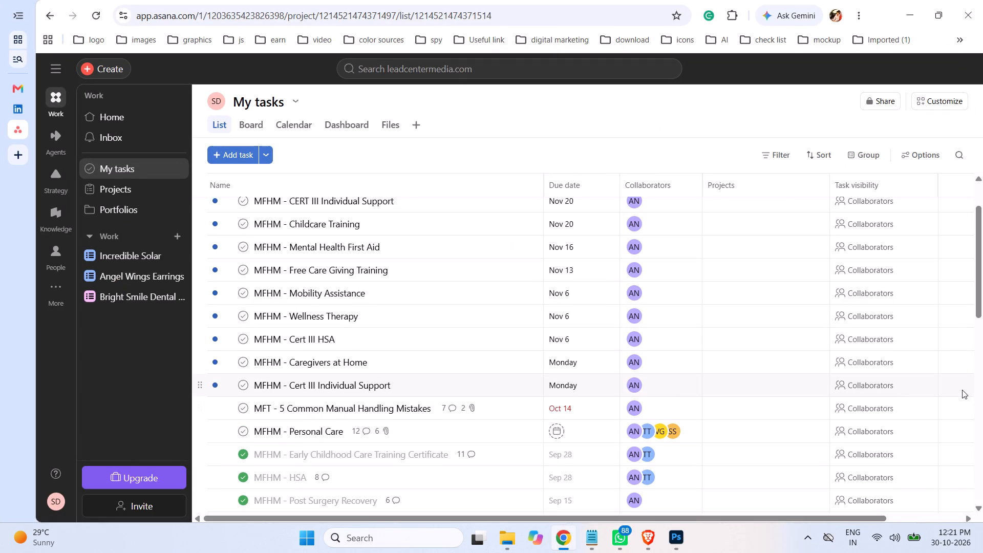
click(423, 387)
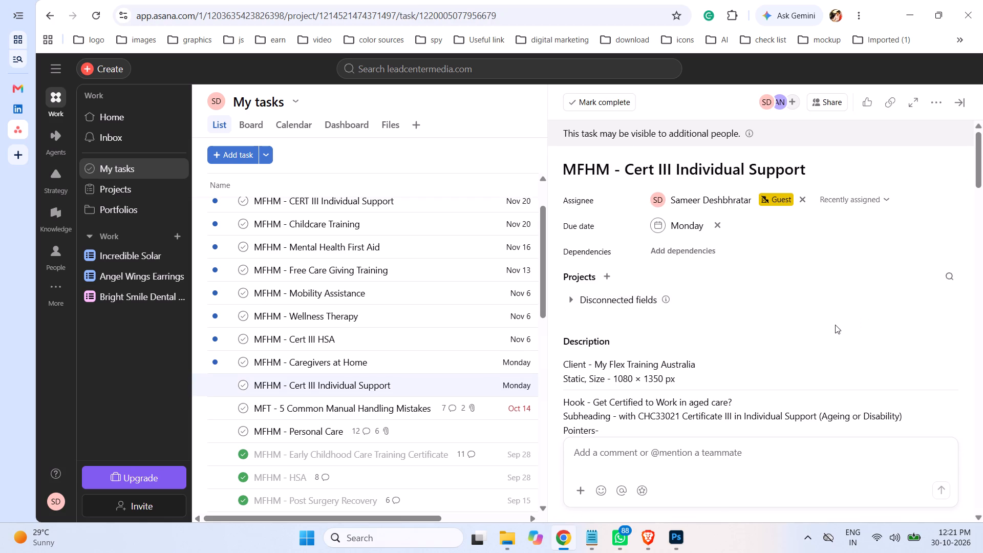
scroll(835, 325, down, 3)
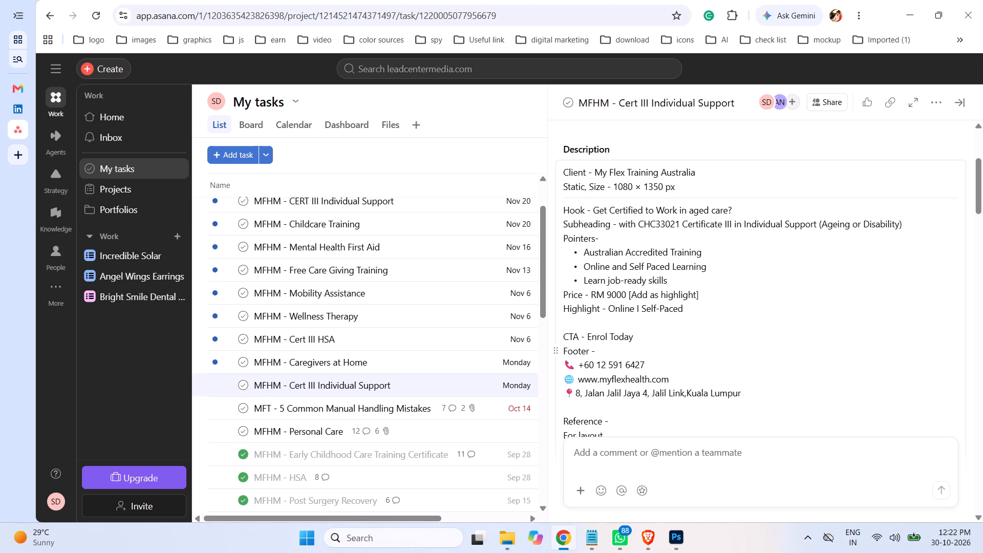
scroll(750, 301, down, 1)
scroll(750, 301, up, 2)
scroll(749, 301, down, 1)
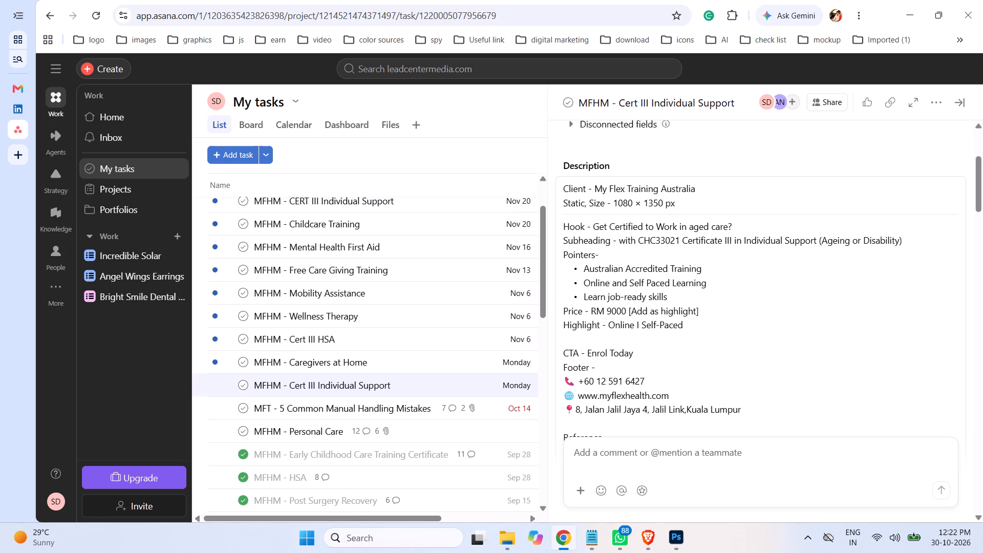
Examine the layout and colour reference images in the task description.
scroll(748, 301, down, 3)
scroll(832, 263, down, 1)
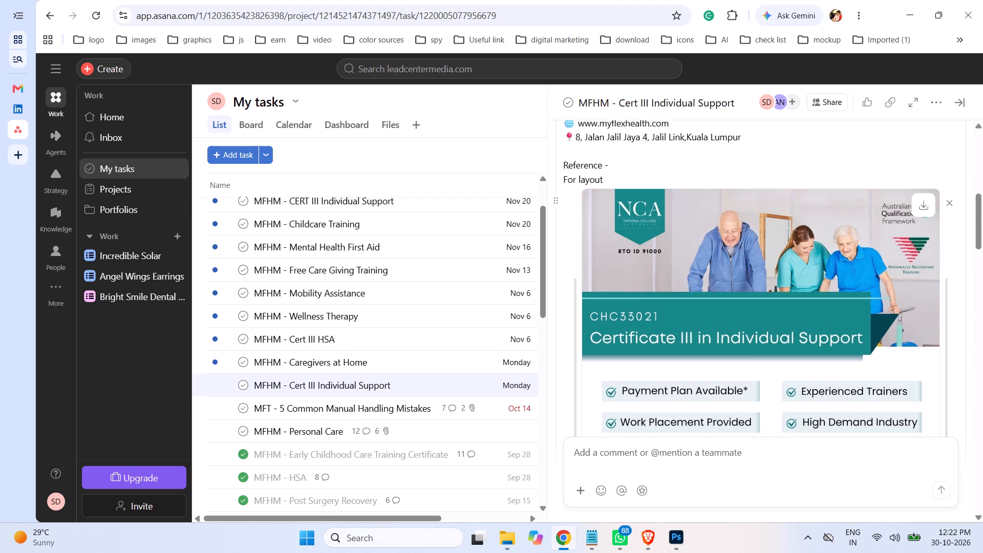
scroll(920, 312, down, 2)
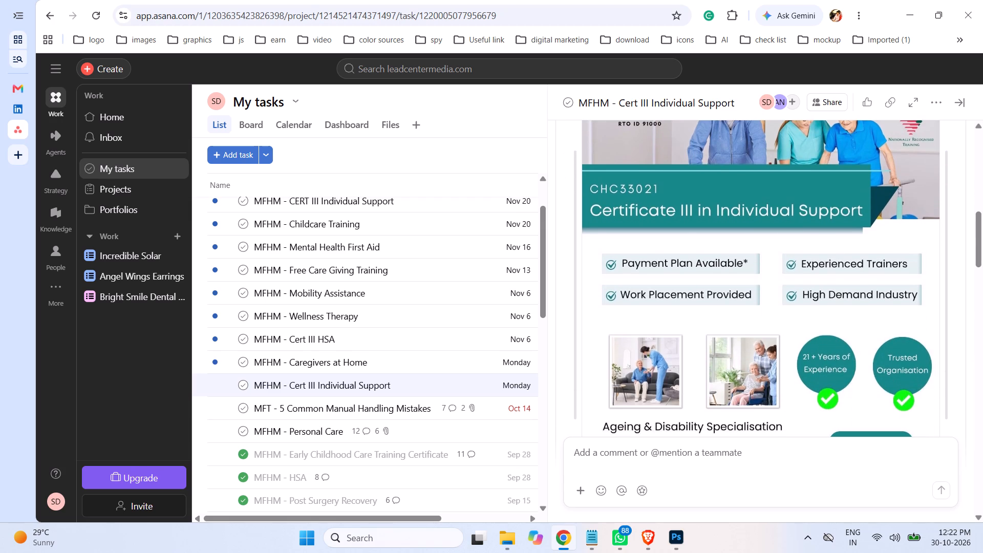
scroll(889, 288, down, 2)
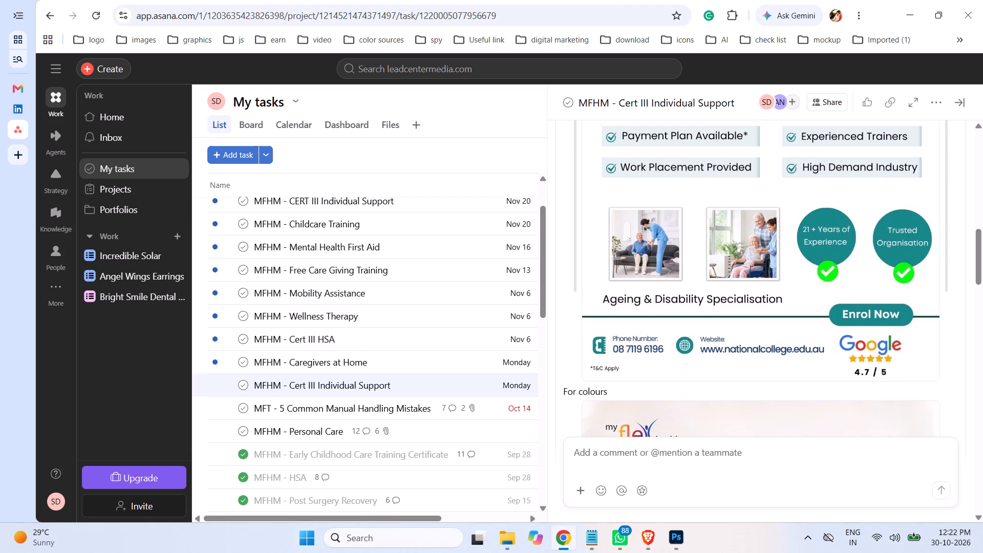
scroll(889, 288, down, 4)
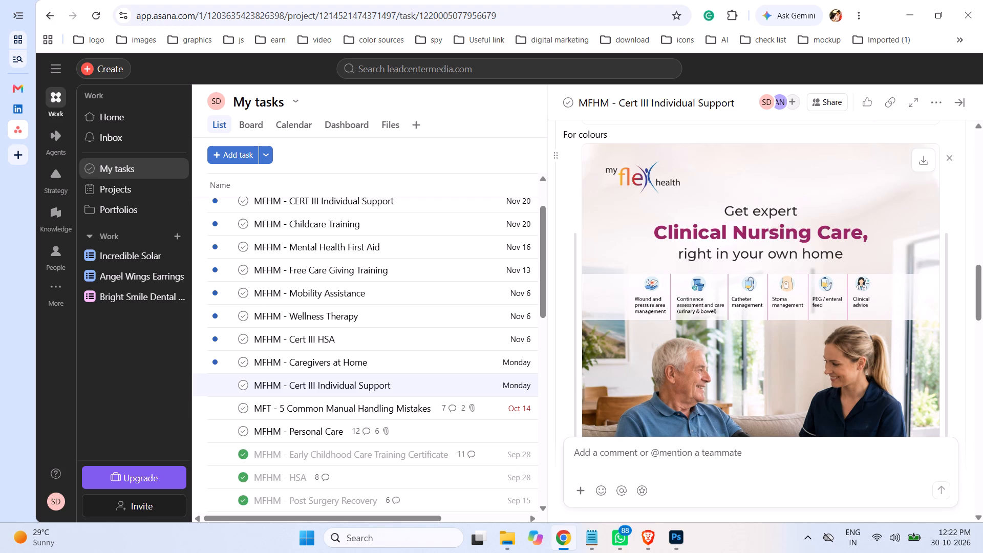
scroll(894, 327, down, 1)
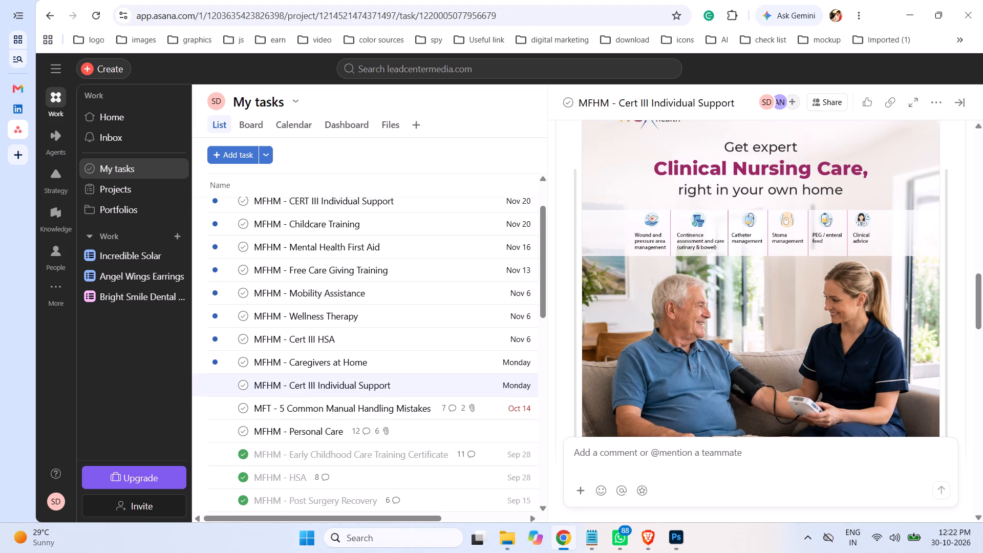
scroll(824, 247, down, 3)
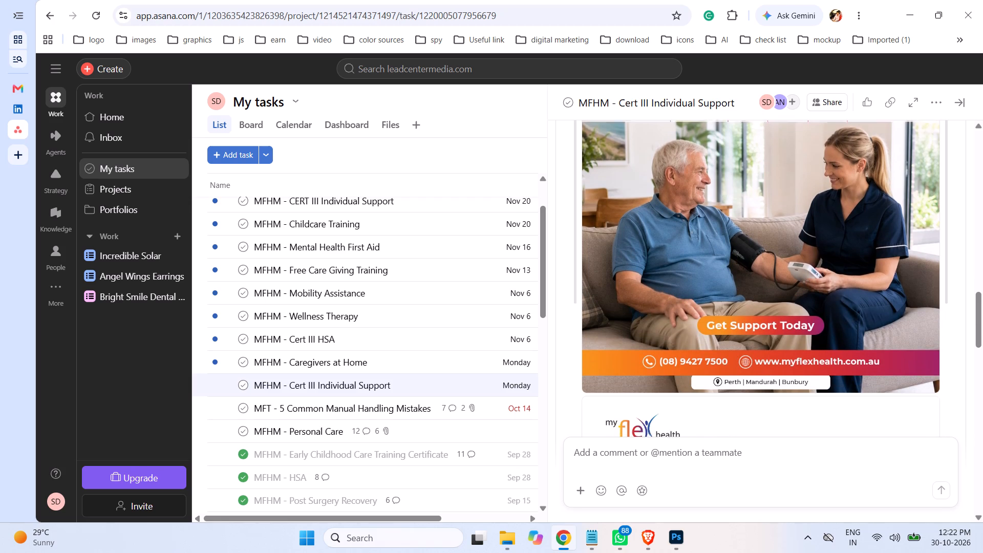
scroll(823, 247, down, 3)
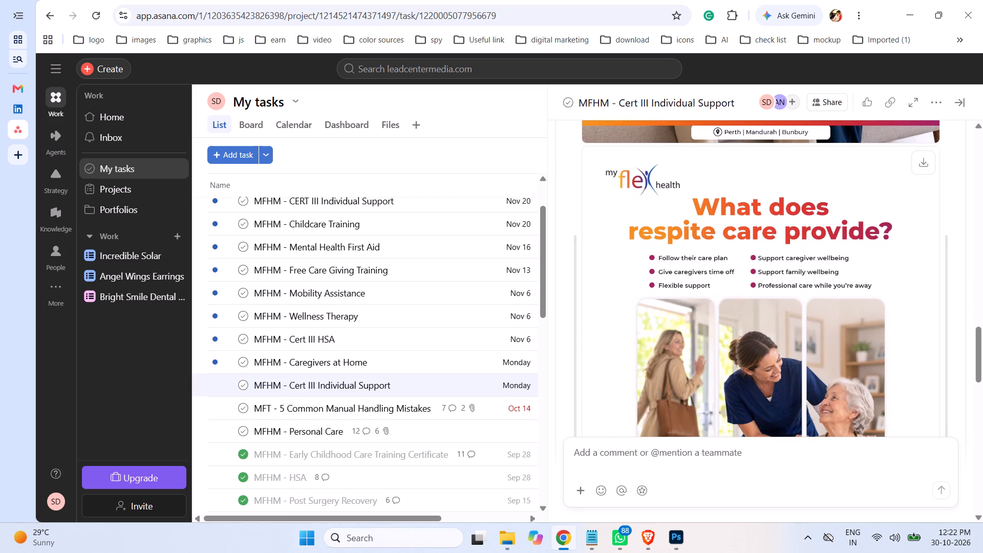
scroll(880, 288, down, 2)
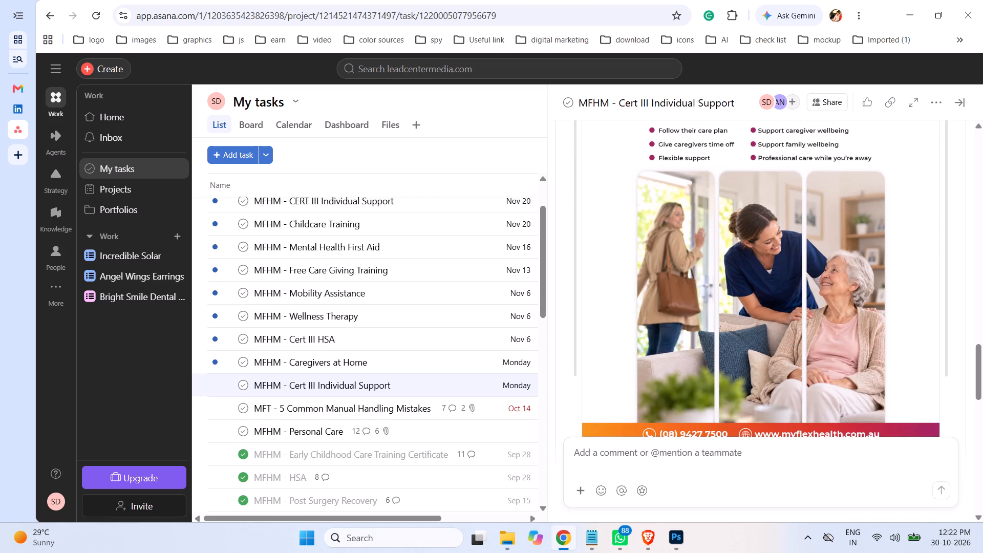
scroll(895, 283, up, 1)
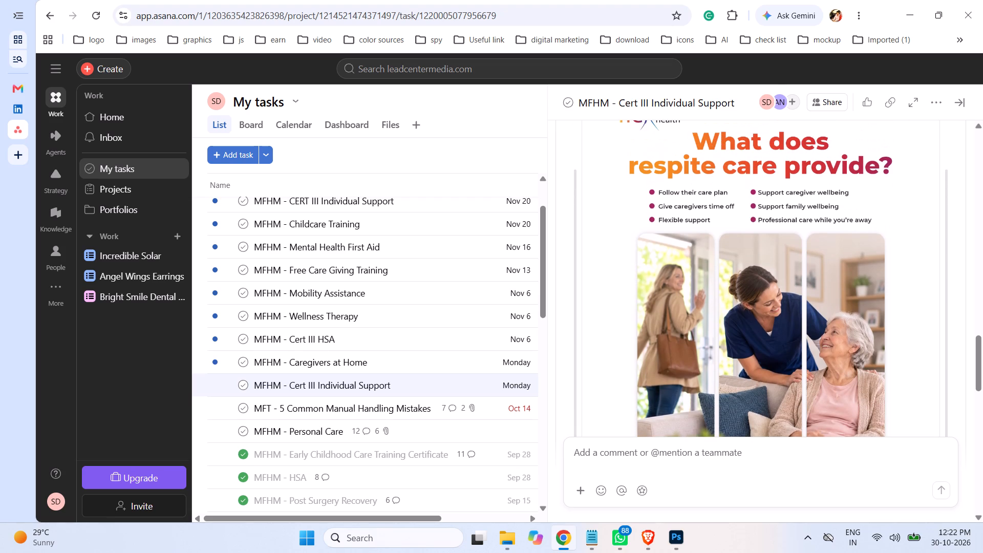
scroll(895, 283, up, 1)
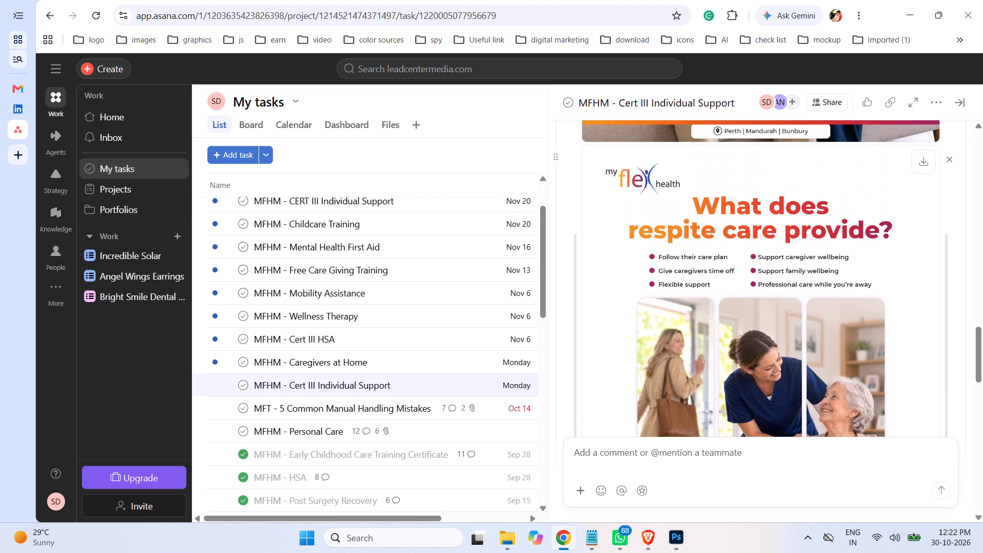
scroll(895, 283, down, 1)
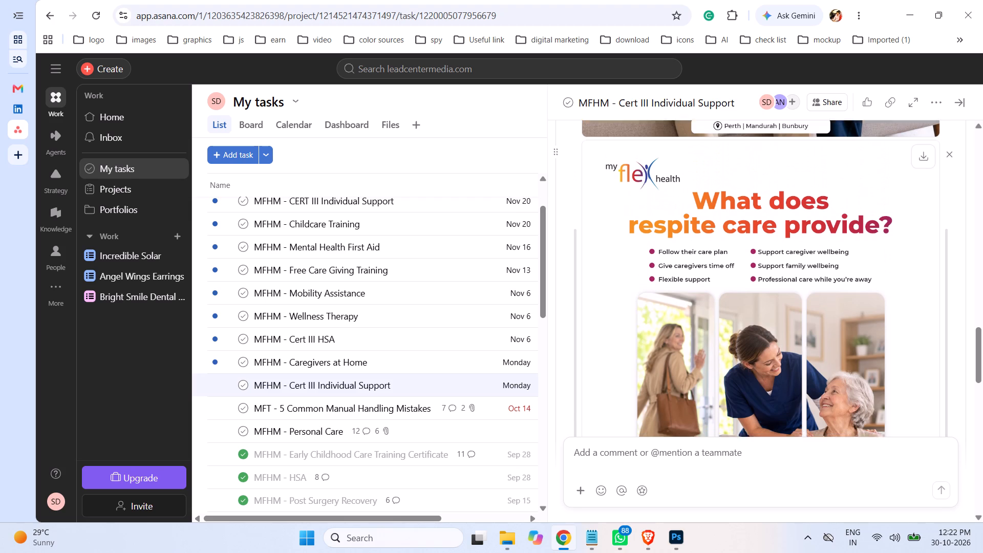
Read the visual direction list, open the linked brand guidelines PDF, and return to the Asana task.
scroll(895, 283, down, 3)
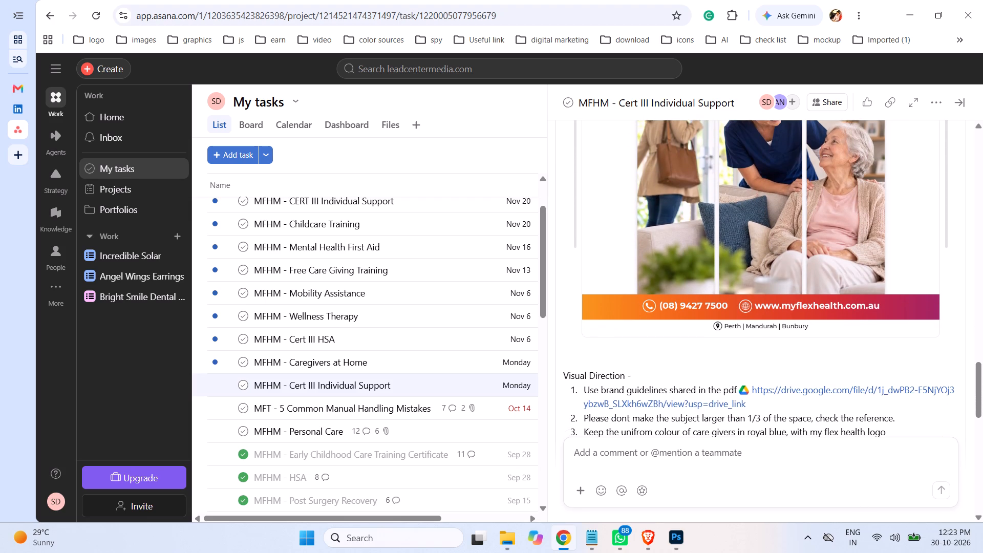
scroll(887, 279, down, 3)
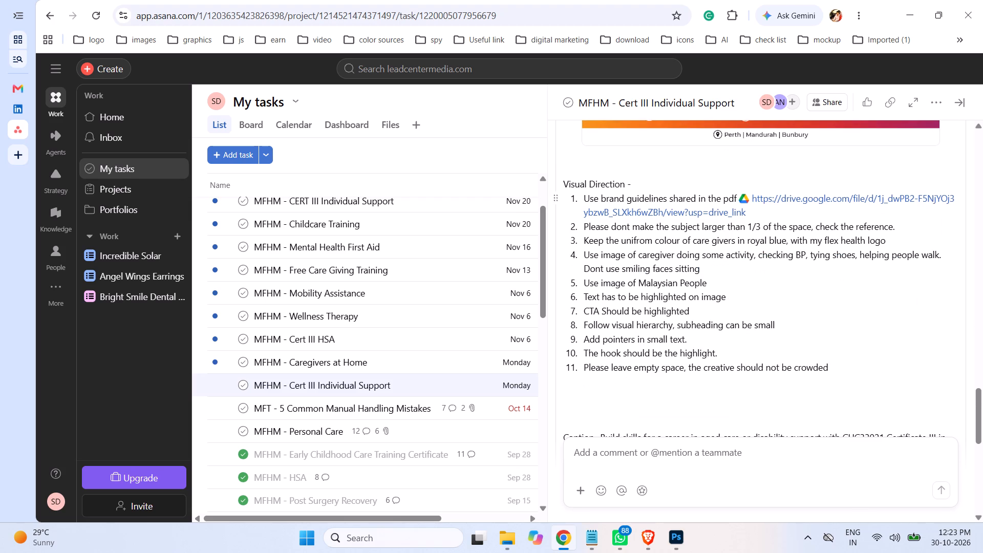
scroll(887, 279, up, 1)
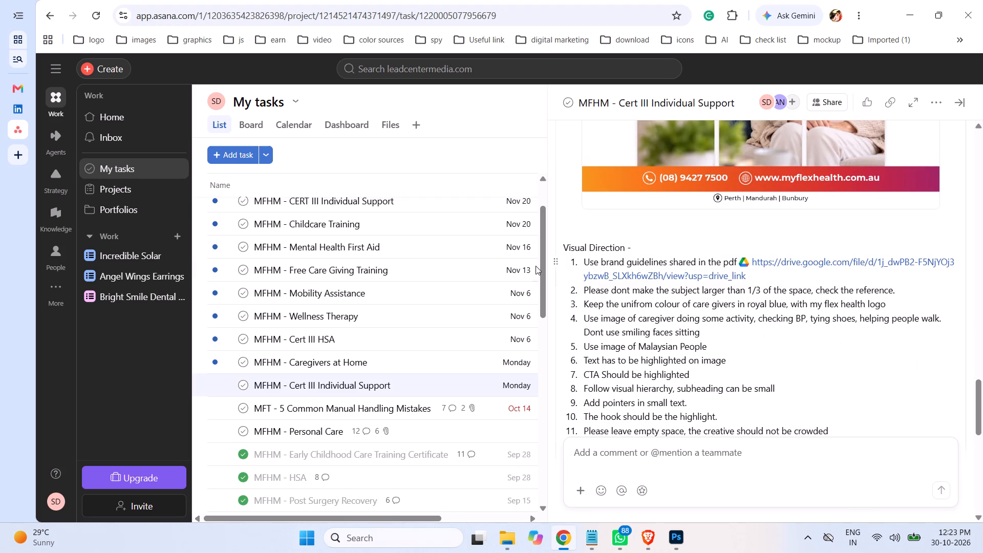
click(893, 265)
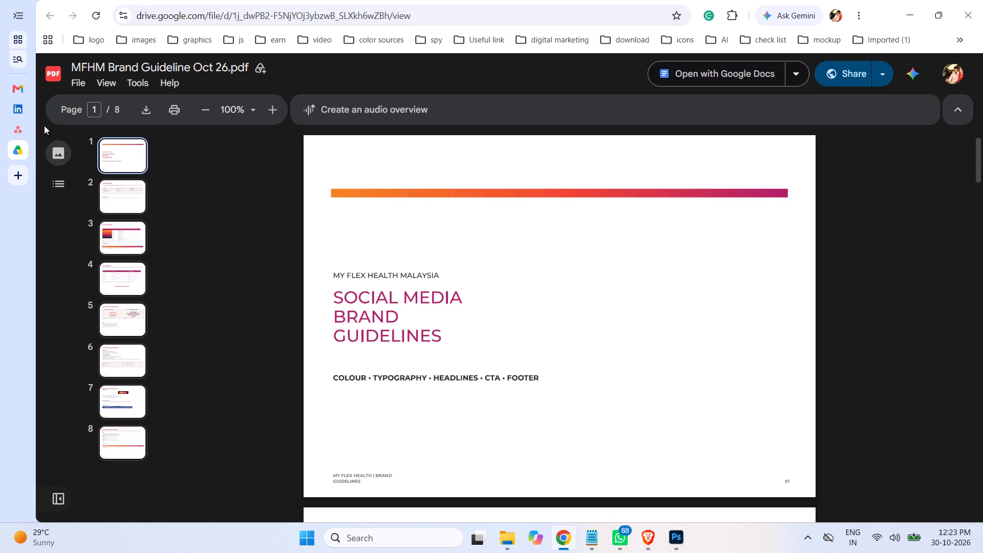
click(132, 151)
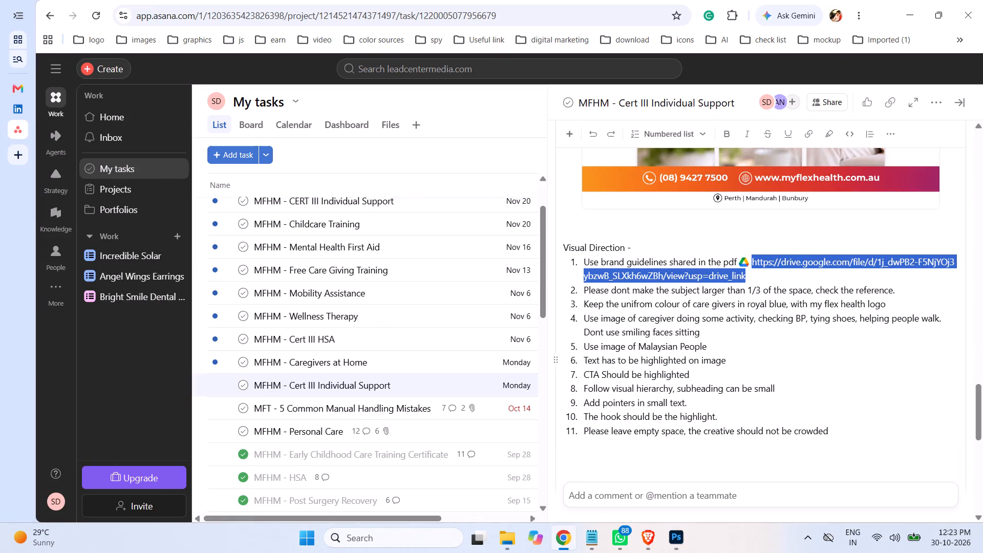
Review the caption, hashtags, attachments and comments of the task, and go back to the respite care colour reference.
scroll(920, 352, down, 3)
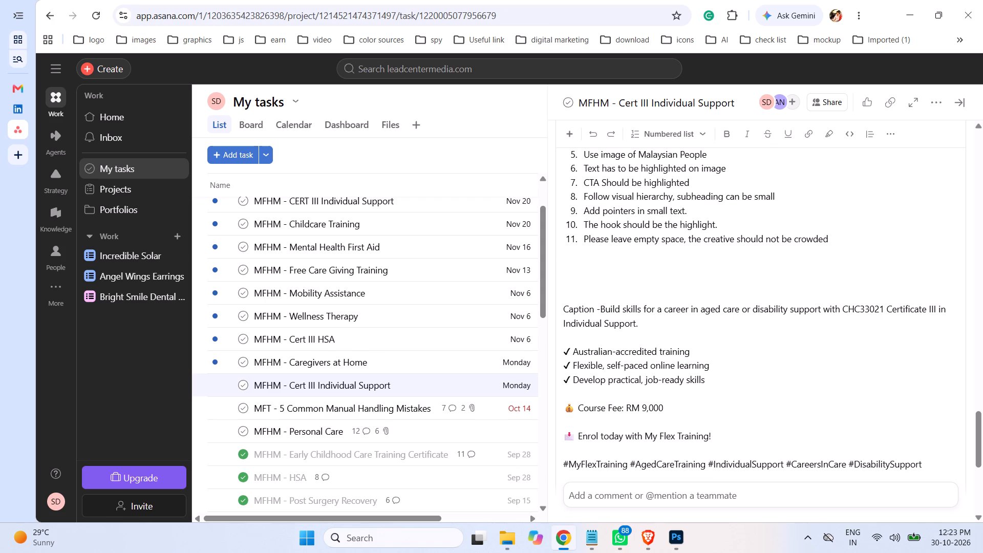
scroll(872, 336, down, 4)
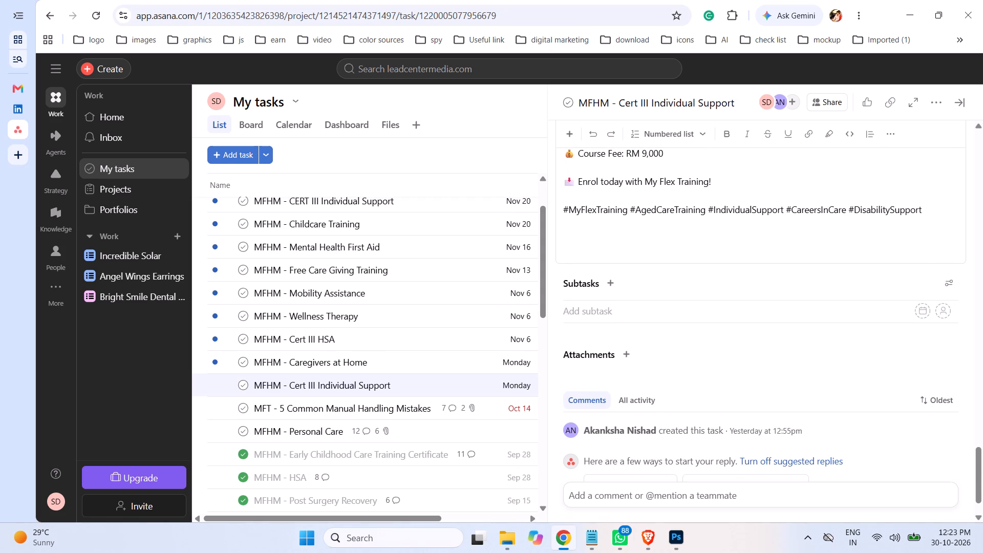
scroll(872, 336, down, 4)
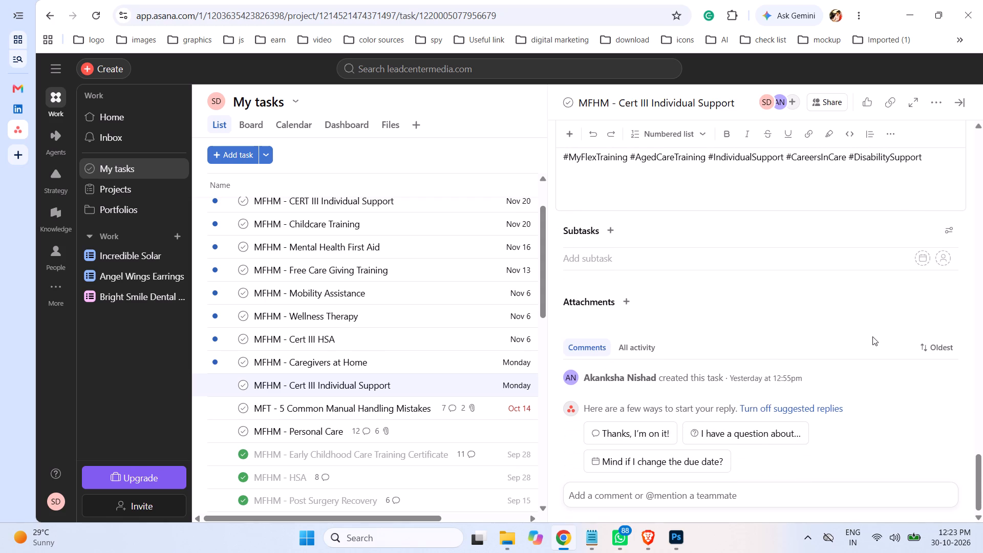
scroll(872, 336, up, 2)
scroll(872, 336, down, 1)
scroll(872, 336, up, 10)
scroll(871, 336, down, 4)
scroll(871, 336, up, 6)
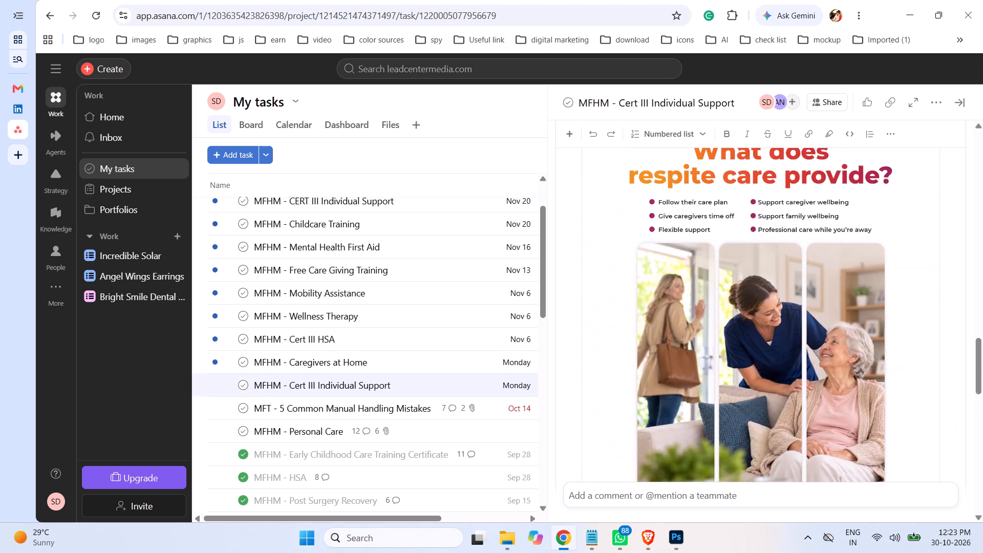
Re-read the creative copy in the task description against the Certificate III in Individual Support layout reference.
scroll(871, 336, up, 7)
scroll(871, 336, down, 1)
scroll(871, 336, up, 6)
scroll(871, 336, down, 1)
scroll(871, 336, up, 3)
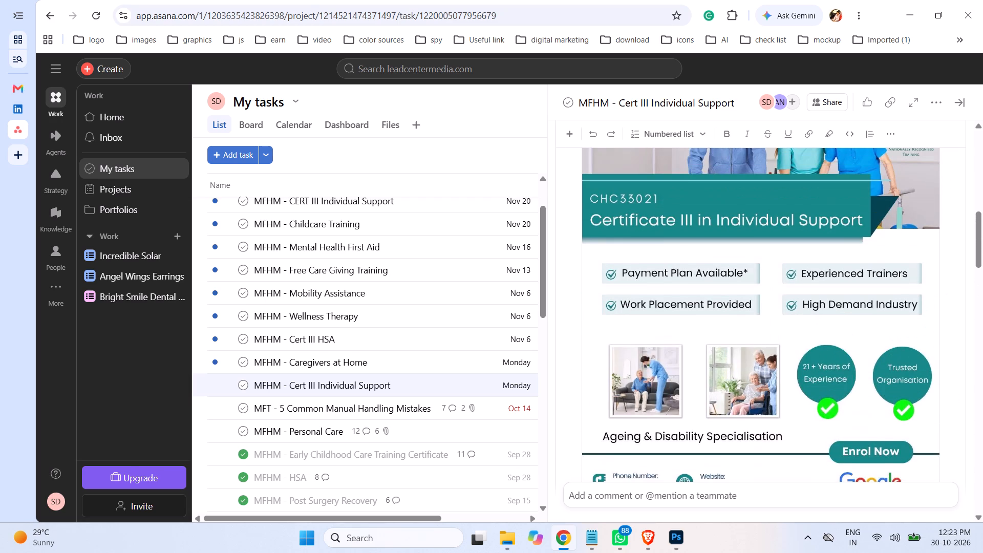
scroll(871, 336, up, 6)
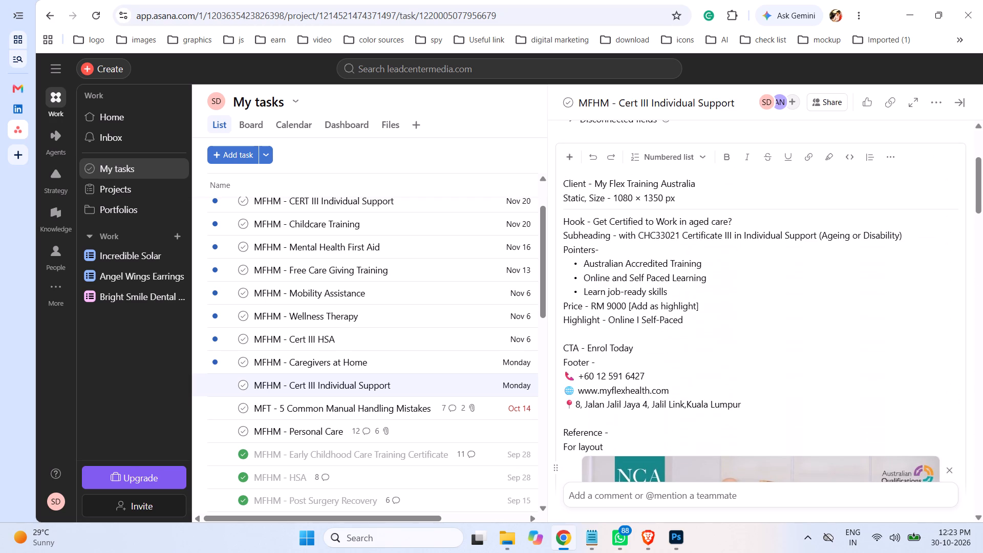
scroll(871, 336, up, 2)
scroll(871, 336, down, 1)
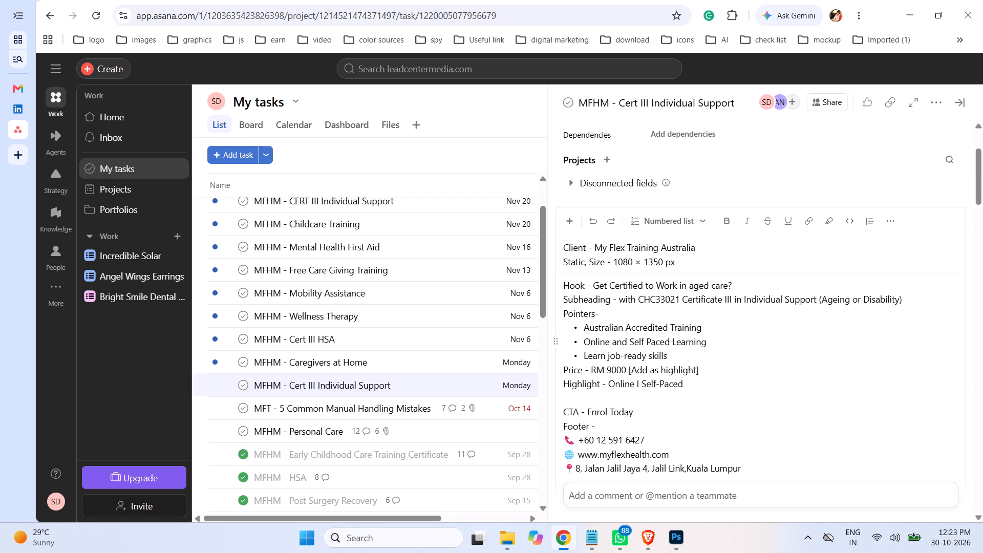
scroll(871, 336, down, 1)
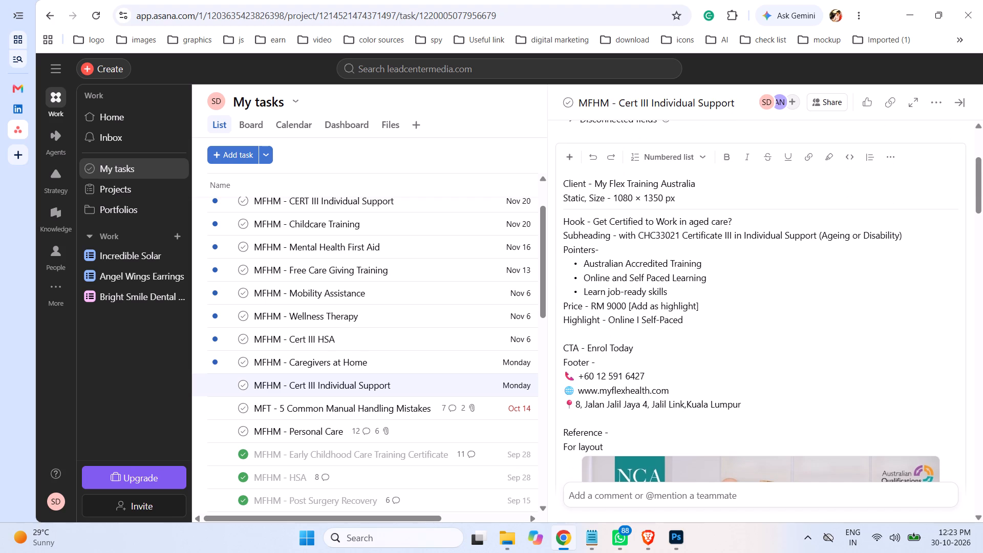
scroll(871, 336, down, 1)
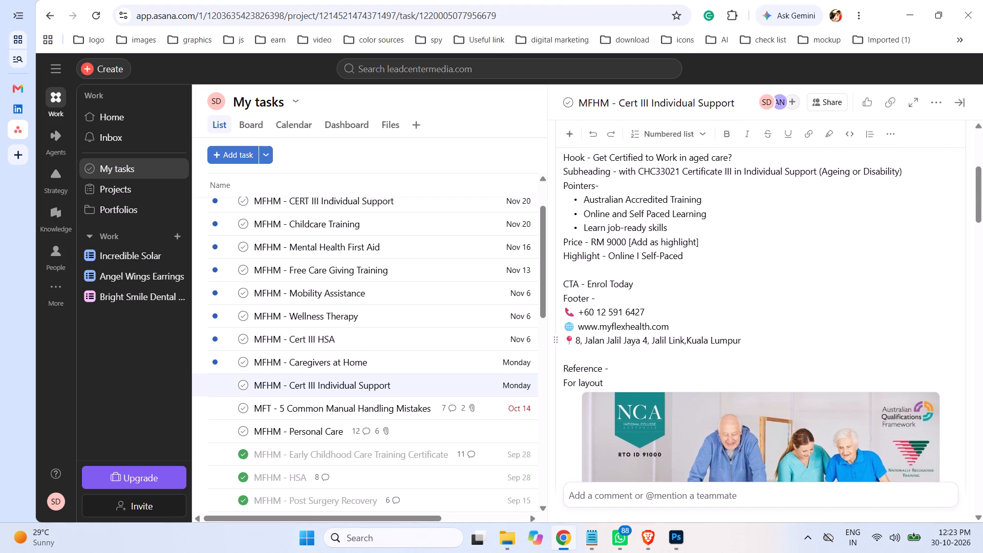
scroll(871, 336, down, 6)
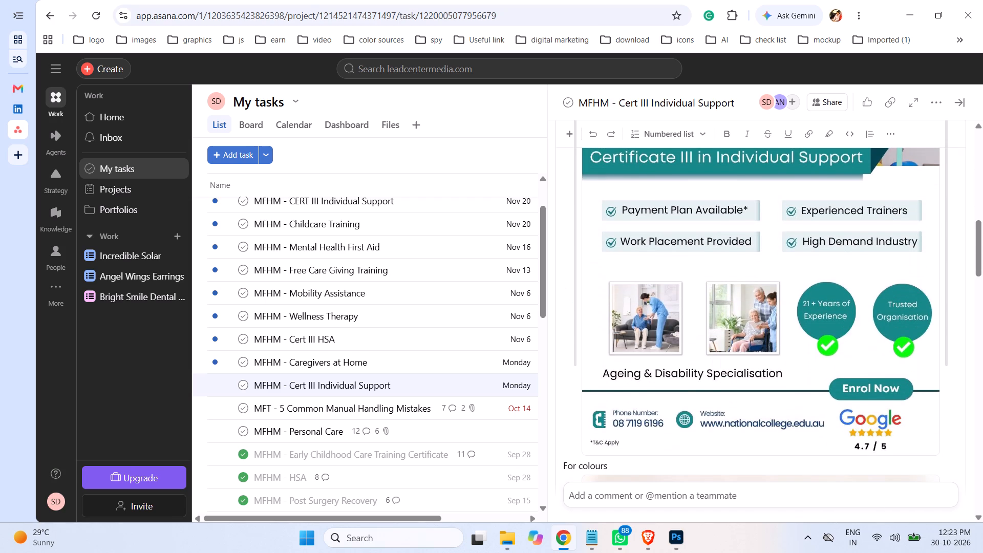
scroll(871, 336, up, 2)
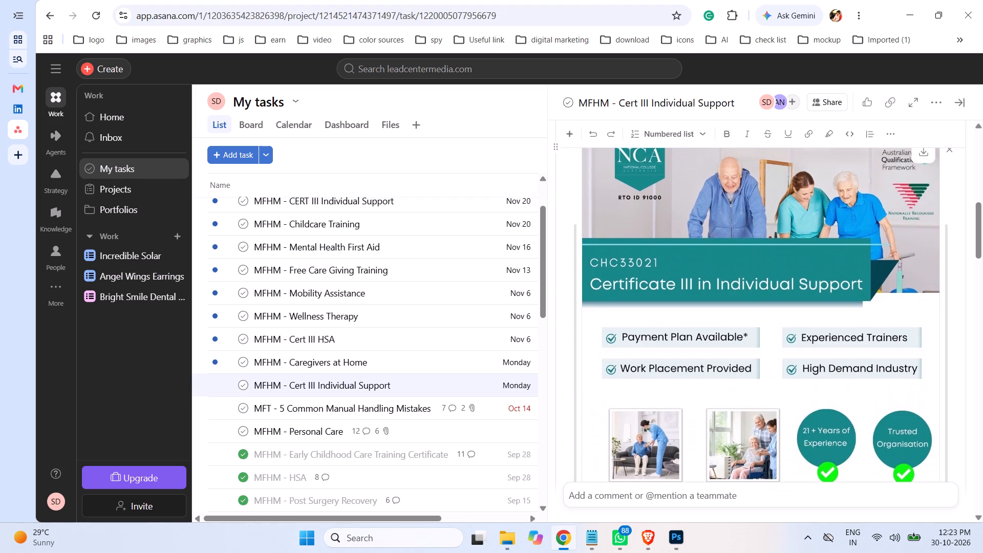
scroll(871, 336, up, 2)
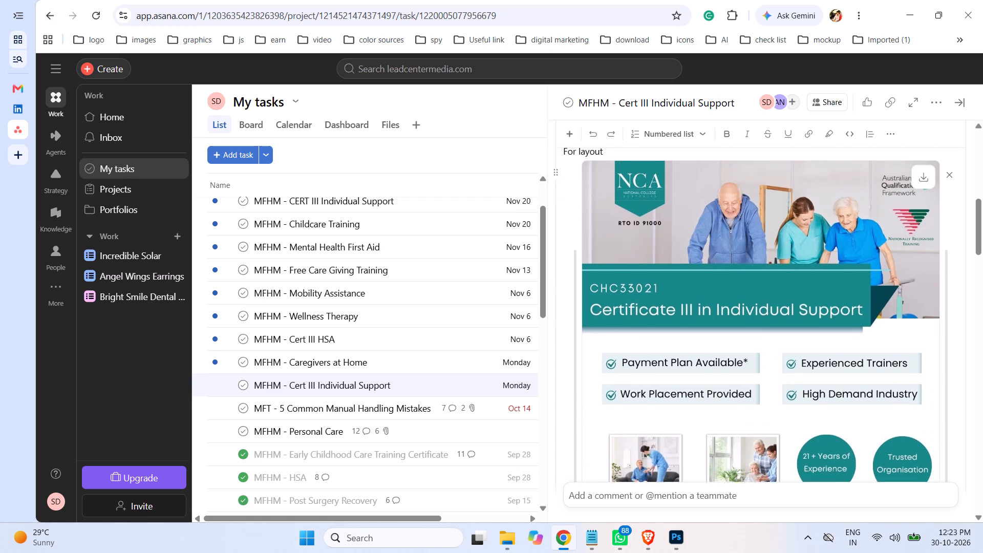
scroll(871, 336, up, 3)
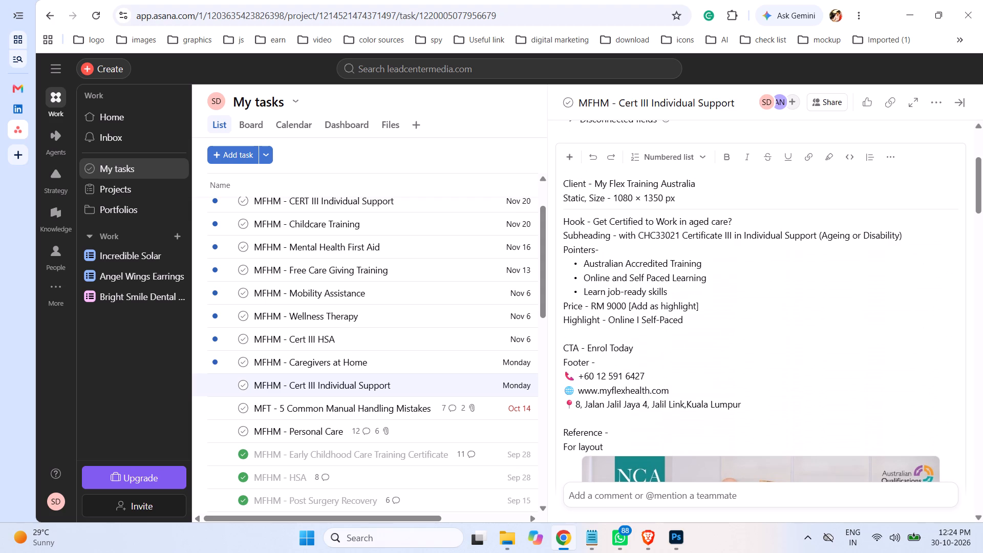
Review the layout reference again, followed by the clinical nursing care and respite care colour references down to the visual direction notes.
scroll(871, 336, down, 3)
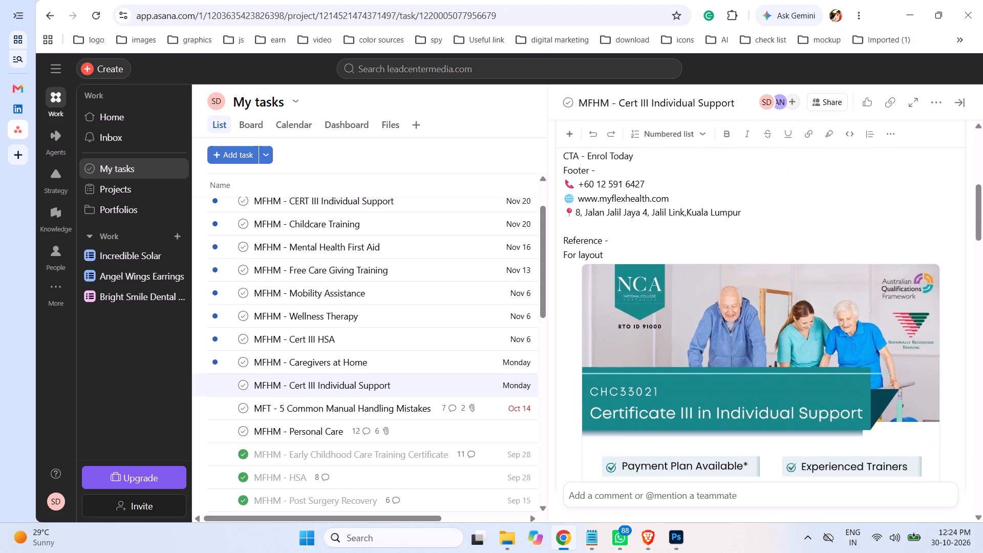
scroll(871, 336, down, 1)
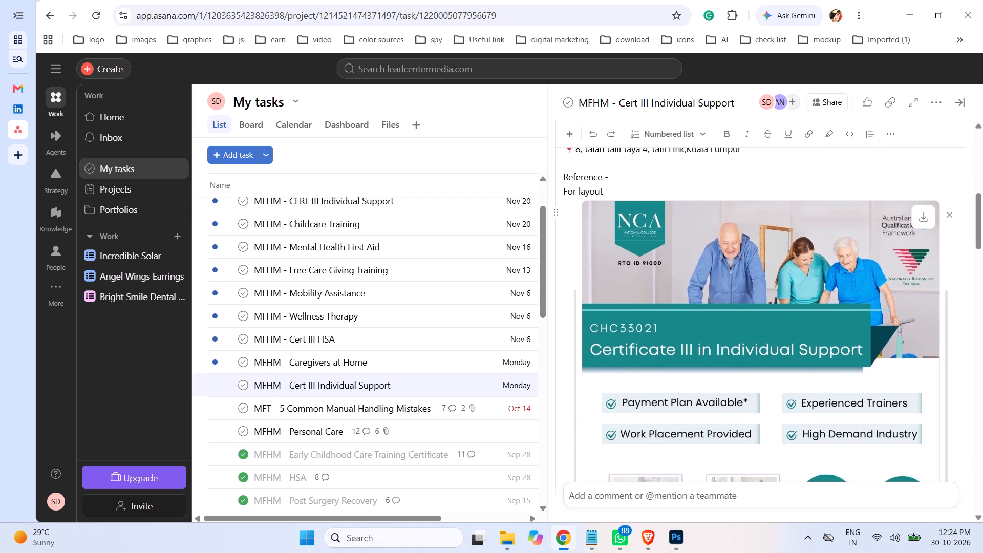
scroll(871, 336, down, 4)
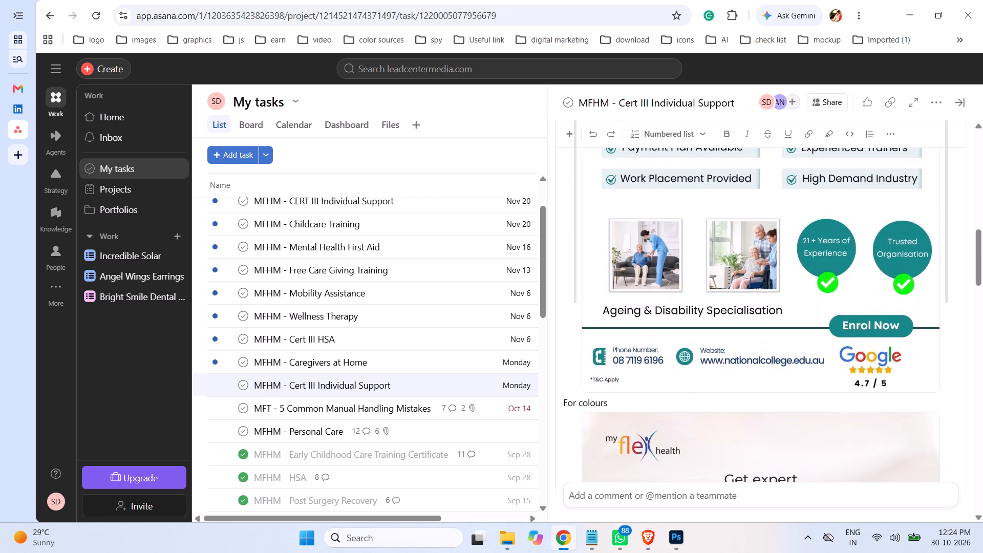
scroll(871, 336, down, 1)
scroll(871, 336, up, 2)
scroll(871, 336, down, 3)
scroll(871, 336, up, 1)
scroll(871, 336, down, 3)
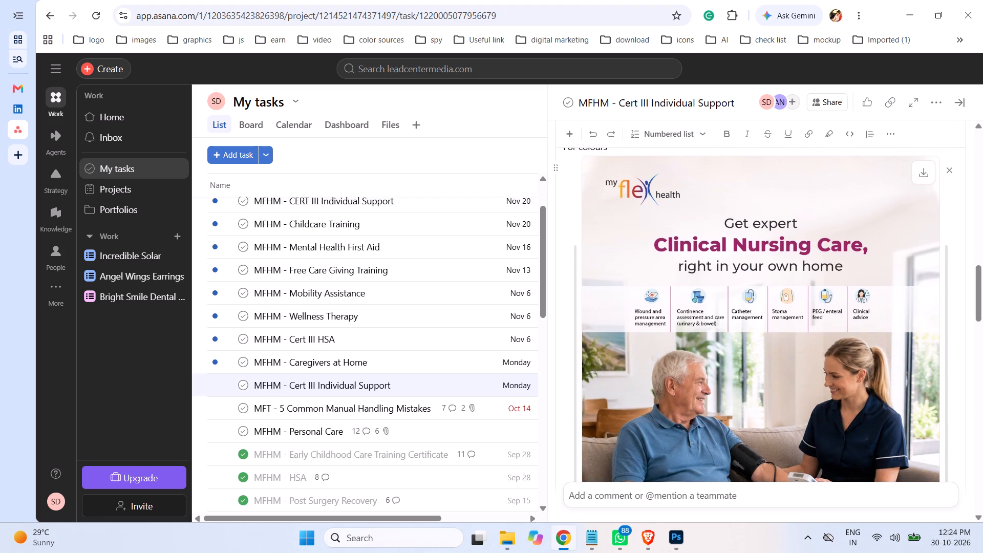
scroll(871, 336, down, 2)
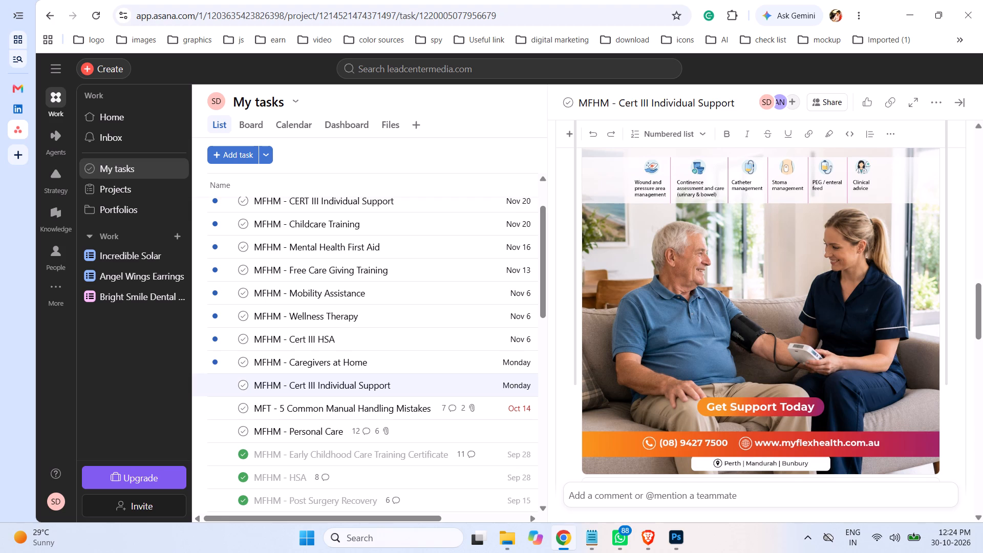
scroll(871, 336, down, 2)
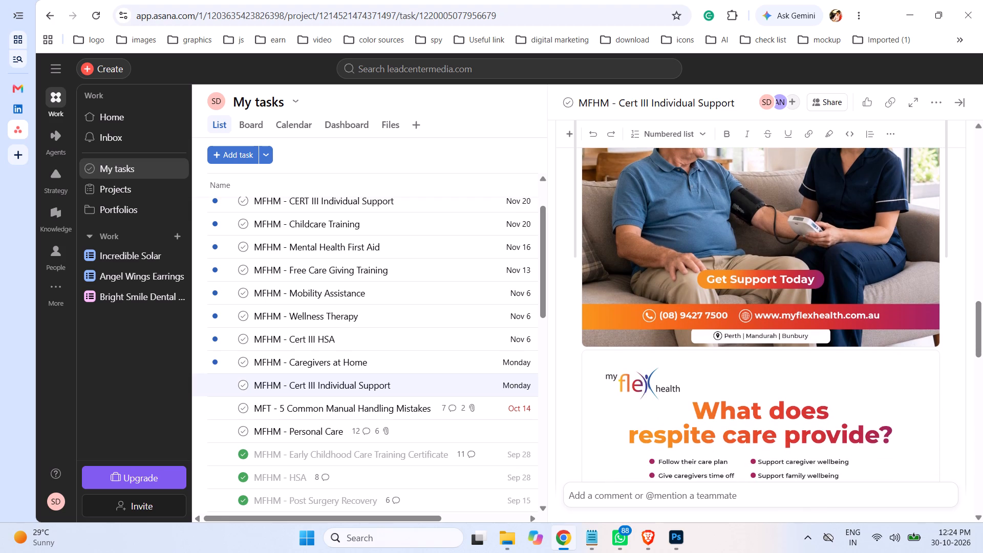
scroll(871, 336, down, 4)
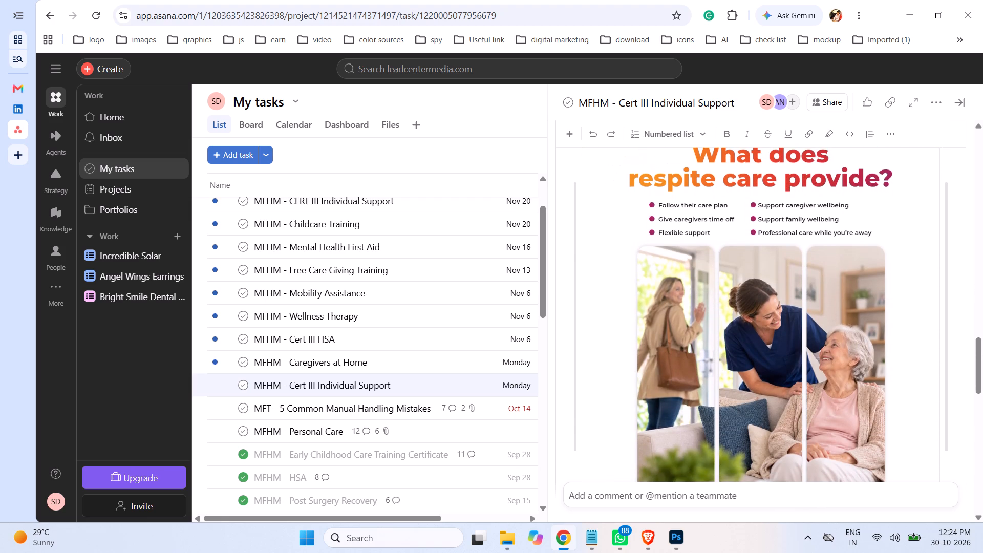
scroll(871, 336, up, 1)
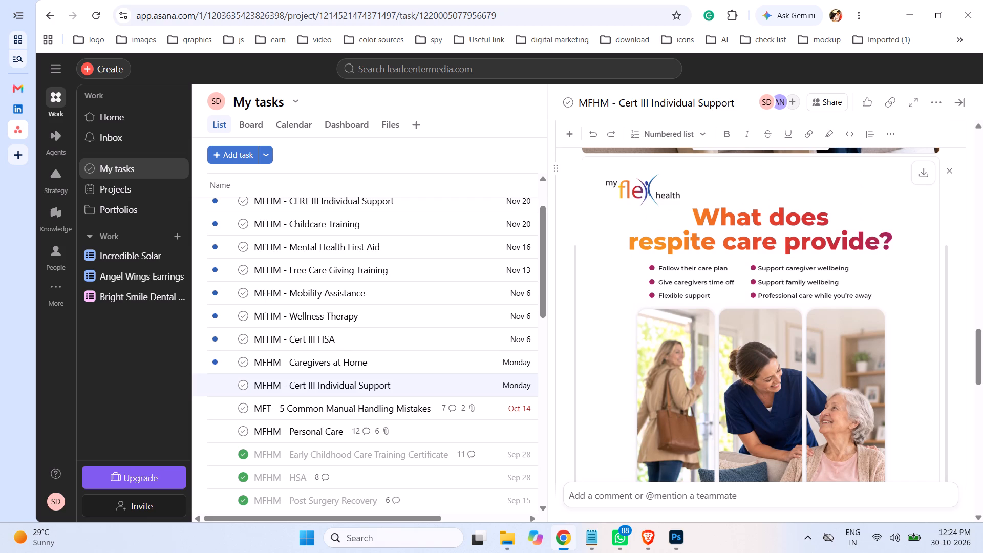
scroll(871, 336, down, 4)
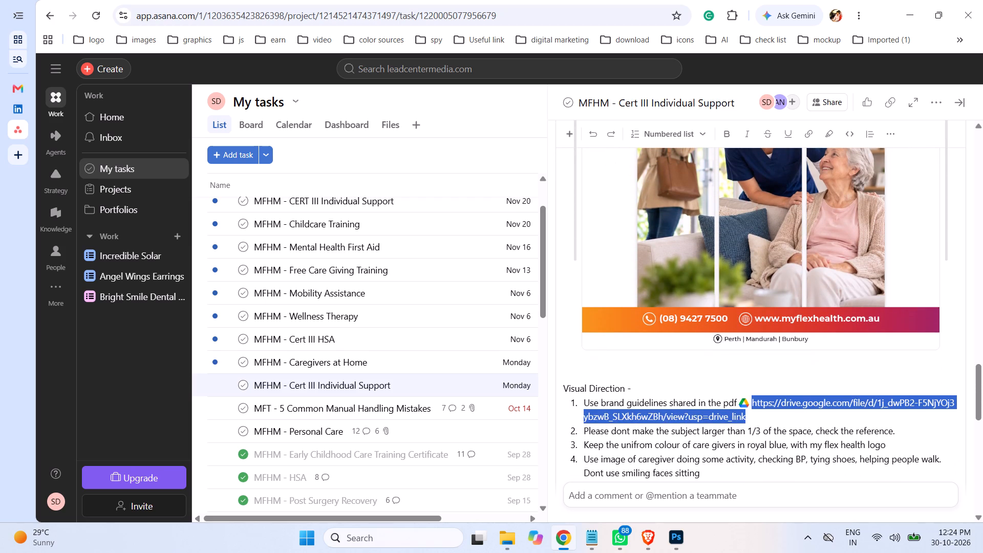
scroll(868, 334, down, 1)
scroll(868, 334, up, 7)
scroll(868, 334, down, 1)
scroll(868, 334, up, 2)
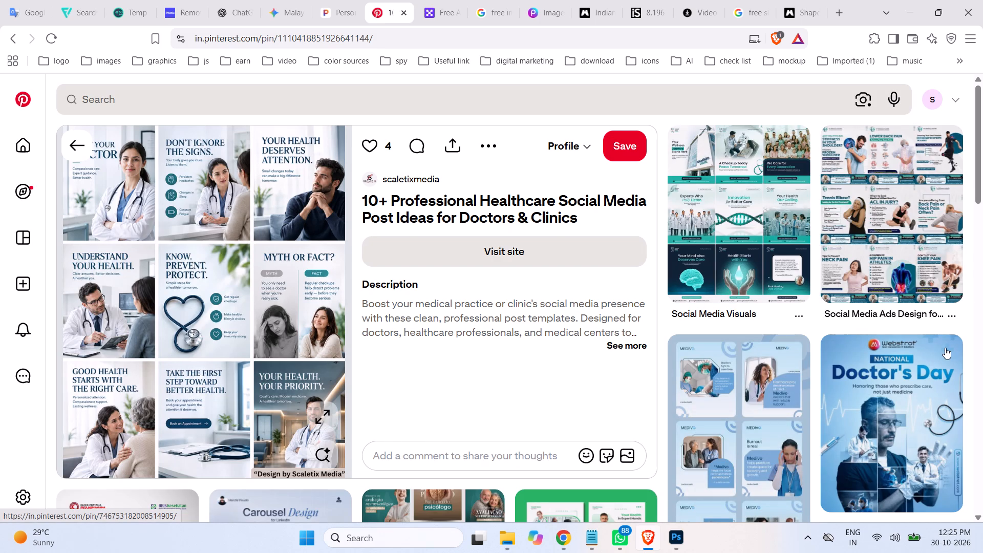
scroll(945, 348, down, 1)
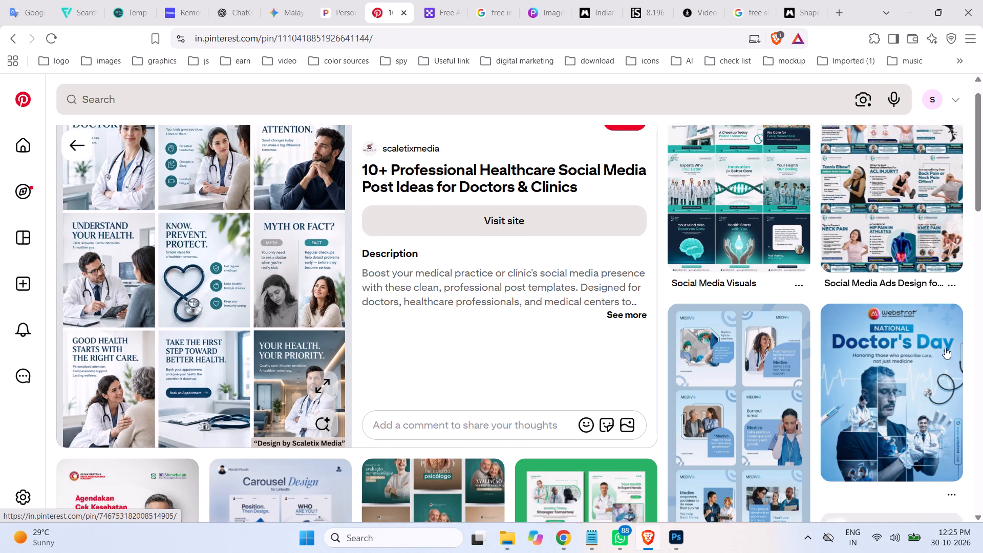
scroll(945, 348, down, 1)
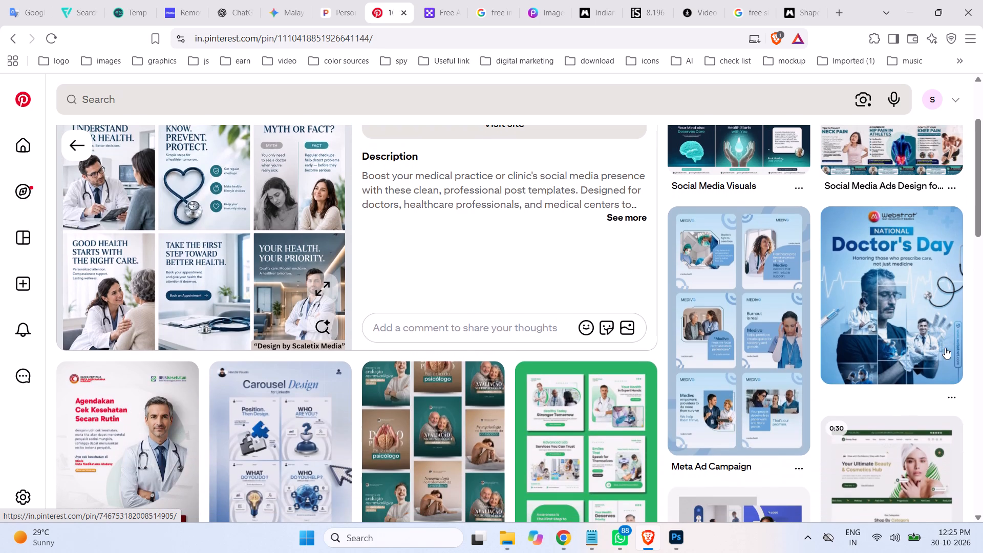
scroll(945, 348, down, 2)
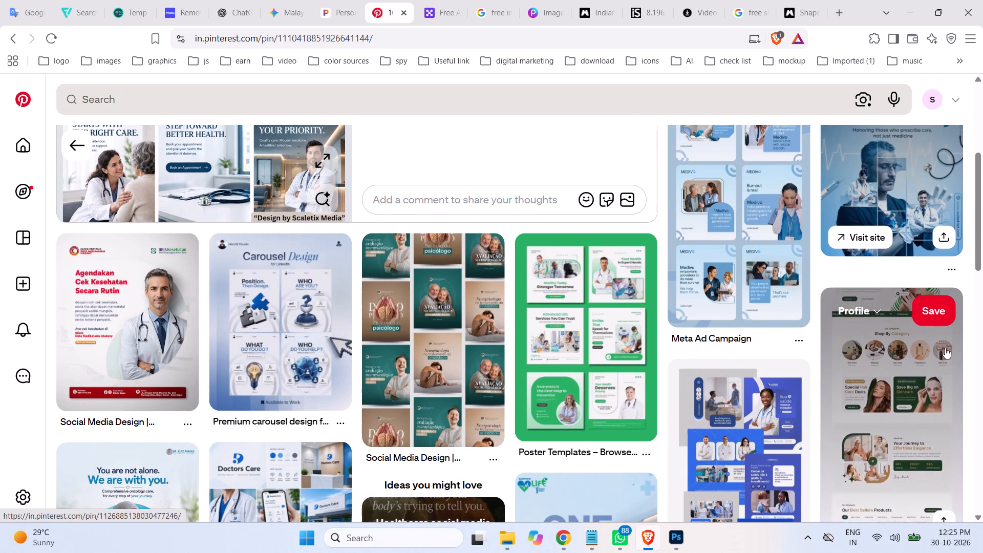
scroll(945, 348, down, 1)
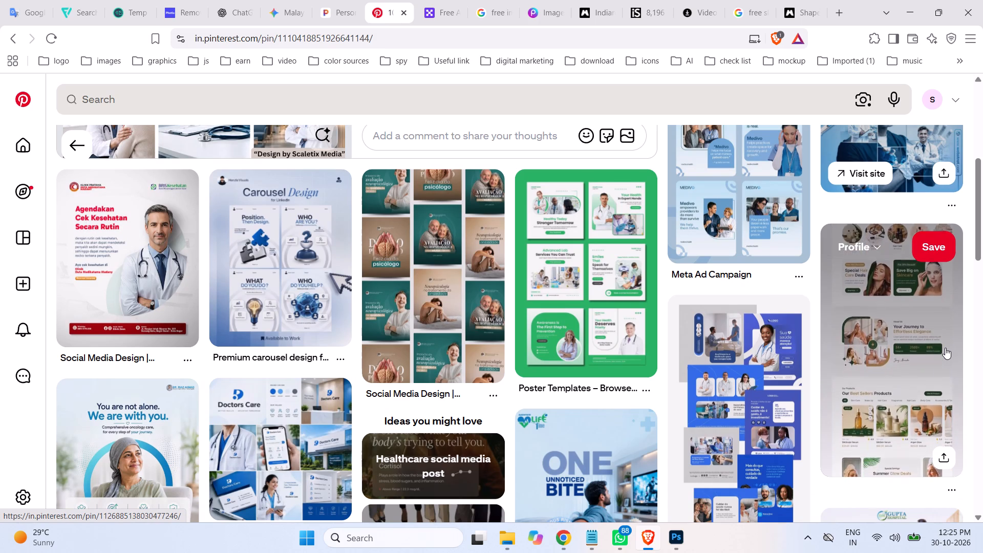
scroll(945, 348, down, 2)
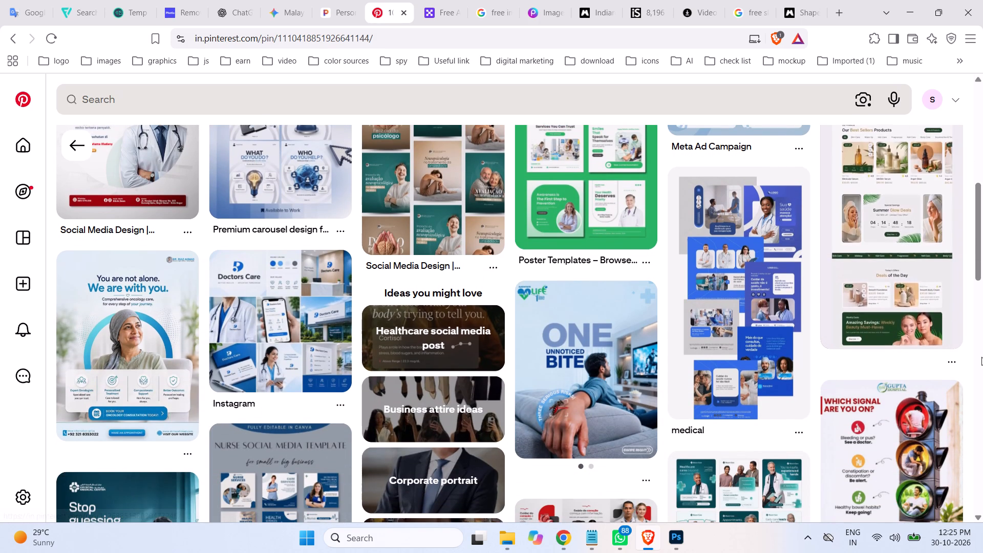
scroll(981, 356, down, 3)
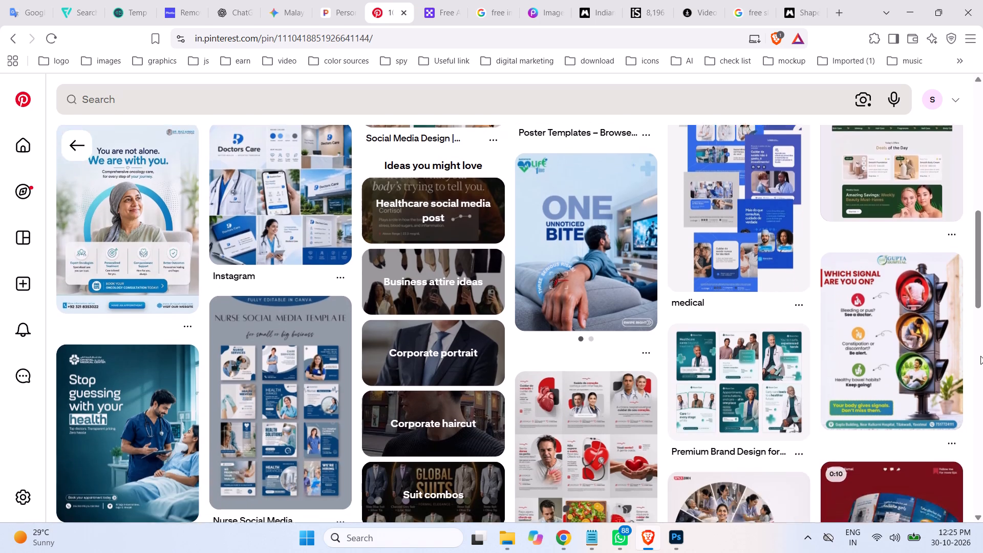
scroll(980, 356, down, 1)
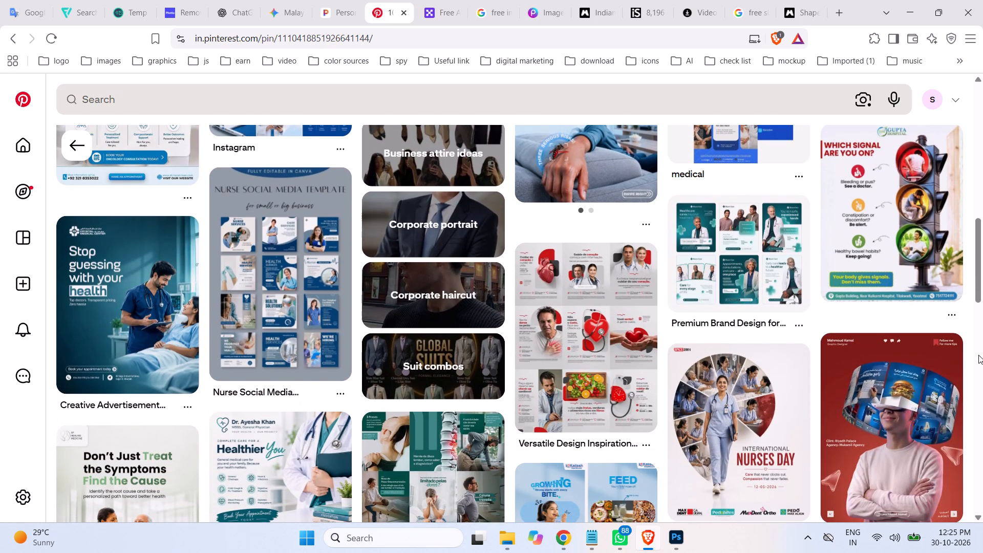
scroll(978, 355, down, 3)
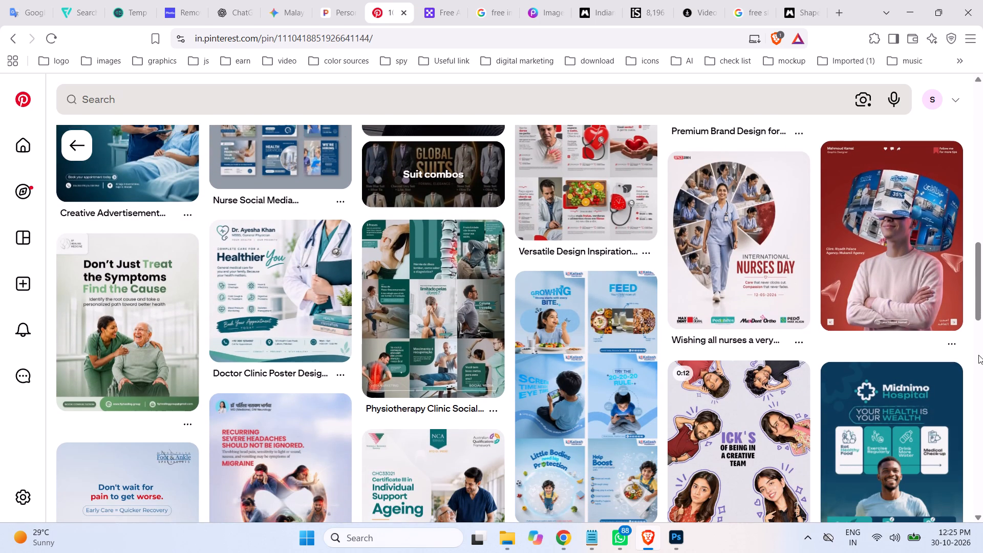
scroll(978, 355, down, 3)
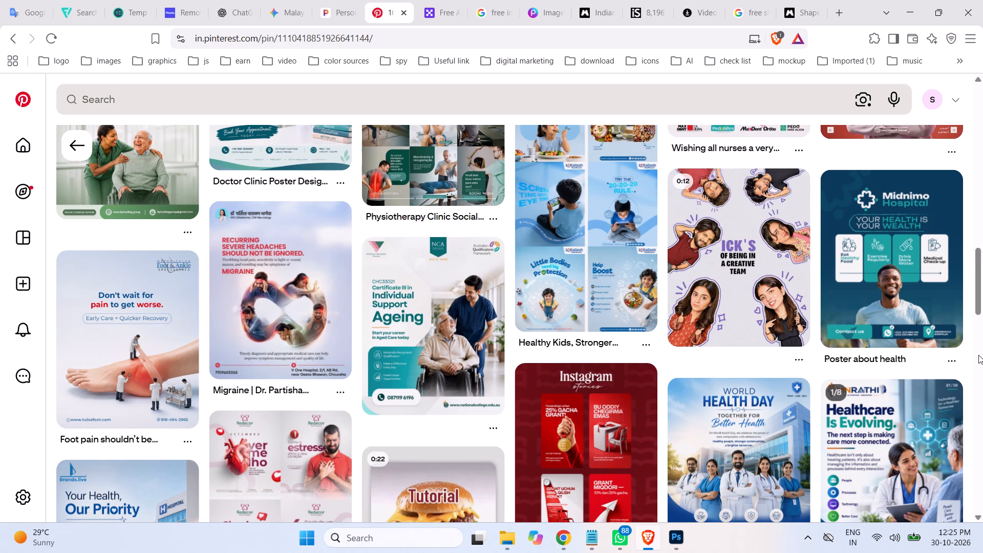
scroll(978, 355, down, 3)
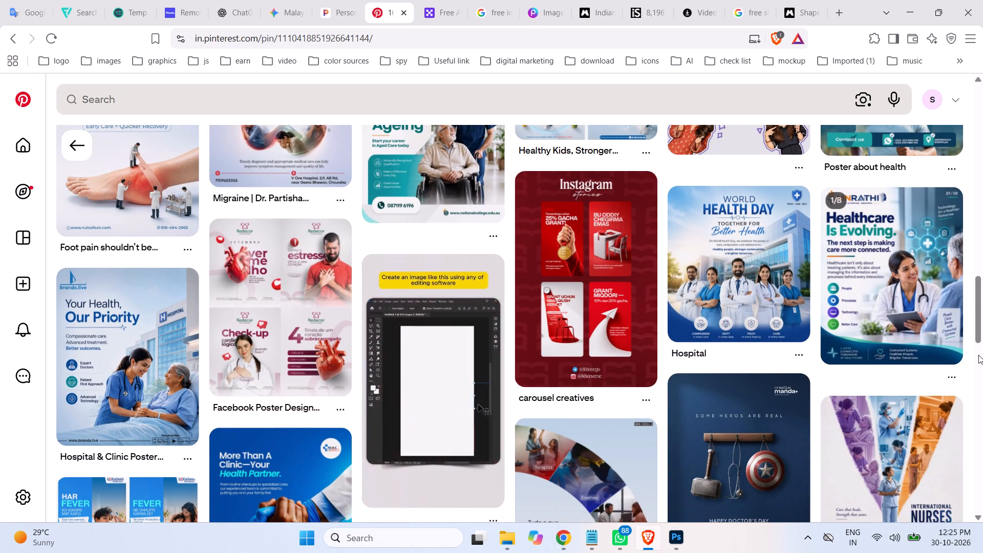
scroll(978, 355, down, 2)
scroll(978, 355, up, 1)
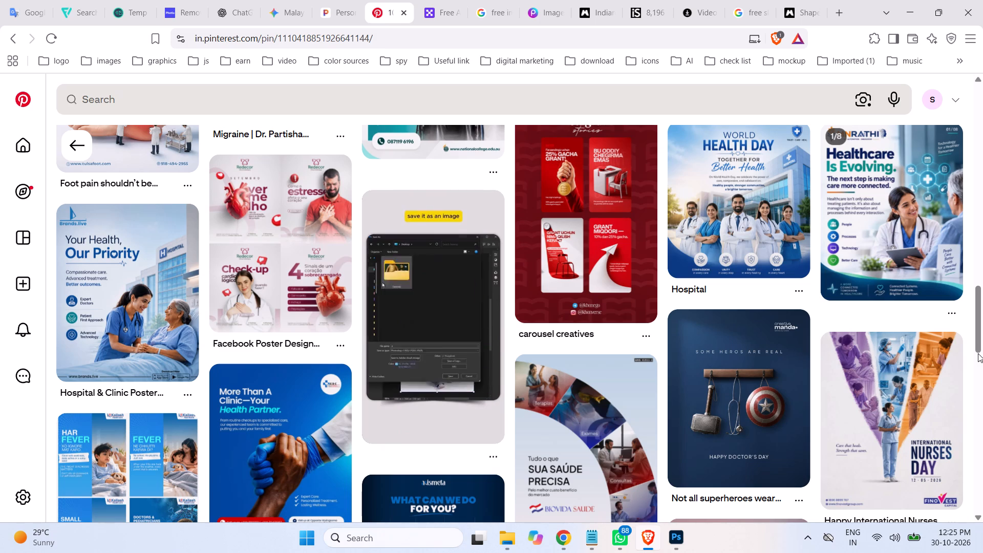
scroll(978, 353, down, 2)
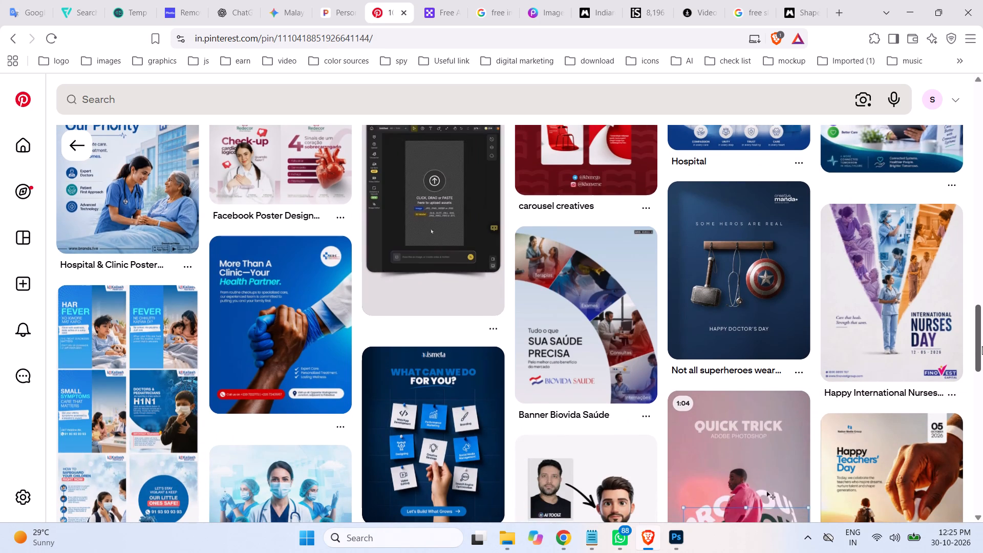
scroll(982, 346, down, 3)
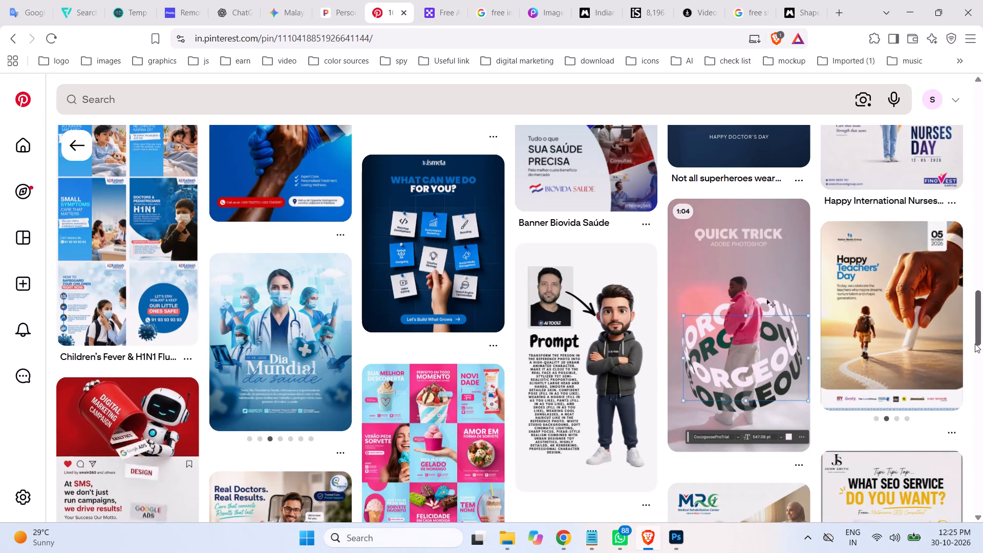
scroll(975, 344, down, 3)
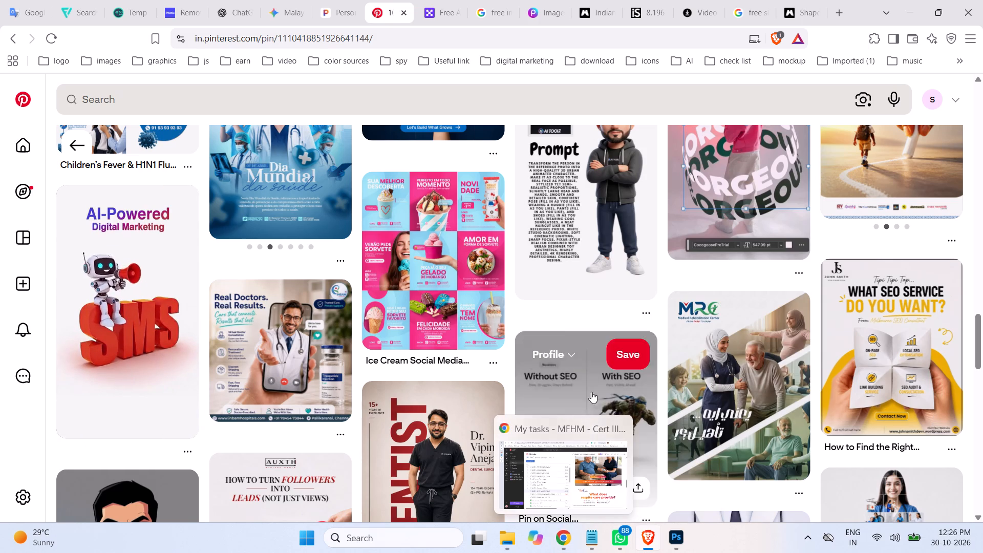
Switch to Chrome and re-read the MFHM - Cert III Individual Support task, from its colour and layout references up to the creative copy.
click(564, 540)
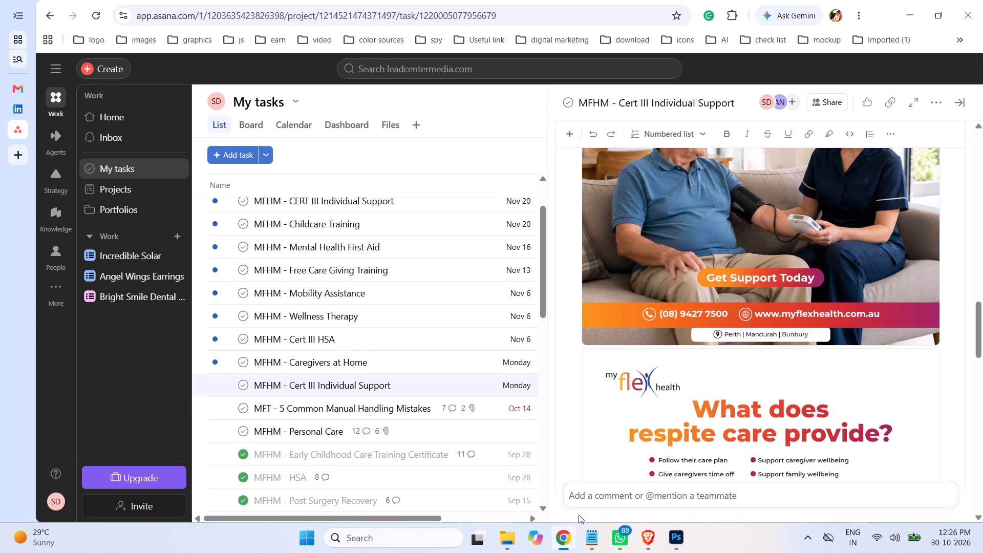
scroll(924, 334, up, 5)
scroll(924, 334, down, 1)
scroll(924, 334, up, 4)
scroll(927, 335, down, 2)
scroll(927, 335, up, 2)
scroll(927, 335, down, 1)
scroll(927, 335, up, 1)
scroll(927, 335, down, 1)
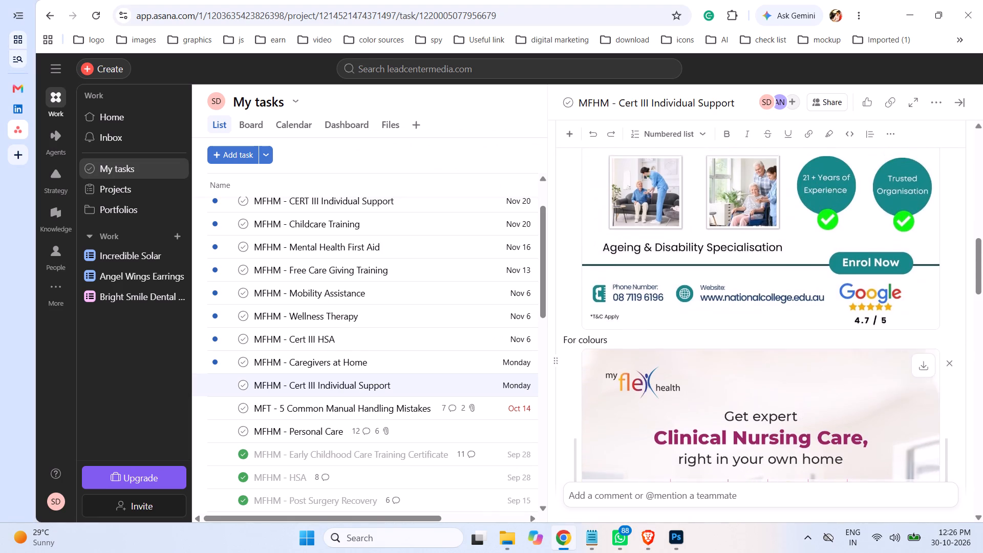
scroll(914, 330, up, 8)
scroll(906, 327, down, 2)
scroll(906, 327, up, 4)
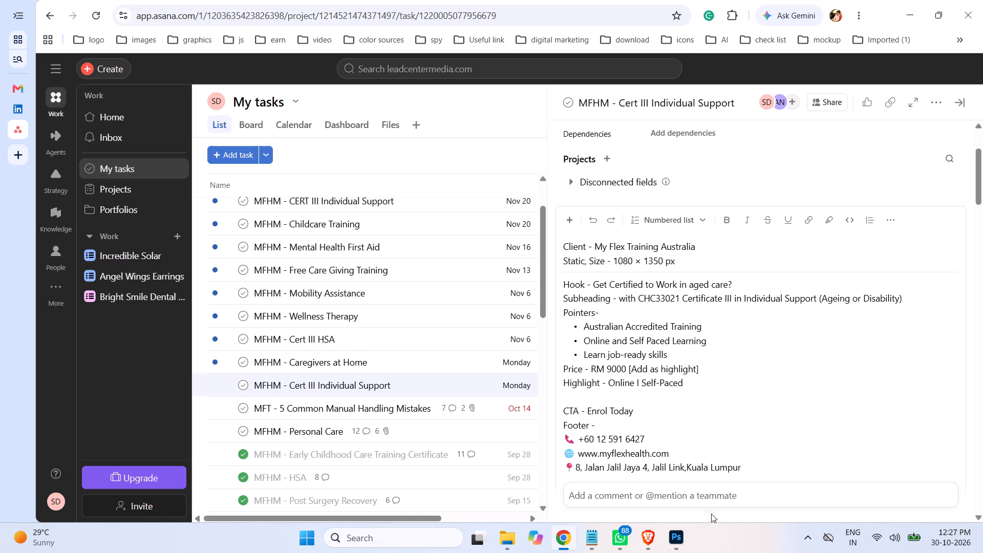
In File Explorer, go to work > LMC > Health Services > my flex health training and open Healthcare-Australia-training-1080x1350-20.ai in Illustrator.
click(681, 539)
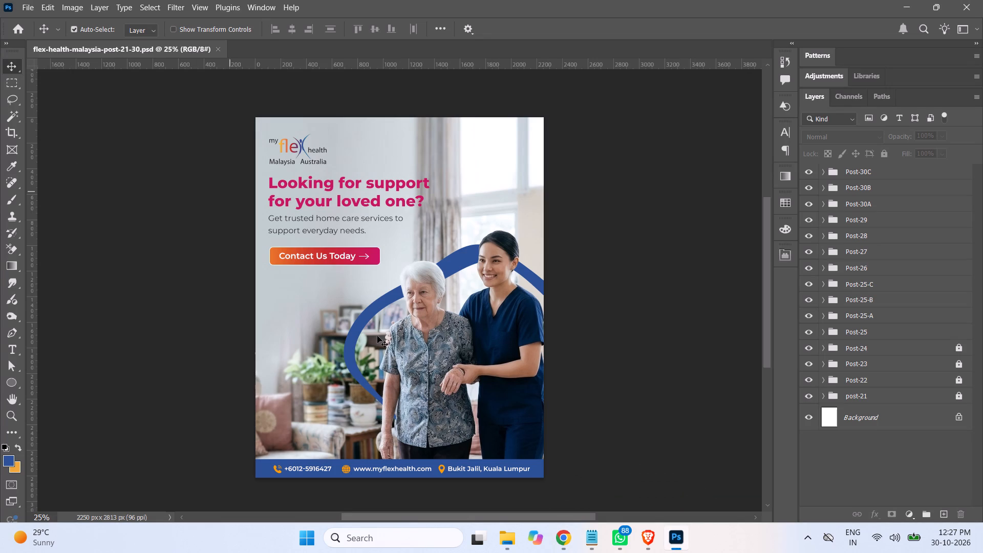
click(506, 541)
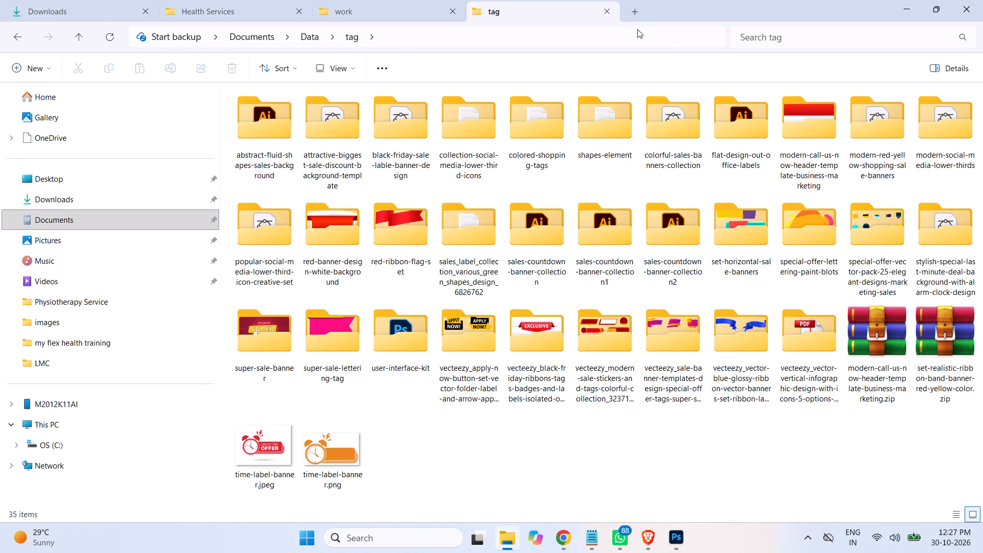
click(351, 0)
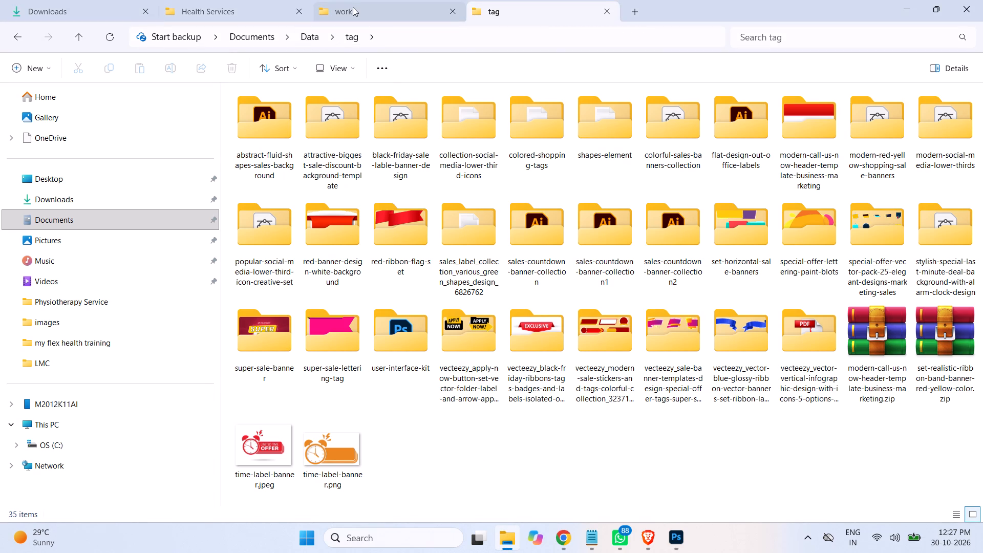
click(353, 7)
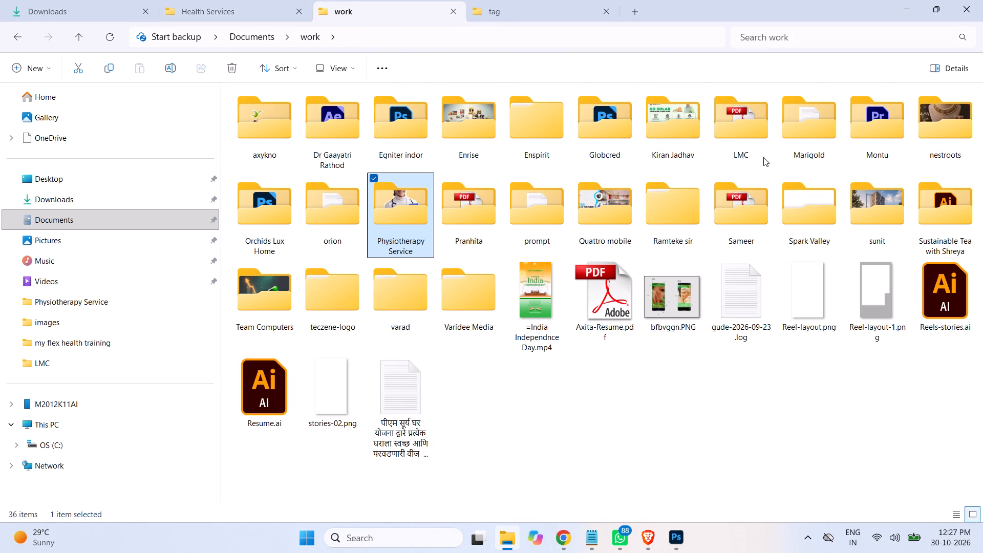
double_click(746, 147)
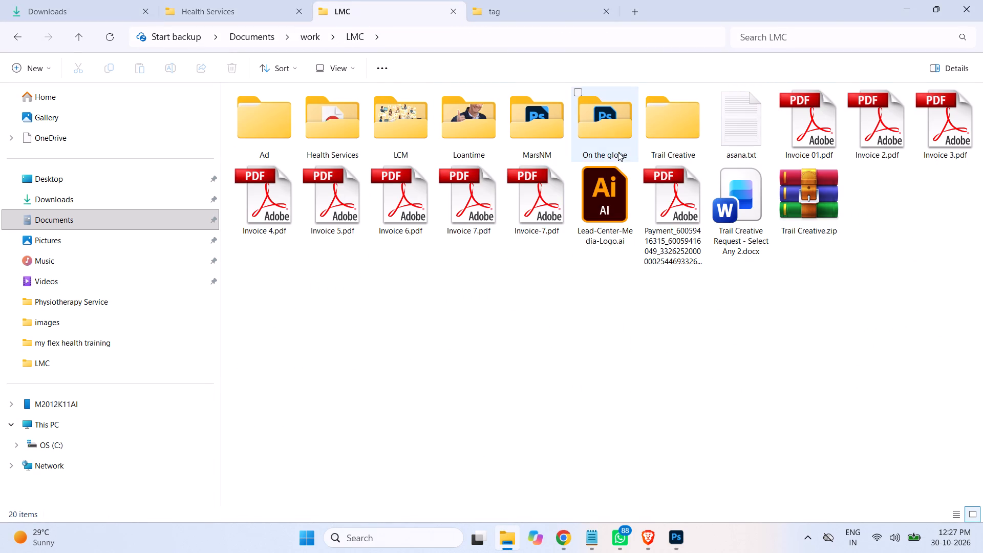
double_click(346, 133)
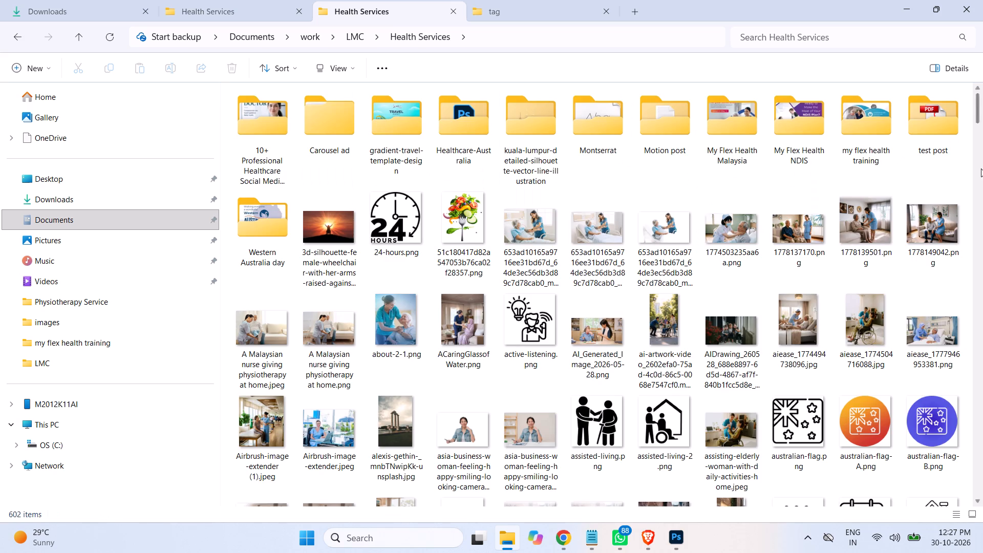
double_click(872, 134)
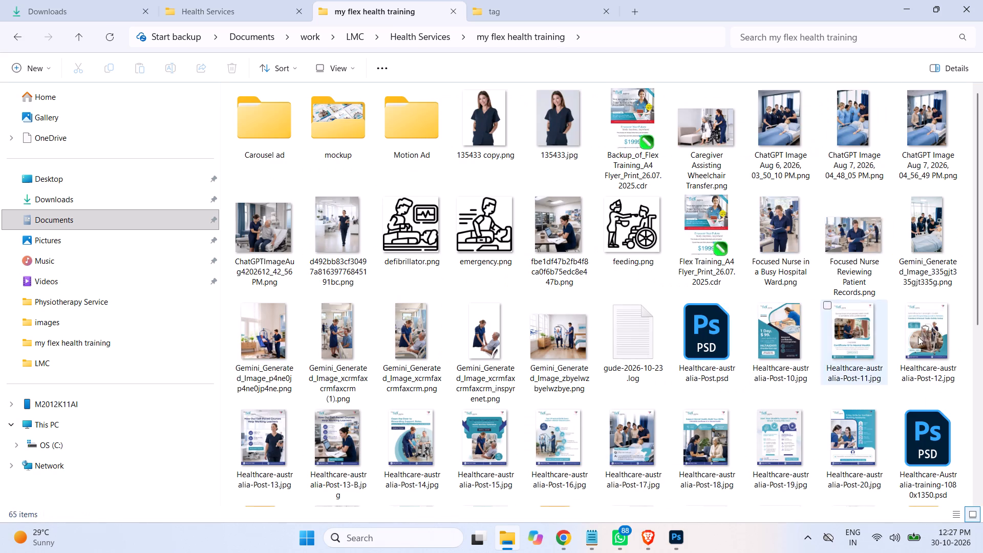
drag(978, 280, 982, 497)
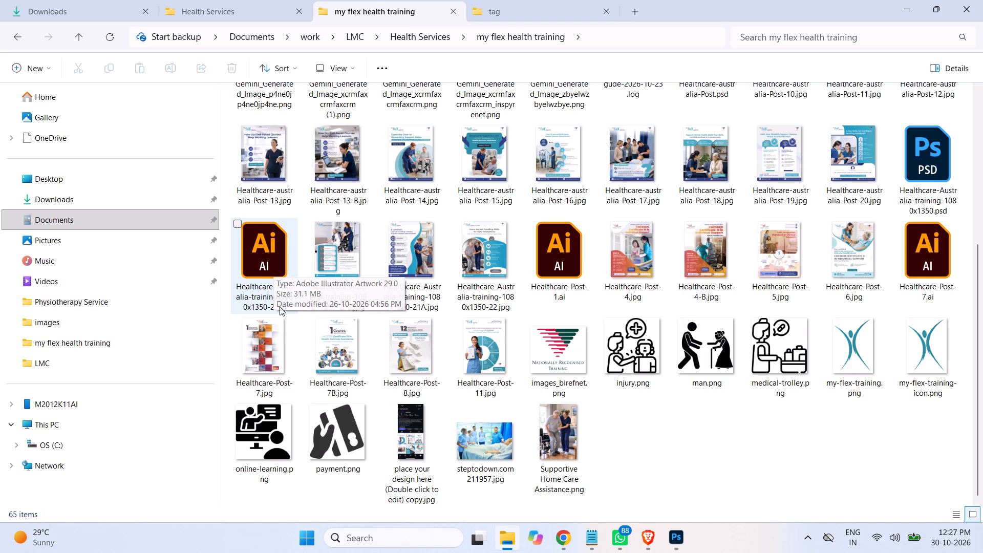
double_click(260, 269)
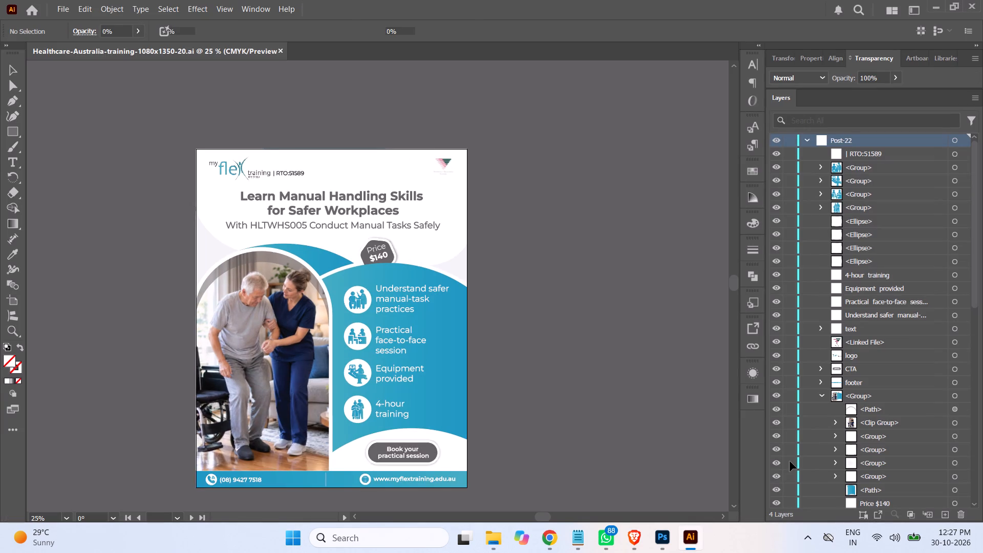
Collapse the expanded group in Post-22 and the post-21B, post-21A and Post-22 layers.
click(822, 394)
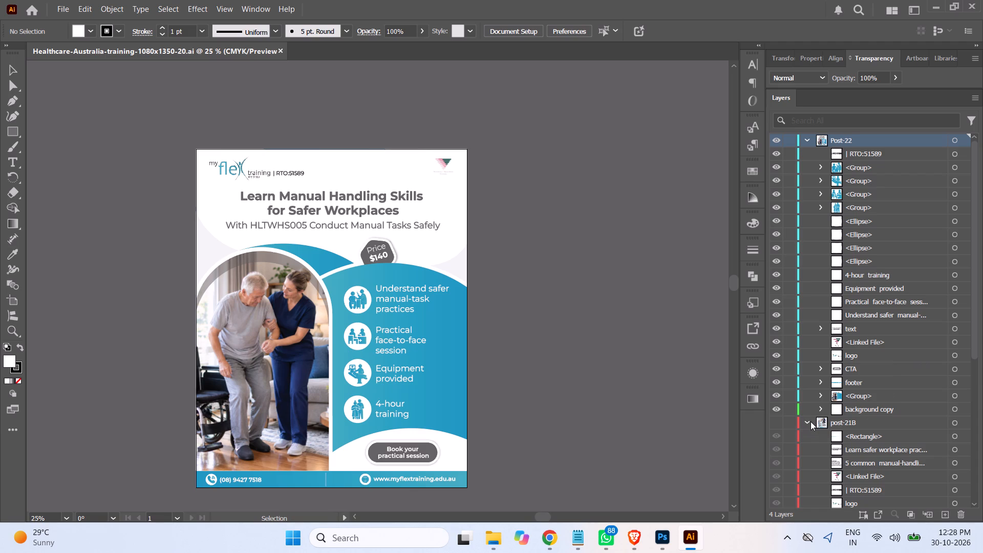
click(810, 421)
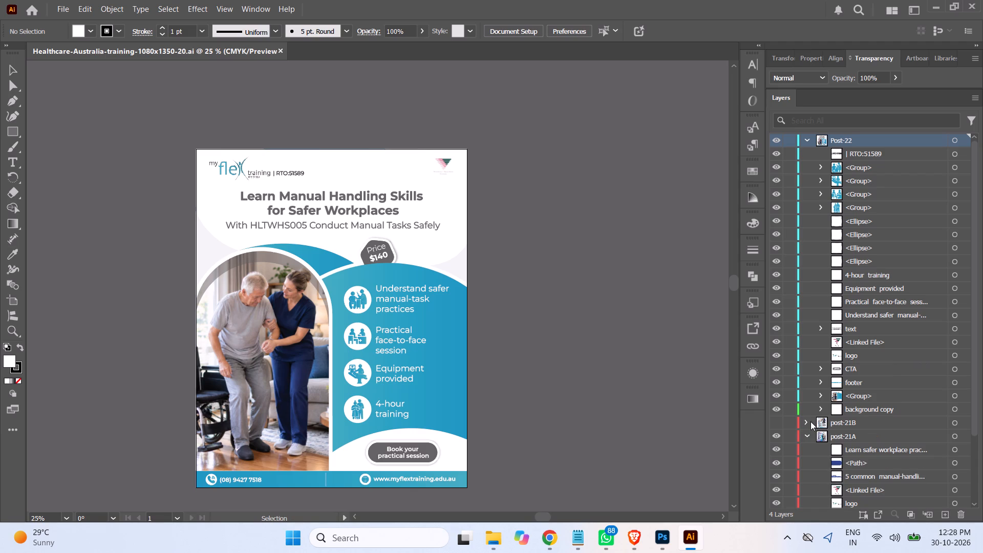
click(806, 437)
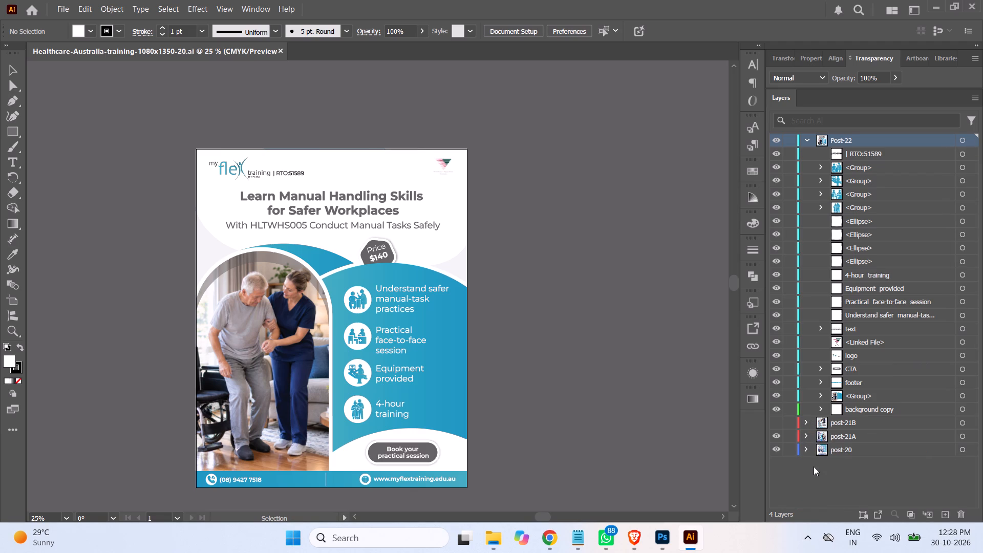
click(806, 138)
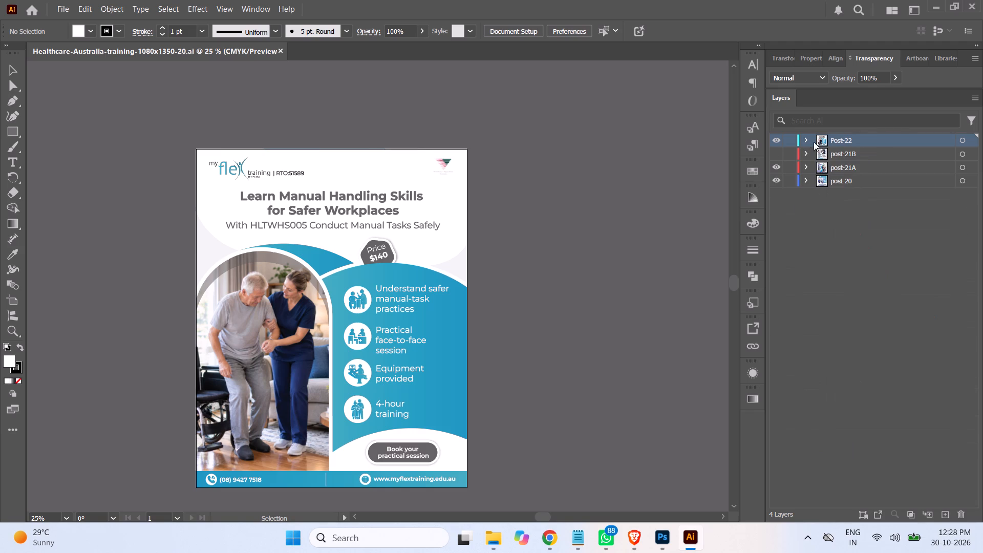
Target the Post-22 layer, make post-21B visible, and hide and reshow Post-22 to view the design beneath it.
click(961, 139)
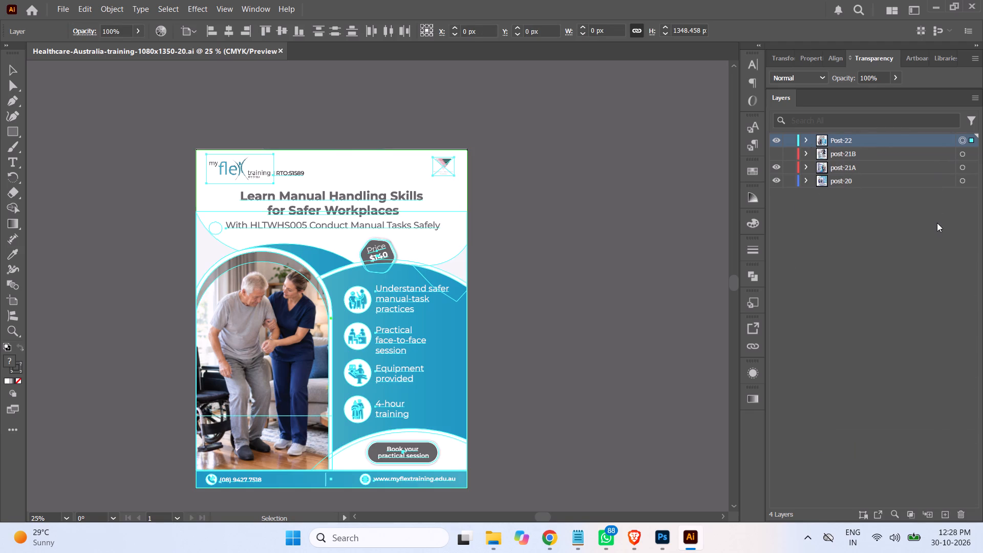
click(775, 153)
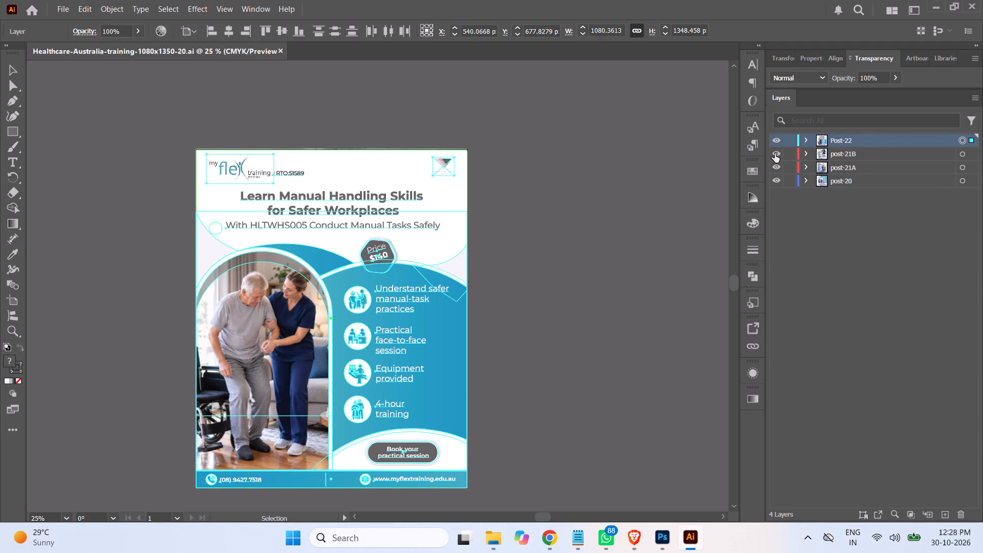
click(777, 141)
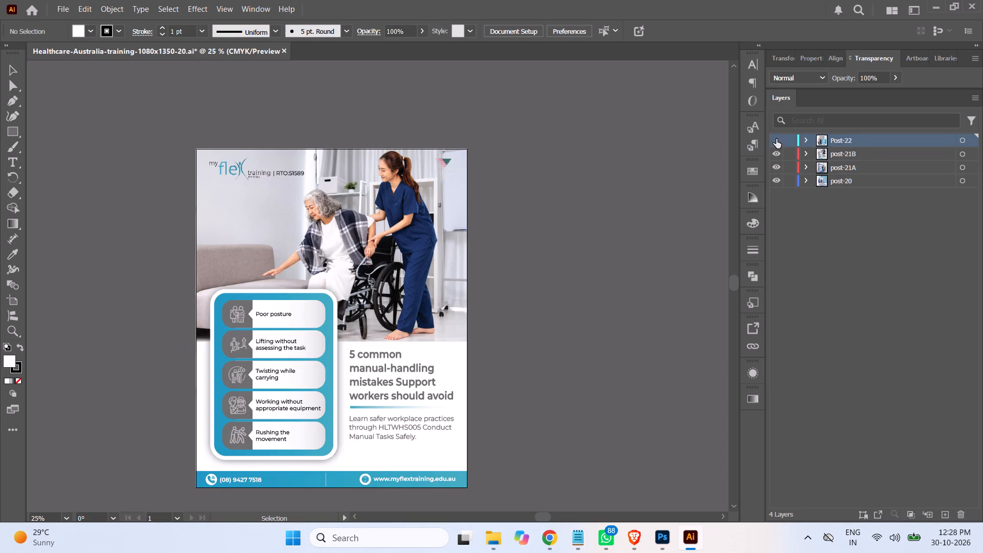
click(776, 139)
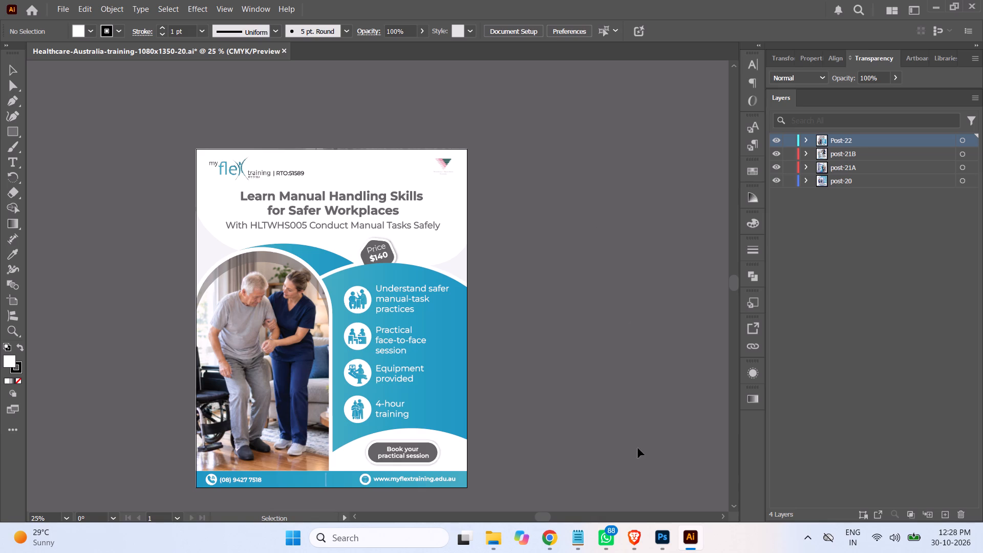
Switch to Chrome and check the copy in the MFHM - Cert III Individual Support task.
click(554, 537)
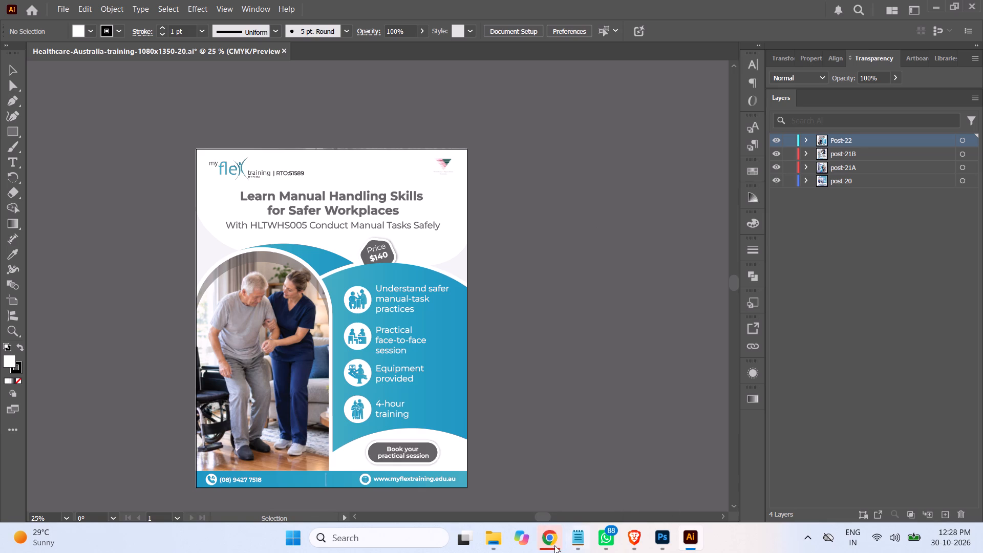
click(551, 541)
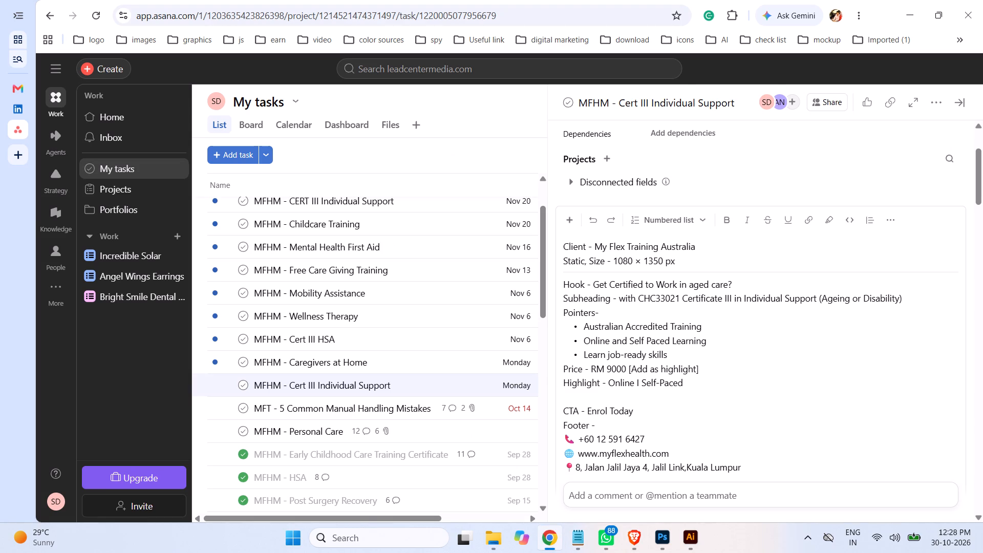
Switch to Brave and look back up through the Pinterest healthcare poster pins for layout inspiration.
click(634, 539)
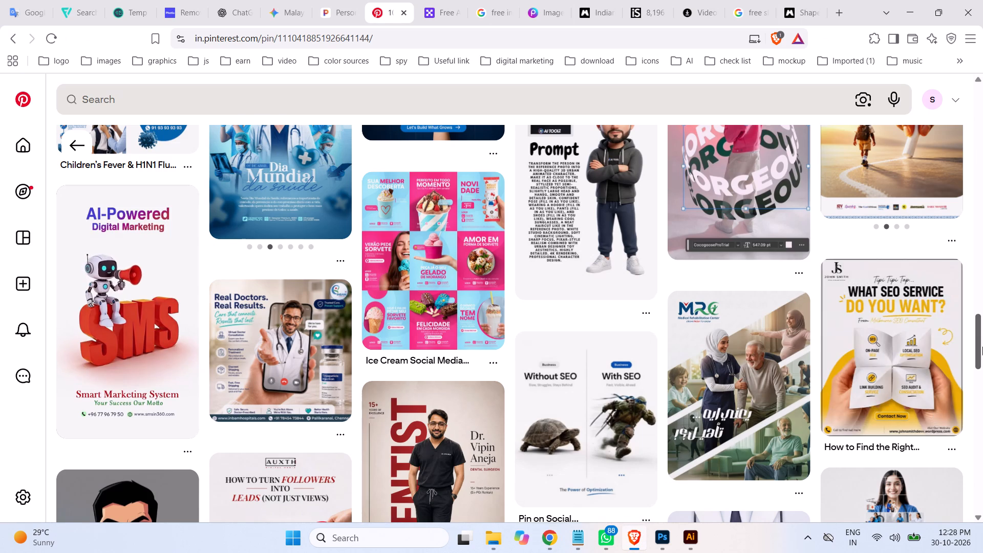
scroll(654, 348, up, 8)
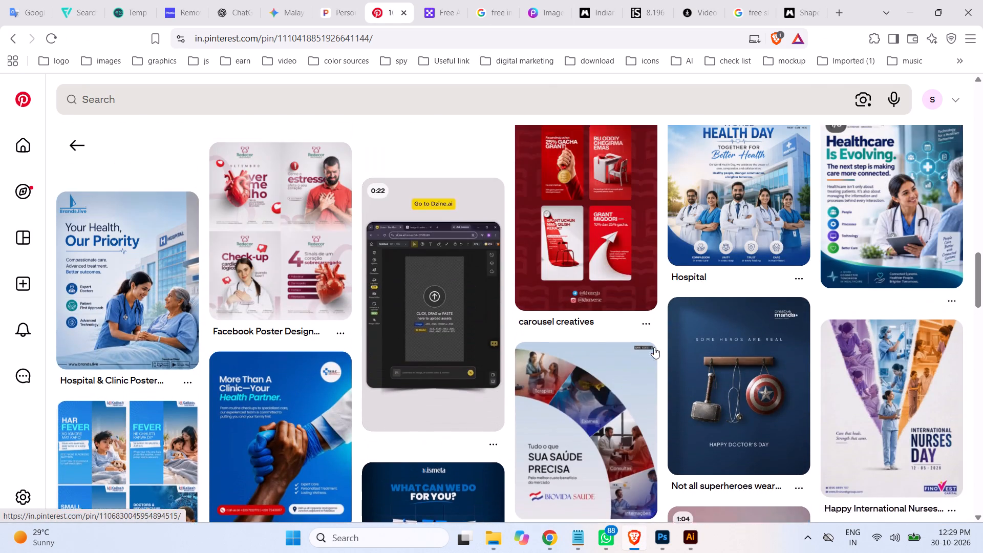
scroll(726, 334, up, 1)
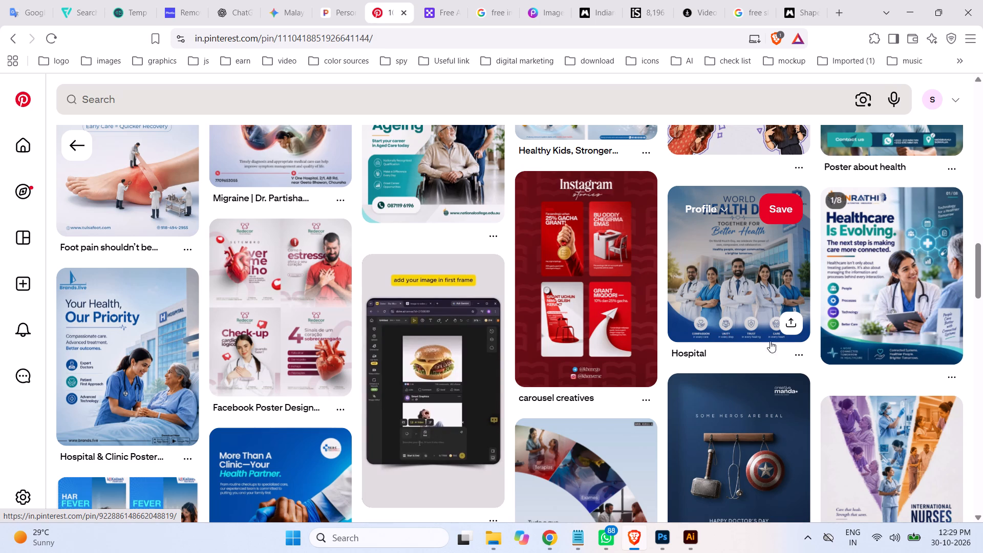
scroll(753, 320, up, 3)
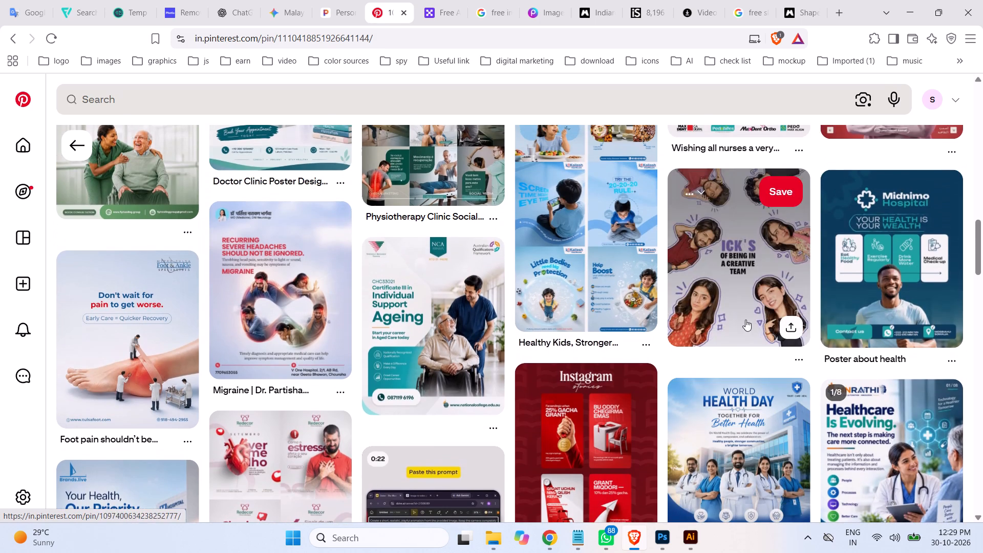
scroll(941, 325, up, 1)
scroll(941, 325, down, 1)
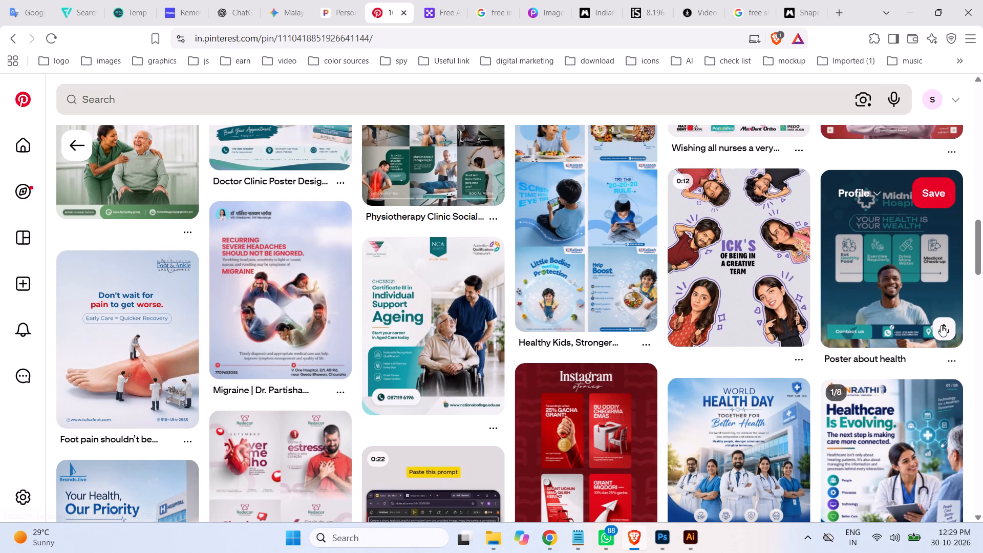
scroll(941, 325, up, 1)
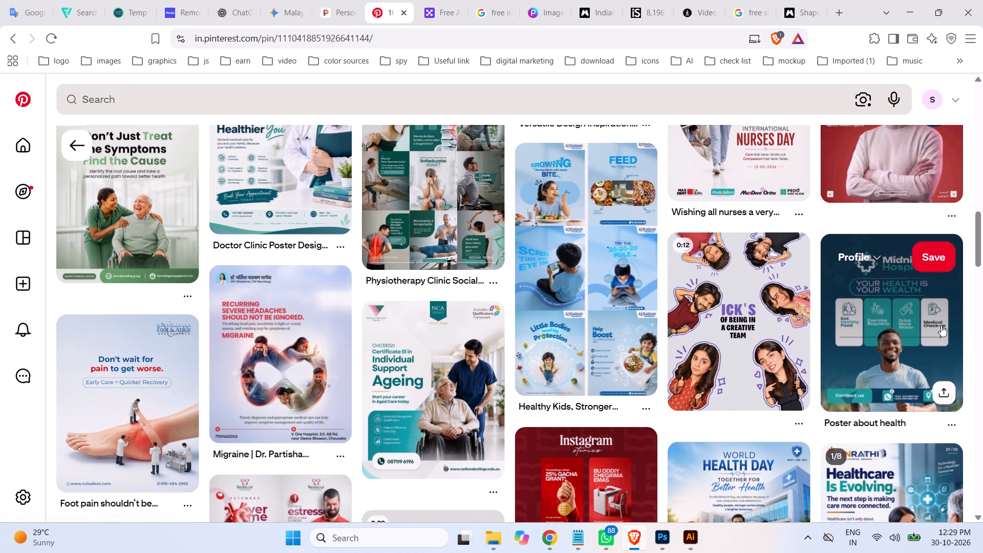
scroll(941, 325, up, 4)
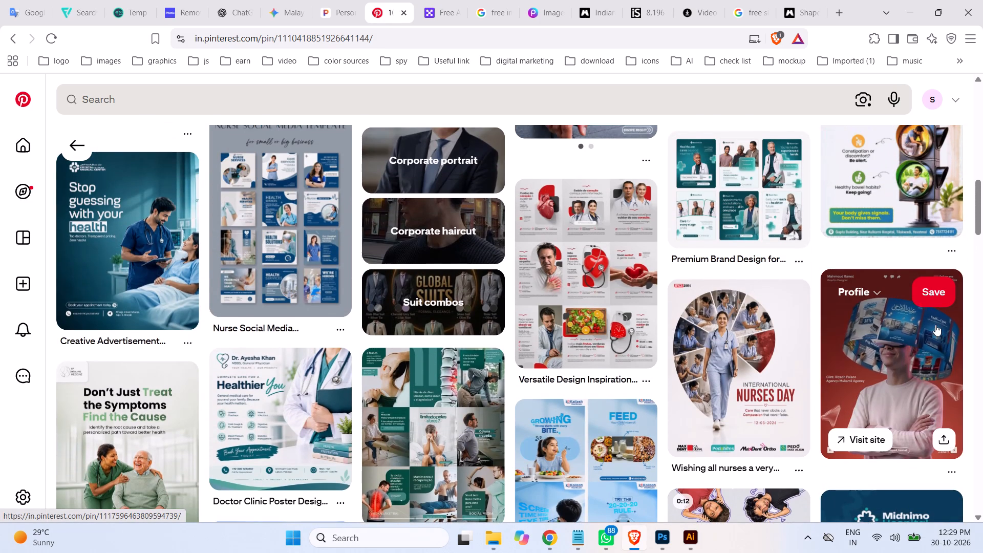
scroll(935, 325, up, 3)
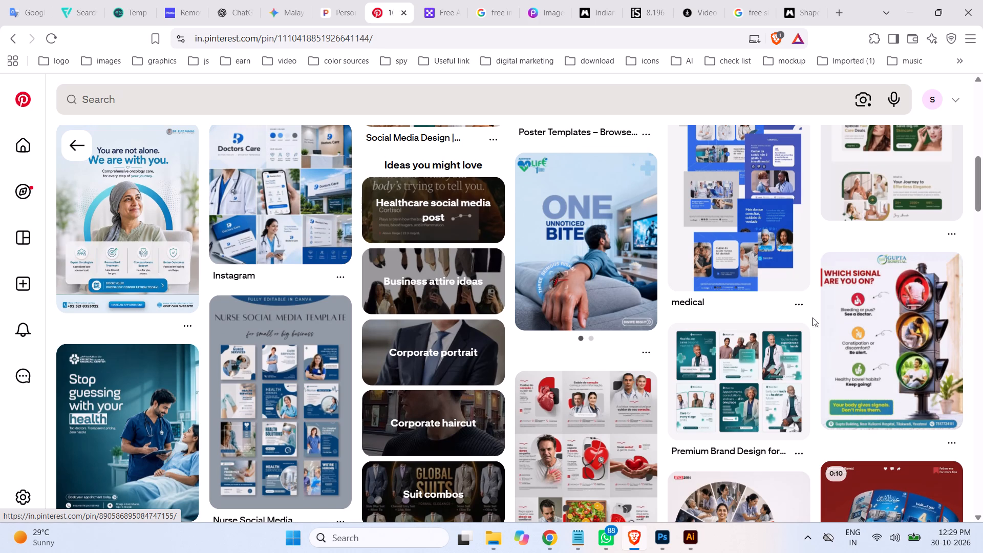
scroll(787, 319, up, 5)
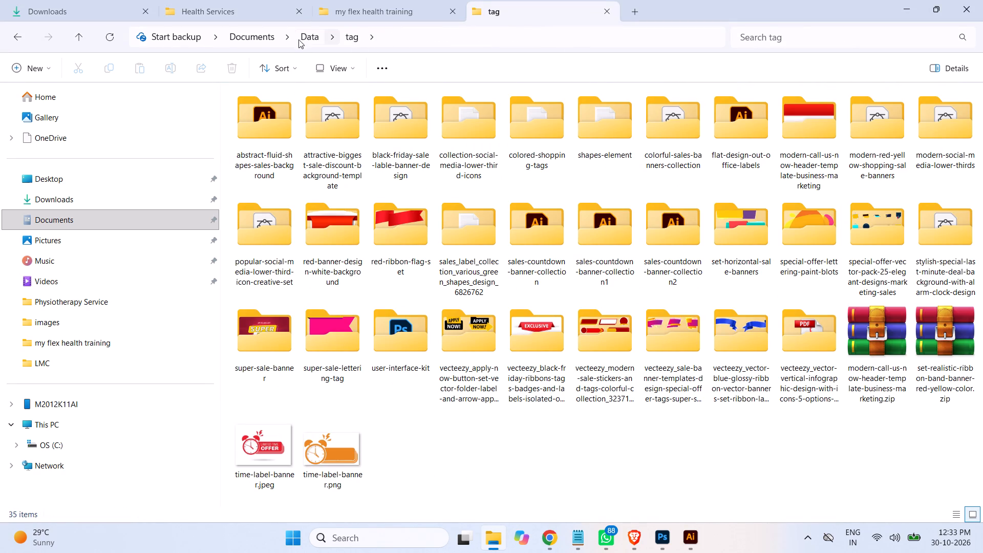
click(307, 36)
double_click(682, 228)
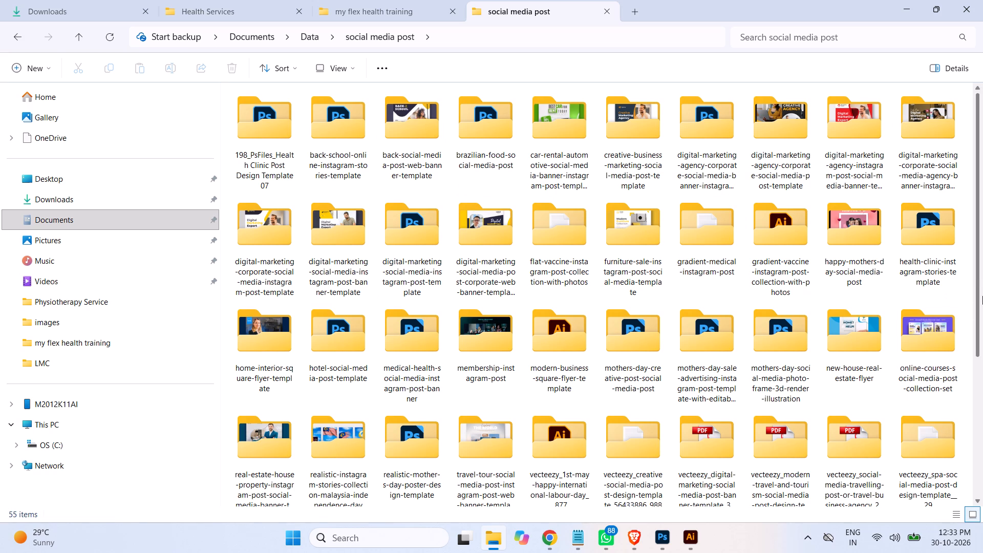
scroll(982, 292, down, 4)
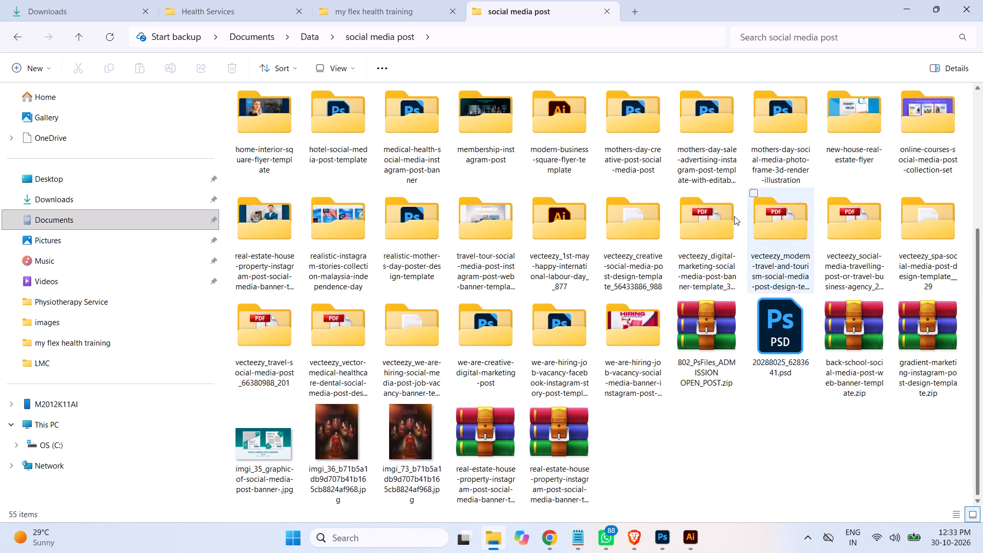
double_click(866, 228)
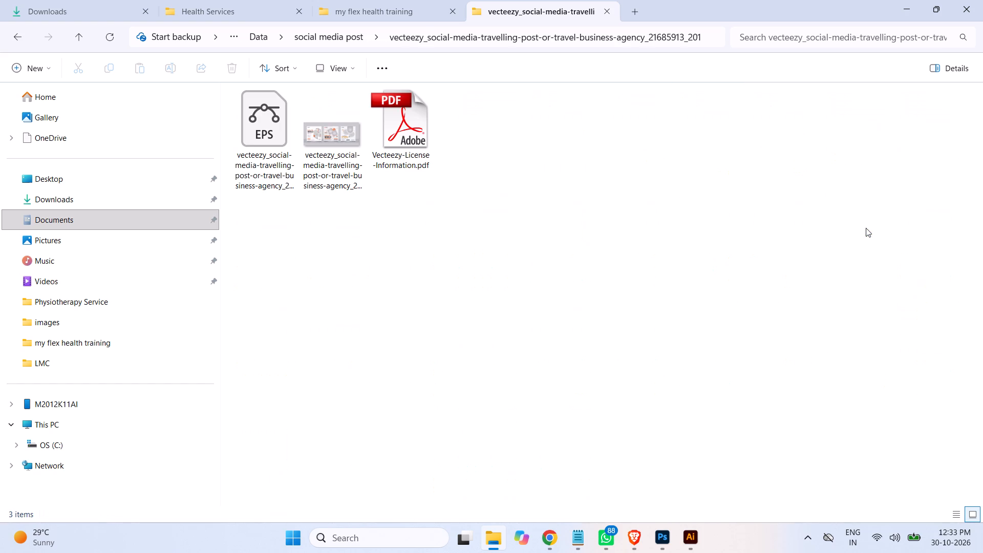
double_click(344, 141)
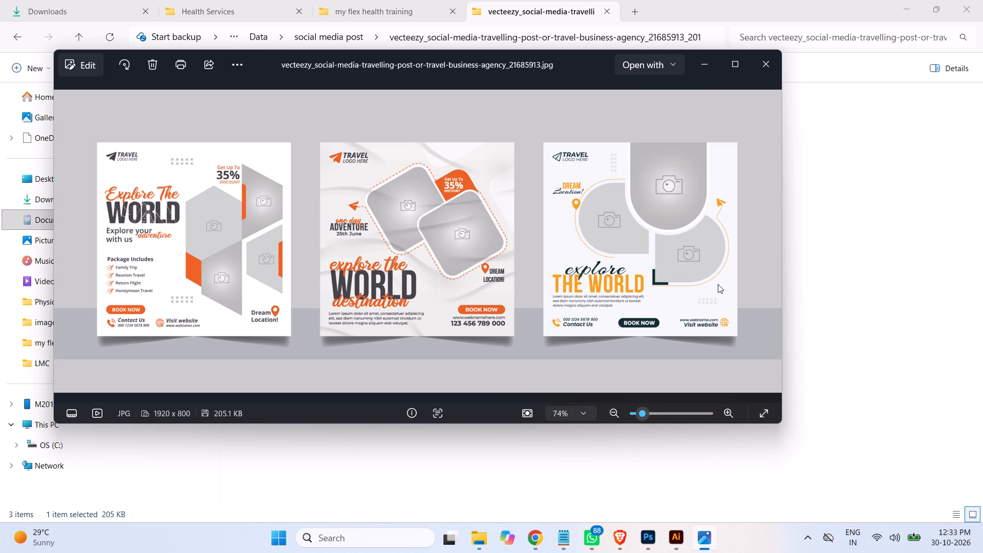
click(767, 67)
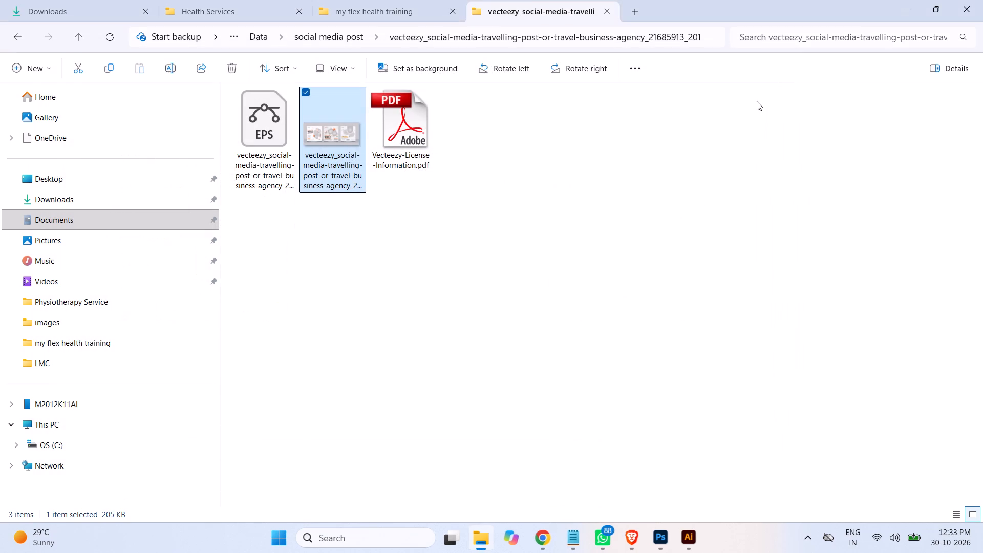
Check the Vecteezy modern travel and tourism and digital marketing banner template folders, showing their files as large icons.
click(328, 39)
double_click(788, 441)
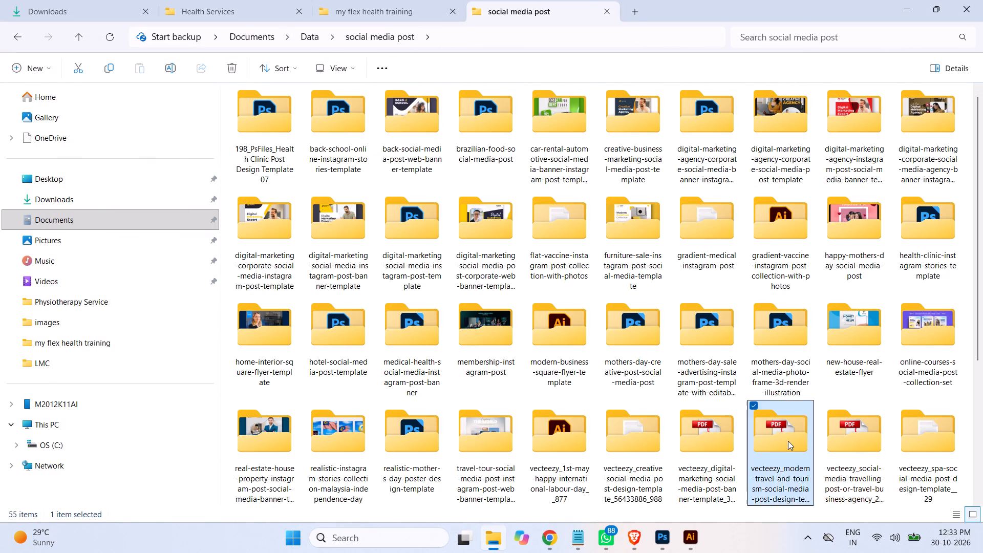
click(337, 69)
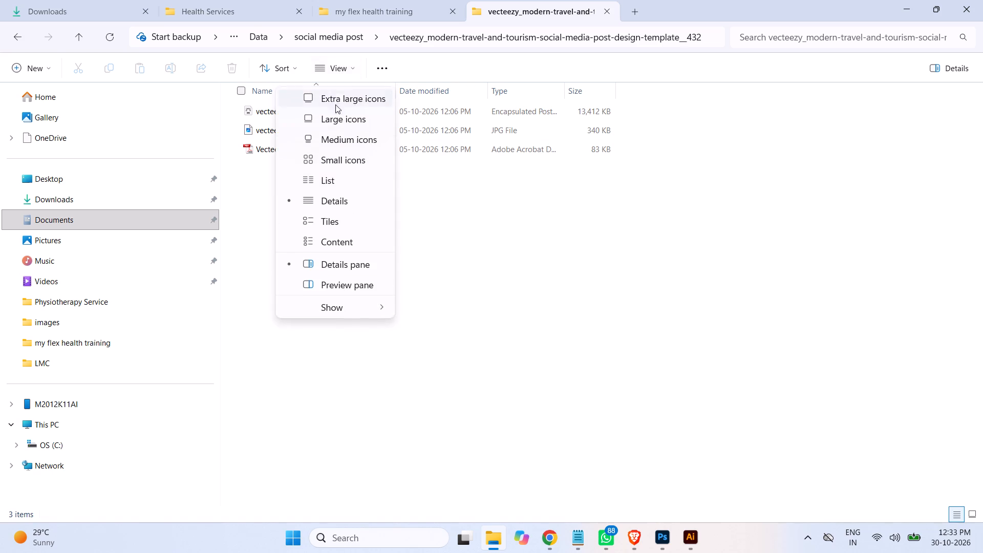
click(336, 118)
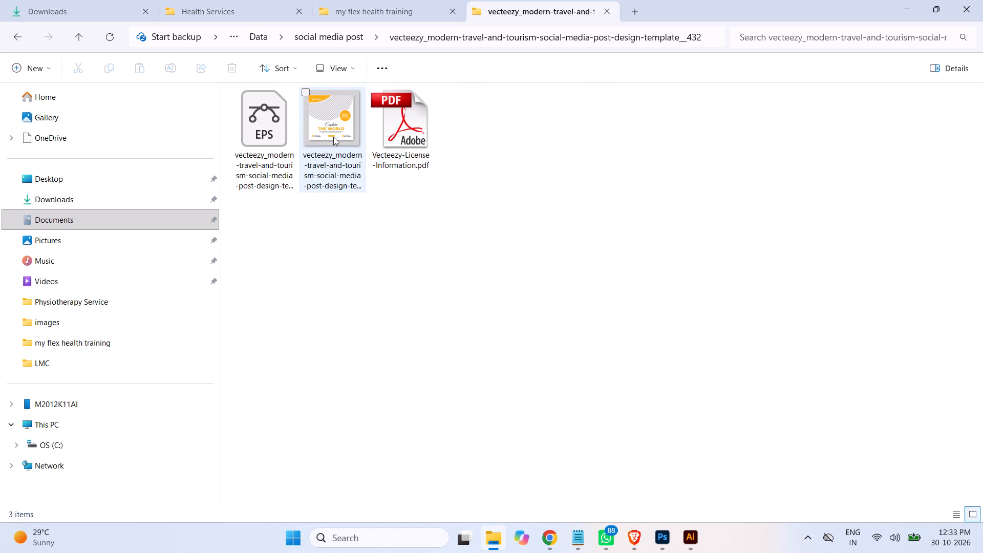
click(333, 37)
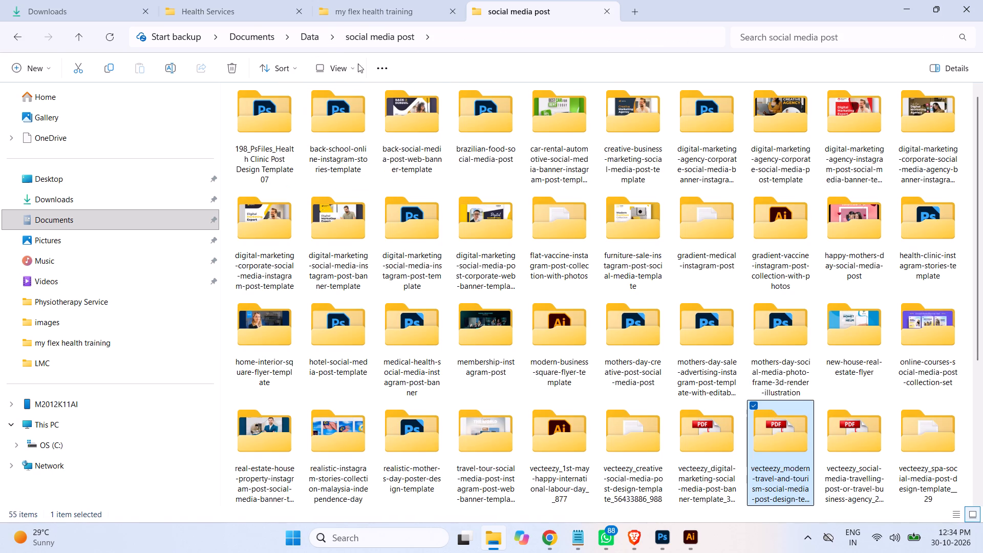
double_click(710, 449)
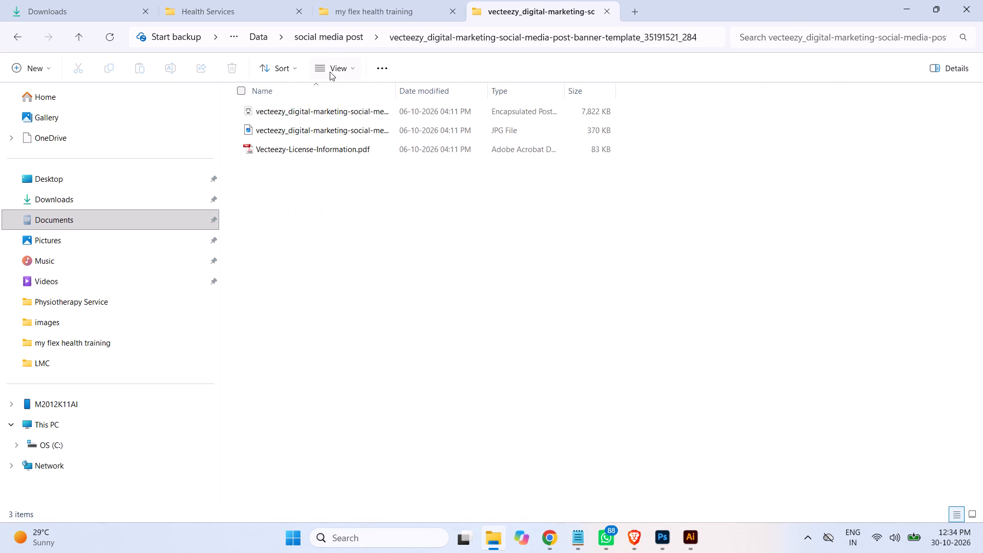
click(332, 67)
click(331, 120)
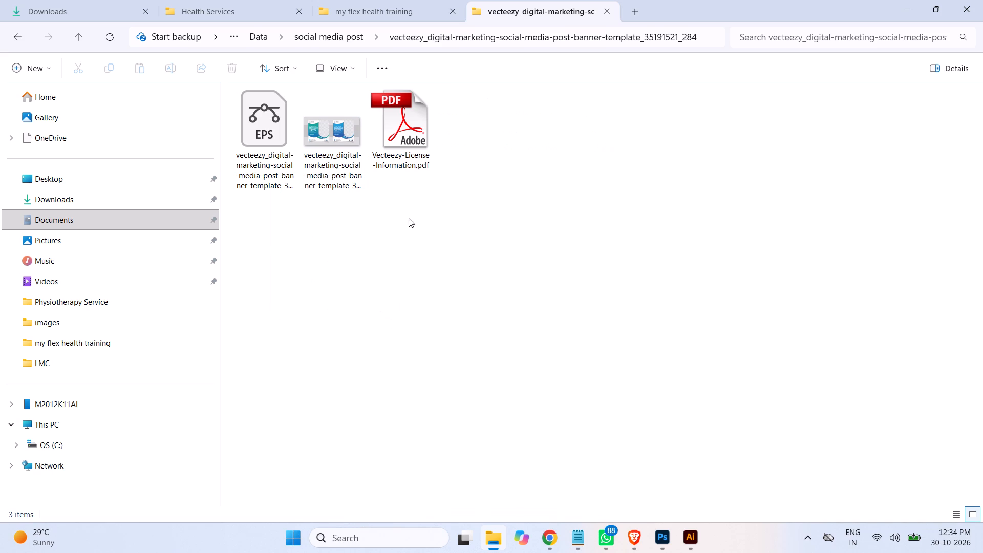
Look through the Vecteezy creative social media post, spa post and 1st May labour day template folders.
click(341, 37)
double_click(652, 448)
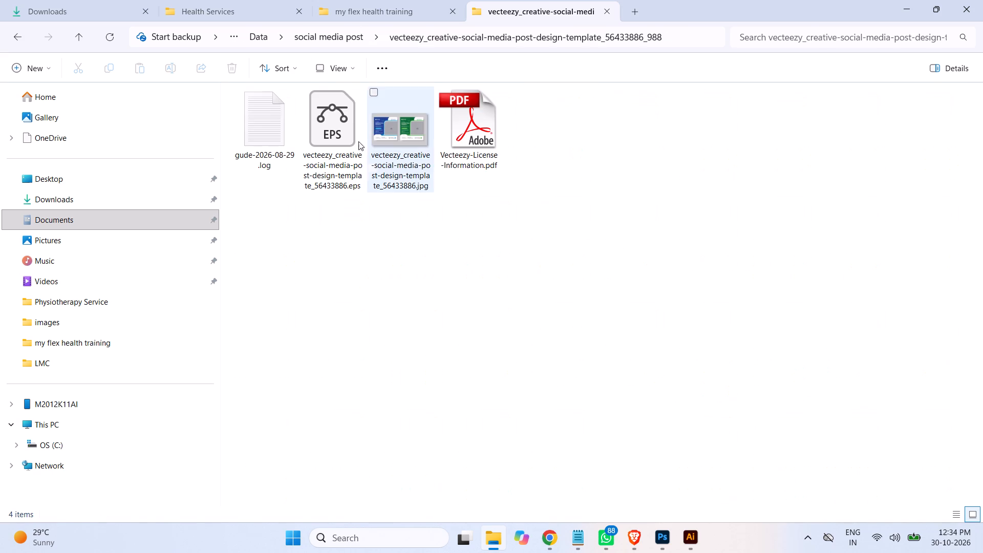
click(330, 37)
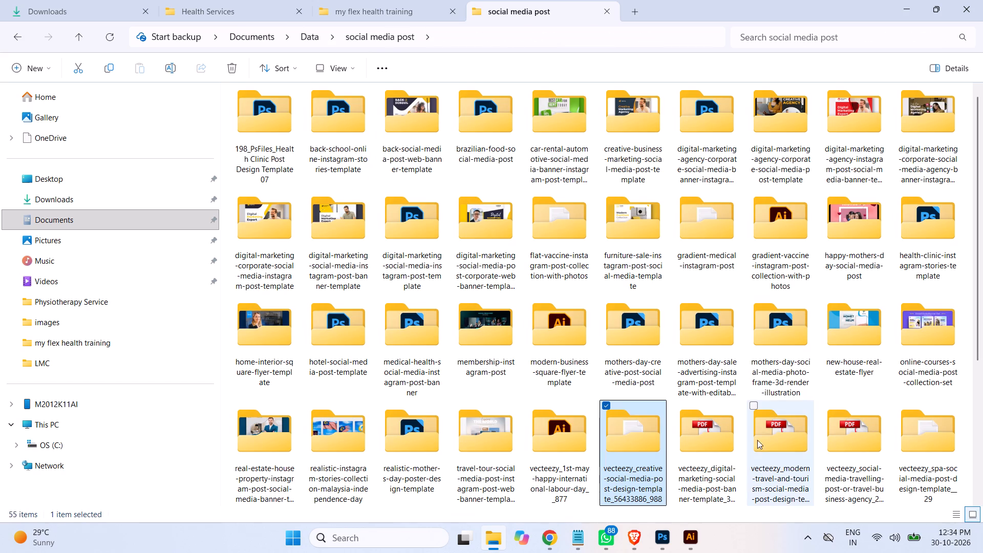
double_click(940, 451)
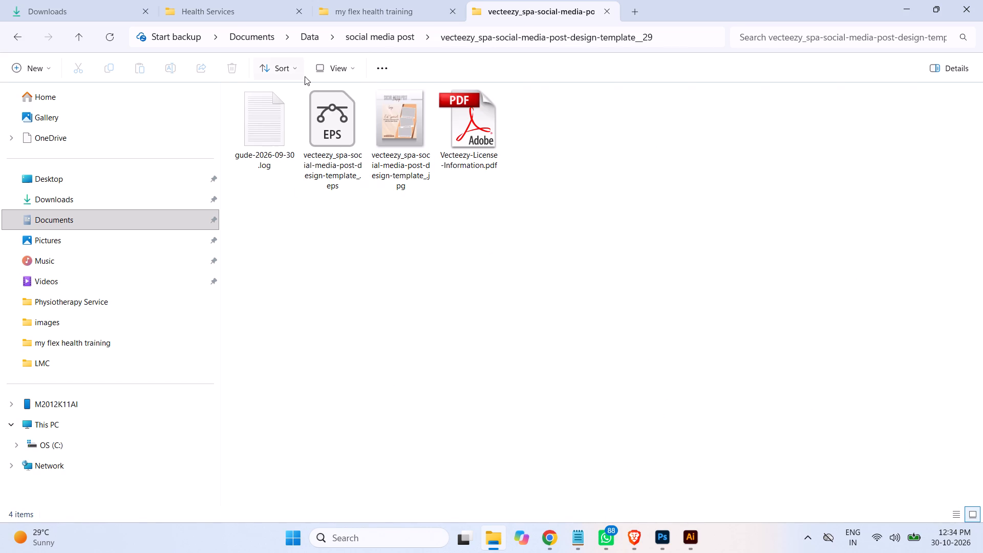
click(367, 36)
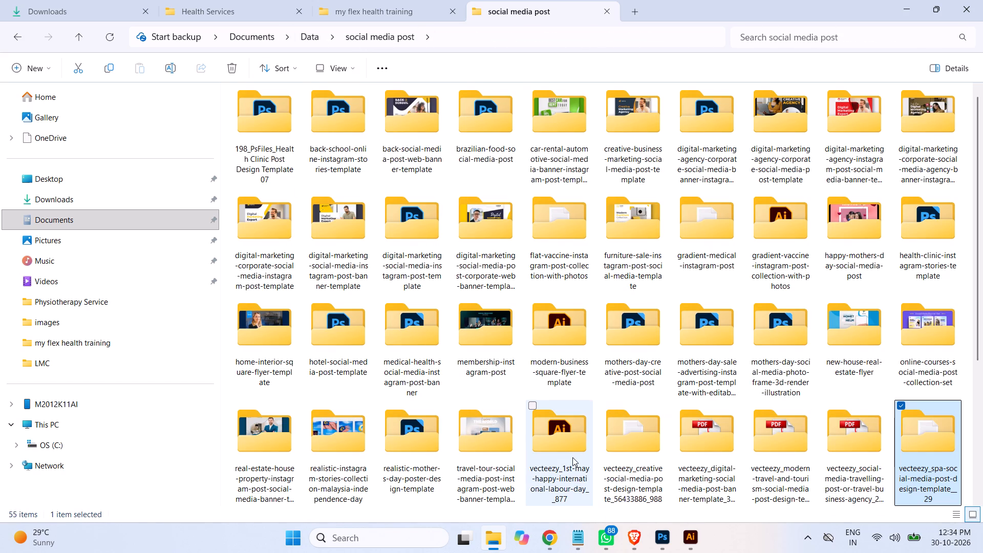
double_click(573, 450)
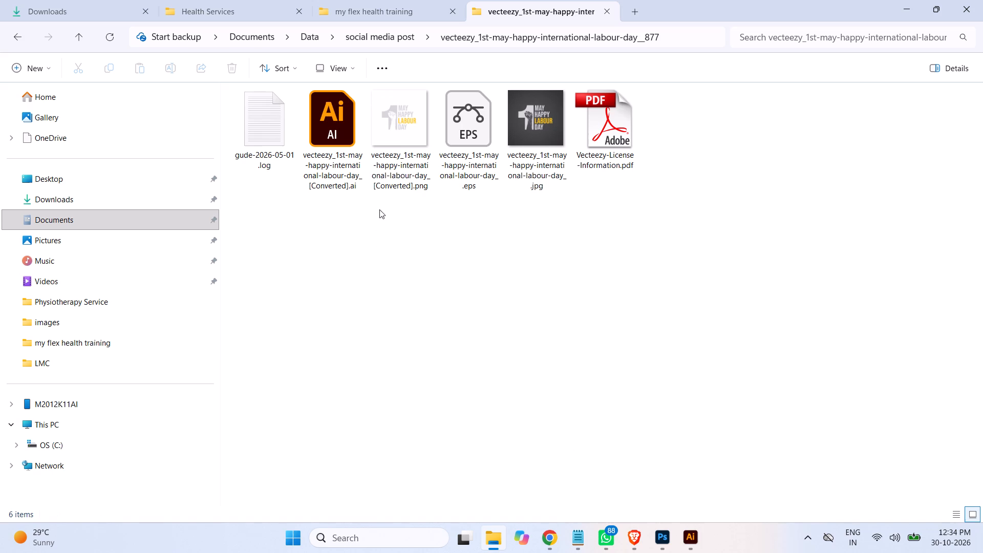
Open the vecteezy_travel-social-media-post_66380988_201 template folder and show its files as large icons.
click(386, 38)
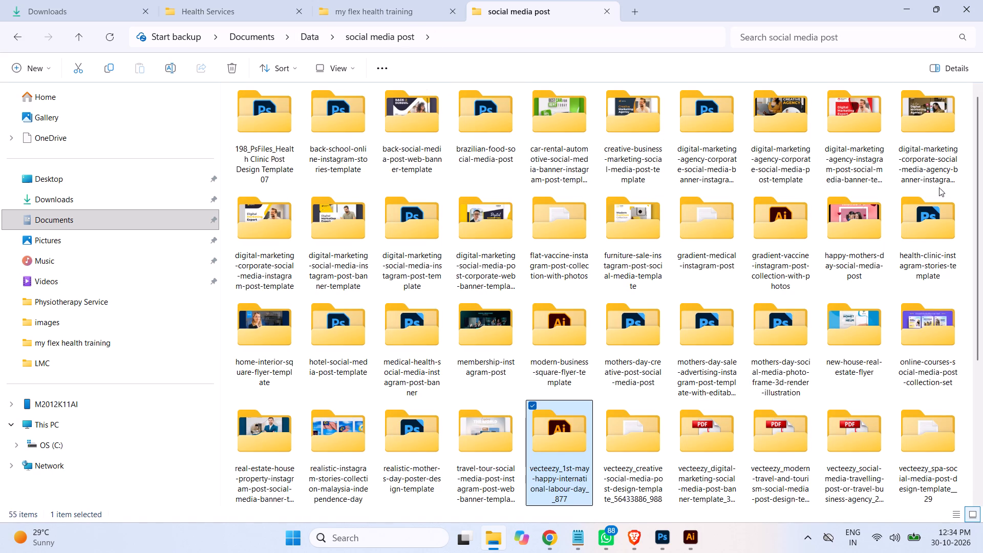
drag(977, 254, 982, 416)
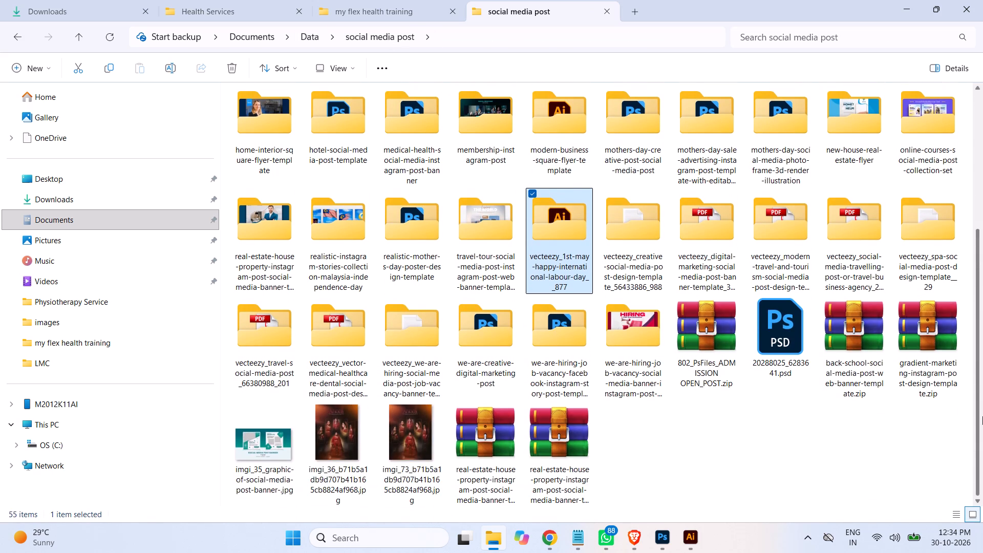
drag(982, 416, 982, 433)
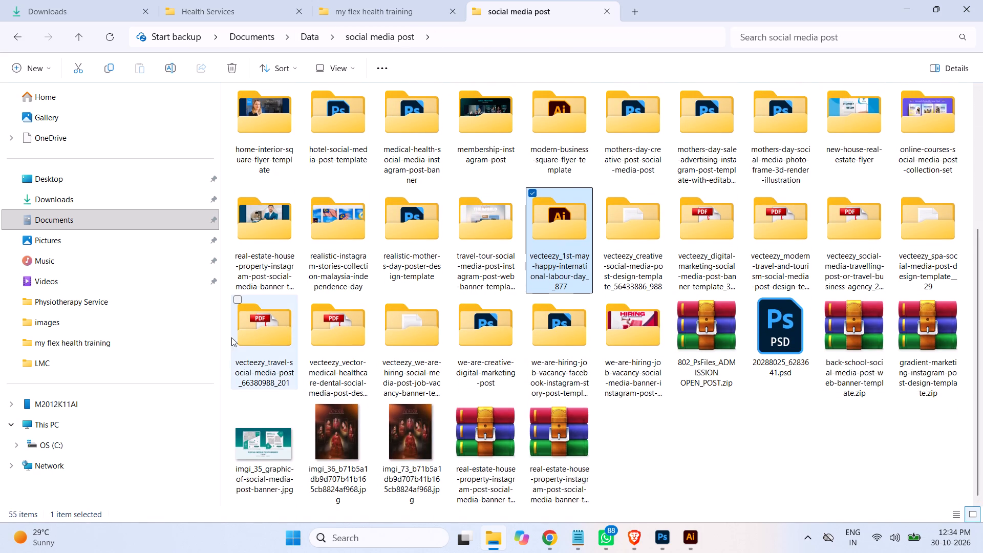
double_click(254, 345)
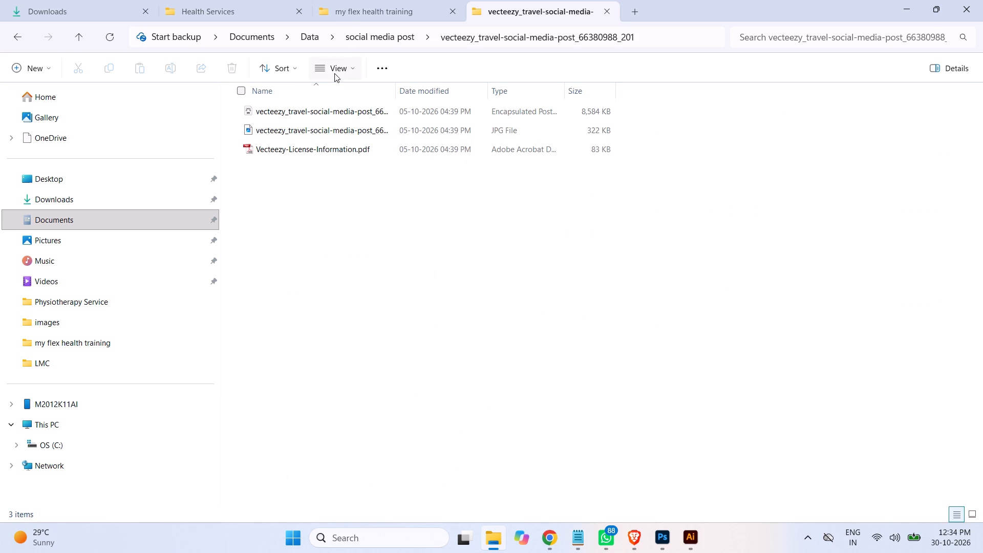
click(334, 73)
click(339, 123)
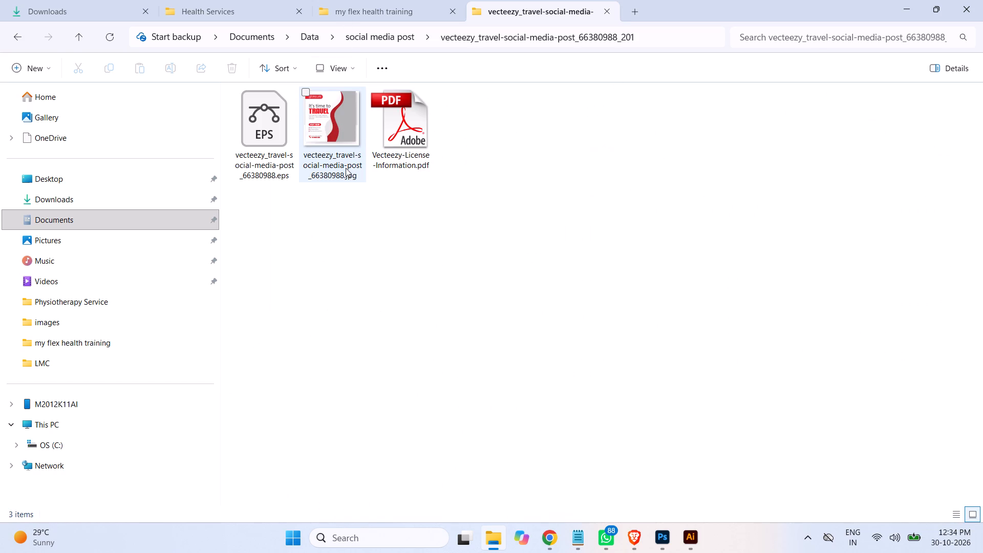
Open the Vecteezy vector medical healthcare dental social media post template folder and show its files as large icons.
click(360, 37)
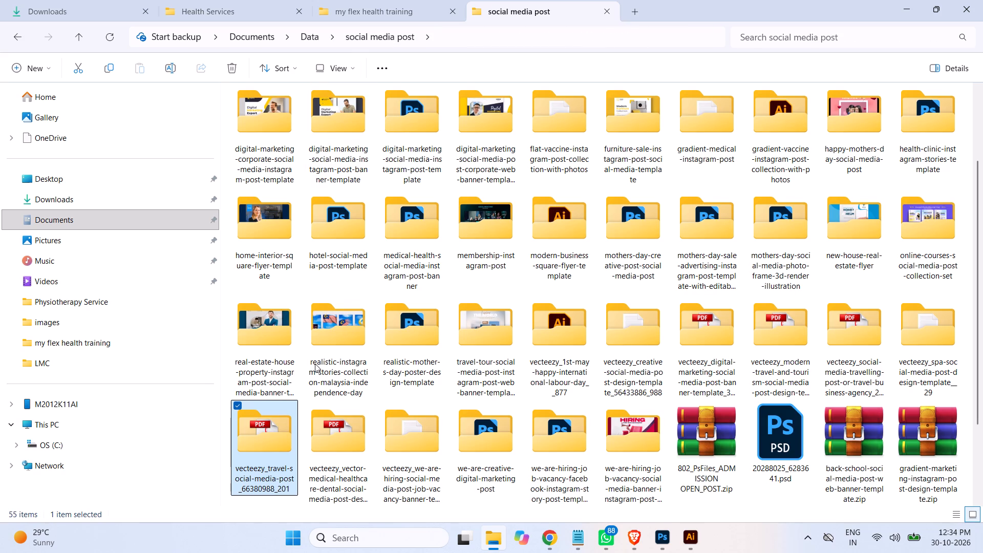
double_click(341, 452)
click(346, 68)
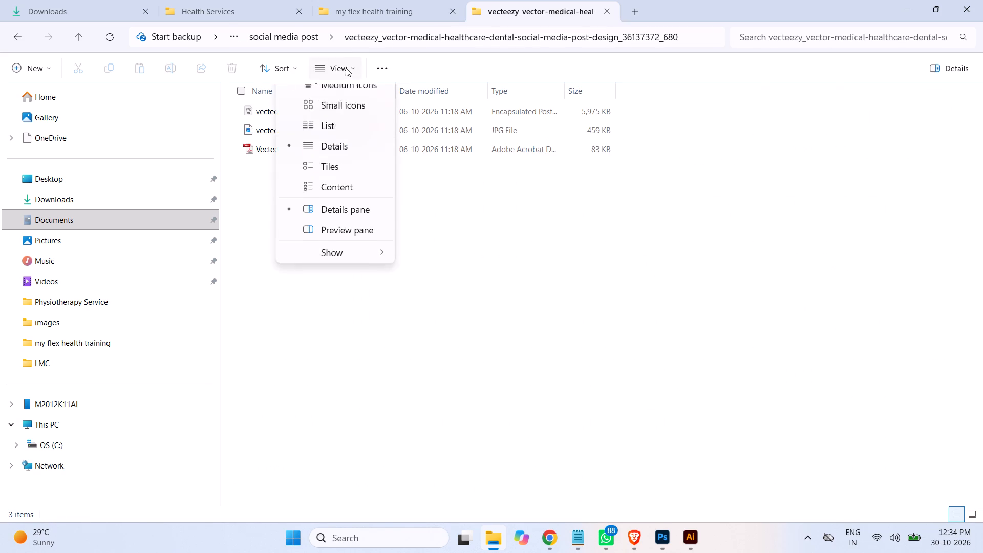
click(331, 120)
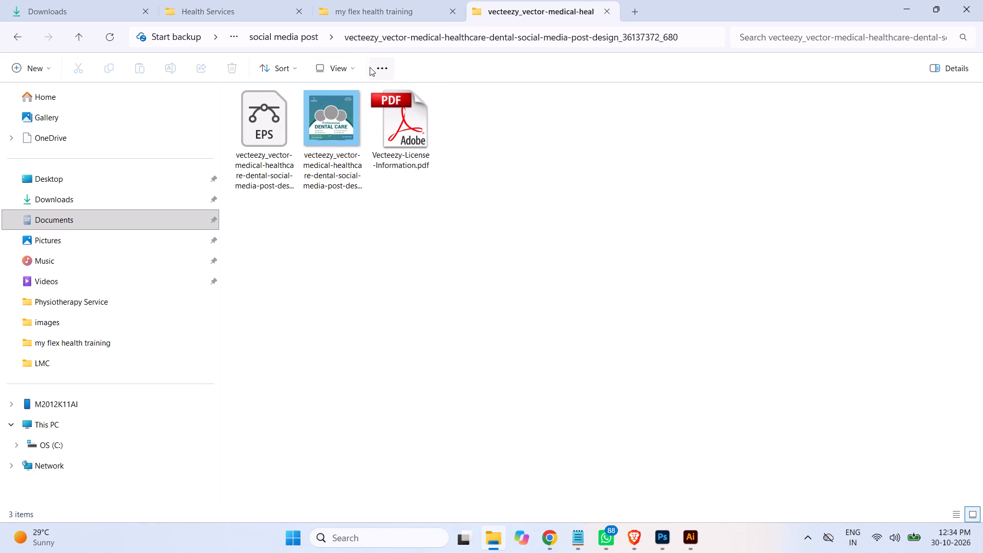
click(518, 291)
Open the Vecteezy we-are-hiring job vacancy banner template folder in social media post, view its JPG preview, and close the preview.
click(296, 33)
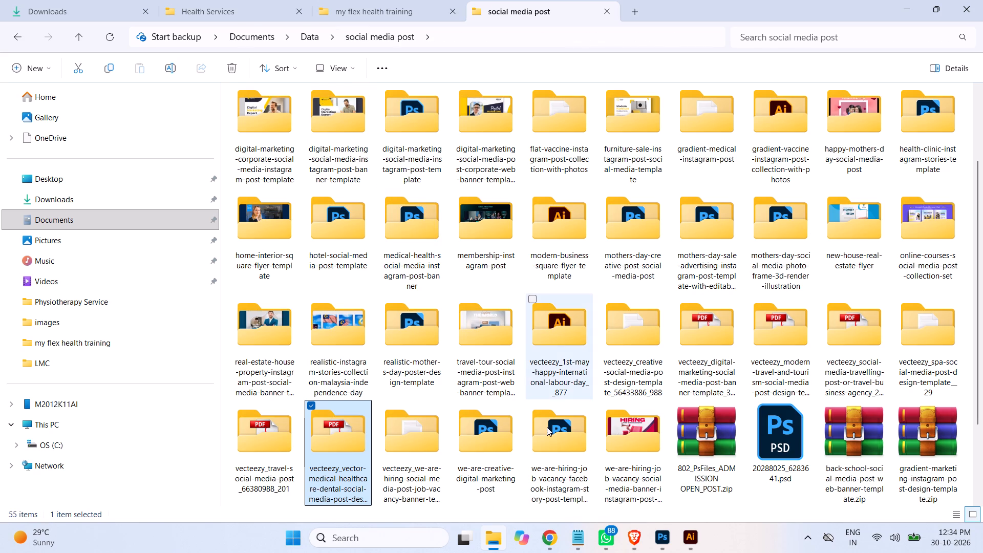
double_click(429, 444)
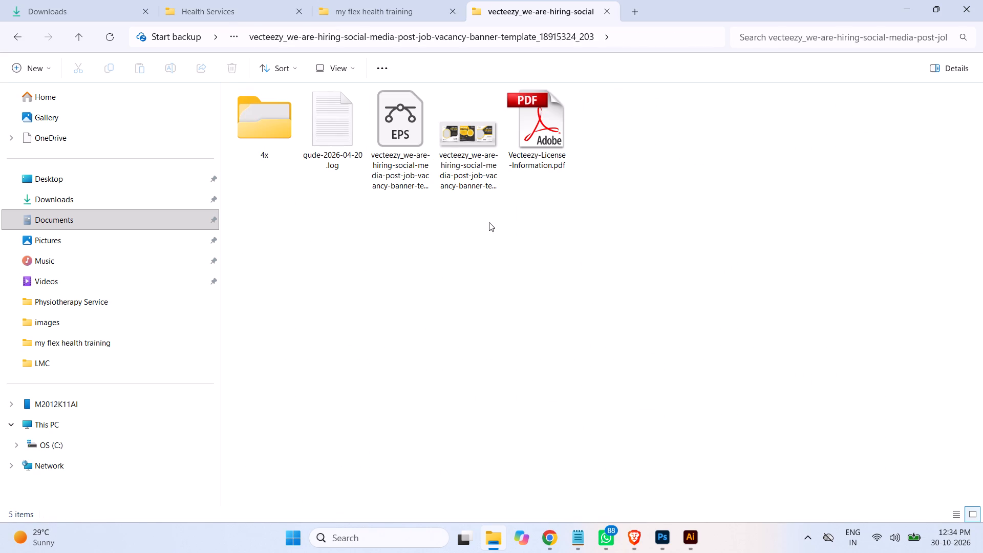
double_click(467, 161)
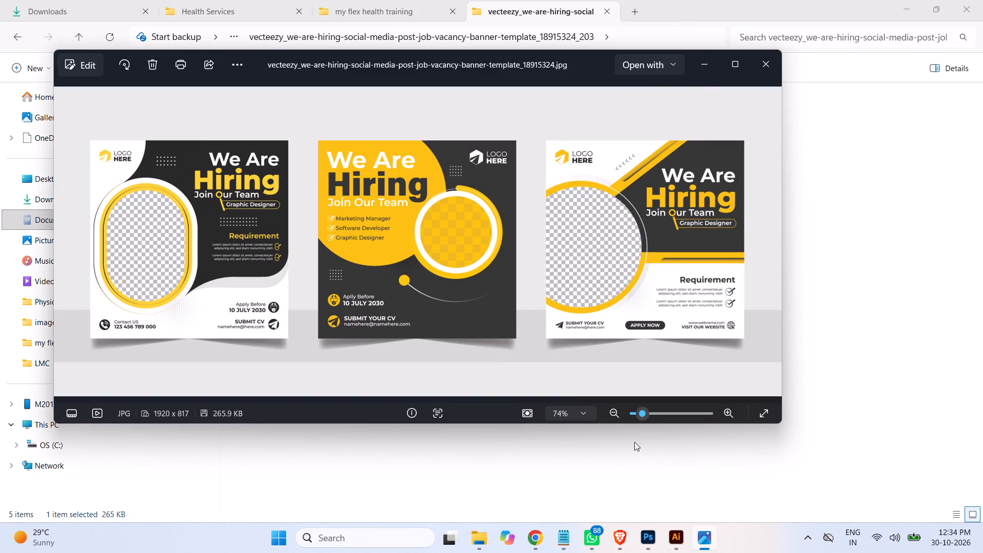
click(768, 65)
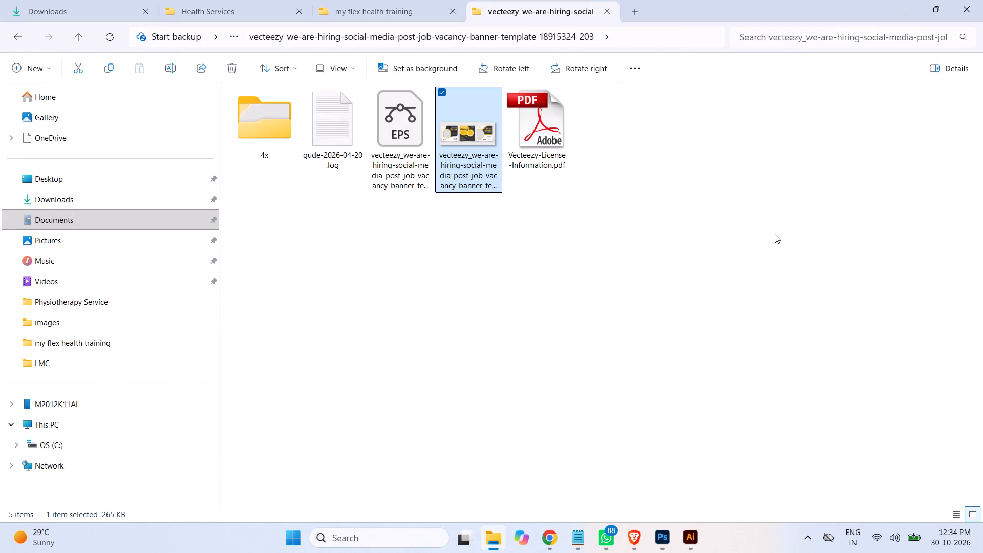
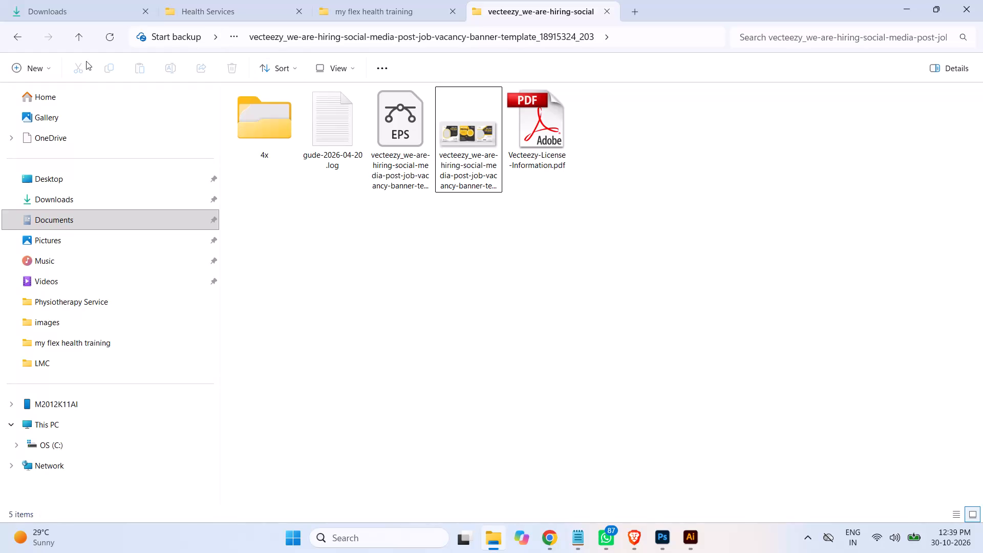
Look through the we-are-creative digital marketing, we-are-hiring Facebook/Instagram story and digital marketing corporate web banner template folders in social media post.
click(82, 35)
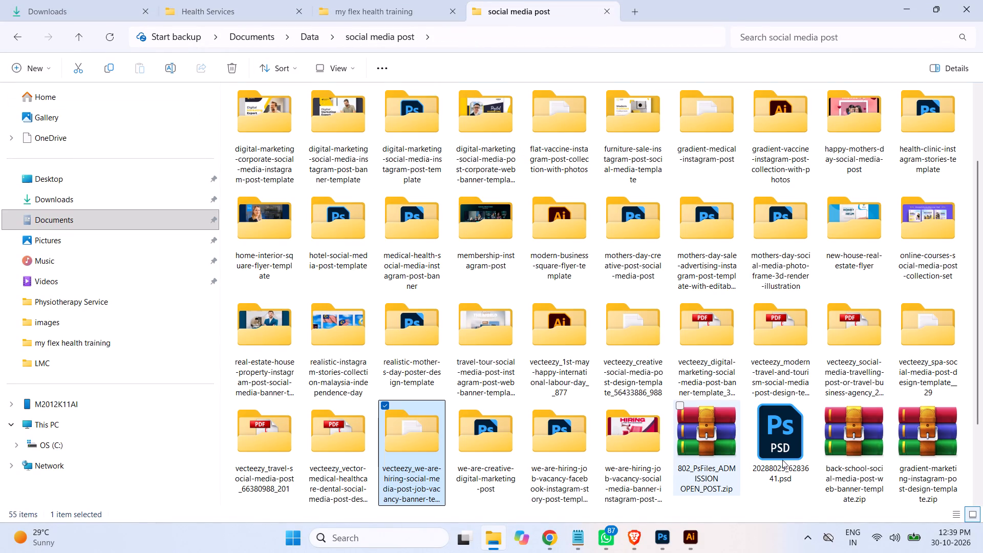
double_click(482, 452)
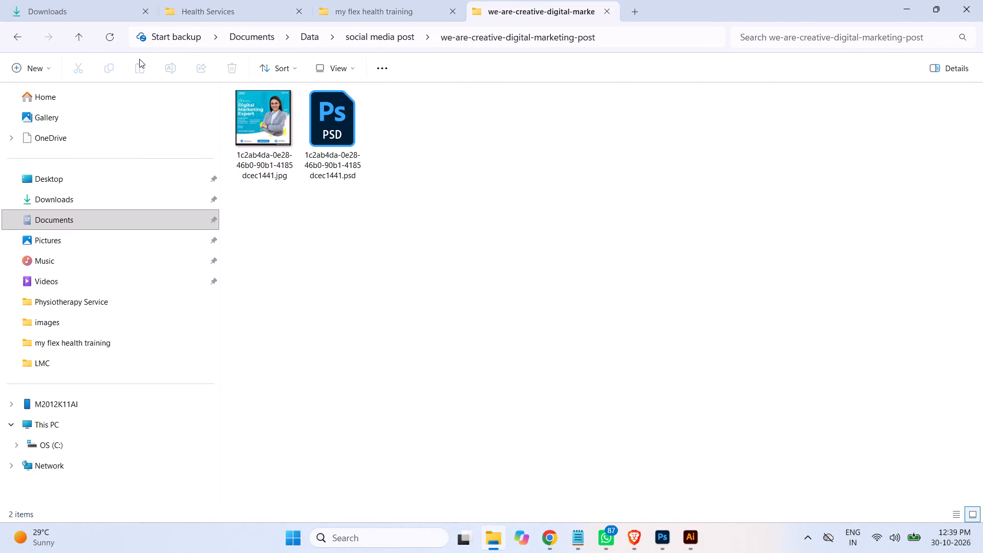
click(77, 34)
double_click(550, 449)
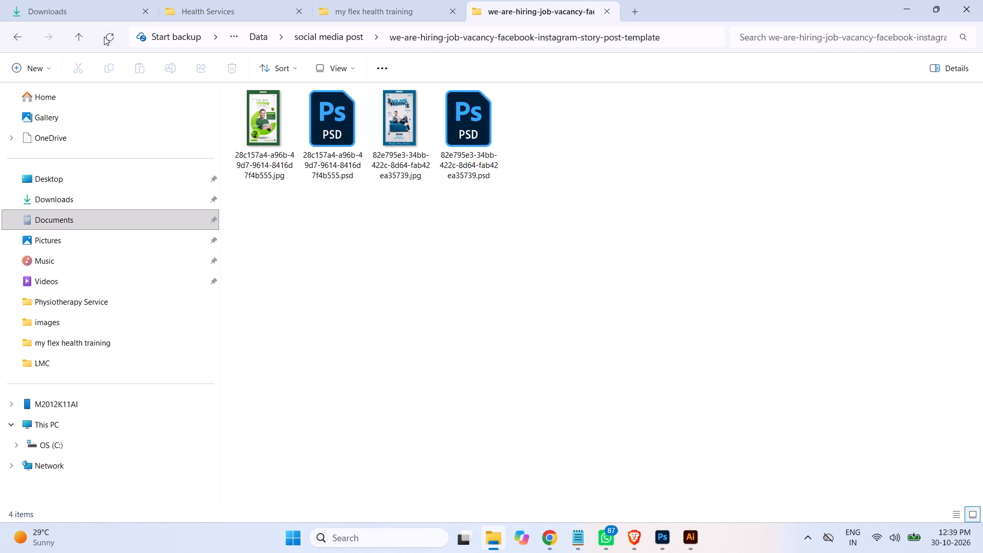
click(77, 34)
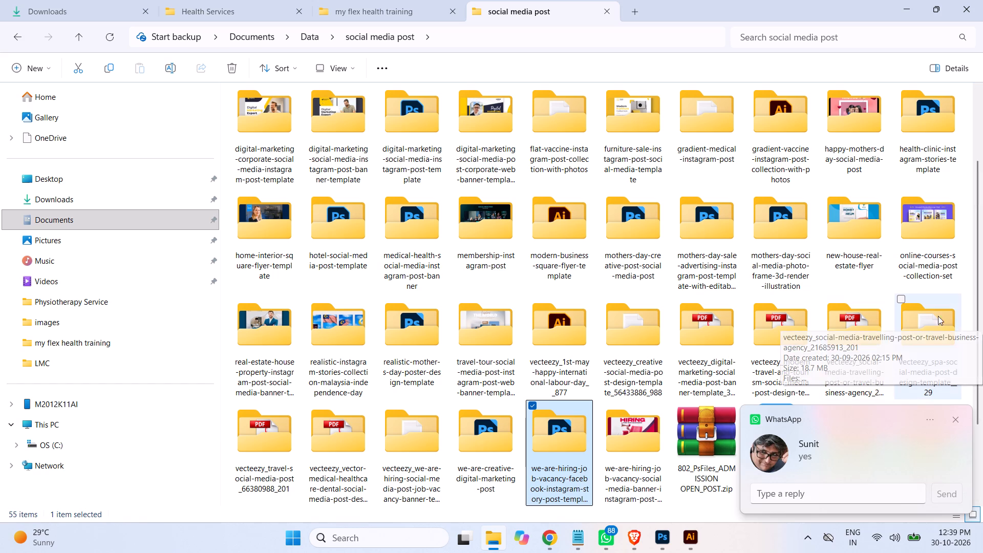
double_click(489, 128)
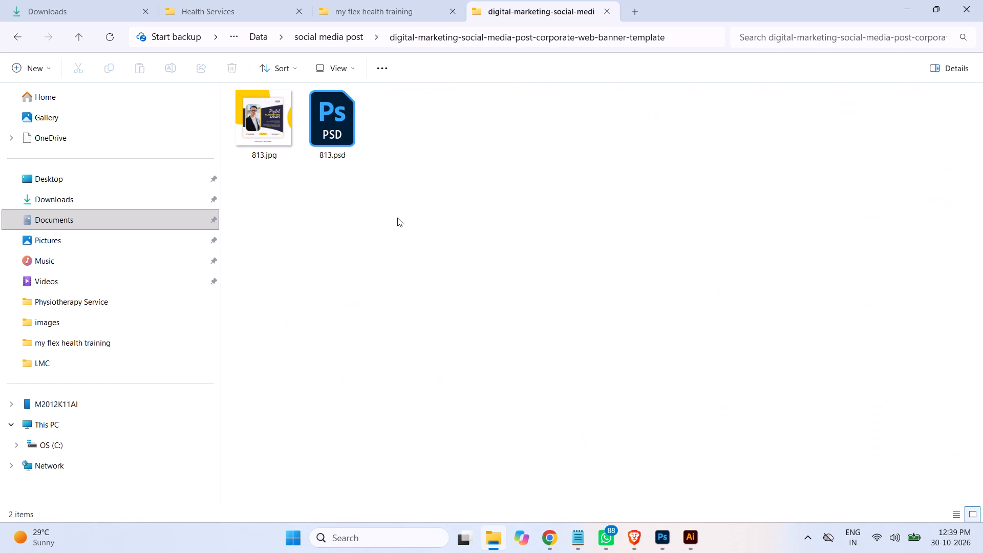
click(78, 39)
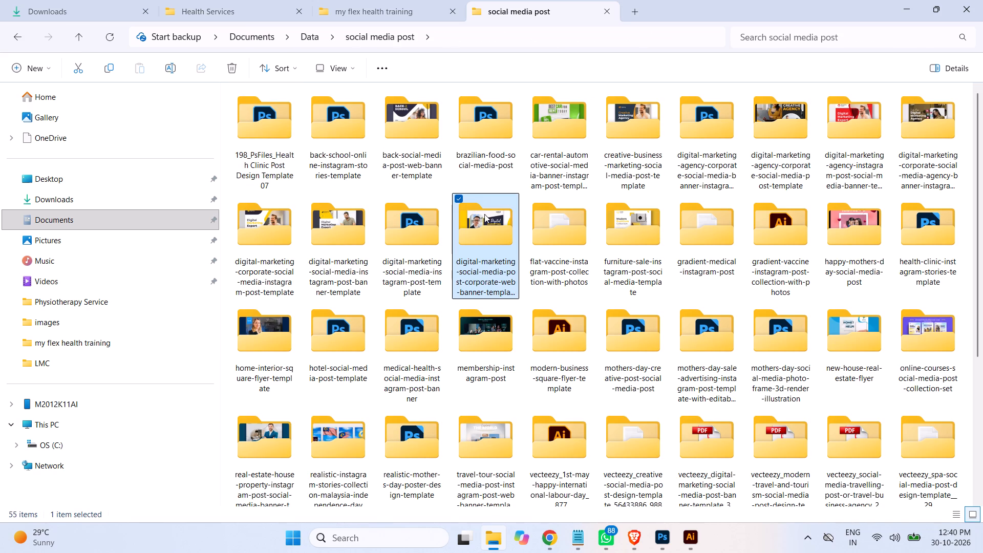
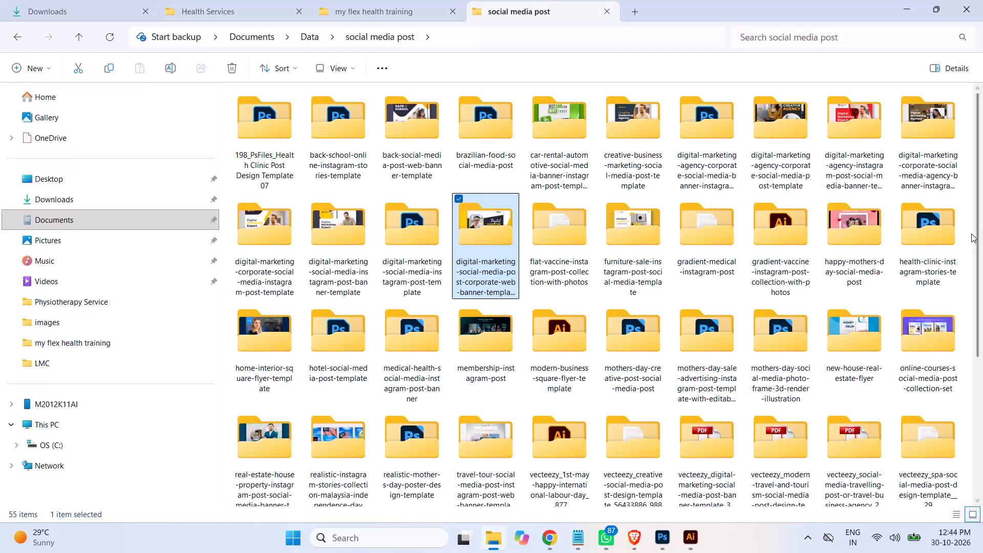
Open the gradient-vaccine-instagram-post-collection-with-photos template folder, view its JPG preview 5483218.jpg, and close the preview.
double_click(777, 246)
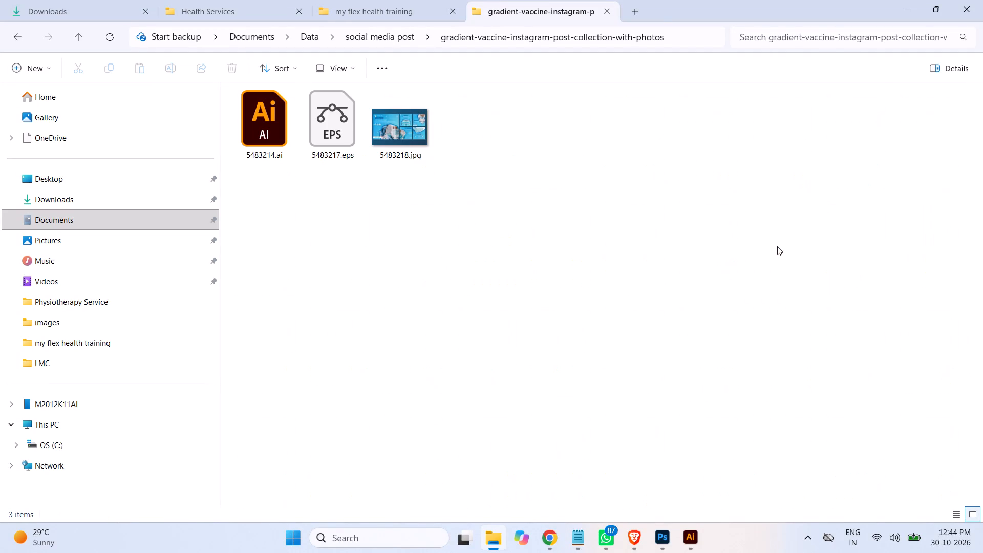
double_click(404, 145)
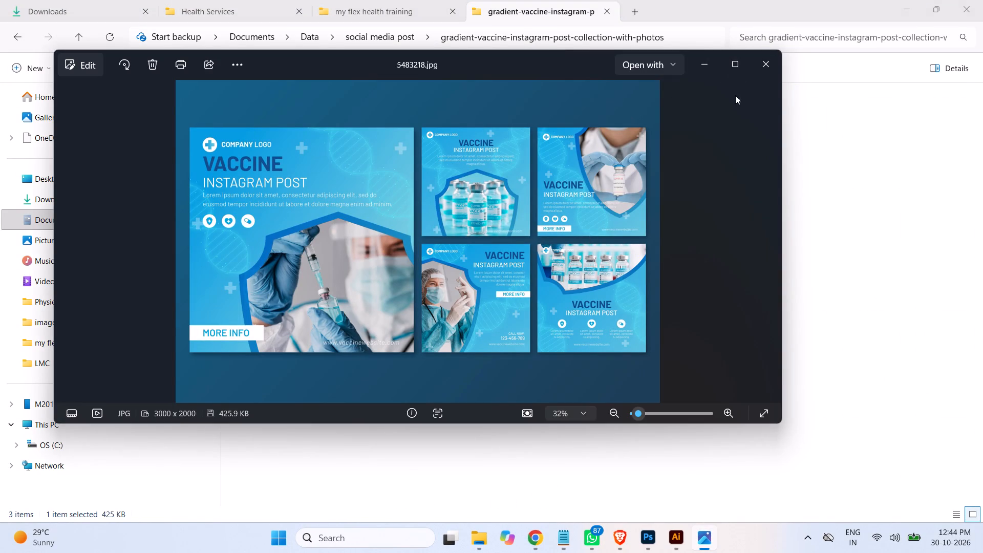
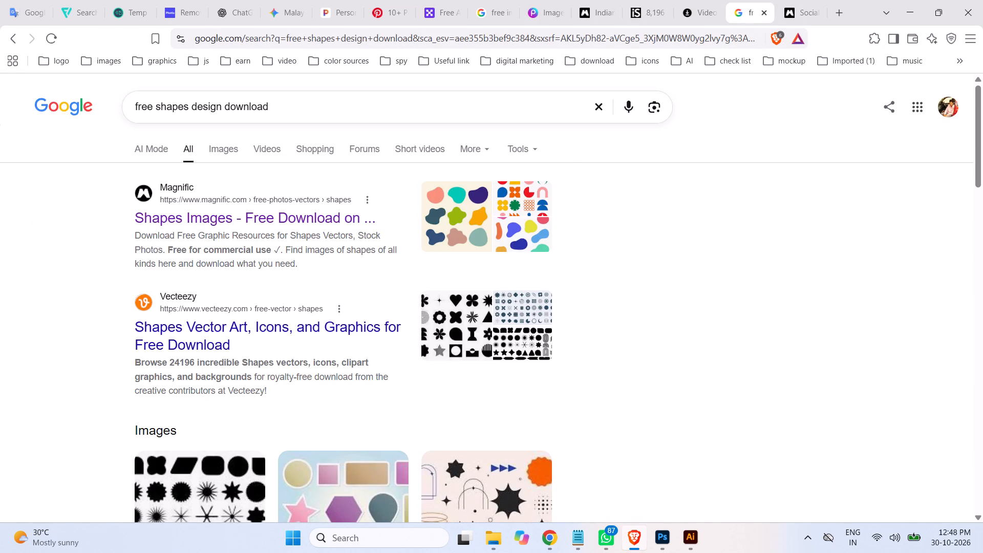
drag(156, 107, 530, 81)
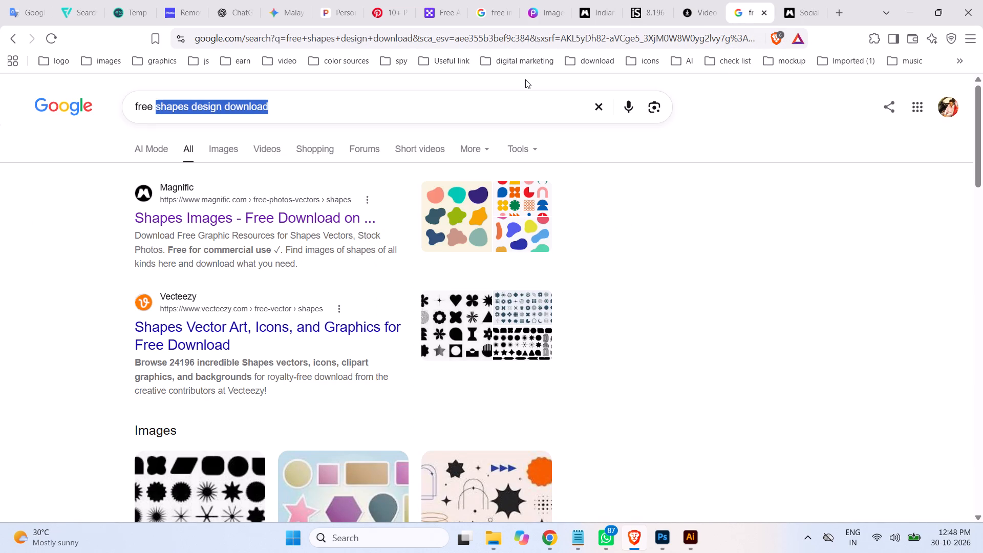
text(social)
key(space)
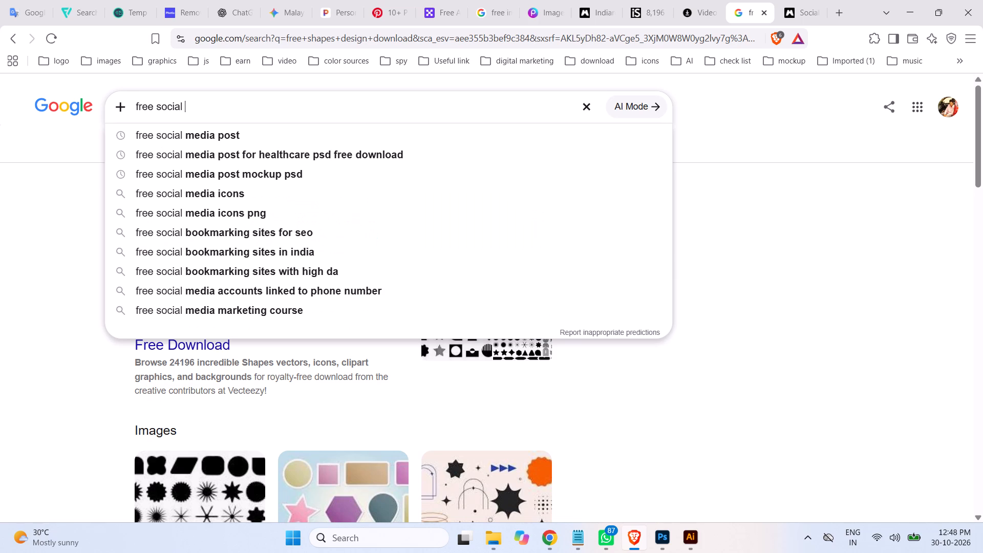
key(Down)
key(Return)
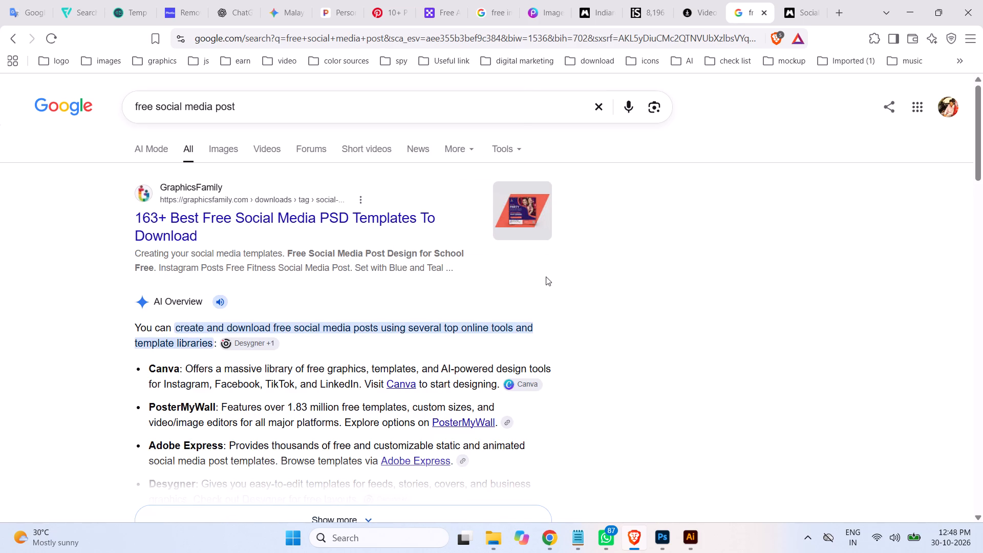
Open the GraphicsFamily social media PSD templates result and the Vecteezy social media post result in separate new tabs.
right_click(382, 219)
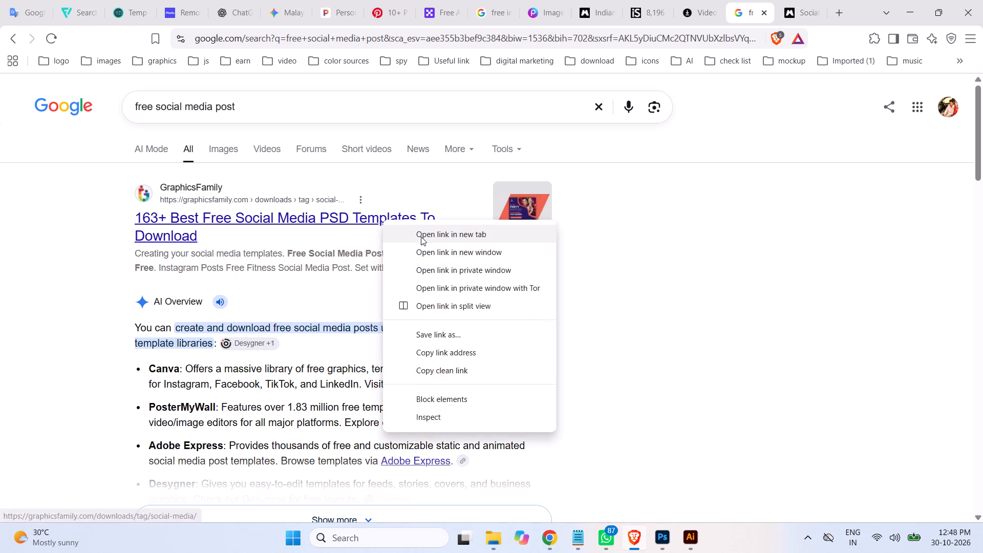
click(426, 237)
scroll(694, 338, down, 1)
scroll(695, 338, up, 3)
scroll(699, 336, down, 4)
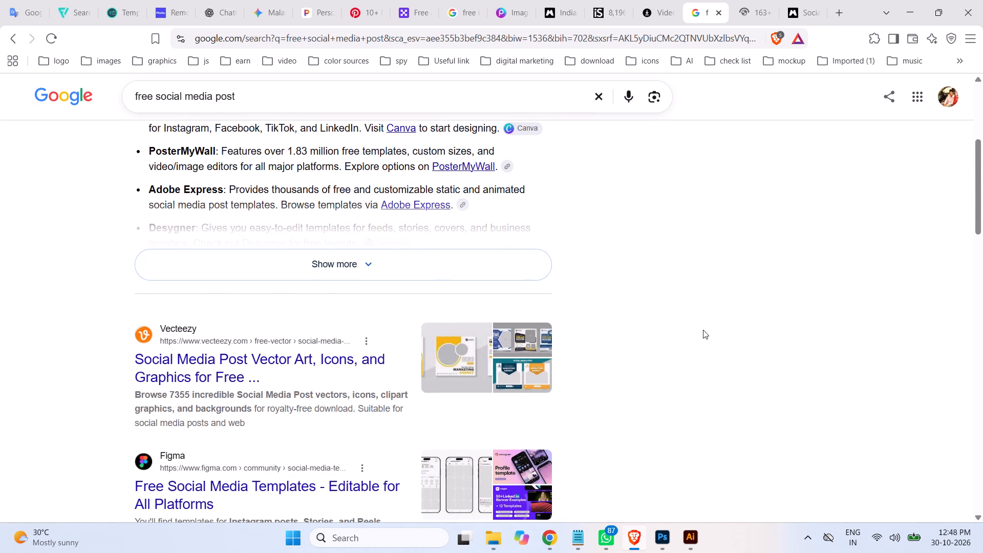
scroll(703, 330, down, 1)
right_click(330, 297)
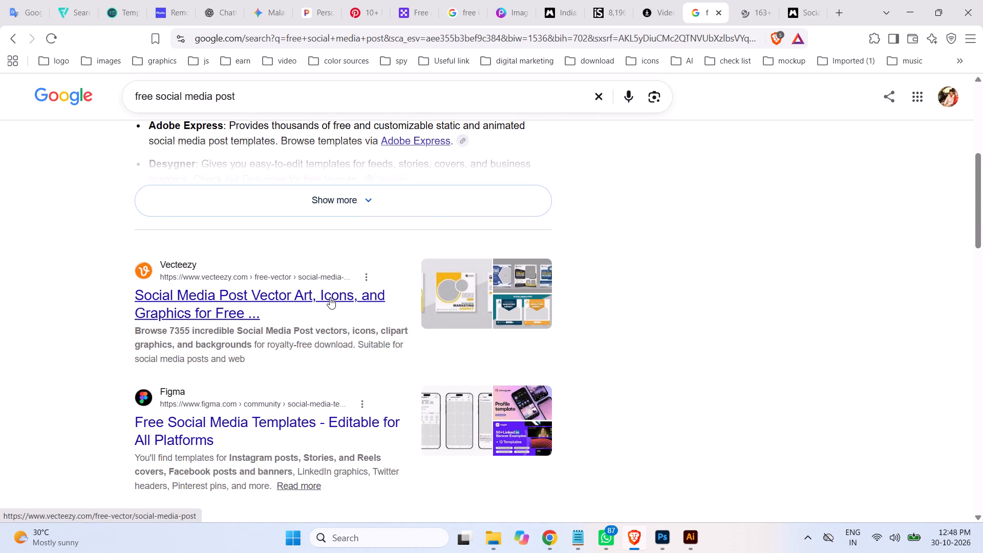
click(390, 314)
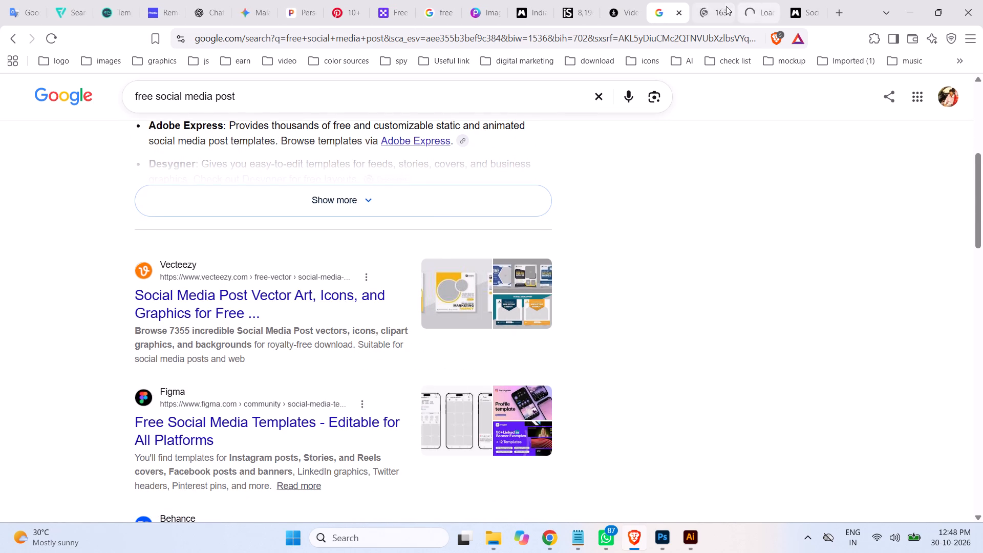
Examine the free social media templates on the GraphicsFamily page for layout ideas.
click(706, 7)
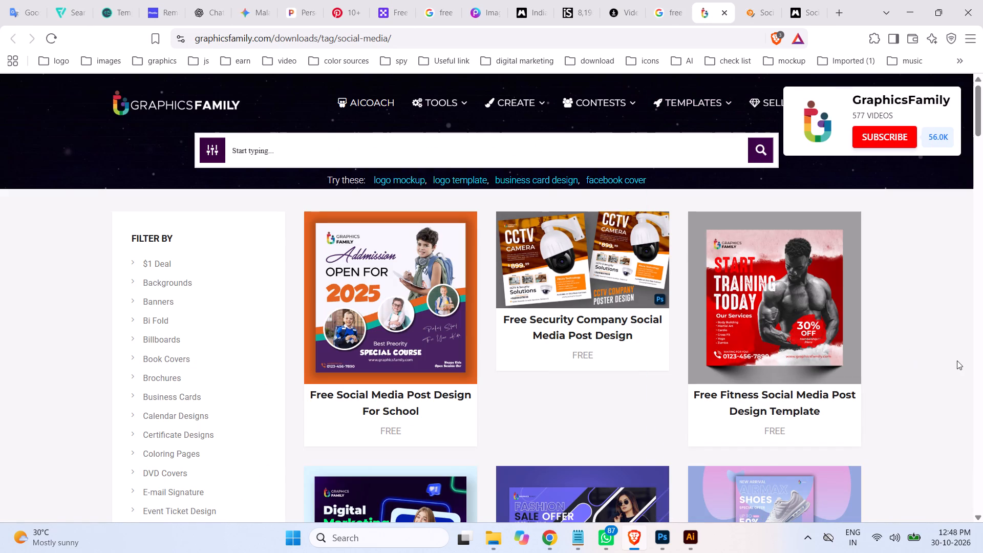
scroll(915, 261, down, 2)
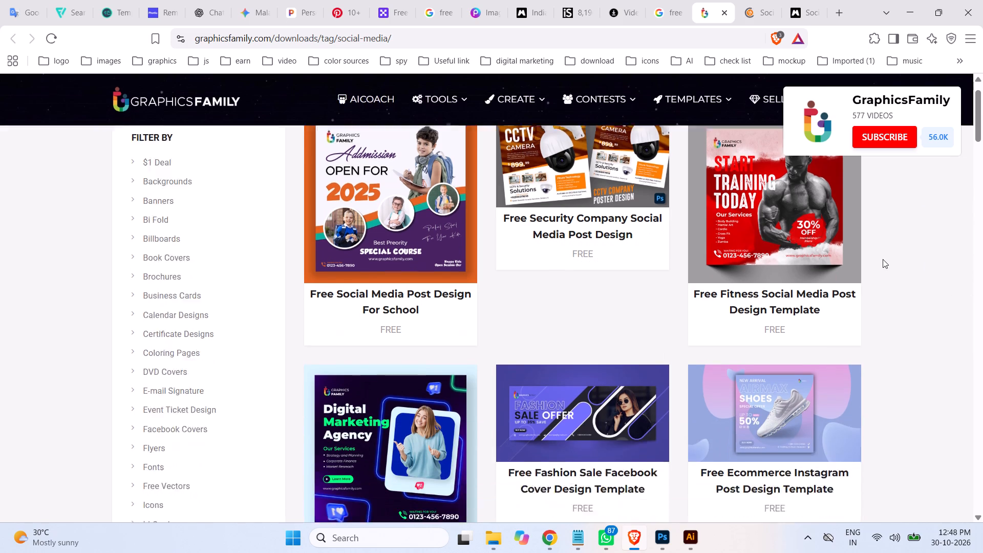
scroll(883, 259, down, 1)
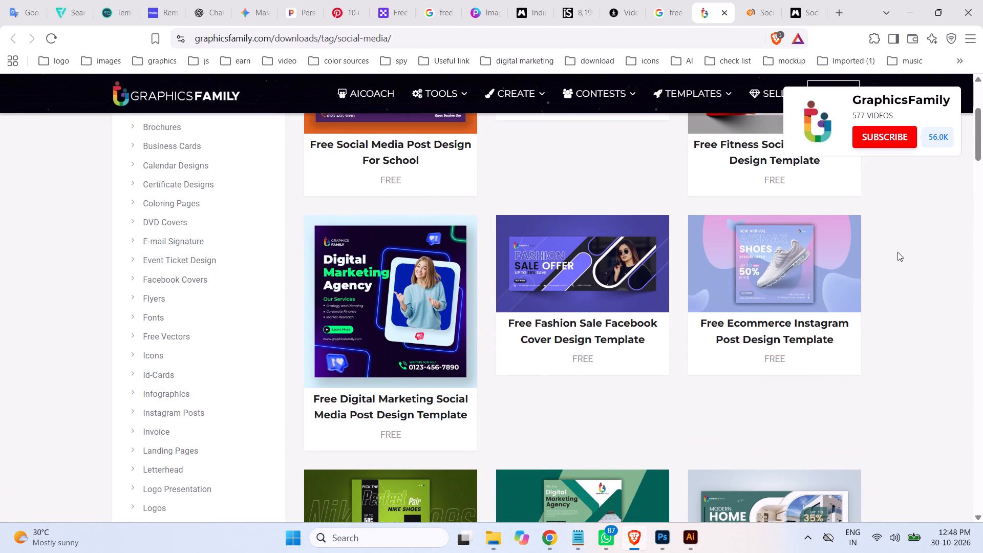
scroll(897, 252, down, 3)
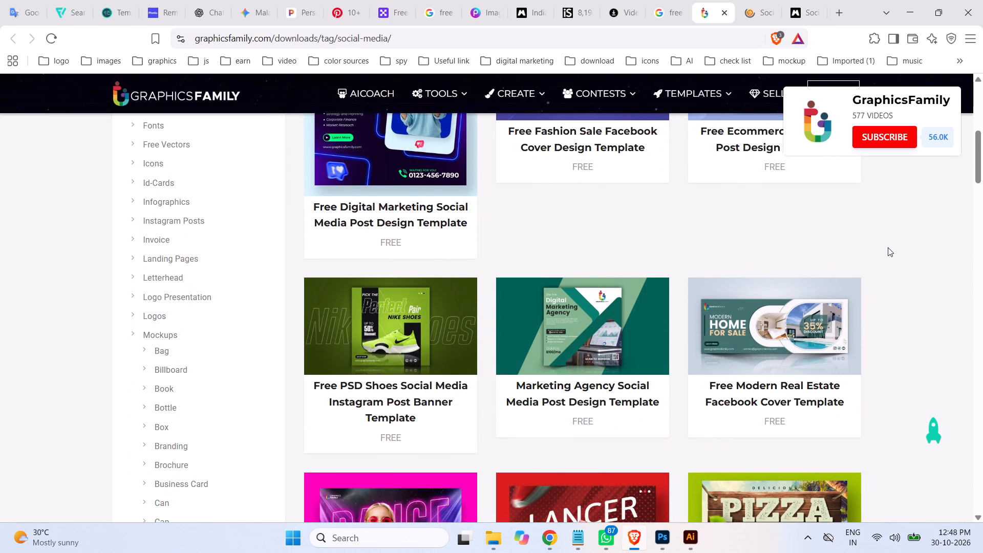
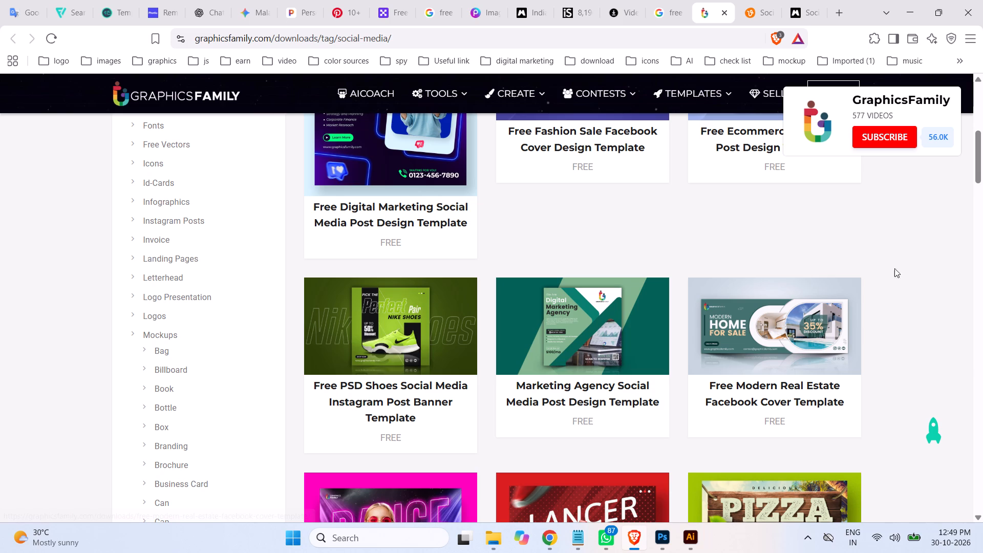
Examine the remaining free social media templates on the first GraphicsFamily results page for layout ideas.
scroll(883, 265, down, 6)
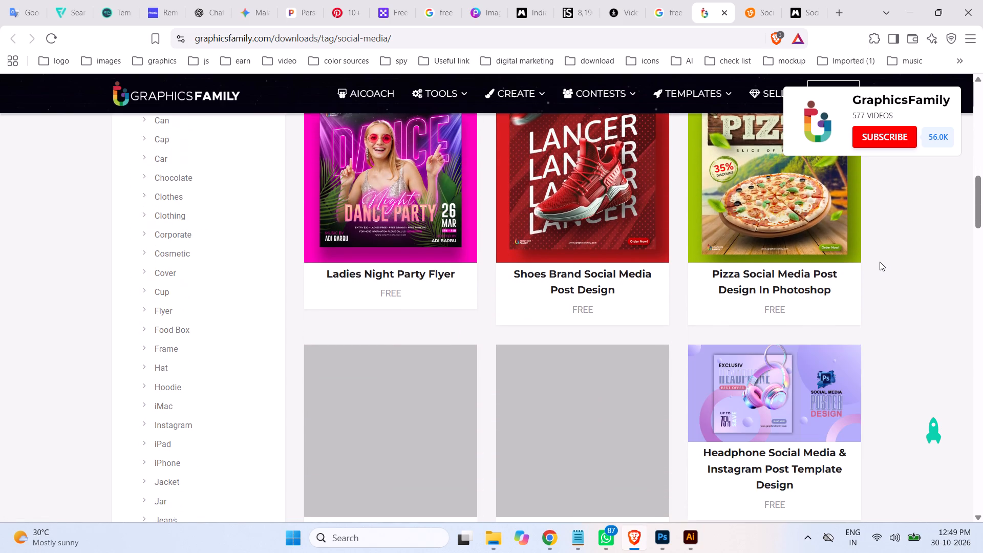
scroll(880, 262, down, 6)
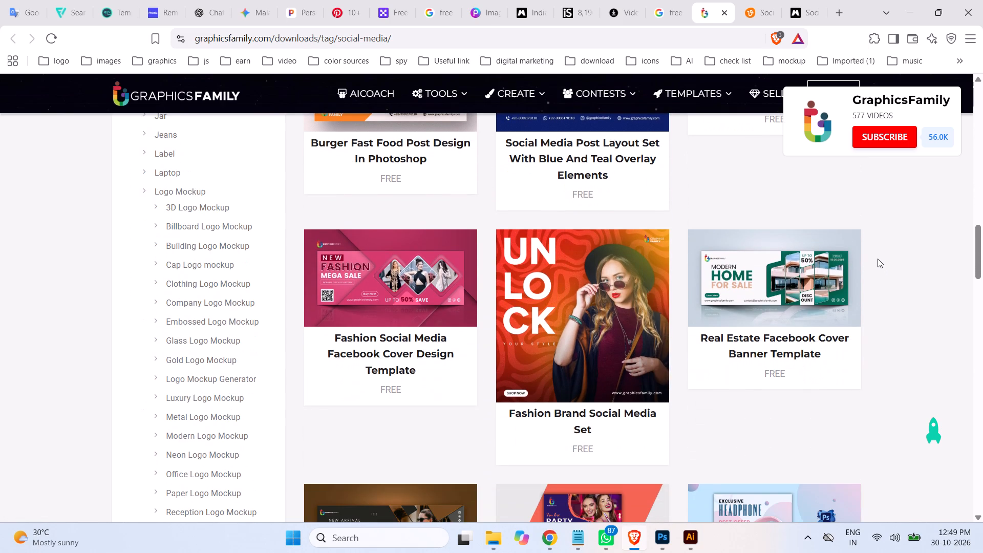
scroll(875, 258, down, 5)
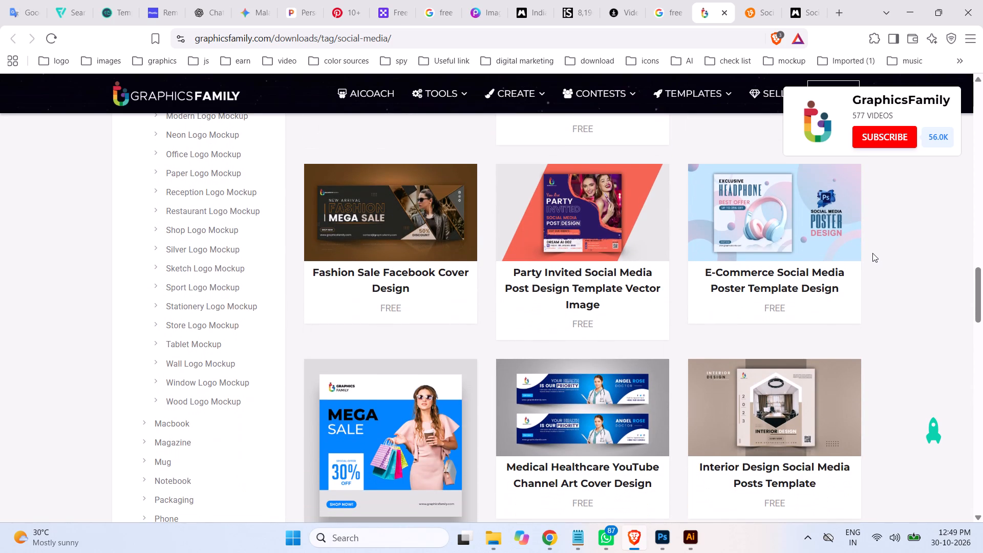
scroll(883, 289, down, 3)
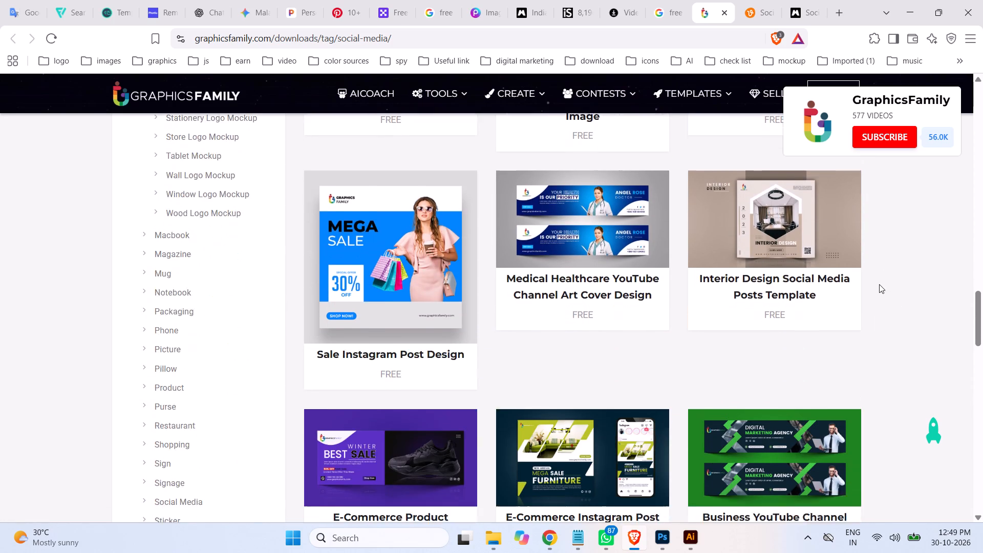
scroll(879, 284, down, 6)
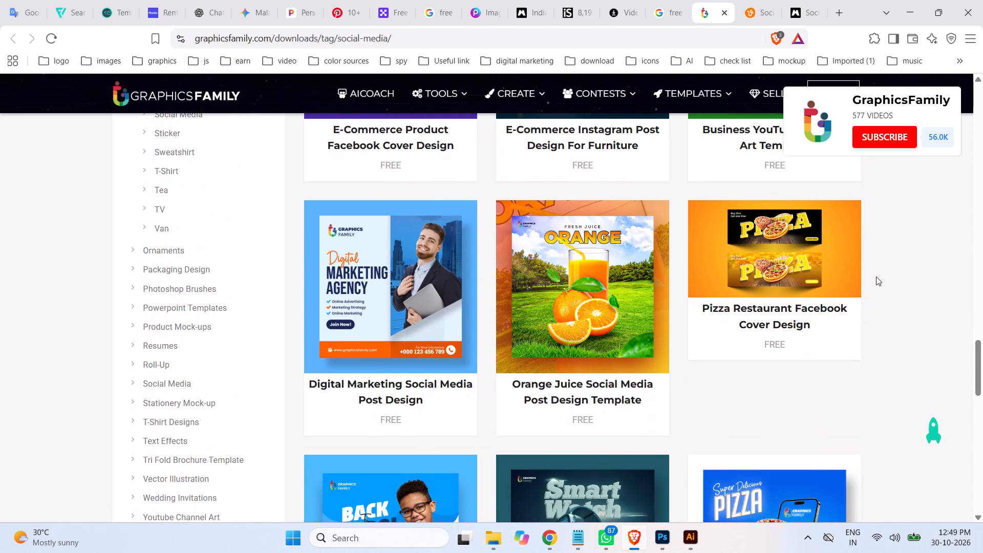
scroll(875, 275, down, 4)
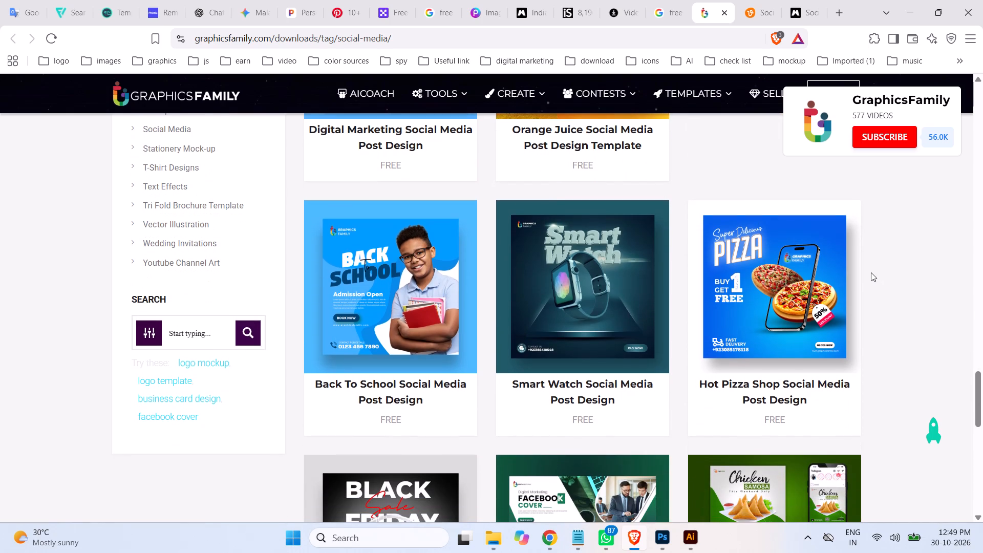
scroll(871, 272, up, 3)
scroll(871, 272, down, 2)
scroll(871, 272, up, 2)
scroll(871, 272, down, 6)
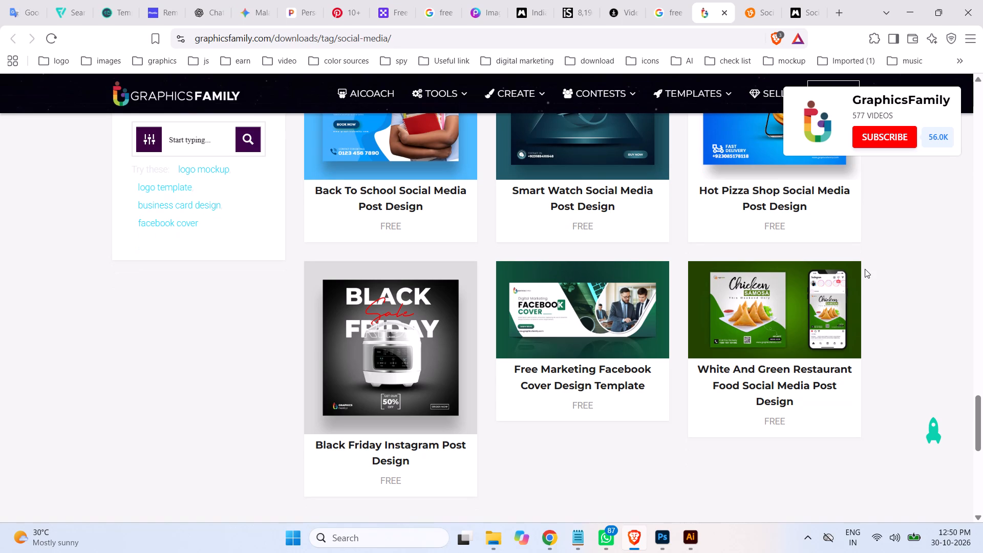
scroll(865, 269, down, 4)
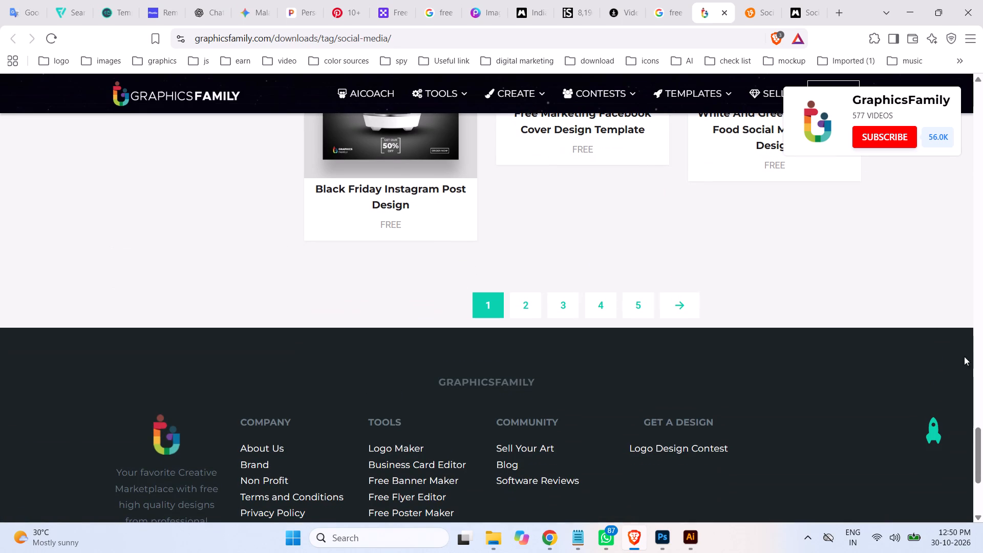
Close the GraphicsFamily page and bring up the Vecteezy social media post vector results.
click(724, 11)
click(704, 5)
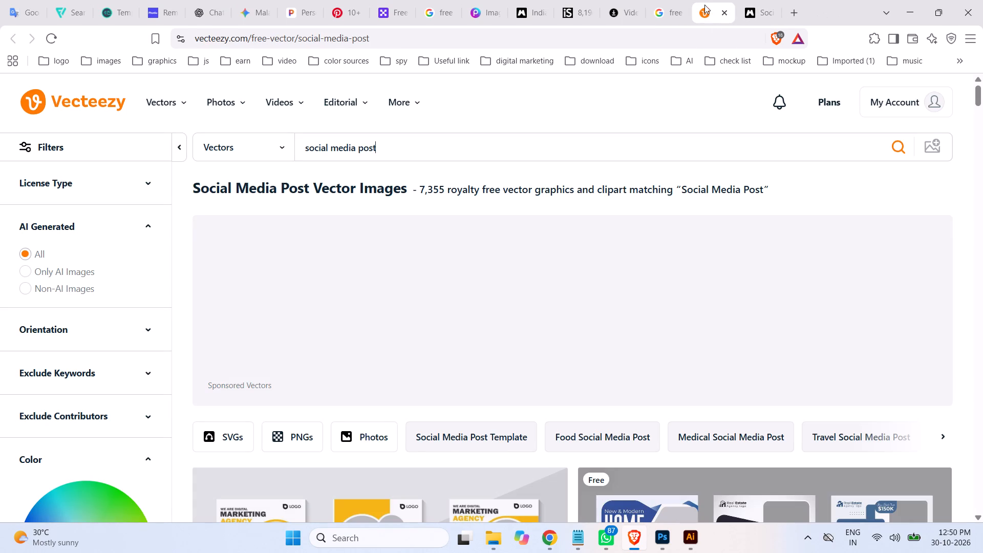
Examine the social media post vector templates on Vecteezy for layout ideas, including the healthcare, education and marketing designs.
scroll(913, 271, down, 4)
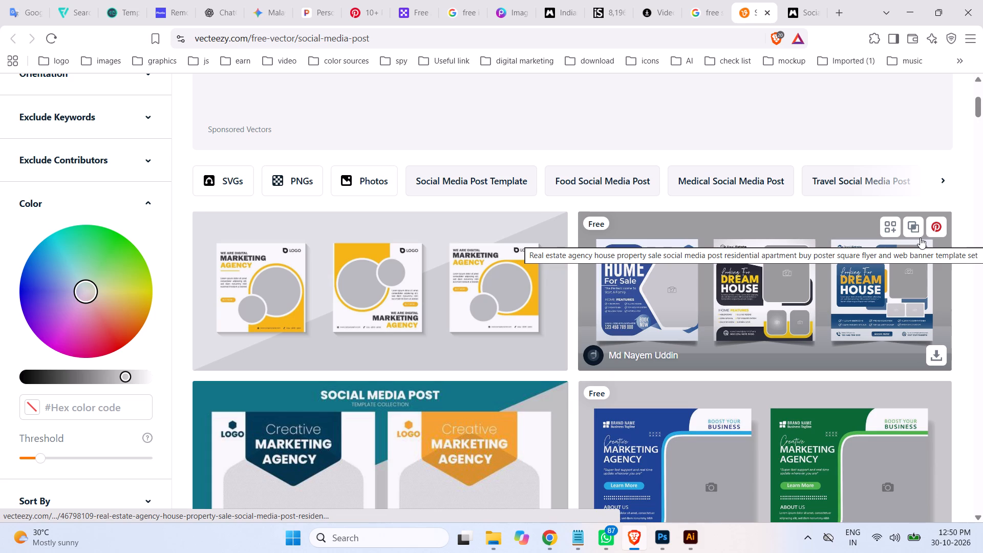
scroll(920, 238, down, 4)
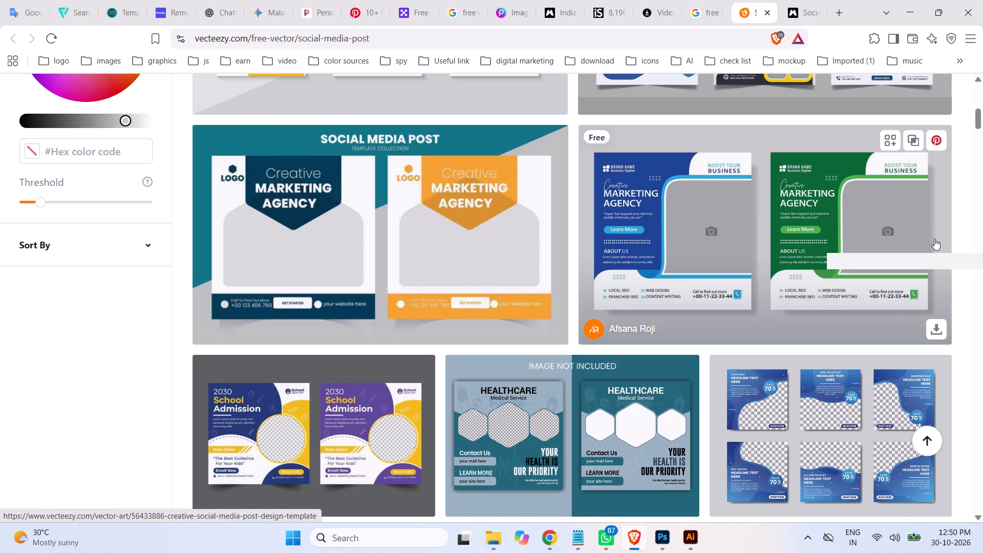
scroll(934, 238, down, 4)
scroll(933, 235, up, 2)
scroll(927, 232, down, 1)
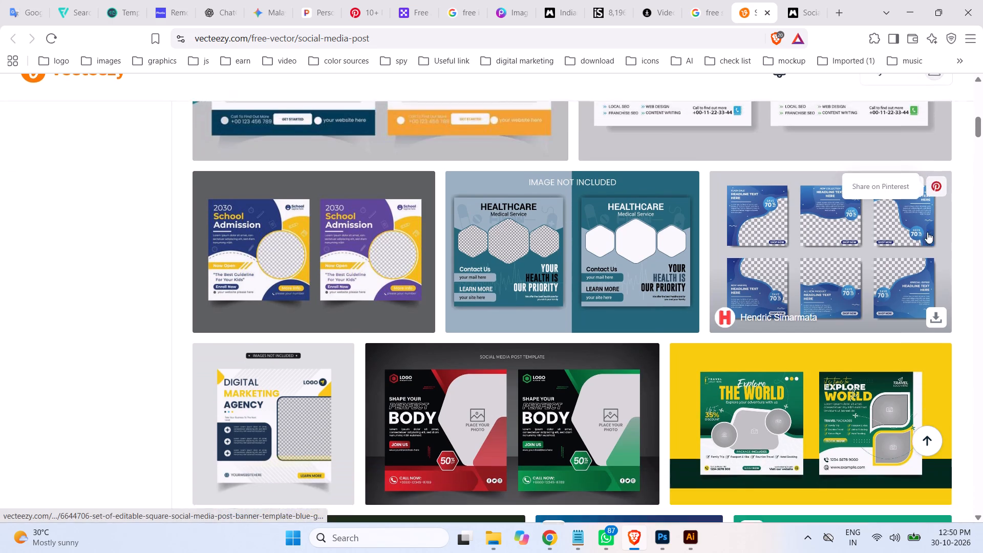
scroll(927, 232, down, 6)
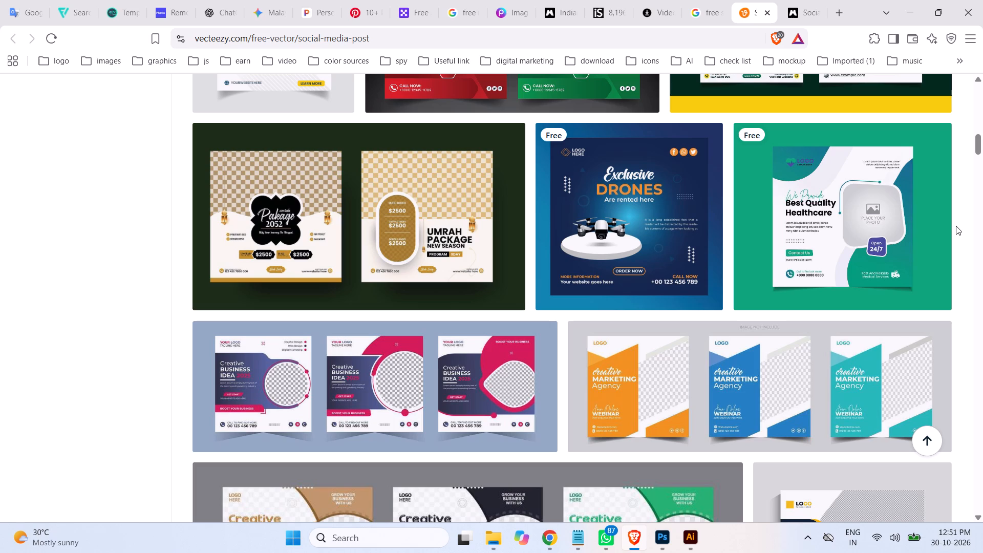
scroll(920, 226, down, 3)
scroll(920, 226, up, 2)
scroll(920, 226, down, 4)
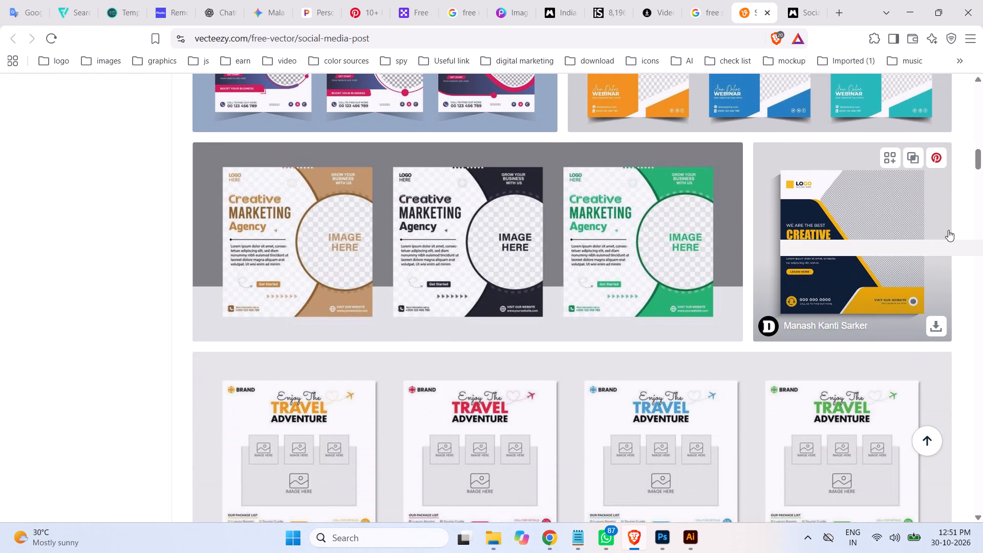
scroll(942, 230, down, 5)
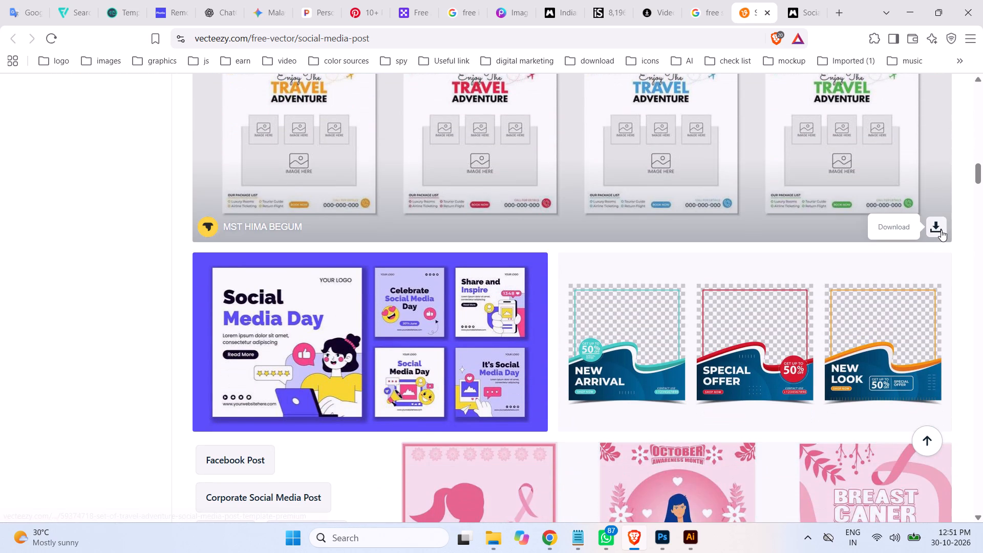
scroll(941, 230, down, 5)
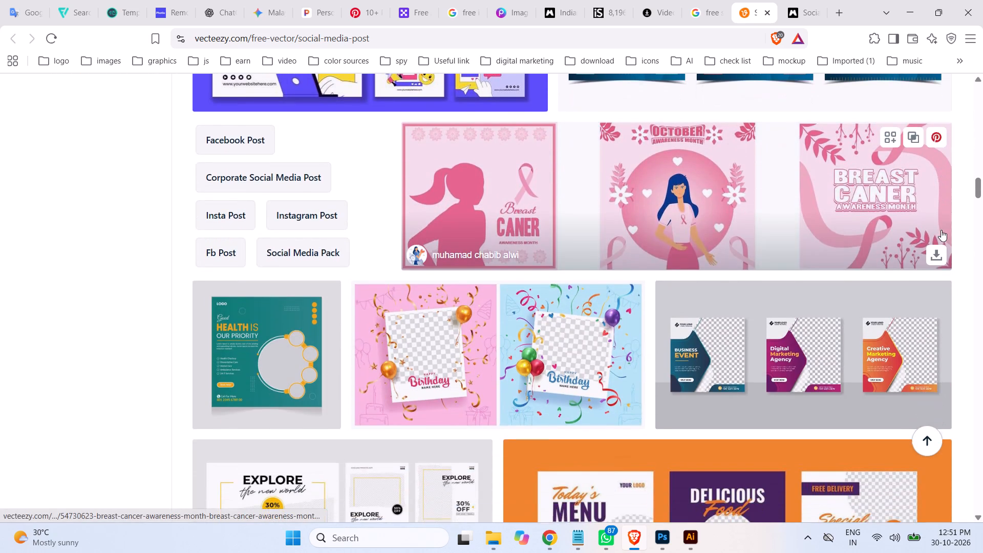
scroll(941, 230, down, 4)
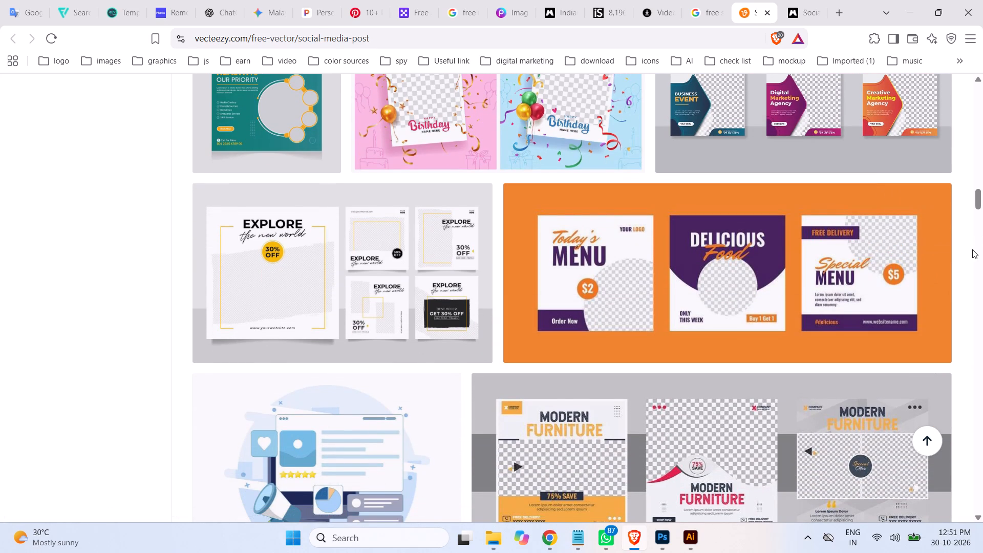
scroll(959, 244, down, 2)
scroll(959, 244, up, 1)
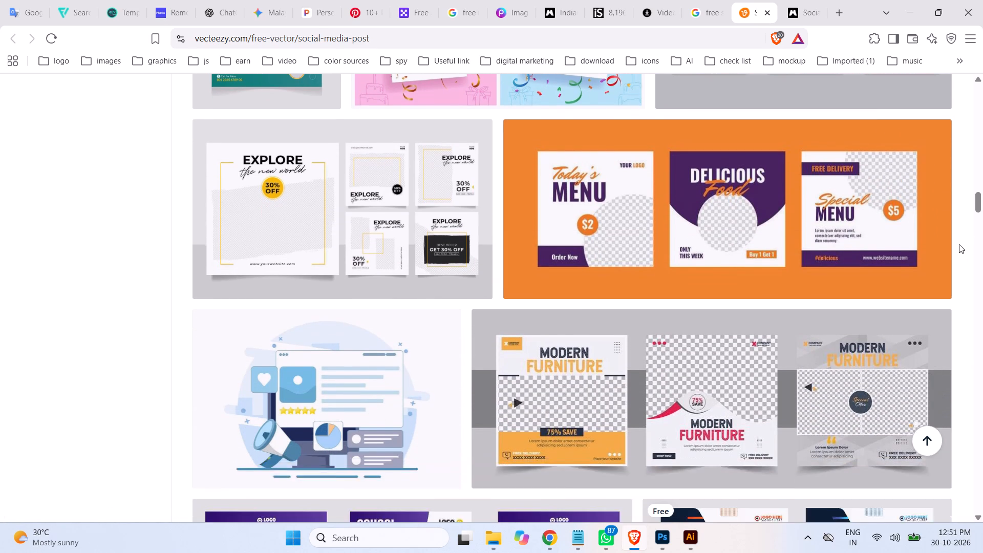
scroll(957, 243, down, 4)
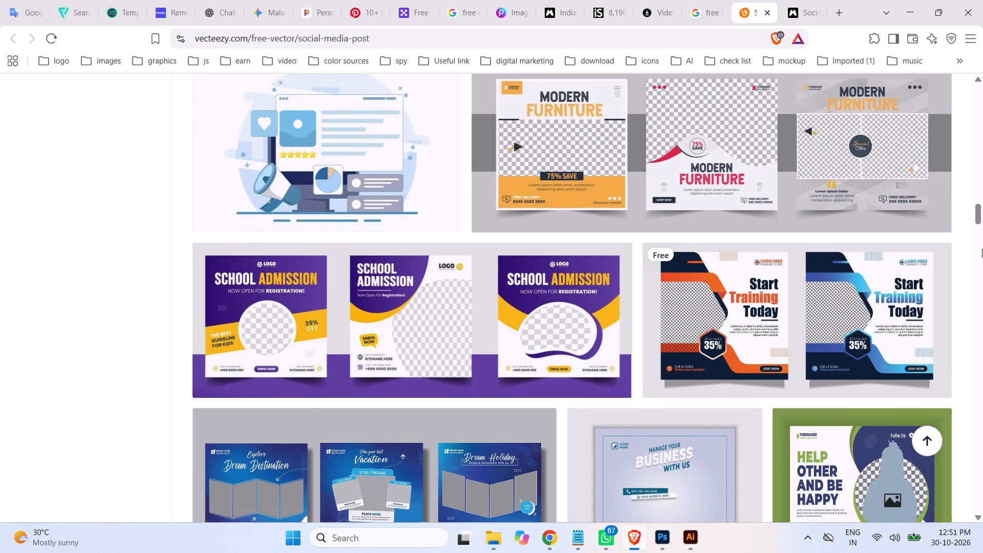
scroll(981, 249, down, 3)
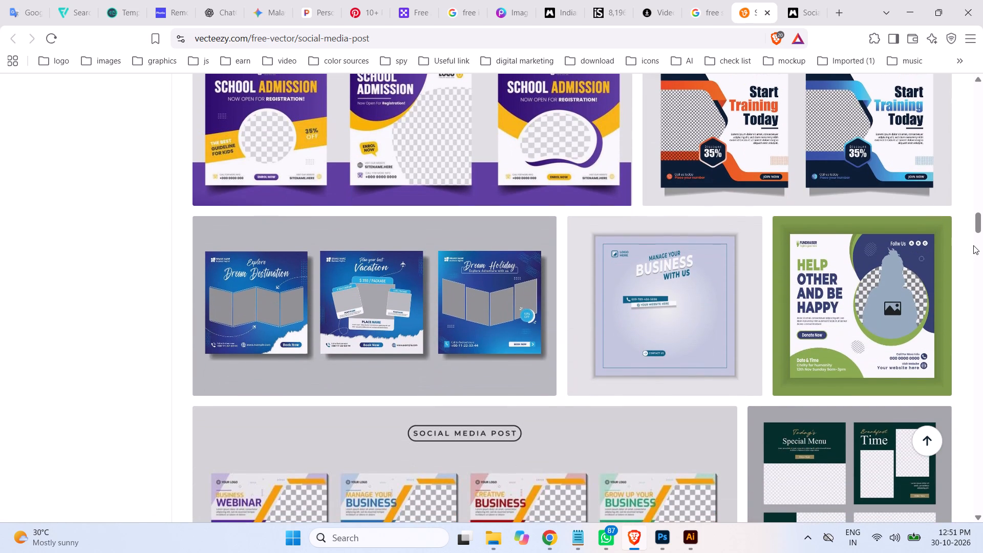
scroll(973, 245, down, 1)
scroll(973, 245, up, 1)
scroll(973, 245, down, 3)
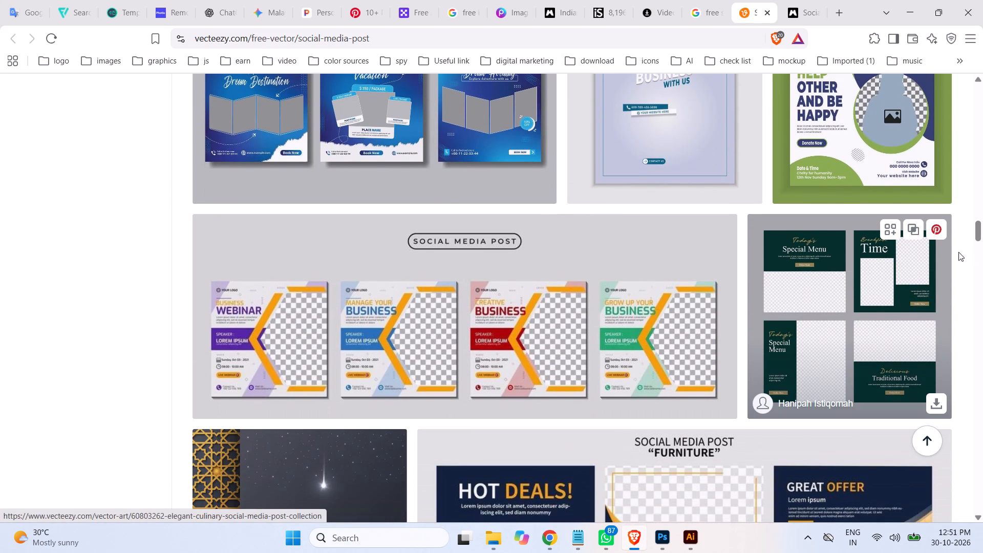
scroll(978, 244, down, 4)
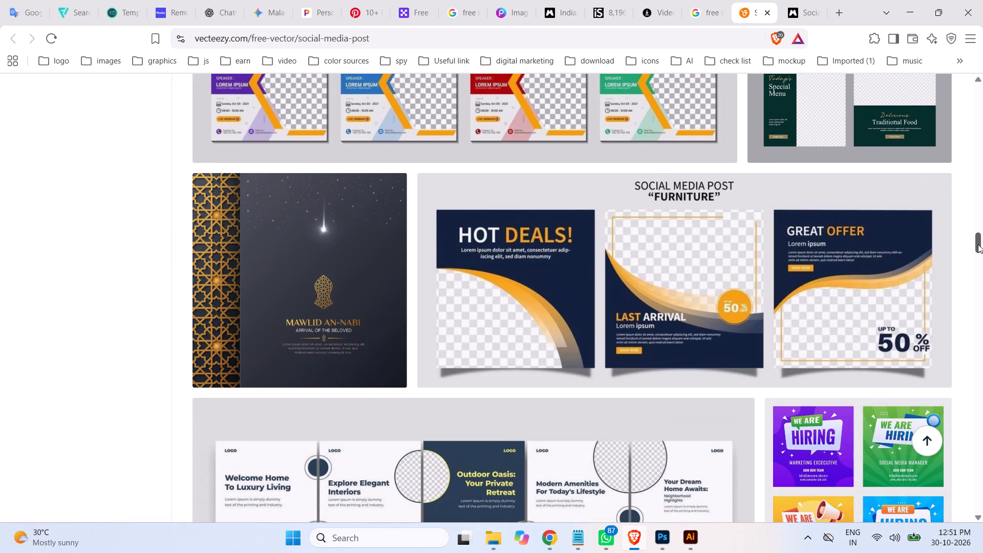
scroll(978, 244, down, 1)
scroll(978, 244, up, 1)
scroll(978, 244, down, 4)
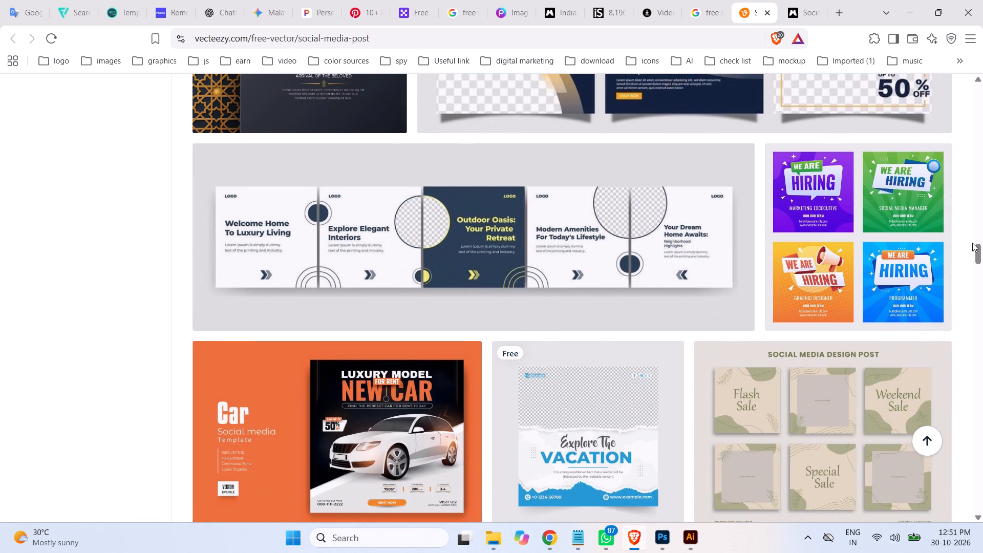
scroll(972, 243, down, 3)
scroll(972, 243, up, 2)
scroll(972, 243, down, 2)
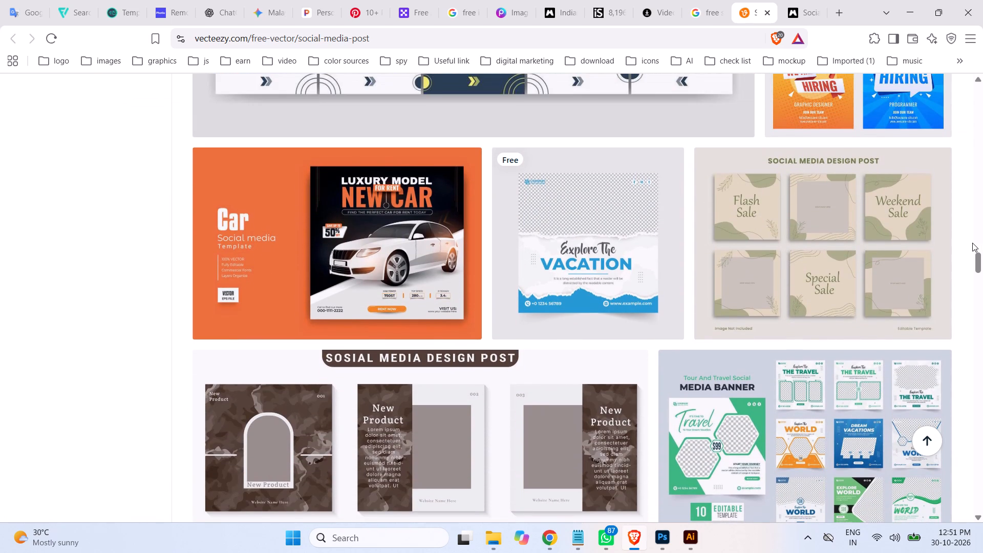
scroll(972, 243, down, 2)
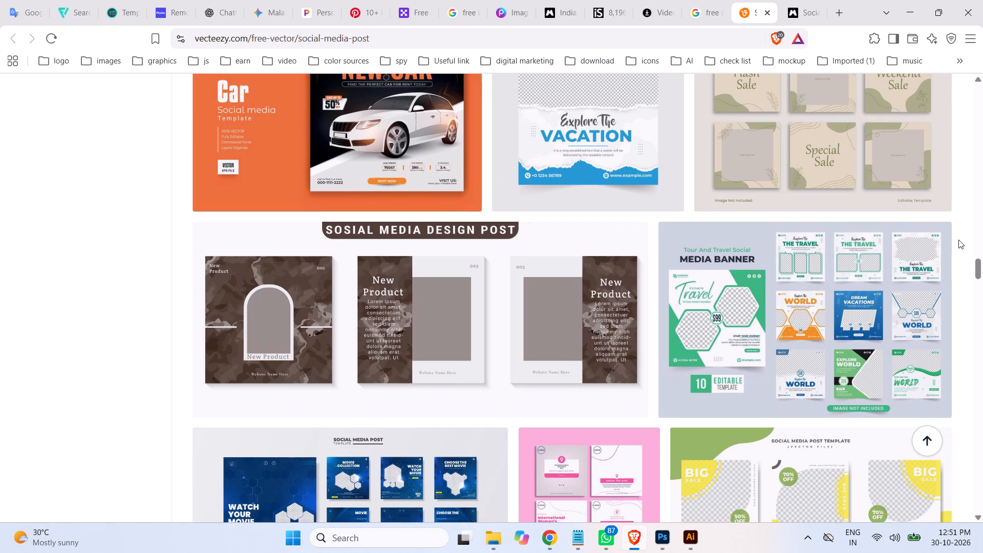
scroll(958, 240, down, 4)
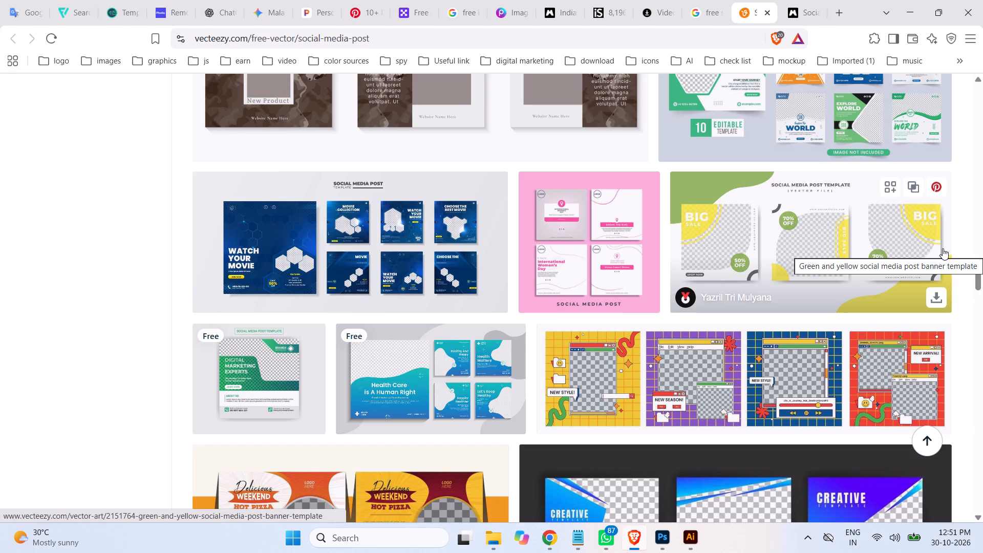
scroll(943, 248, down, 2)
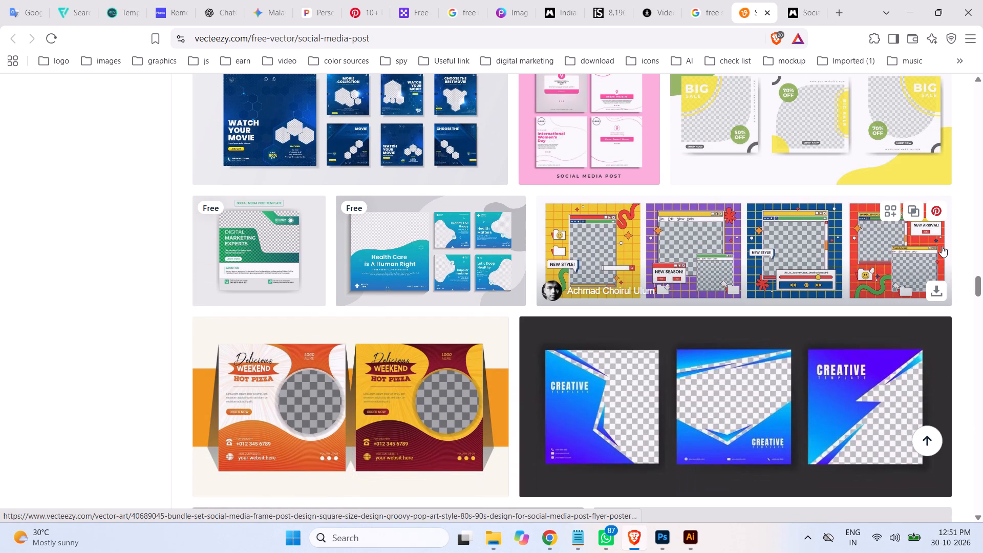
scroll(943, 246, down, 4)
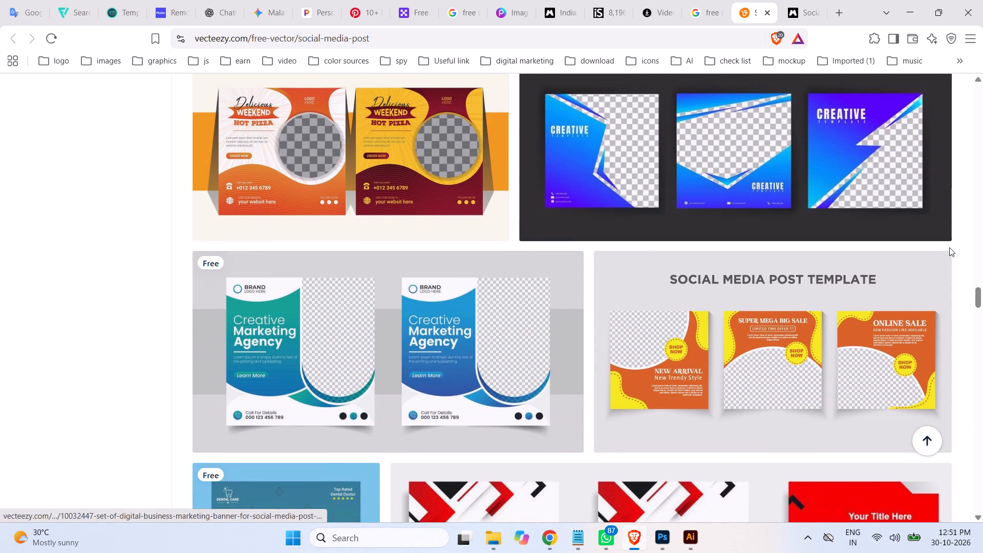
scroll(949, 247, down, 3)
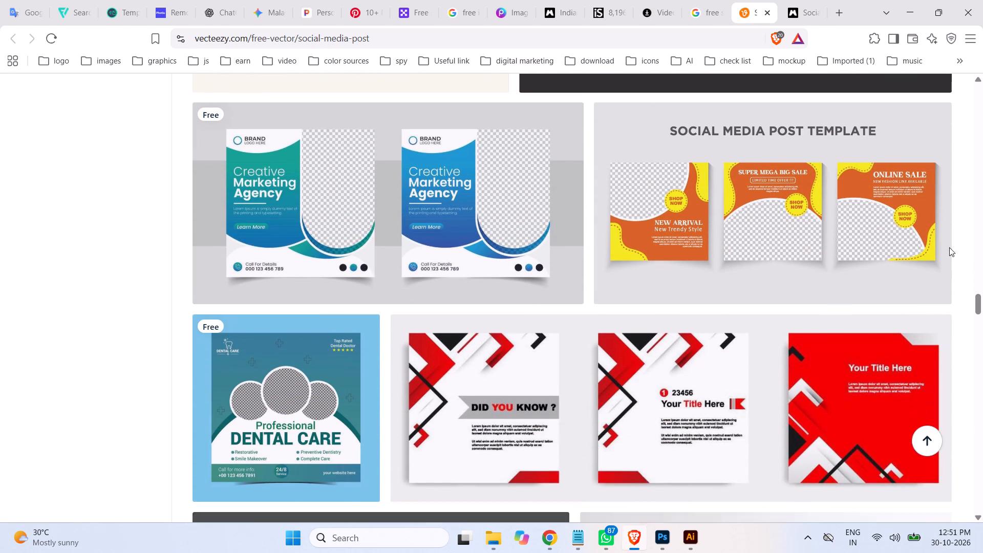
scroll(949, 247, down, 3)
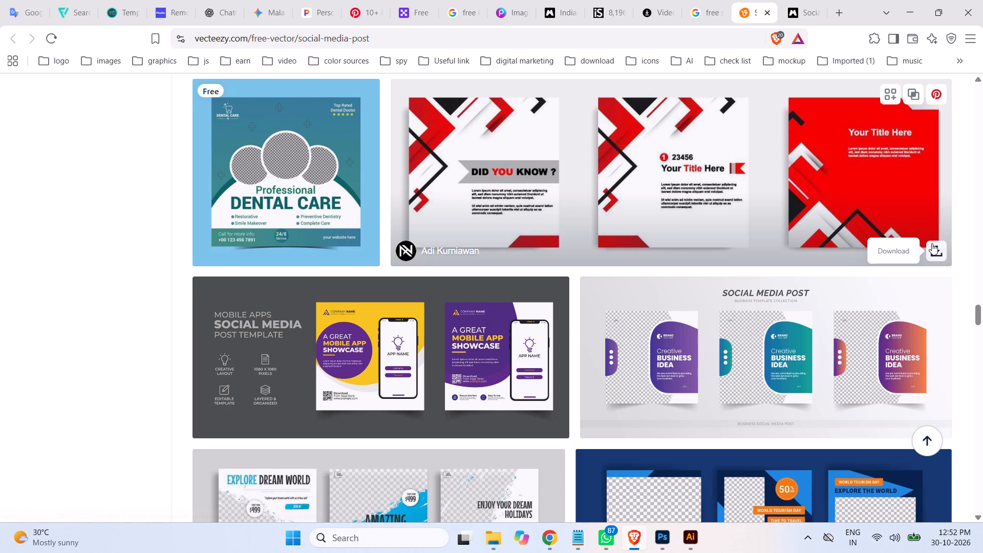
scroll(930, 243, down, 2)
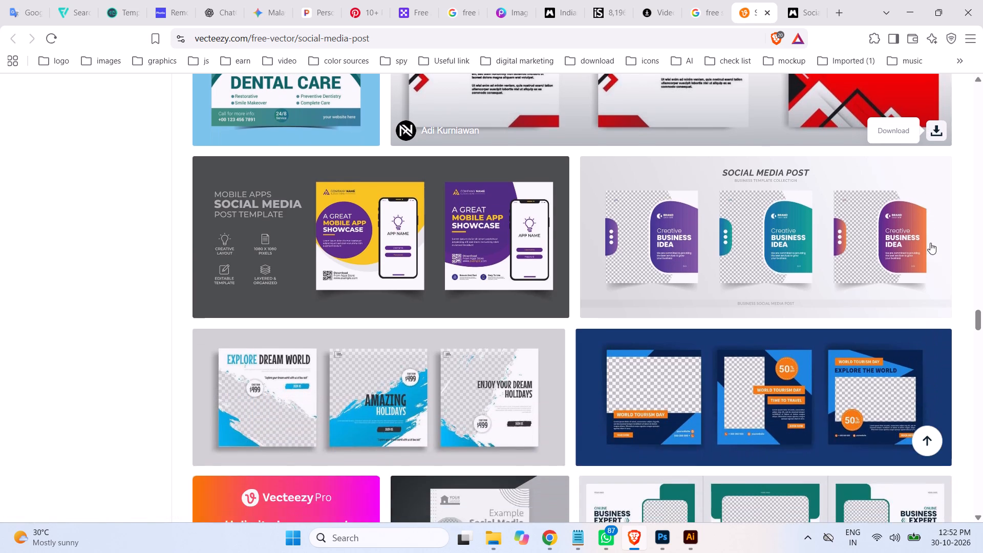
scroll(930, 243, down, 2)
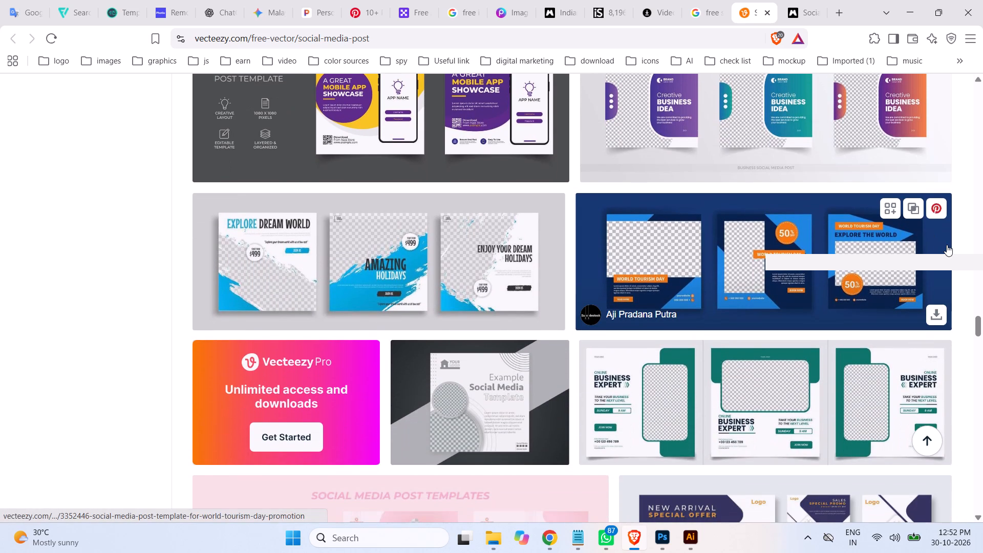
scroll(947, 245, down, 3)
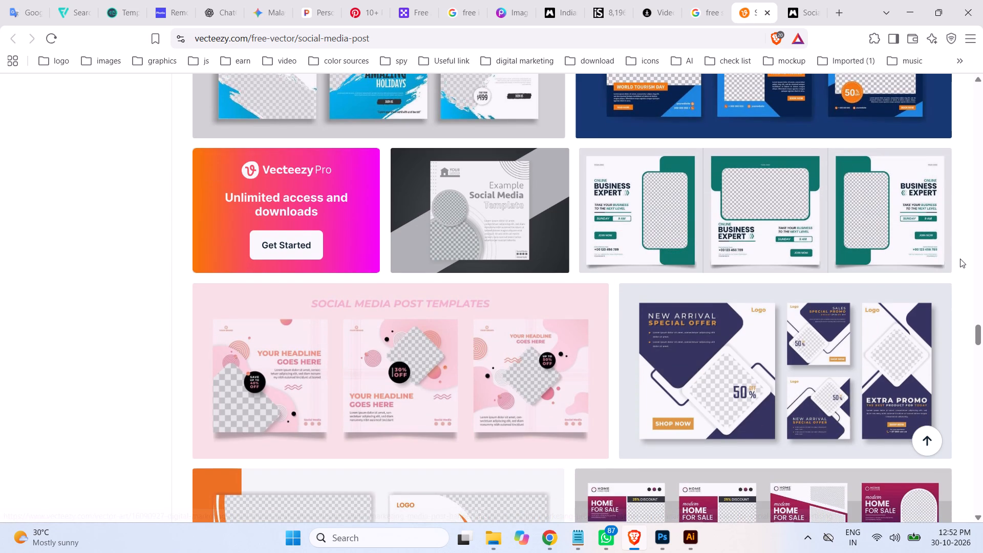
scroll(960, 259, down, 1)
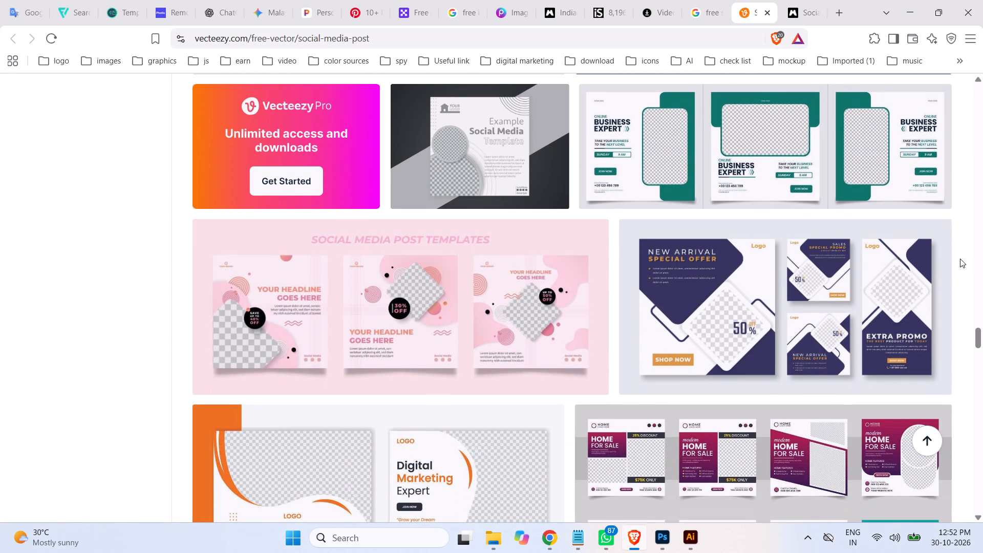
scroll(960, 259, down, 3)
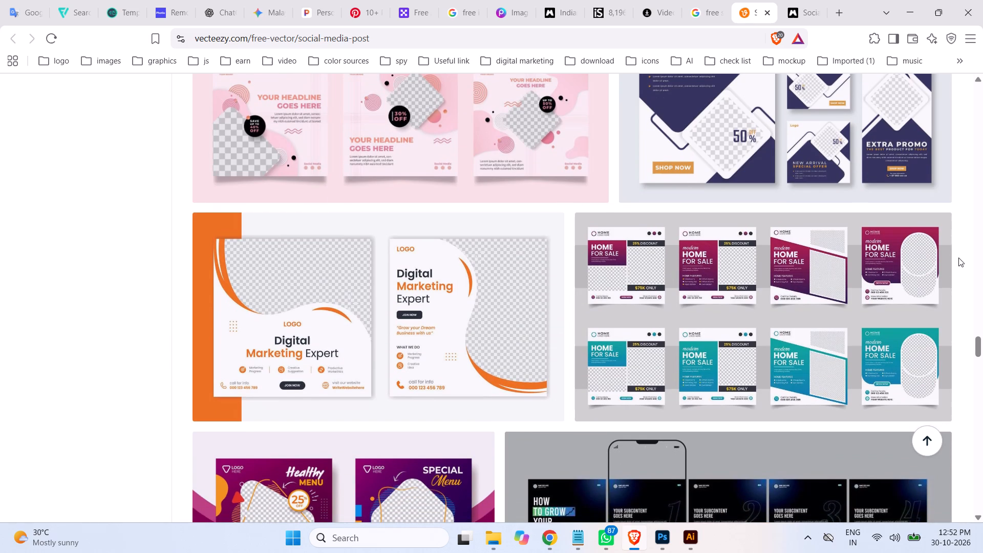
Examine more Vecteezy social media post vectors for layout ideas, including the digital marketing, home sale, fitness and Black Friday designs.
scroll(953, 255, up, 1)
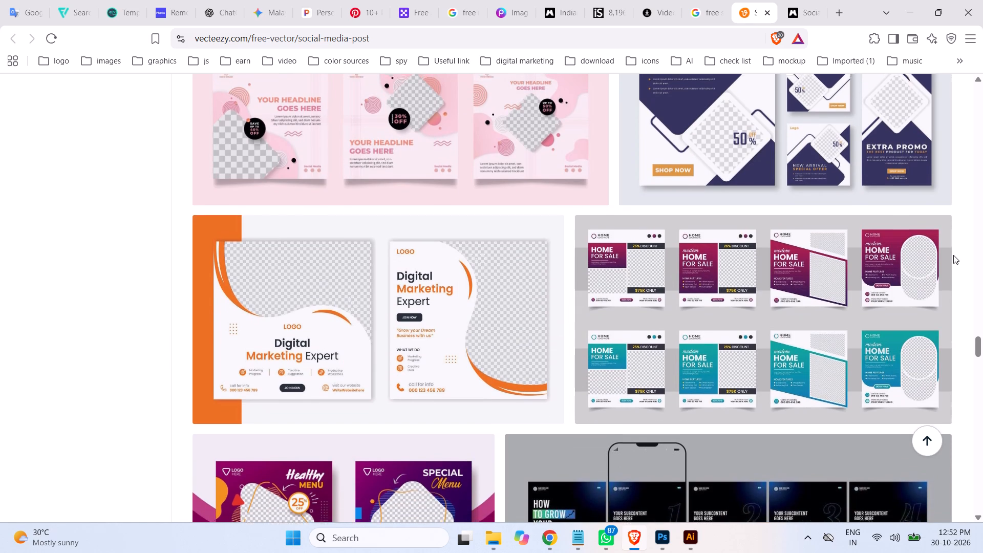
scroll(953, 255, up, 2)
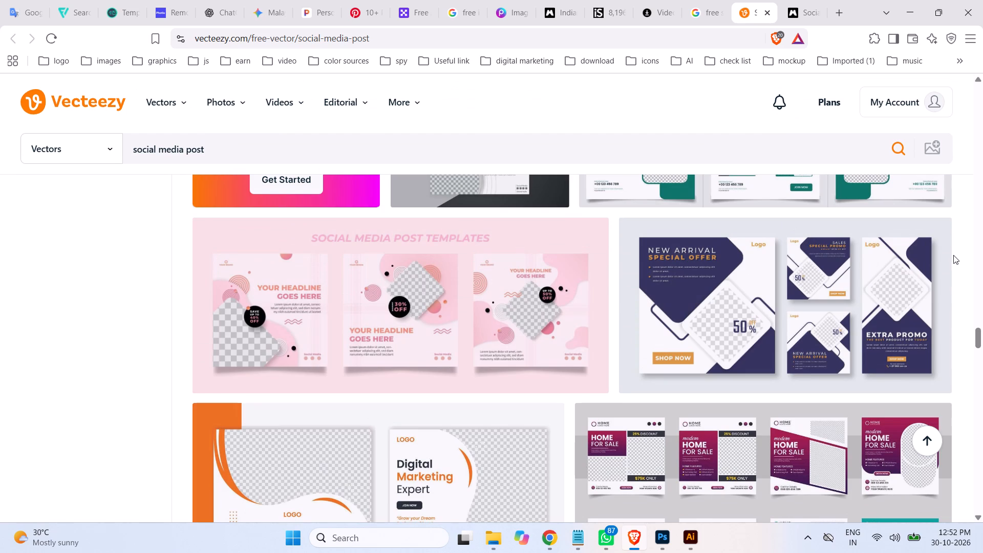
scroll(953, 255, down, 2)
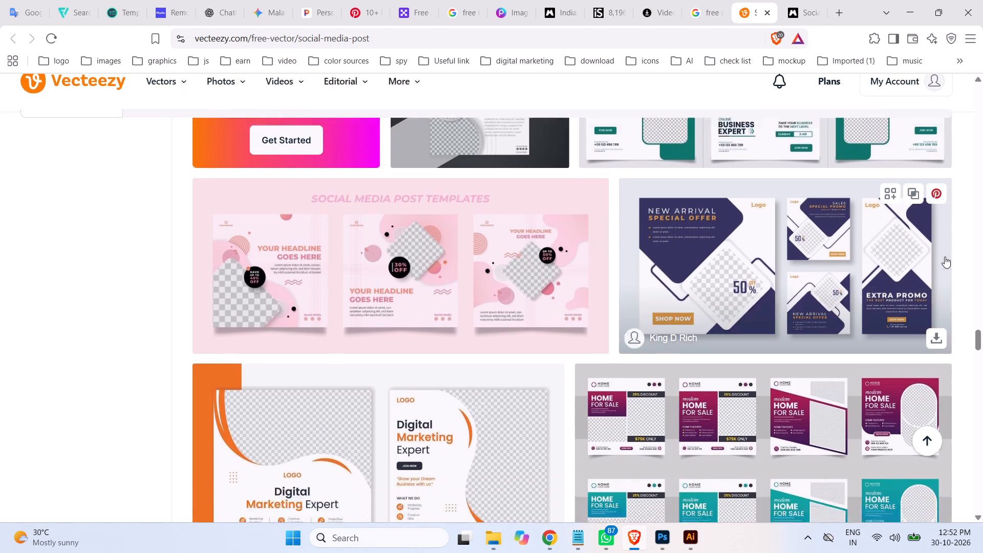
scroll(945, 257, down, 2)
scroll(943, 257, up, 2)
scroll(934, 254, down, 3)
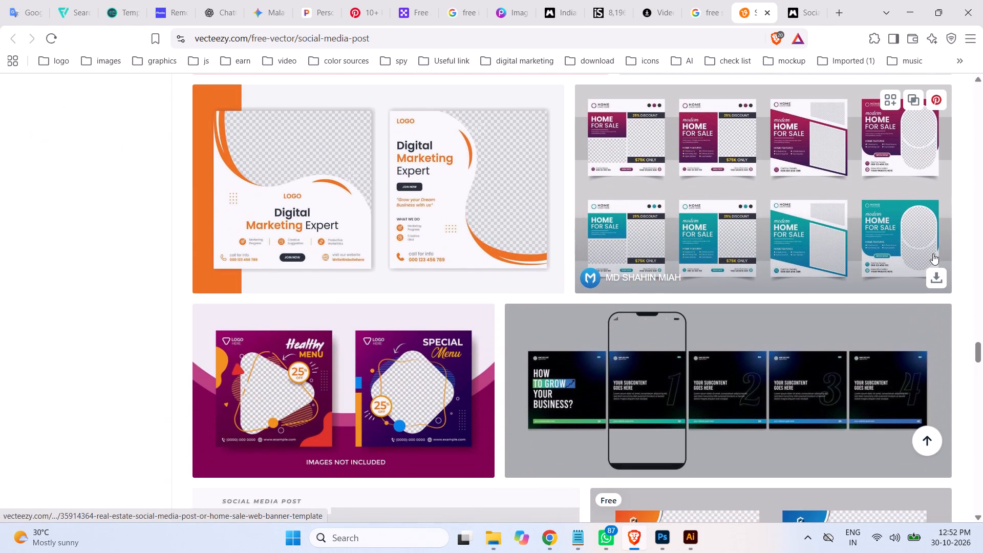
scroll(923, 247, down, 5)
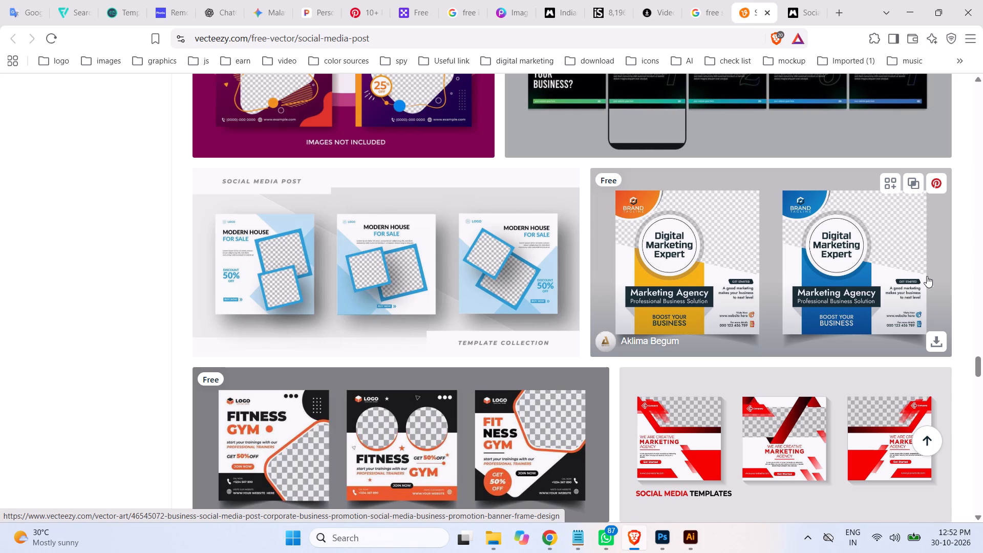
scroll(926, 276, down, 3)
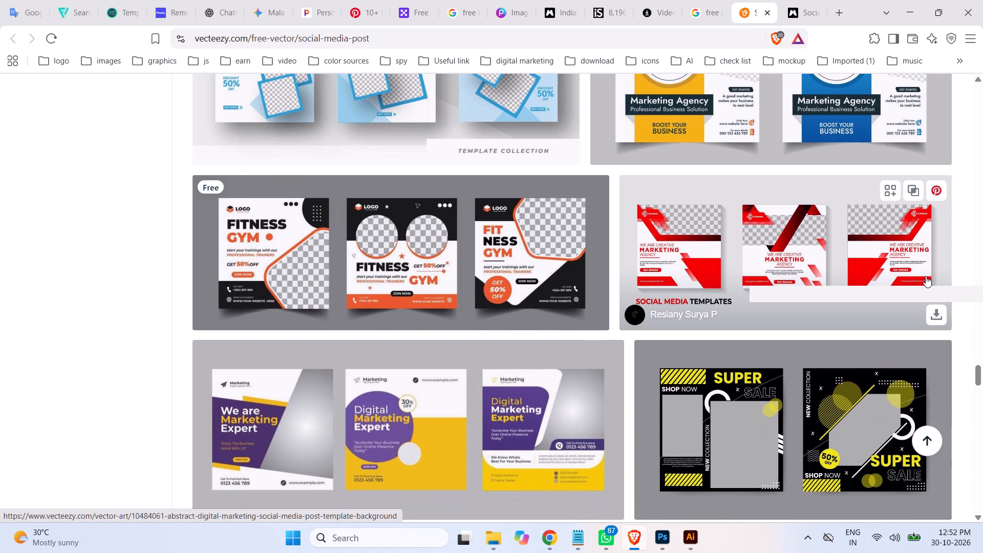
scroll(926, 276, down, 4)
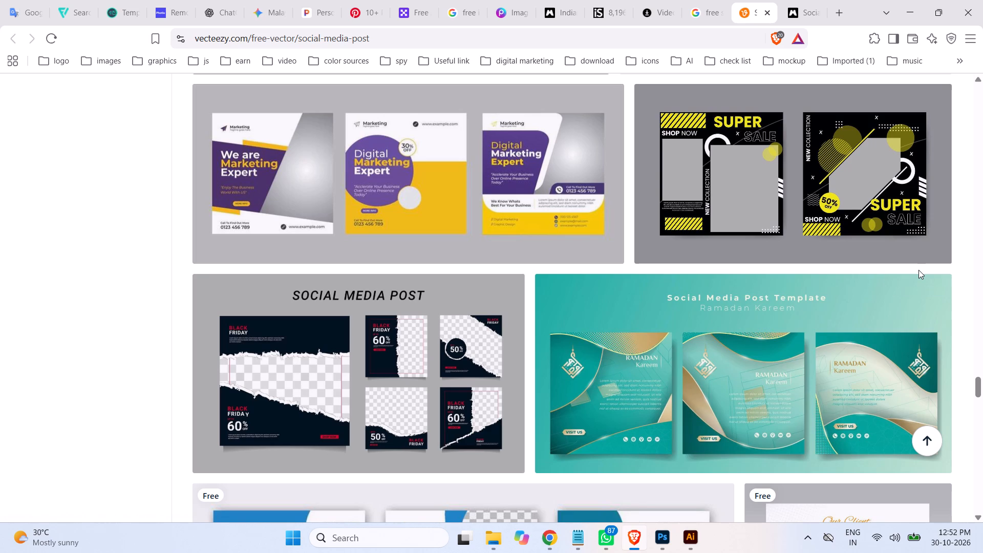
scroll(918, 270, down, 2)
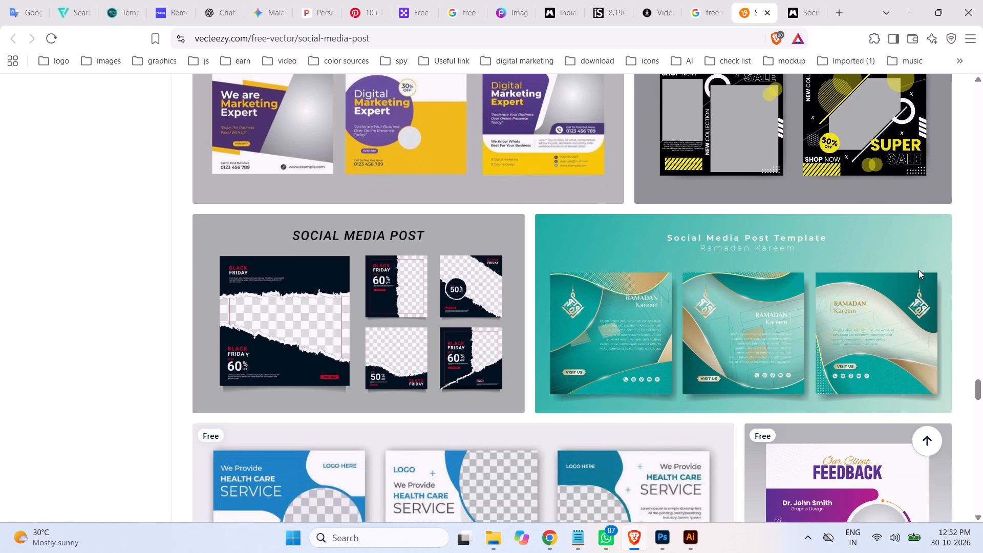
Examine the remaining templates down to the end of the first Vecteezy results page, including the healthcare service and medical banner sets.
scroll(918, 270, down, 2)
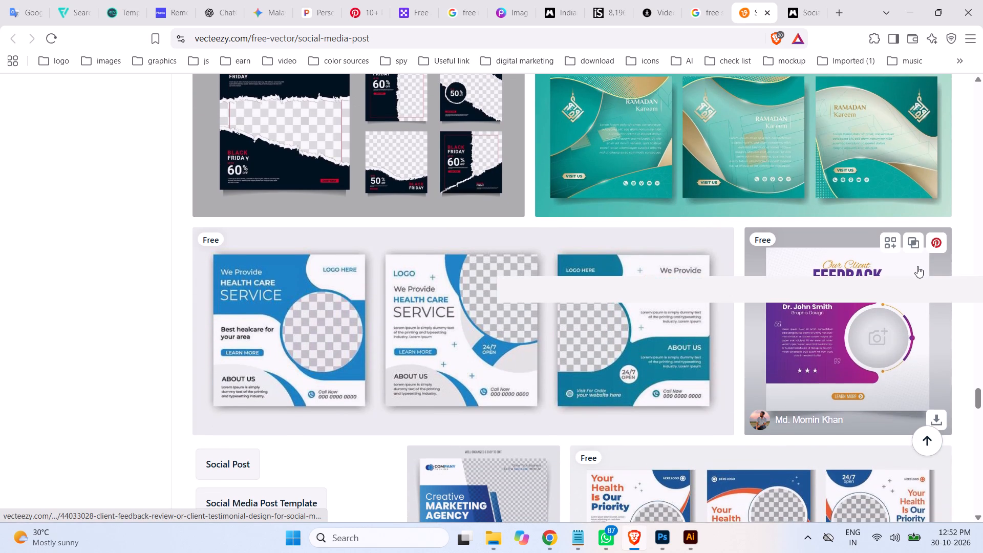
scroll(917, 266, down, 7)
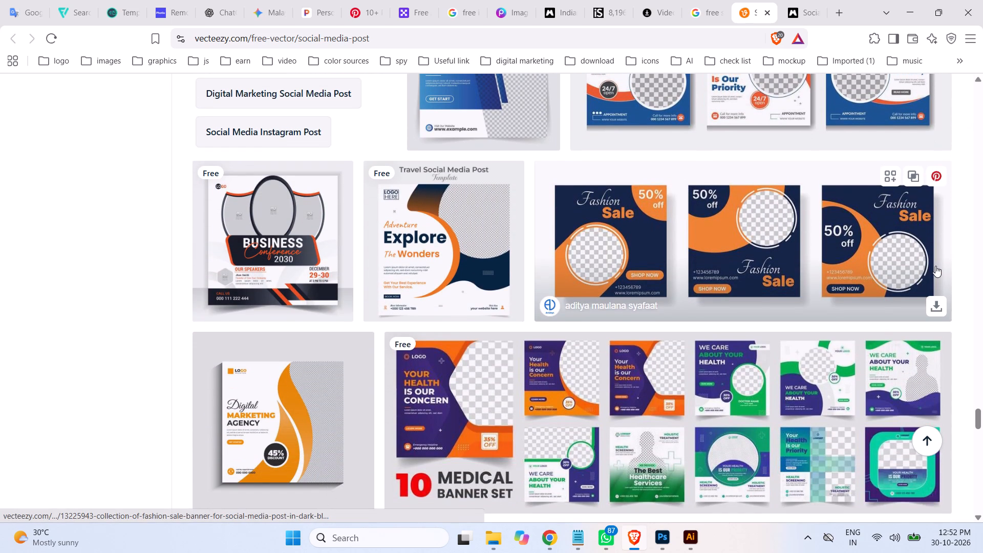
scroll(935, 266, down, 4)
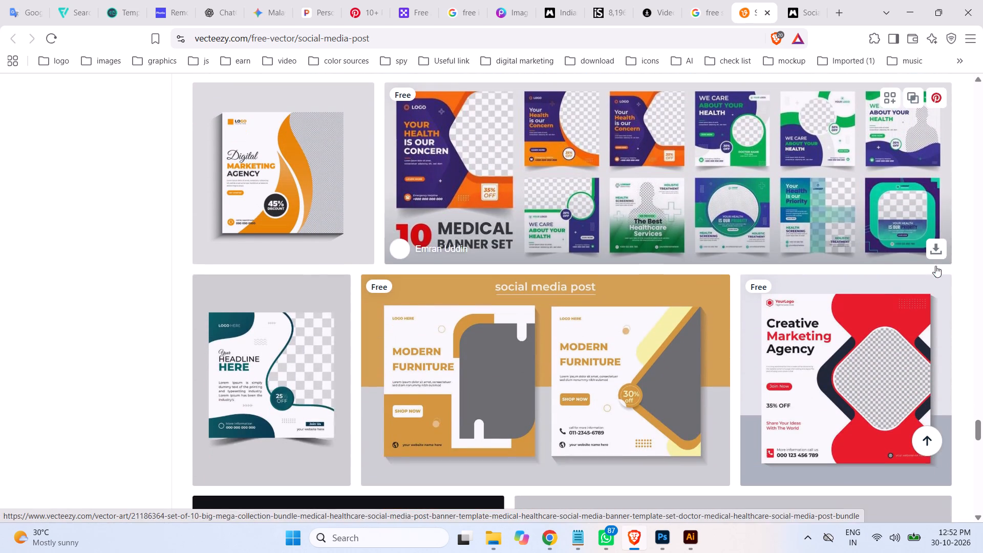
scroll(935, 266, down, 1)
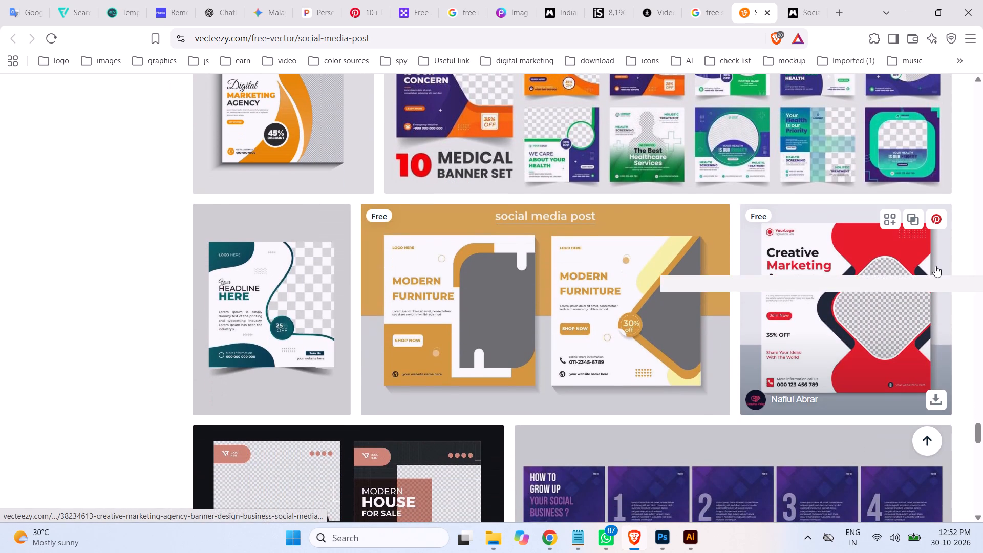
scroll(935, 266, down, 5)
scroll(935, 266, up, 1)
scroll(935, 266, down, 2)
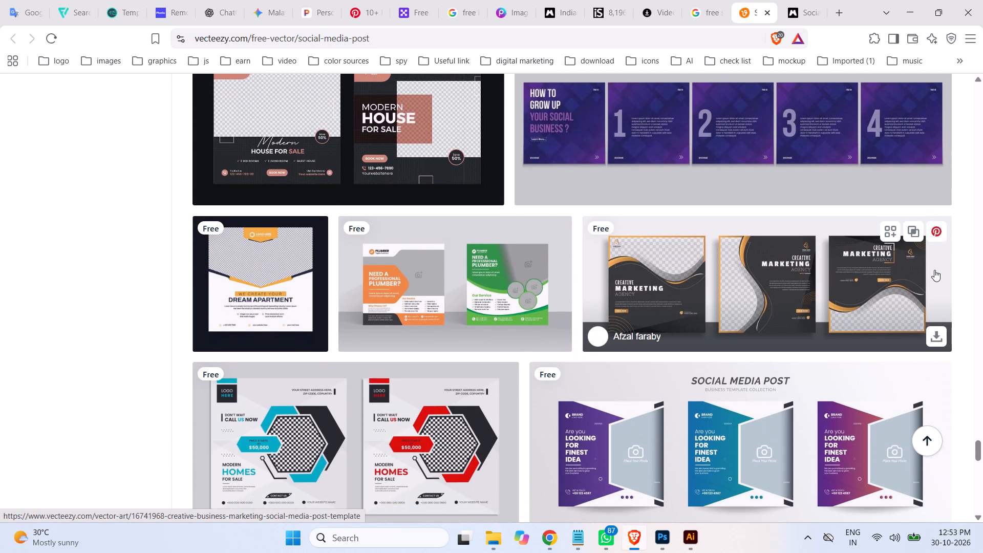
scroll(934, 270, down, 4)
scroll(934, 270, up, 1)
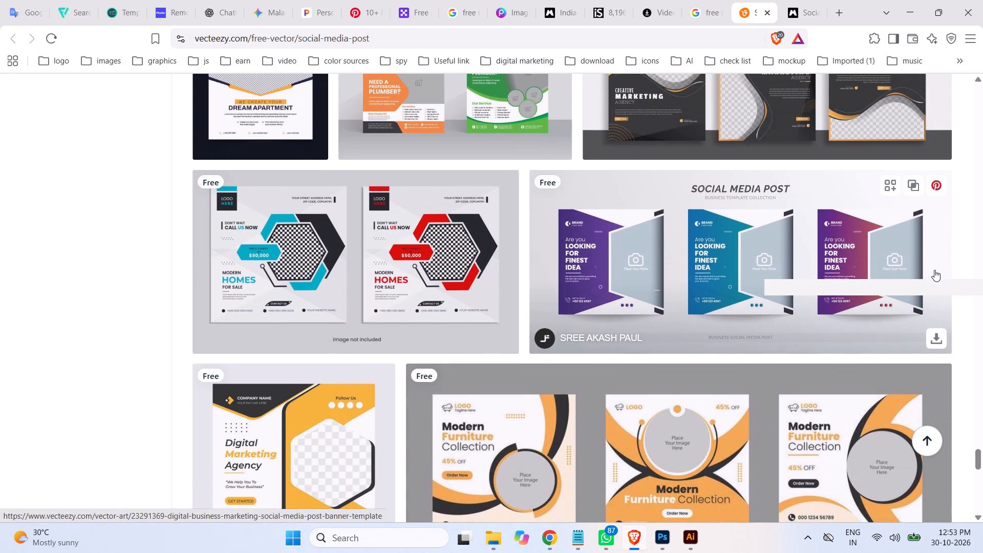
scroll(934, 270, down, 6)
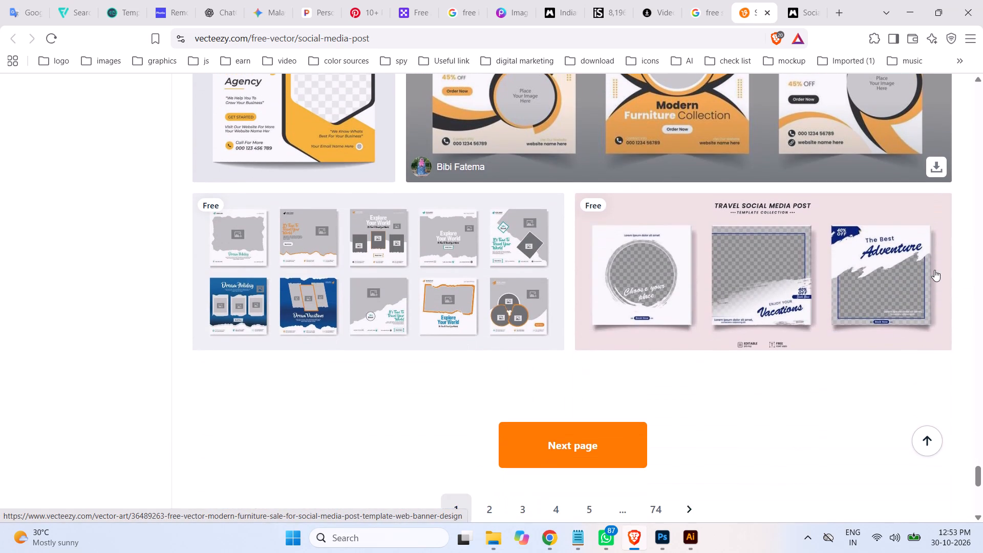
Go back over the templates near the end of the first results page, up to the health care service designs.
scroll(933, 268, up, 6)
scroll(933, 268, down, 1)
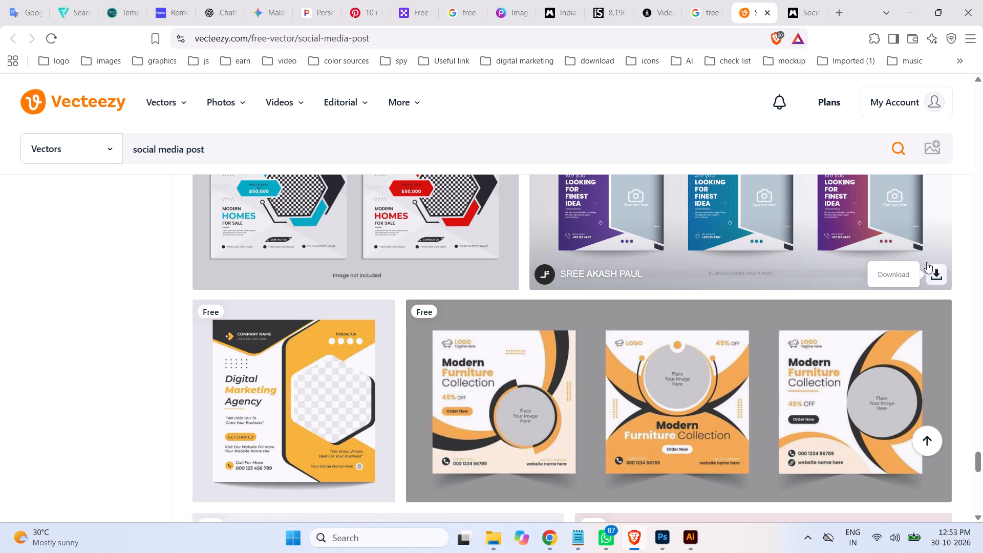
scroll(901, 267, up, 2)
scroll(900, 268, down, 4)
scroll(900, 268, up, 5)
scroll(900, 269, down, 5)
scroll(900, 269, up, 3)
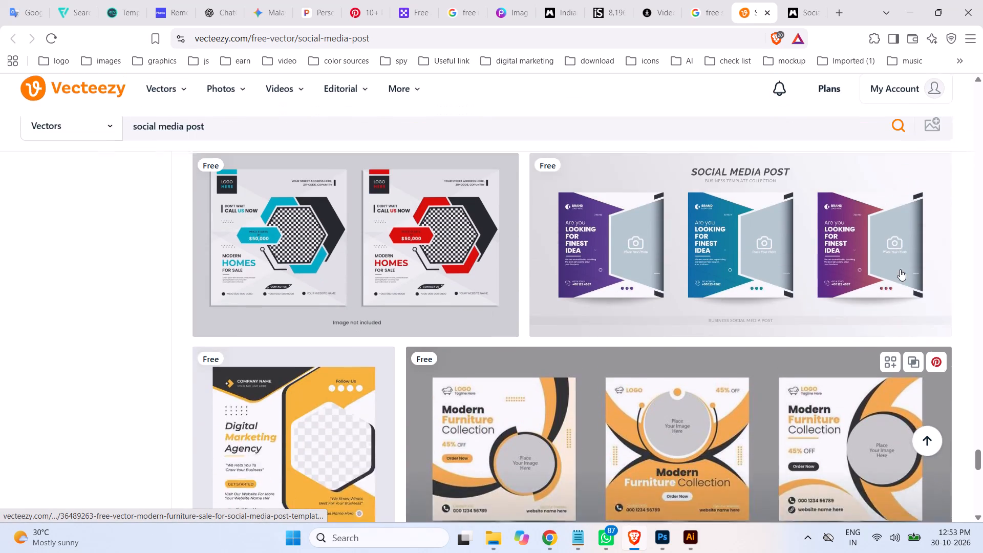
scroll(900, 269, up, 2)
scroll(900, 269, down, 2)
scroll(900, 269, up, 7)
scroll(900, 269, down, 3)
scroll(900, 269, up, 2)
scroll(900, 269, down, 1)
scroll(900, 269, up, 6)
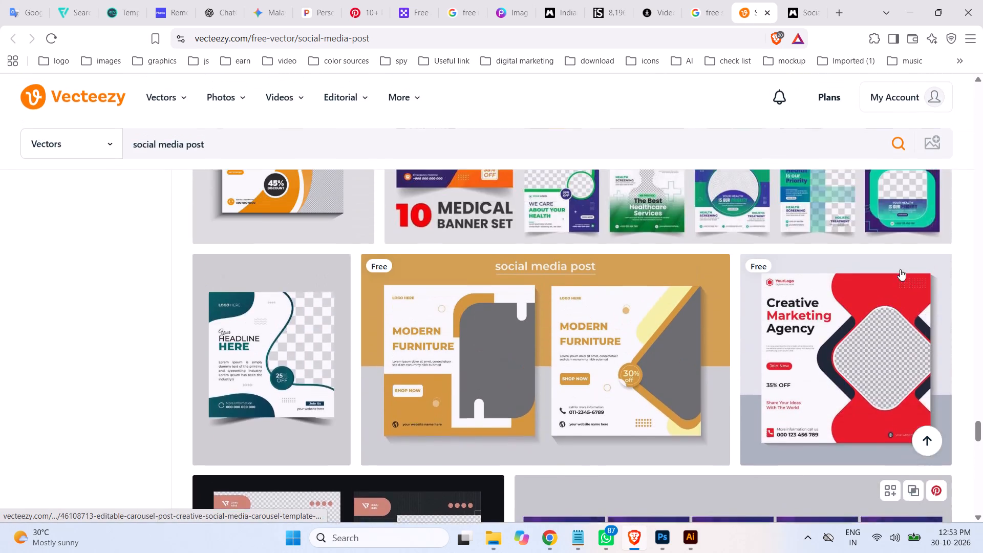
scroll(901, 268, up, 5)
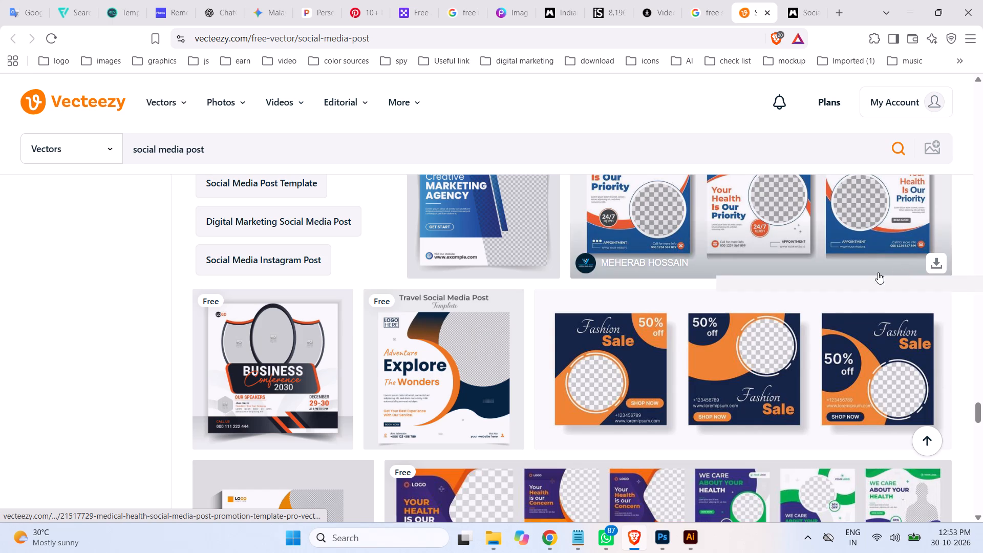
scroll(885, 299, up, 3)
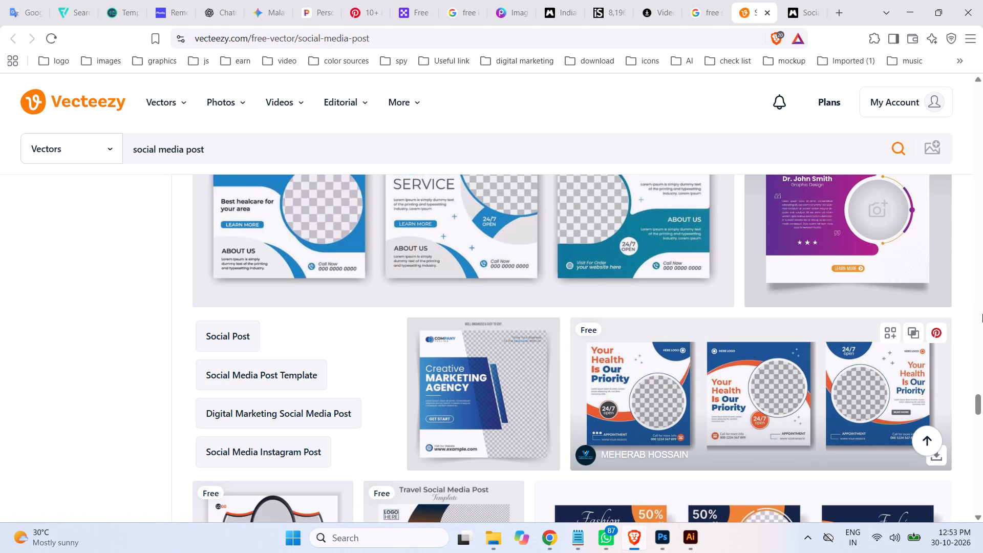
Switch to Photoshop, where flex-health-malaysia-post-21-30.psd is open, and close the application.
click(663, 543)
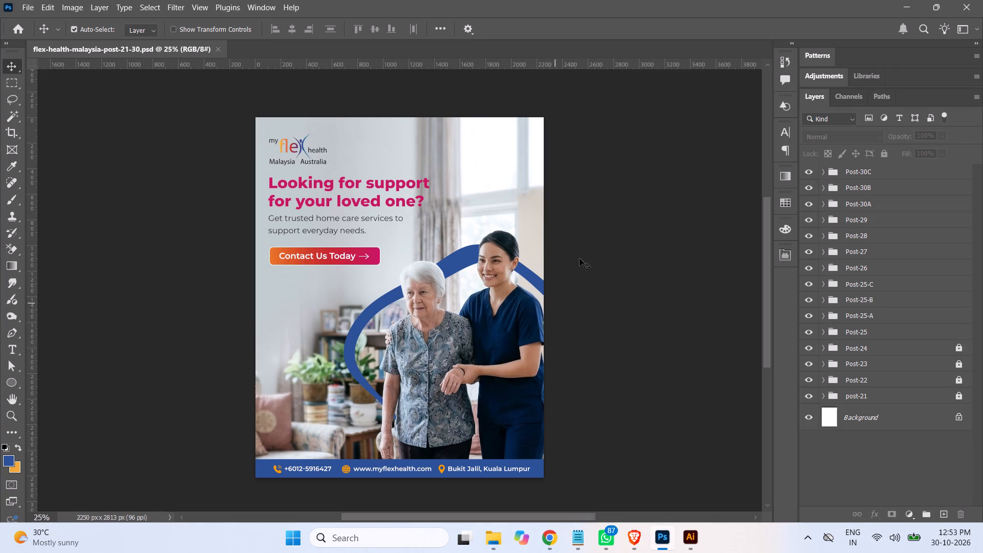
click(640, 227)
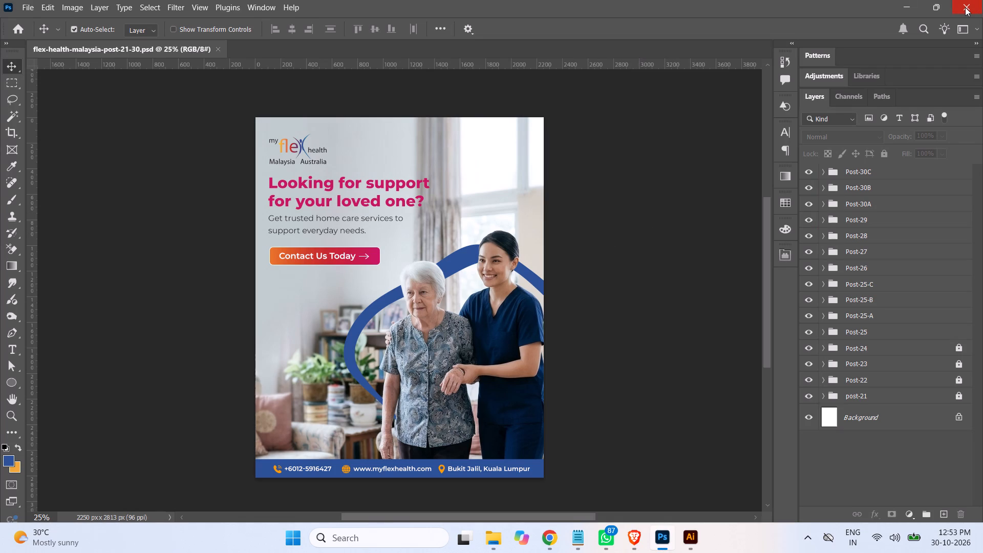
click(965, 7)
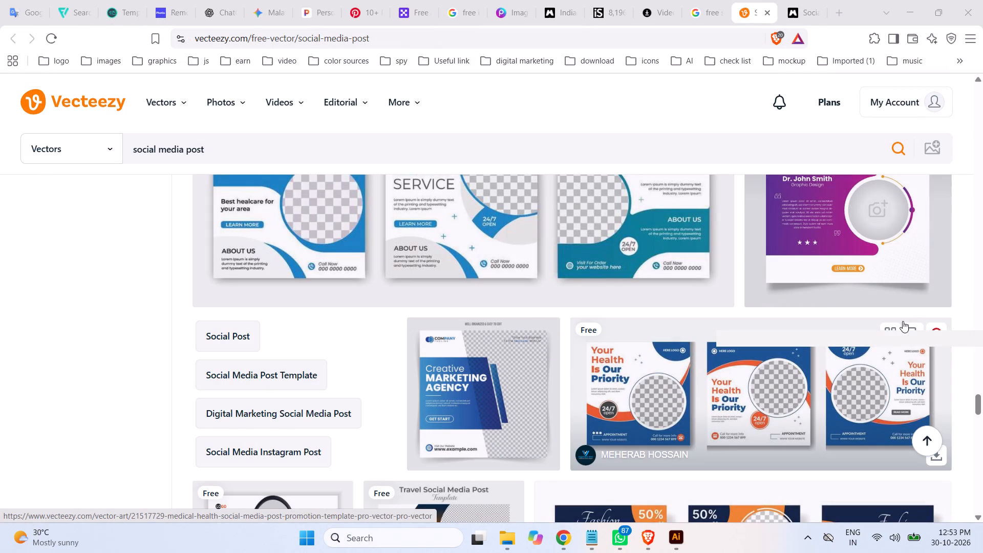
Review the Vecteezy templates again, from the health care service and medical banner designs to the end of the first results page.
scroll(903, 321, up, 1)
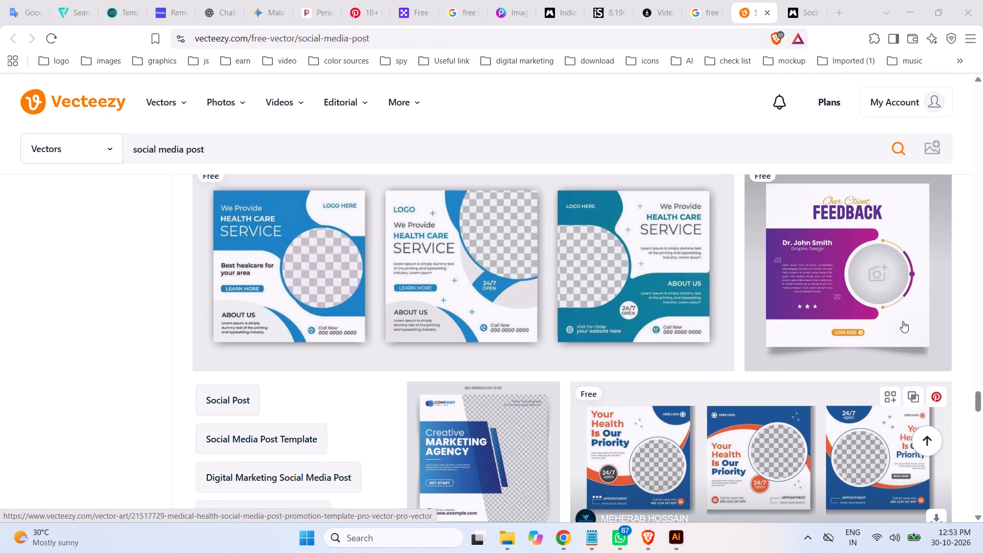
scroll(903, 321, down, 3)
scroll(903, 321, up, 1)
scroll(903, 321, down, 1)
scroll(901, 321, up, 1)
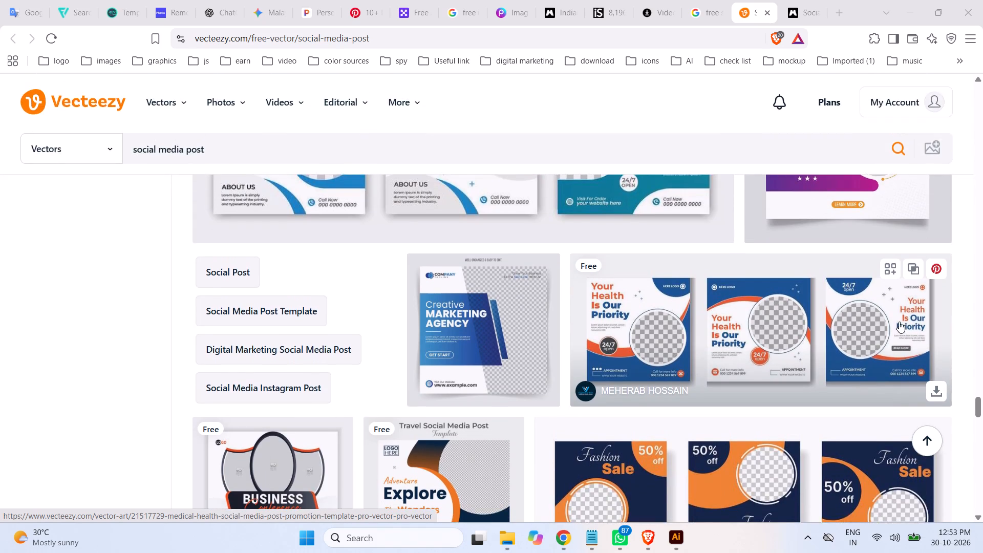
scroll(899, 322, down, 7)
scroll(896, 322, up, 2)
scroll(896, 322, down, 1)
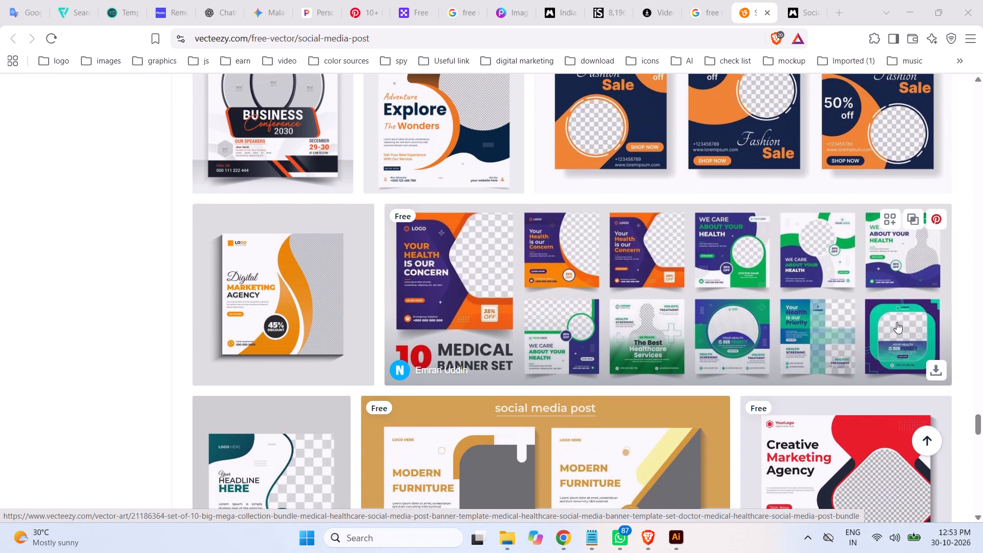
scroll(894, 322, down, 8)
scroll(892, 322, up, 1)
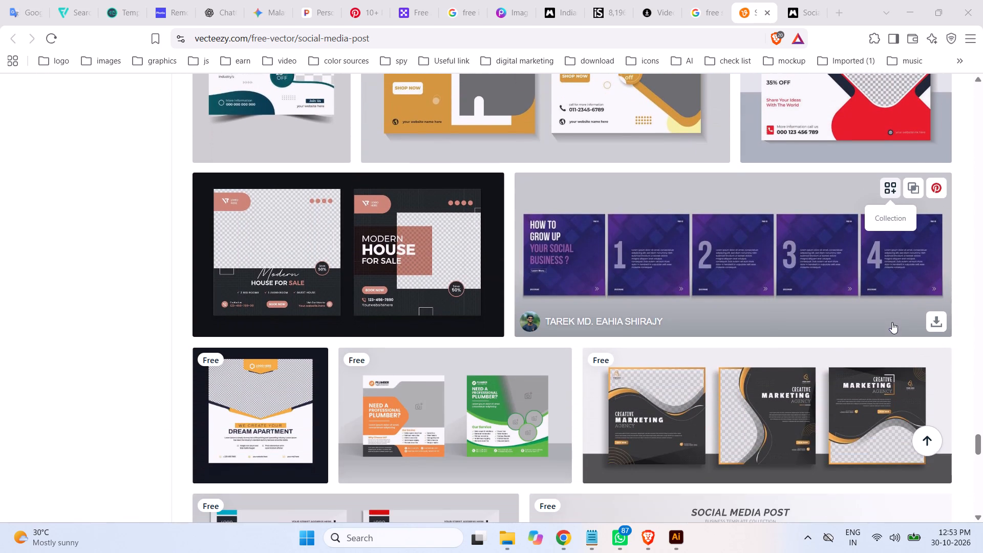
scroll(891, 322, down, 3)
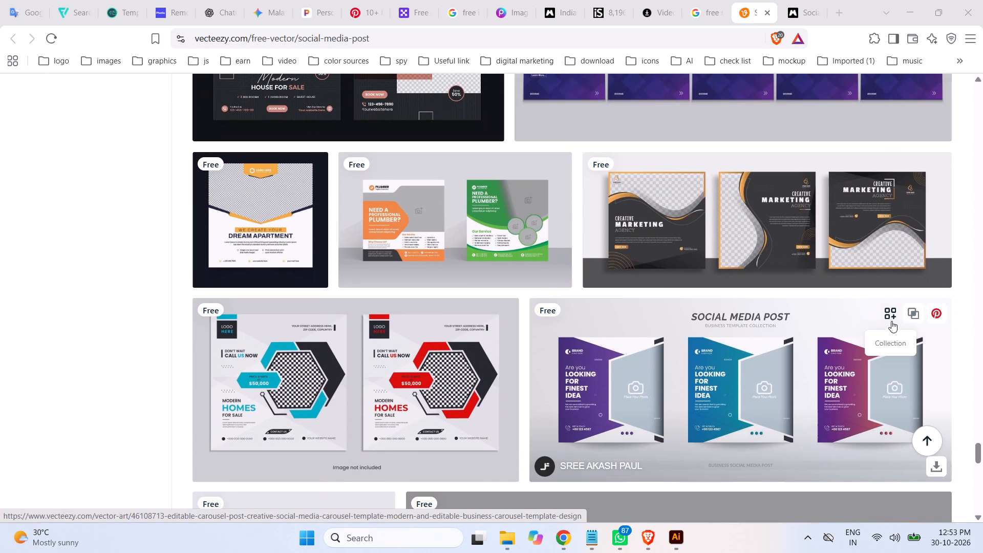
scroll(891, 321, down, 9)
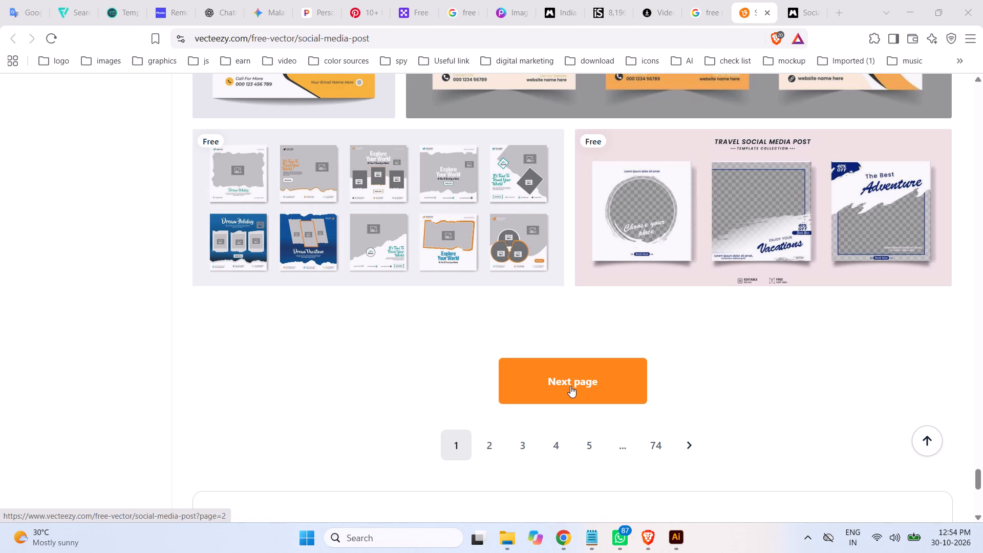
Open the second Vecteezy results page and examine its first templates, from the healthcare services post to the Black Friday designs.
click(570, 386)
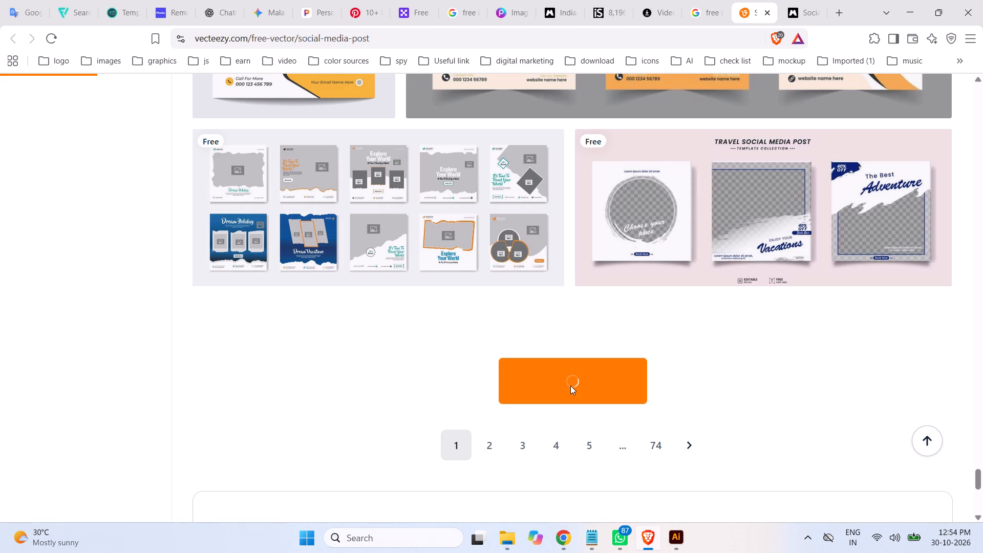
scroll(745, 351, down, 2)
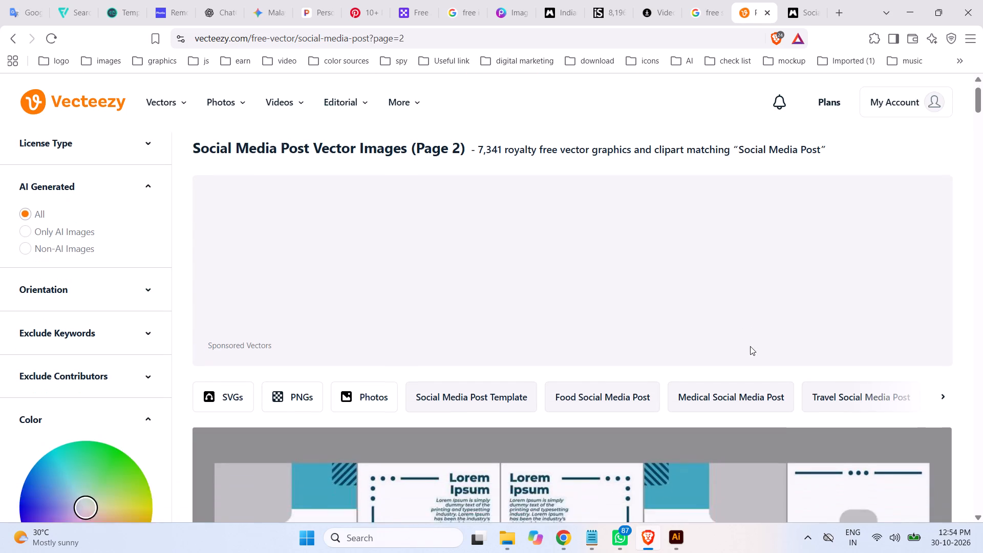
scroll(750, 346, down, 1)
scroll(751, 345, up, 3)
scroll(835, 330, down, 1)
scroll(798, 350, up, 1)
scroll(836, 349, down, 7)
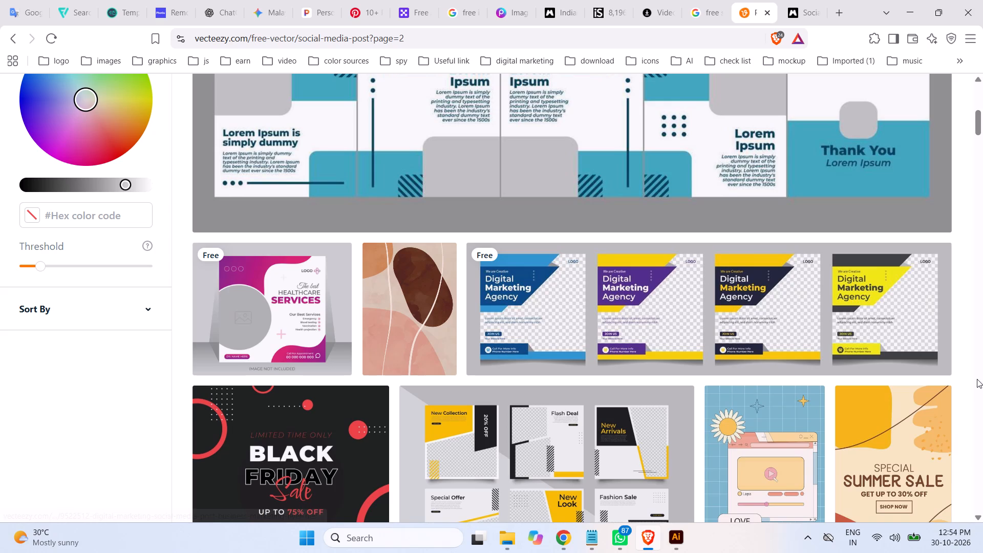
scroll(975, 375, down, 3)
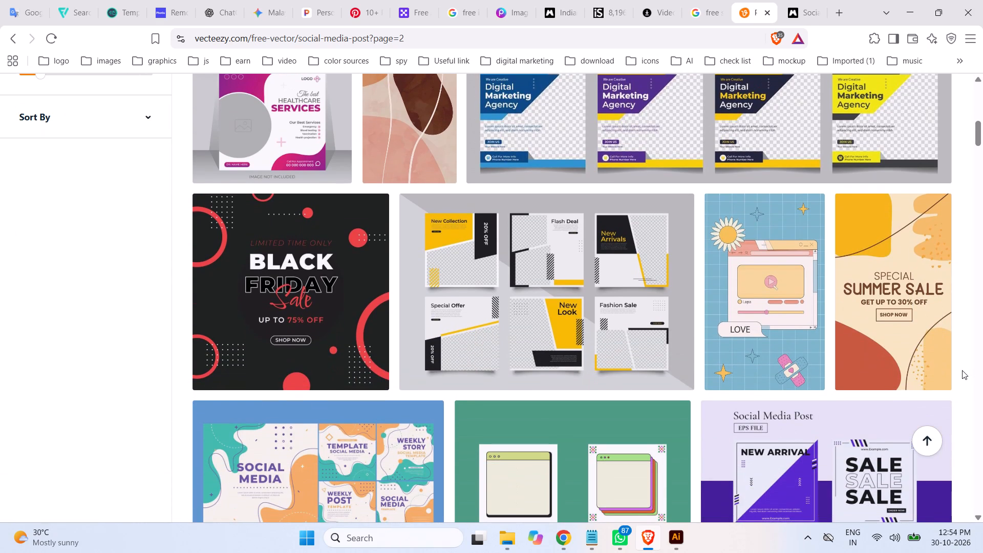
scroll(962, 370, down, 4)
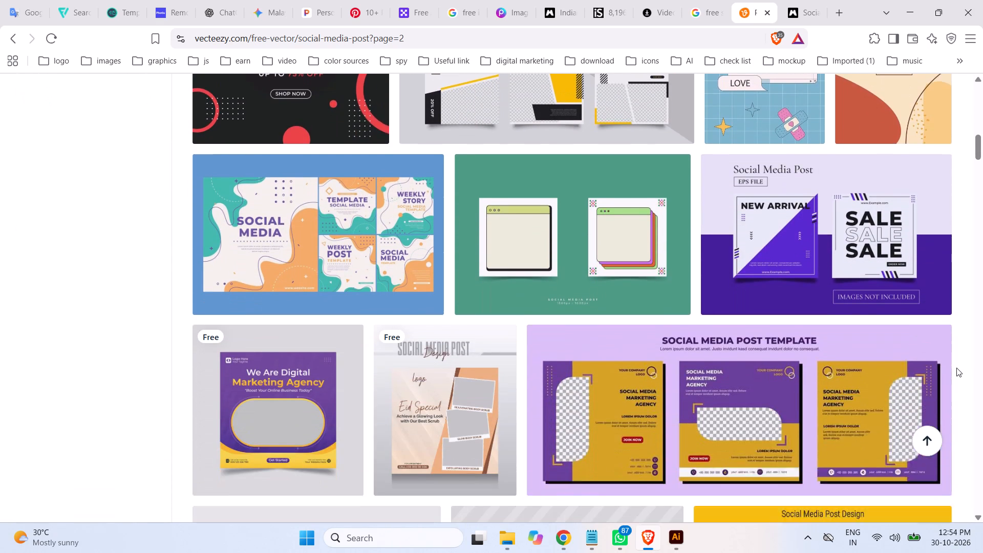
scroll(956, 368, down, 4)
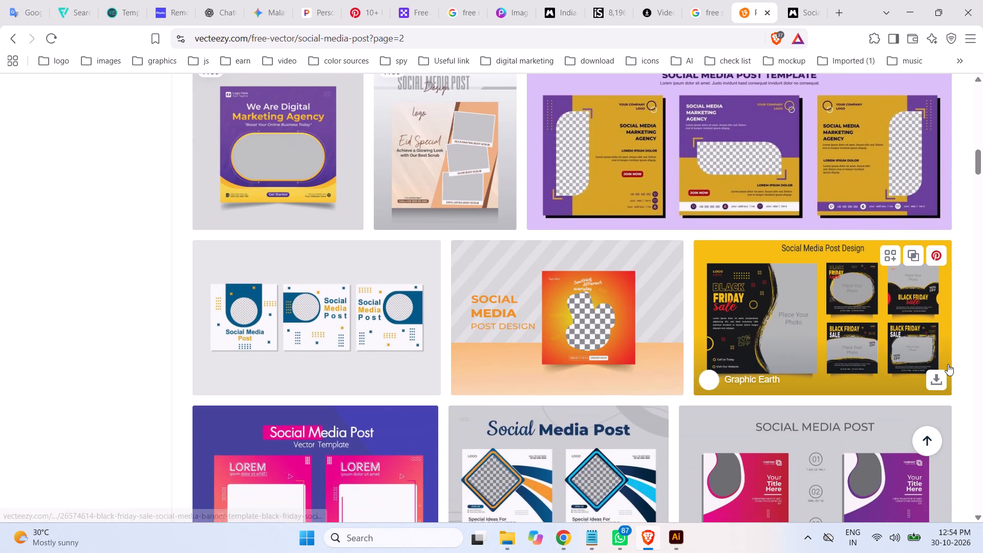
scroll(948, 364, down, 1)
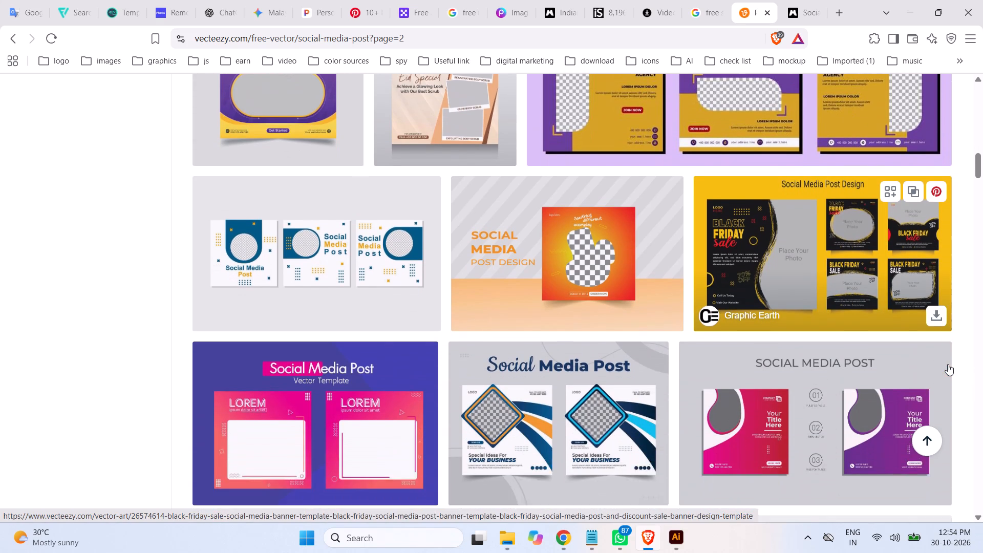
Examine the second page's middle templates, from the food menu and discount sets to the digital marketing and Christmas designs.
scroll(948, 364, down, 4)
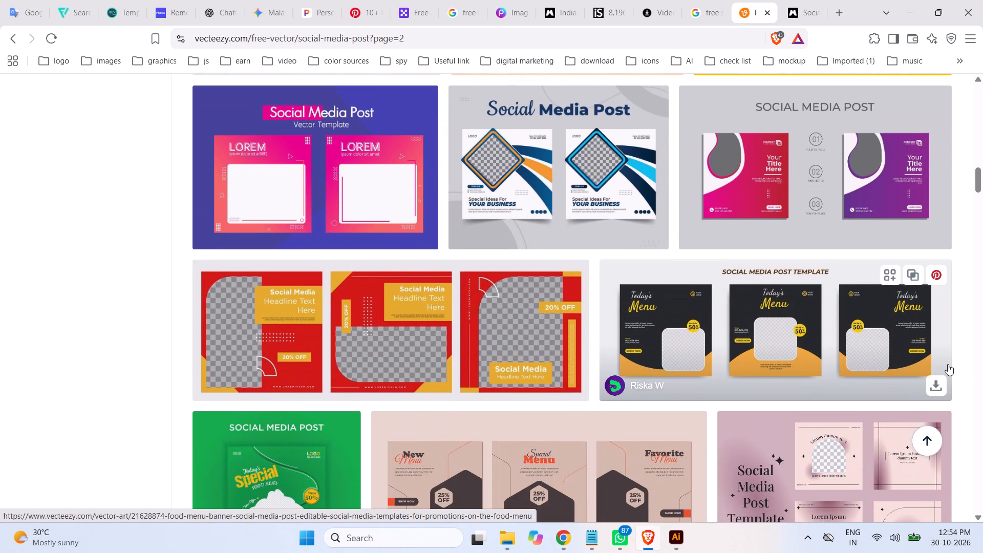
scroll(948, 364, down, 3)
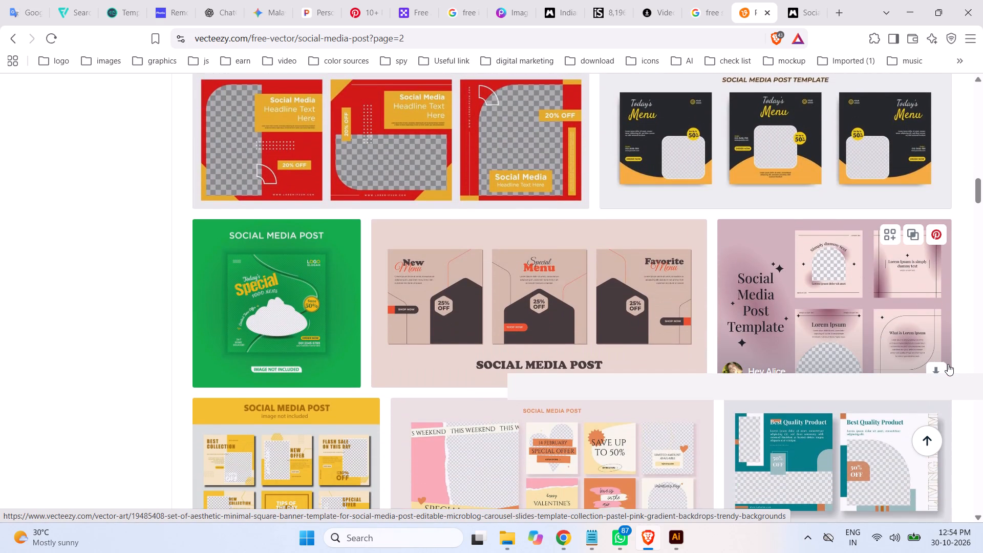
scroll(948, 364, down, 4)
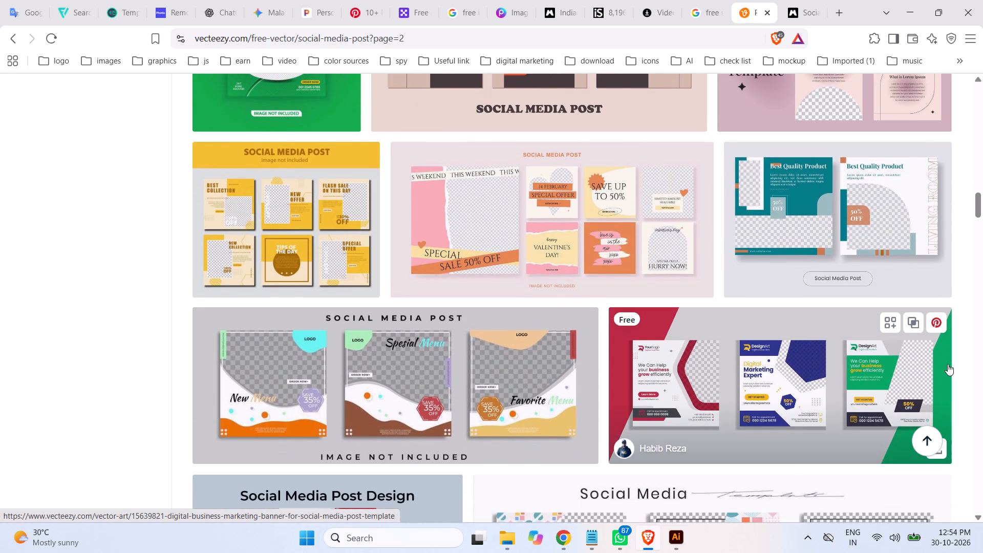
scroll(948, 364, down, 7)
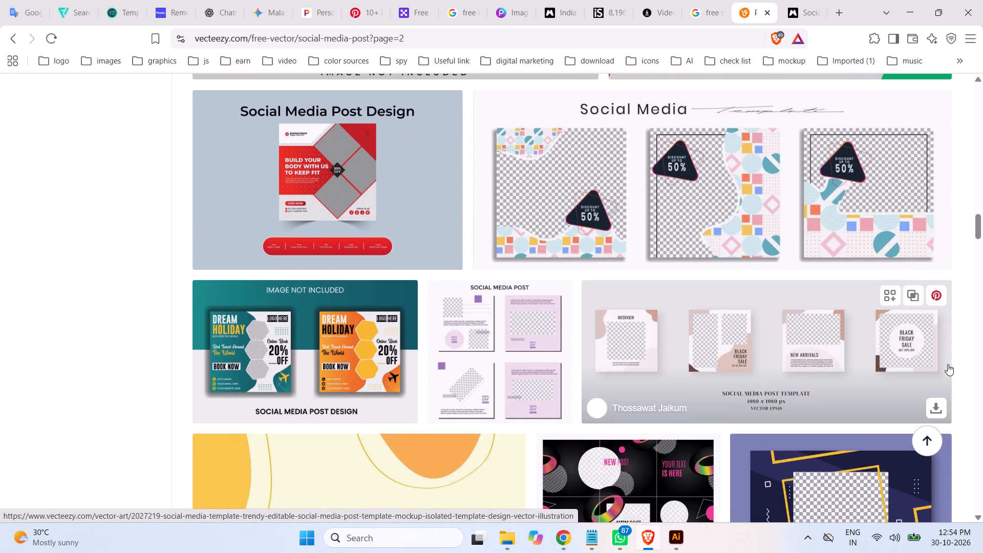
scroll(948, 364, down, 3)
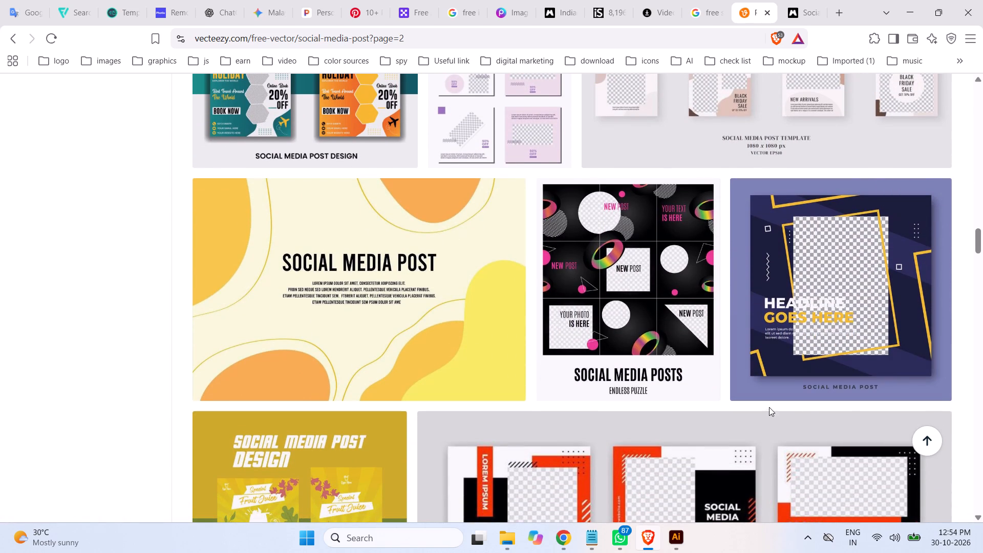
drag(976, 246, 978, 251)
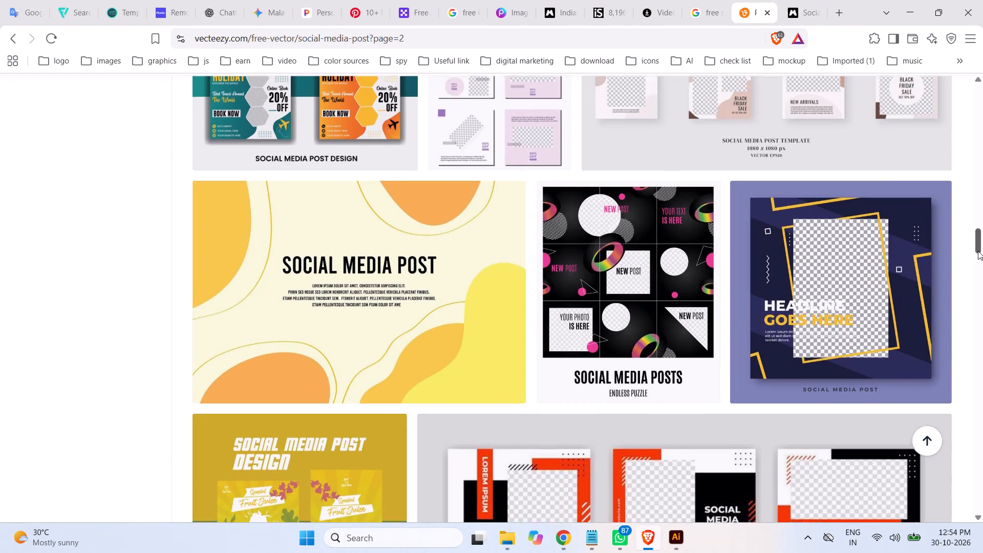
drag(978, 251, 982, 270)
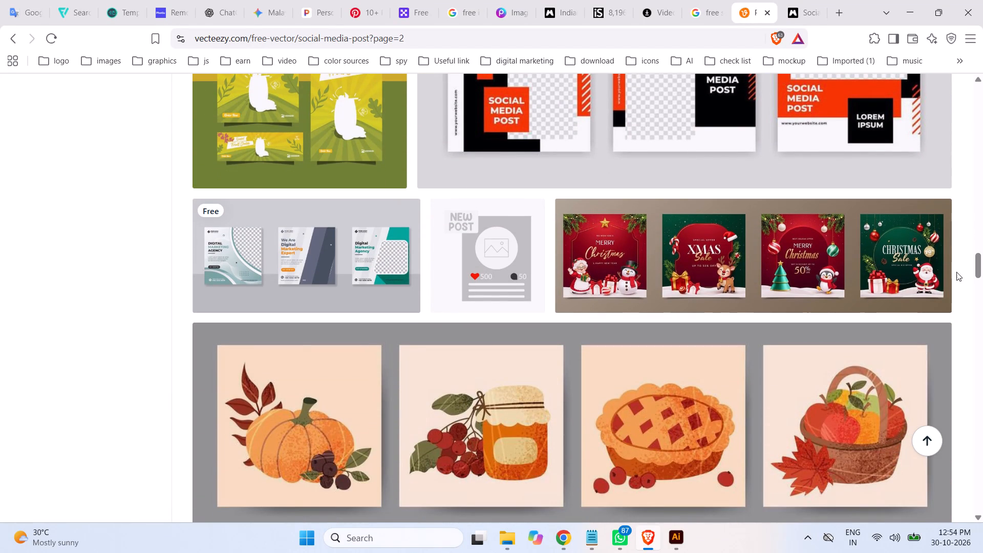
Examine the second page's following templates, from the autumn and holiday sets to the business, fitness and broadband designs.
scroll(911, 260, down, 5)
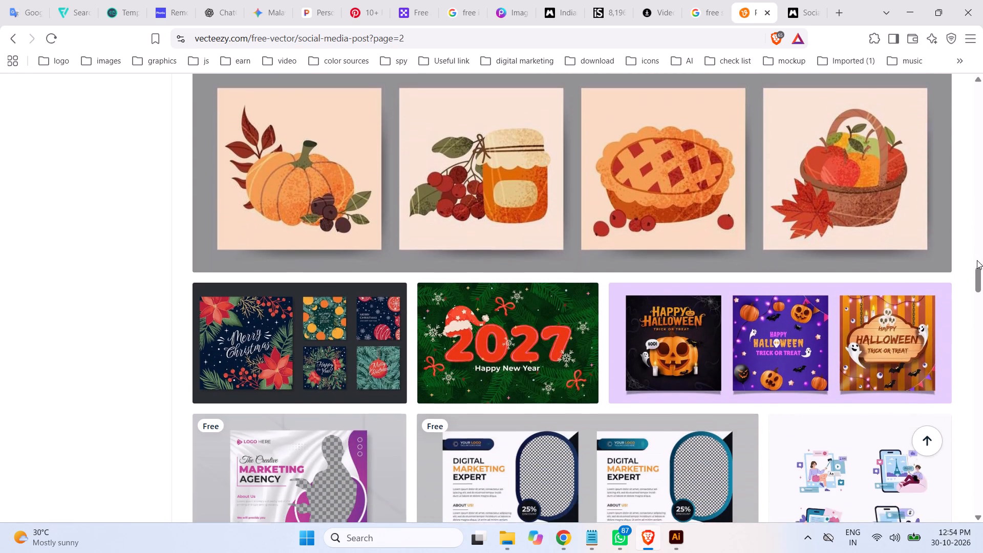
scroll(982, 265, down, 4)
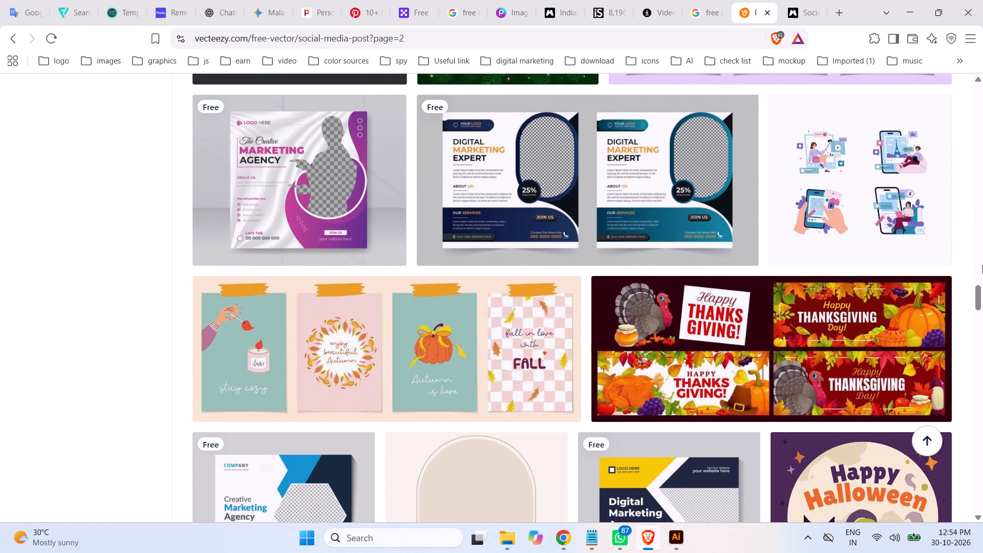
scroll(982, 265, down, 8)
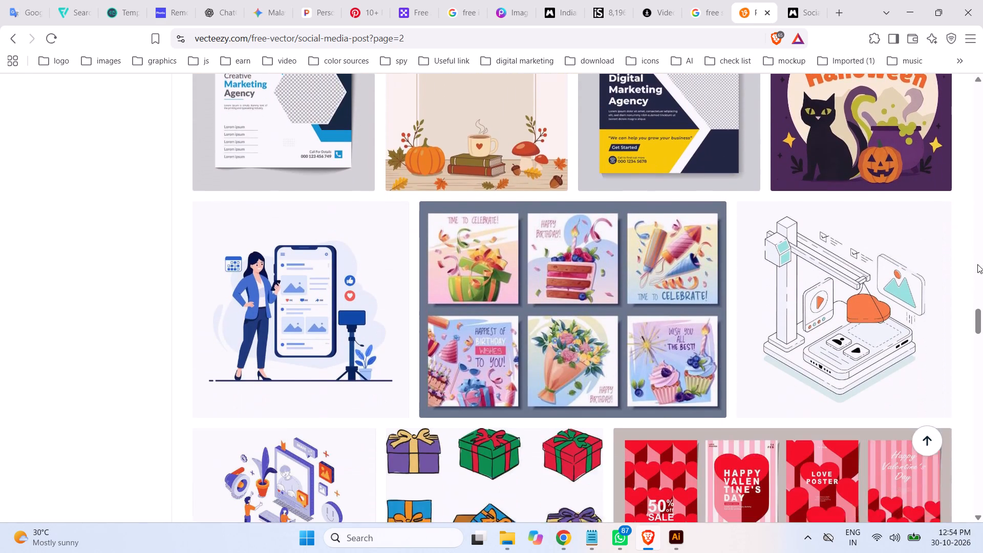
scroll(977, 264, down, 10)
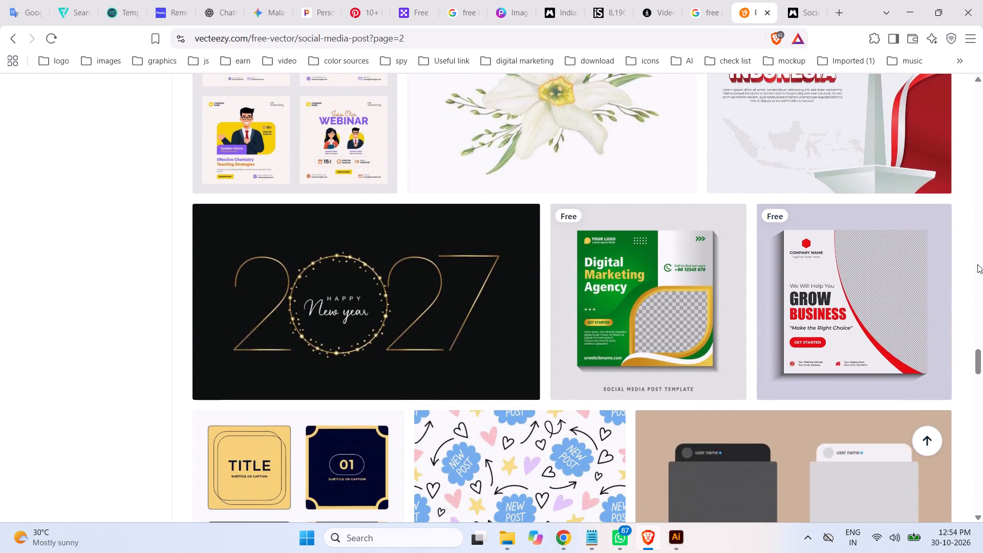
scroll(977, 264, down, 3)
scroll(977, 264, up, 1)
scroll(977, 264, down, 6)
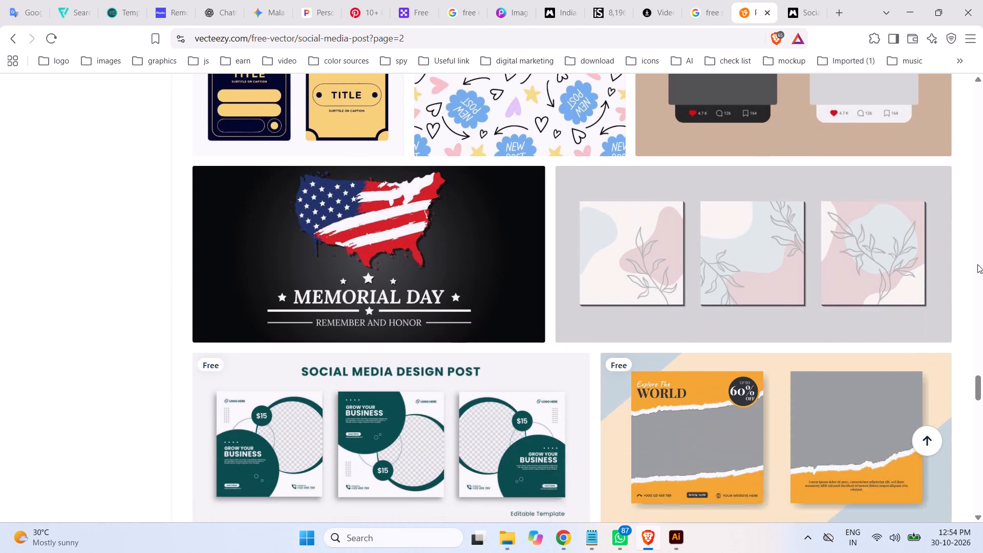
scroll(977, 264, down, 6)
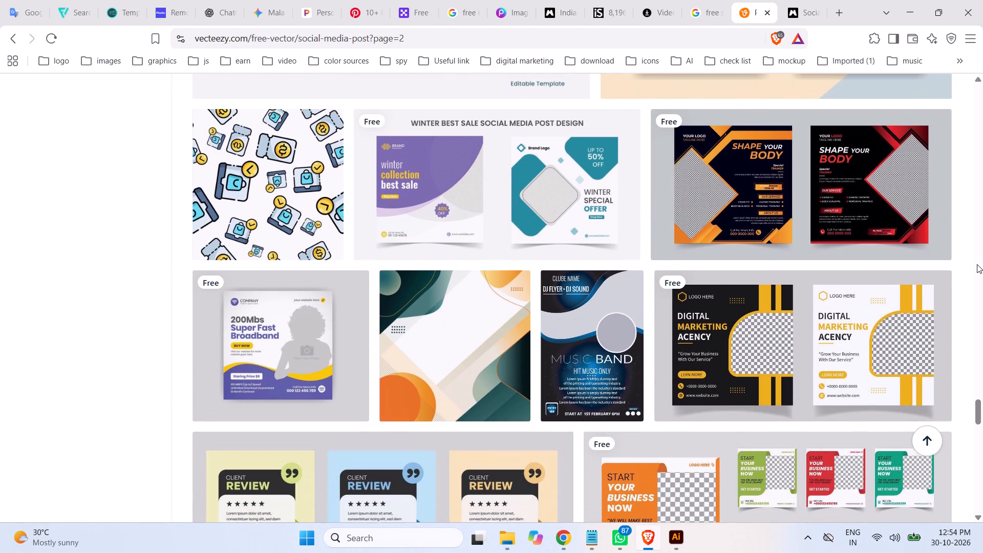
Examine the second page's later templates, from the broadband and client review designs to the real estate, study abroad and health care sets.
scroll(982, 264, down, 1)
scroll(982, 264, up, 1)
scroll(982, 264, down, 3)
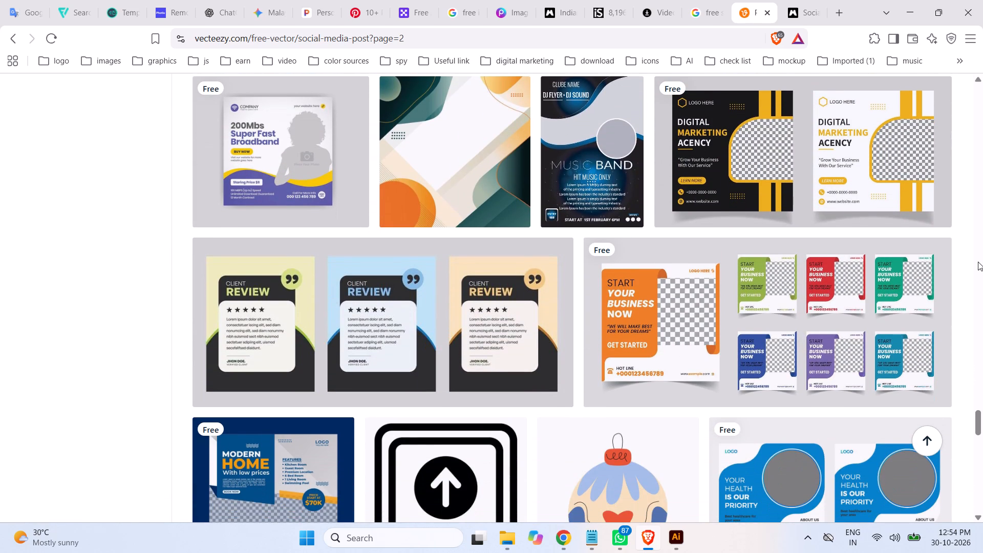
scroll(978, 262, down, 4)
scroll(978, 262, up, 1)
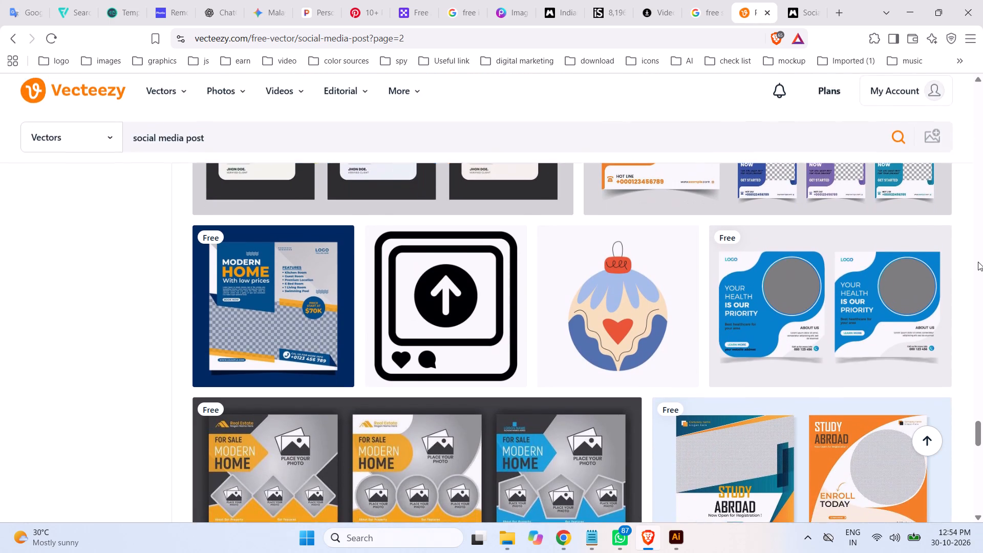
scroll(978, 262, down, 4)
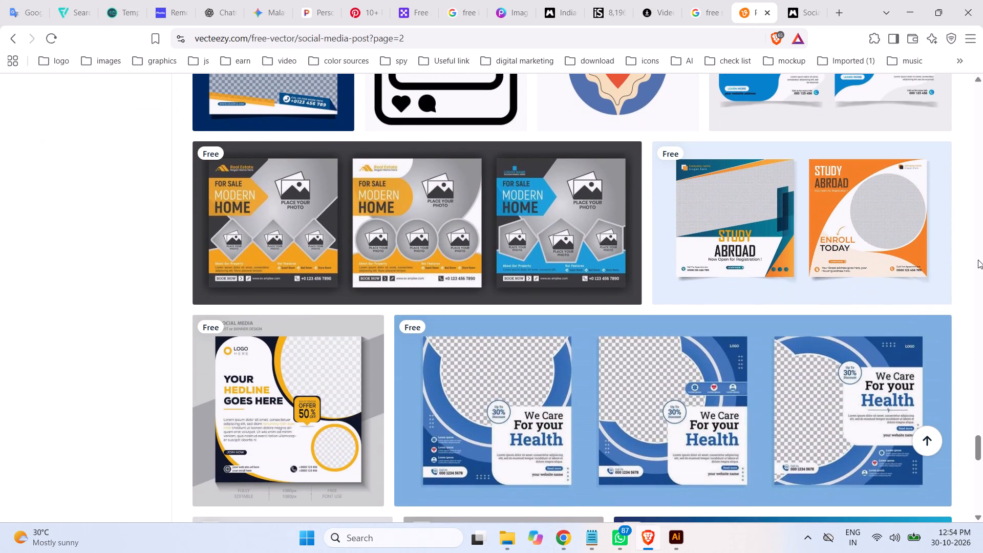
scroll(978, 260, down, 1)
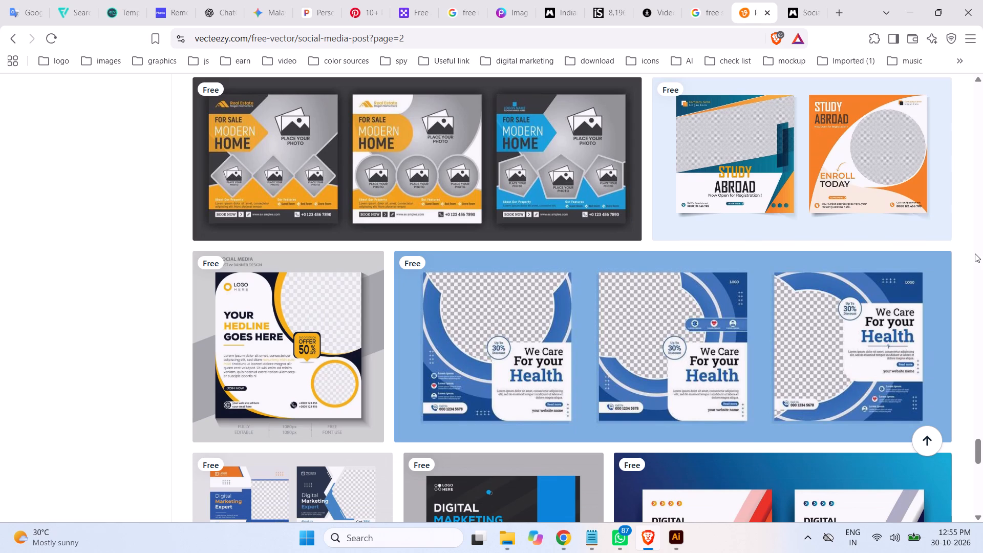
Switch to Chrome and review the MFHM - Cert III Individual Support brief in Asana, dismissing the WhatsApp notification.
click(558, 542)
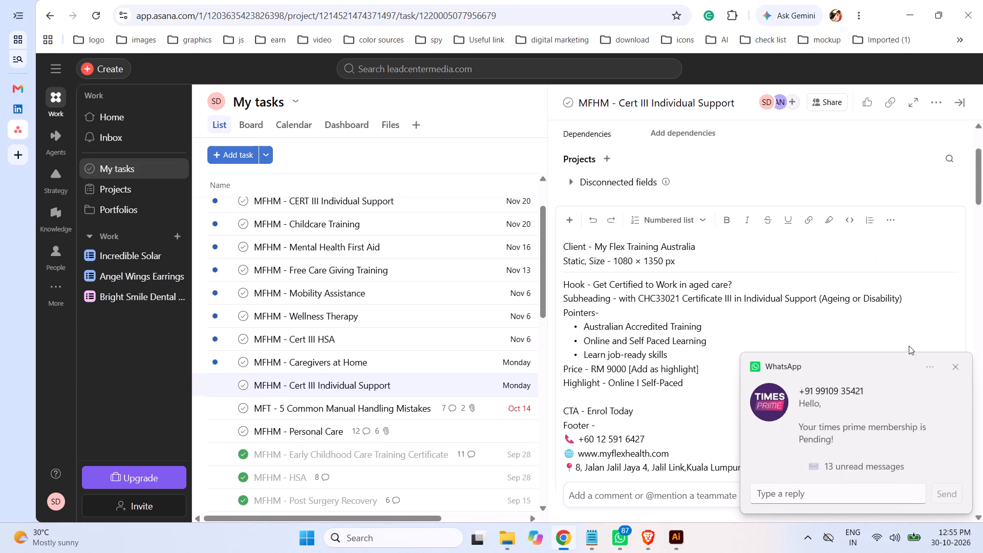
click(956, 364)
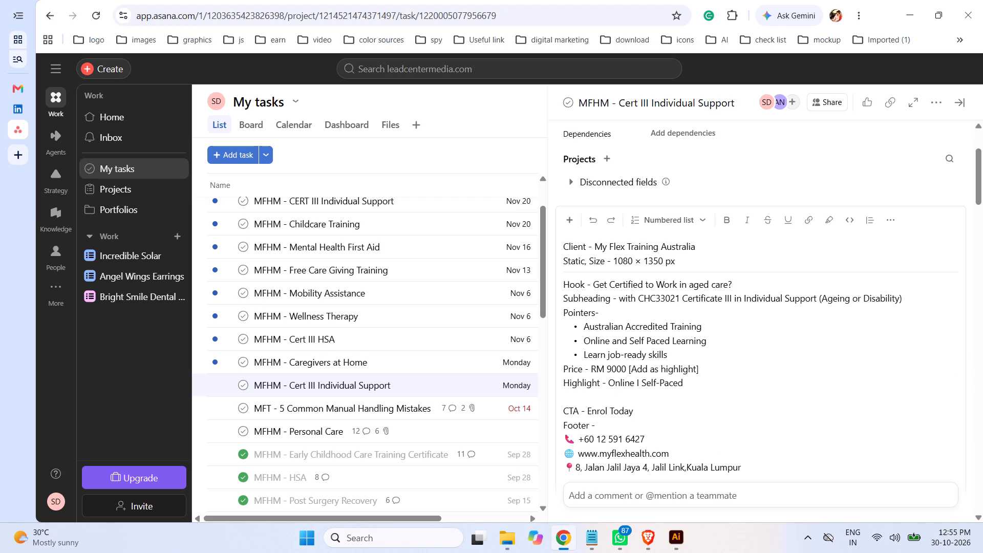
Return to the Vecteezy results in Brave and examine the last templates through the end of the second page.
click(645, 538)
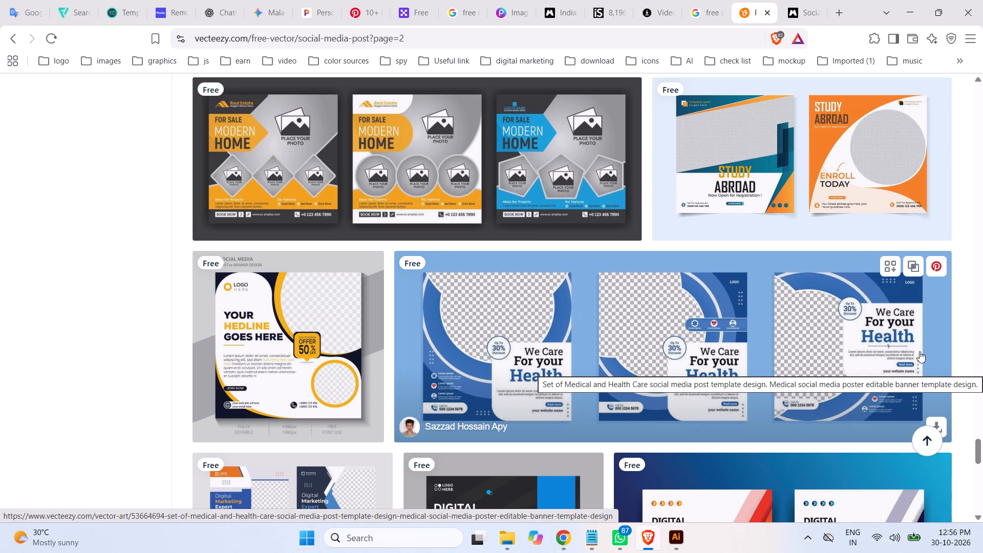
scroll(883, 229, down, 4)
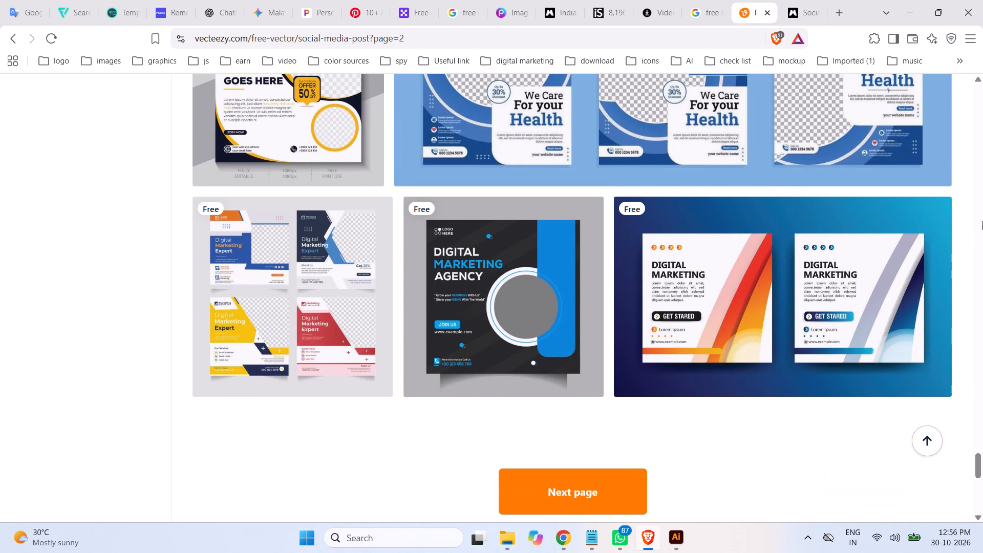
scroll(969, 217, down, 1)
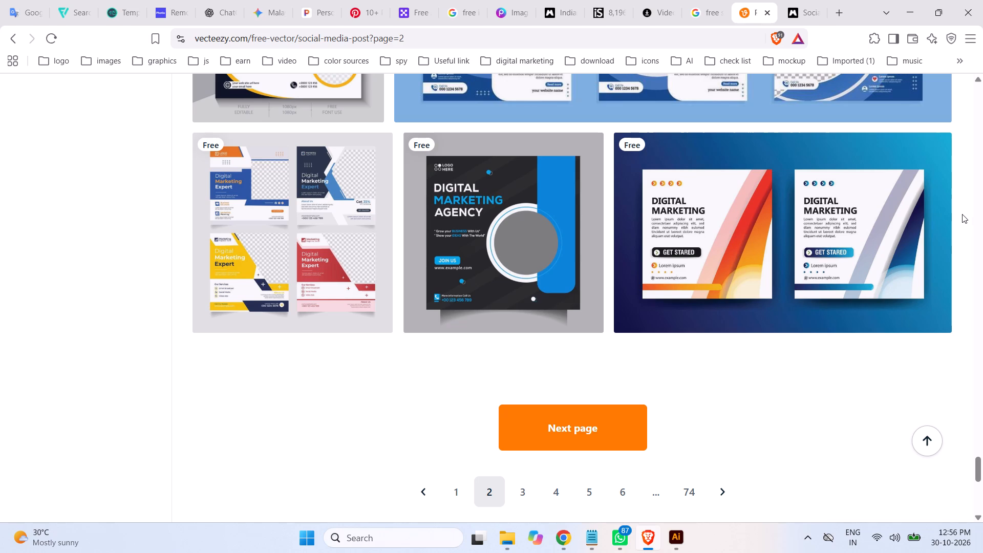
Return to the first Vecteezy results page, close the promotional pop-up and examine its first templates, from the marketing agency sets to the healthcare and webinar designs.
click(456, 491)
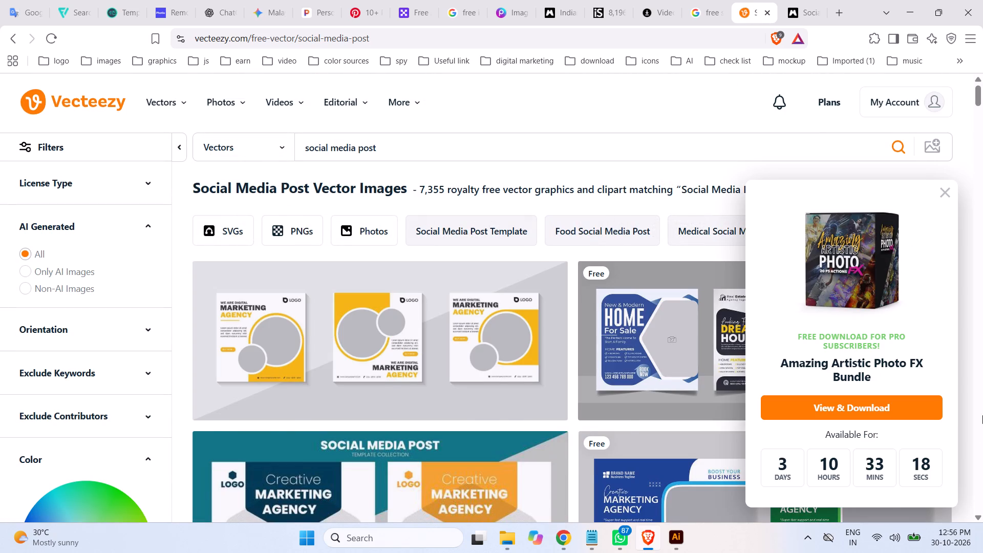
click(946, 193)
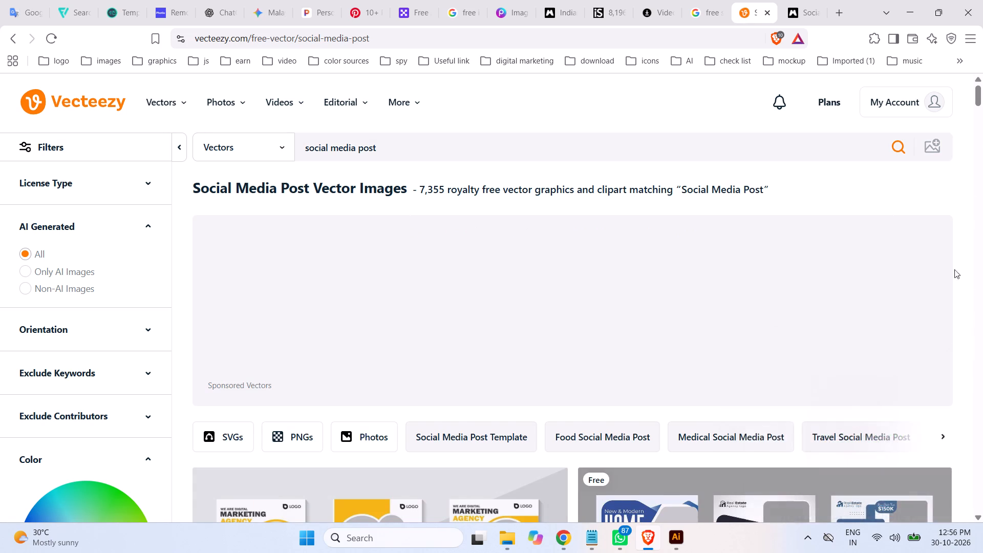
scroll(929, 254, down, 5)
scroll(907, 238, up, 1)
scroll(914, 235, down, 1)
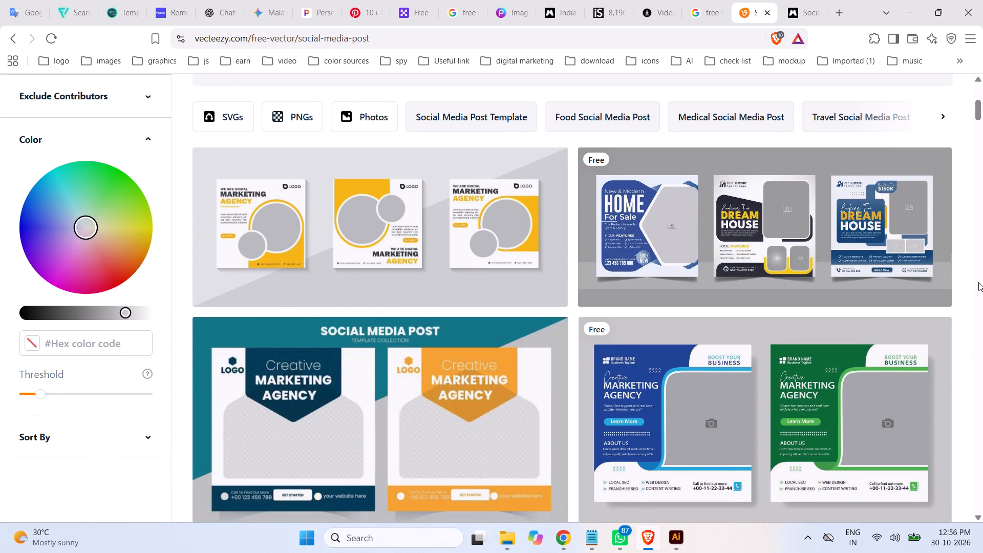
scroll(976, 281, down, 3)
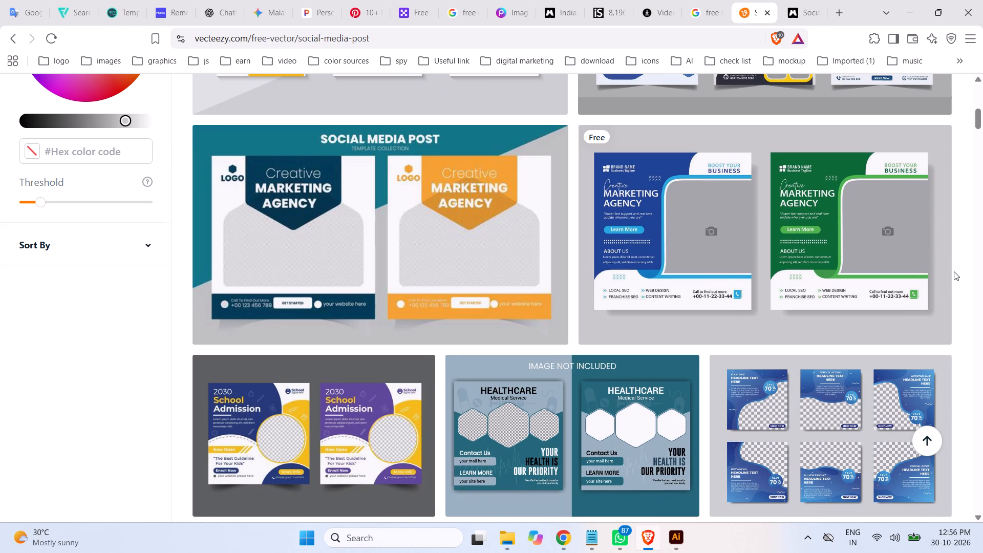
scroll(953, 269, down, 1)
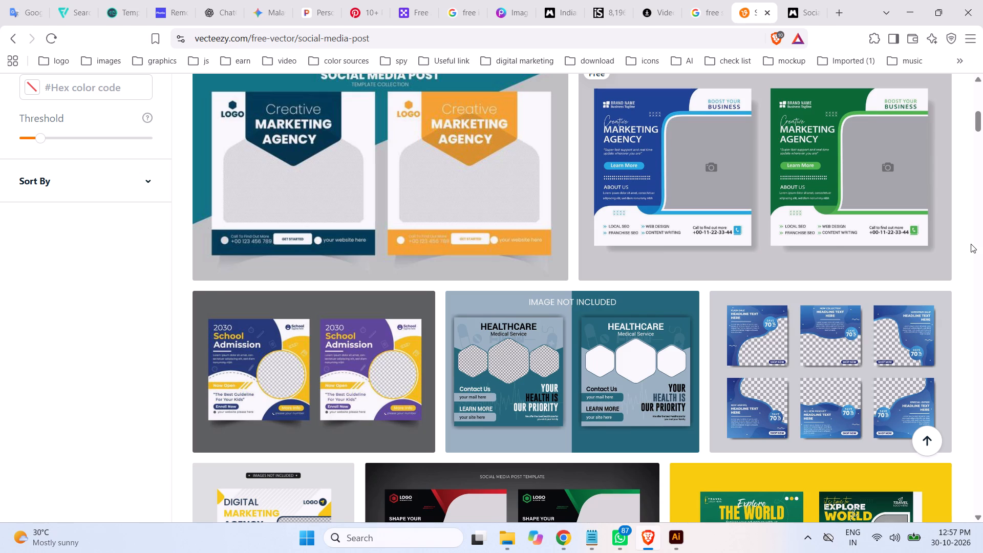
scroll(946, 231, down, 3)
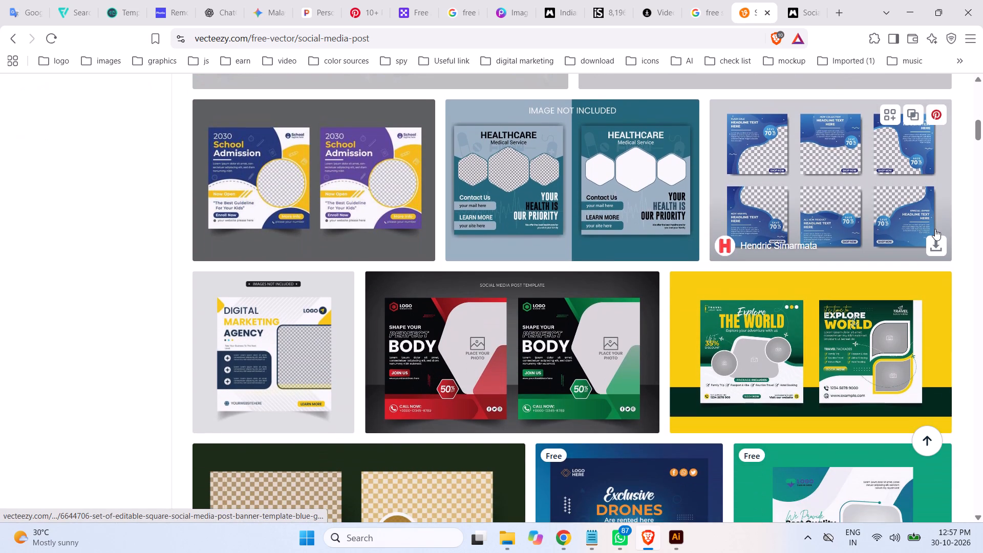
scroll(935, 228, down, 3)
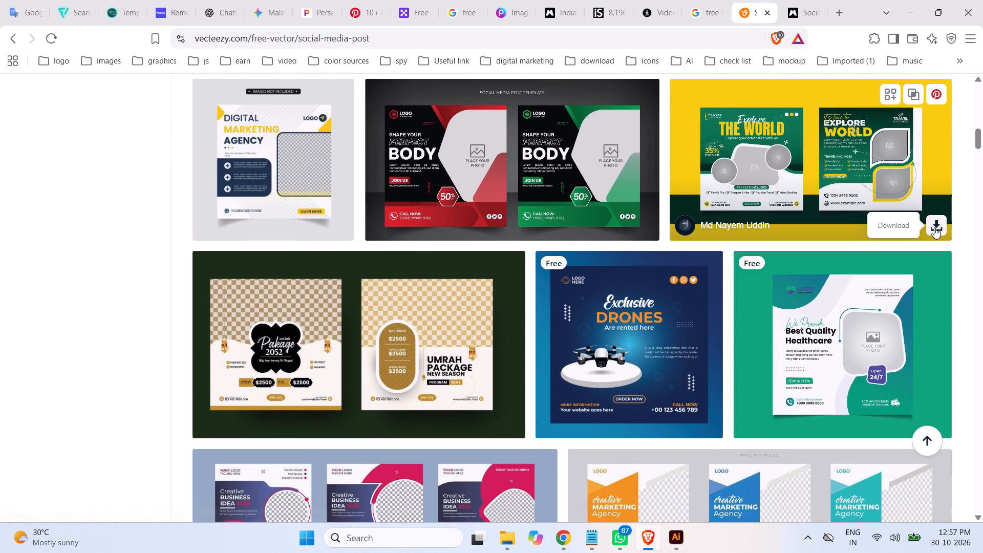
scroll(976, 260, down, 1)
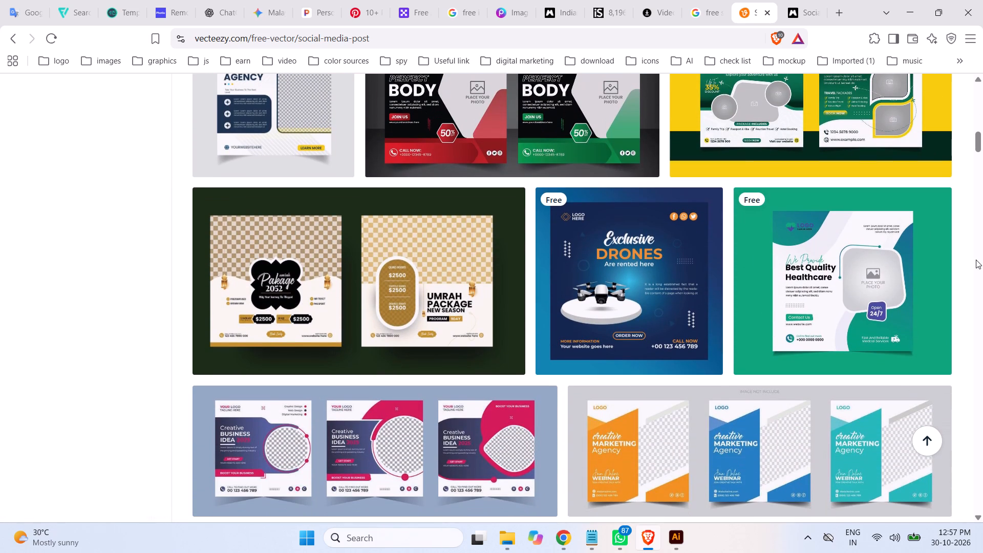
scroll(974, 257, down, 2)
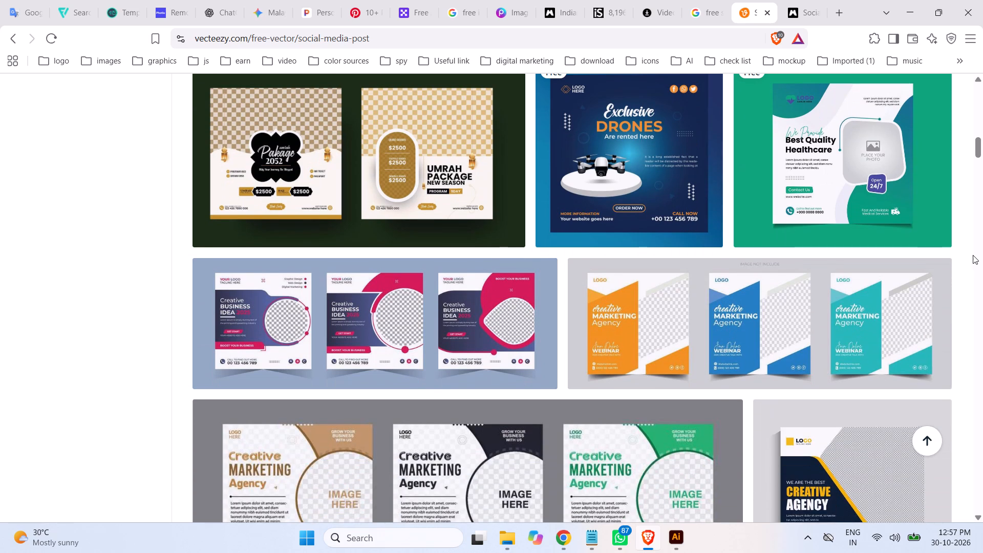
Examine the first page's travel adventure, Social Media Day and awareness month templates, and review the healthcare, drone and marketing agency designs again.
scroll(972, 253, down, 4)
scroll(972, 253, up, 1)
scroll(970, 252, down, 3)
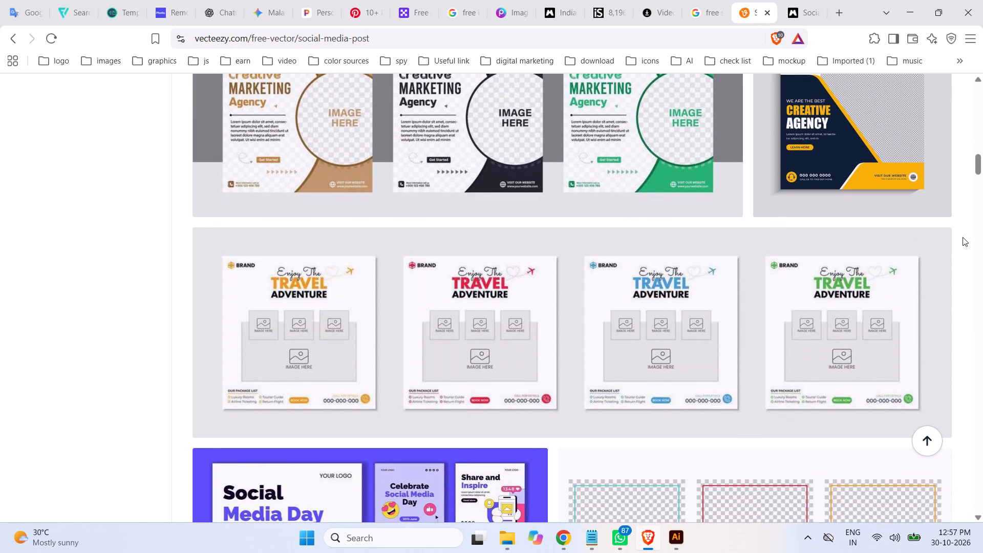
scroll(963, 237, down, 1)
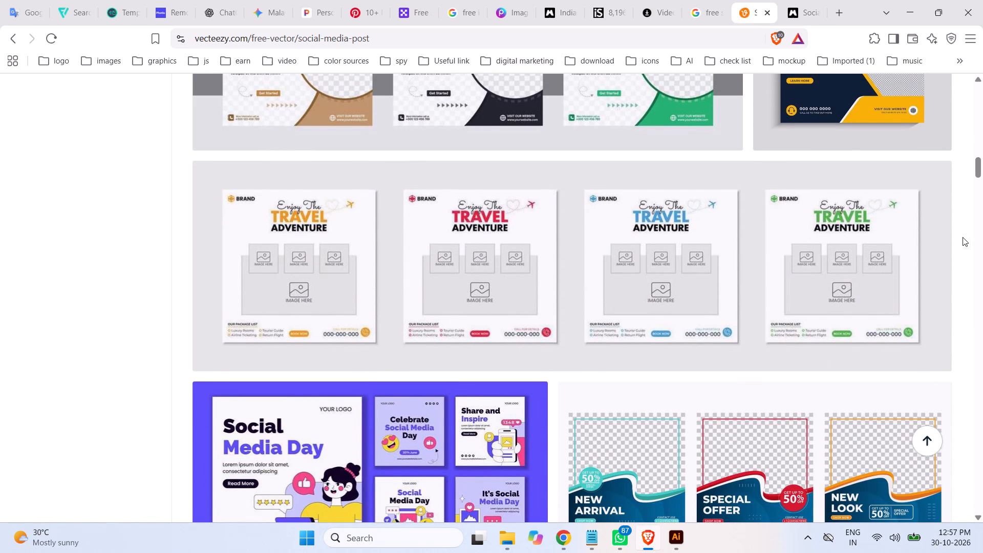
scroll(963, 237, down, 4)
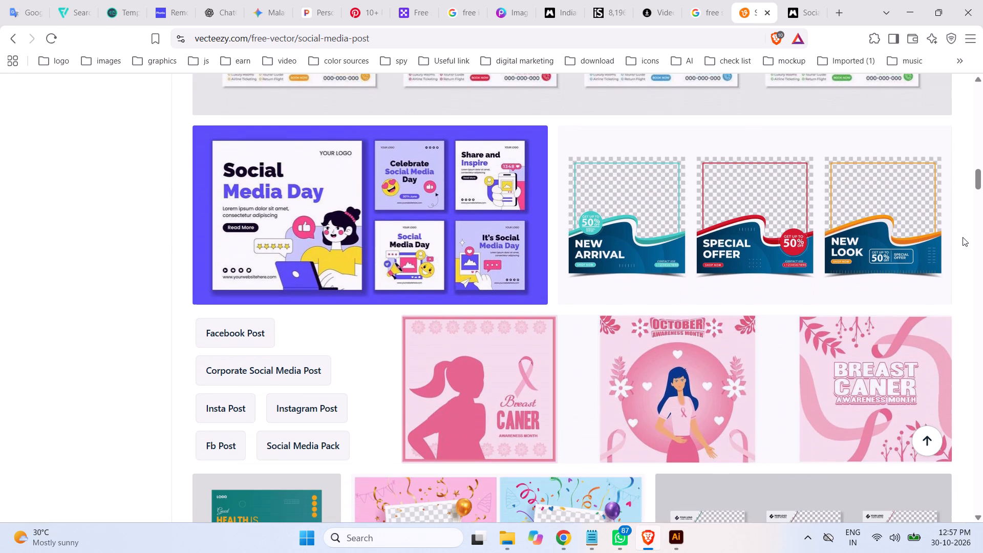
scroll(963, 237, down, 3)
scroll(963, 237, up, 3)
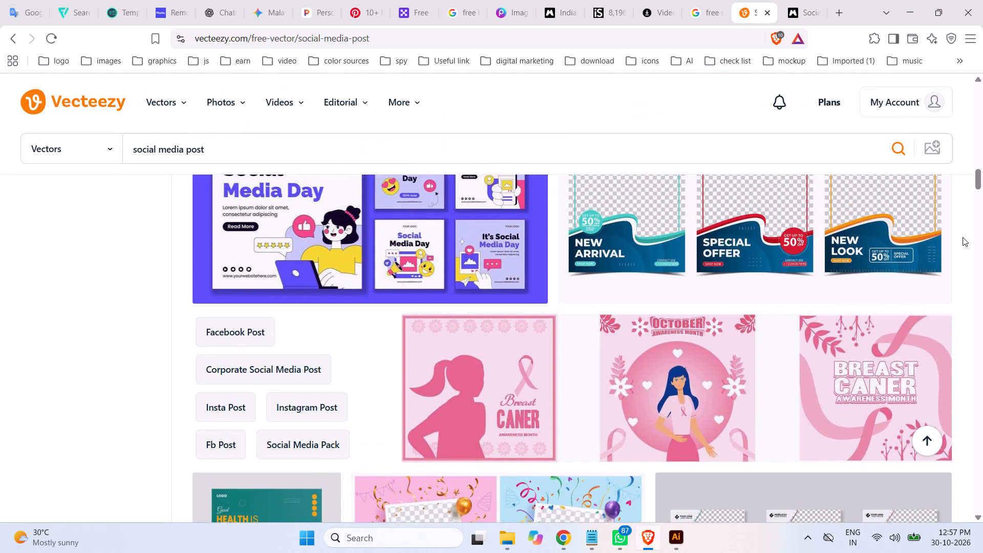
scroll(963, 237, up, 8)
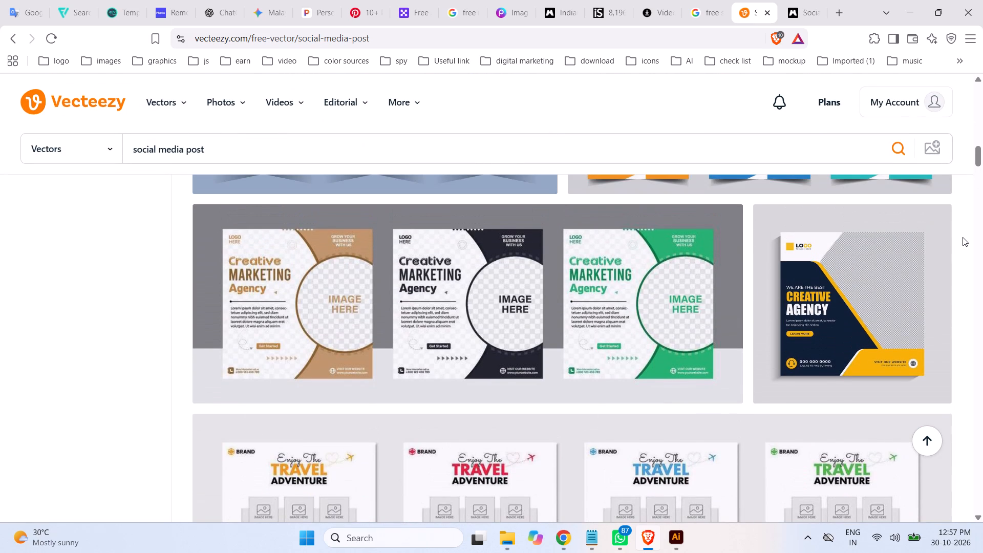
scroll(963, 237, up, 4)
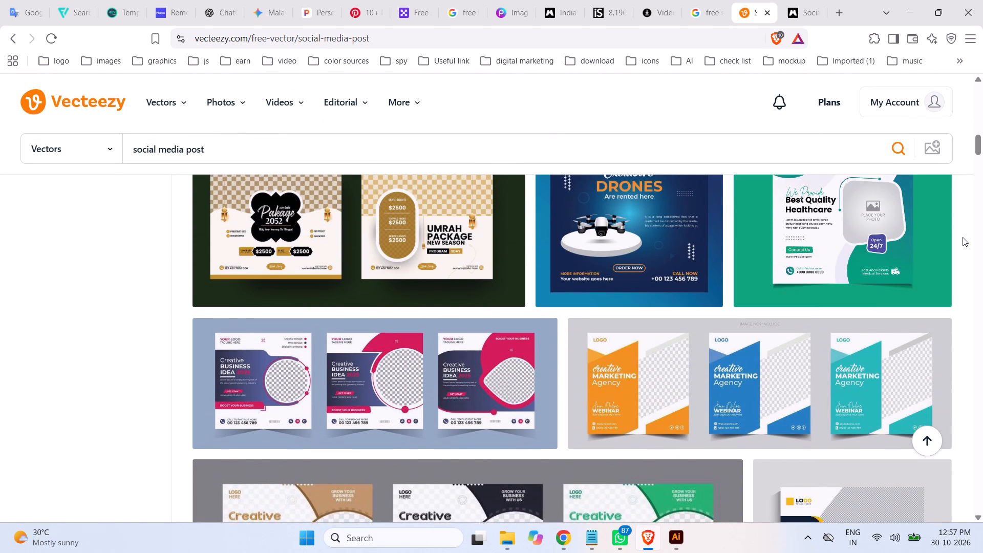
scroll(963, 237, up, 2)
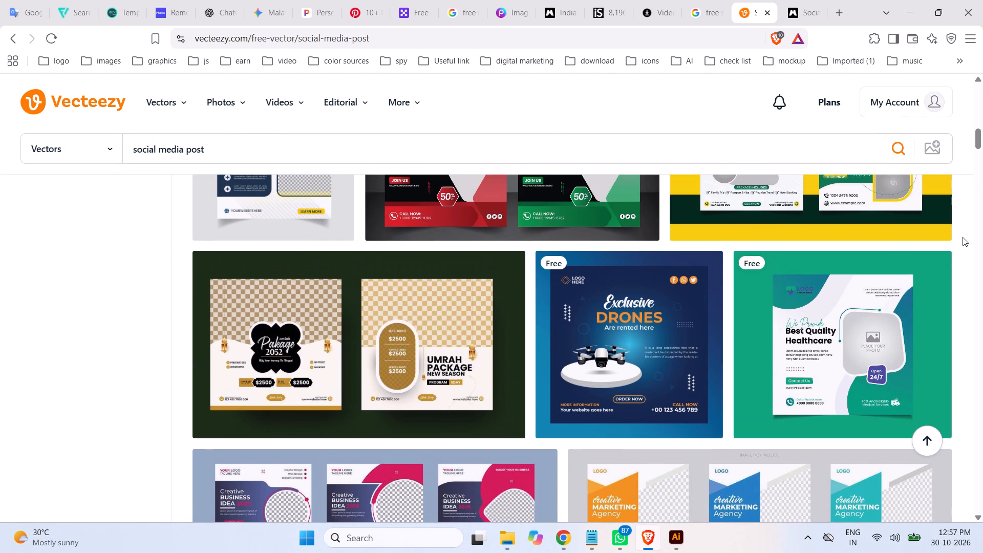
scroll(963, 237, down, 1)
scroll(963, 237, up, 1)
scroll(963, 237, down, 7)
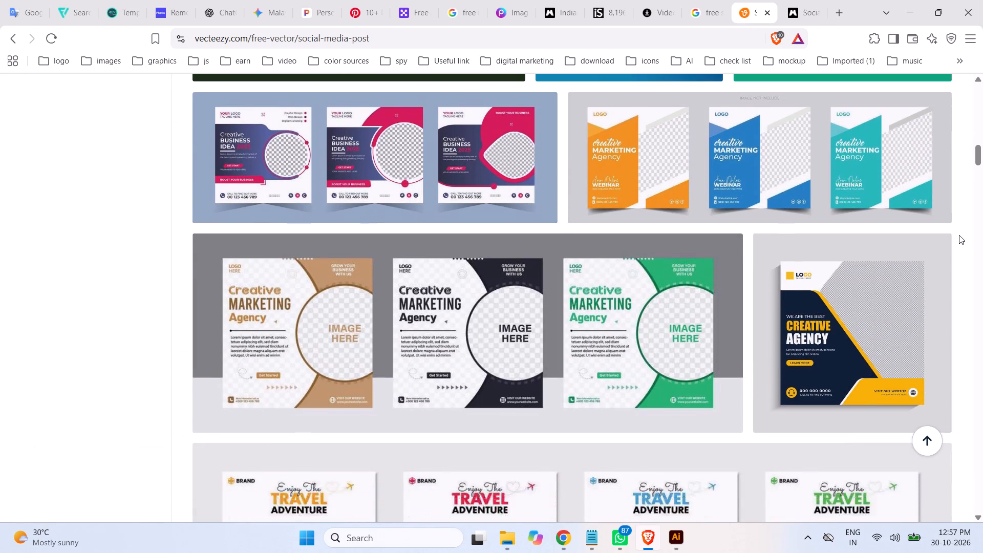
Examine the first page's middle templates, from the health priority and birthday designs to the school admission, training and fundraiser sets.
scroll(959, 235, down, 10)
scroll(959, 235, up, 1)
scroll(959, 235, down, 1)
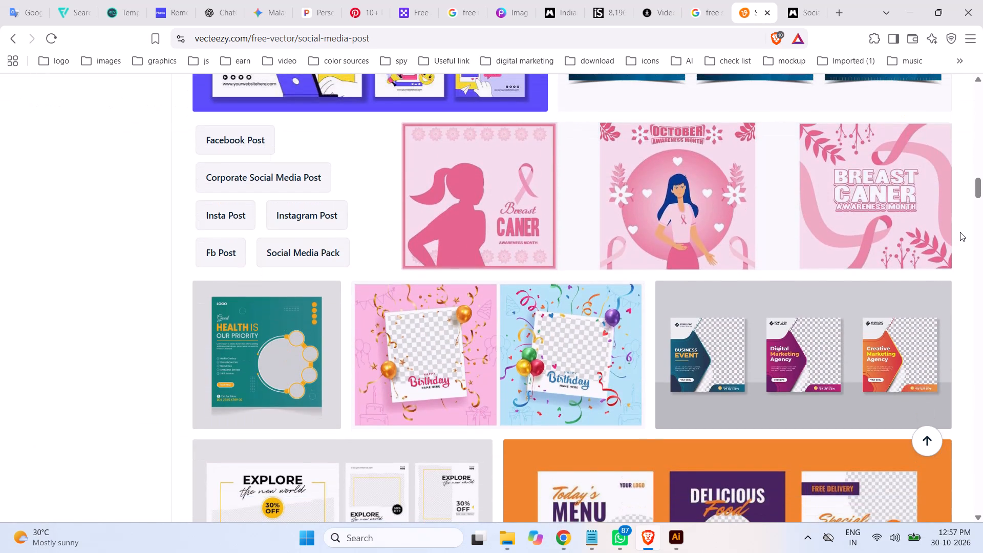
scroll(960, 232, down, 5)
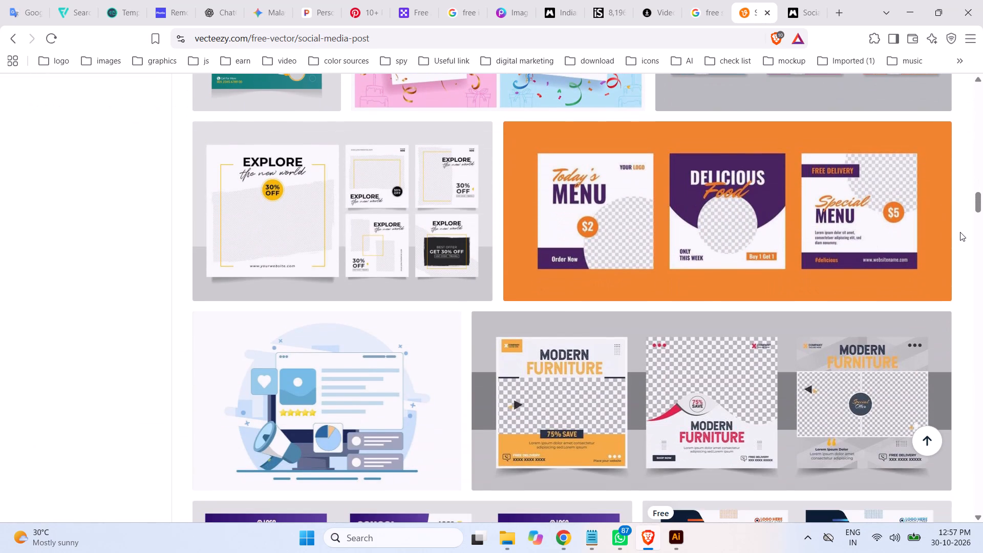
scroll(960, 232, down, 1)
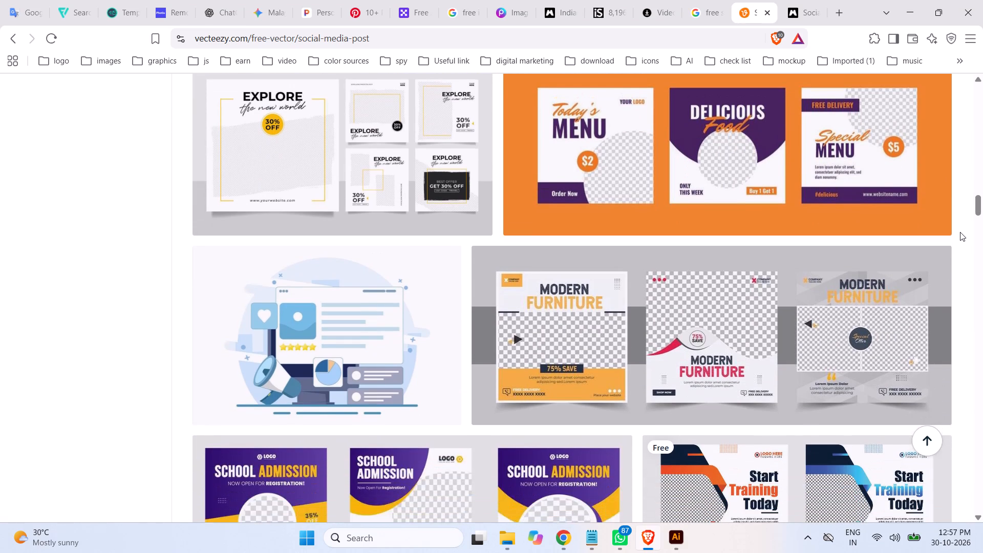
scroll(960, 232, down, 2)
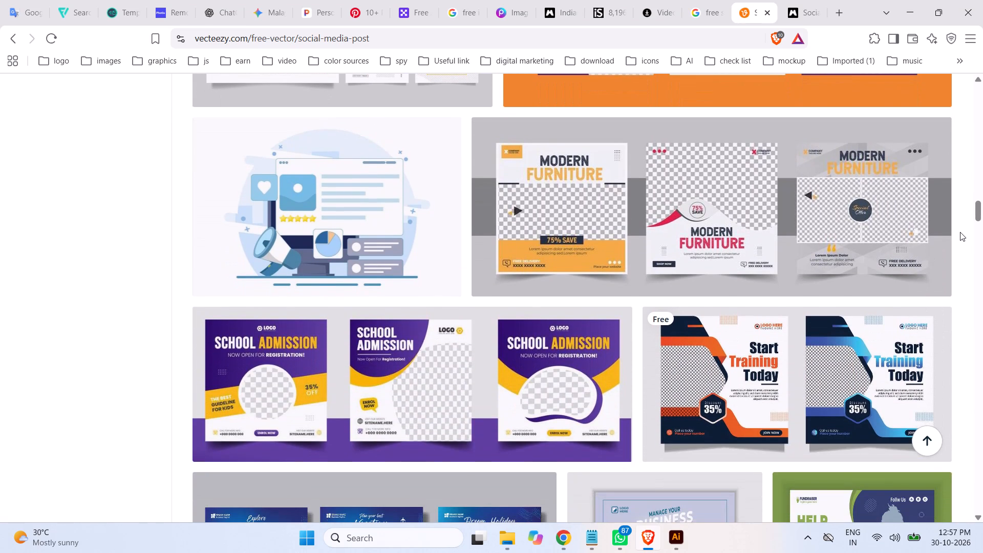
scroll(960, 232, down, 5)
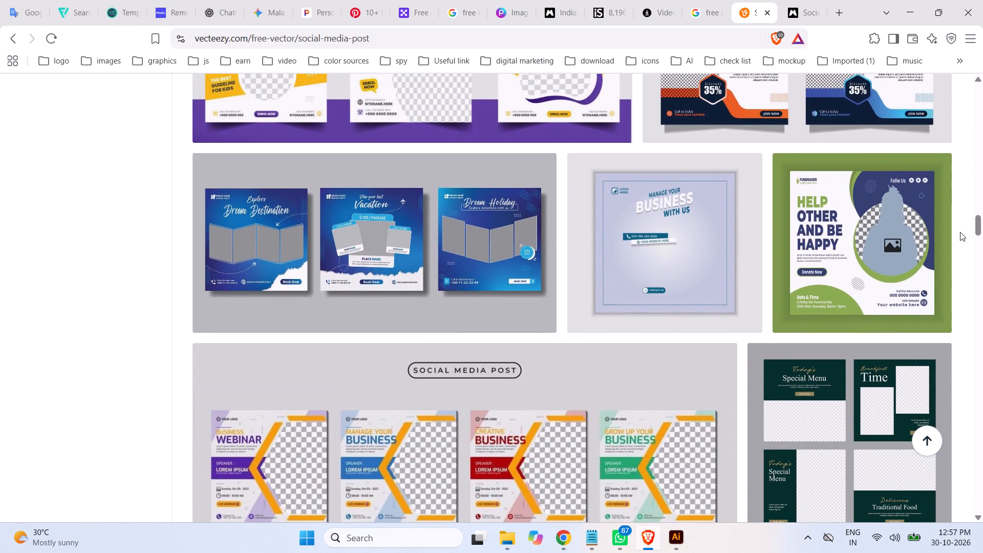
Examine the first page's following templates, from the business webinar and furniture sets to the Digital Marketing Experts and Health Care Is A Human Right designs.
scroll(960, 232, down, 4)
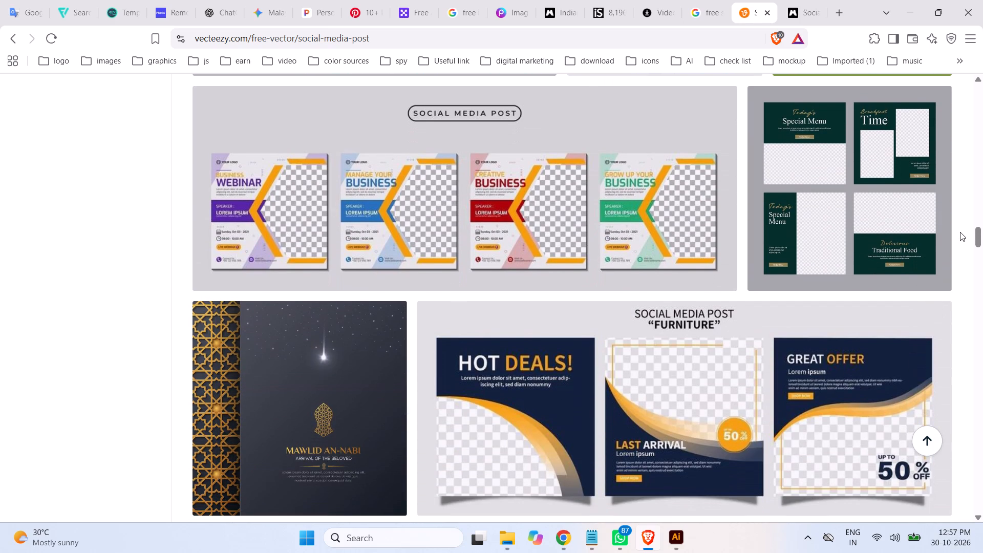
scroll(960, 232, down, 1)
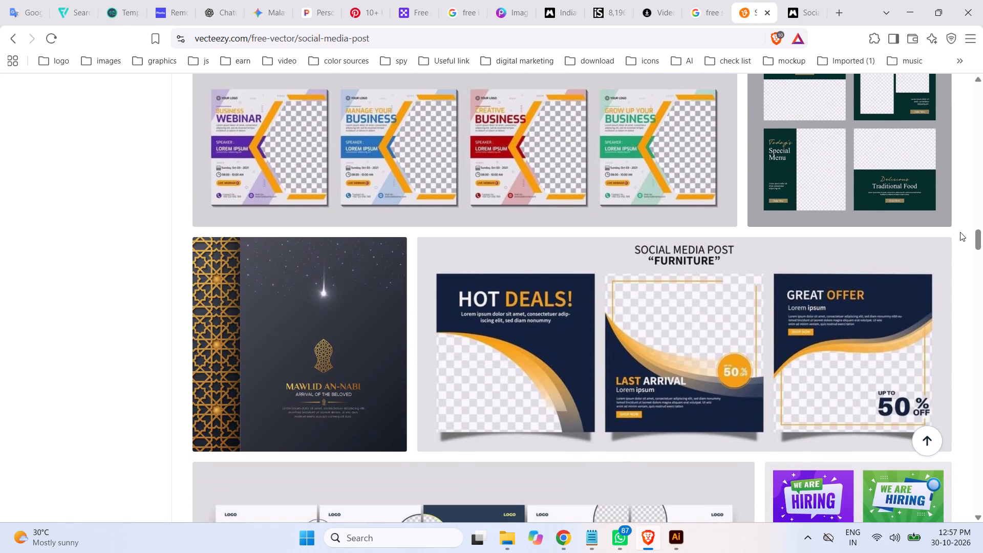
scroll(960, 232, down, 3)
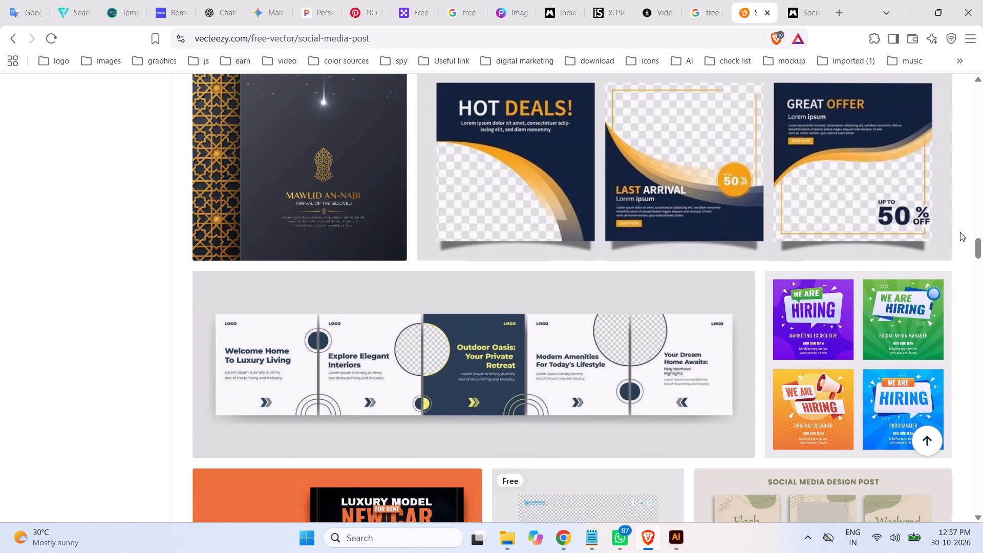
scroll(960, 232, down, 5)
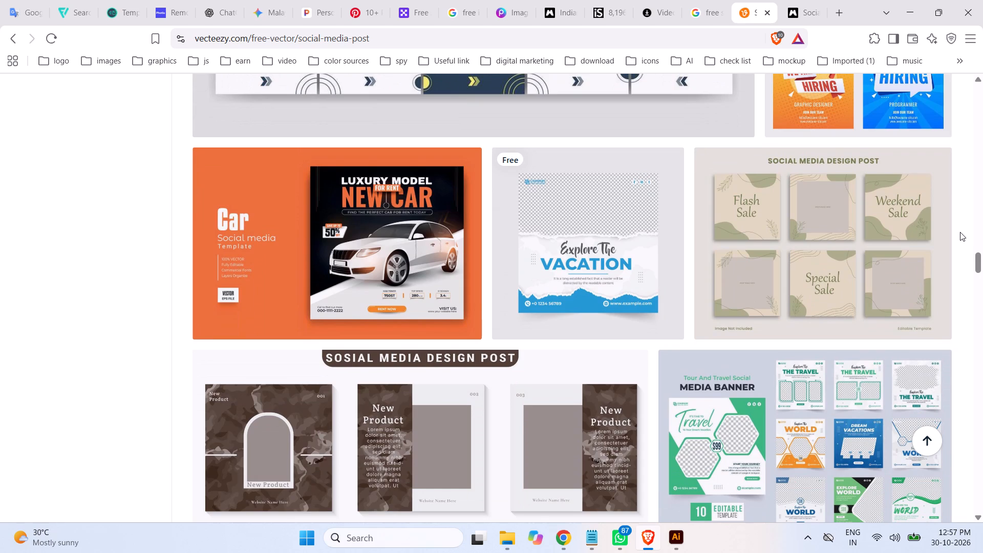
scroll(960, 232, down, 2)
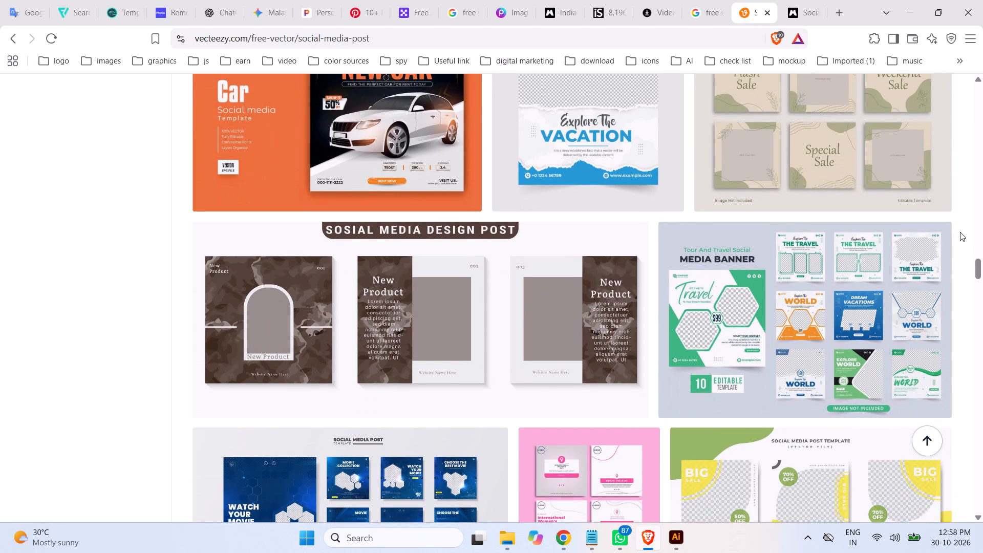
scroll(960, 232, down, 3)
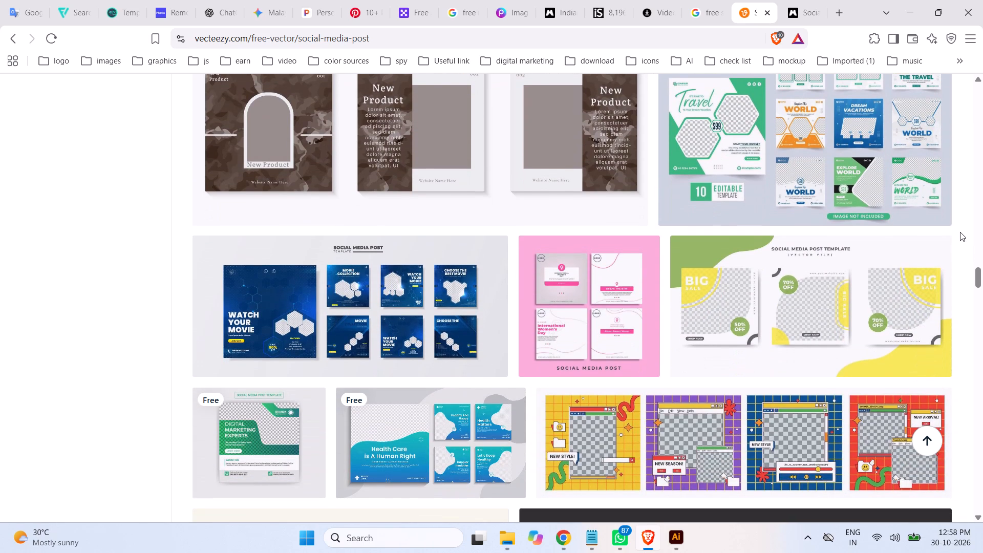
scroll(960, 232, down, 3)
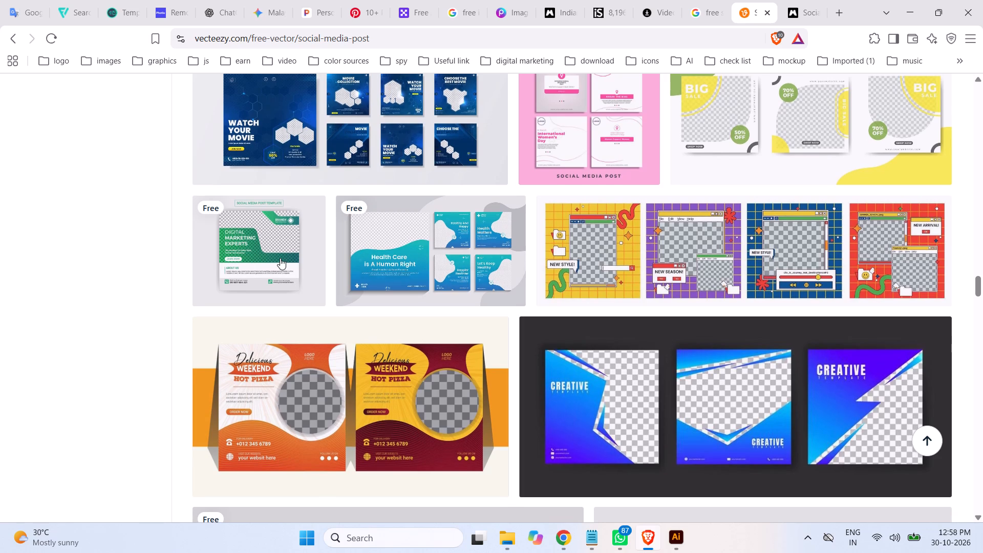
Open the free green Digital Marketing Experts template in a new tab and switch to it.
right_click(225, 243)
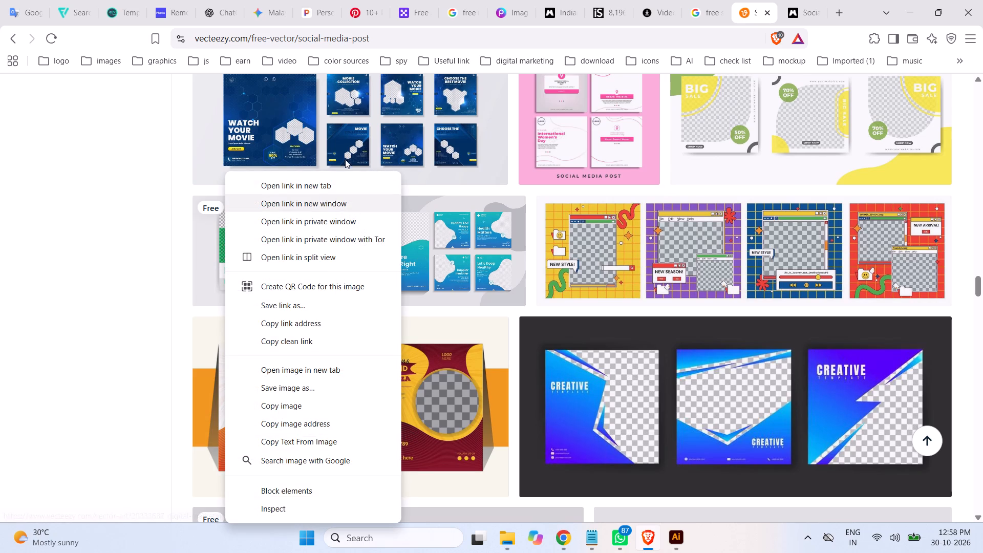
click(325, 187)
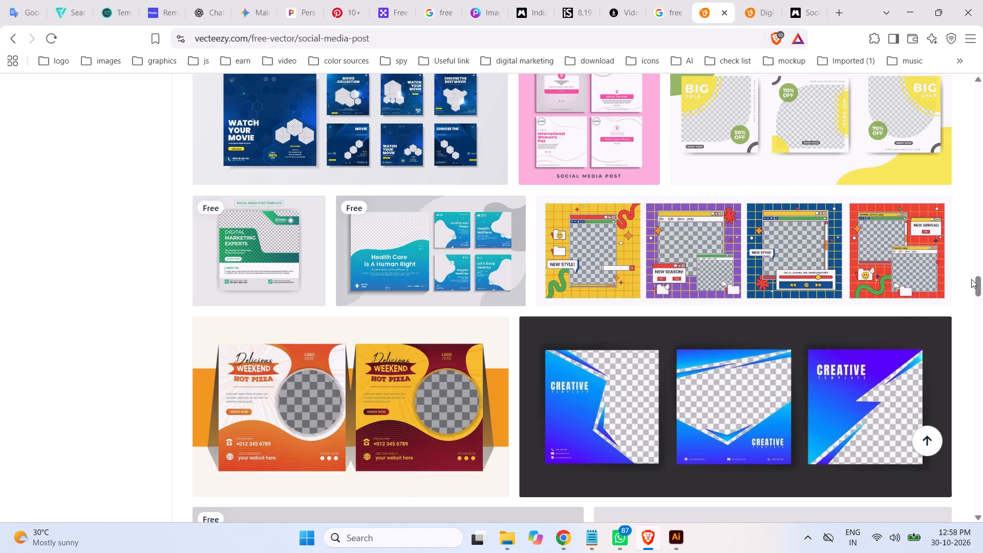
click(759, 5)
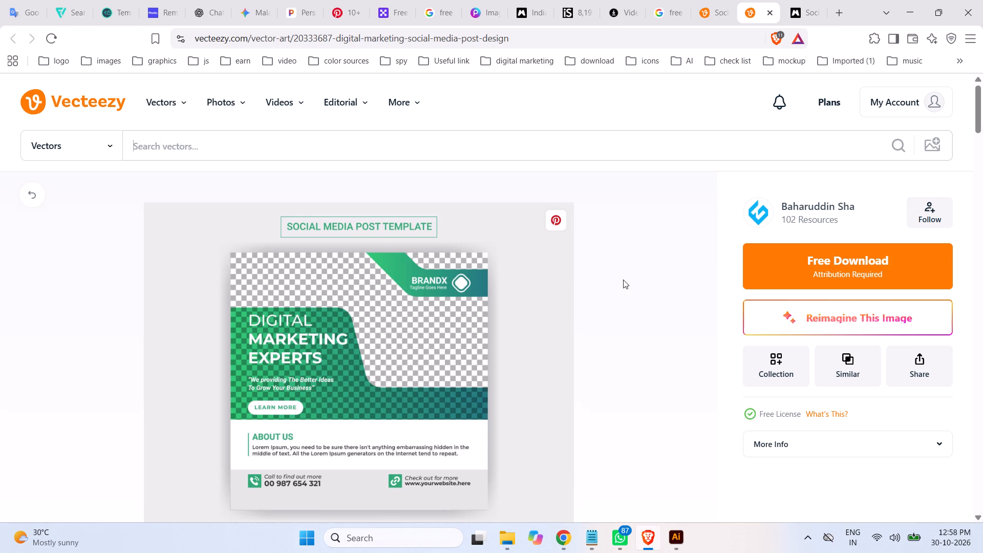
Download the free green Digital Marketing Experts template with attribution.
click(831, 267)
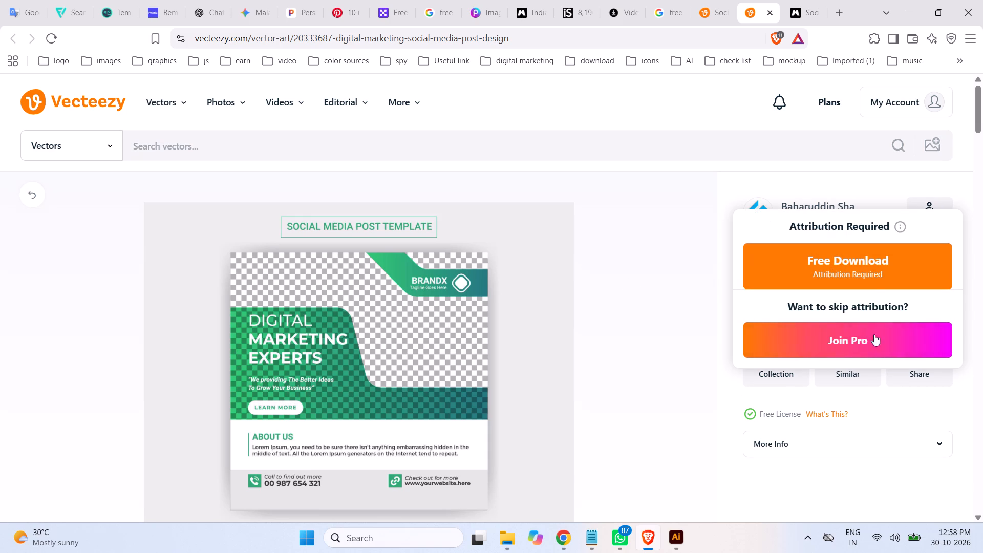
click(657, 266)
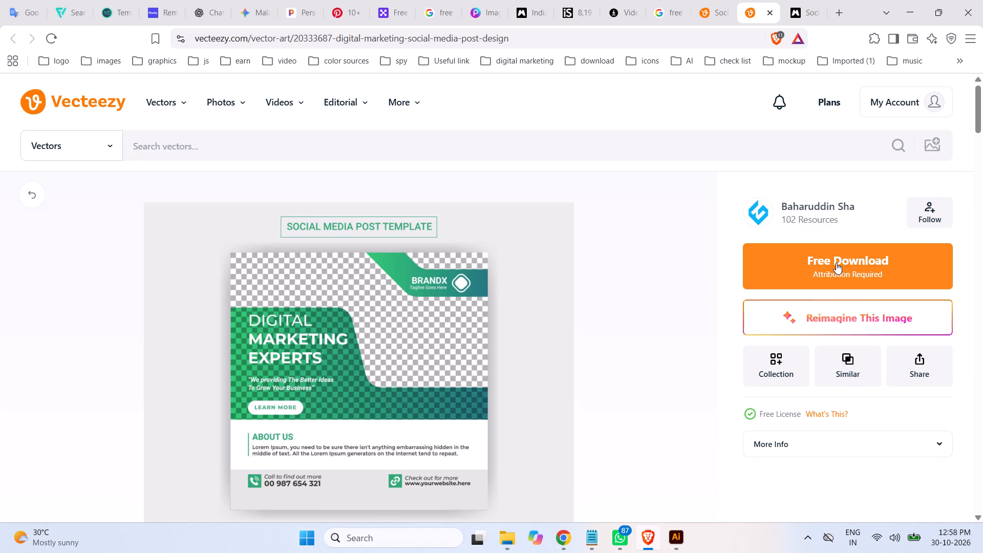
click(828, 264)
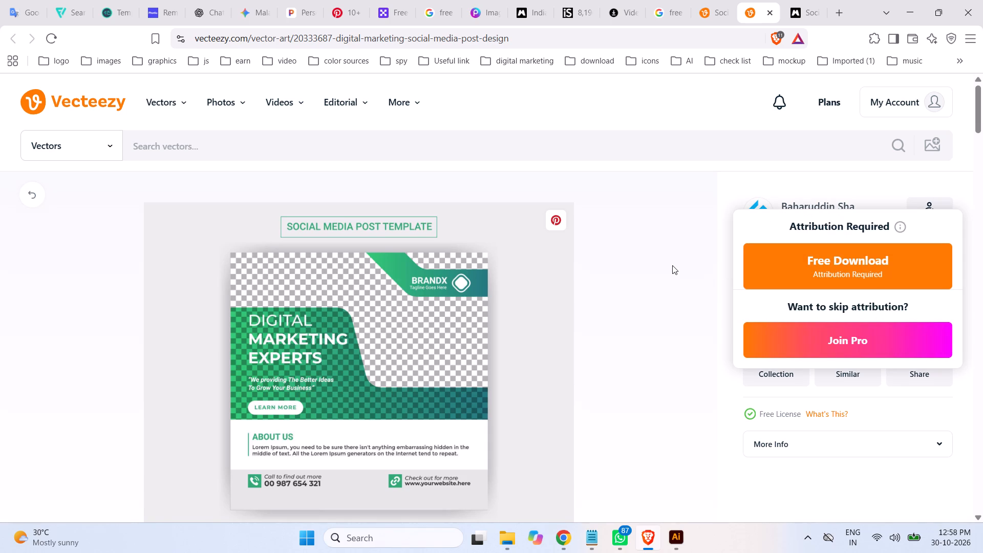
scroll(674, 263, down, 3)
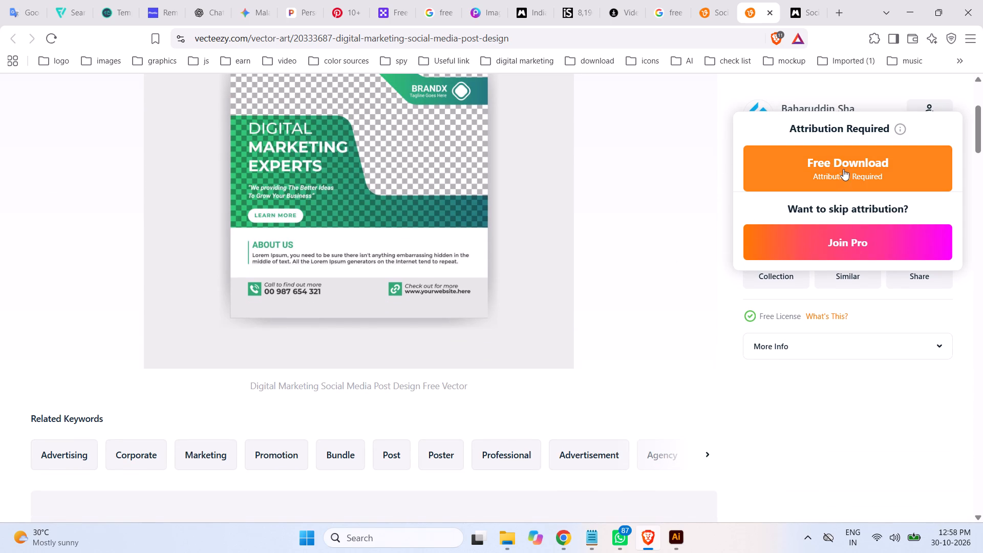
click(843, 166)
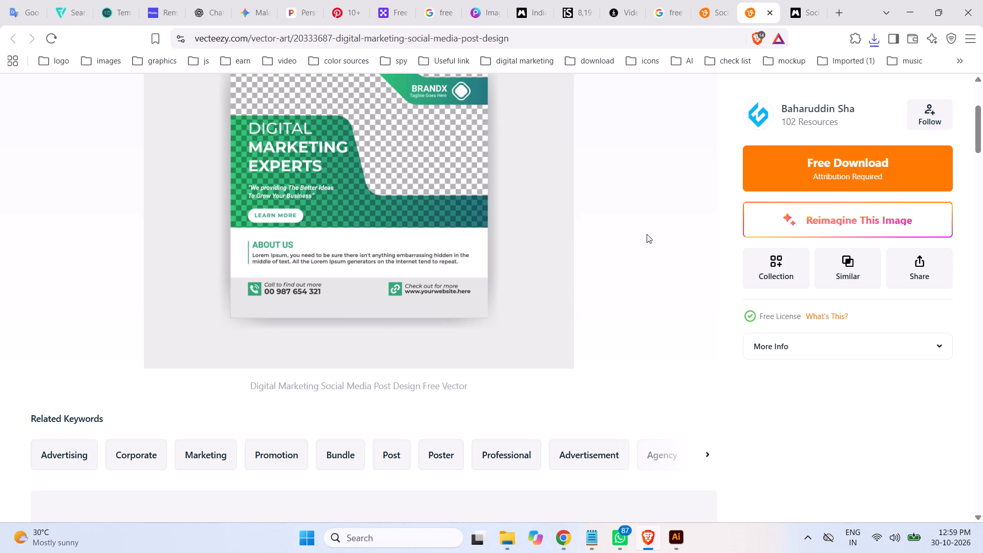
Examine the related templates other users viewed, from the health priority and furniture sets to the business solution and creative agency designs.
scroll(643, 235, down, 7)
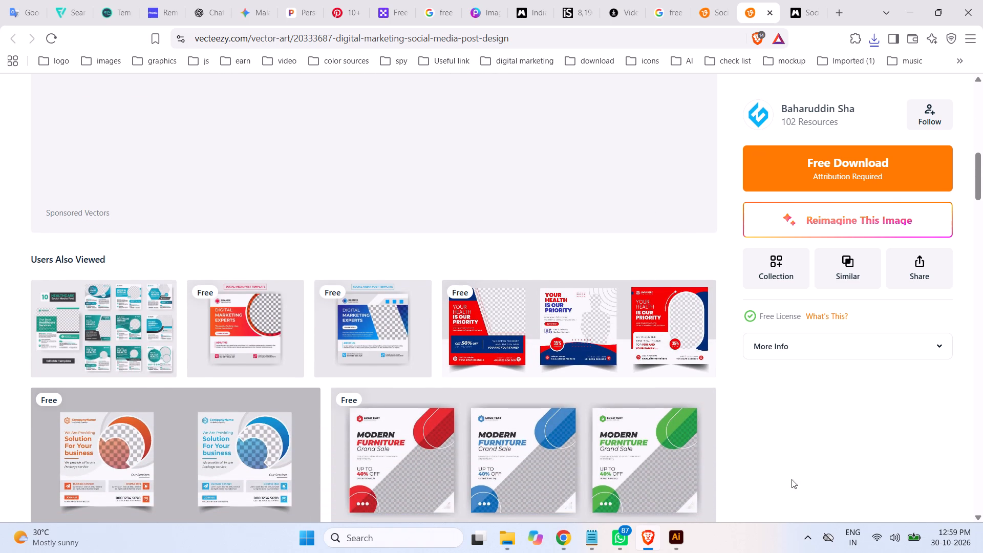
scroll(827, 454, down, 2)
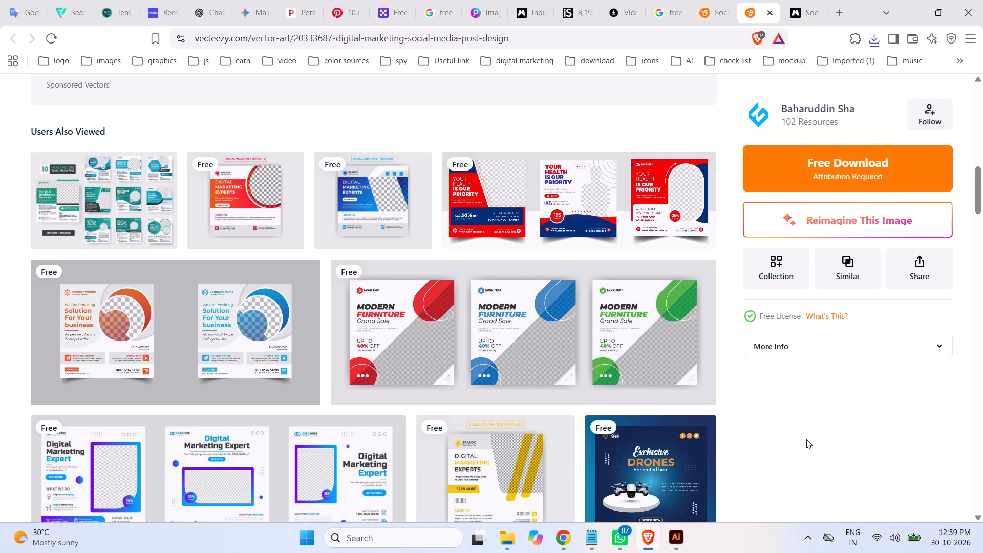
scroll(806, 439, down, 5)
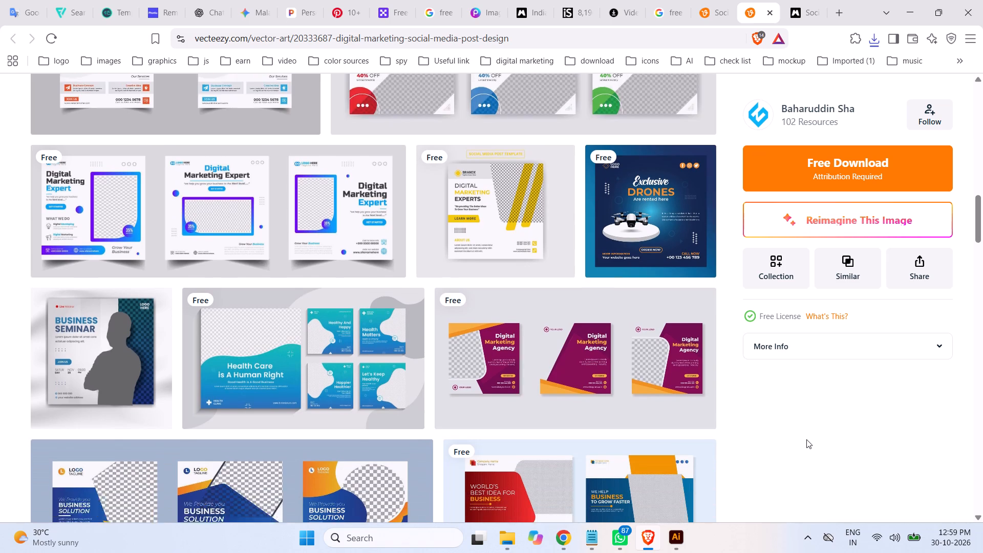
scroll(805, 438, down, 1)
scroll(805, 438, up, 1)
scroll(805, 438, down, 2)
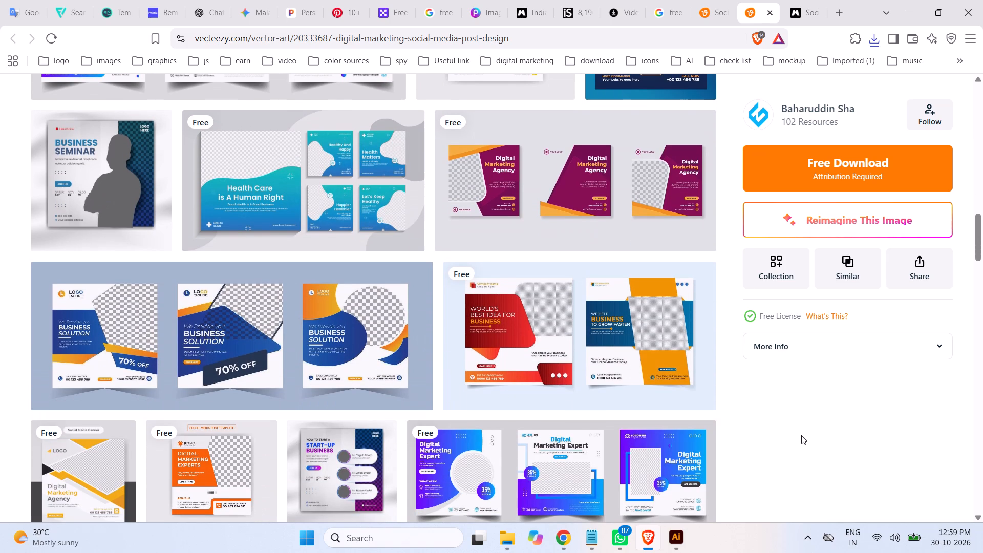
scroll(774, 419, down, 2)
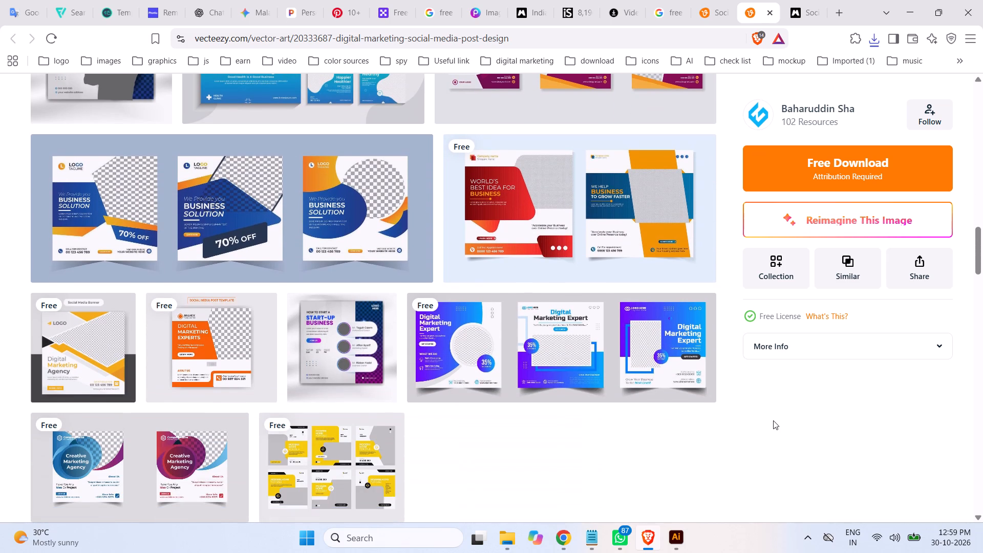
Move the downloaded Vecteezy digital marketing archive from the Downloads folder into the social media post folder.
click(509, 535)
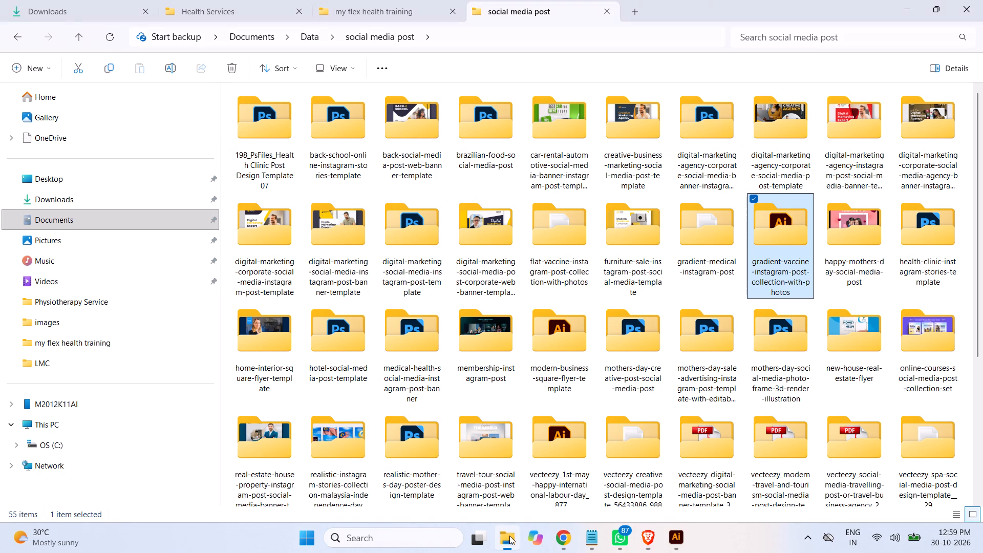
click(74, 13)
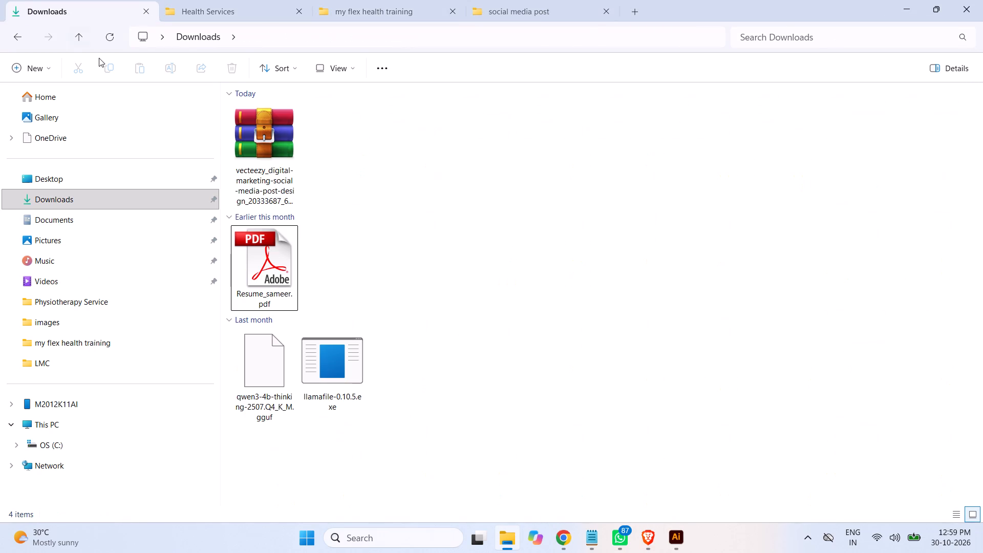
click(332, 158)
click(275, 143)
key(ctrl+x)
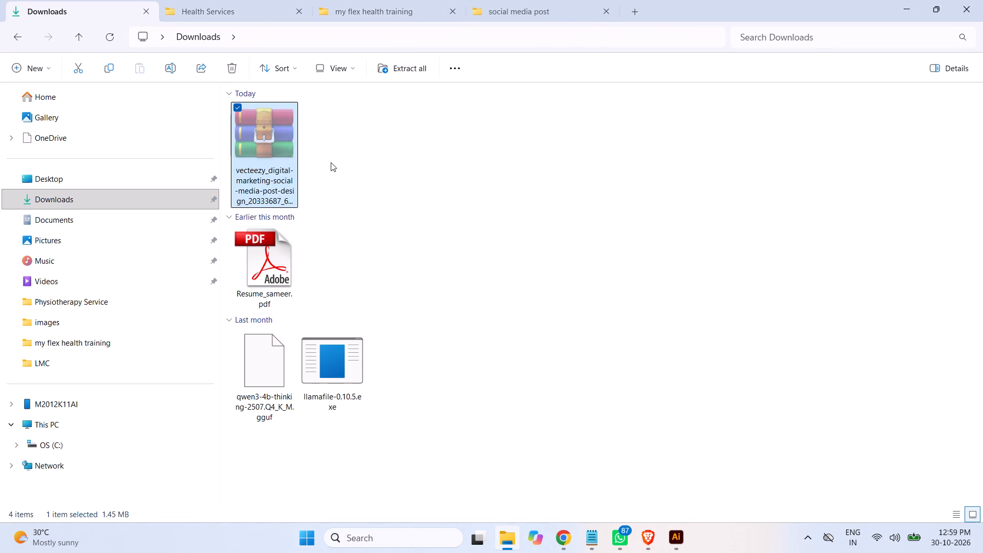
click(560, 8)
scroll(809, 315, down, 3)
scroll(809, 315, up, 1)
scroll(809, 315, down, 1)
scroll(809, 315, up, 1)
scroll(809, 315, down, 4)
scroll(813, 315, up, 2)
scroll(813, 315, down, 3)
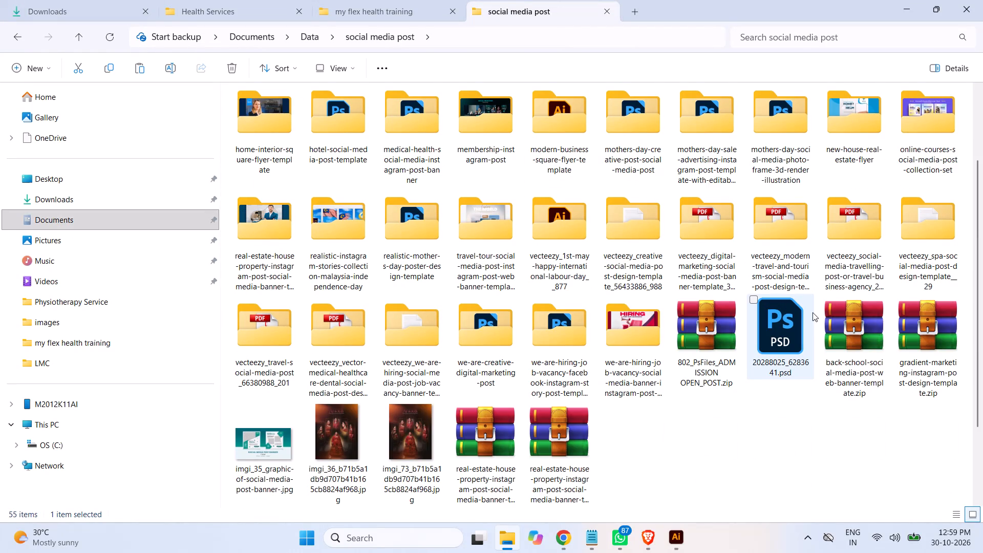
click(674, 444)
key(ctrl+v)
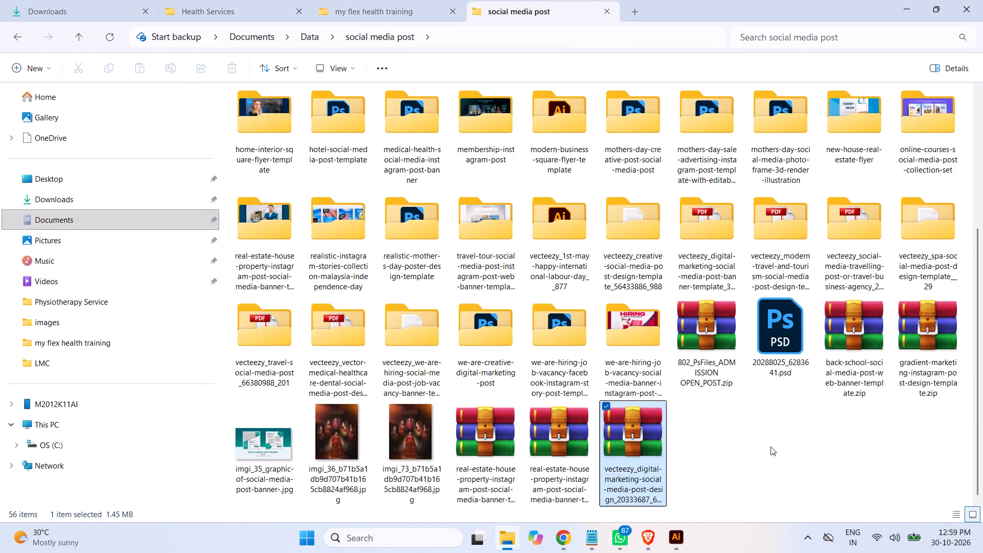
click(742, 458)
Extract the Vecteezy digital marketing archive into its own folder inside the social media post folder.
click(645, 452)
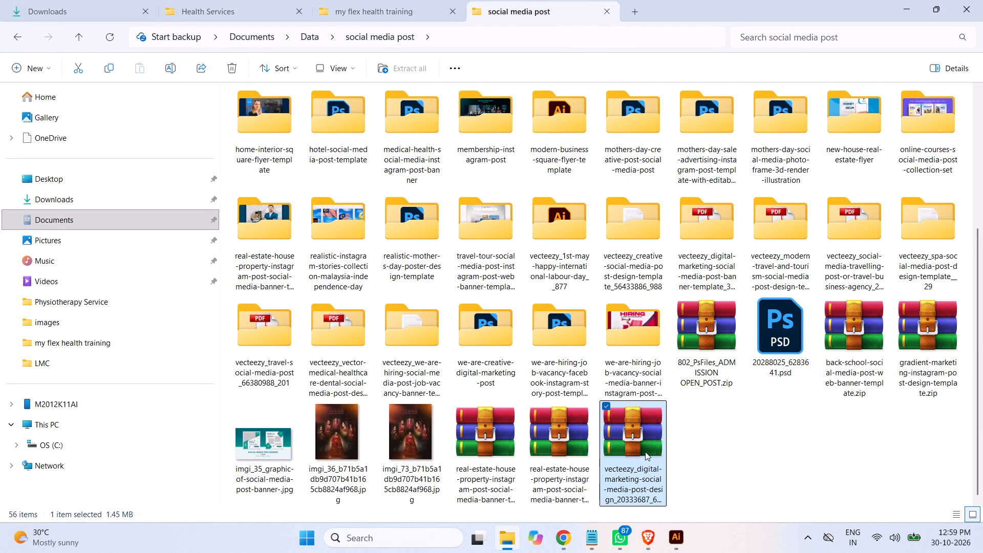
right_click(642, 450)
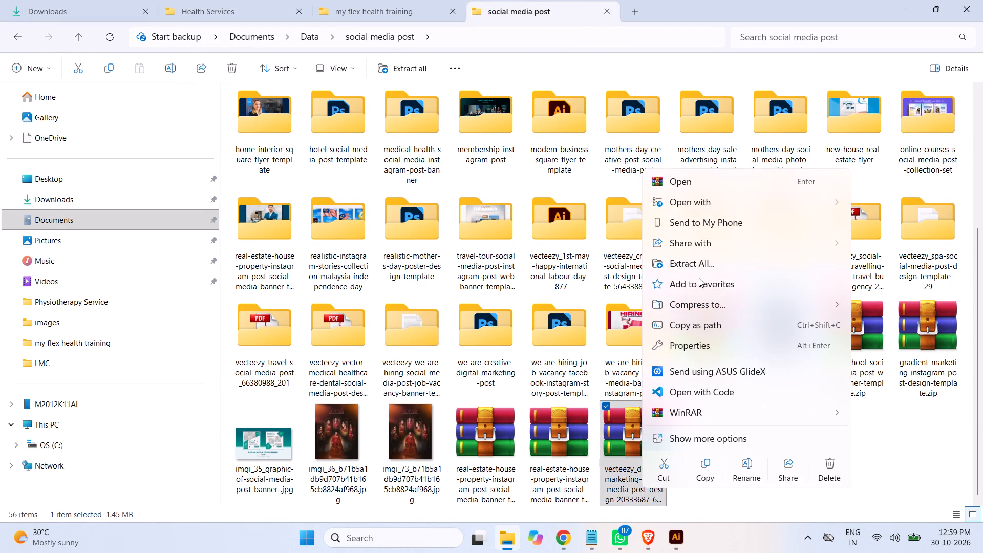
click(703, 262)
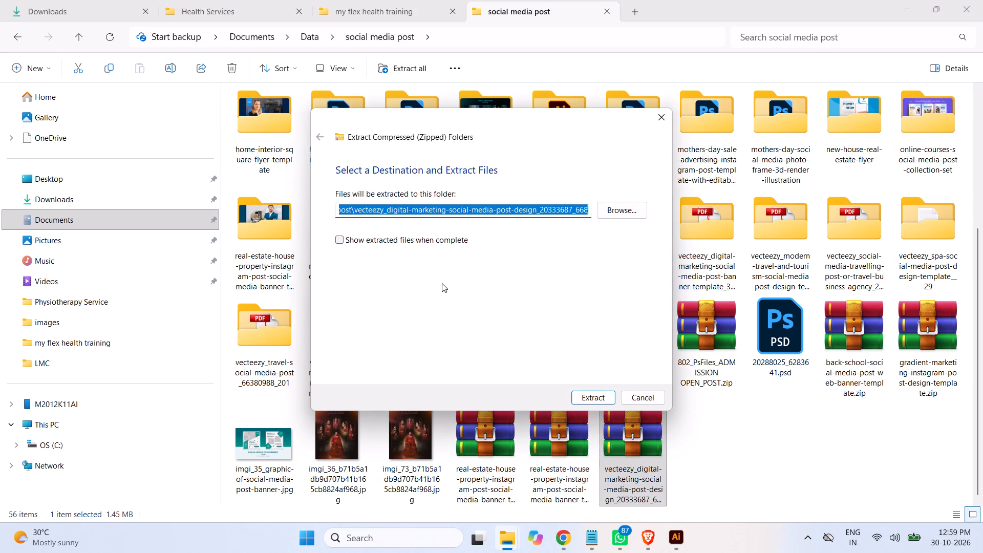
click(592, 399)
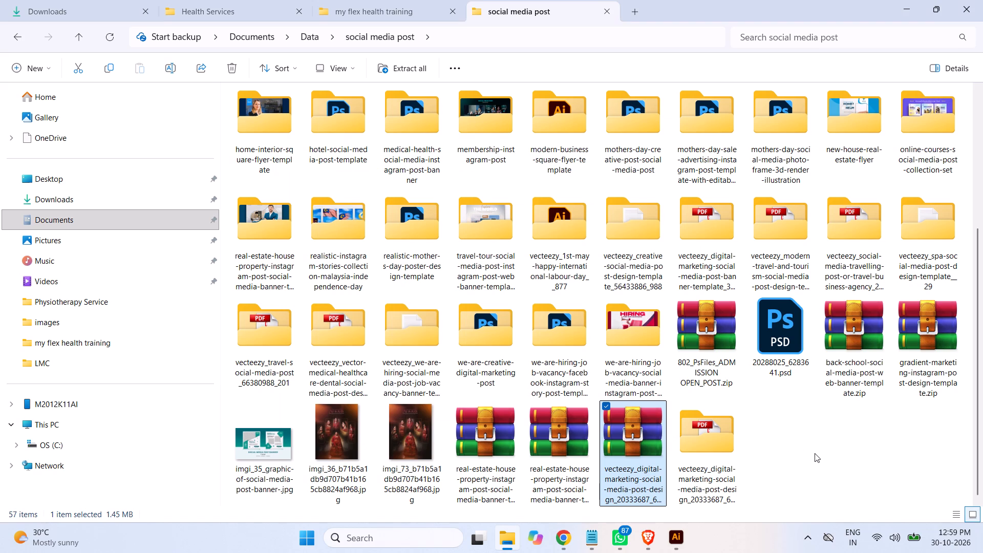
Permanently delete the Vecteezy digital marketing ZIP archive from the social media post folder.
key(shift+Delete)
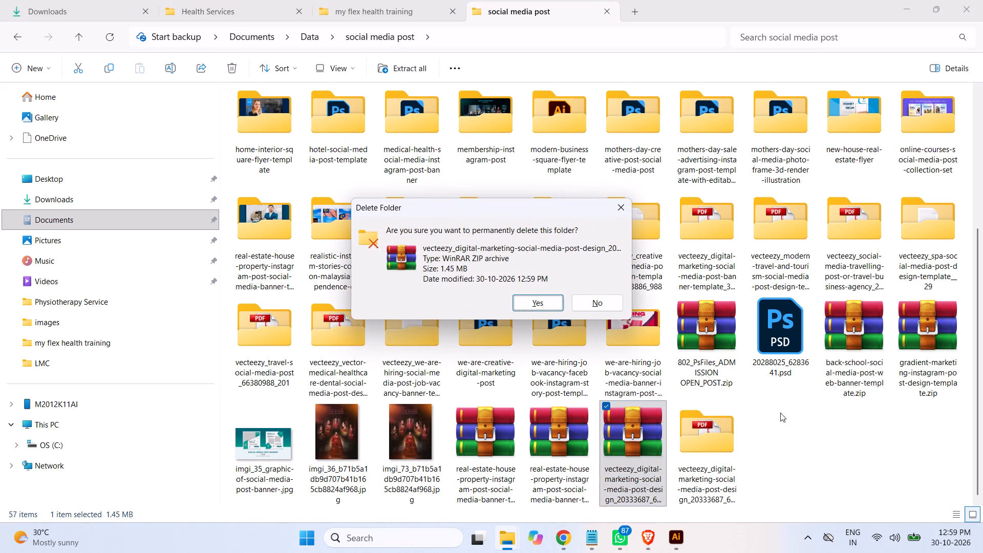
click(540, 306)
Open the extracted Vecteezy digital marketing folder and display its files as large icons.
double_click(632, 444)
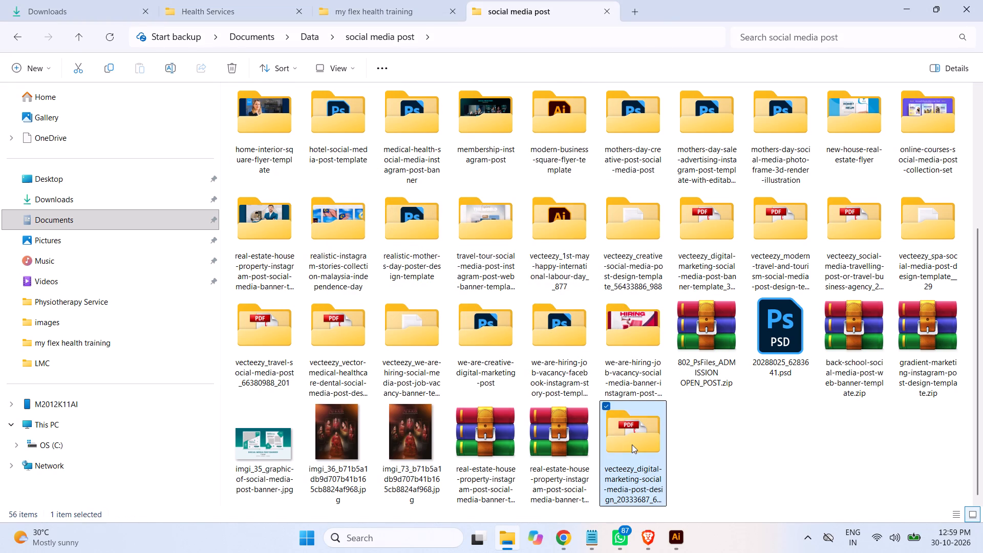
click(337, 76)
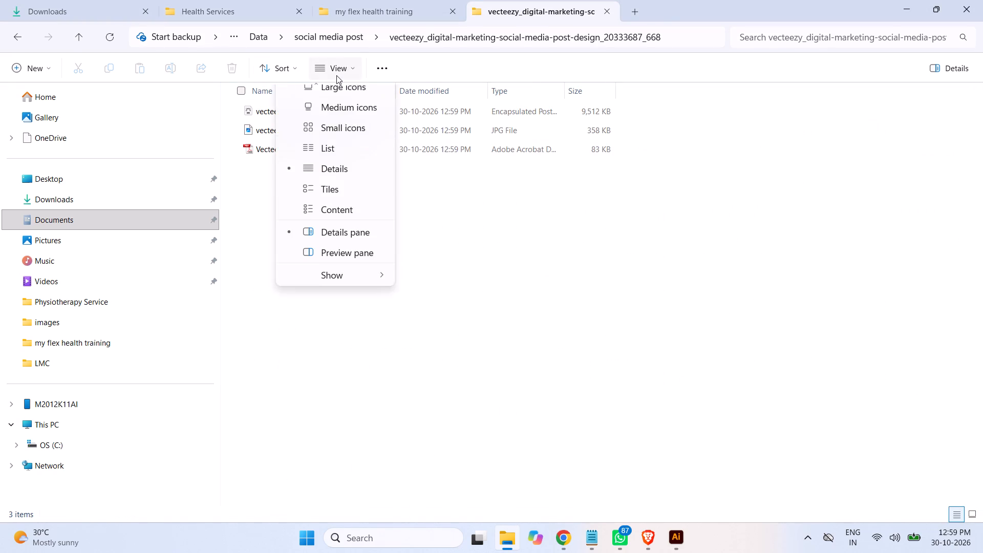
click(345, 121)
click(511, 265)
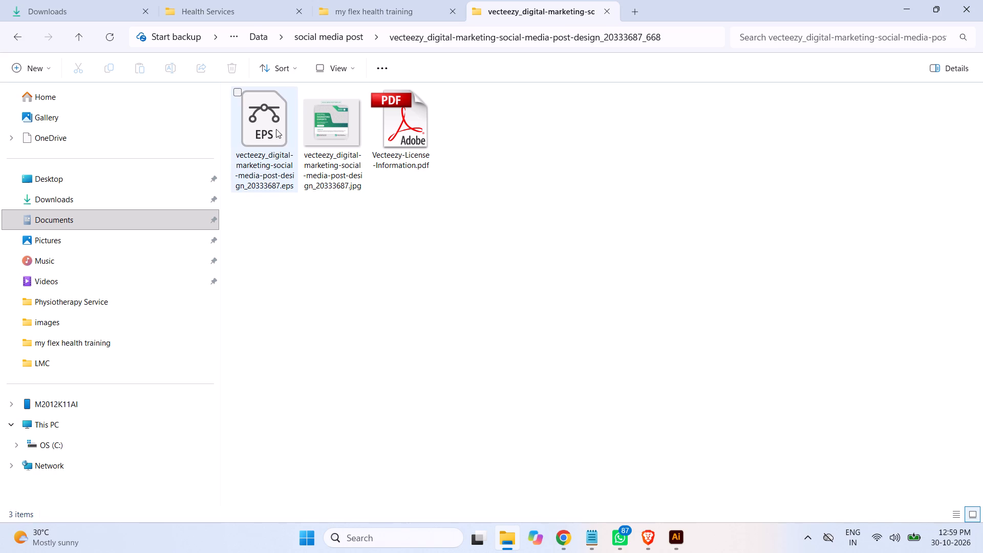
Open the template's EPS file in Illustrator, retaining the 9-slice scaling option for symbols.
double_click(259, 128)
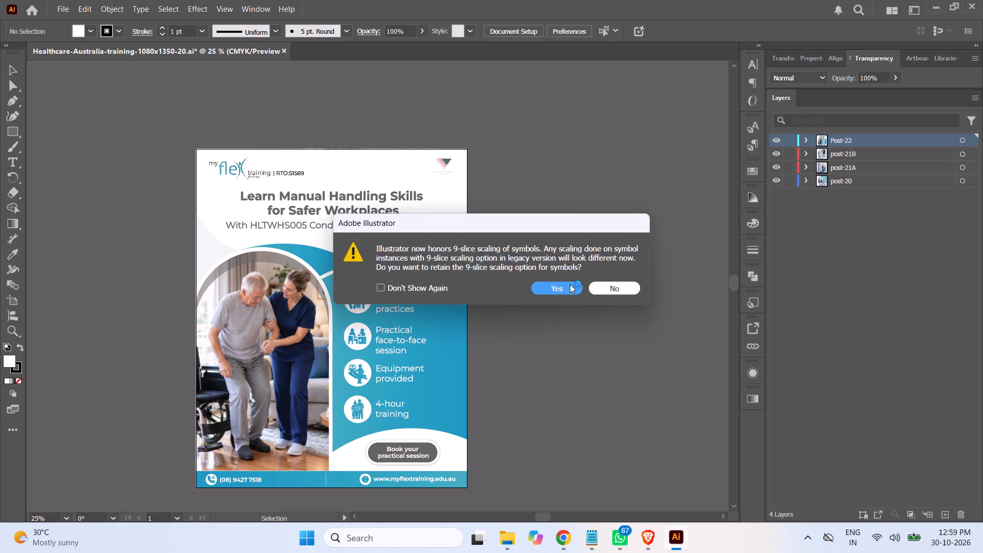
click(553, 289)
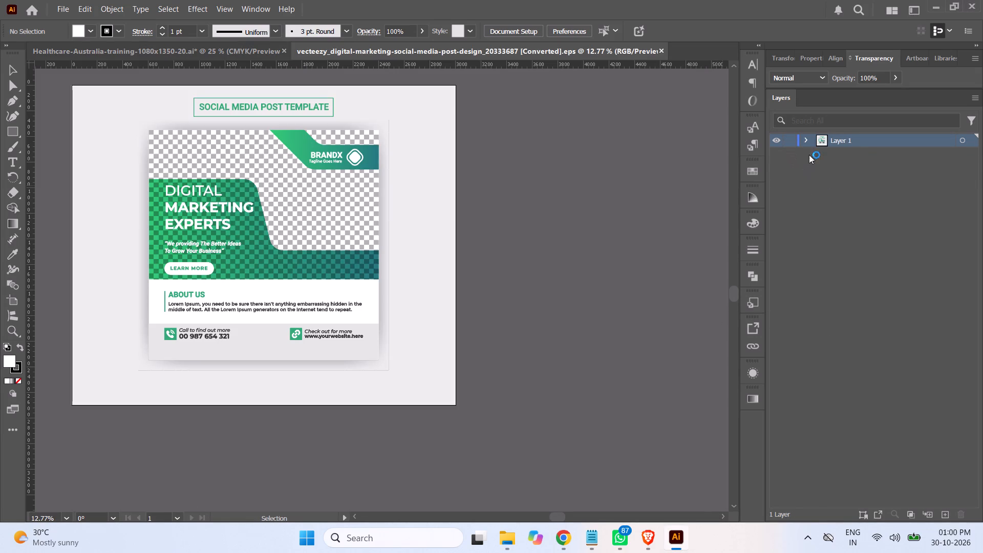
Expand Layer 1 and check what its two groups contain by switching each one's visibility off and on.
click(805, 139)
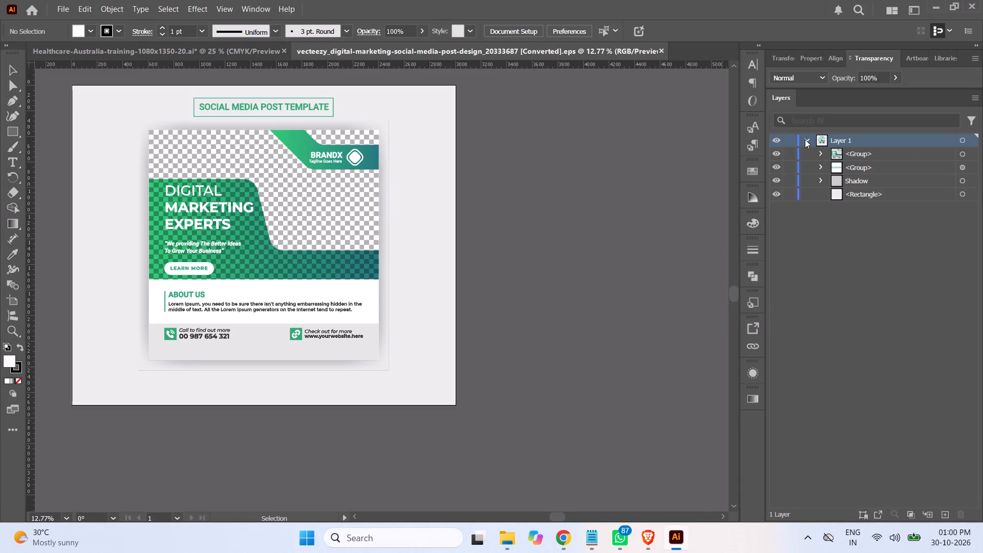
click(772, 155)
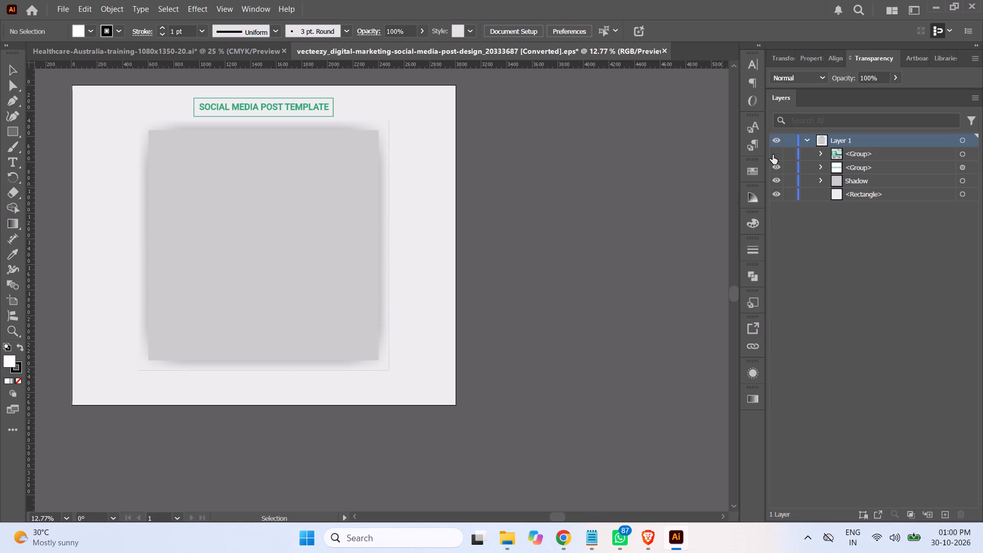
click(773, 155)
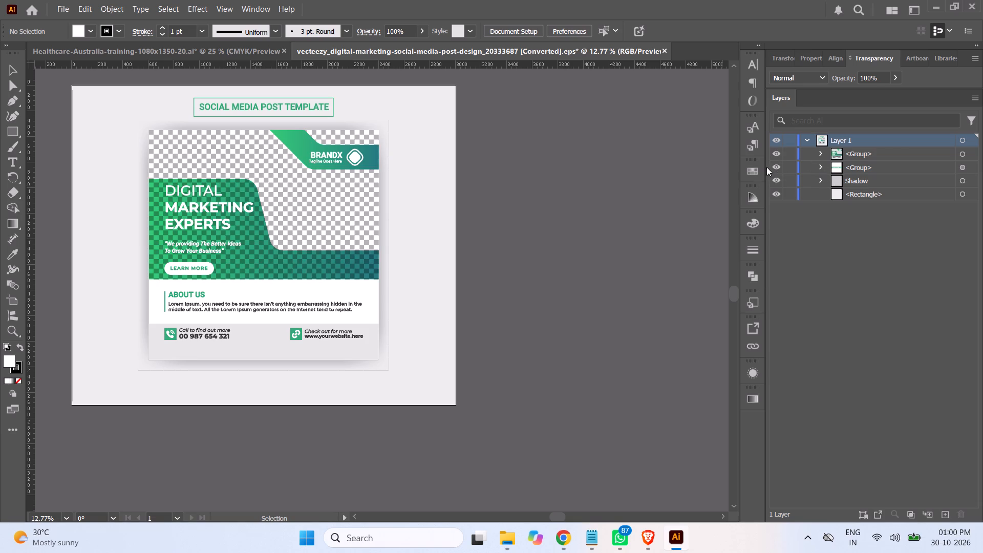
click(776, 167)
click(776, 167)
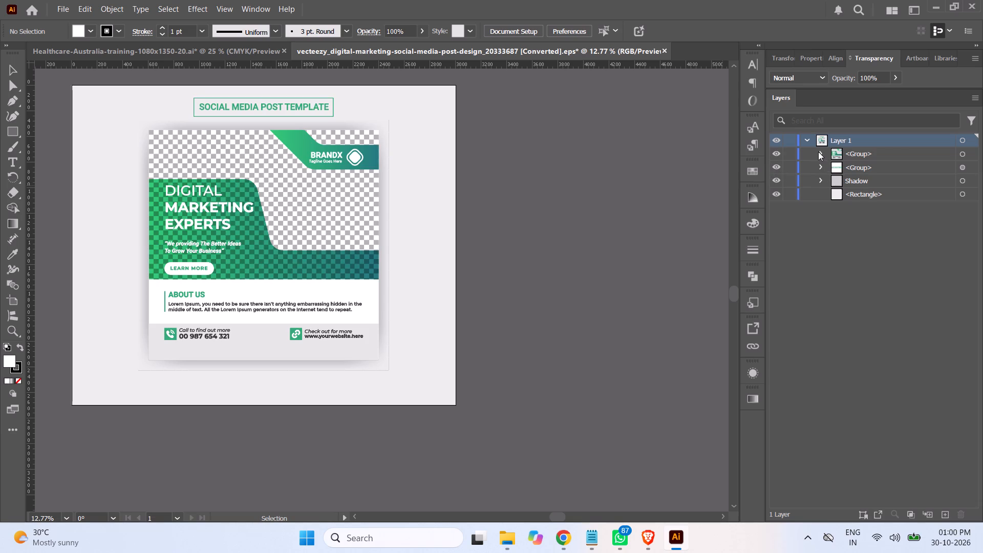
Expand the template's main group, hide its Logo, Texts and Shapes, and check Place Your Image Here and Background by toggling their visibility.
click(818, 152)
click(771, 167)
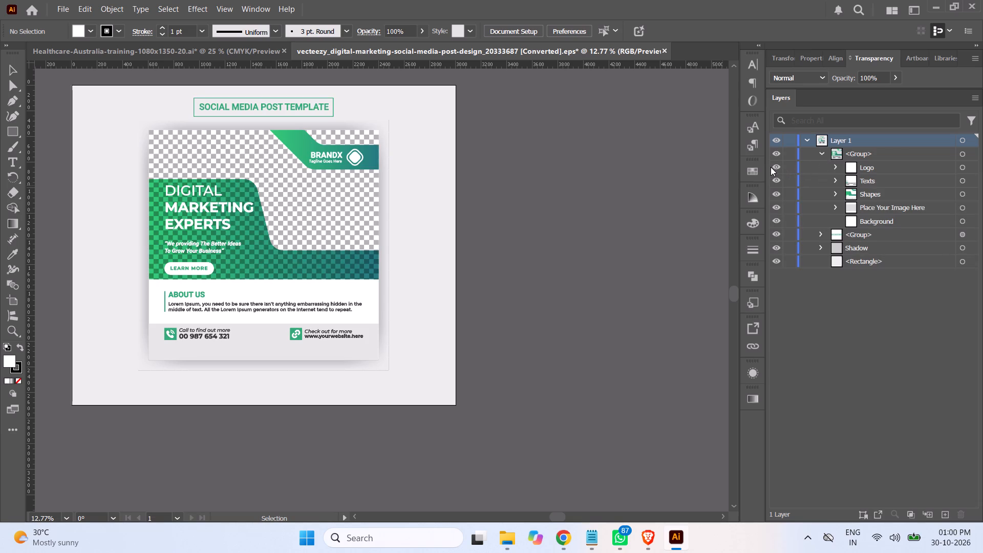
click(774, 166)
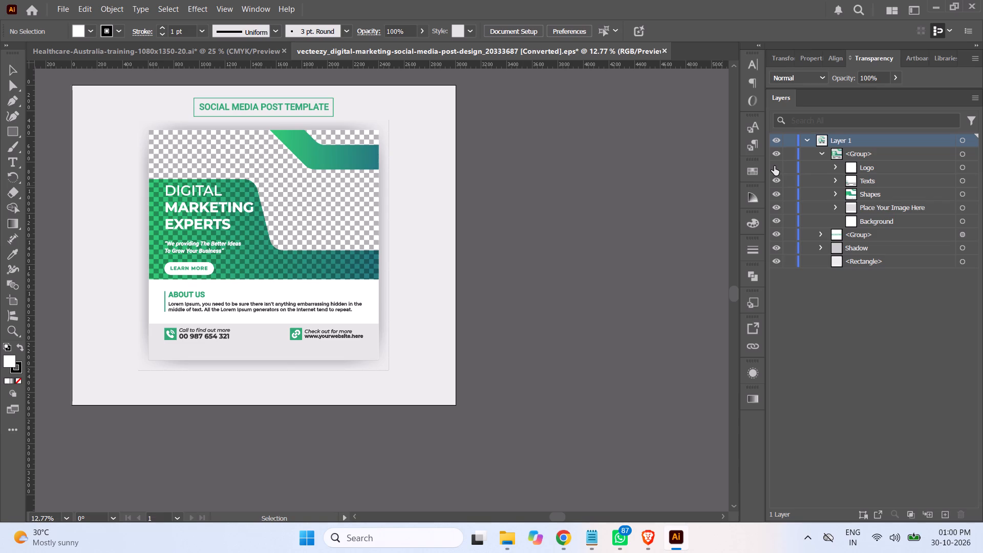
click(776, 178)
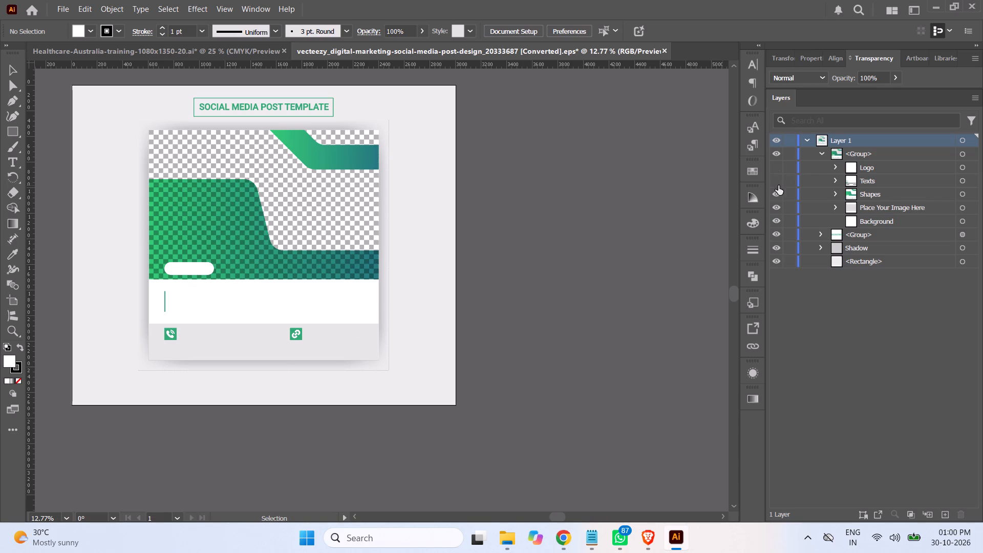
click(777, 207)
click(777, 207)
click(773, 222)
click(773, 222)
click(777, 193)
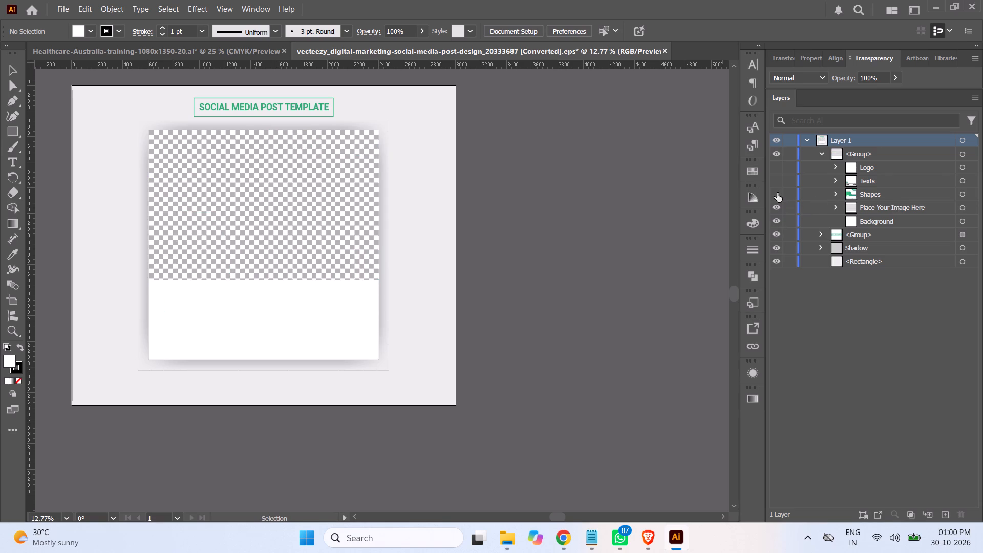
Show and expand the template's Shapes group, and hide its white pill path, both contact icons, vertical line and grey footer rectangle.
click(777, 193)
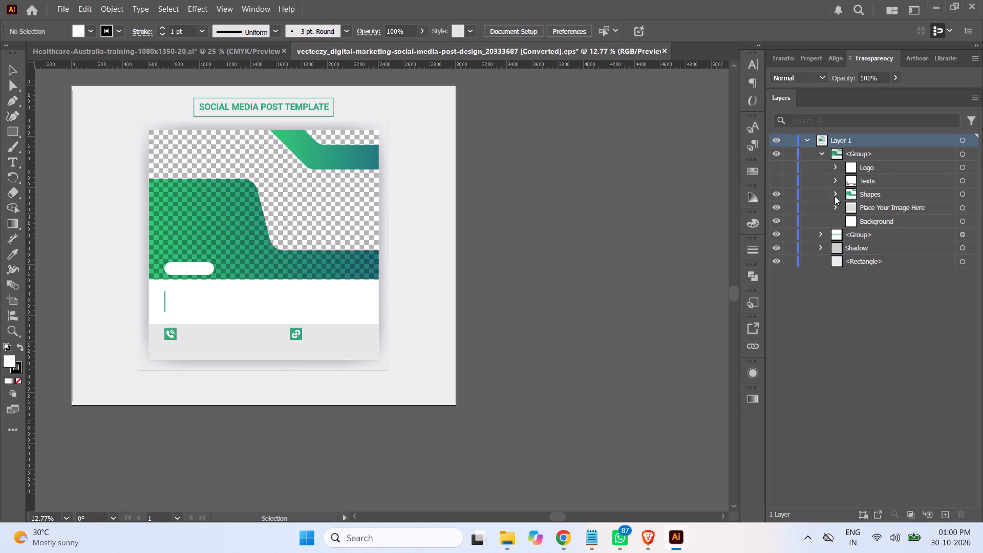
click(833, 195)
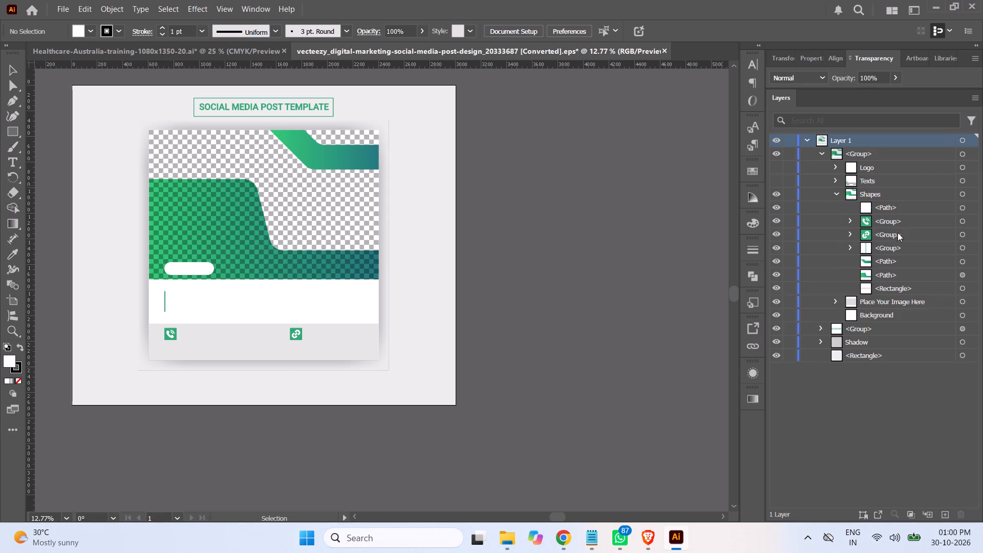
click(776, 208)
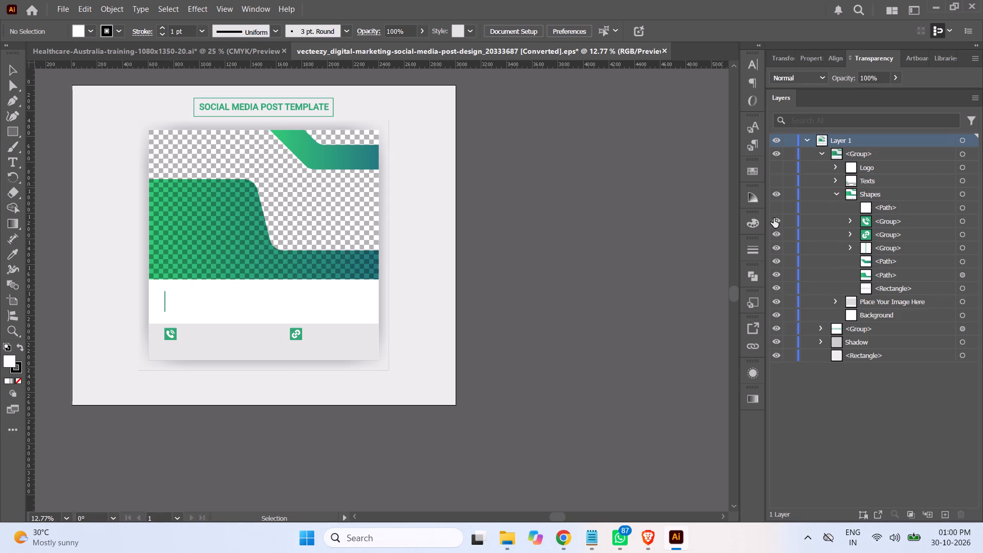
click(774, 220)
click(777, 236)
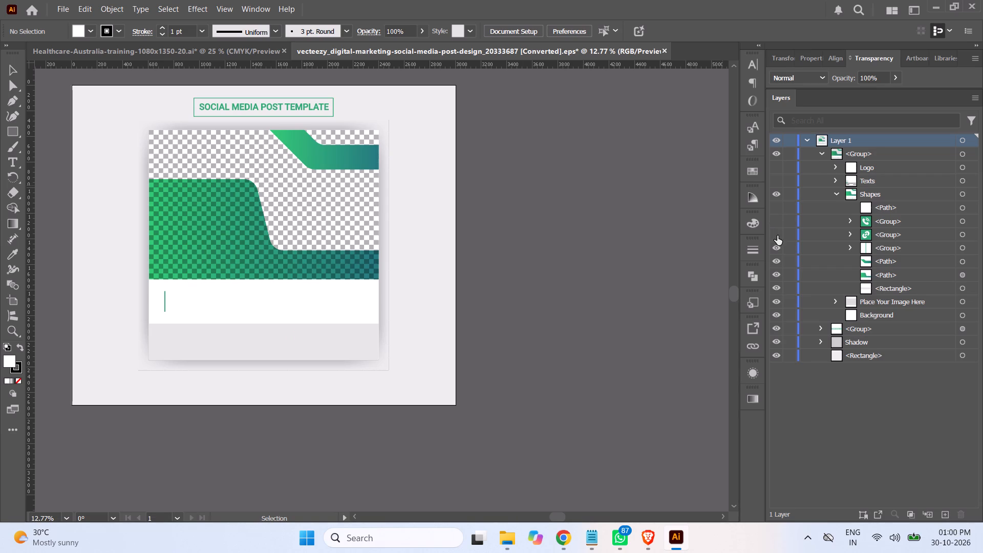
click(776, 245)
click(778, 288)
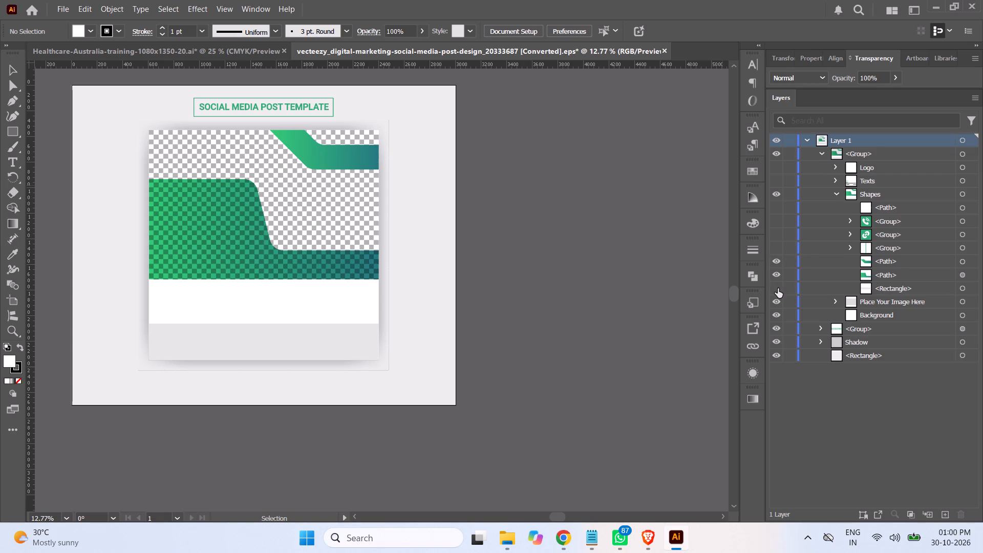
click(778, 288)
click(778, 288)
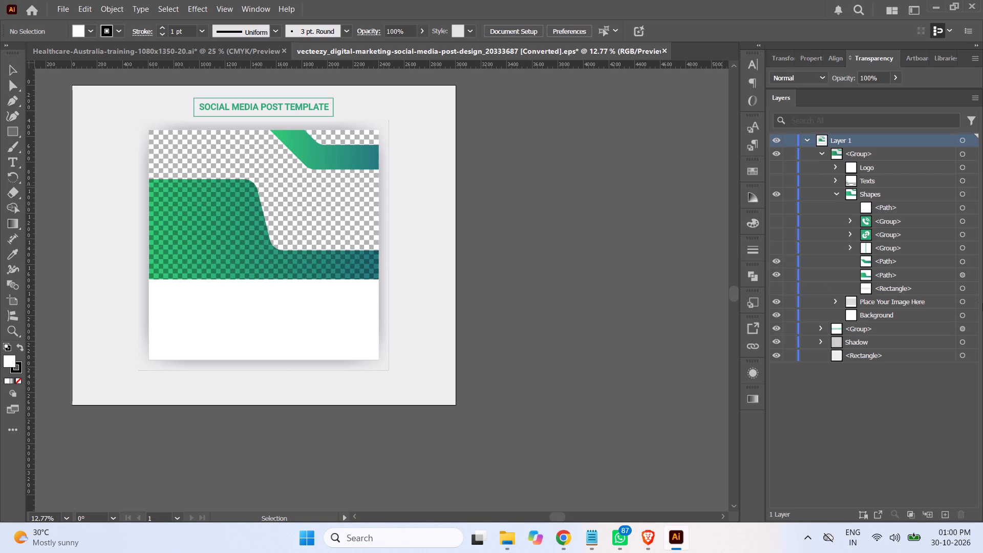
Delete the hidden footer rectangle, pill path, icon groups and line group from Shapes, keeping only its two green gradient paths.
click(912, 290)
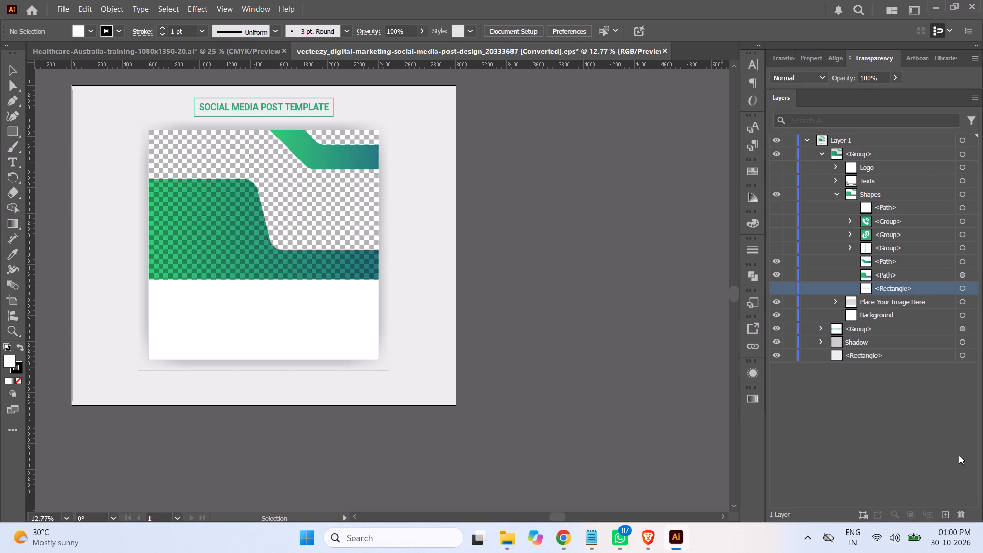
click(958, 514)
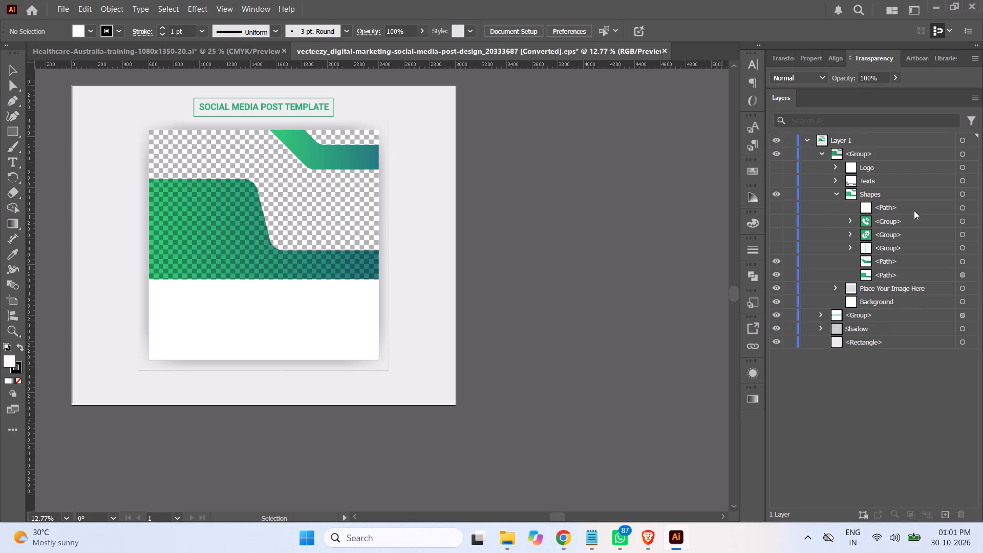
click(914, 208)
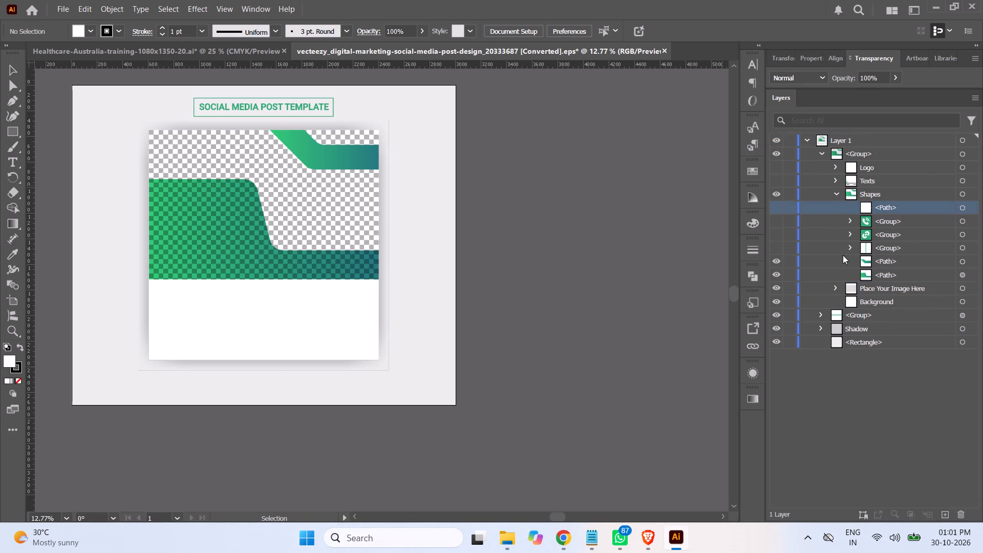
shift+click(918, 248)
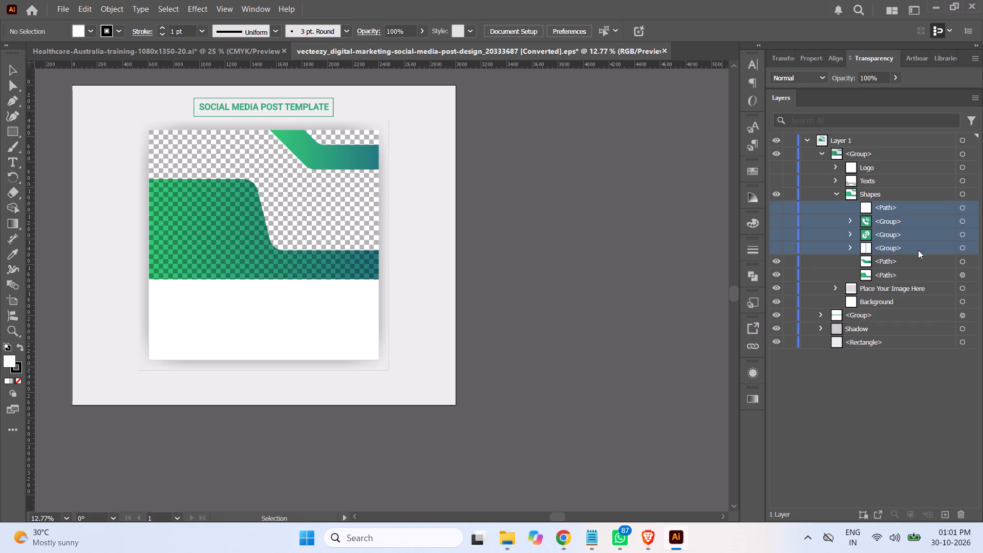
click(959, 516)
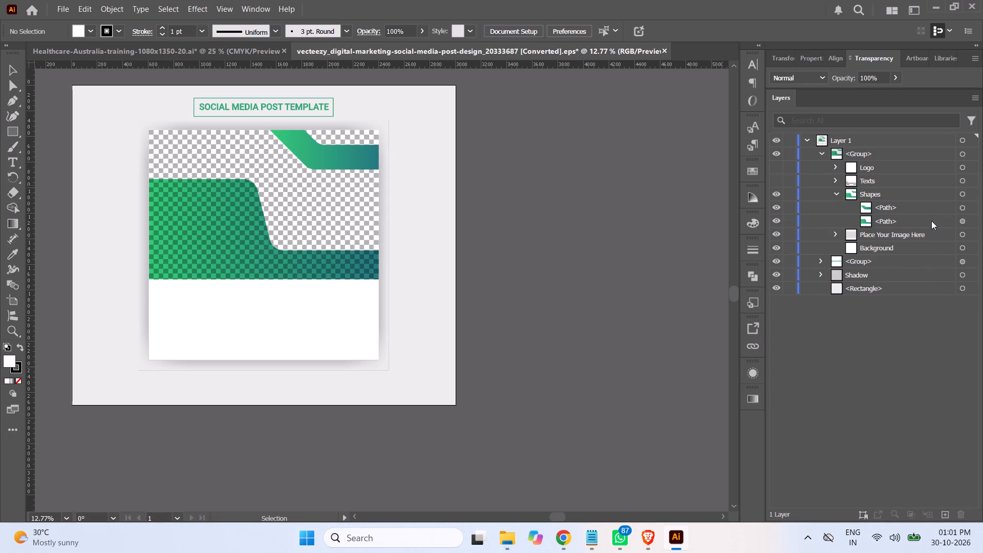
click(835, 195)
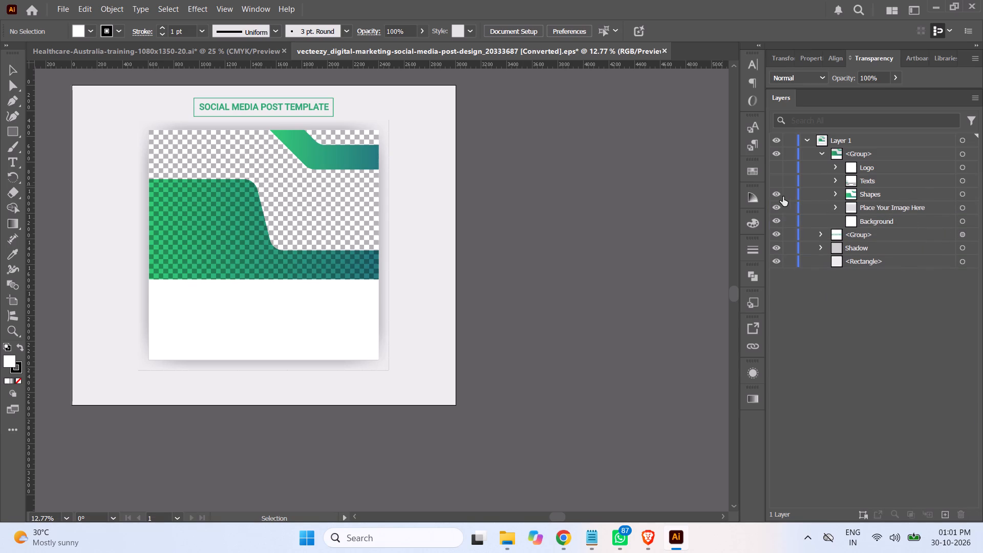
Select the Shapes and Place Your Image Here groups together, check the post's brief in Chrome, and copy both groups.
click(776, 208)
click(776, 208)
click(966, 209)
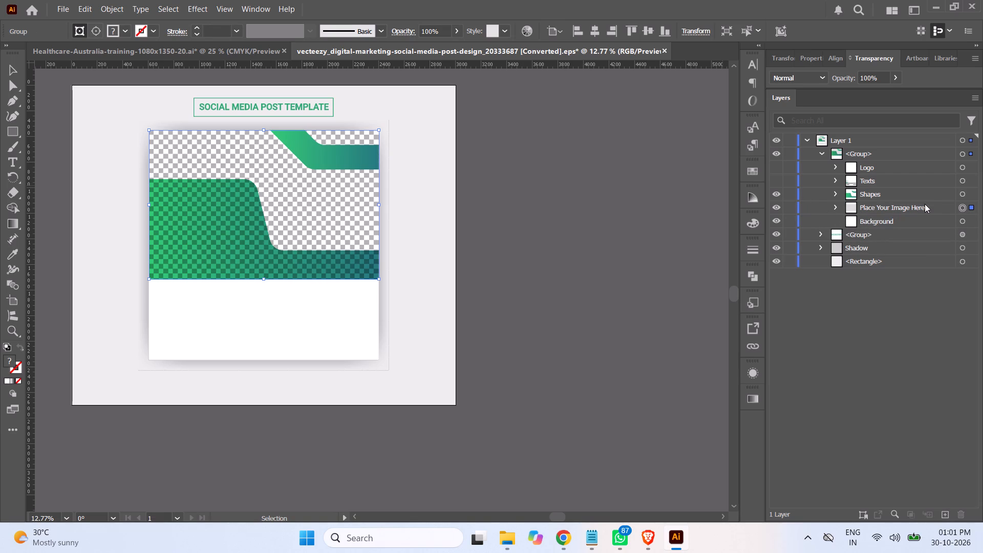
shift+click(963, 195)
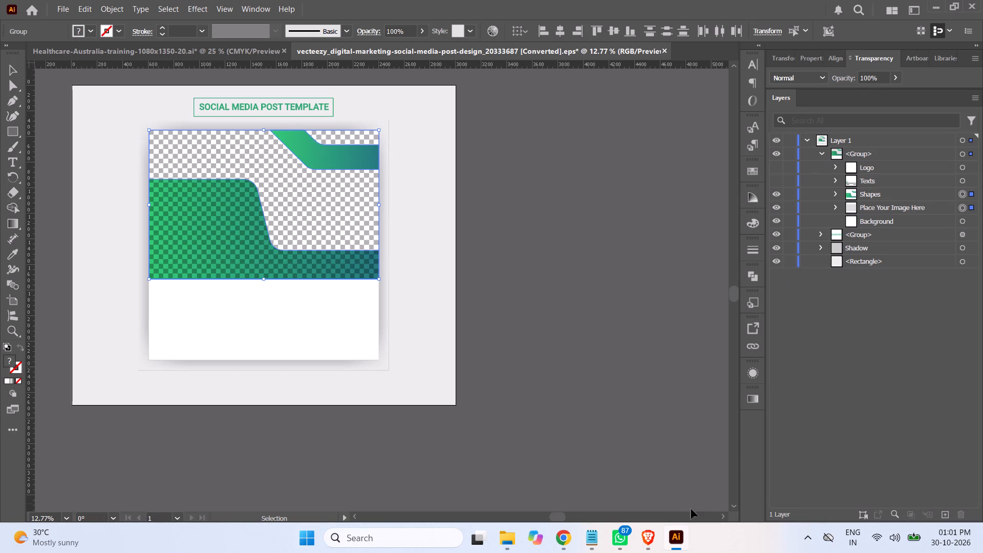
click(561, 542)
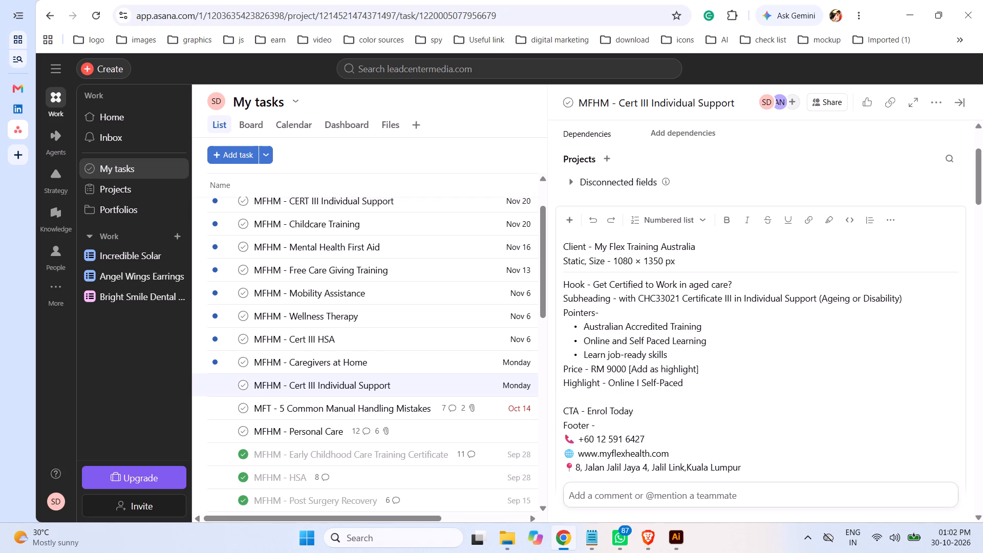
click(571, 543)
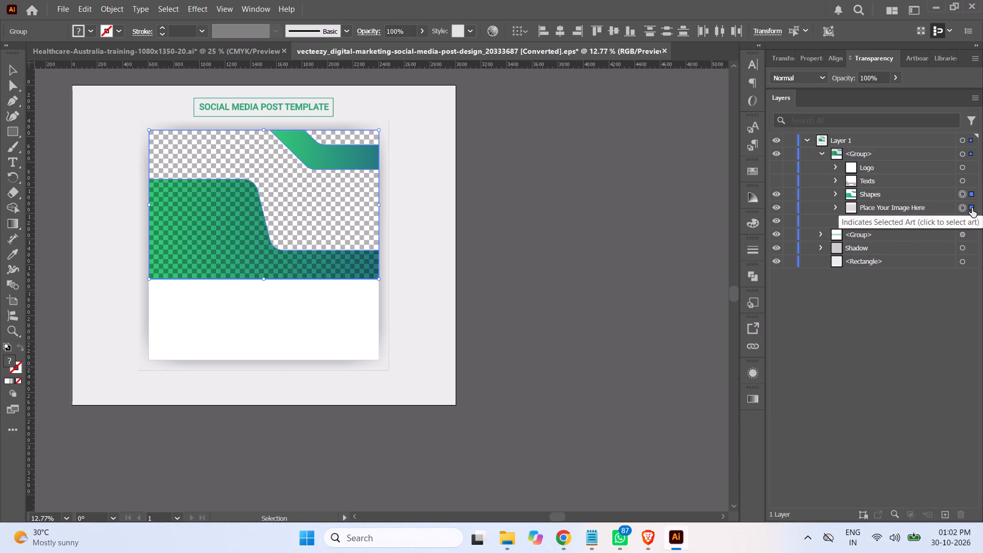
click(928, 195)
shift+click(925, 210)
key(ctrl+c)
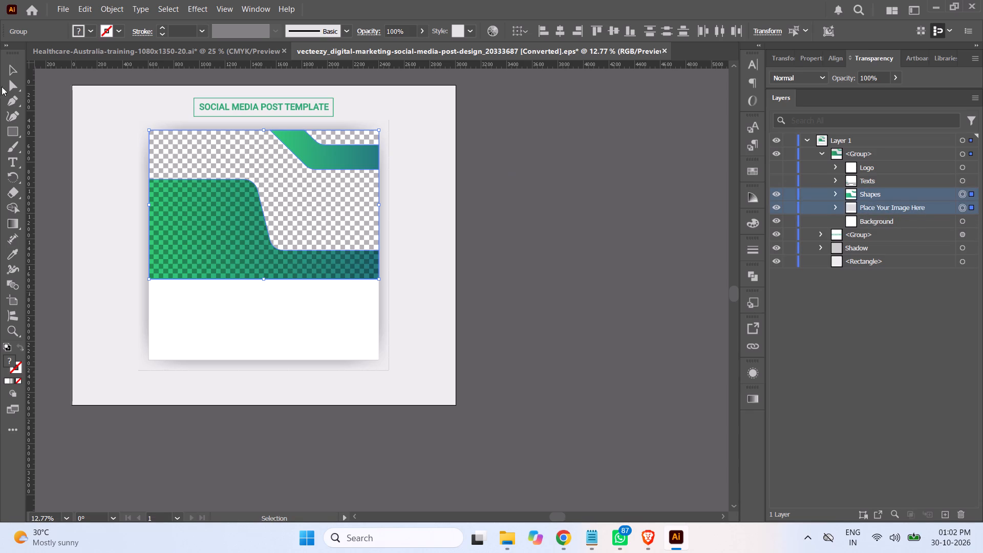
In the Healthcare-Australia-training document, add a new layer above Post-22 and name it Post-23.
click(157, 55)
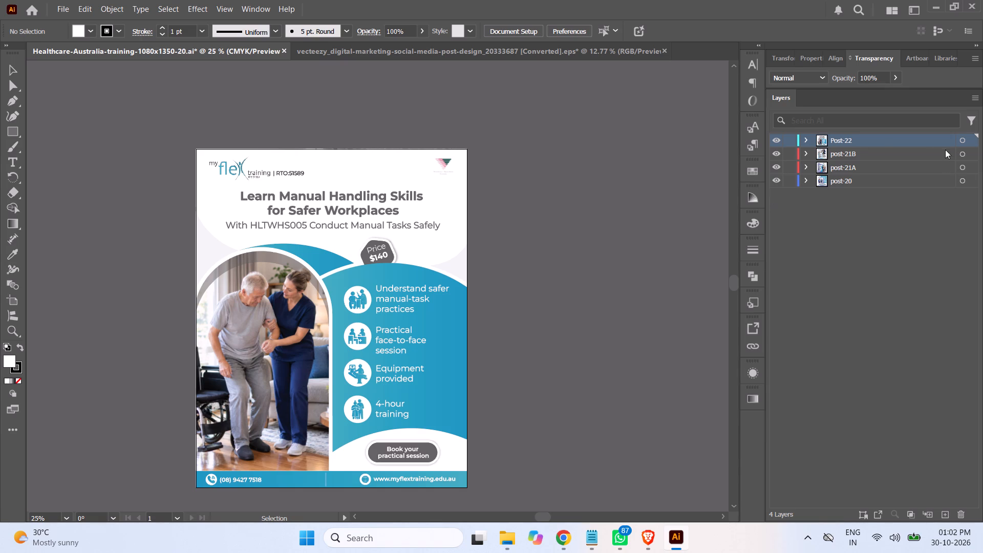
click(891, 144)
click(945, 512)
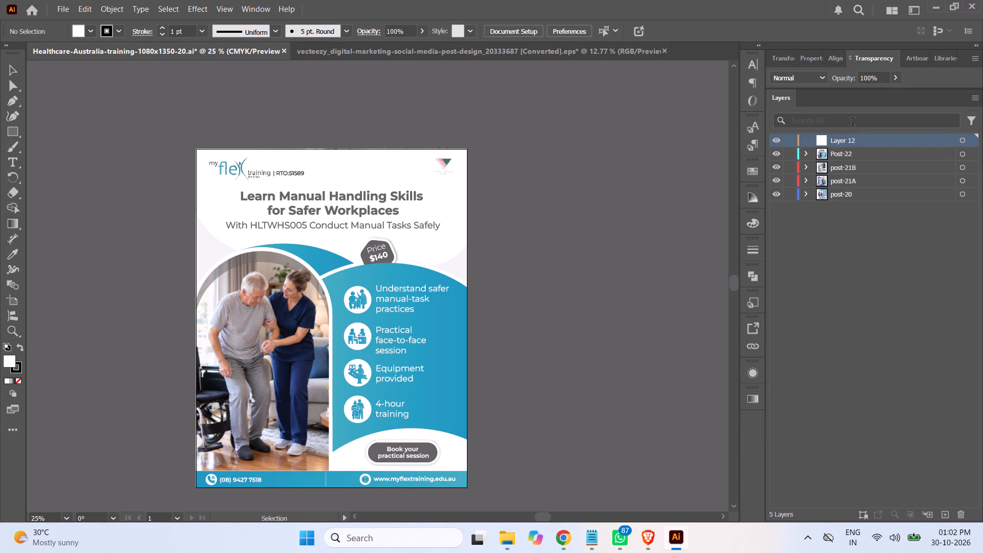
double_click(844, 143)
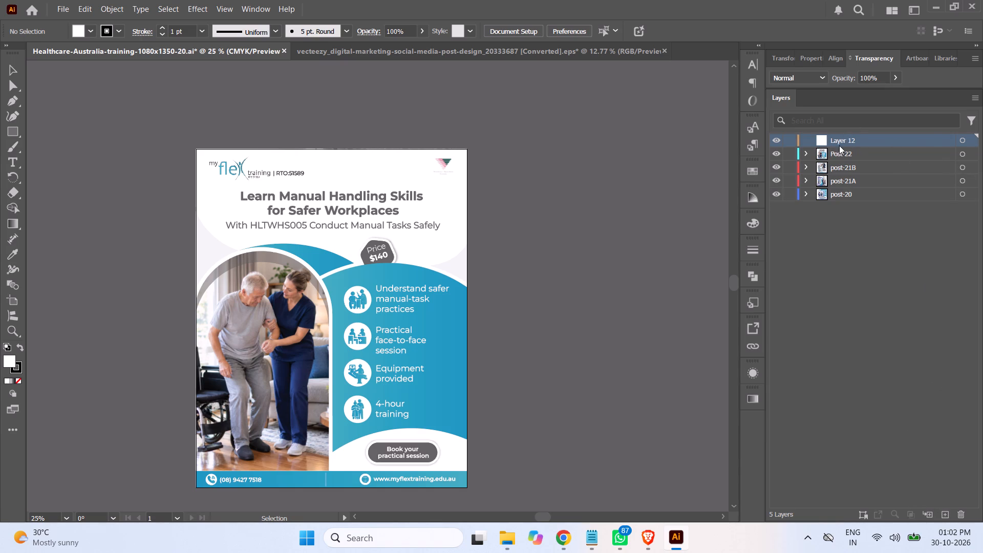
double_click(841, 142)
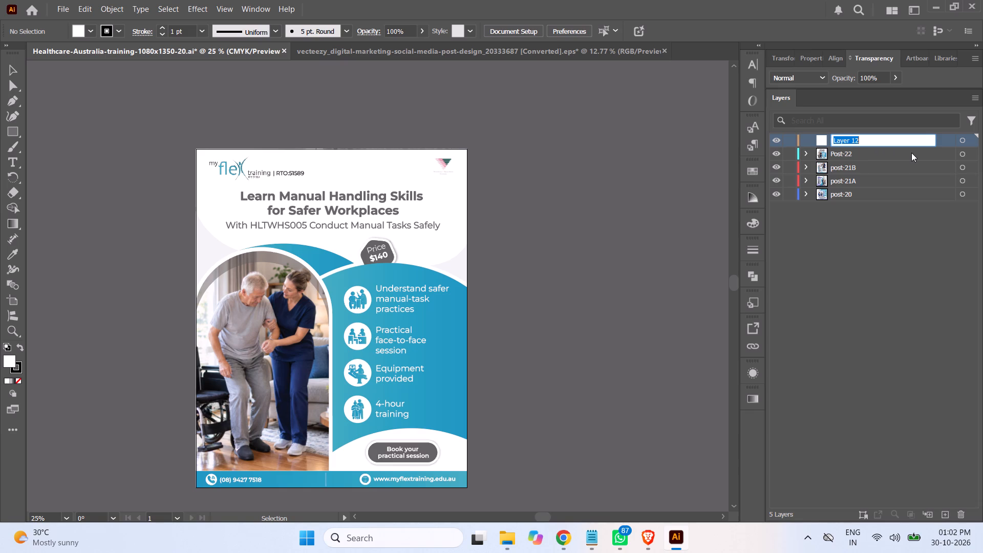
text(Post)
text(-23)
Paste the copied groups into the Post-23 layer and scale them proportionally to the artboard's width, aligned with its top edge.
click(963, 141)
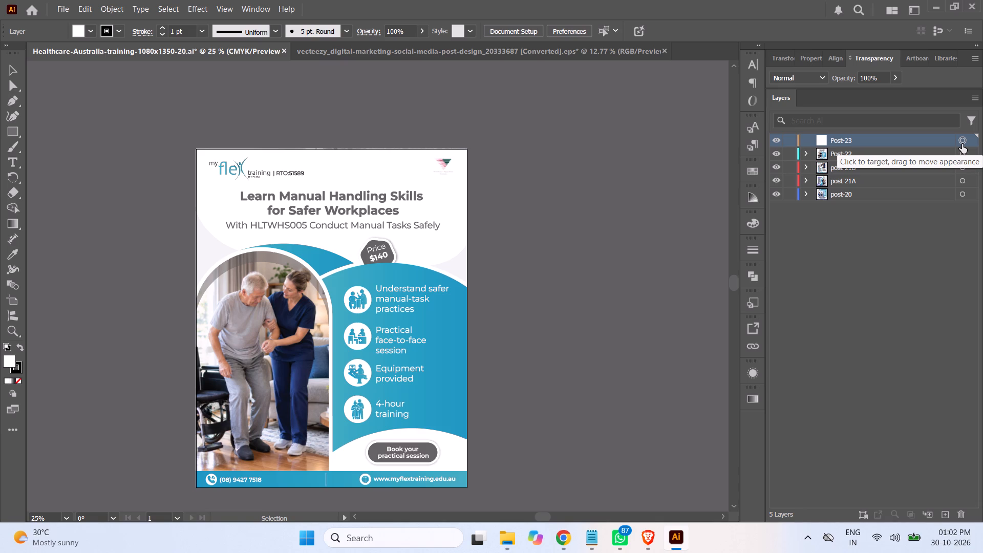
key(ctrl+v)
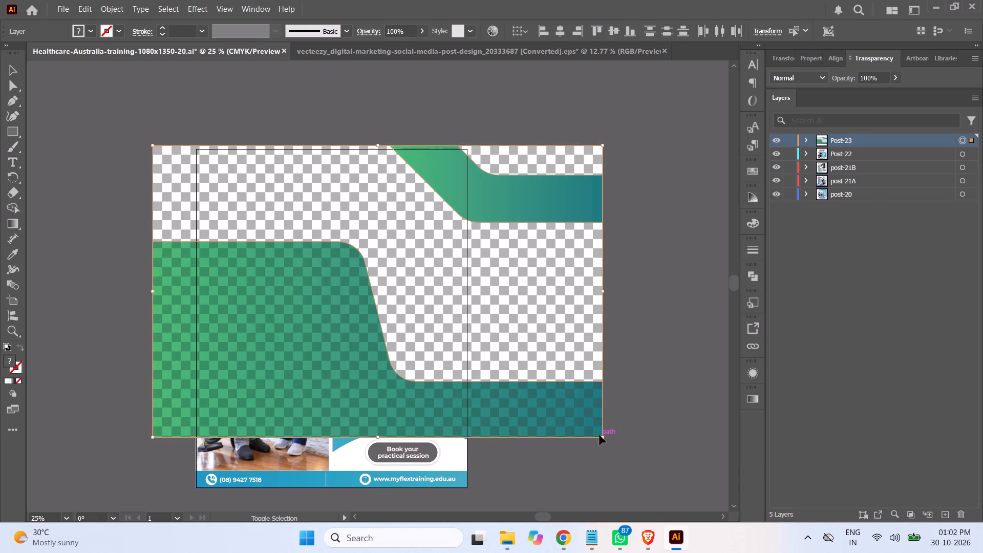
shift+drag(602, 438, 427, 389)
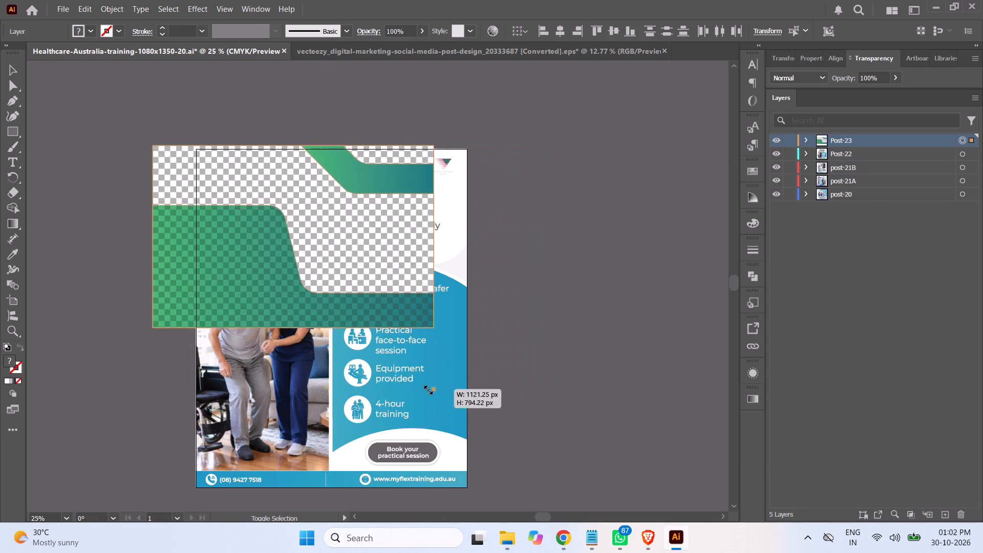
shift+drag(427, 389, 461, 426)
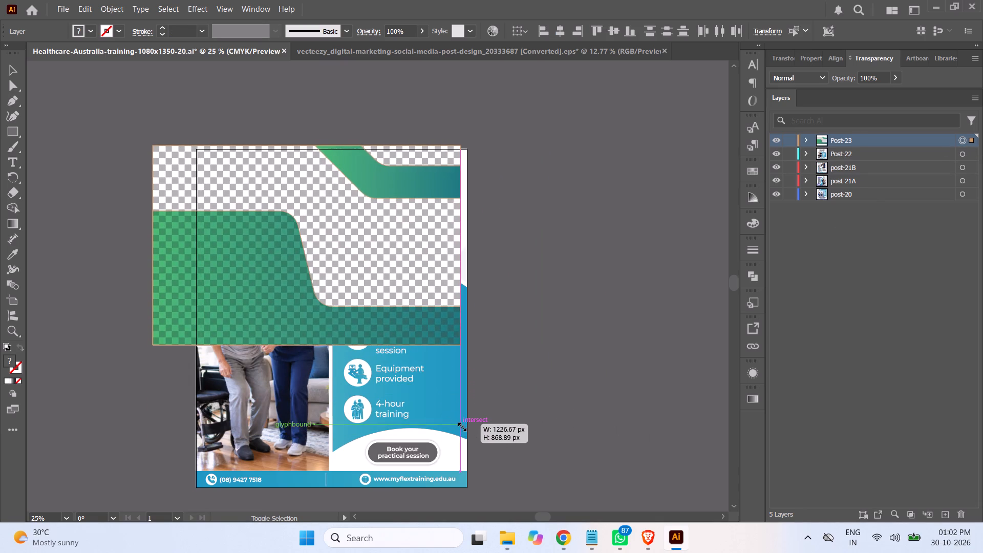
shift+drag(461, 426, 467, 434)
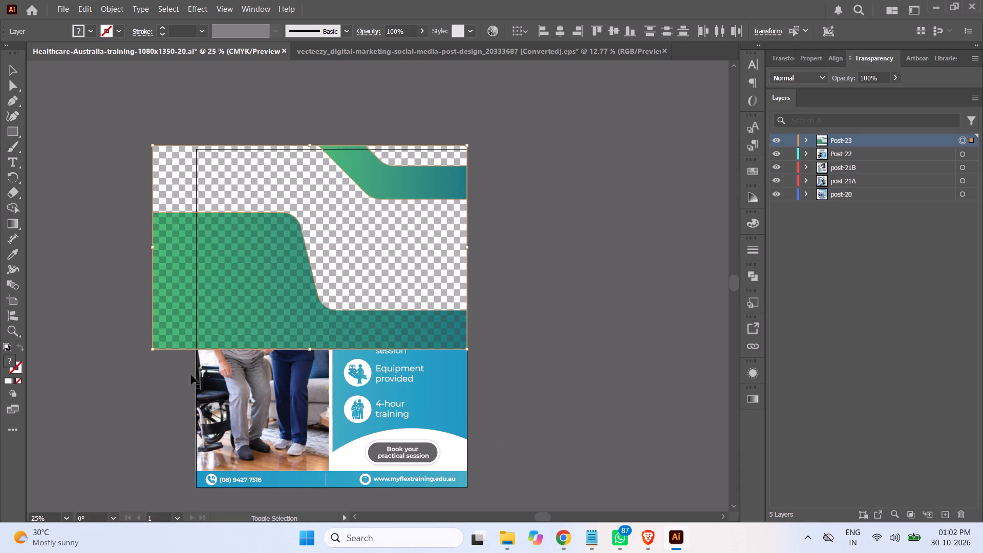
shift+drag(151, 349, 185, 343)
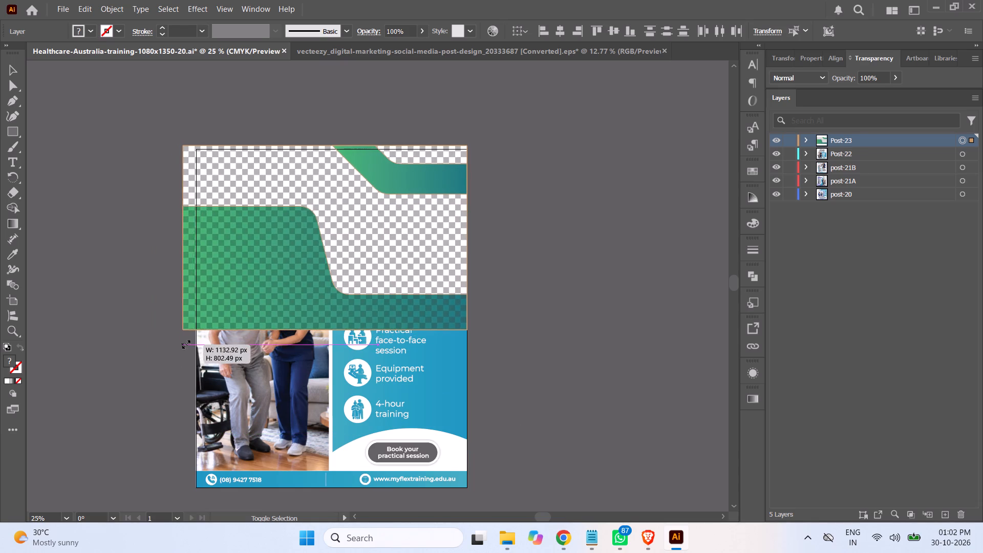
shift+drag(185, 343, 196, 341)
click(347, 290)
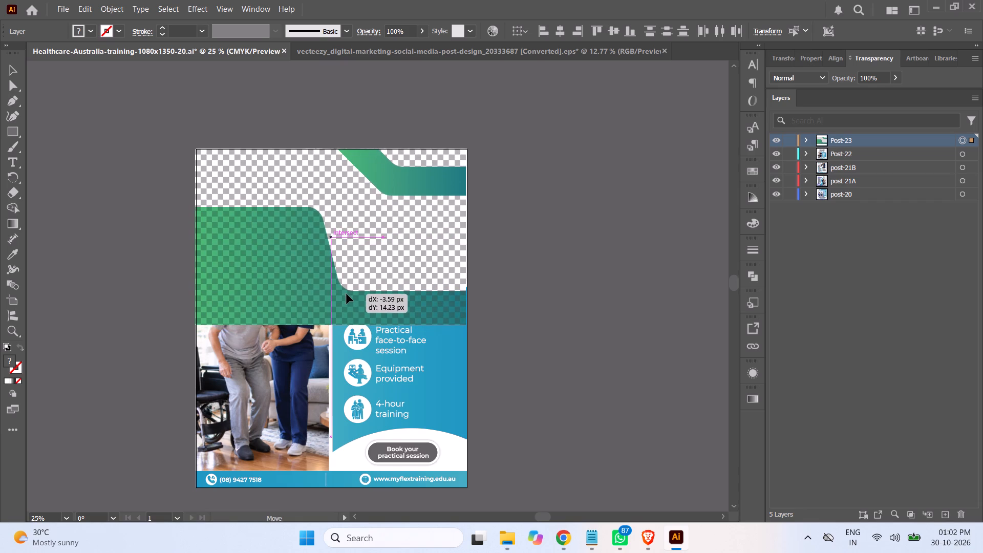
click(539, 299)
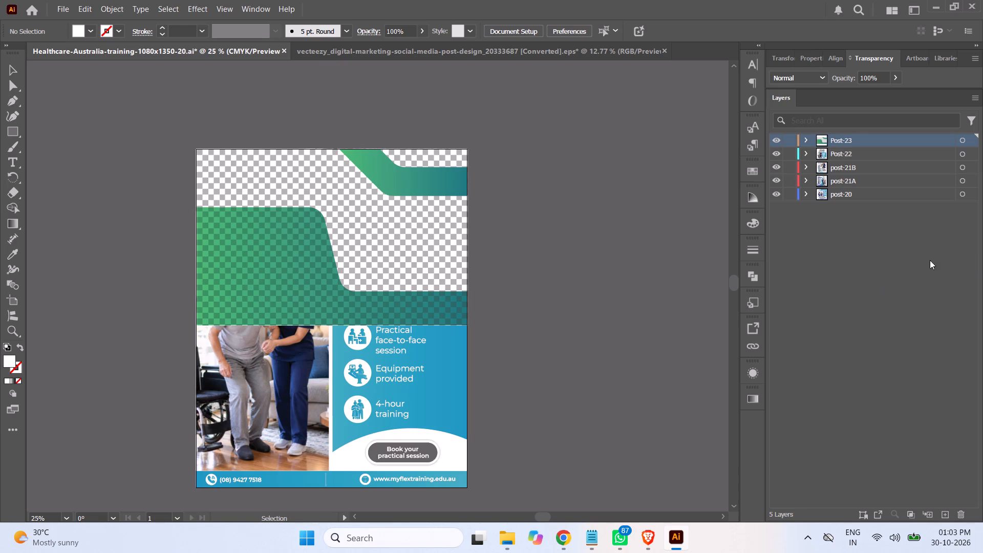
Select the logo, footer and background copy items together inside the Post-22 layer.
click(806, 140)
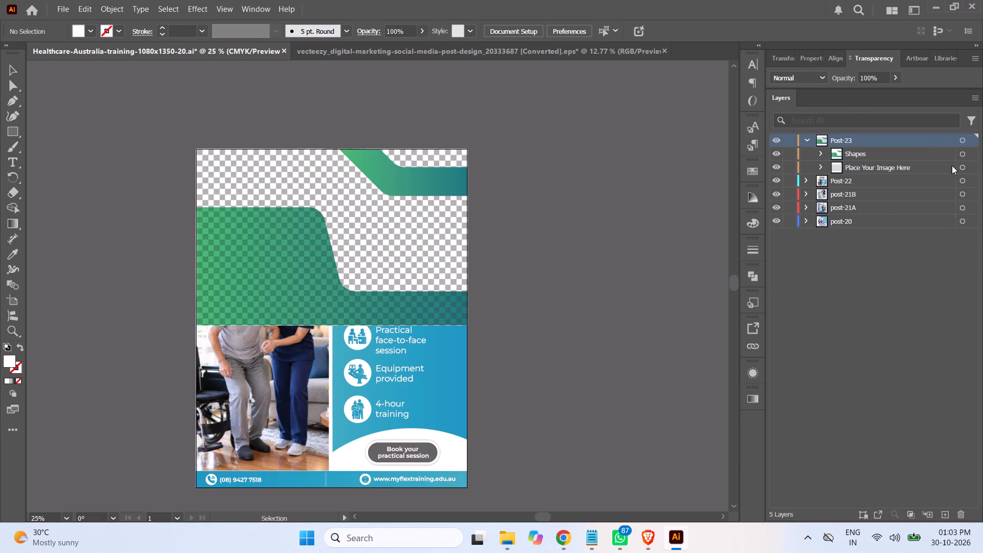
click(822, 154)
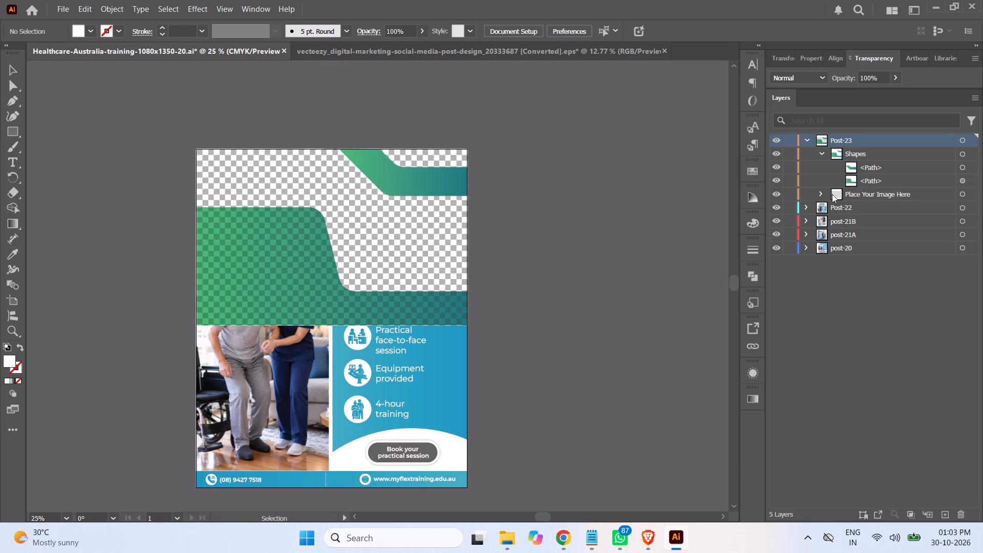
click(821, 154)
click(808, 182)
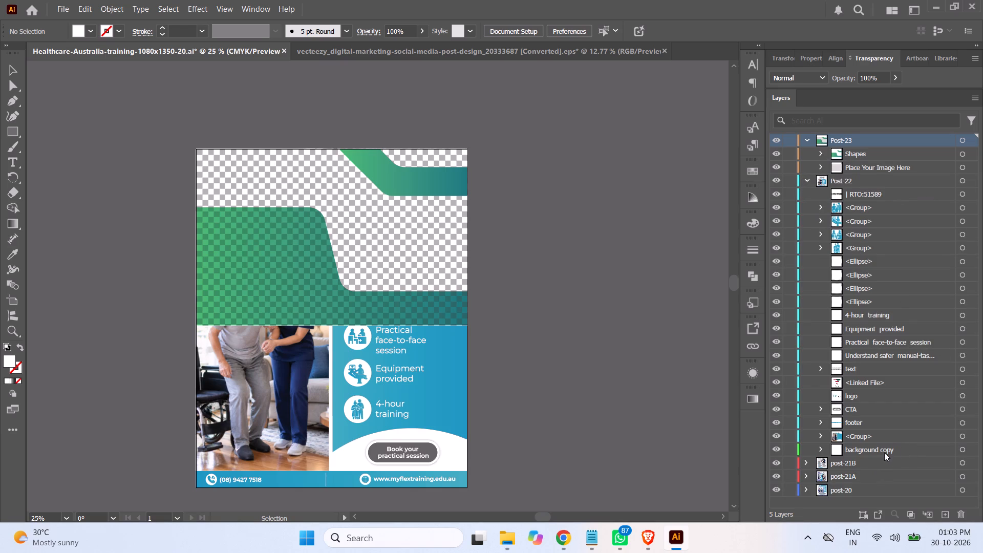
click(883, 449)
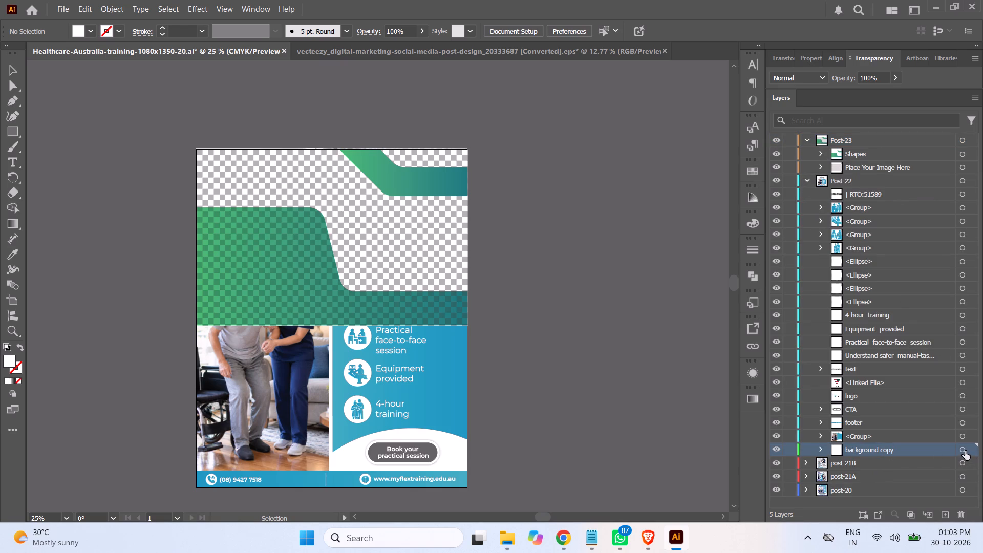
click(965, 451)
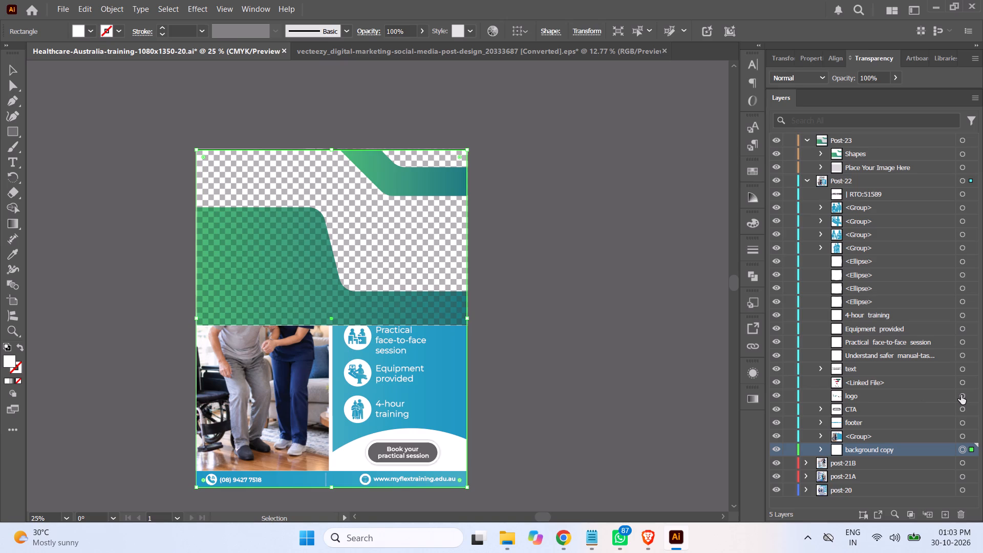
ctrl+click(961, 395)
click(877, 397)
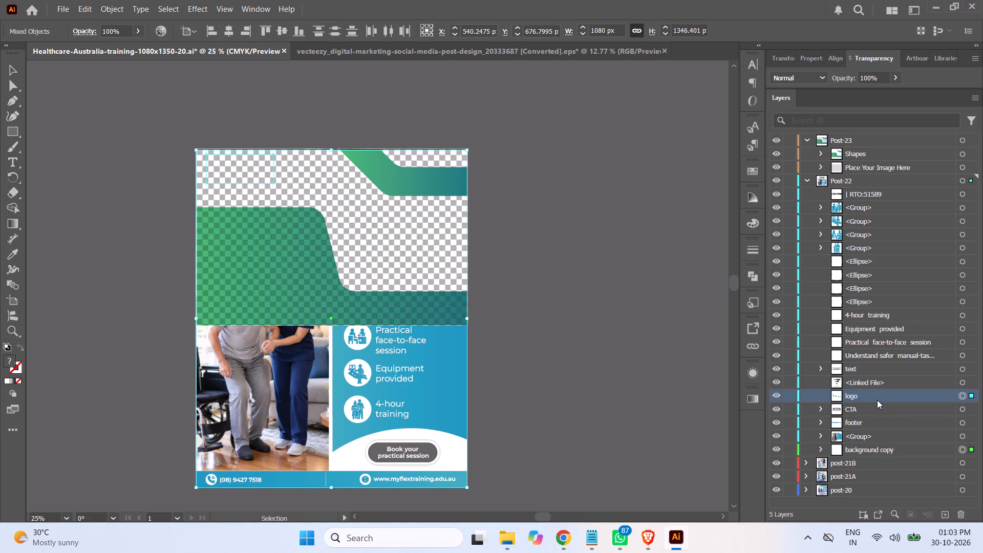
ctrl+click(876, 450)
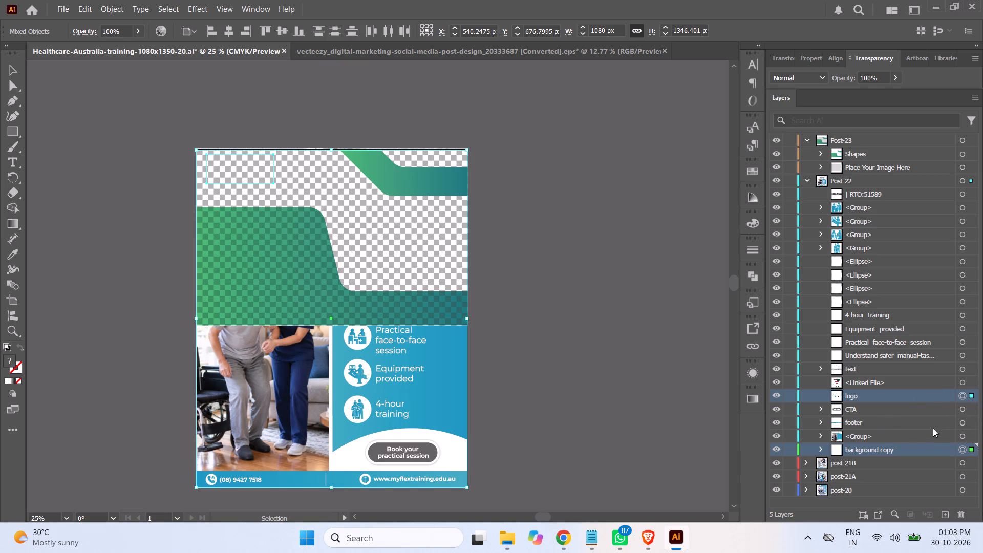
ctrl+click(961, 422)
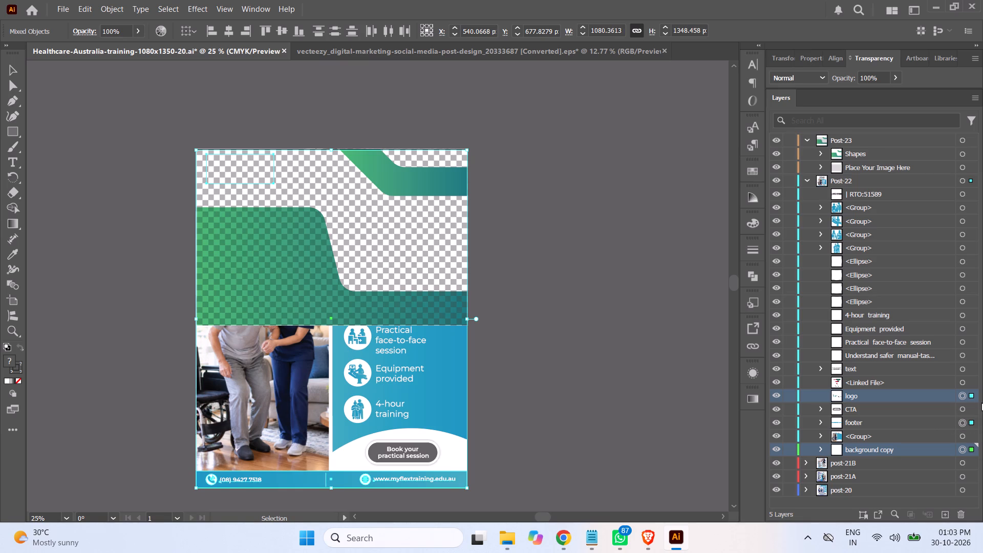
ctrl+click(894, 422)
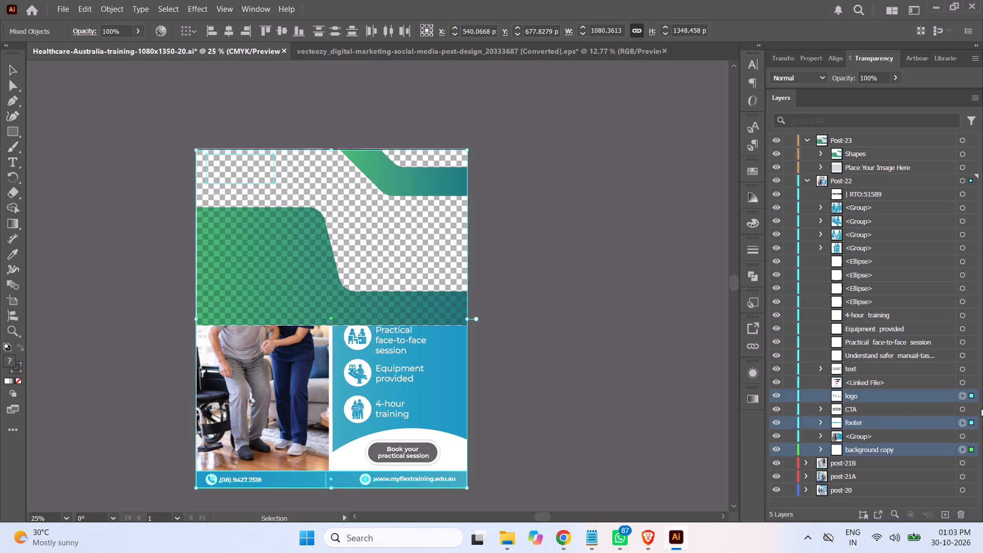
click(649, 539)
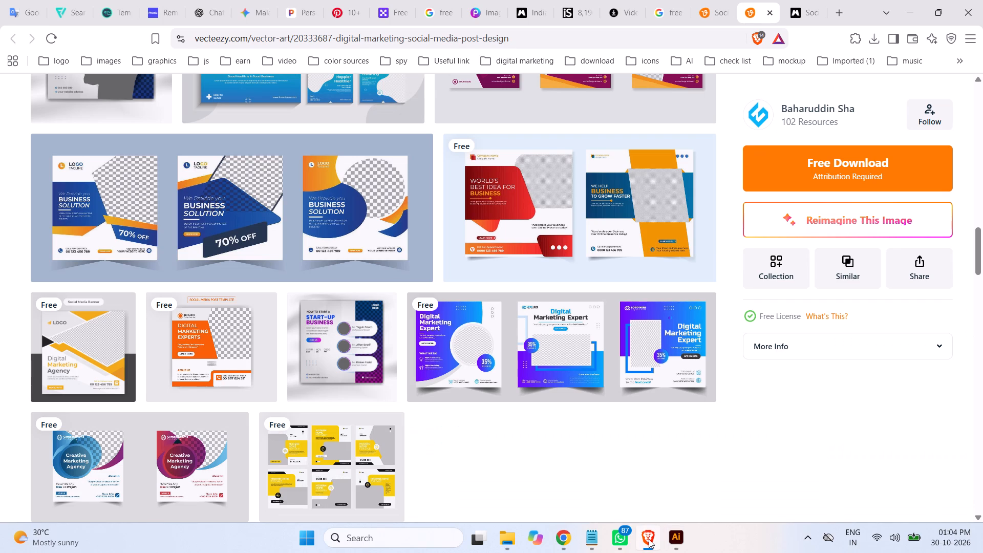
click(649, 539)
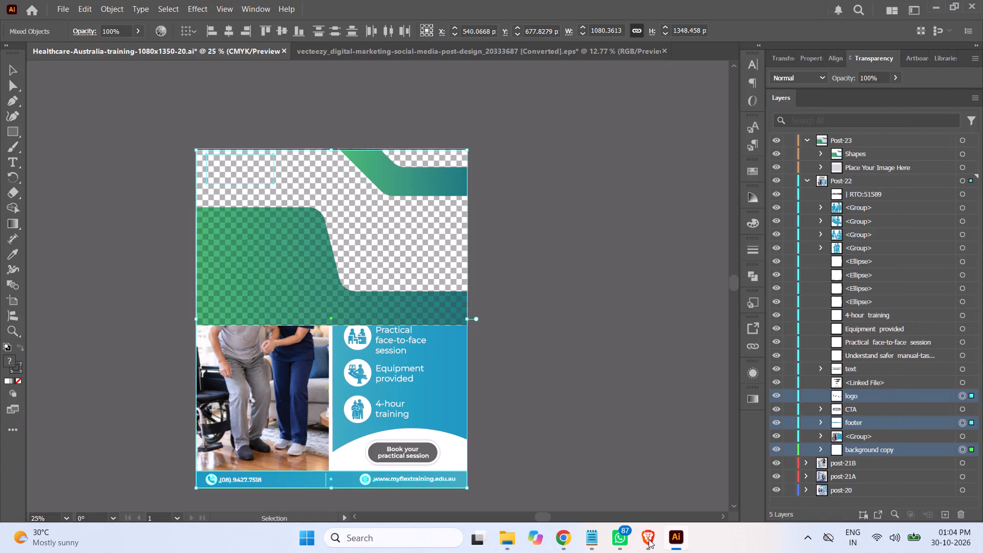
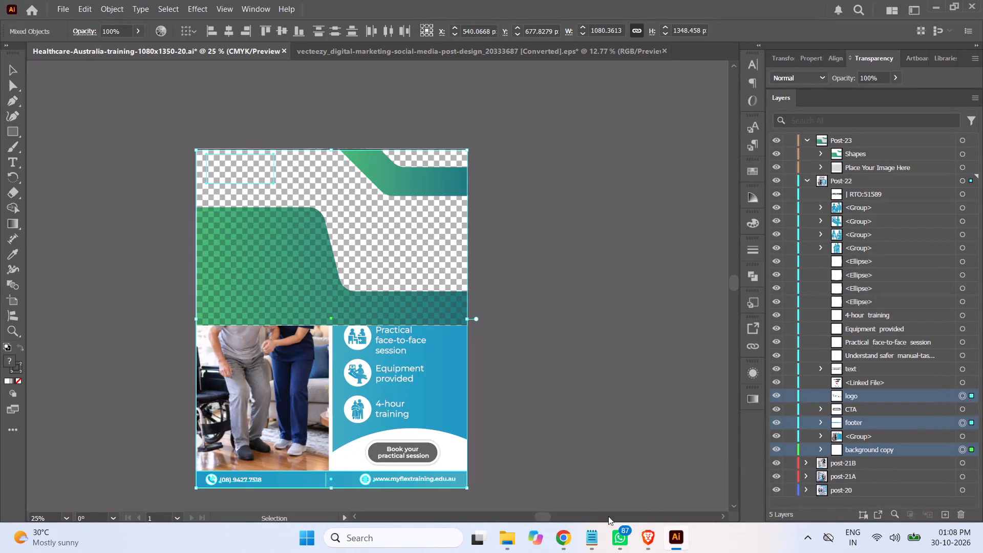
Switch to the Brave browser to view the Vecteezy digital marketing social media post design page.
click(646, 538)
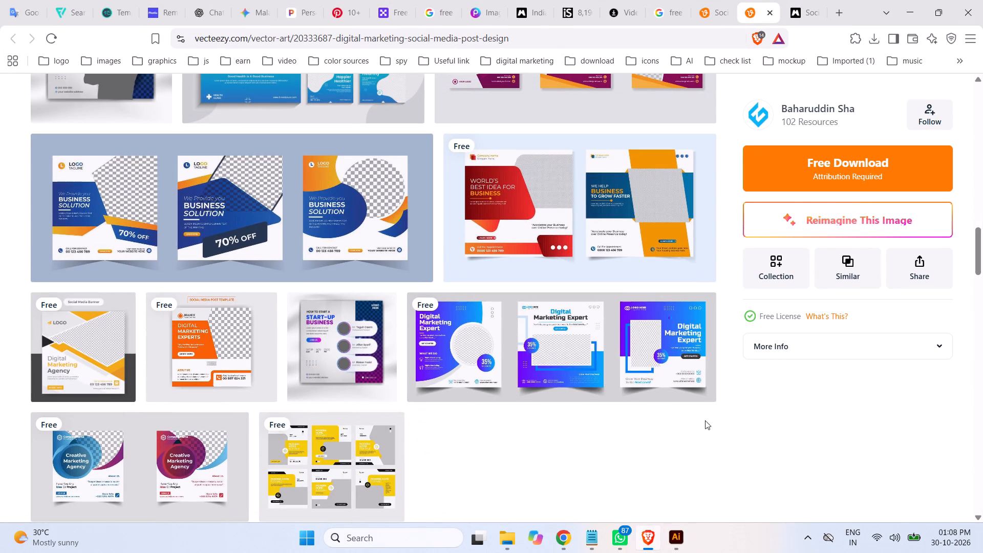
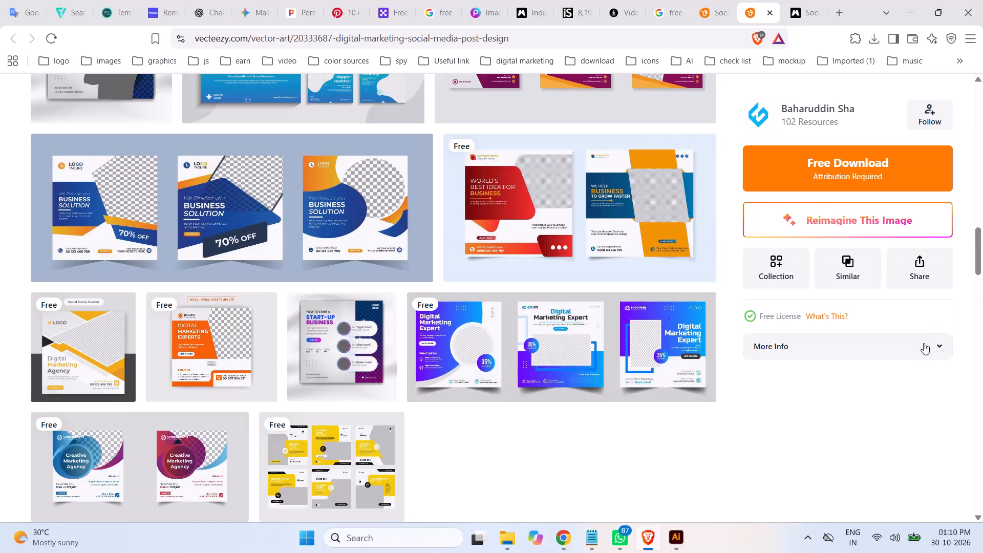
Look through the similar and related vectors on the digital marketing social media post design page, closing that page when done.
click(815, 444)
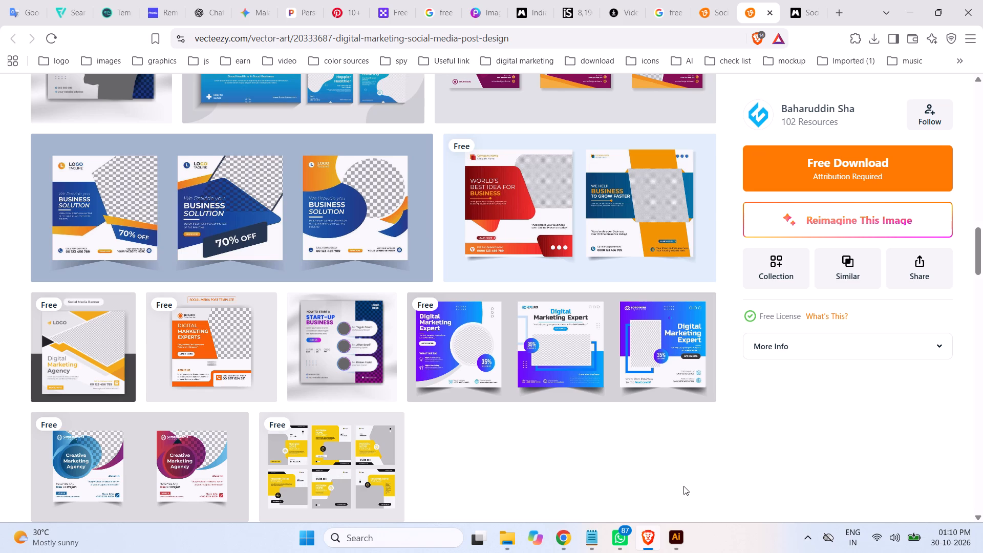
scroll(765, 370, down, 2)
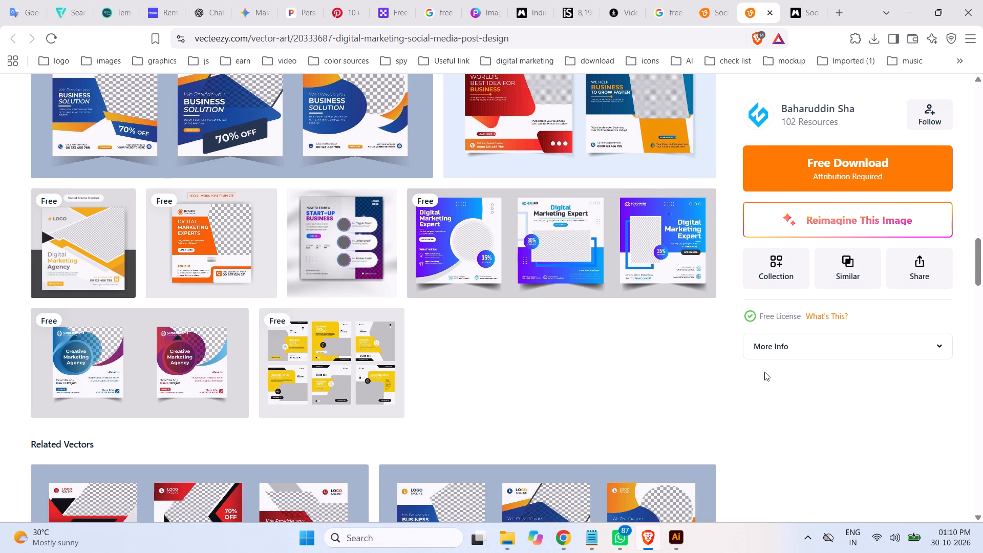
scroll(764, 372, down, 5)
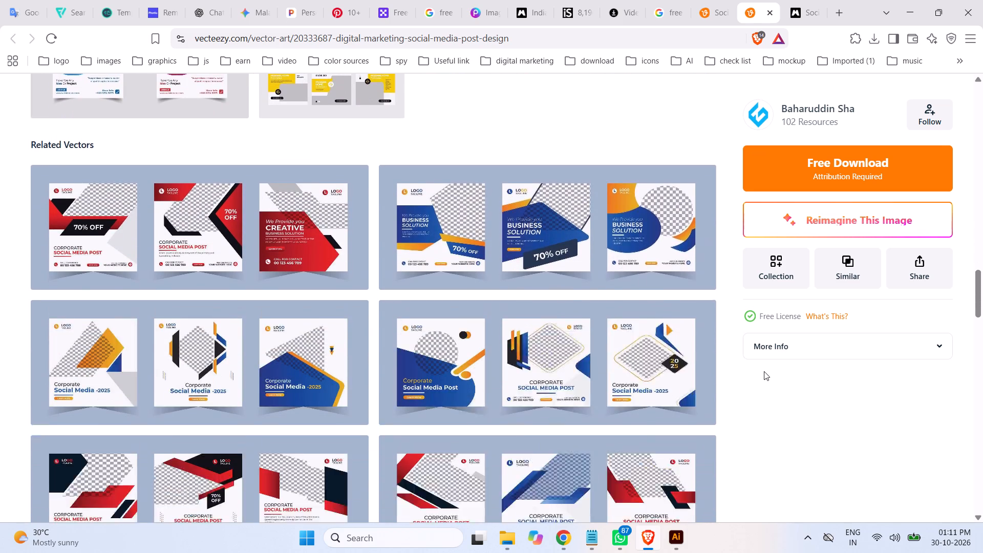
scroll(764, 371, down, 2)
scroll(764, 371, up, 2)
scroll(764, 371, down, 2)
scroll(764, 371, up, 2)
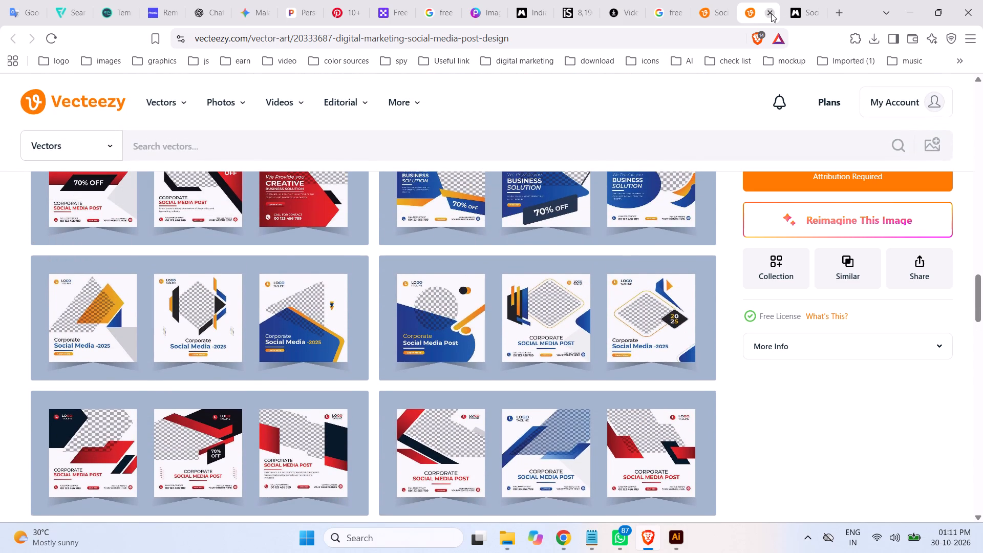
click(771, 13)
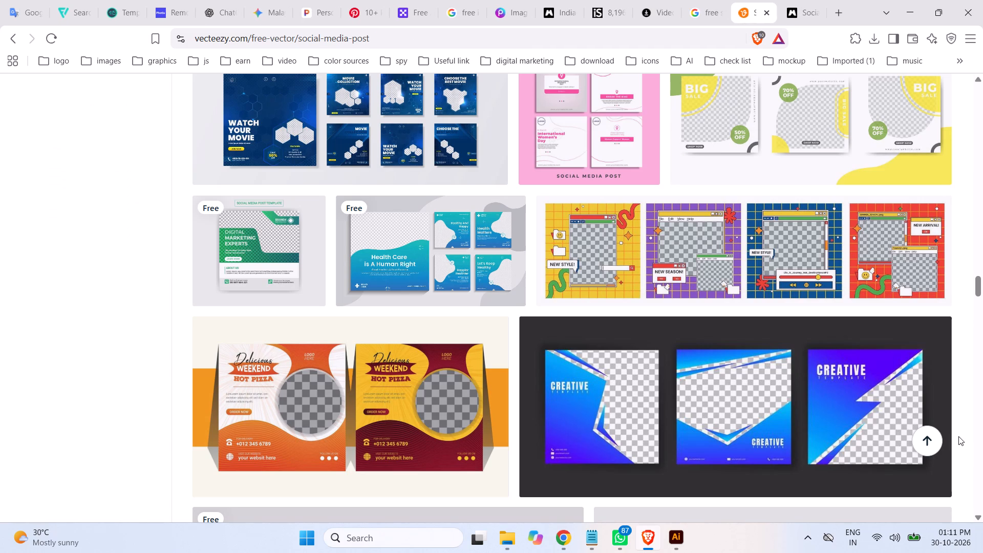
Examine the Vecteezy "social media post" vector results from the top of the page for a layout suitable for the next post.
scroll(889, 430, up, 6)
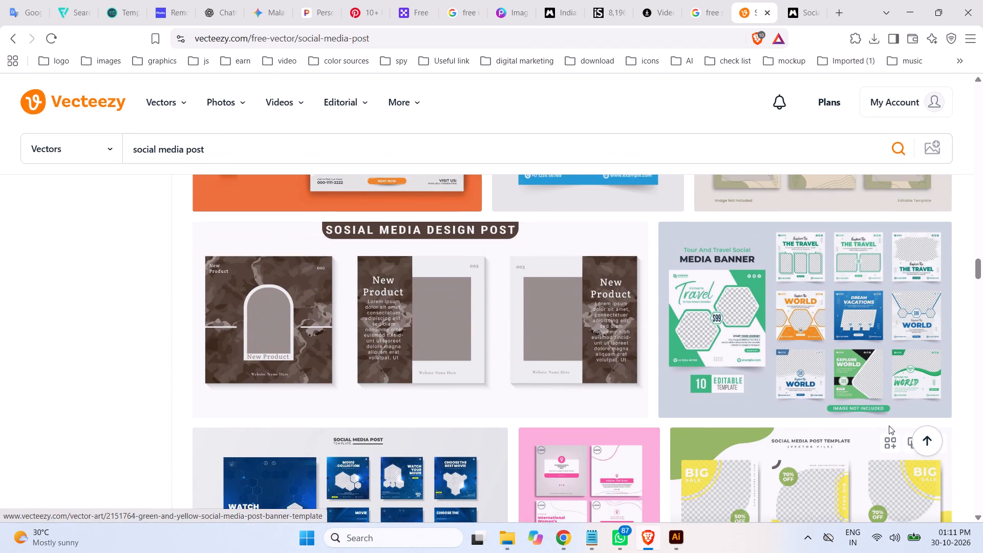
scroll(887, 422, down, 3)
scroll(887, 422, up, 5)
scroll(887, 419, down, 1)
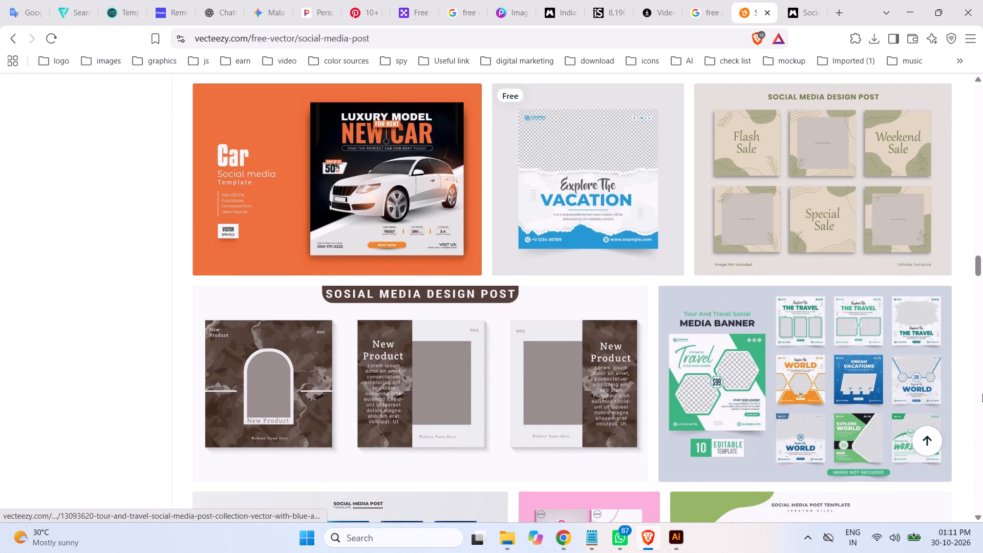
scroll(980, 389, down, 1)
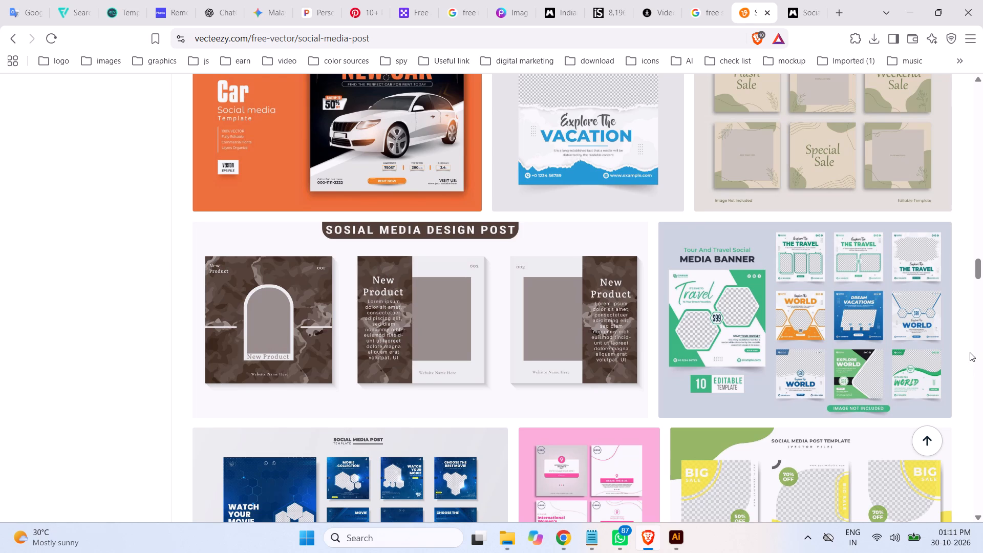
scroll(968, 351, up, 6)
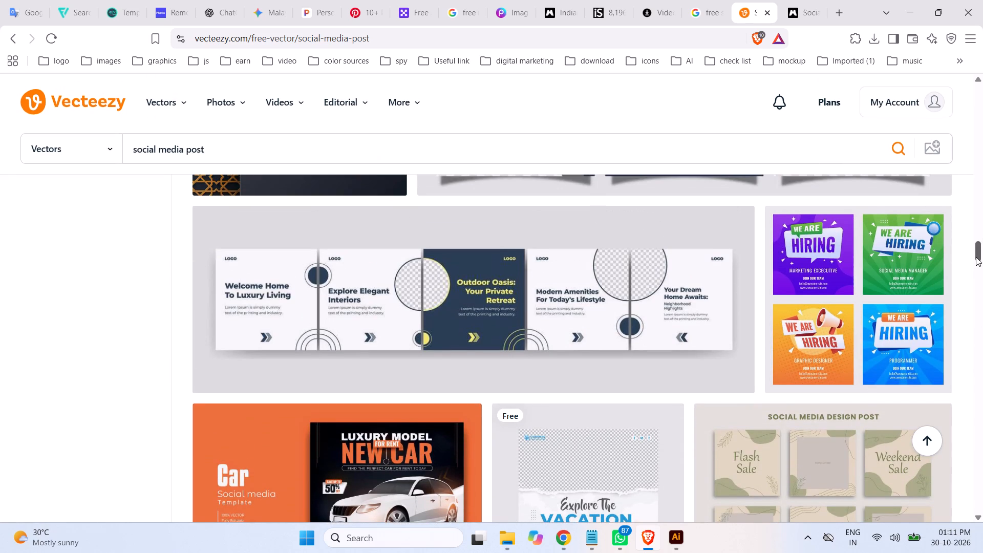
drag(976, 253, 982, 96)
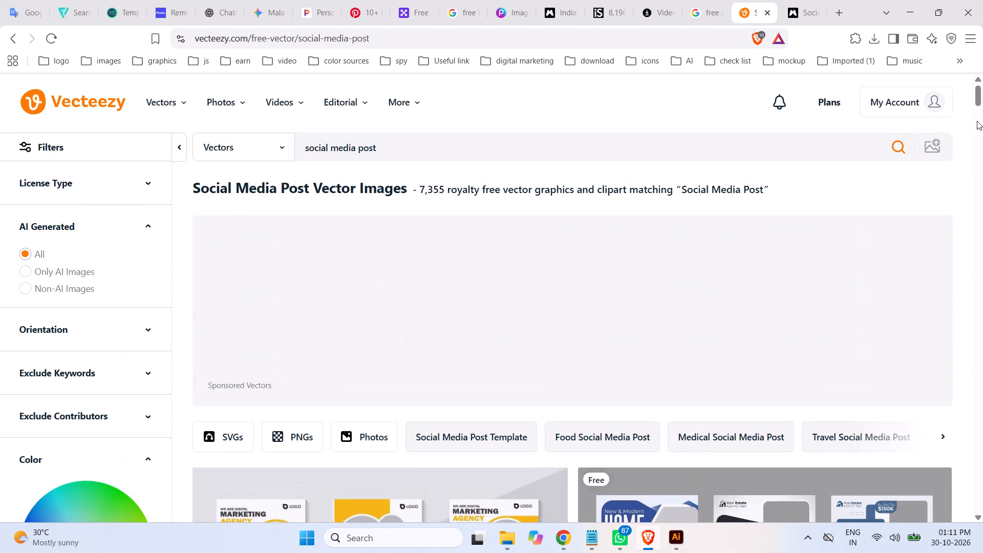
scroll(967, 318, down, 7)
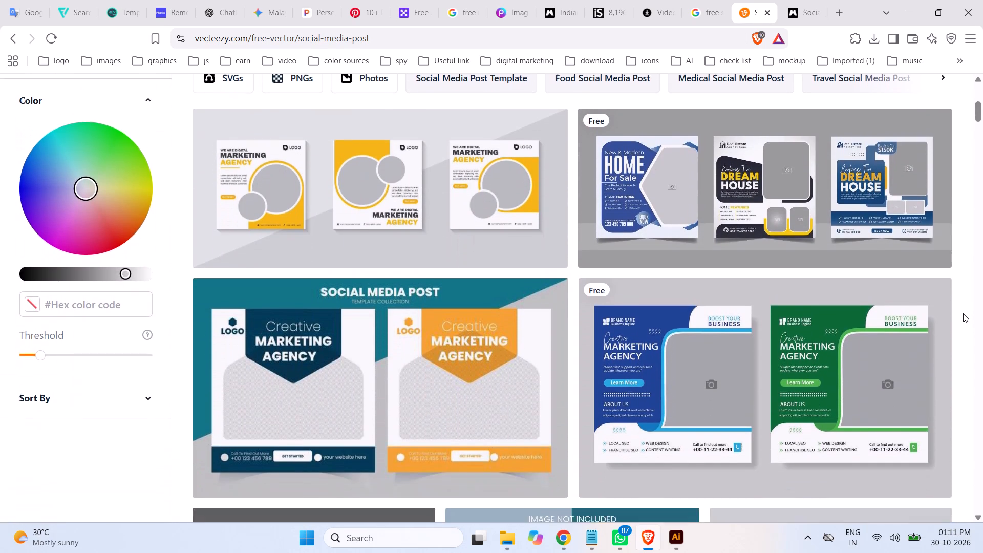
scroll(963, 313, down, 4)
scroll(963, 313, up, 1)
scroll(963, 313, down, 4)
scroll(963, 313, up, 1)
scroll(963, 313, down, 1)
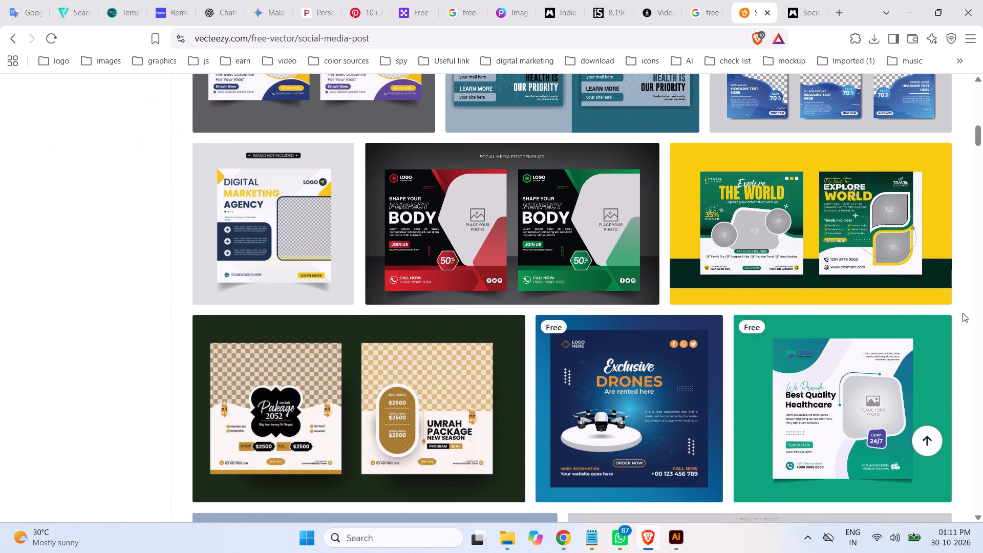
scroll(963, 313, down, 8)
scroll(963, 313, up, 1)
scroll(963, 313, down, 1)
scroll(963, 313, up, 1)
scroll(963, 313, down, 3)
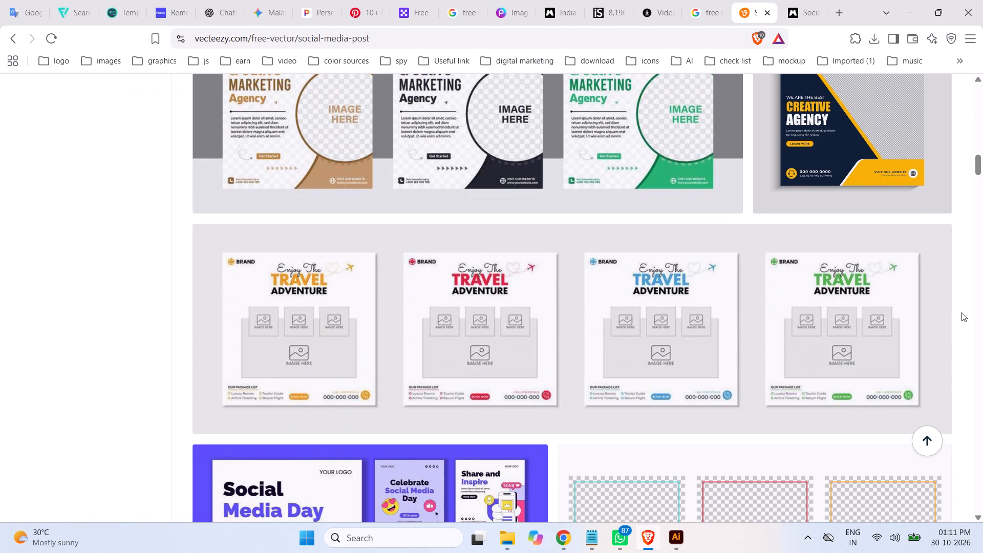
scroll(961, 312, down, 4)
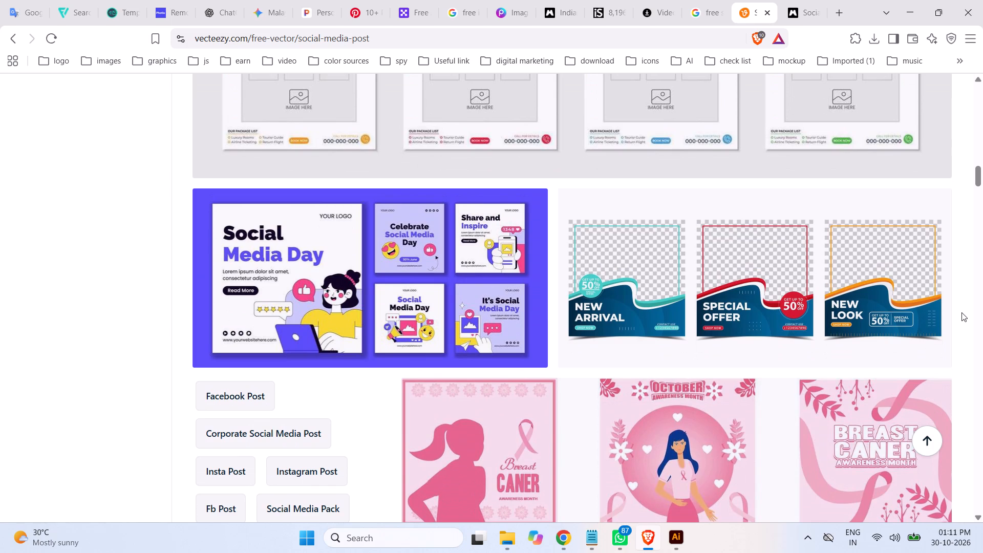
scroll(961, 312, down, 8)
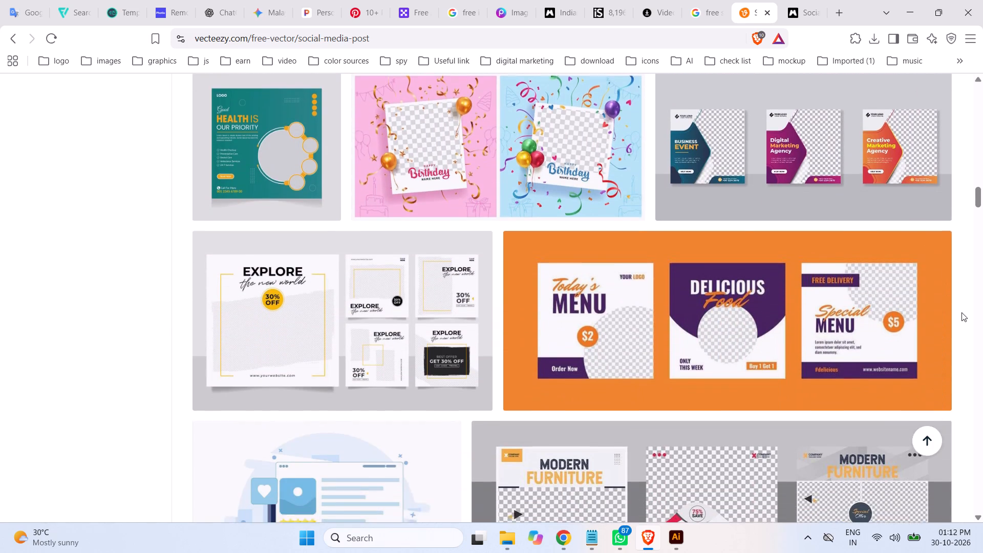
scroll(961, 312, down, 5)
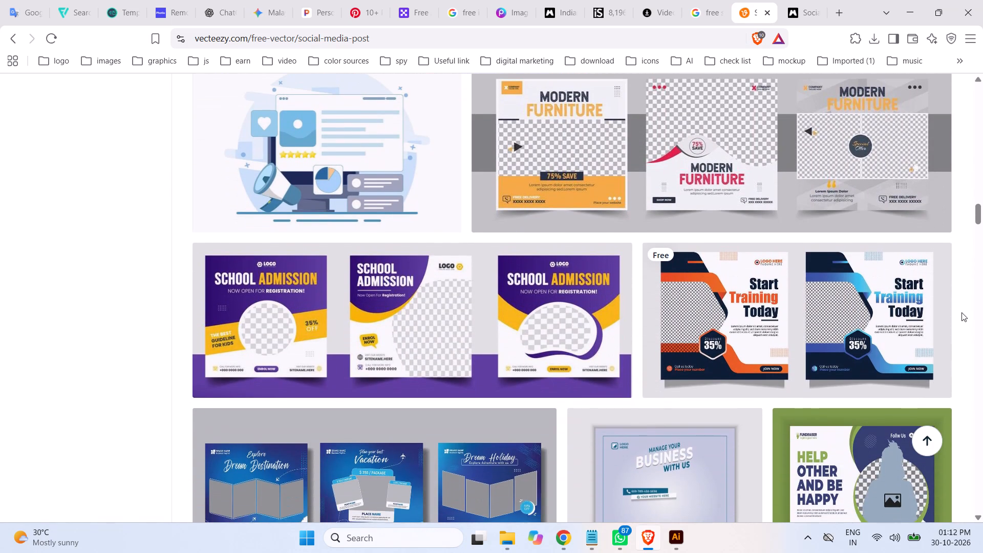
scroll(961, 312, down, 3)
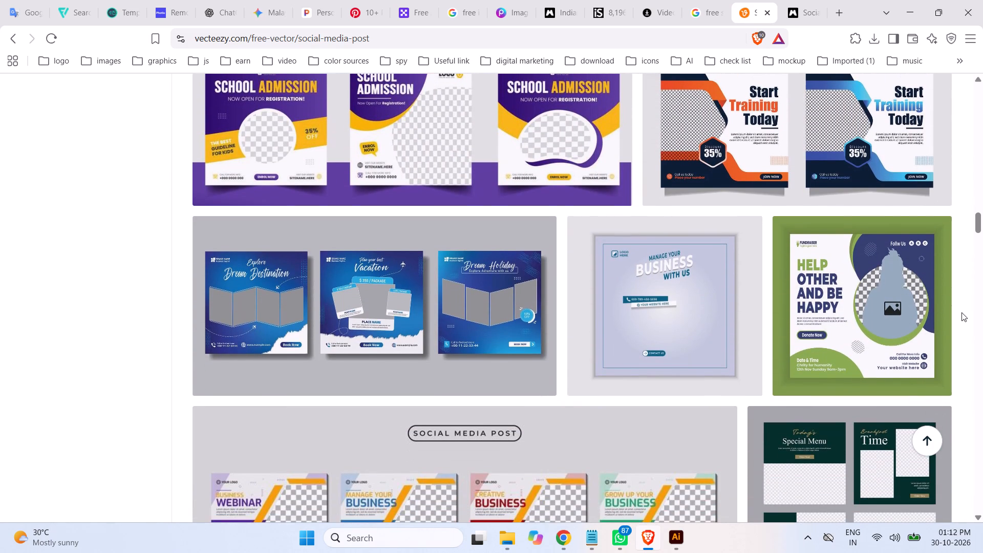
scroll(961, 312, down, 2)
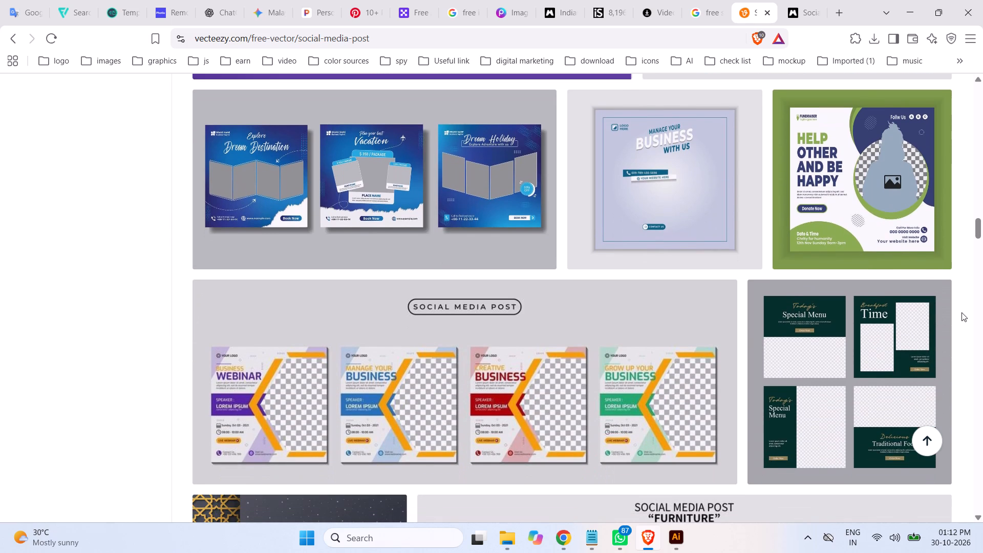
scroll(961, 312, down, 4)
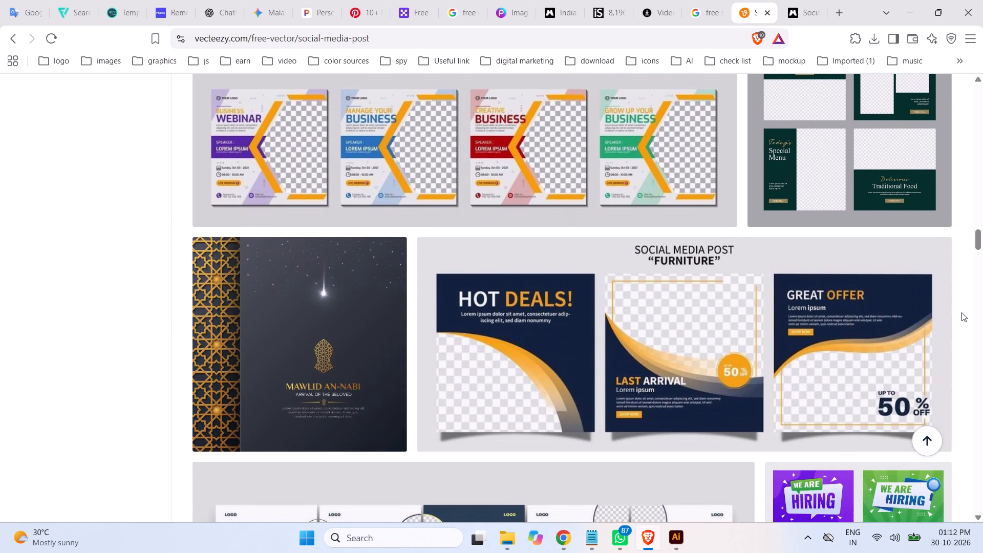
scroll(961, 312, up, 1)
scroll(961, 312, down, 5)
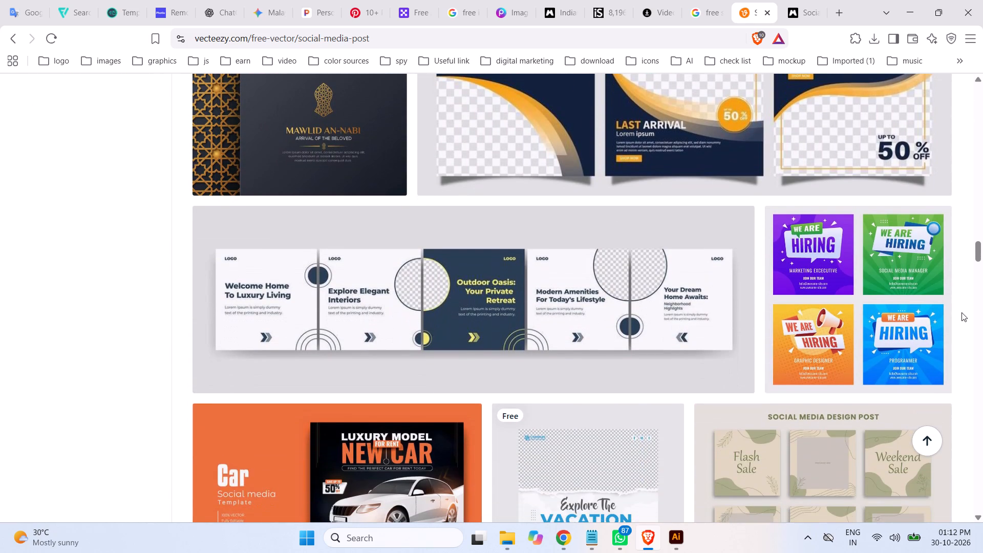
scroll(961, 312, down, 5)
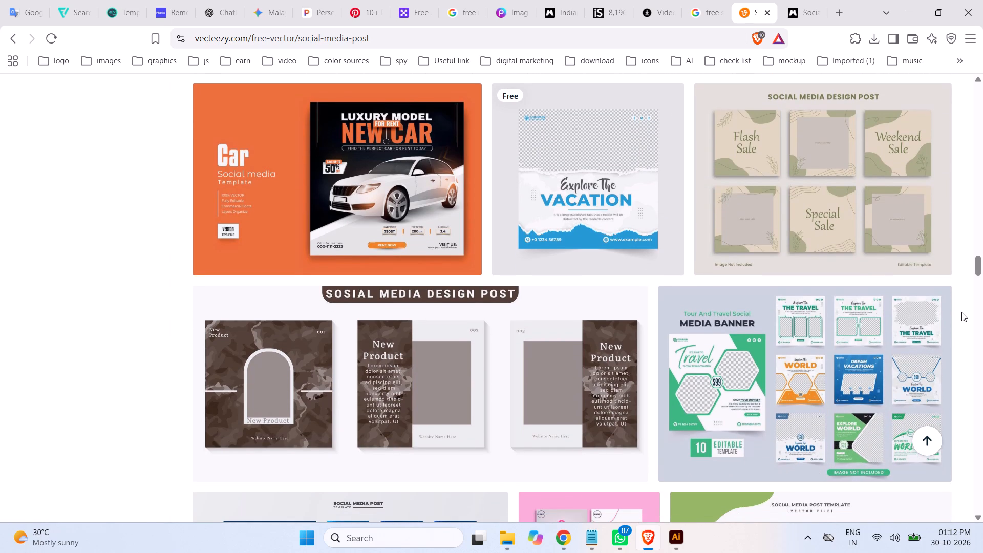
scroll(961, 312, down, 1)
scroll(961, 312, up, 1)
scroll(961, 312, down, 5)
scroll(961, 312, up, 1)
scroll(961, 312, down, 1)
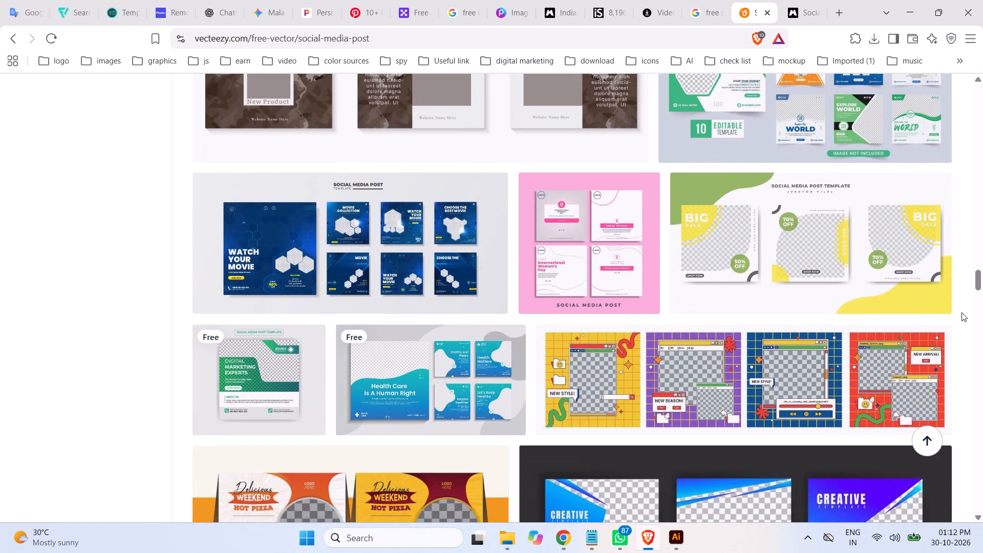
scroll(961, 312, down, 2)
scroll(961, 312, up, 4)
scroll(961, 312, down, 3)
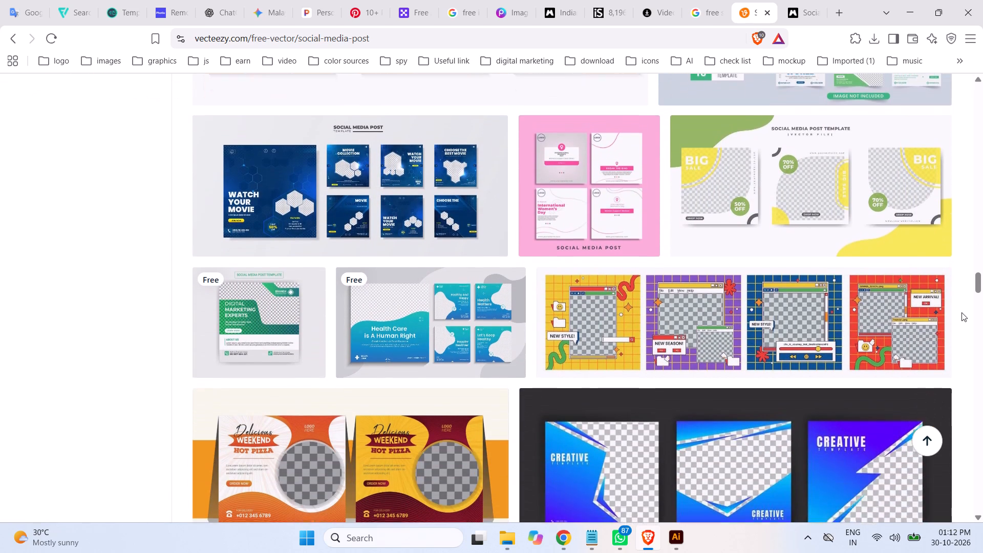
scroll(961, 312, down, 6)
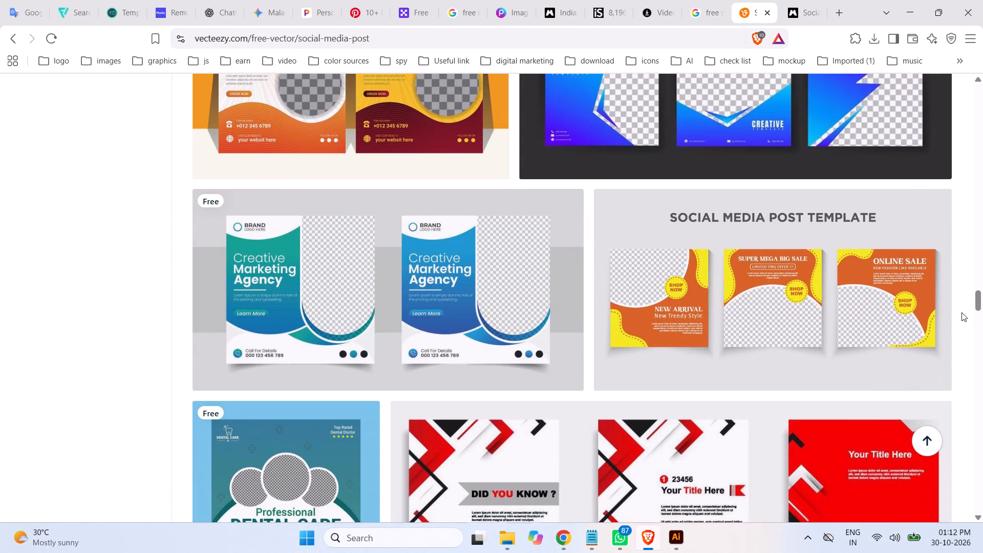
scroll(961, 312, down, 6)
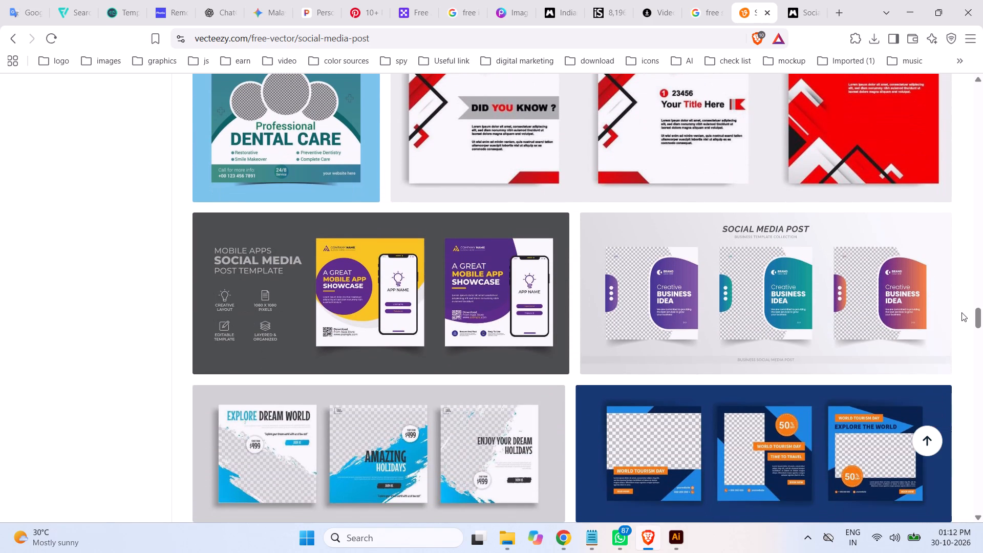
scroll(961, 312, down, 8)
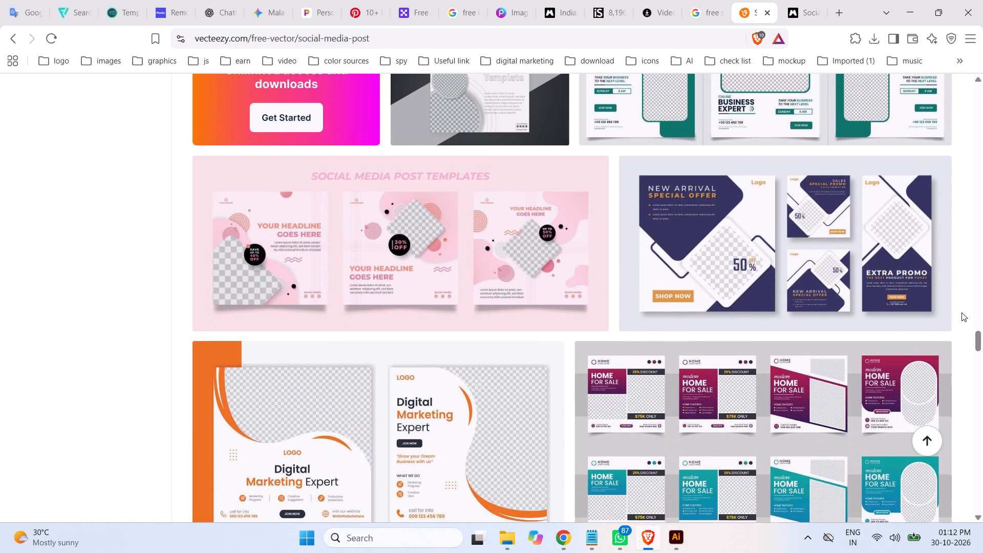
scroll(961, 312, down, 3)
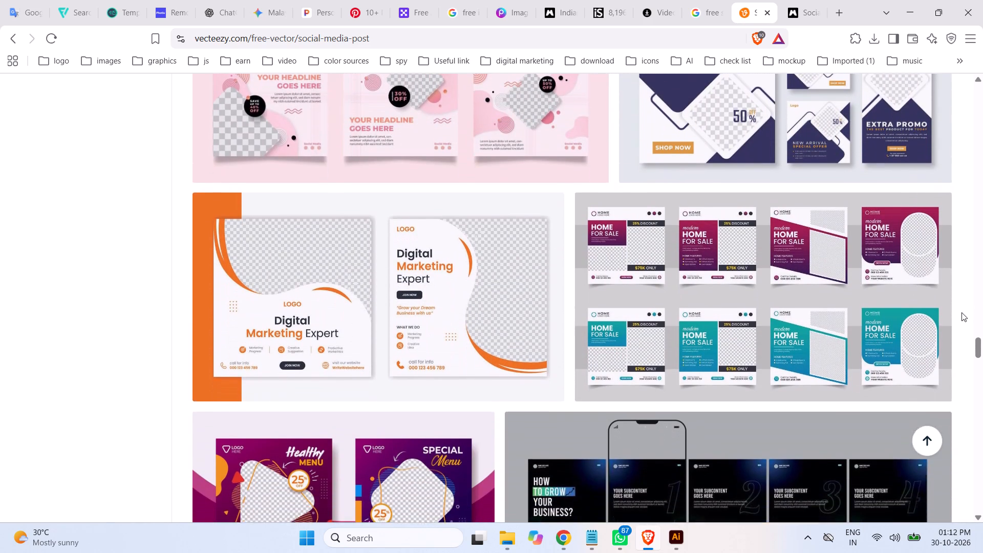
scroll(961, 312, down, 6)
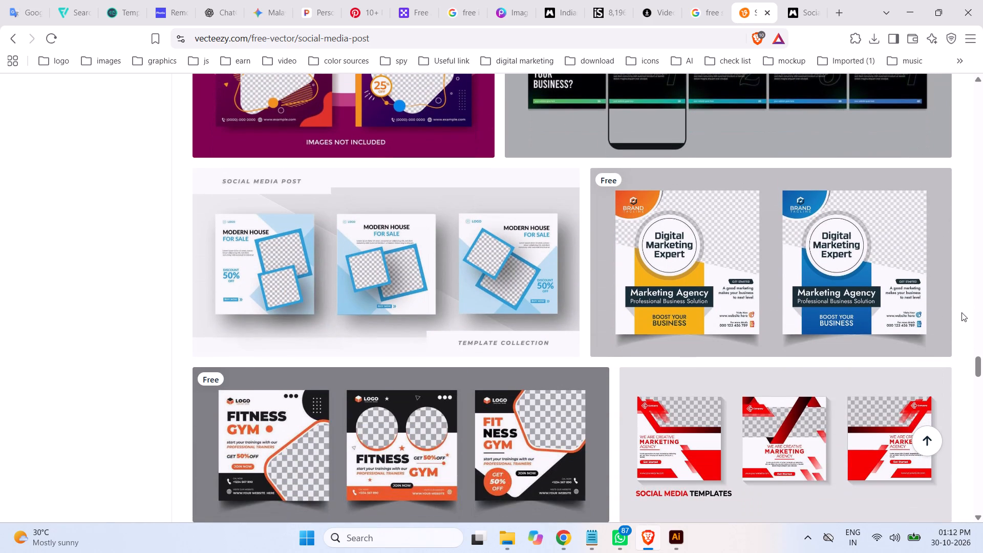
scroll(961, 312, down, 4)
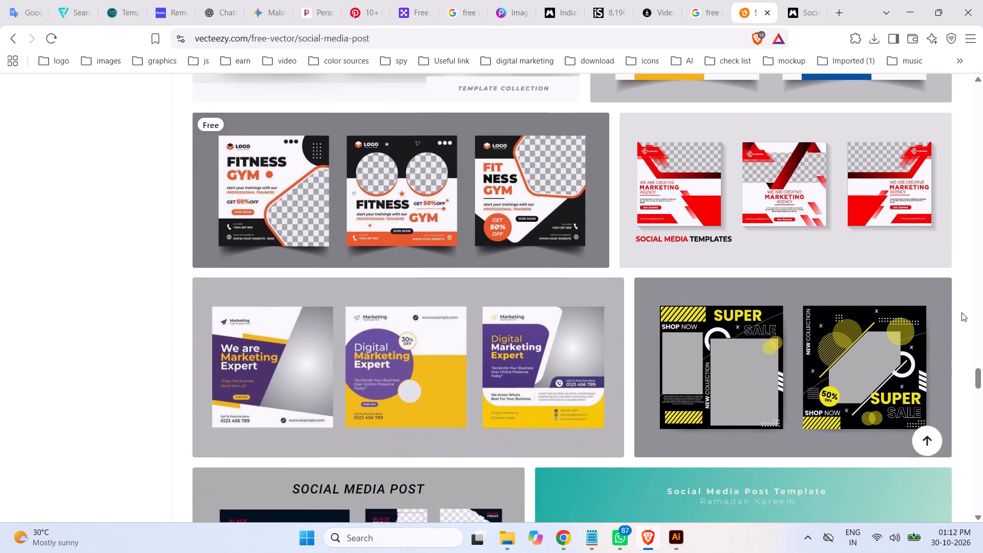
scroll(961, 312, down, 2)
scroll(961, 312, up, 1)
scroll(961, 312, down, 2)
scroll(961, 312, up, 1)
scroll(961, 312, down, 3)
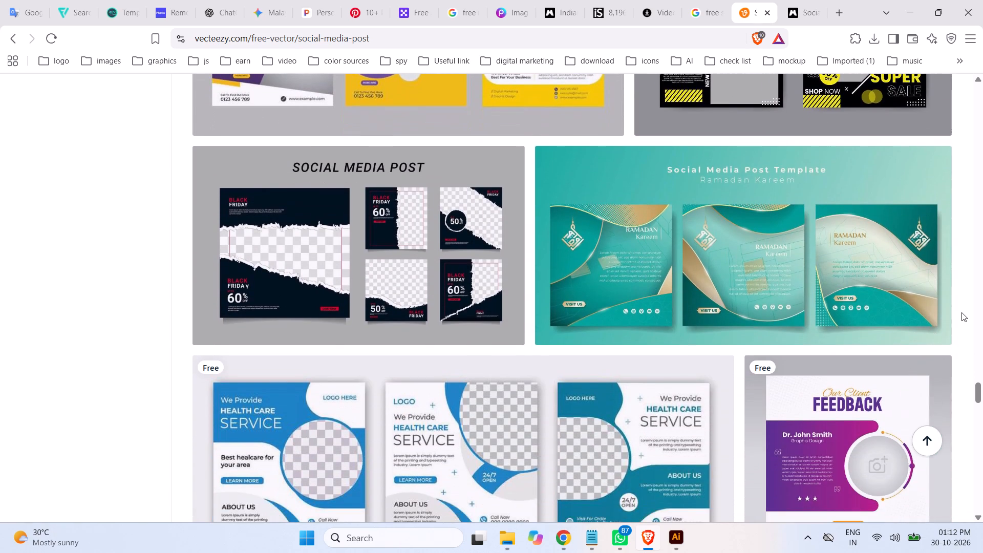
scroll(961, 312, down, 9)
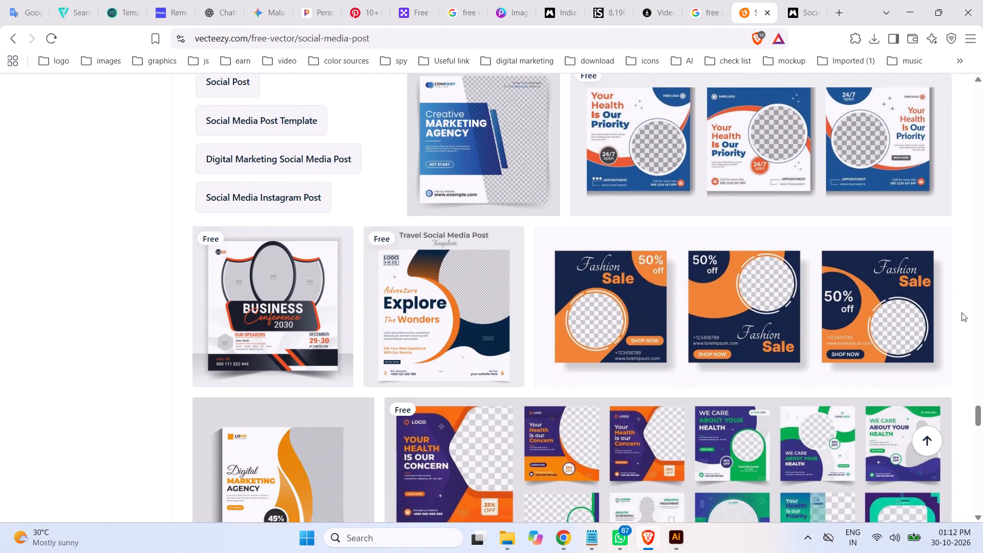
scroll(961, 312, down, 4)
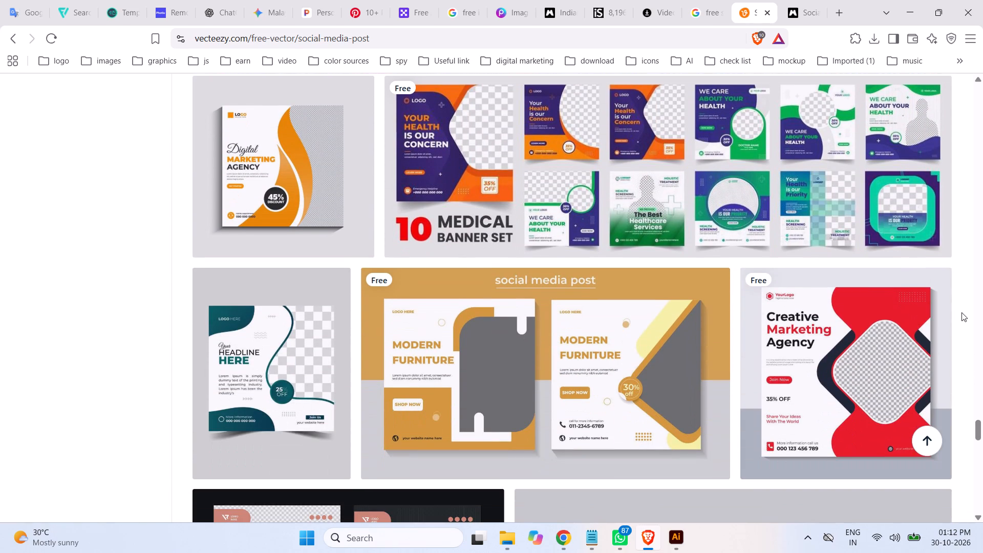
scroll(961, 312, down, 5)
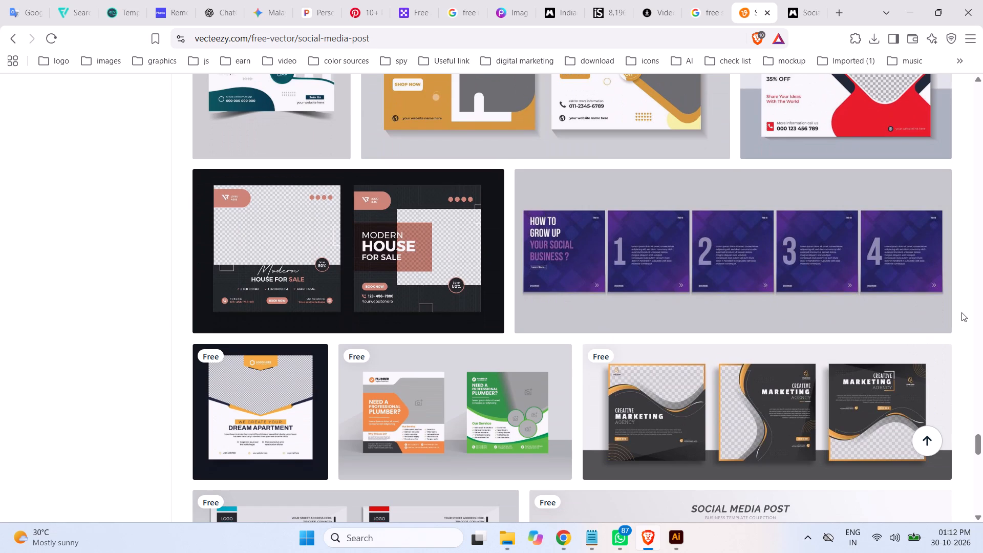
scroll(961, 312, down, 2)
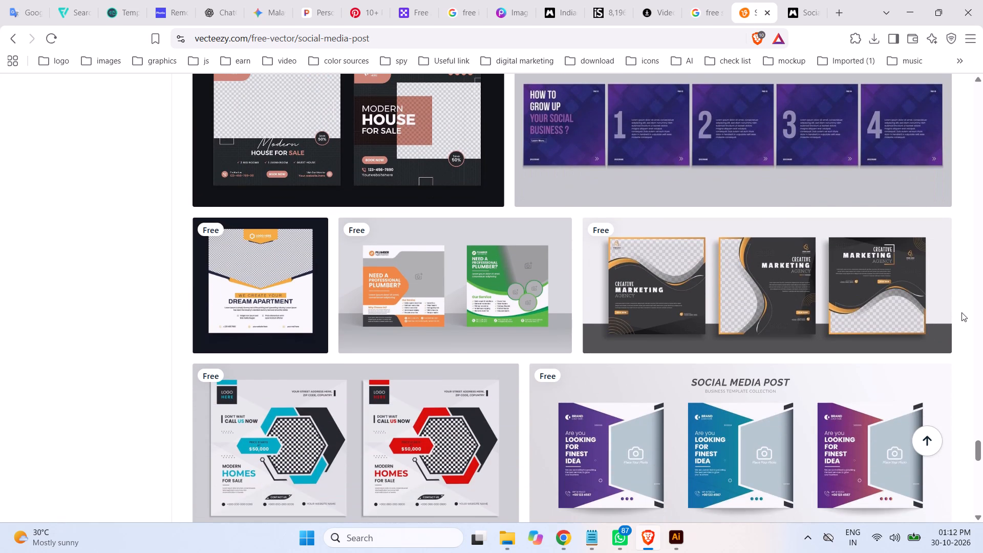
scroll(961, 312, down, 5)
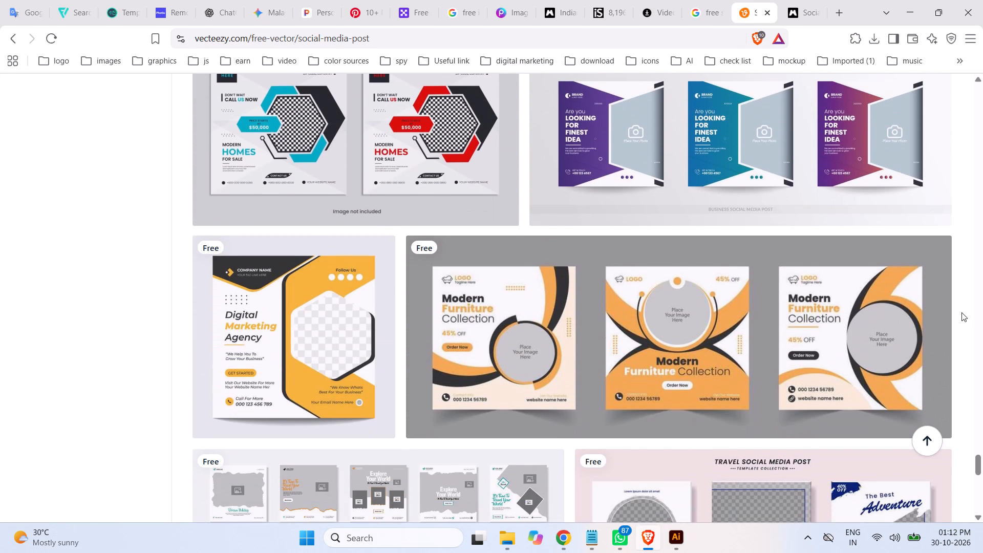
Look over the last vectors on the first page of "social media post" results and go to page 2.
scroll(961, 312, down, 2)
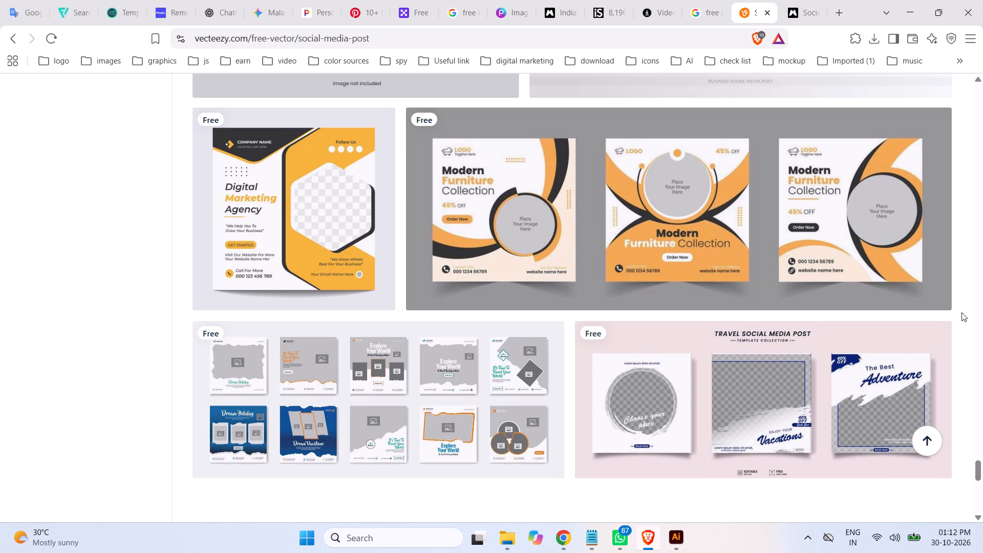
scroll(961, 312, down, 3)
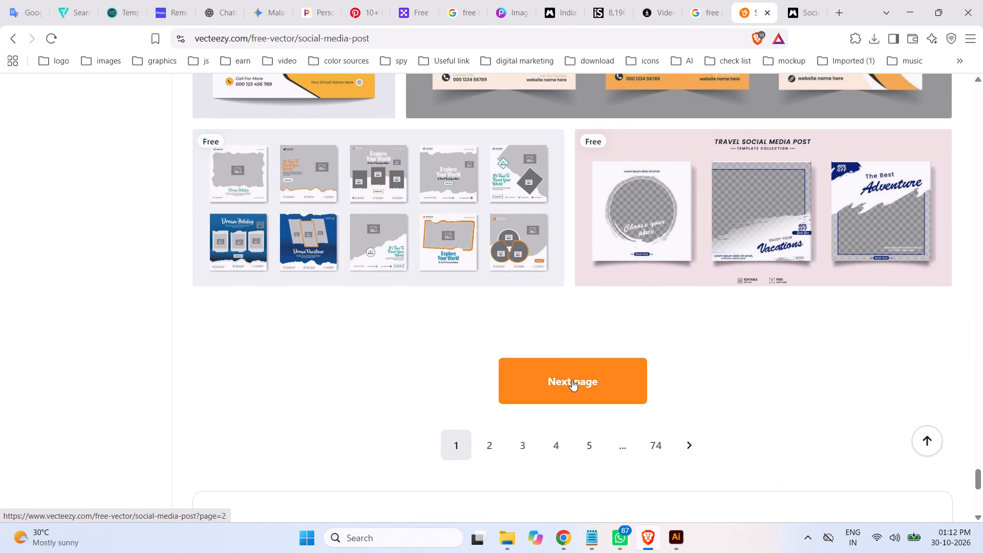
click(572, 380)
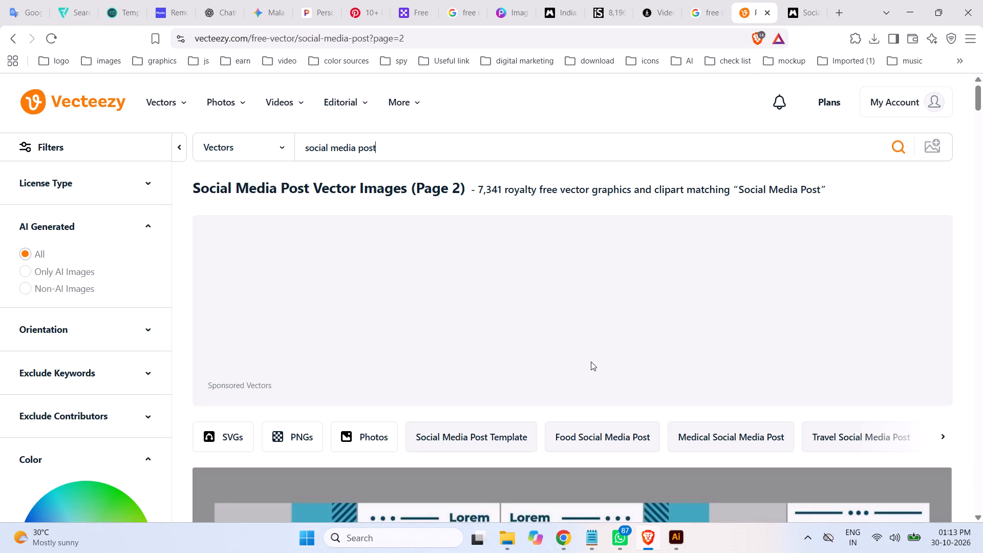
Examine page 2 of the Vecteezy "social media post" vector results down to its end for a layout suitable for the next post.
scroll(982, 360, down, 2)
scroll(981, 355, up, 1)
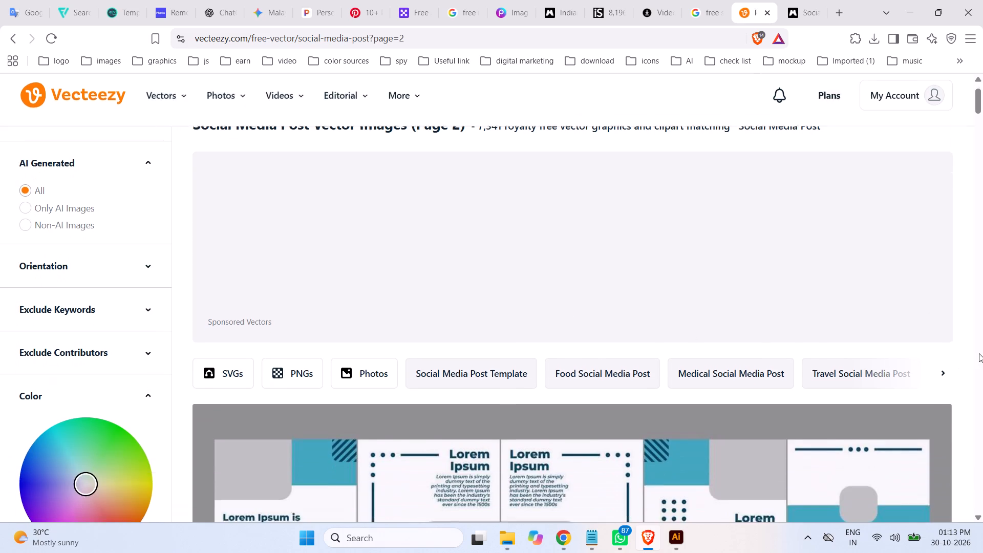
scroll(978, 352, down, 9)
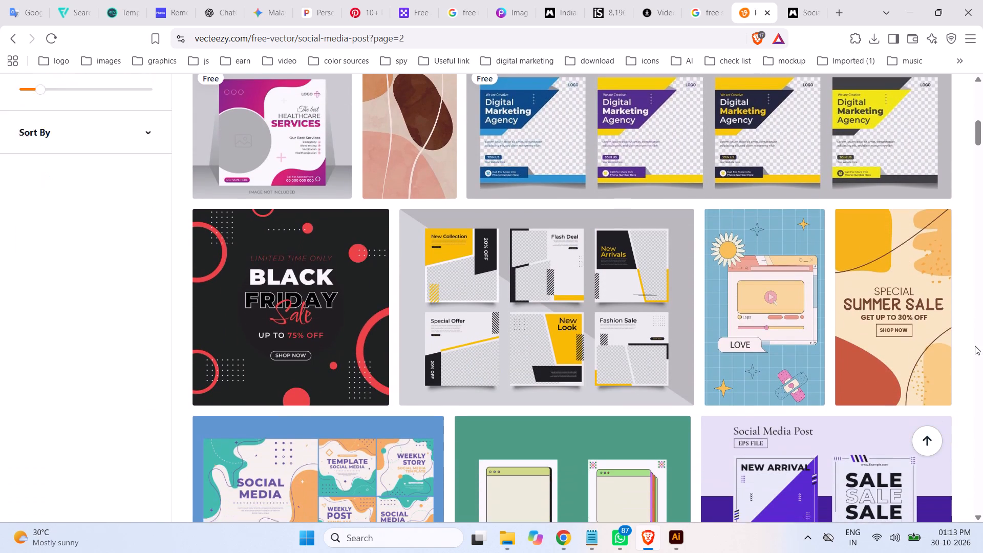
scroll(975, 346, down, 3)
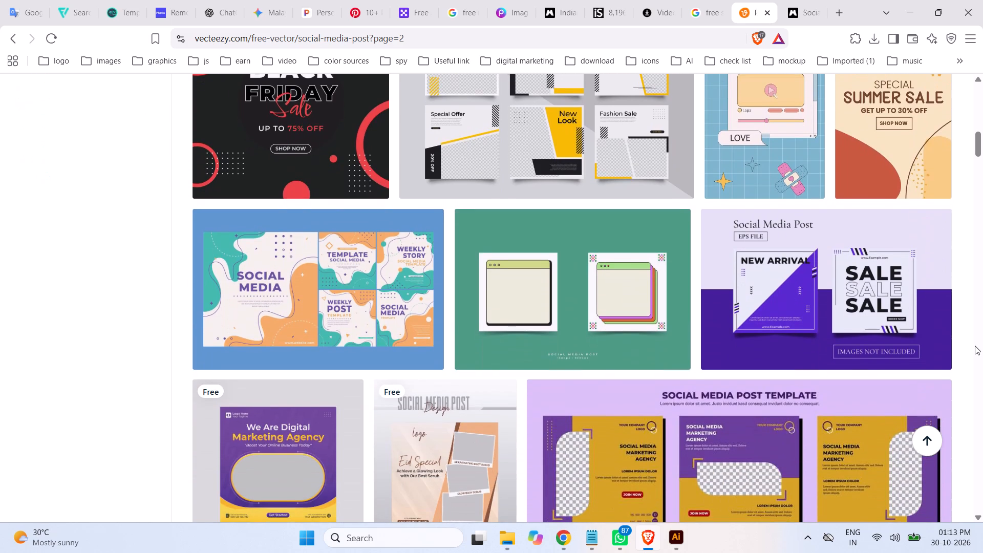
scroll(975, 346, down, 4)
scroll(975, 346, up, 1)
scroll(975, 346, down, 3)
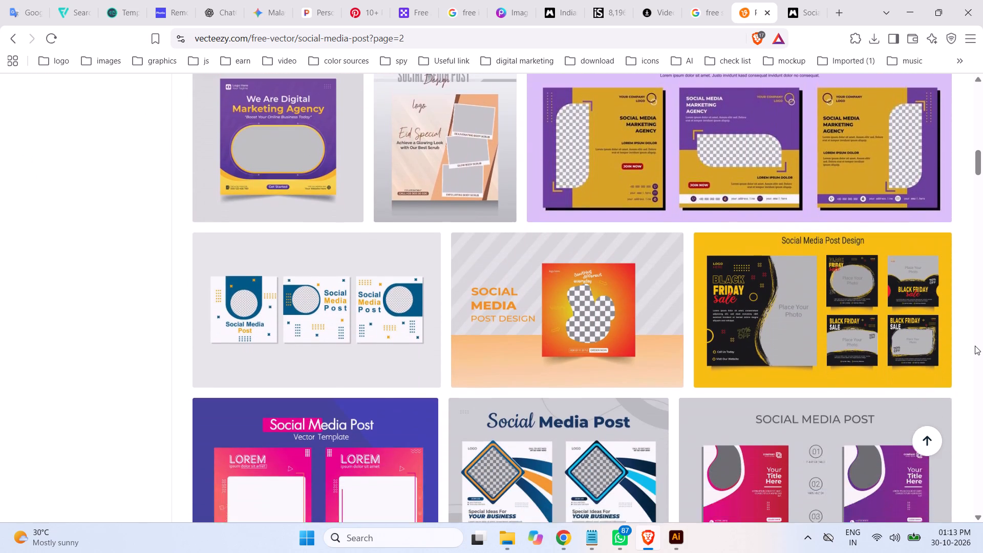
scroll(975, 346, down, 5)
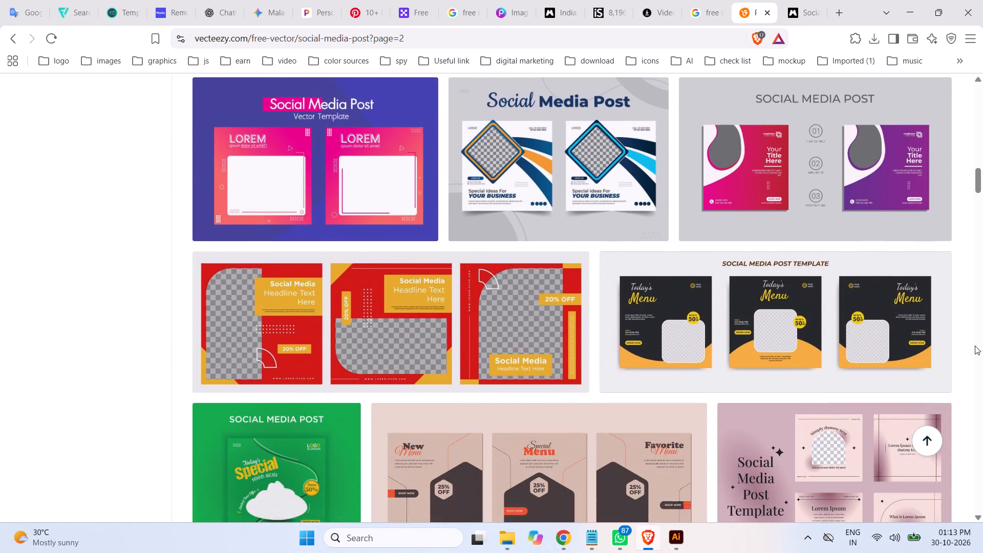
scroll(975, 346, down, 2)
scroll(975, 346, up, 1)
scroll(975, 346, down, 6)
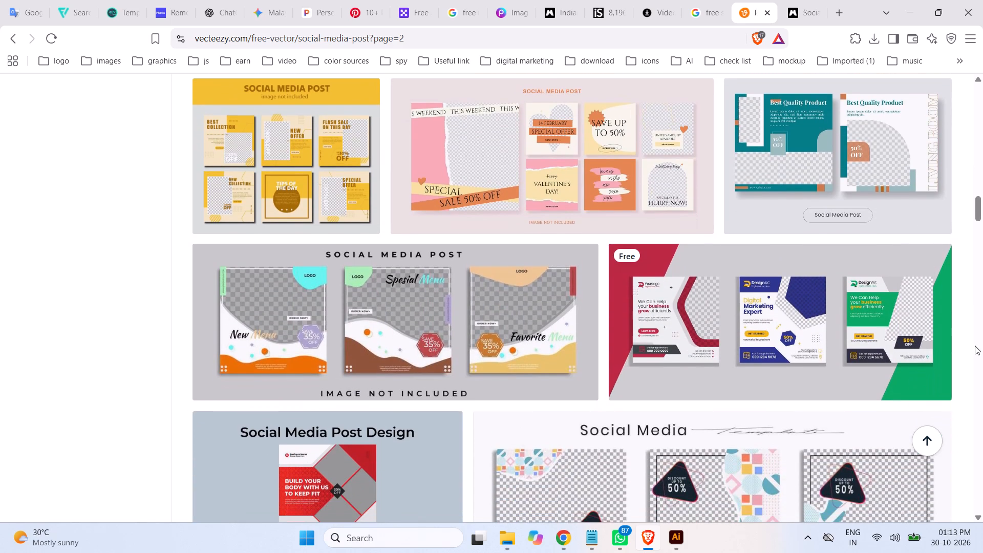
scroll(975, 346, down, 5)
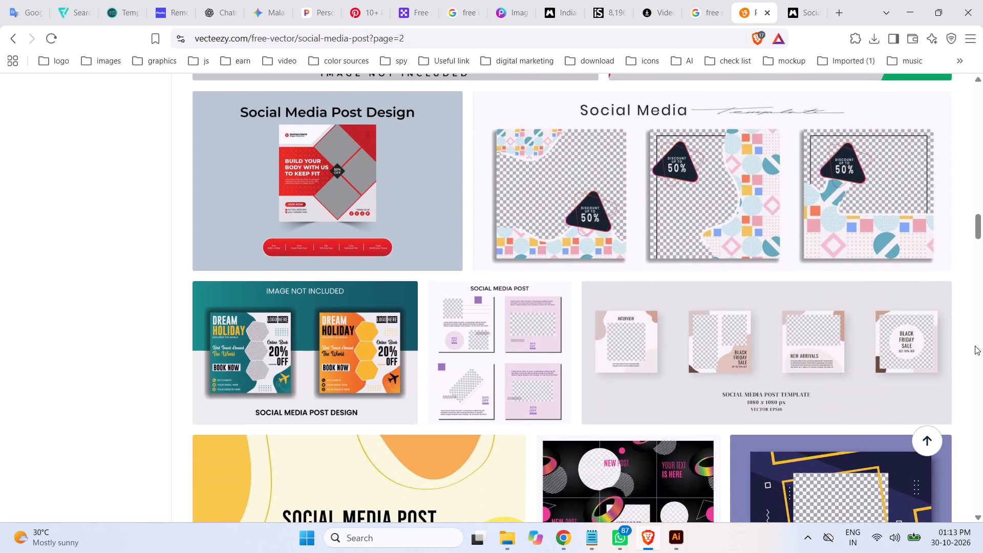
scroll(975, 346, down, 4)
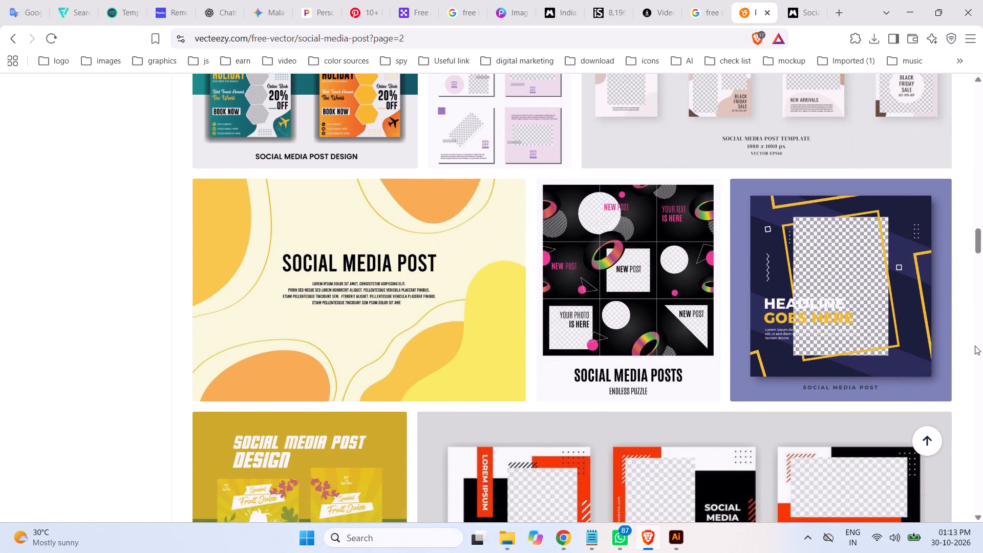
scroll(975, 346, down, 7)
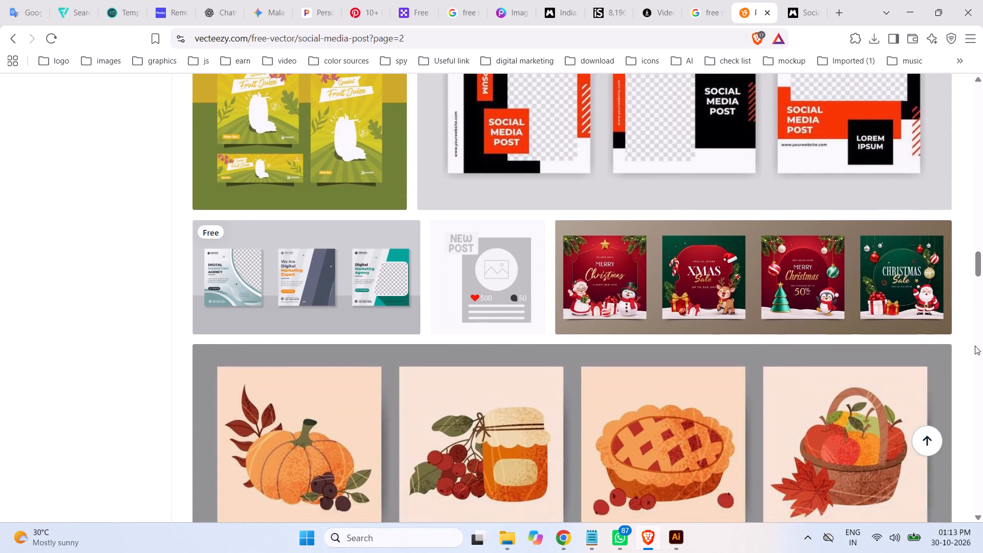
scroll(975, 346, down, 7)
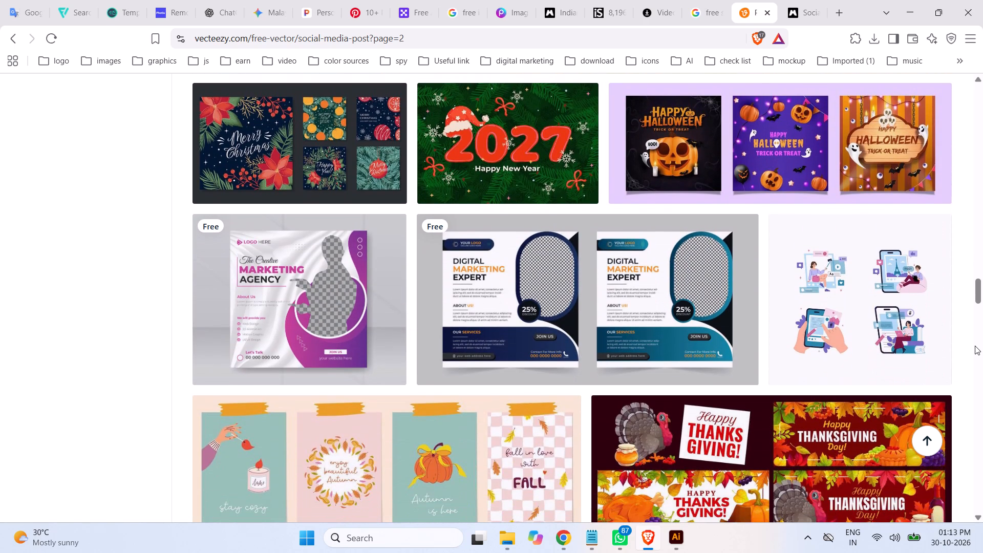
scroll(975, 346, down, 4)
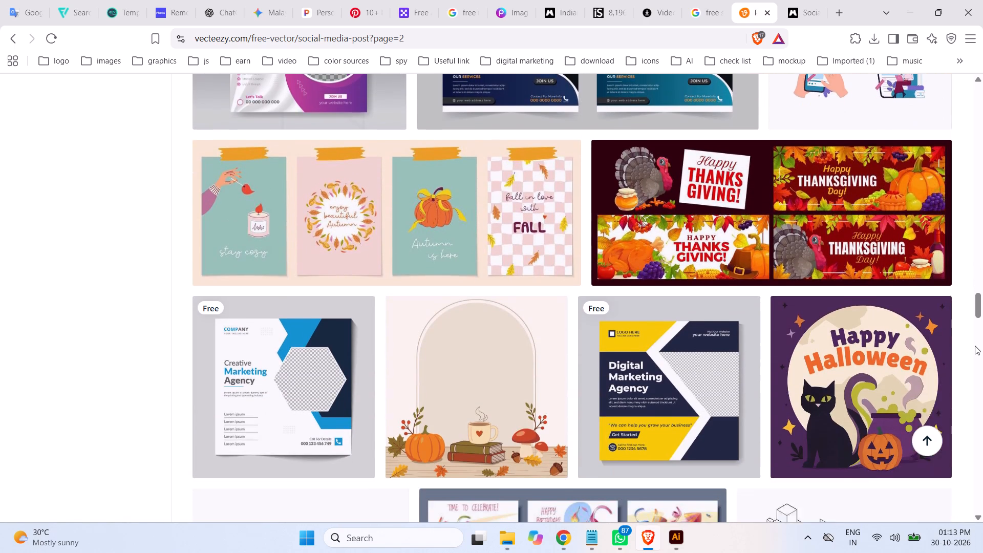
scroll(975, 346, down, 2)
scroll(975, 346, up, 1)
scroll(975, 346, down, 4)
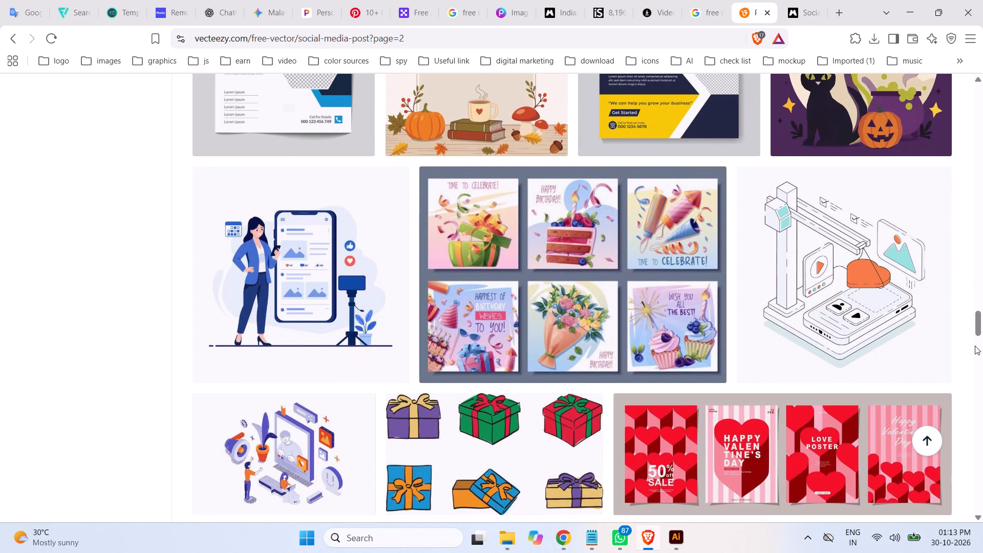
scroll(975, 346, down, 4)
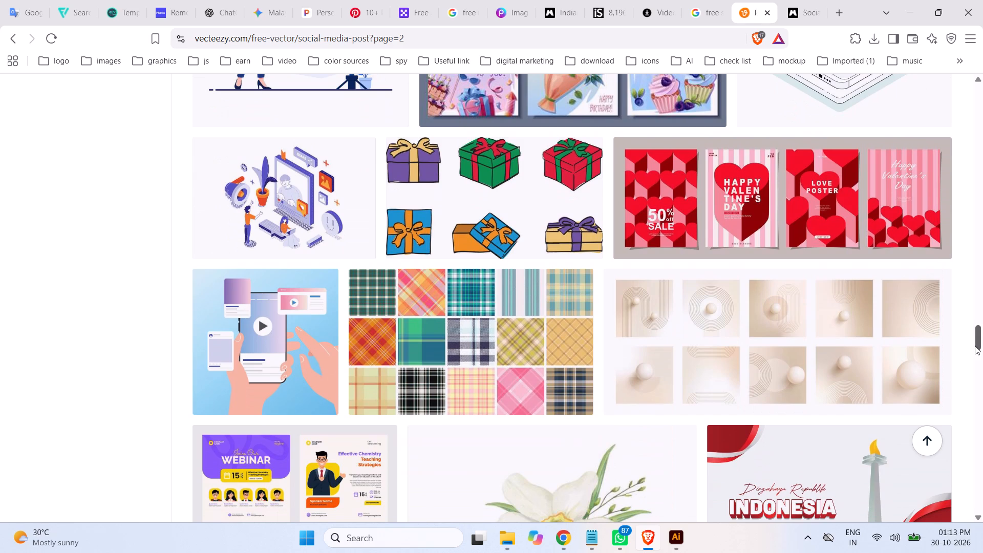
scroll(975, 346, down, 5)
scroll(975, 346, up, 1)
scroll(975, 346, down, 2)
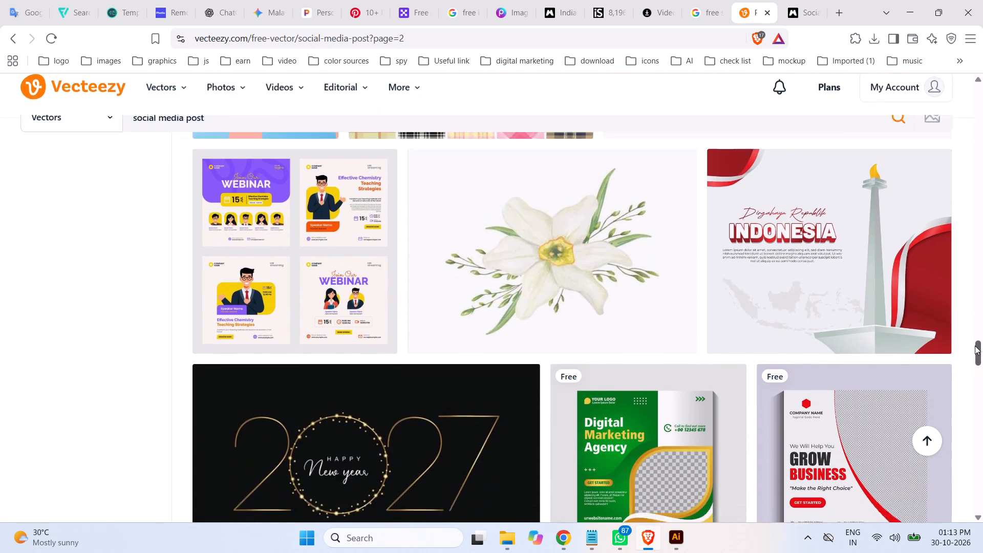
scroll(975, 346, down, 6)
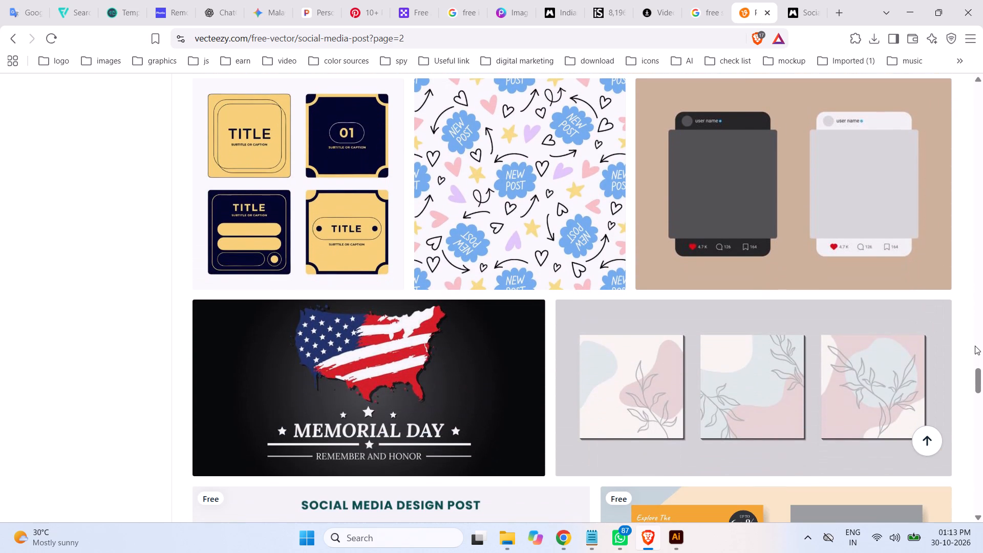
scroll(975, 346, down, 4)
scroll(975, 346, up, 1)
scroll(975, 346, down, 1)
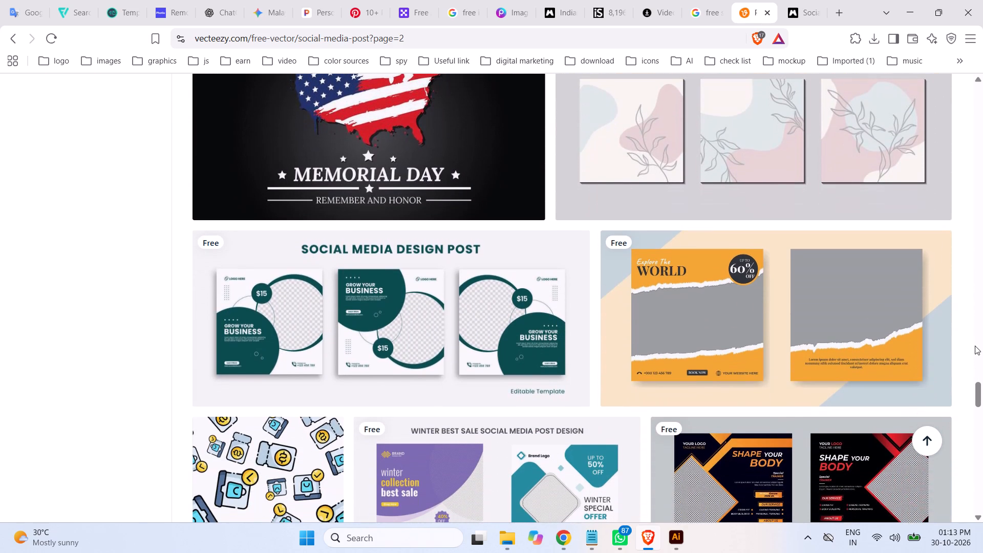
scroll(975, 346, down, 2)
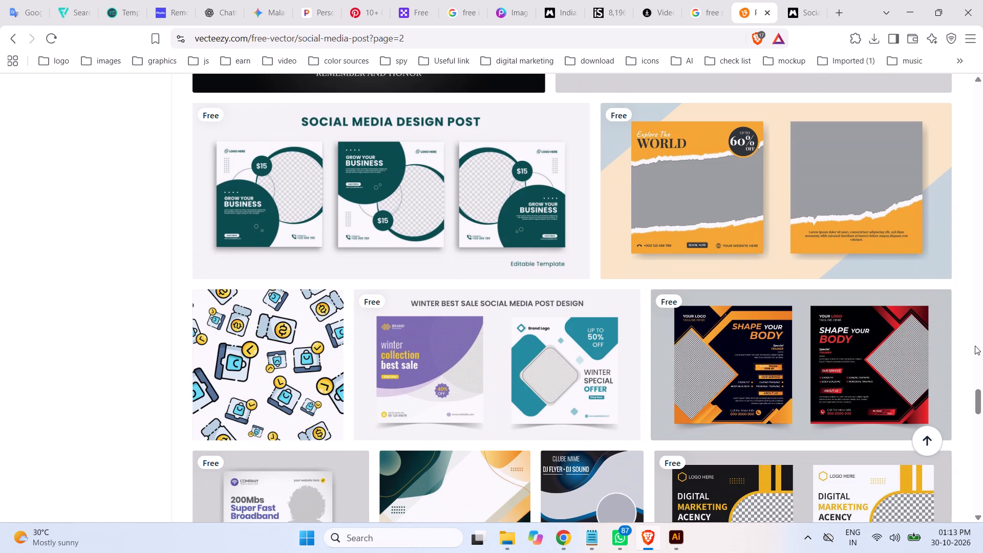
scroll(975, 346, down, 3)
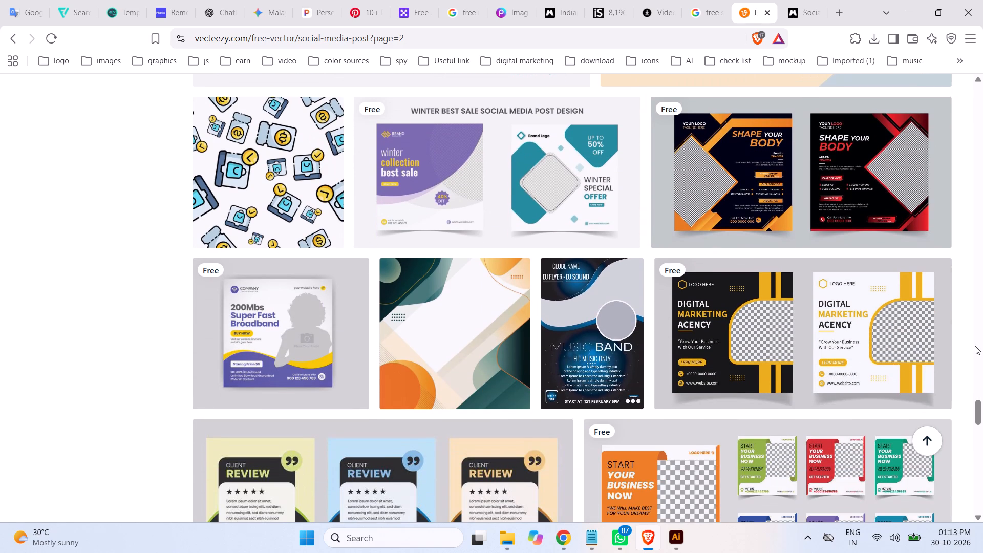
scroll(975, 346, down, 1)
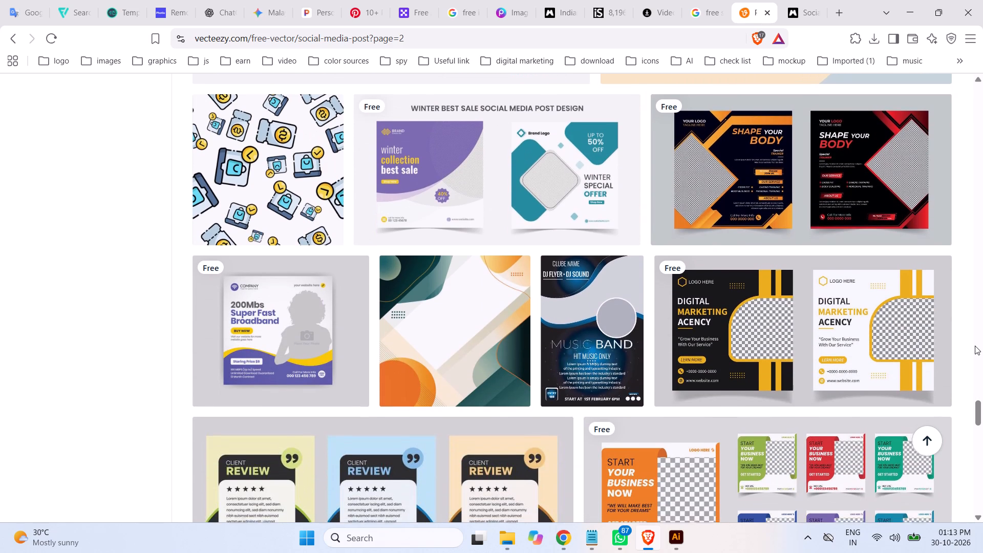
scroll(975, 346, down, 2)
scroll(975, 346, up, 1)
scroll(975, 346, down, 6)
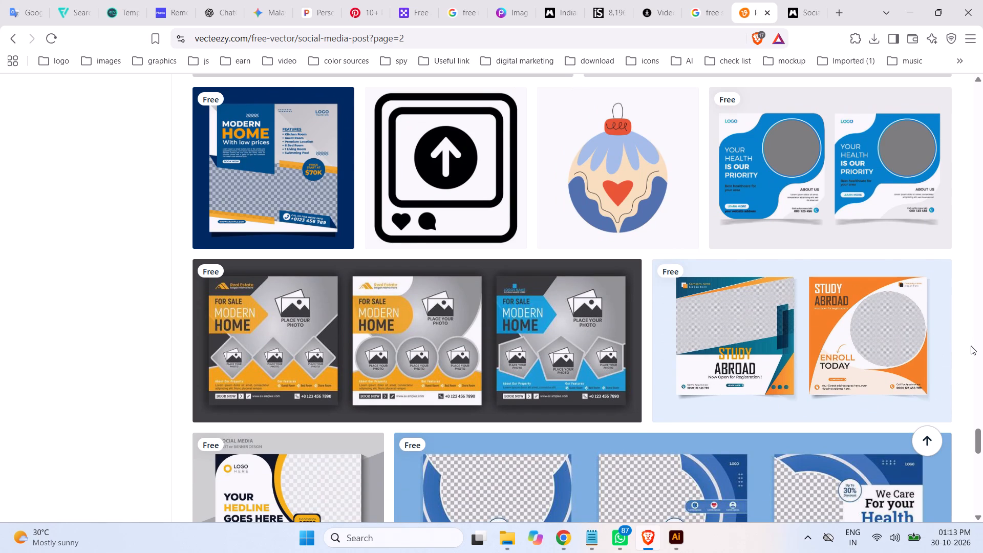
scroll(971, 346, down, 4)
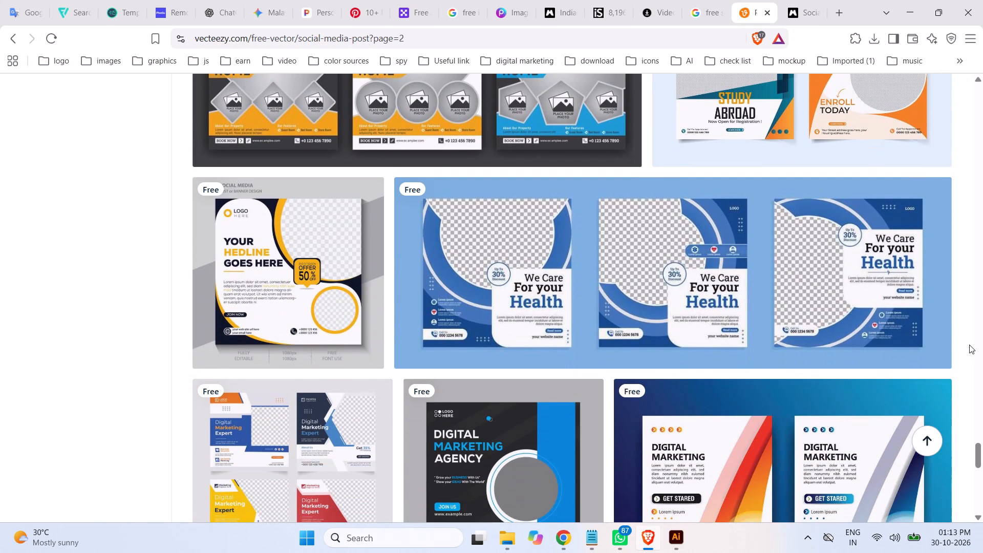
scroll(969, 345, down, 4)
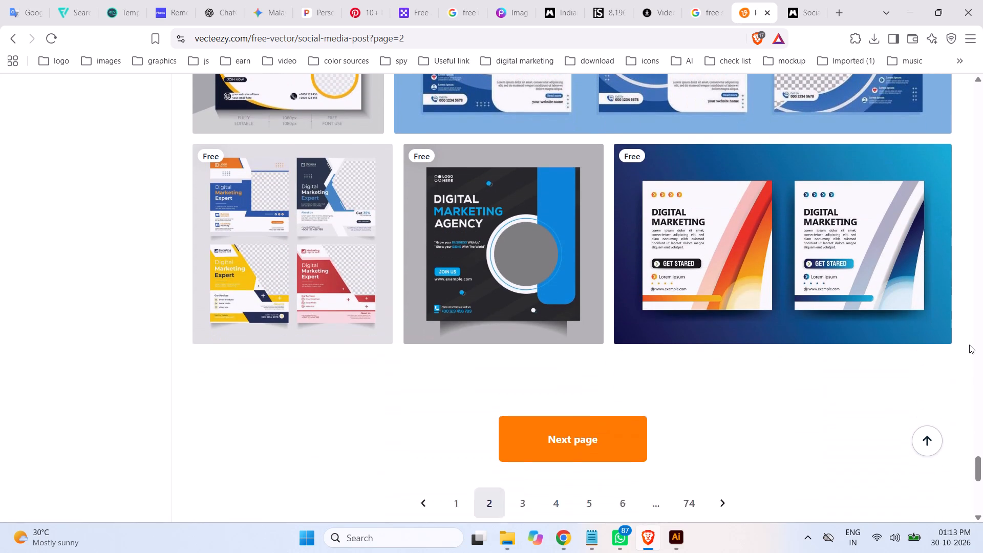
scroll(969, 345, down, 1)
Switch to Illustrator, duplicate Post-22's logo, footer and background, and move the copies to the top of the Post-23 layer.
click(677, 540)
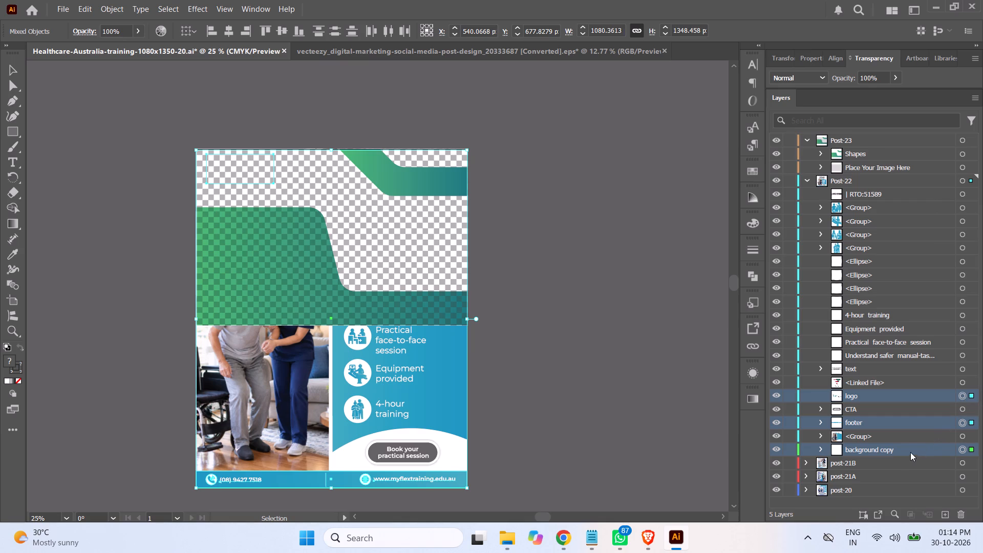
drag(902, 453, 944, 519)
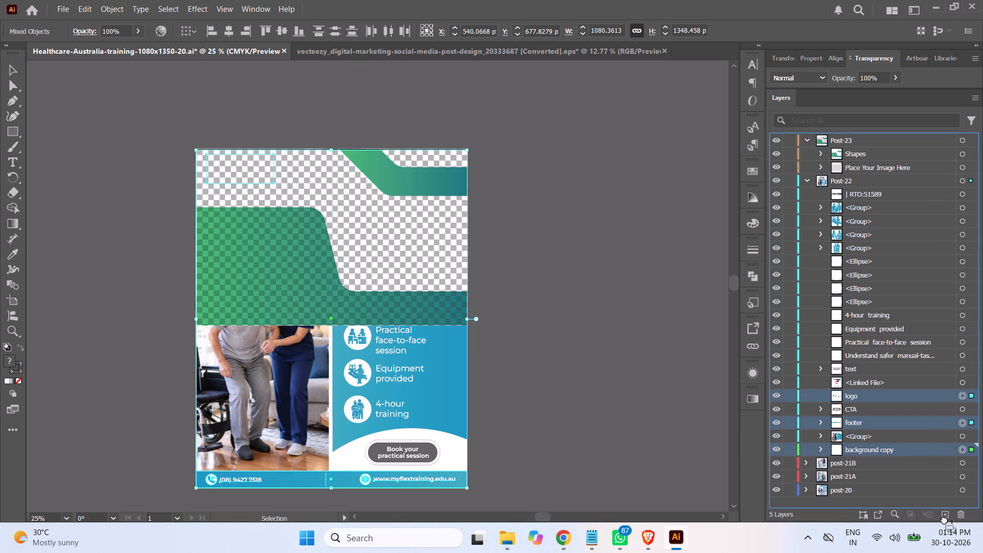
drag(944, 519, 948, 514)
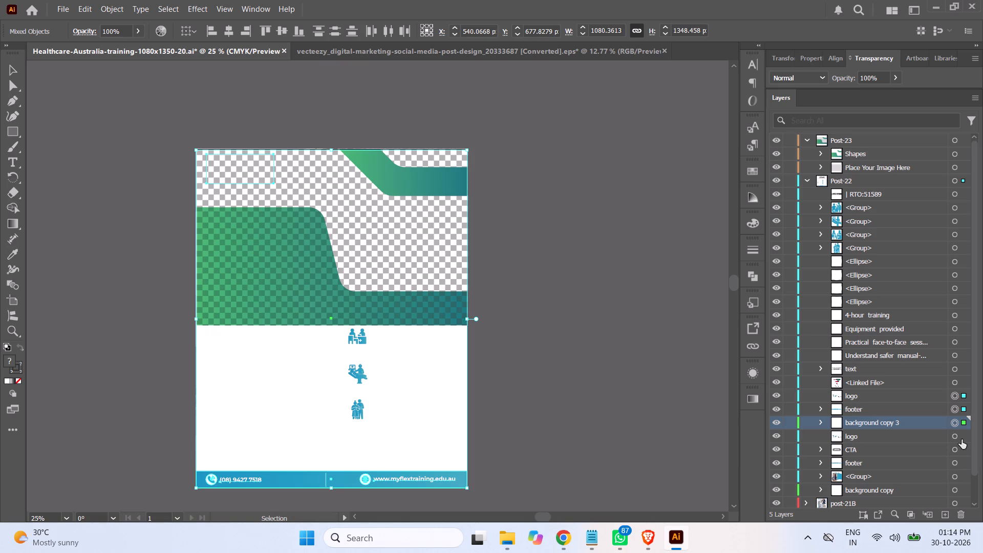
shift+click(884, 394)
drag(904, 400, 884, 308)
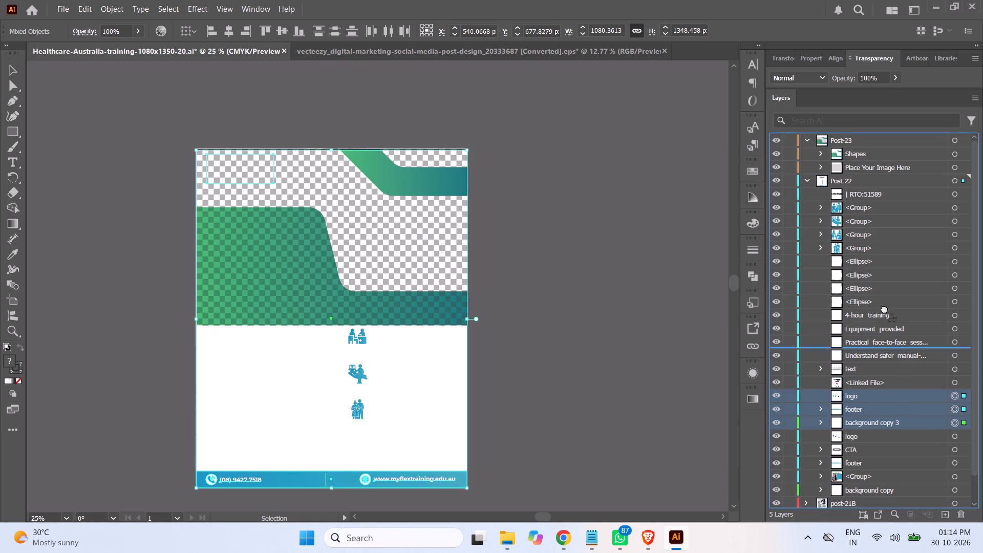
drag(884, 308, 875, 149)
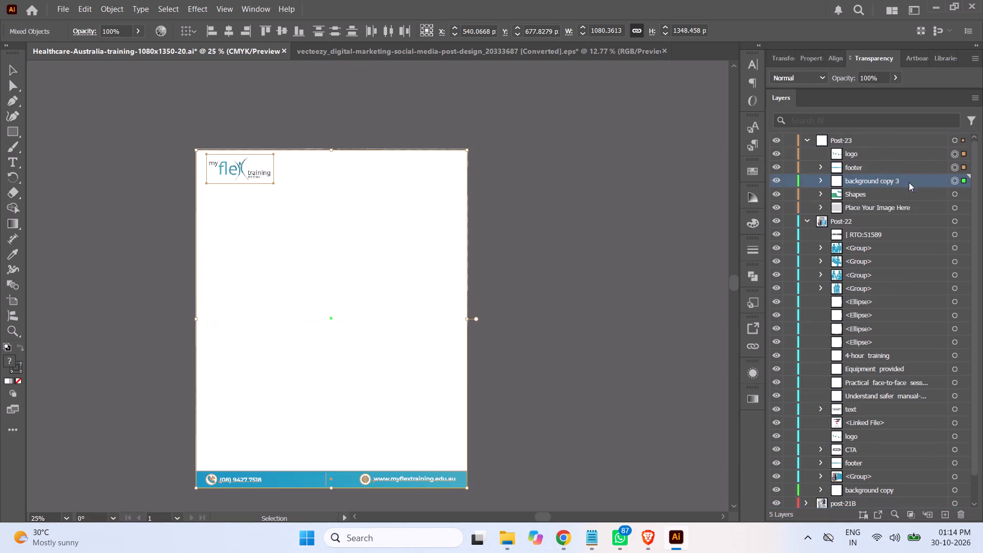
click(806, 222)
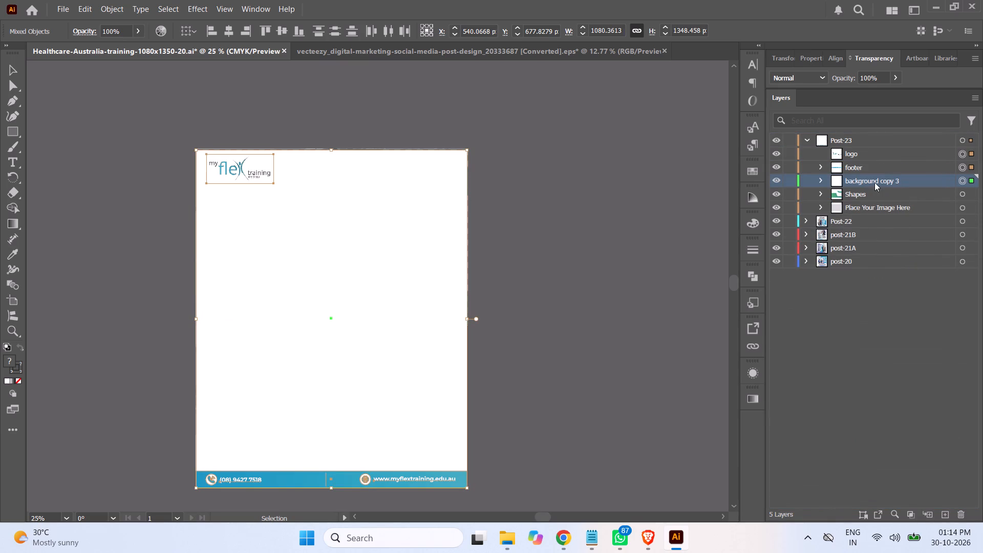
Move the copied background to the bottom of the Post-23 layer, beneath Place Your Image Here.
click(874, 182)
drag(871, 181, 868, 215)
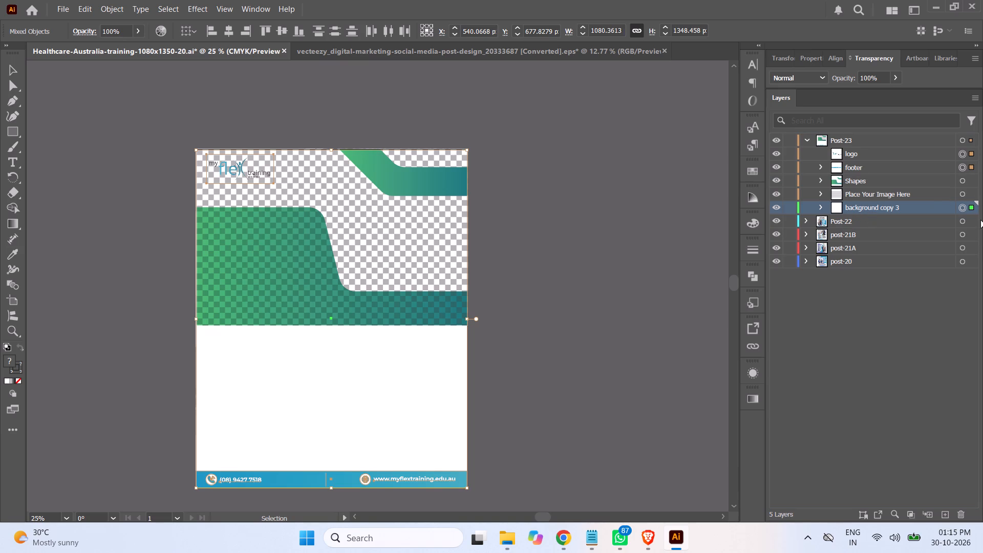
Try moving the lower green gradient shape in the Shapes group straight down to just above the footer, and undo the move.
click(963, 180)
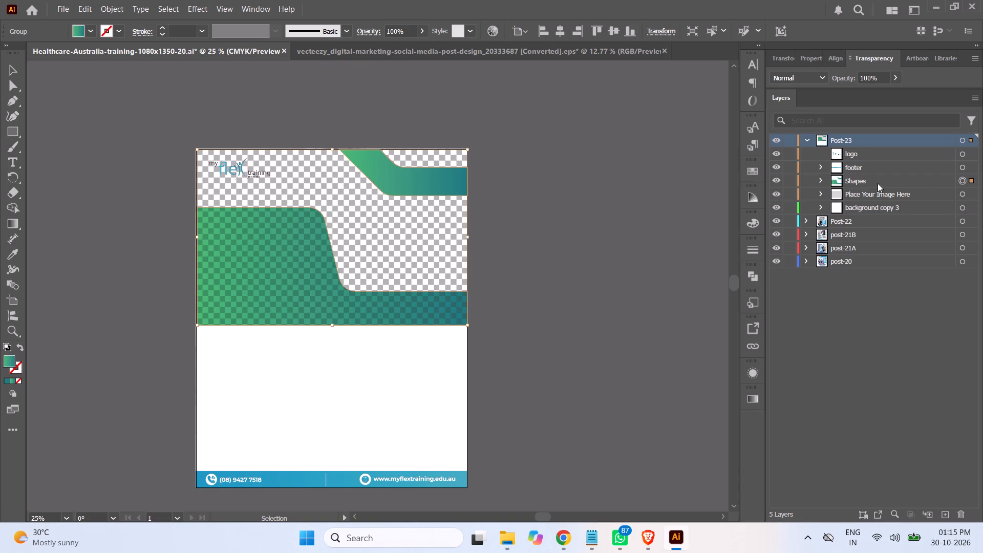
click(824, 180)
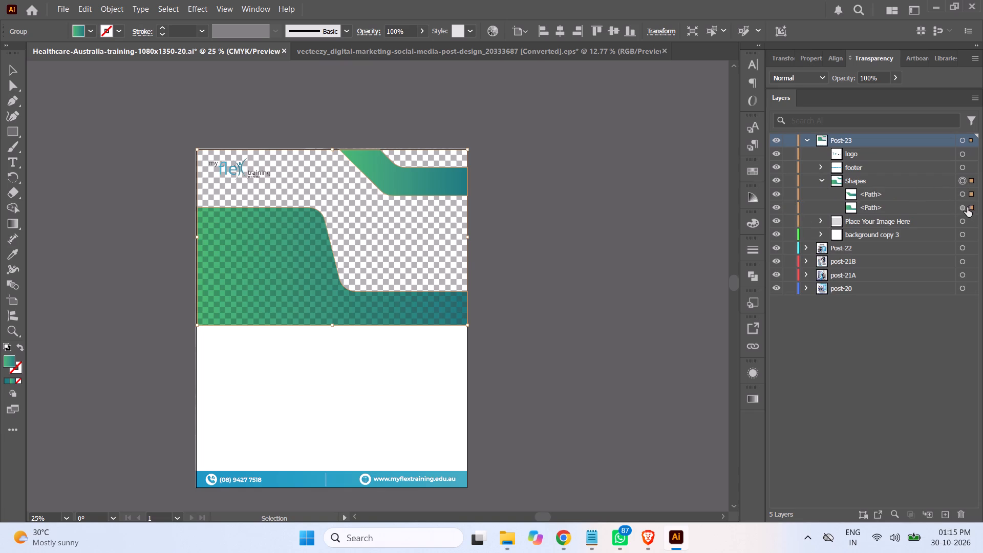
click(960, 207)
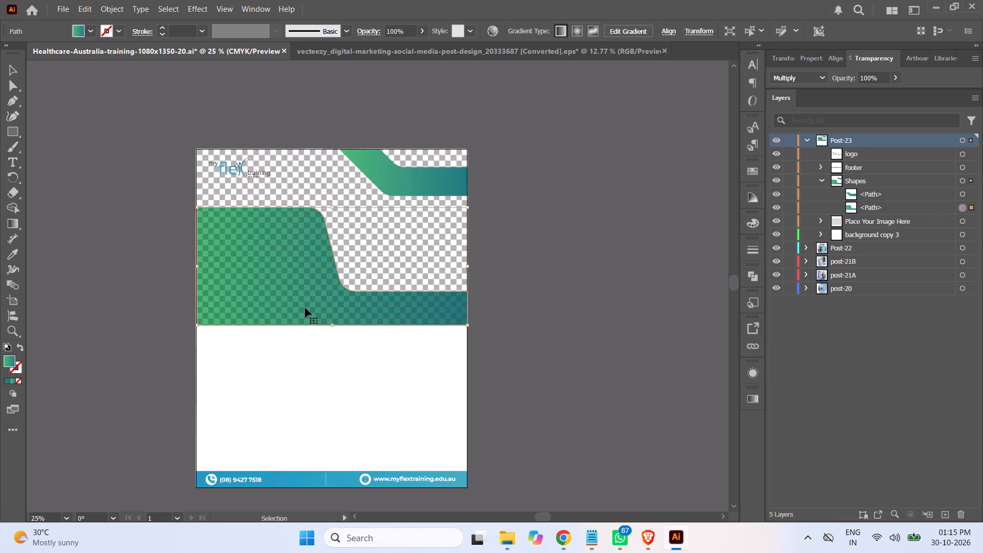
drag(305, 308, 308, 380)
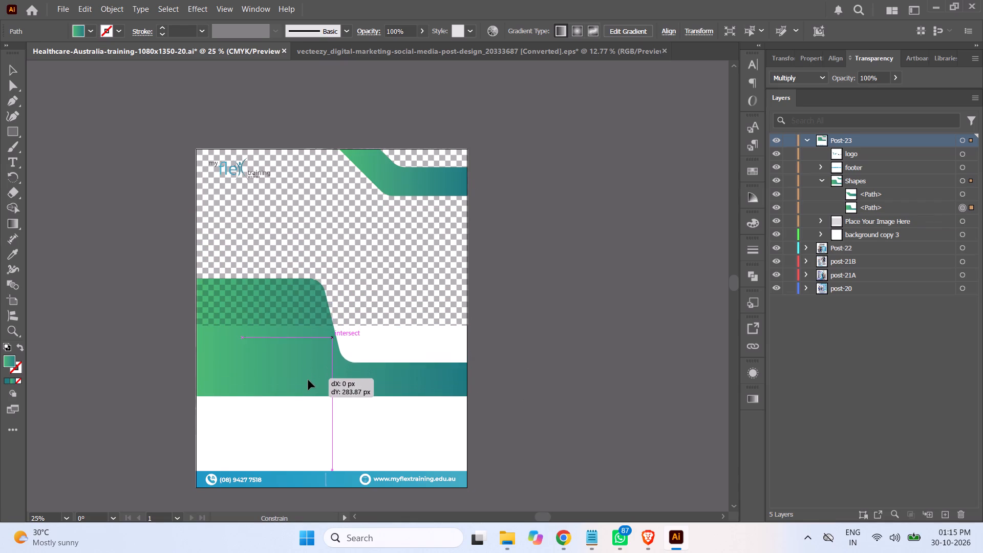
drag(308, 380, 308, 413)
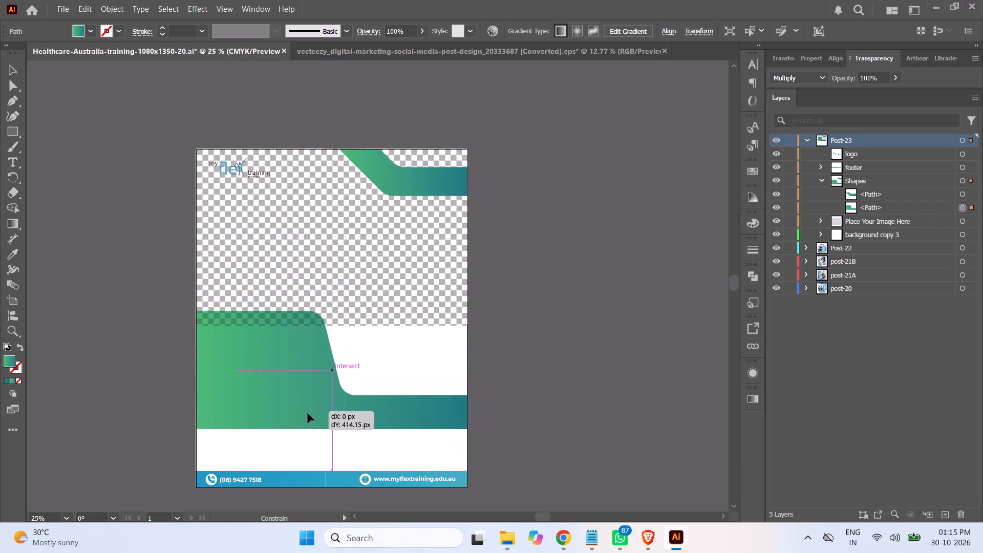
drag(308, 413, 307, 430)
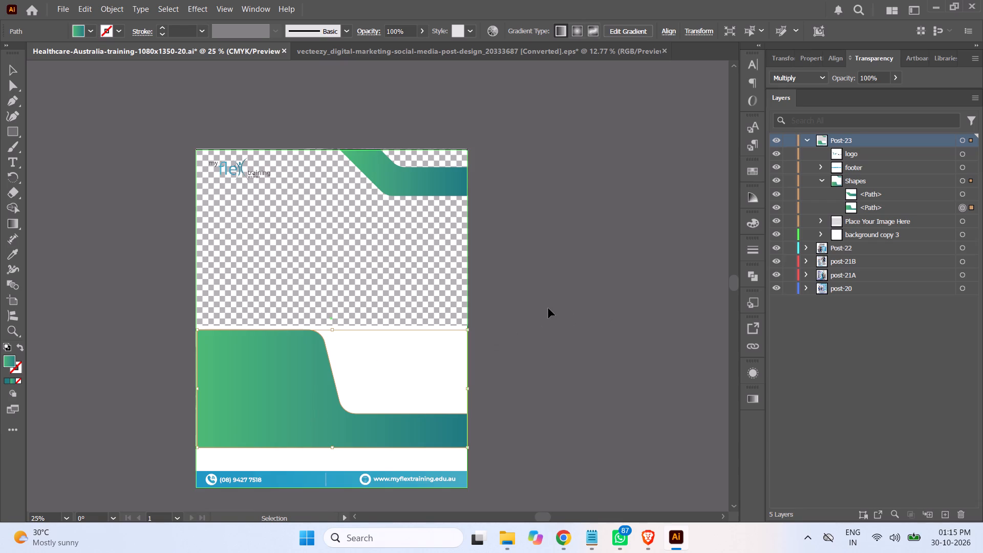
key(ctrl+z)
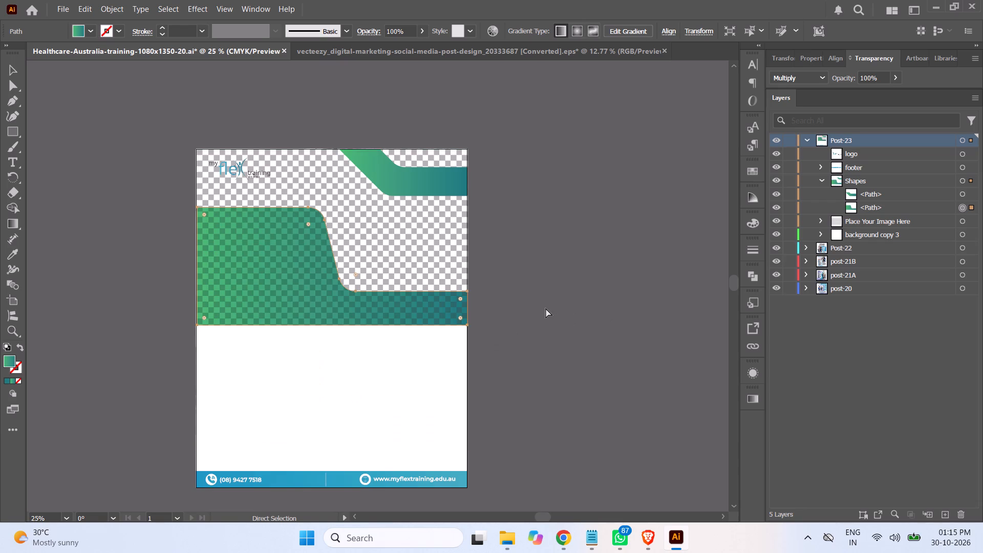
Delete the Shapes and Place Your Image Here groups from the Post-23 layer and save the document.
click(820, 179)
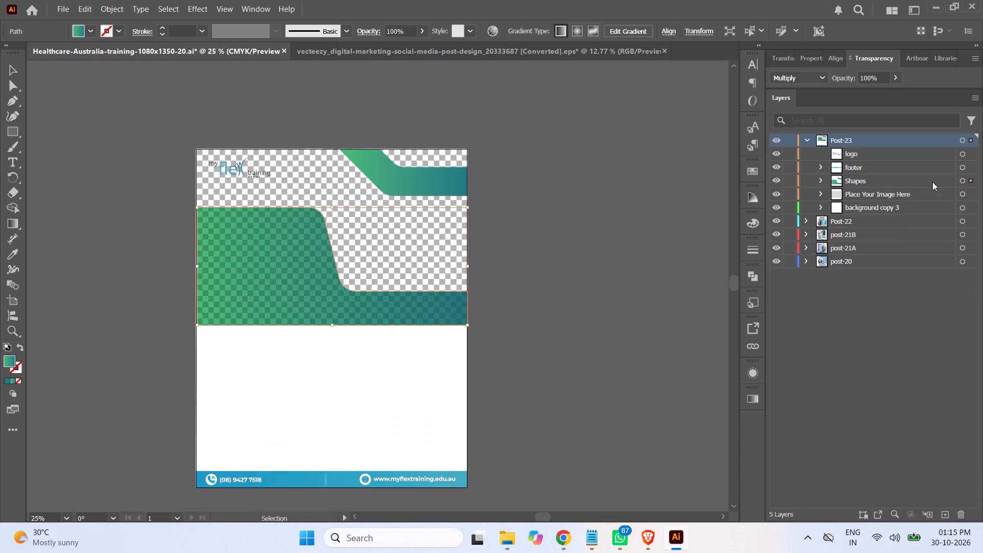
click(961, 182)
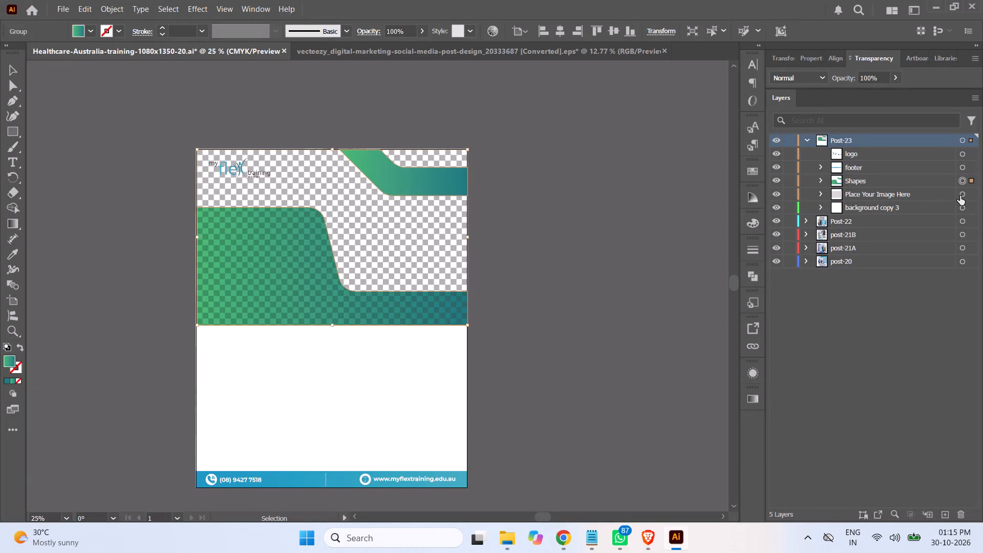
shift+click(960, 196)
click(927, 181)
shift+click(921, 195)
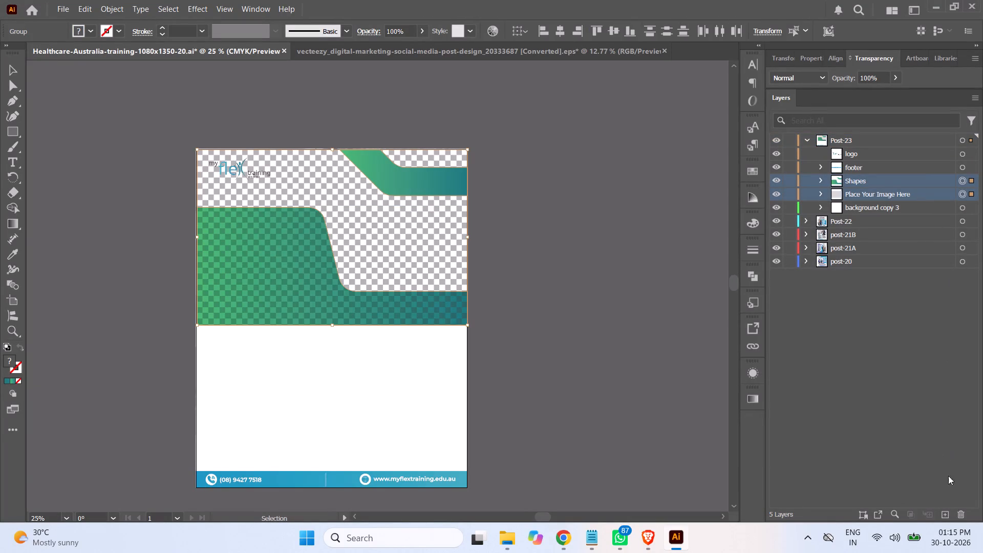
click(961, 514)
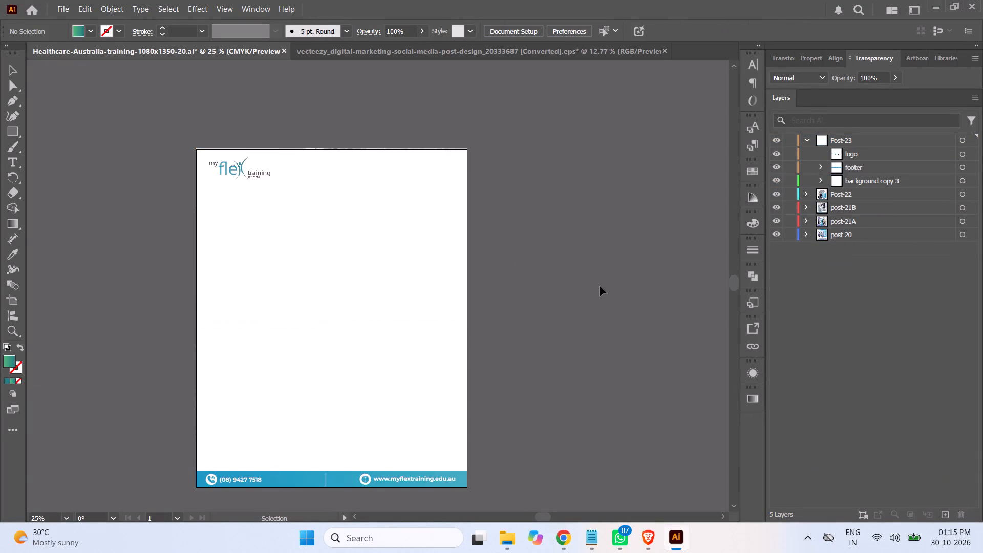
key(ctrl+s)
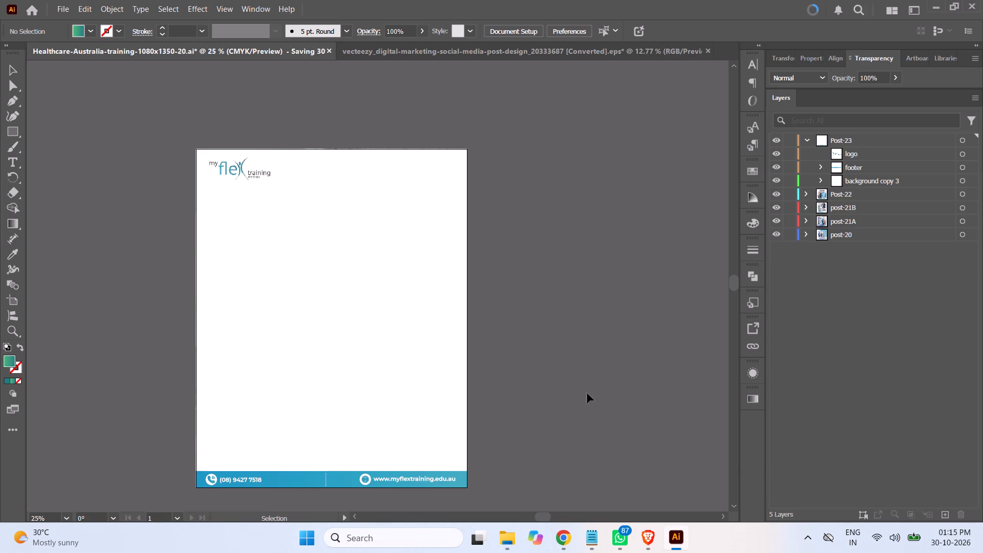
Switch to Brave, look over the last Vecteezy "social media post" vectors on page 2 again and go to page 3.
click(647, 534)
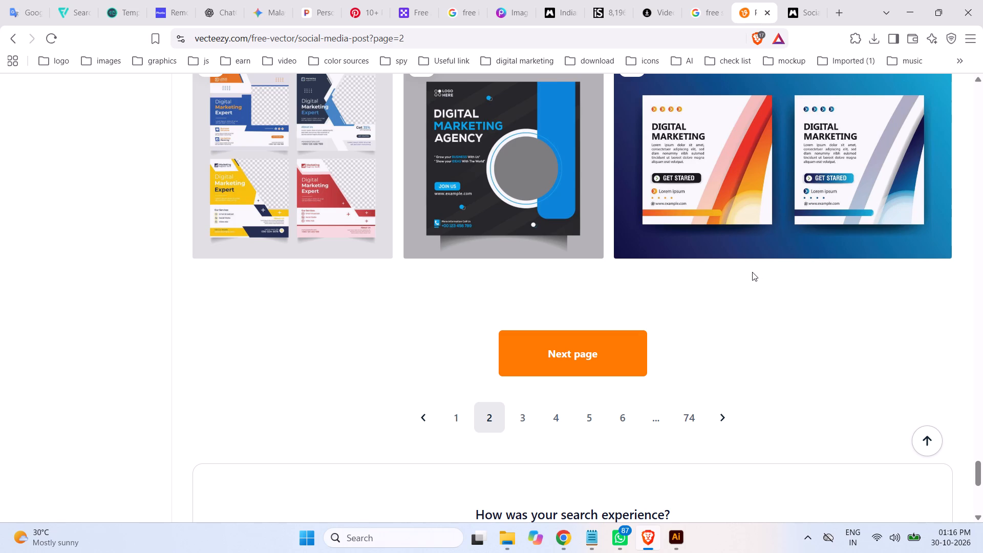
scroll(772, 259, up, 3)
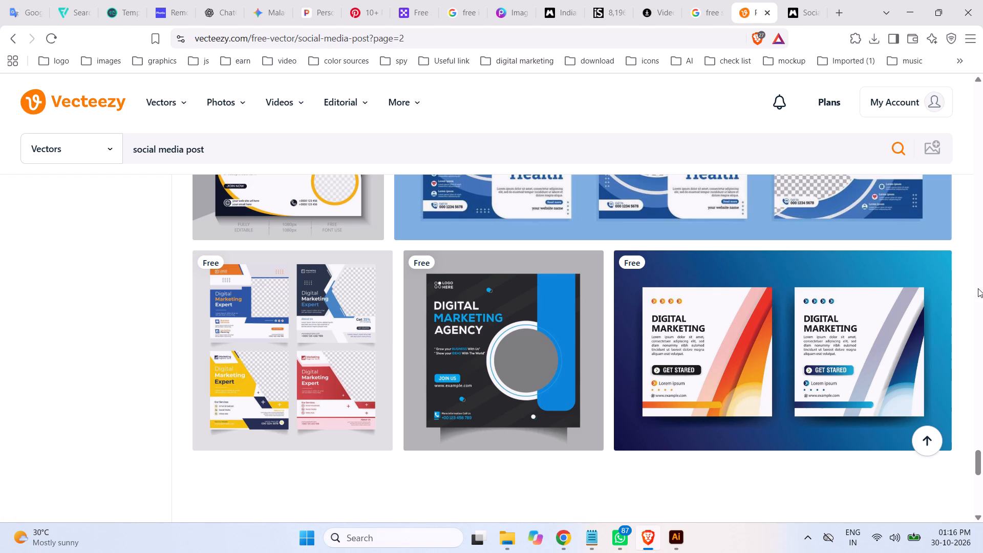
scroll(977, 278, down, 5)
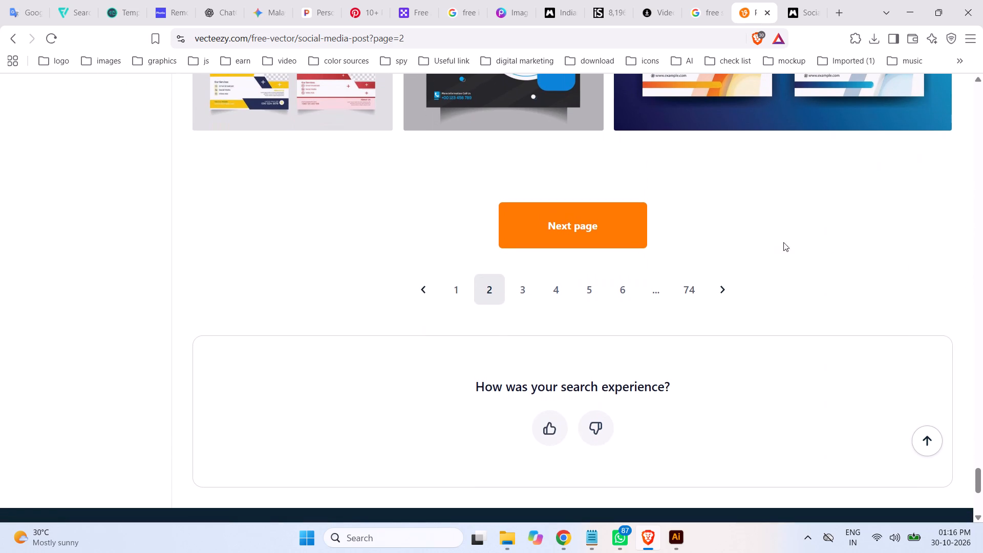
click(569, 226)
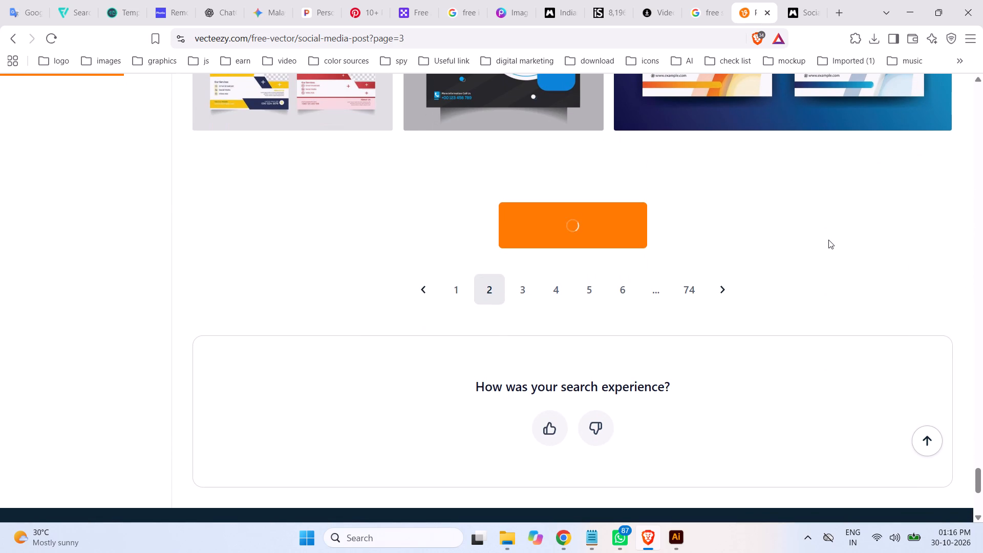
Look through the Vecteezy "social media post" vectors on page 3 for a layout suited to the Individual Support static post.
scroll(831, 283, down, 4)
scroll(910, 268, up, 1)
scroll(912, 267, down, 1)
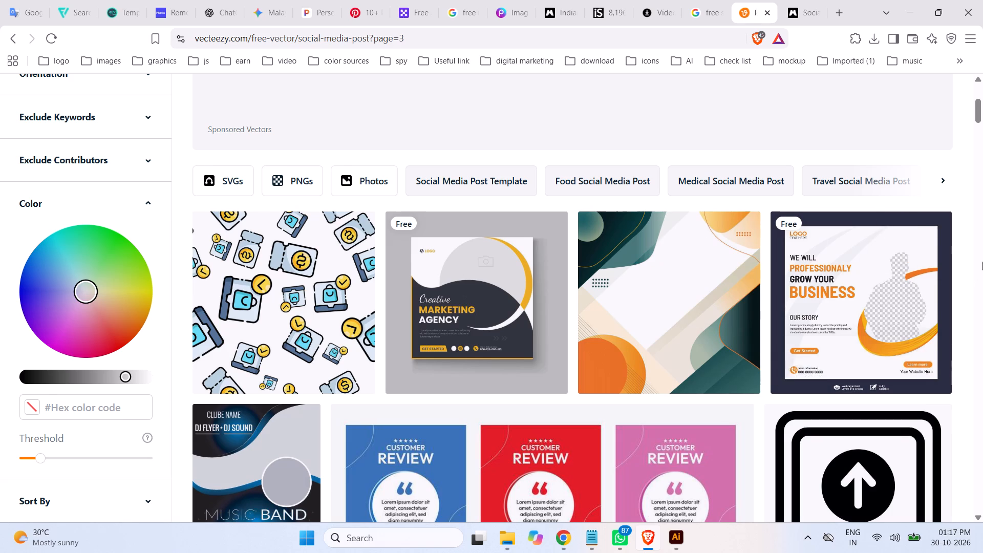
scroll(897, 260, down, 4)
scroll(976, 209, down, 2)
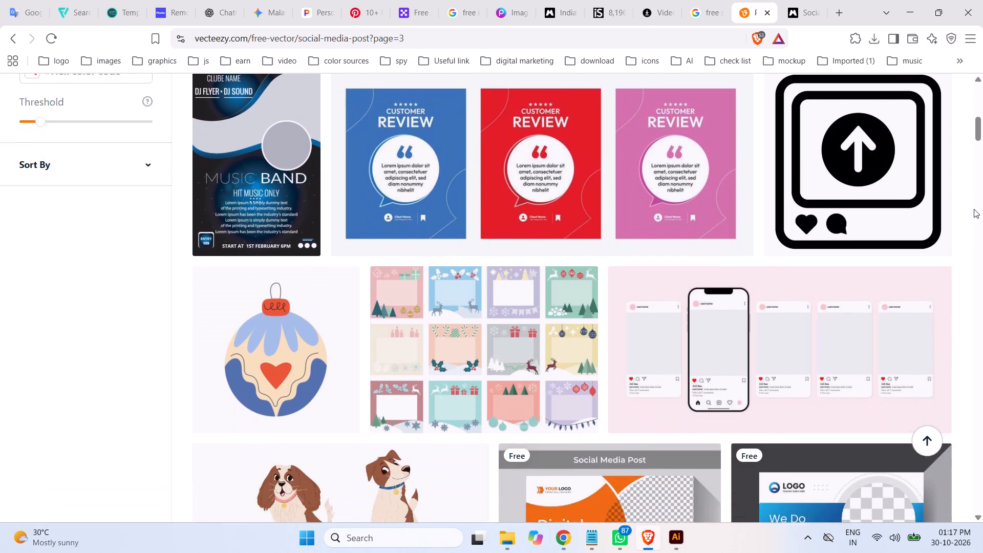
scroll(974, 209, down, 4)
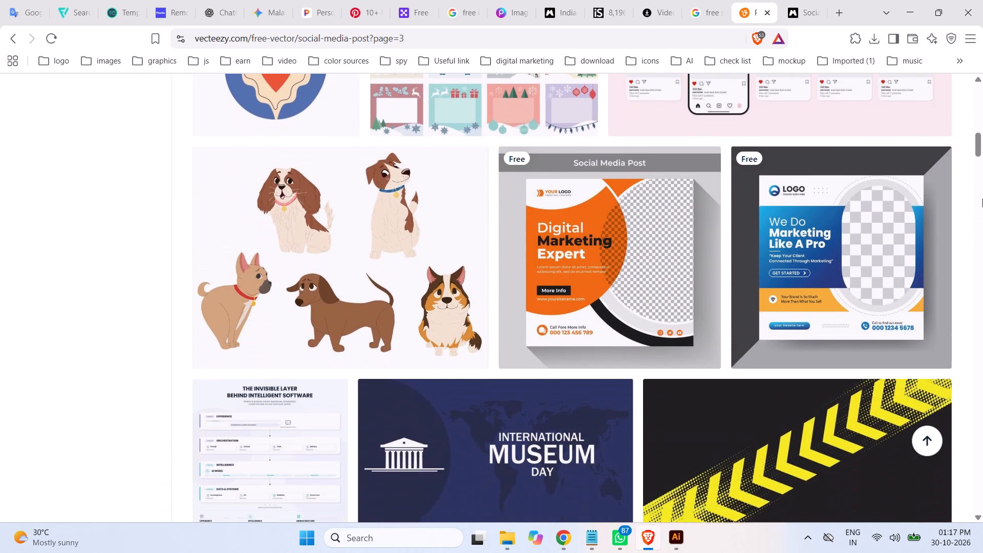
scroll(982, 199, down, 6)
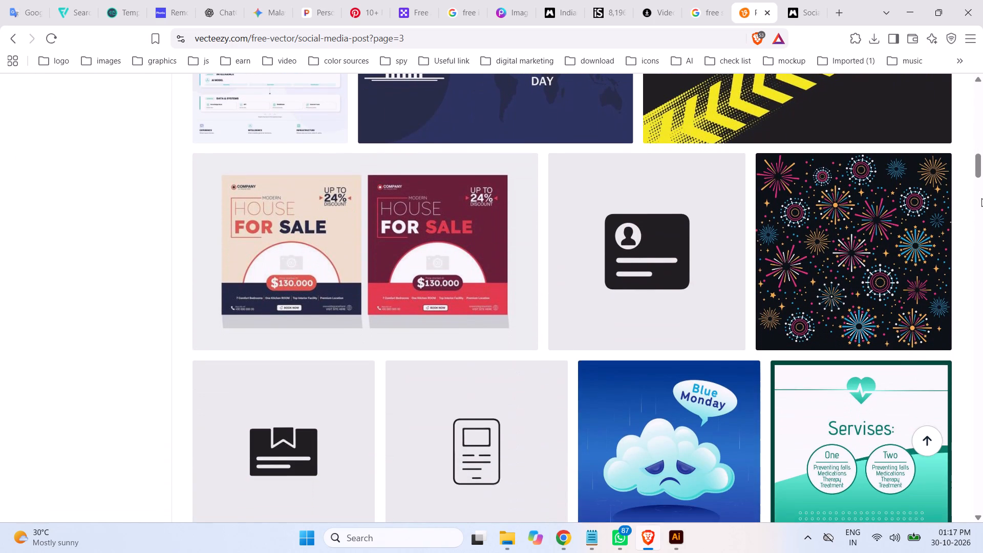
scroll(981, 199, down, 8)
scroll(982, 202, up, 1)
scroll(982, 202, down, 2)
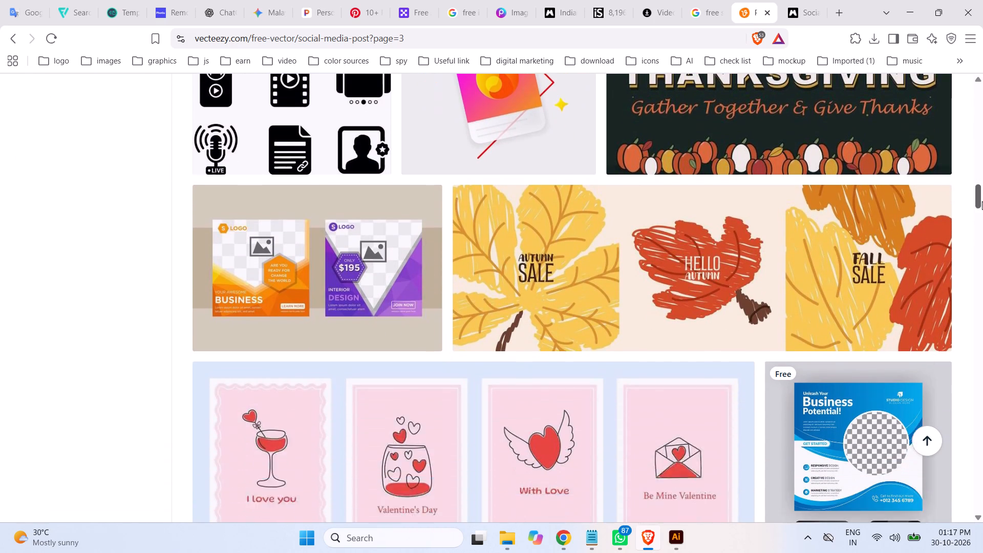
scroll(982, 201, down, 2)
scroll(981, 201, up, 1)
scroll(980, 201, down, 5)
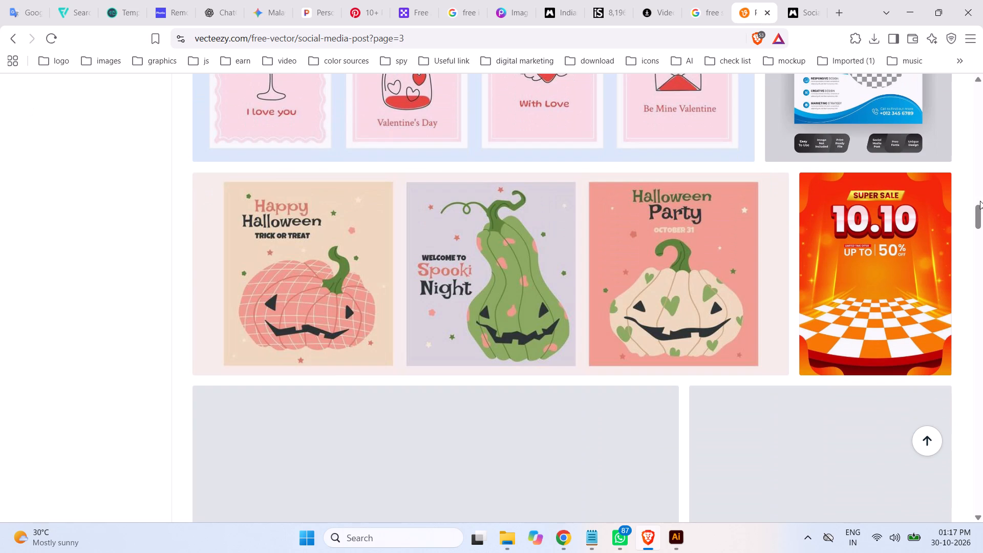
scroll(968, 196, up, 1)
scroll(968, 196, down, 5)
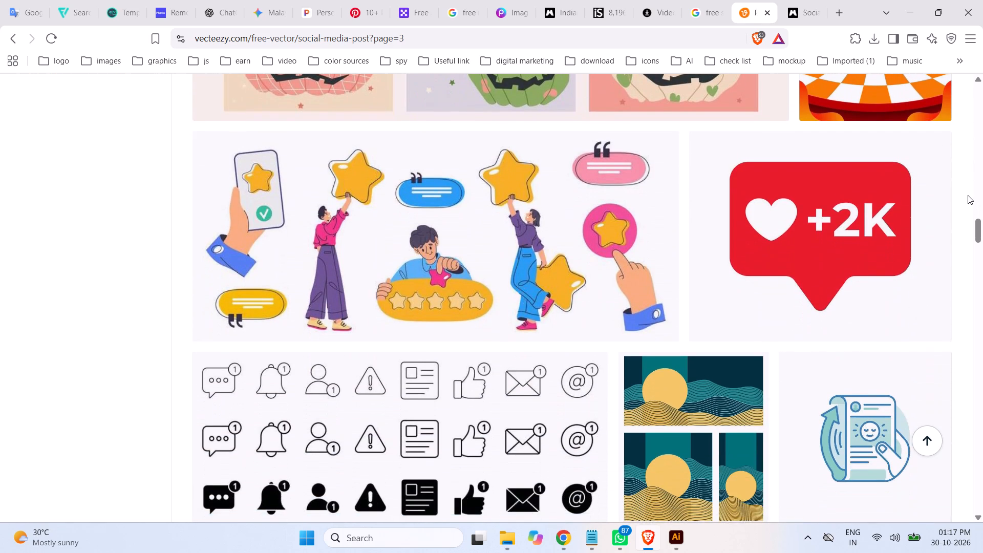
scroll(968, 195, down, 8)
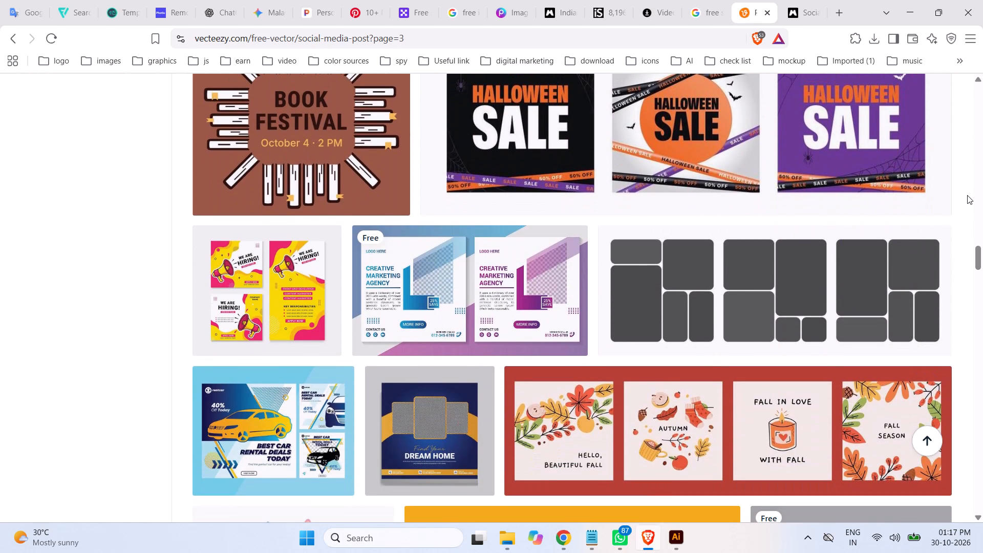
scroll(967, 195, down, 1)
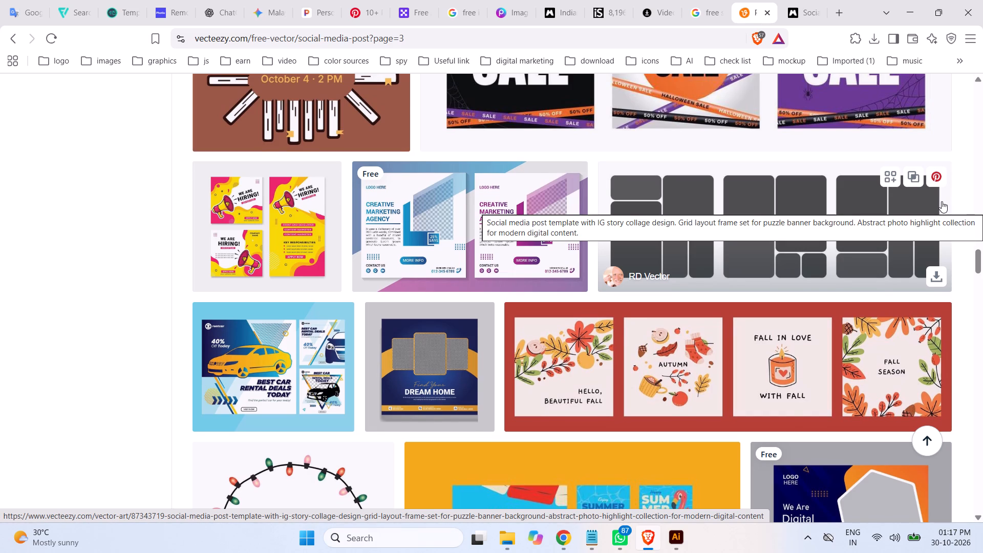
scroll(942, 201, down, 7)
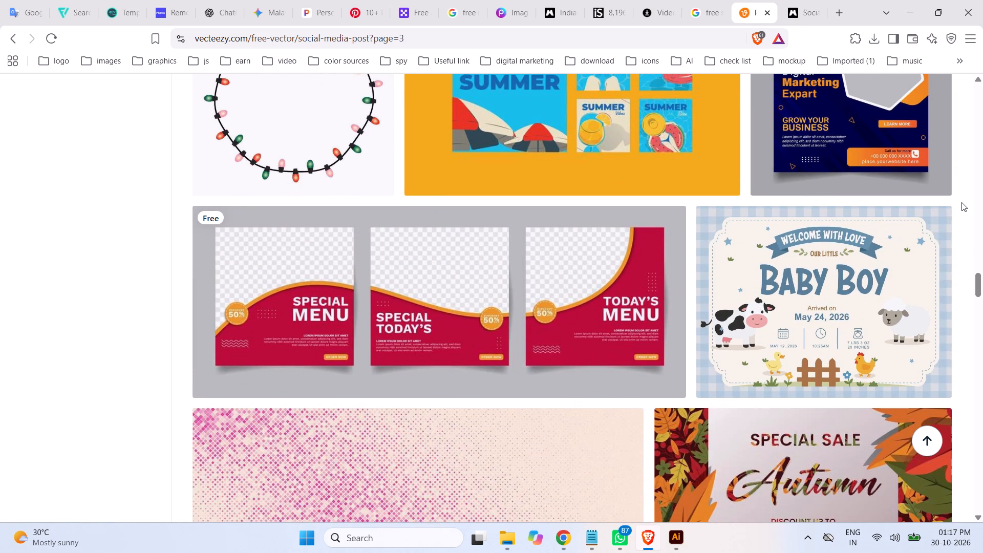
scroll(961, 202, down, 3)
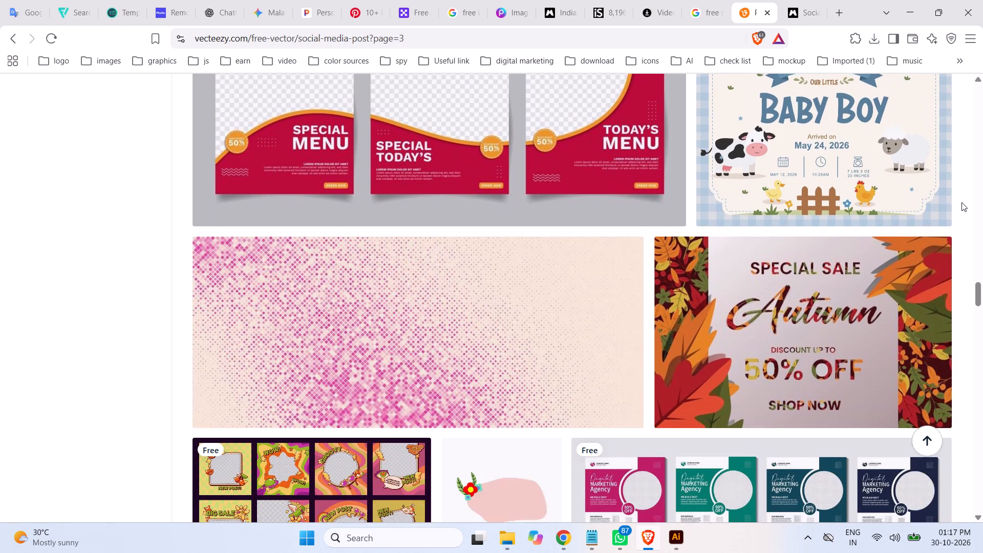
scroll(961, 202, down, 1)
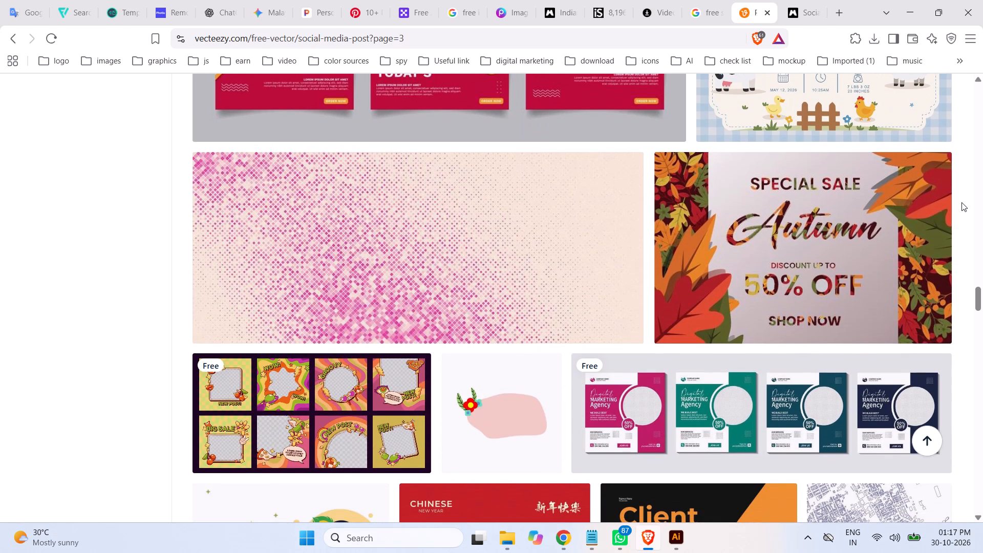
scroll(961, 202, down, 6)
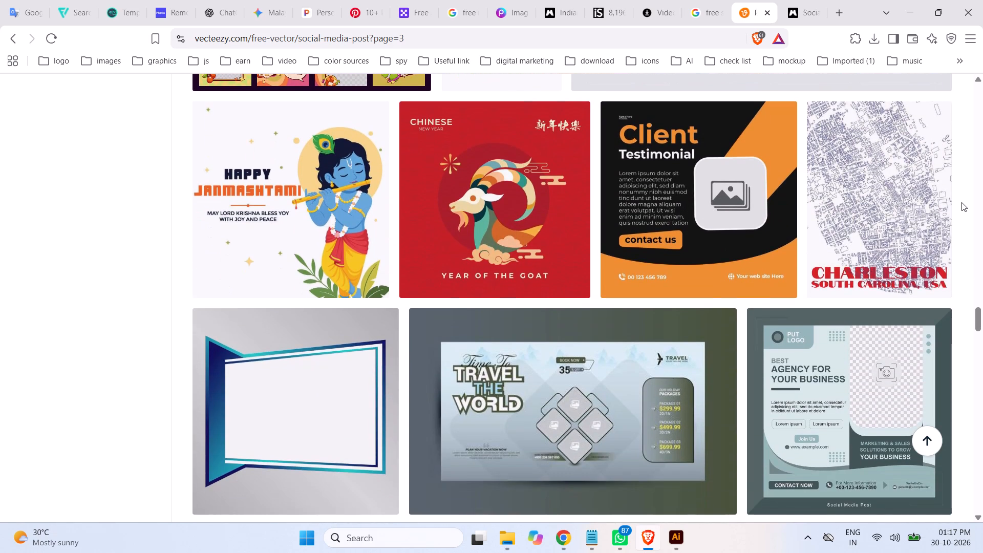
scroll(961, 202, down, 1)
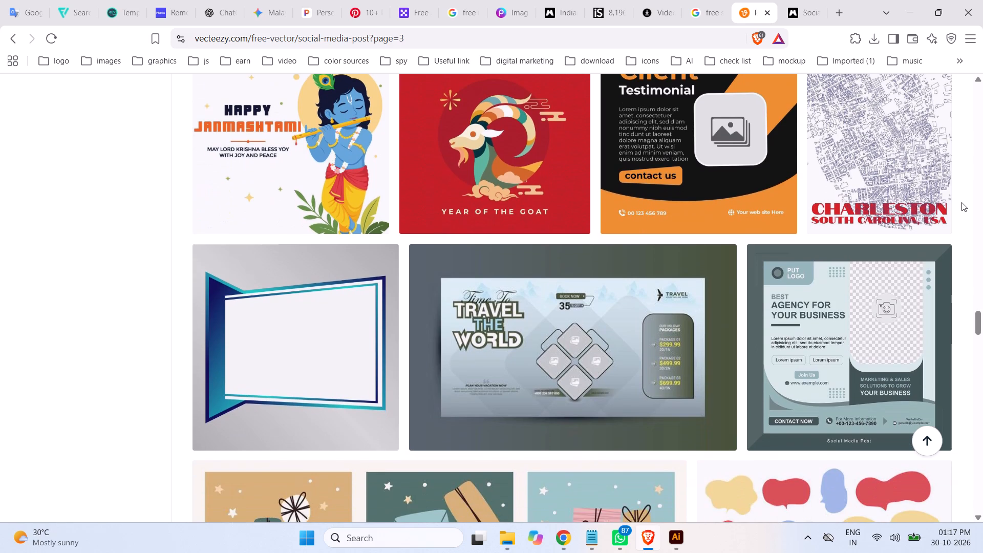
scroll(961, 202, down, 1)
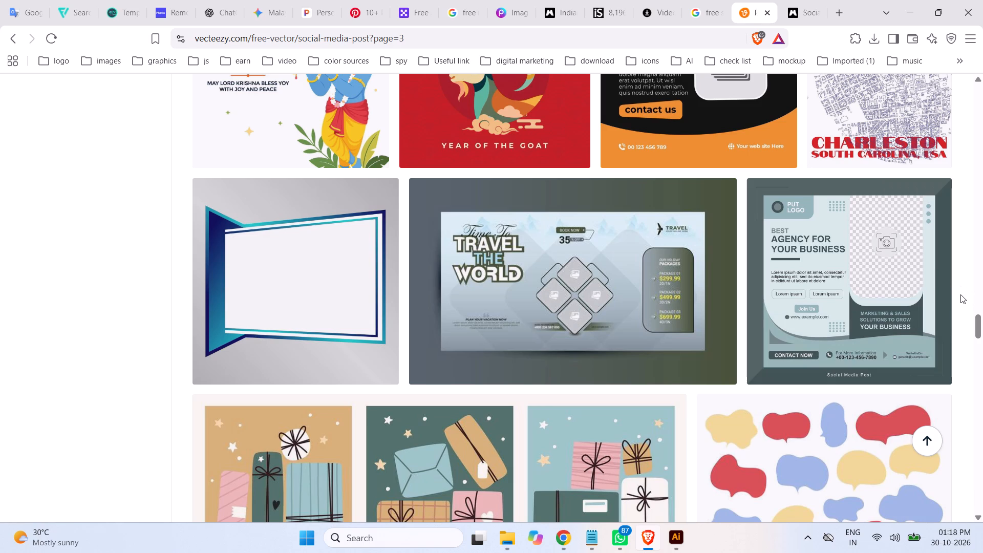
Open the Business Agency Social Media Post Template by Wovy Graphics in a new tab and switch to it.
right_click(834, 281)
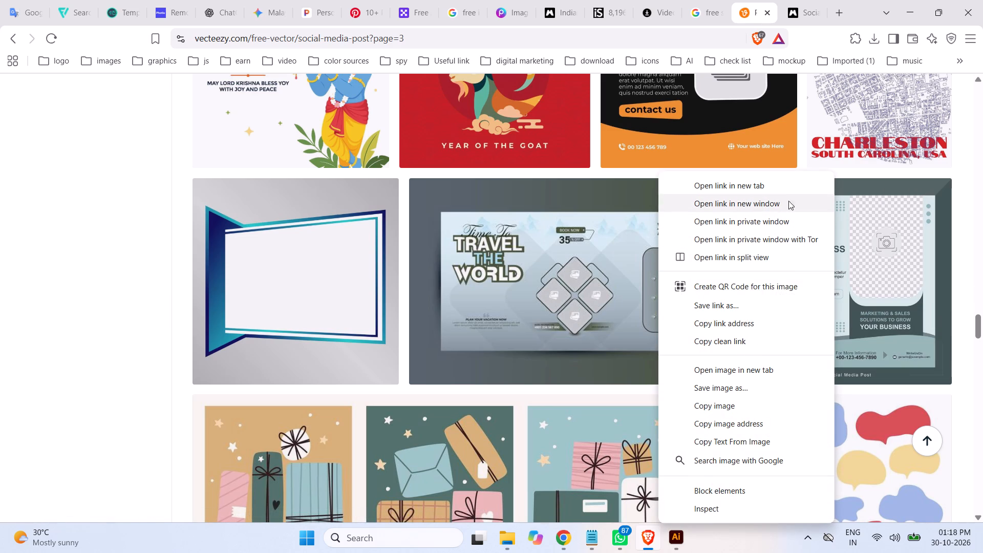
click(776, 185)
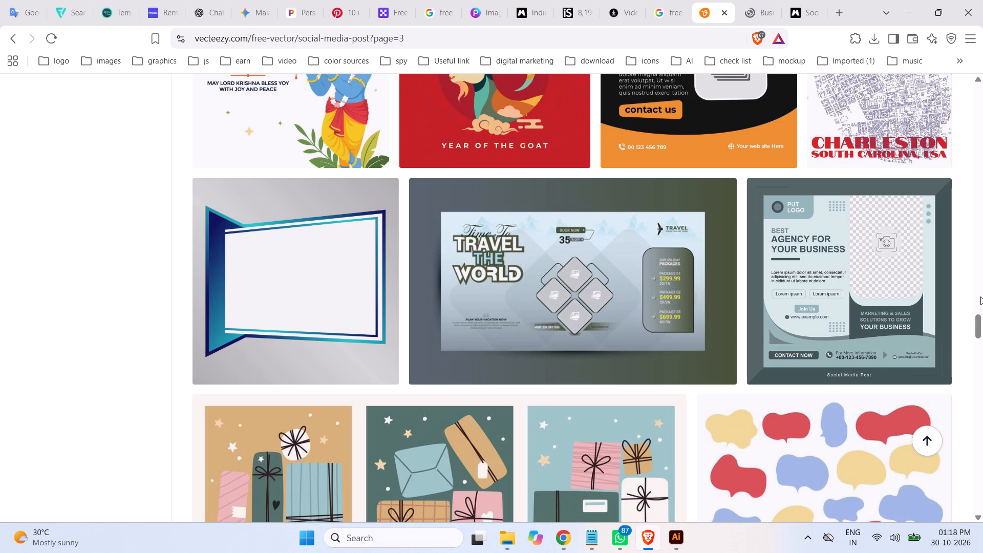
click(757, 3)
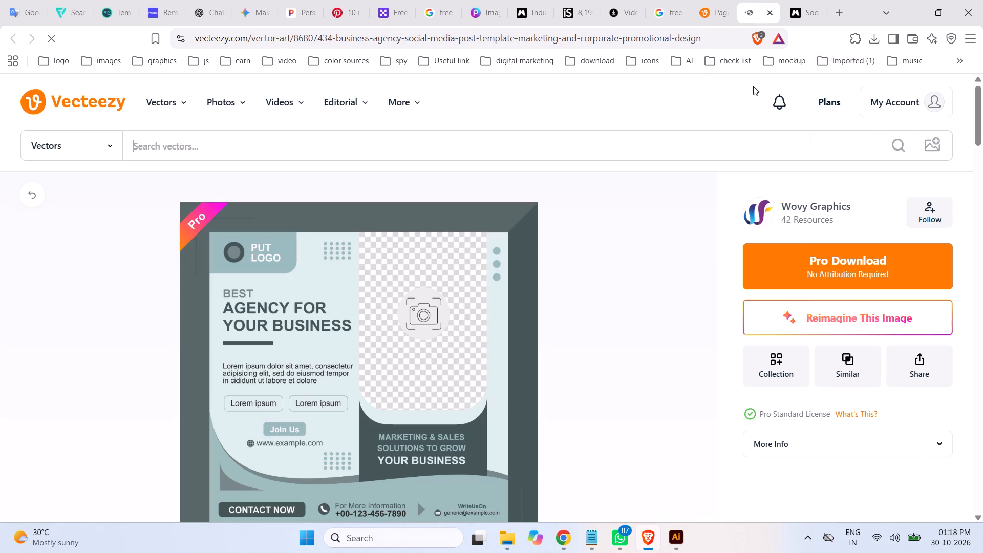
Examine the Business Agency template's full preview and the related vectors beneath it.
scroll(637, 316, down, 2)
scroll(637, 316, up, 1)
scroll(637, 316, down, 2)
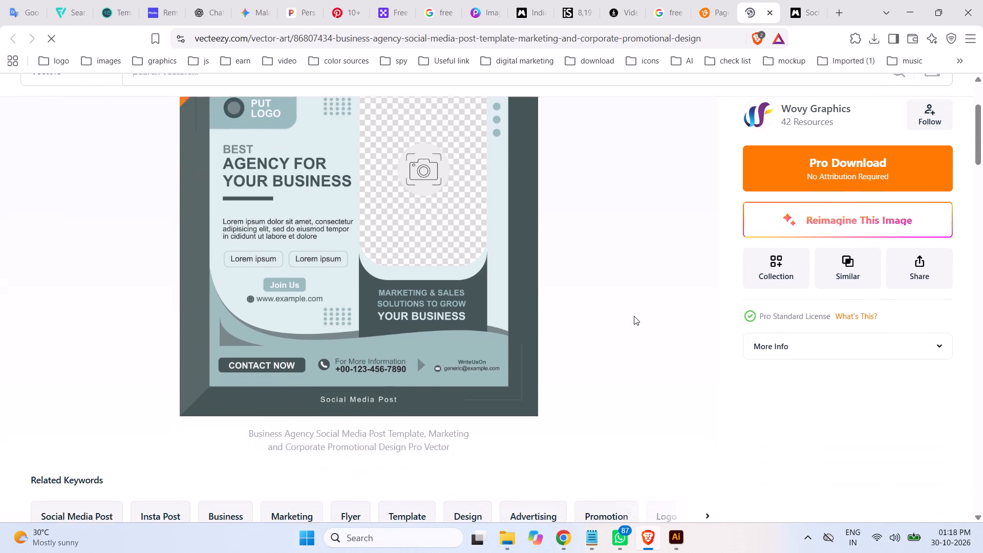
scroll(634, 316, down, 3)
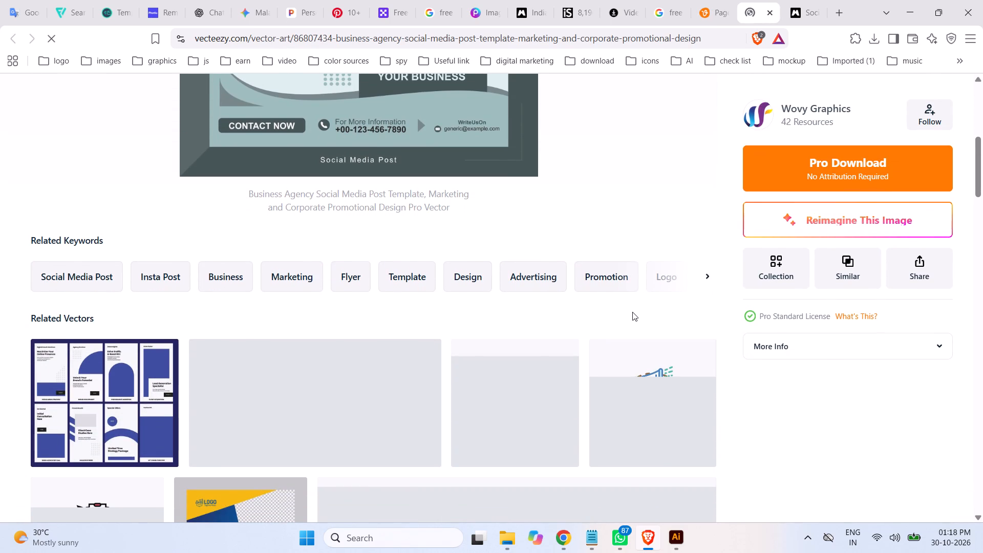
scroll(632, 312, up, 4)
scroll(631, 310, down, 3)
scroll(631, 310, up, 3)
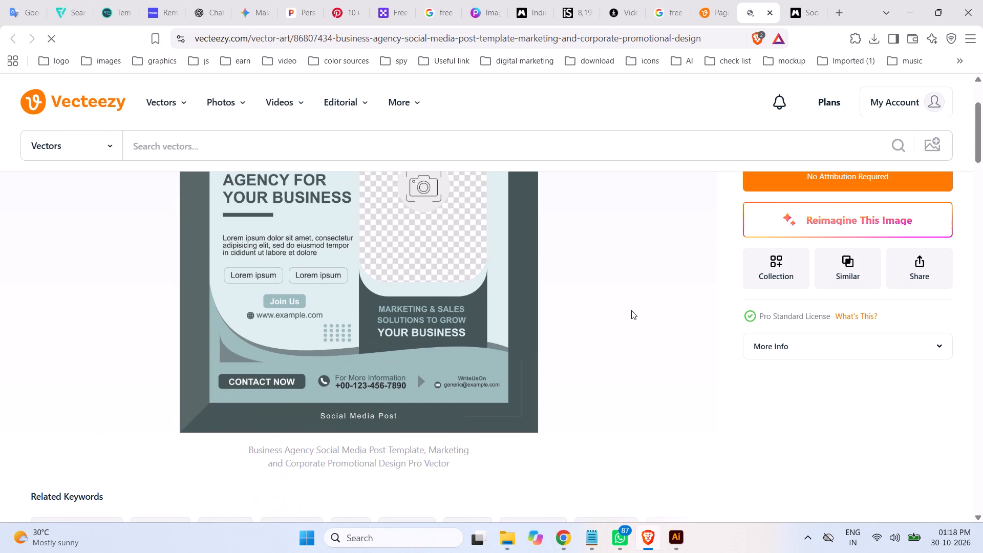
scroll(631, 310, up, 2)
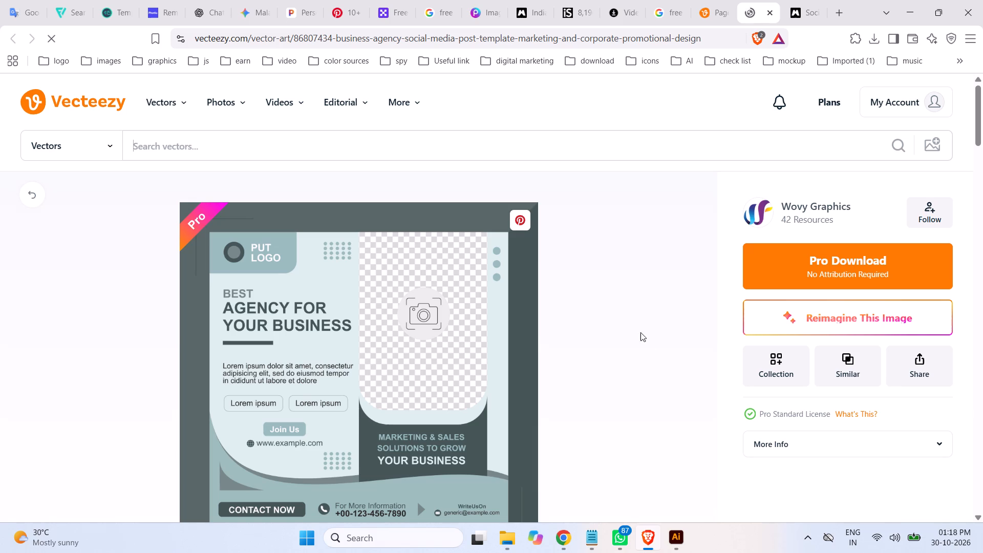
Check the MFHM - Cert III Individual Support brief in Chrome and the current Post-23 artboard in Illustrator.
click(564, 542)
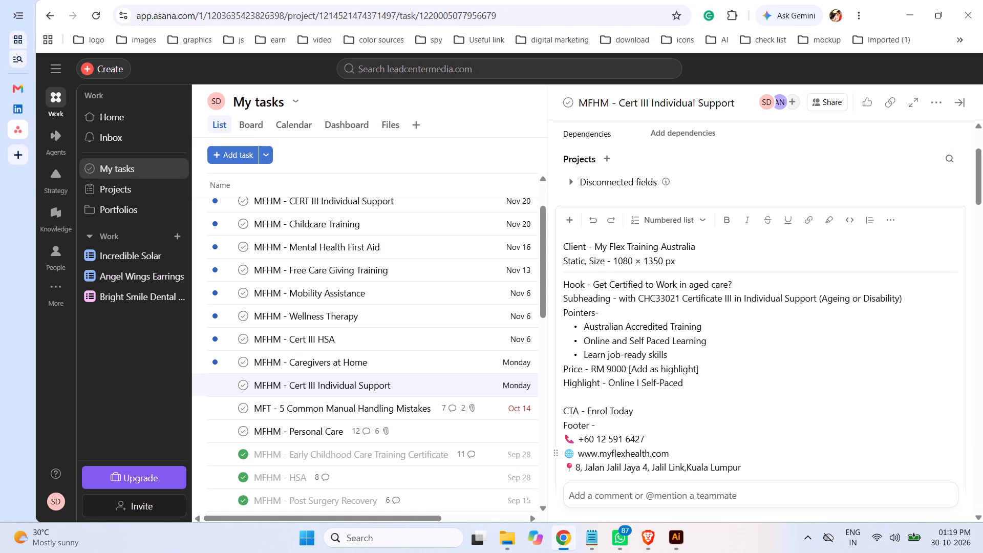
click(680, 540)
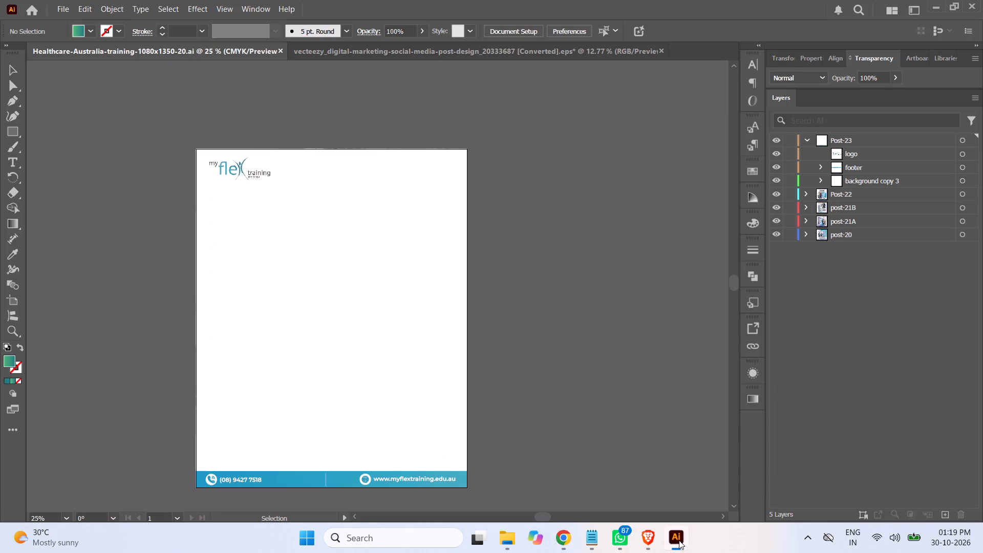
Return to the Business Agency template page in Brave and run the Image downloader - Imageye extension on it.
click(648, 538)
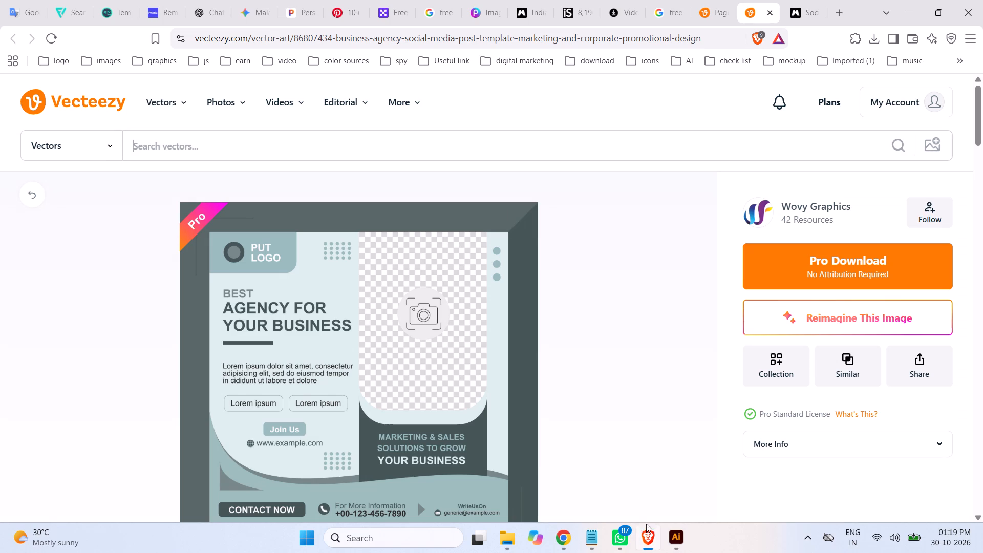
click(857, 38)
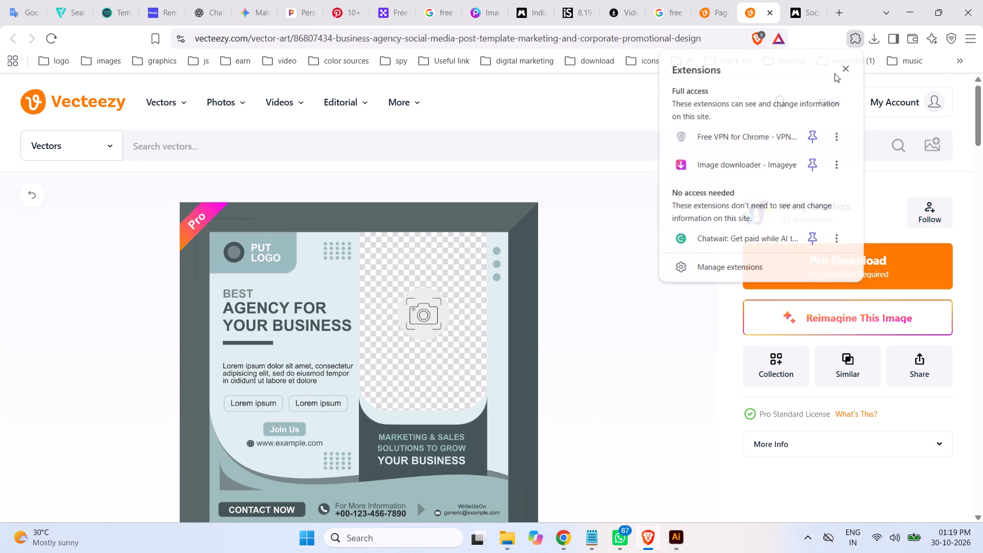
click(714, 164)
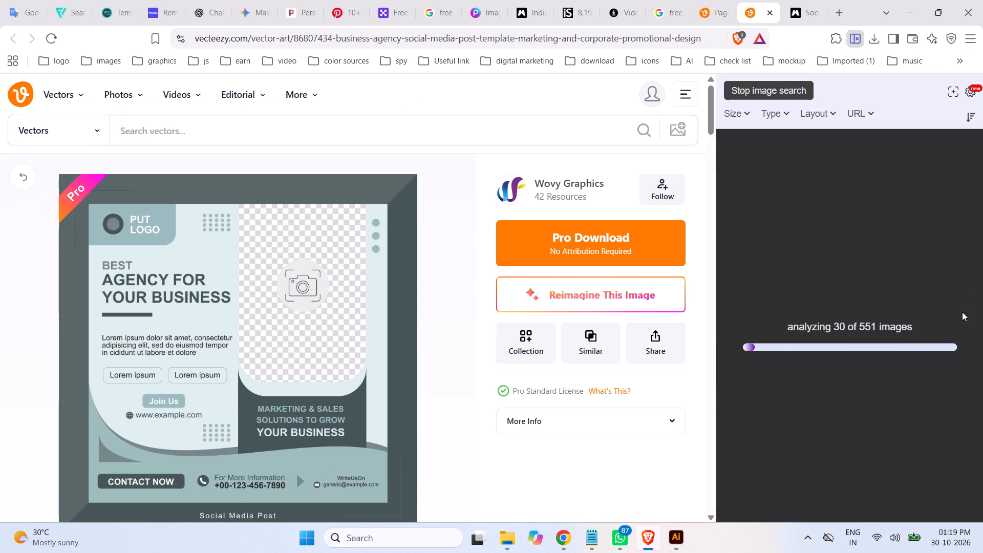
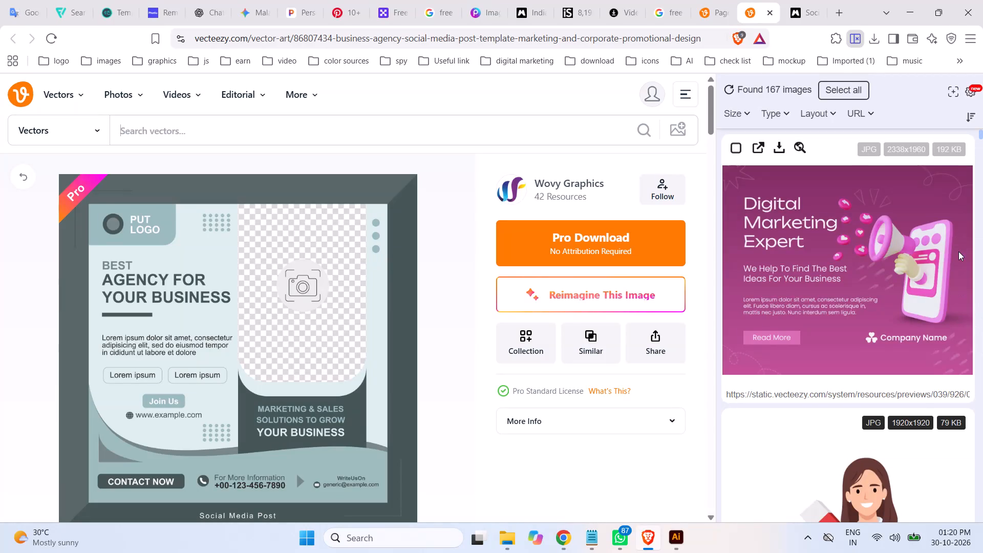
Look through the extracted images in Imageye for the Business Agency Social Media Post Template's preview image.
scroll(965, 259, down, 2)
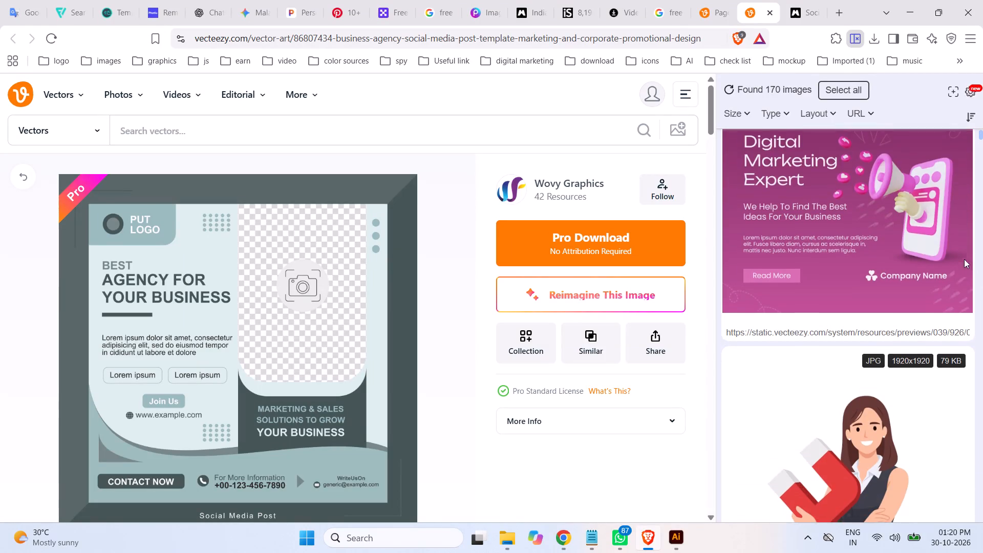
scroll(964, 259, down, 8)
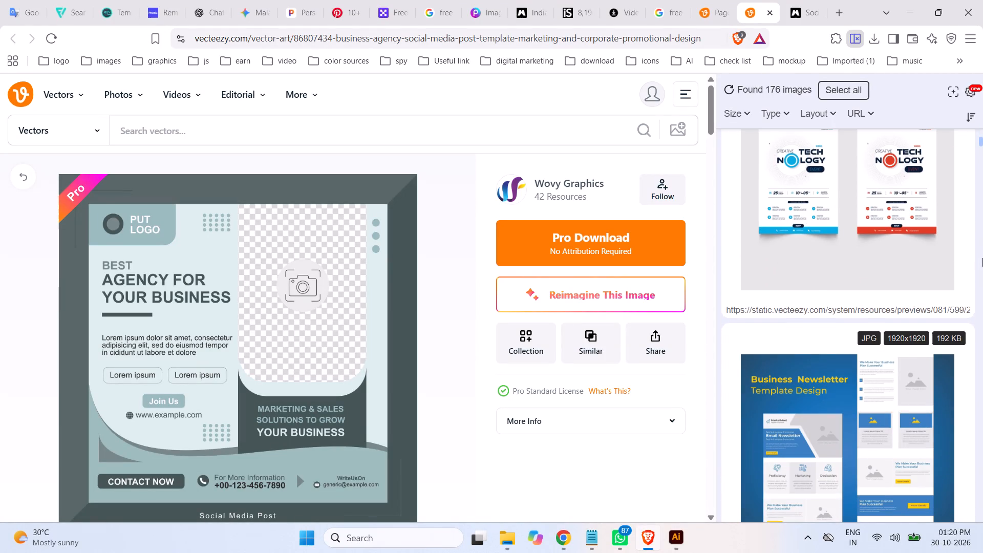
scroll(982, 259, down, 3)
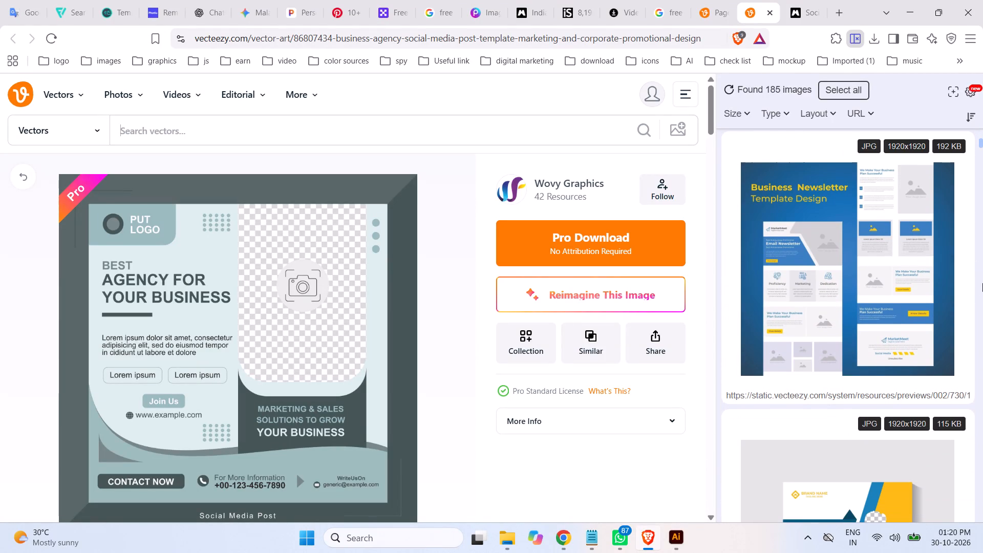
scroll(935, 269, down, 5)
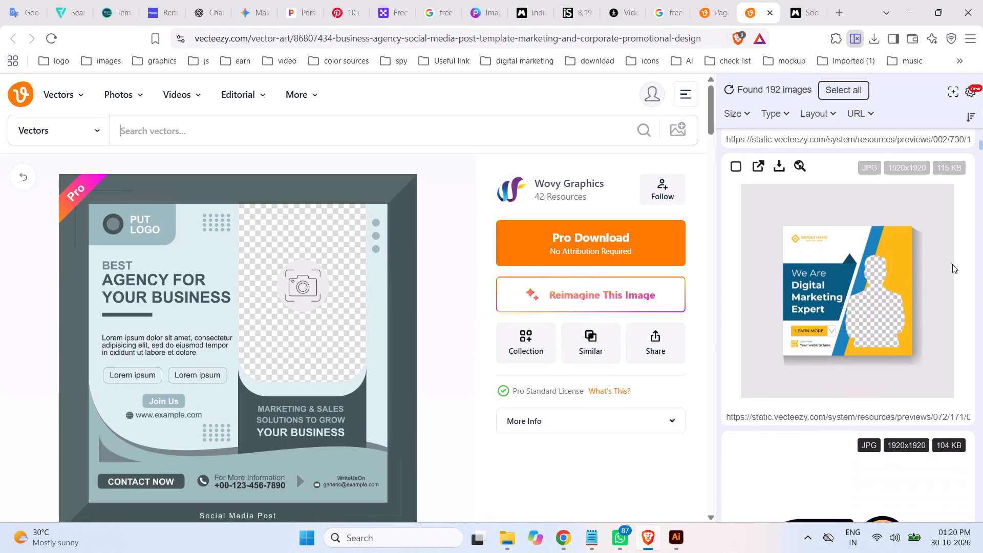
scroll(952, 264, up, 1)
scroll(952, 265, down, 12)
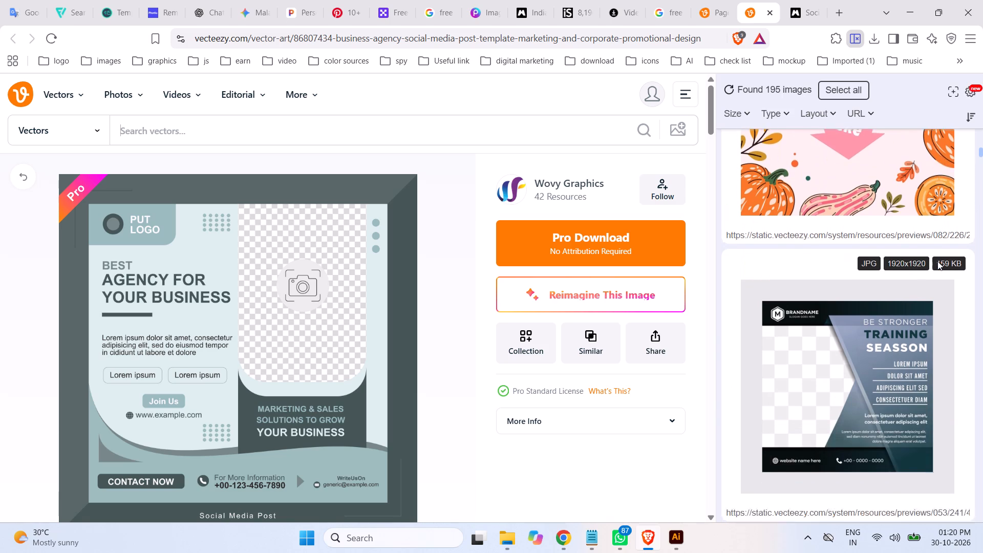
scroll(937, 261, down, 1)
scroll(937, 261, up, 1)
scroll(937, 261, down, 5)
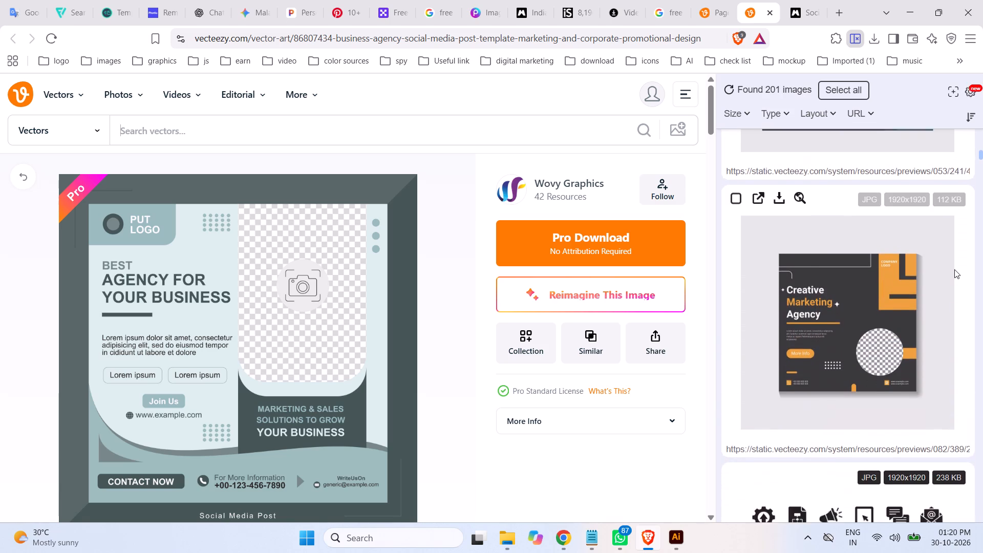
scroll(955, 270, down, 10)
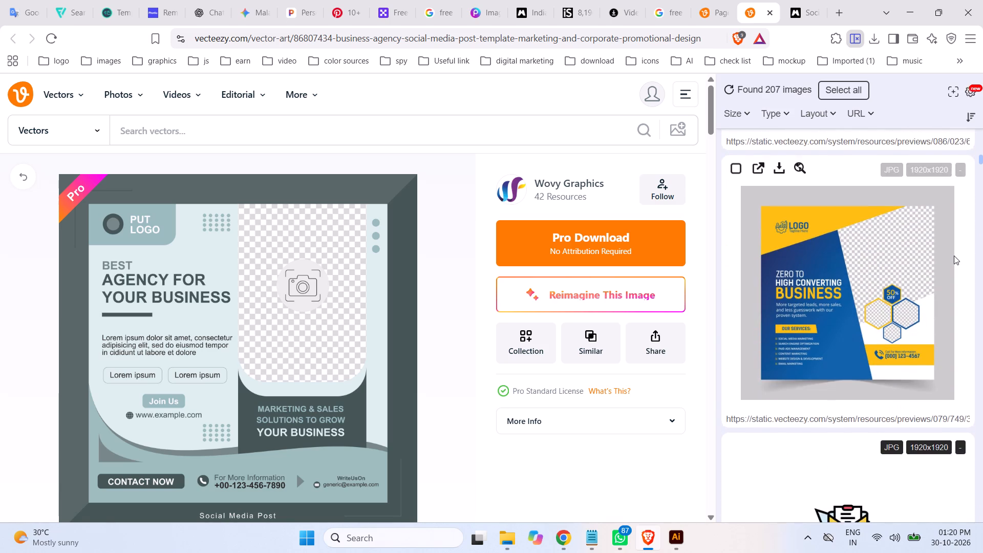
scroll(954, 256, down, 8)
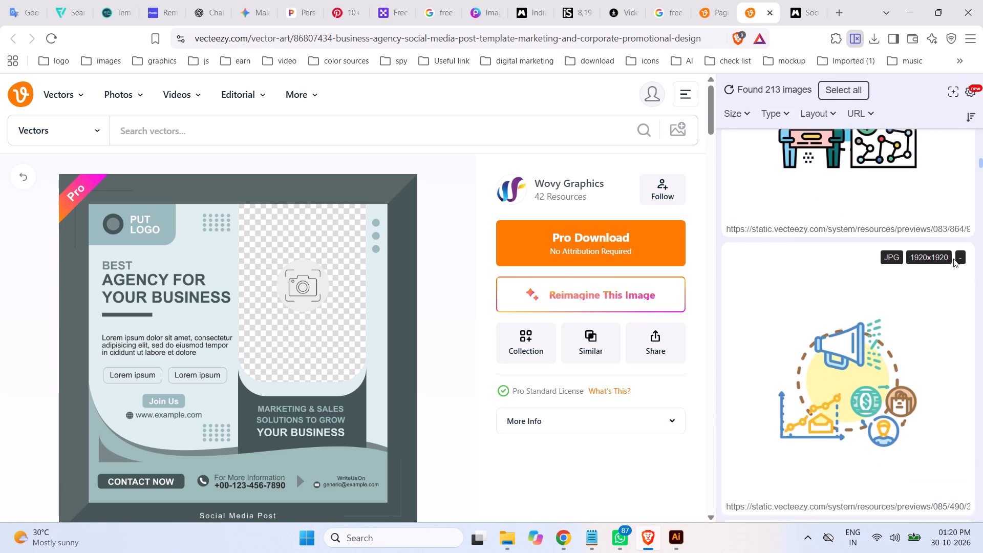
scroll(953, 259, down, 11)
scroll(947, 254, up, 1)
scroll(947, 254, down, 2)
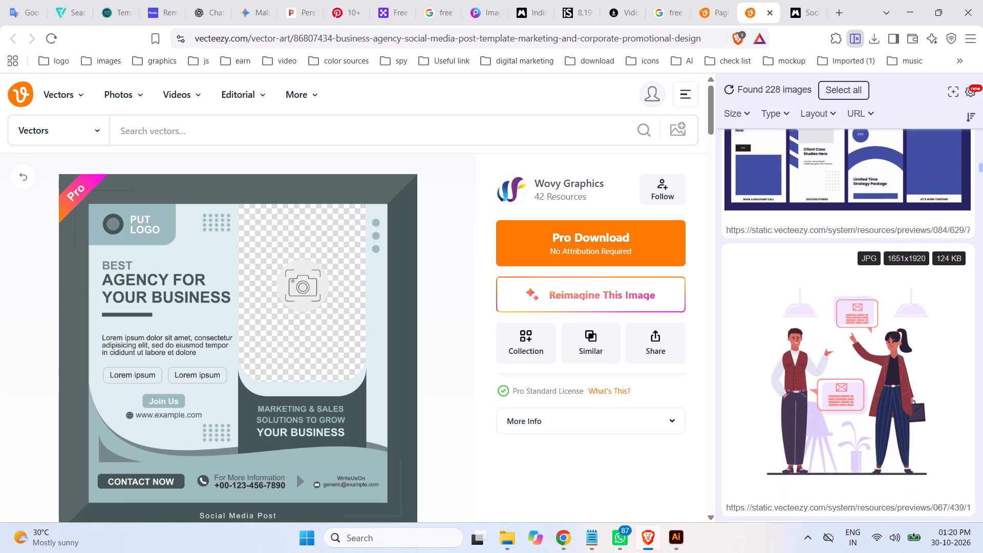
scroll(946, 257, down, 11)
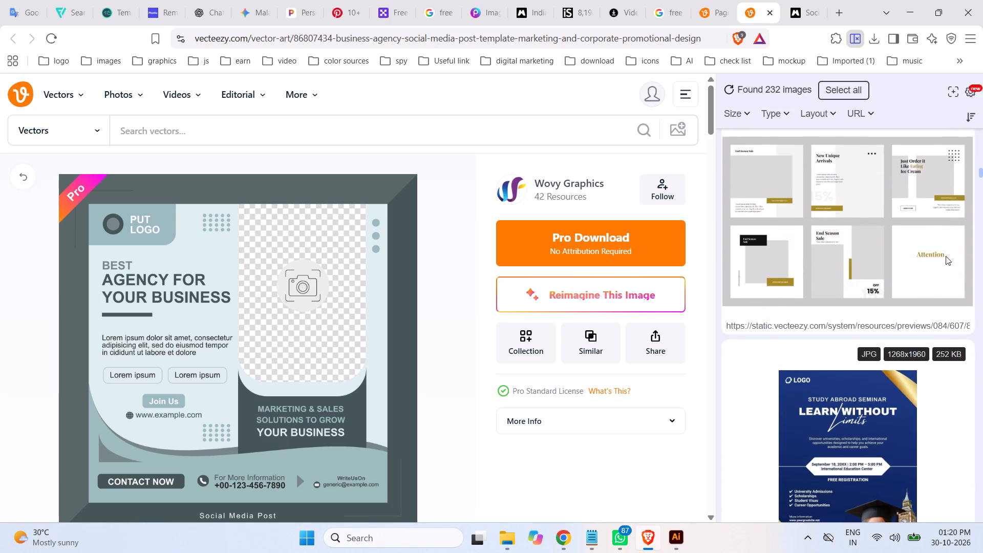
scroll(946, 256, up, 1)
scroll(946, 256, down, 2)
scroll(946, 258, up, 1)
scroll(946, 258, down, 3)
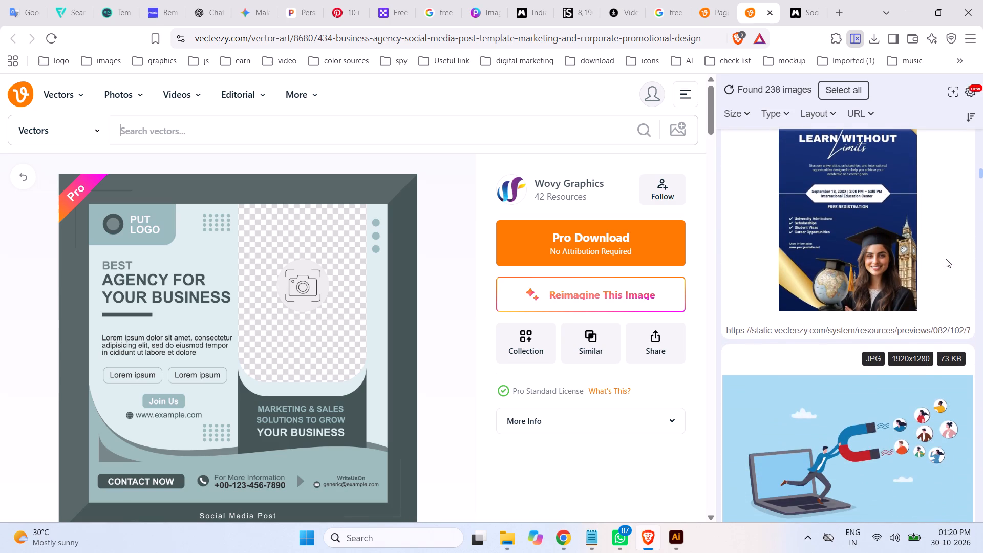
scroll(946, 259, down, 5)
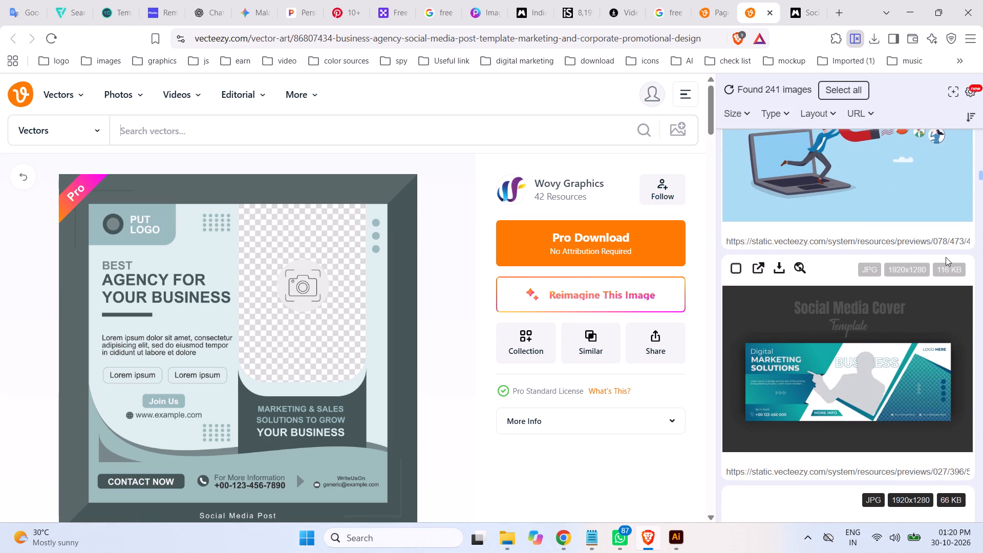
scroll(910, 261, down, 2)
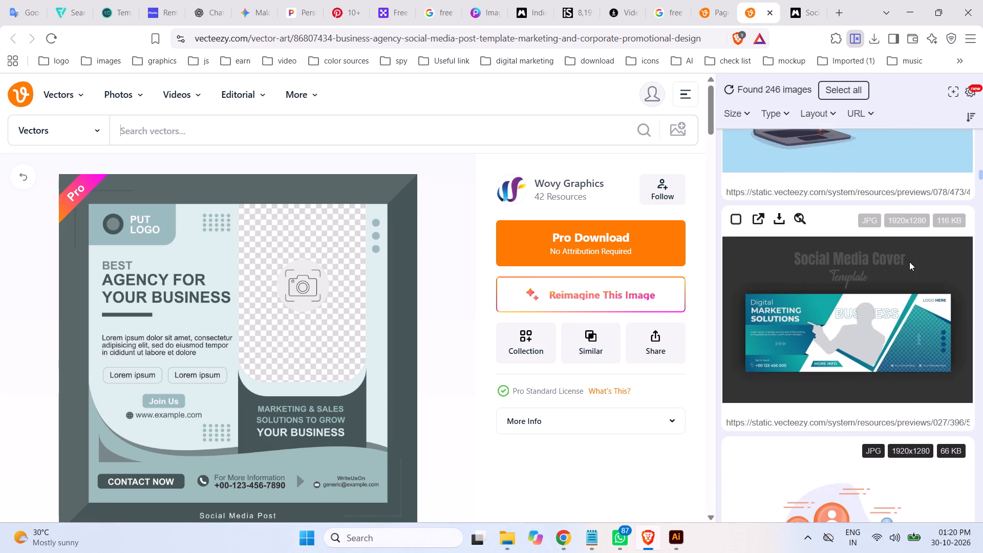
scroll(909, 262, down, 10)
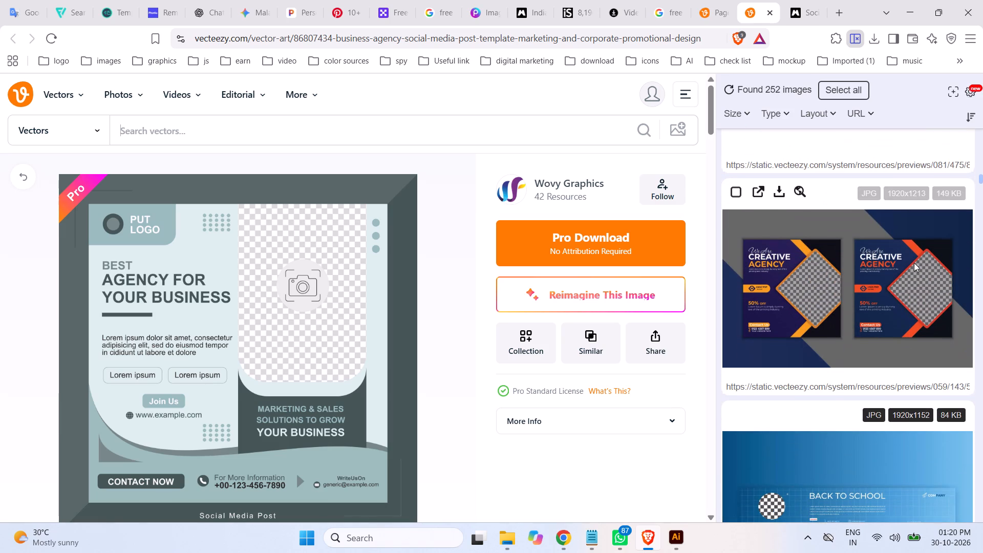
scroll(915, 262, down, 12)
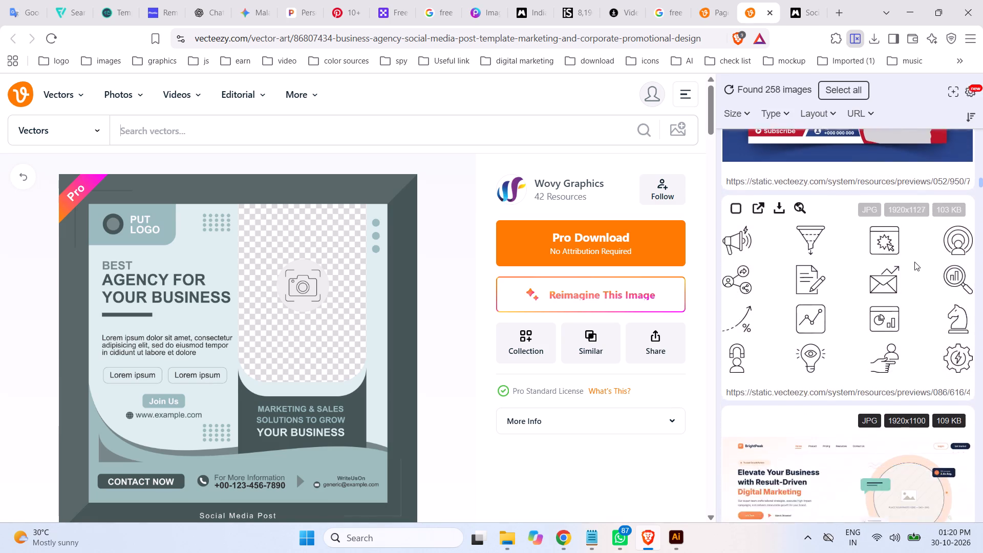
scroll(914, 262, down, 12)
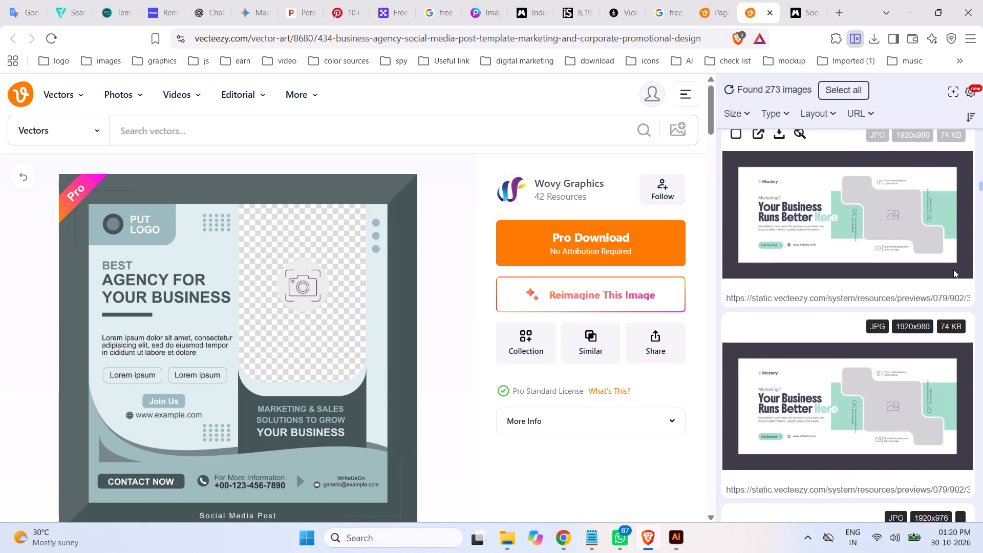
scroll(943, 268, down, 7)
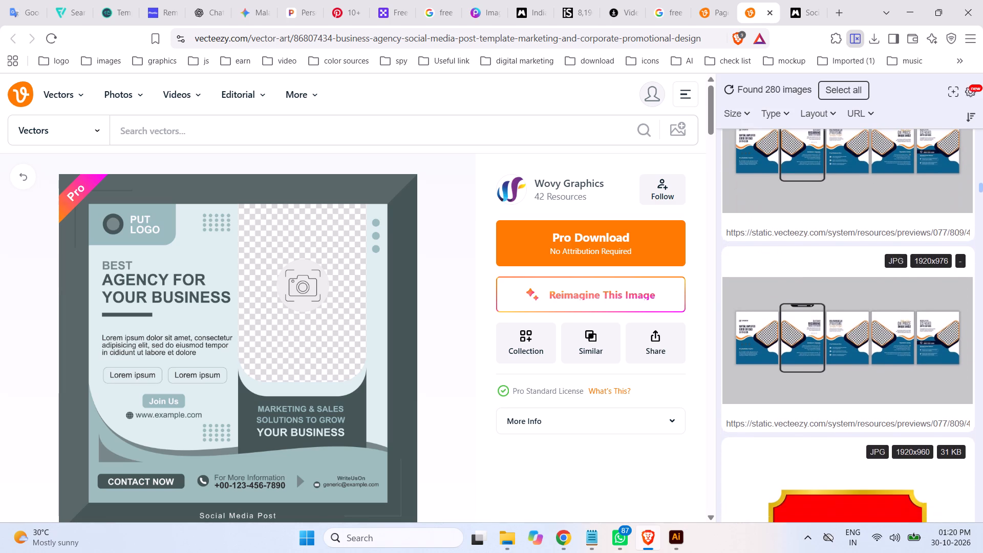
scroll(937, 261, up, 1)
scroll(937, 261, down, 1)
scroll(937, 261, up, 1)
scroll(937, 261, down, 3)
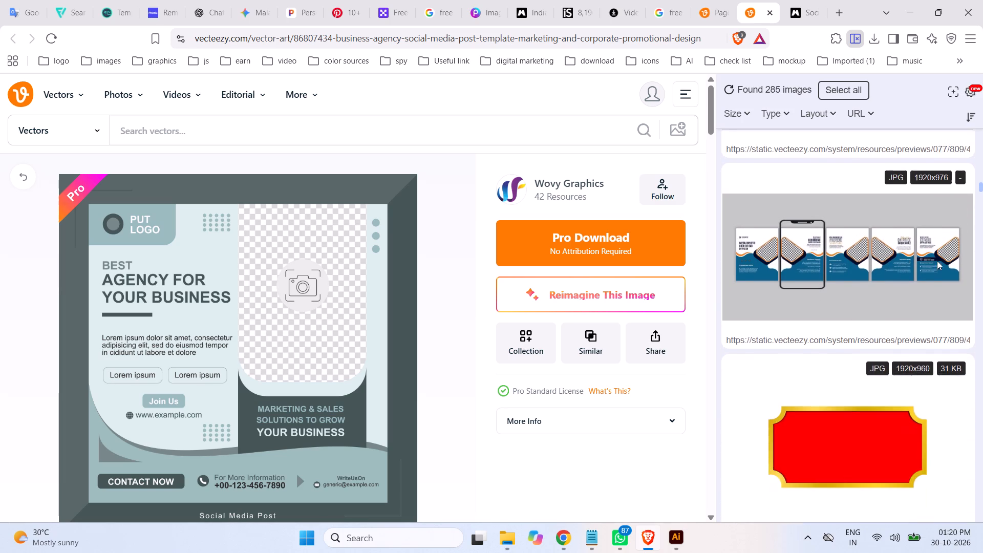
scroll(937, 261, down, 12)
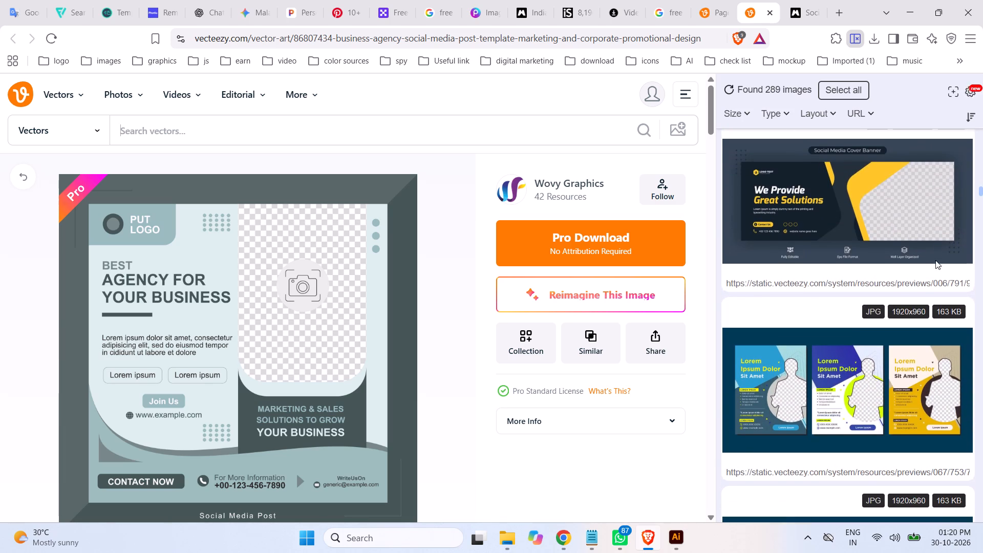
scroll(935, 260, down, 15)
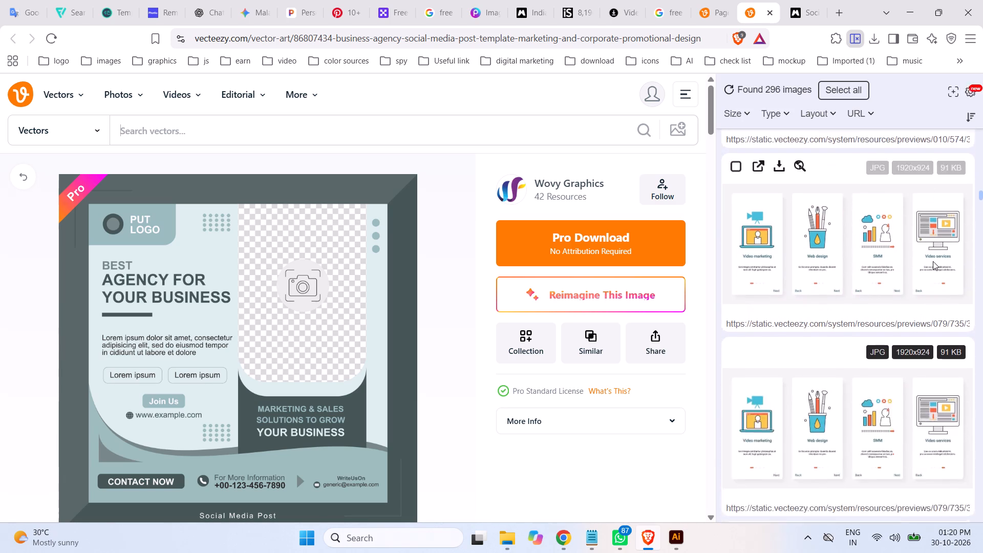
scroll(933, 261, down, 8)
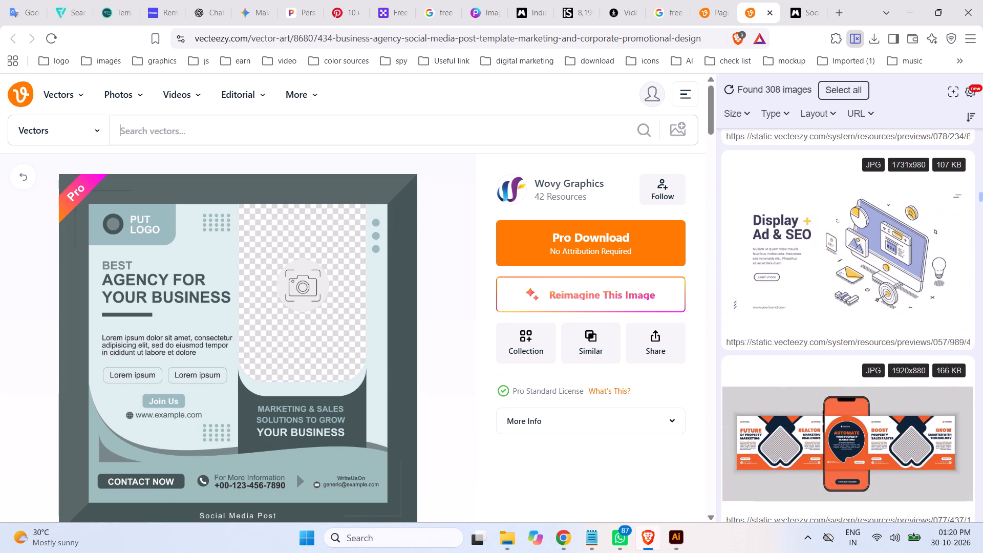
scroll(933, 261, down, 5)
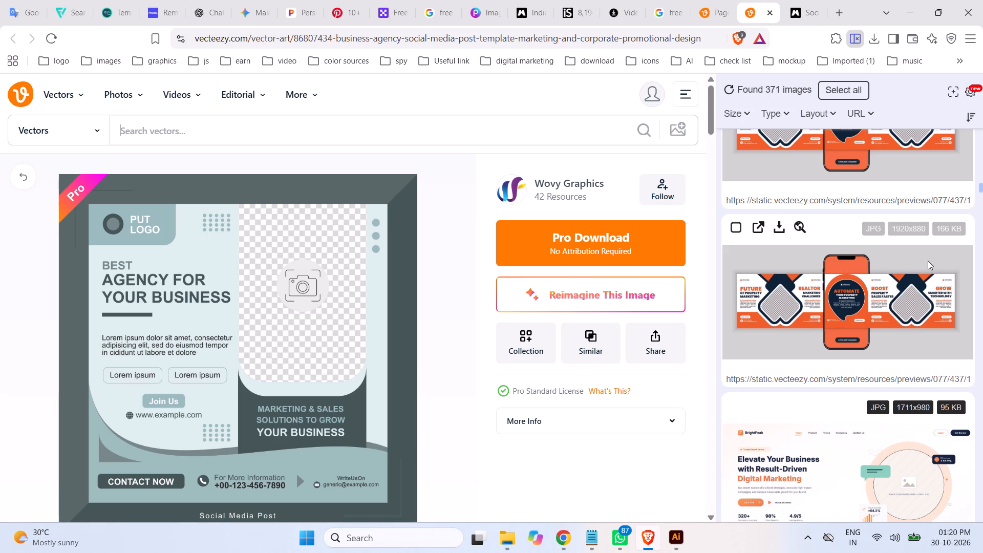
scroll(927, 259, down, 9)
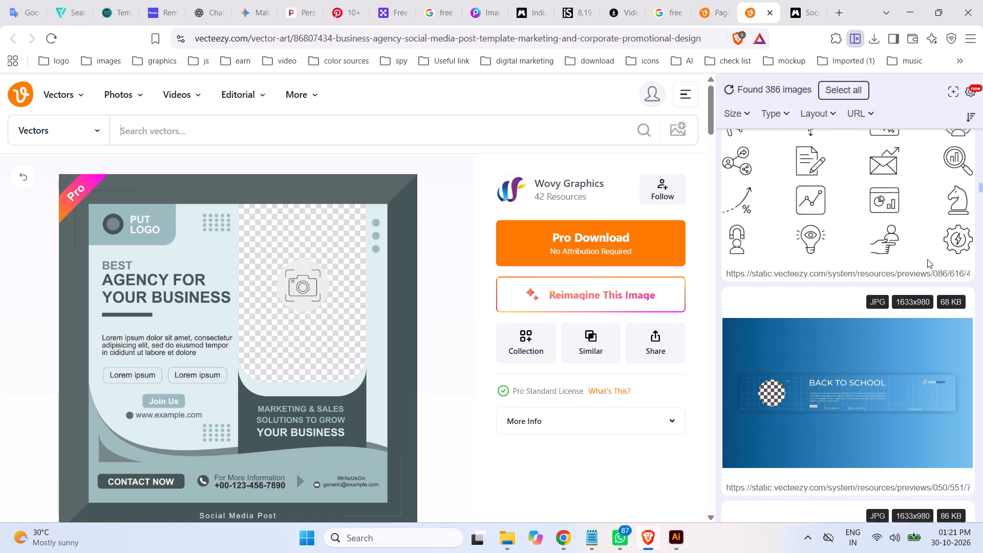
scroll(927, 259, down, 8)
scroll(927, 257, up, 1)
scroll(927, 257, down, 2)
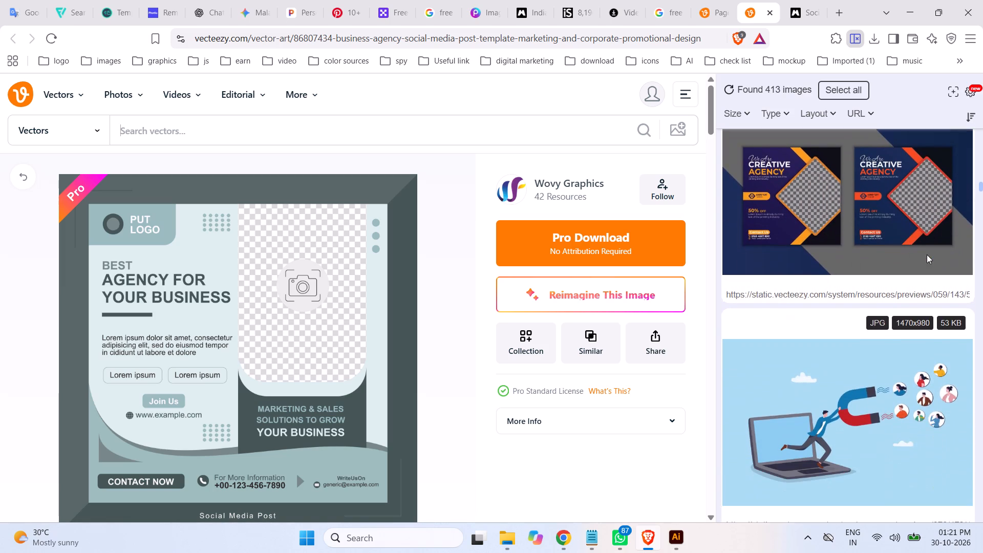
scroll(927, 254, down, 15)
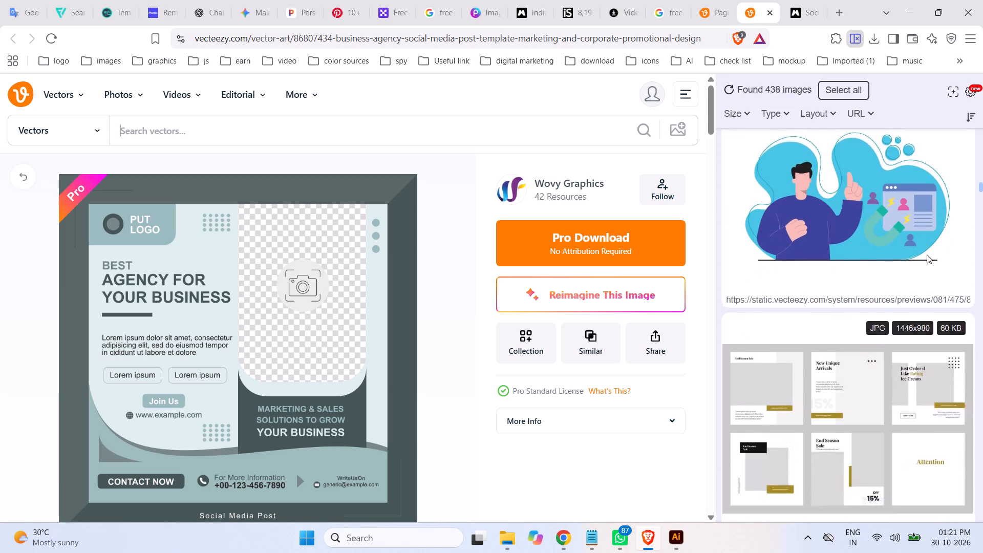
scroll(927, 254, down, 9)
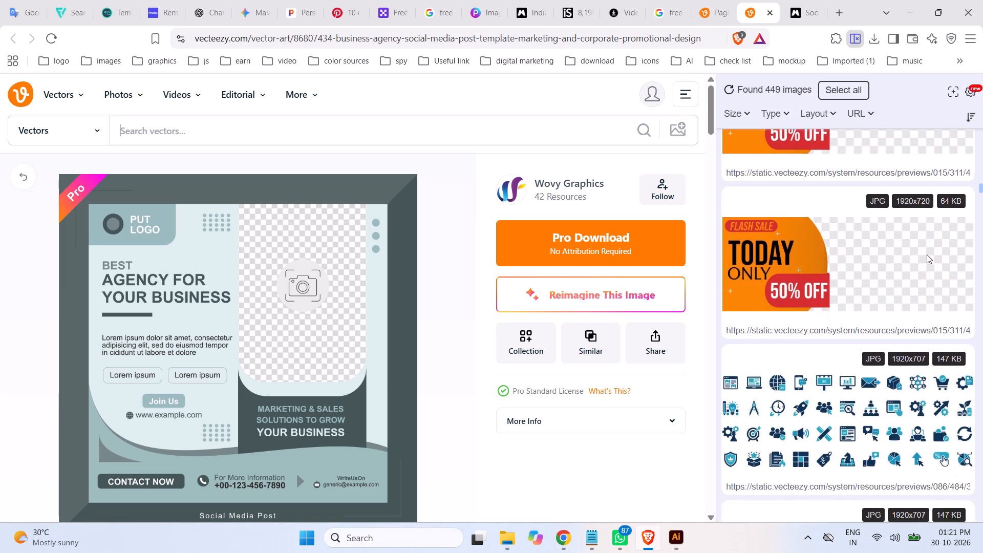
scroll(927, 254, down, 9)
scroll(927, 254, up, 1)
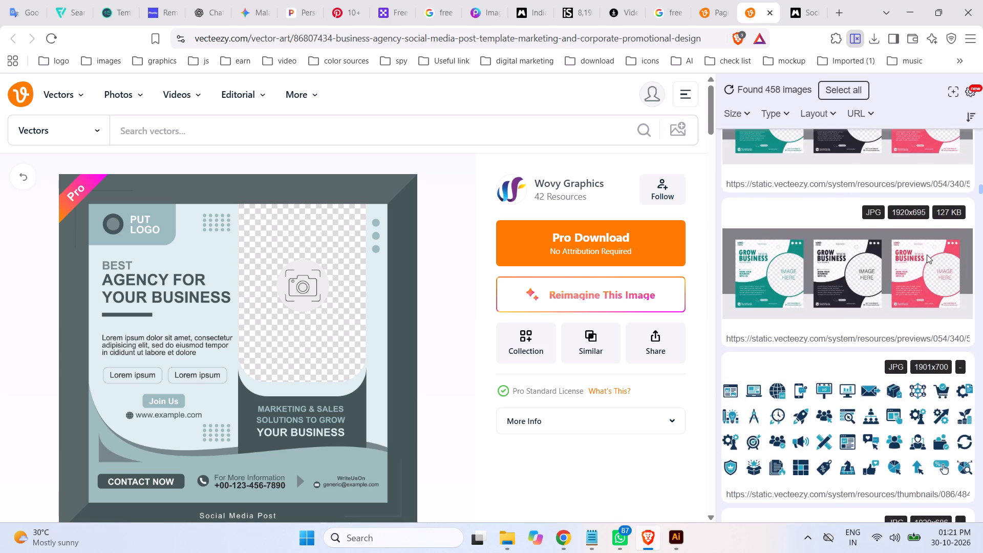
scroll(927, 254, down, 2)
scroll(927, 254, up, 1)
scroll(927, 254, down, 9)
scroll(927, 254, up, 1)
scroll(927, 254, down, 2)
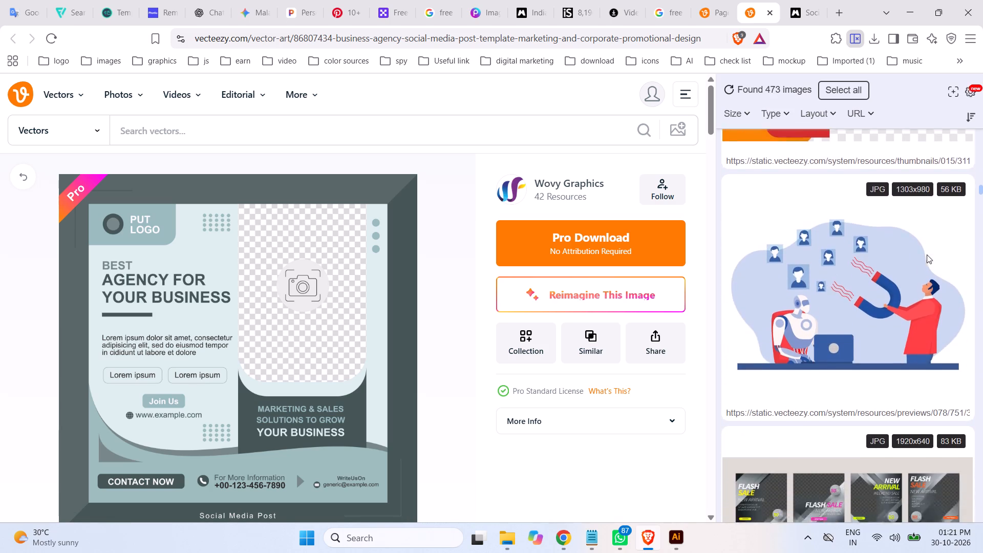
scroll(927, 254, down, 13)
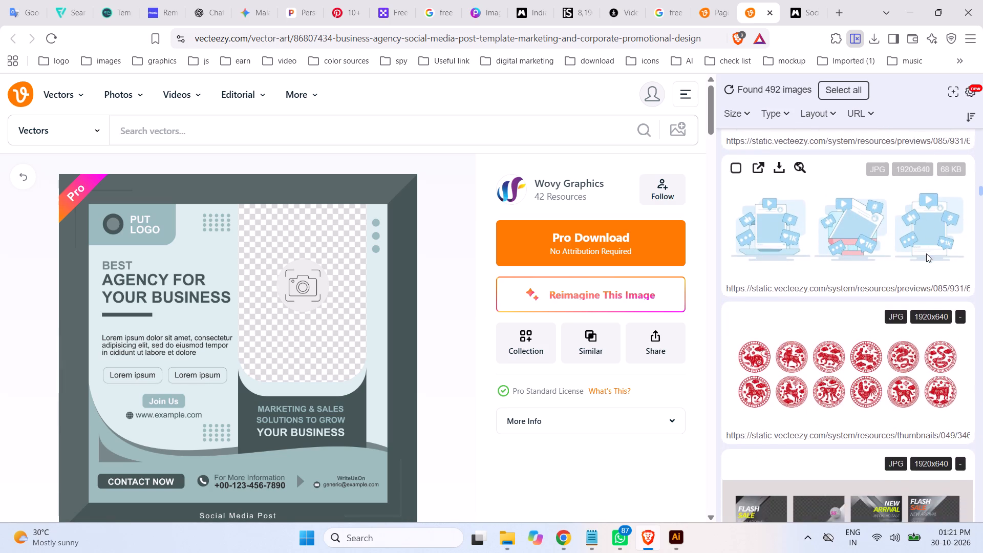
scroll(926, 253, down, 13)
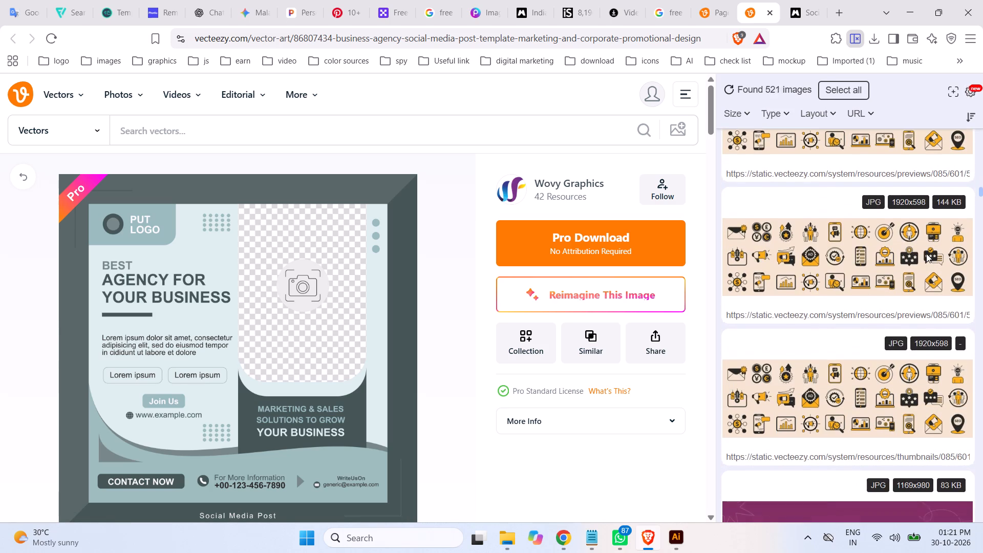
scroll(926, 253, down, 16)
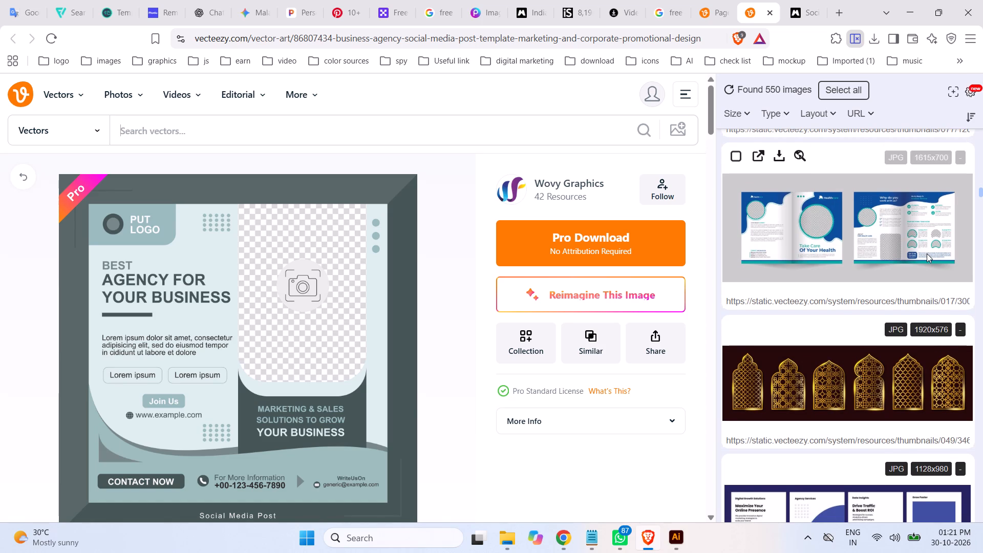
scroll(927, 253, down, 8)
scroll(927, 253, up, 1)
scroll(927, 253, down, 4)
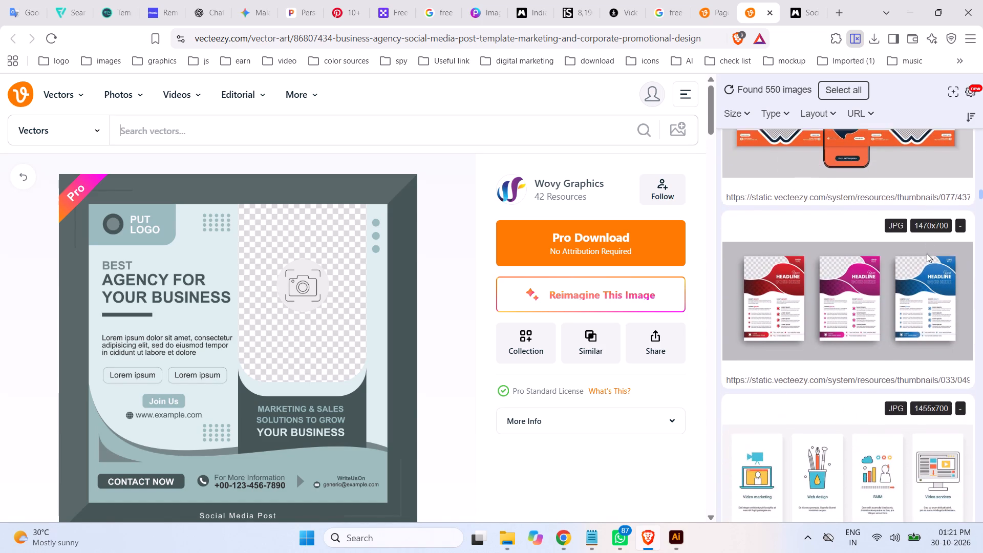
scroll(927, 253, down, 3)
scroll(927, 253, up, 1)
scroll(927, 253, down, 7)
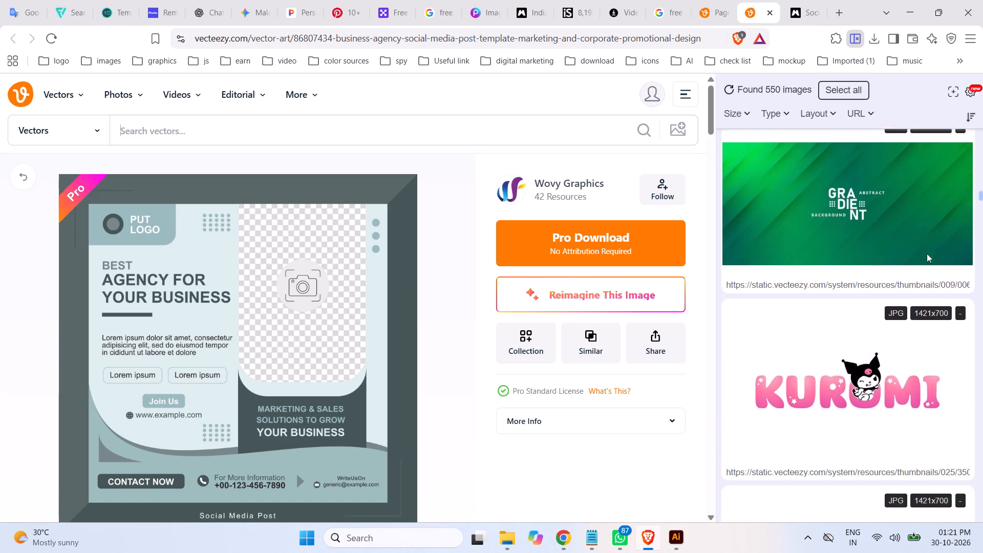
scroll(927, 253, down, 12)
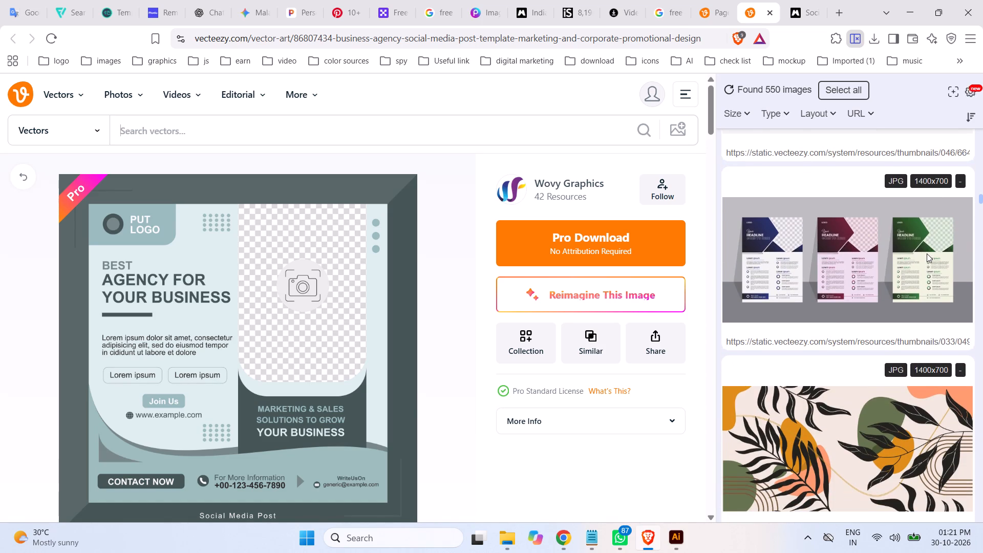
scroll(927, 253, down, 14)
scroll(927, 253, down, 8)
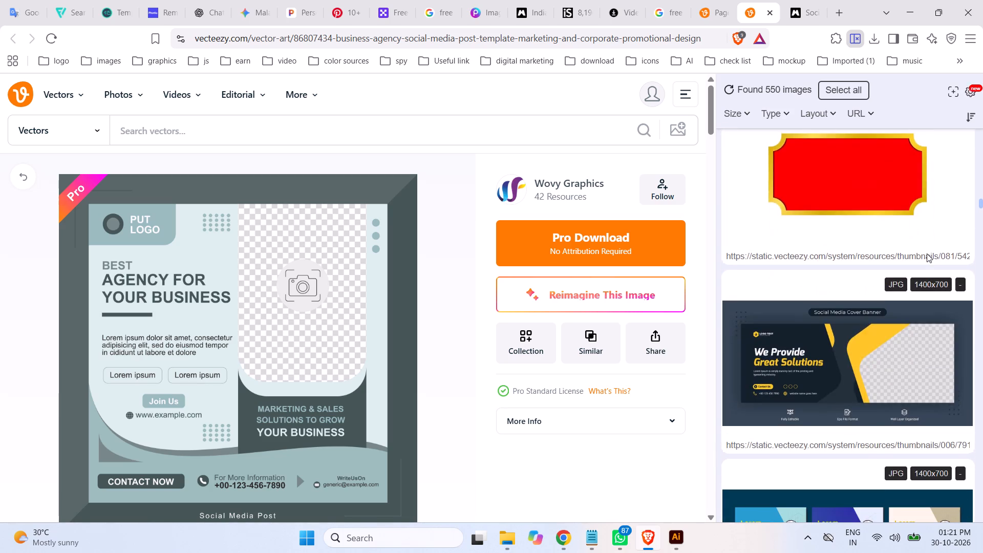
Find the Business Agency Social Media Post Template's 980x980 preview among the Imageye results and download it as JPEG.
scroll(927, 253, down, 7)
scroll(927, 253, up, 2)
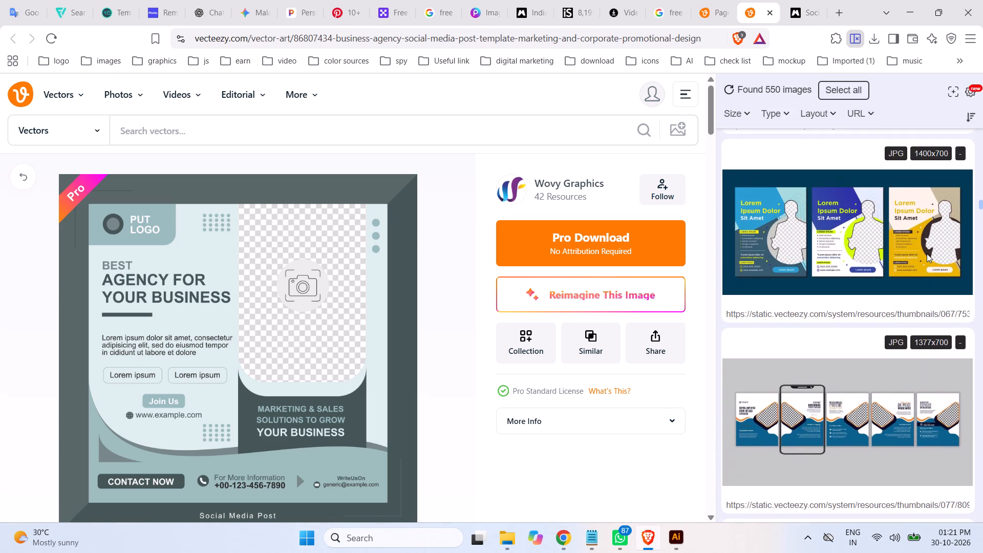
scroll(927, 253, down, 3)
scroll(927, 253, up, 1)
scroll(927, 253, down, 6)
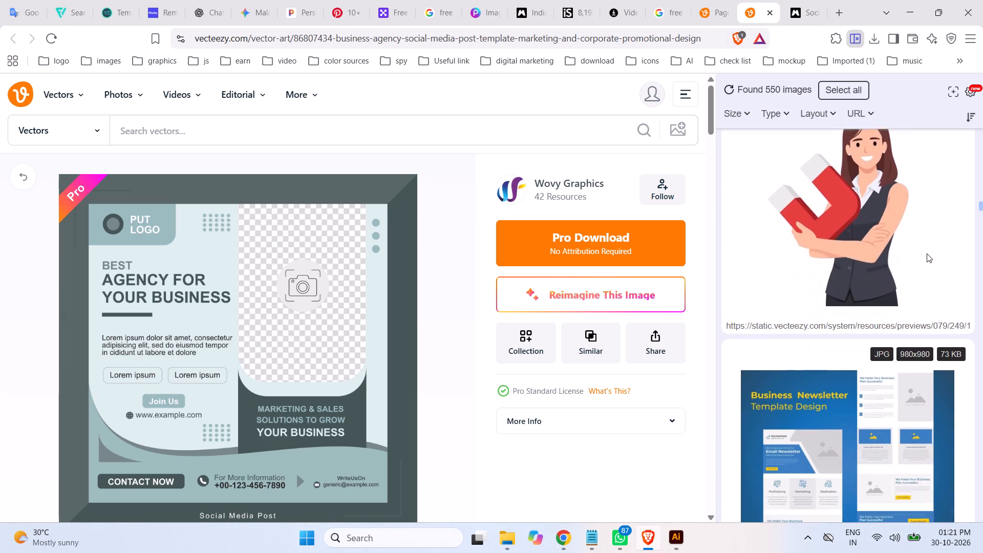
scroll(927, 253, down, 9)
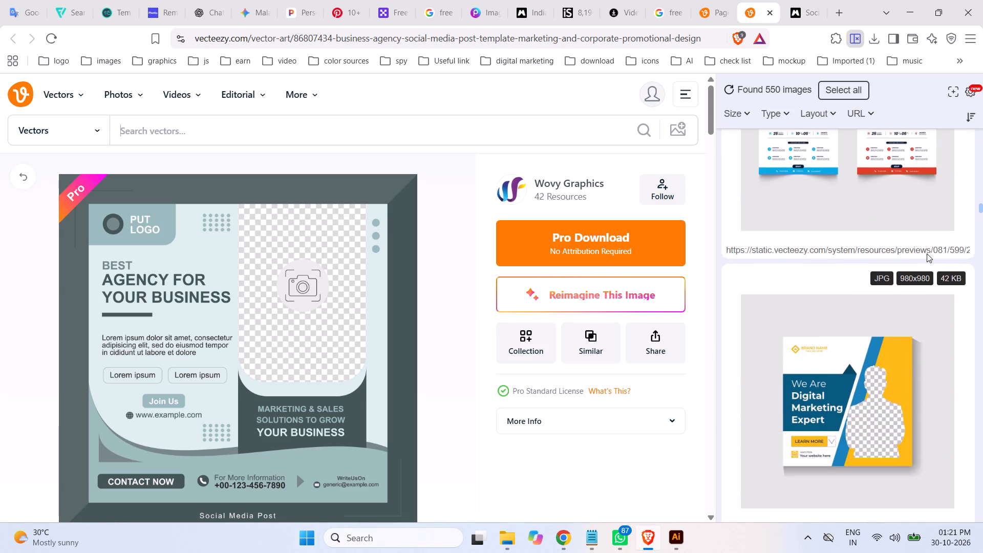
scroll(927, 253, down, 6)
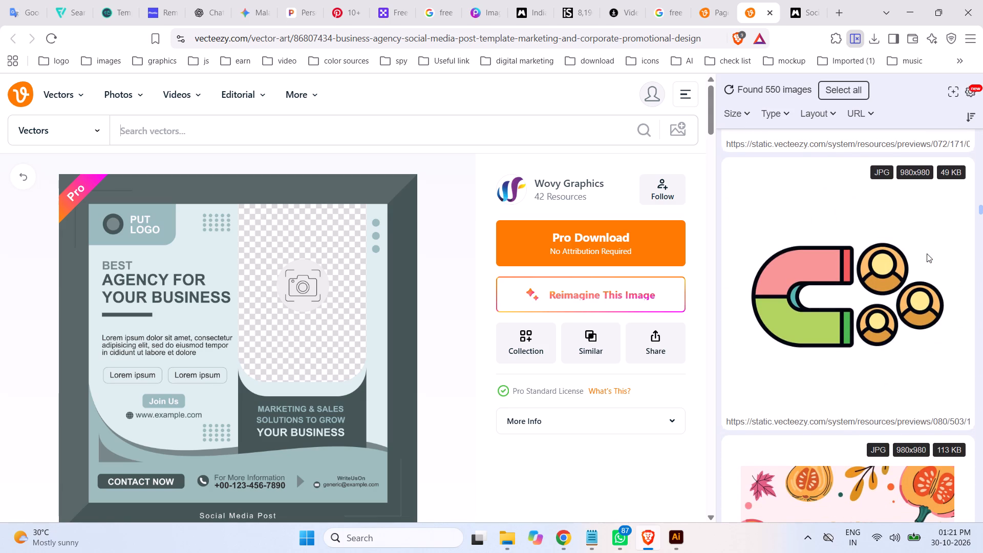
scroll(927, 253, down, 3)
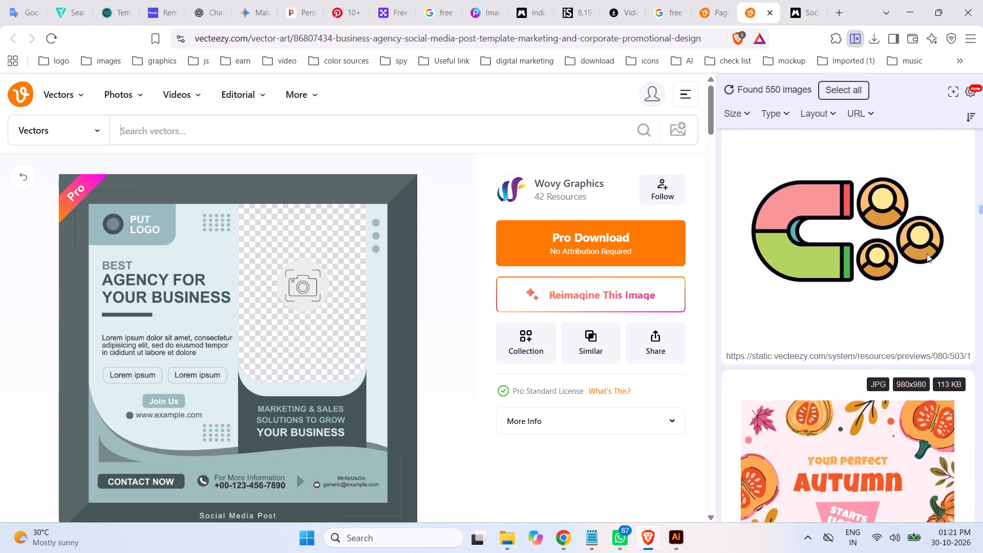
scroll(927, 253, down, 12)
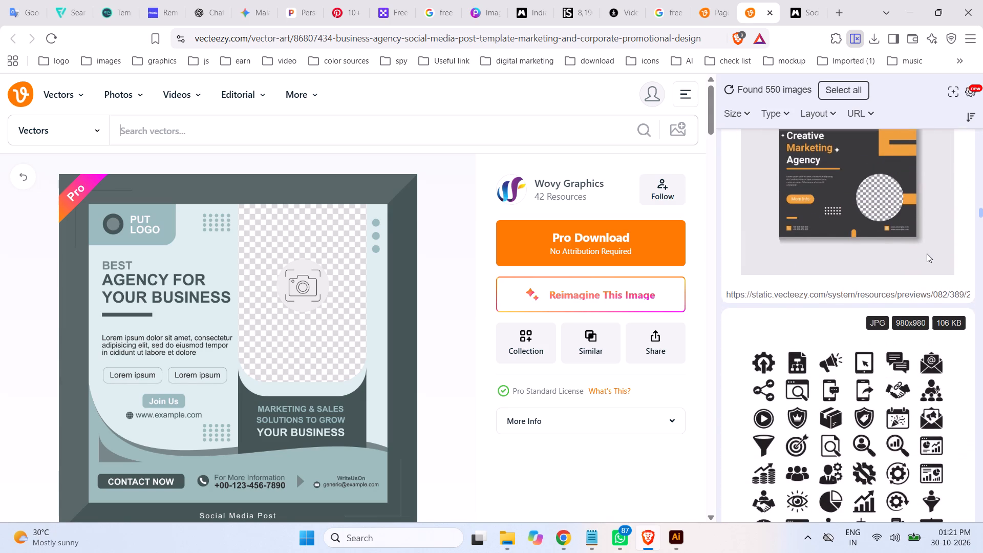
scroll(927, 253, down, 9)
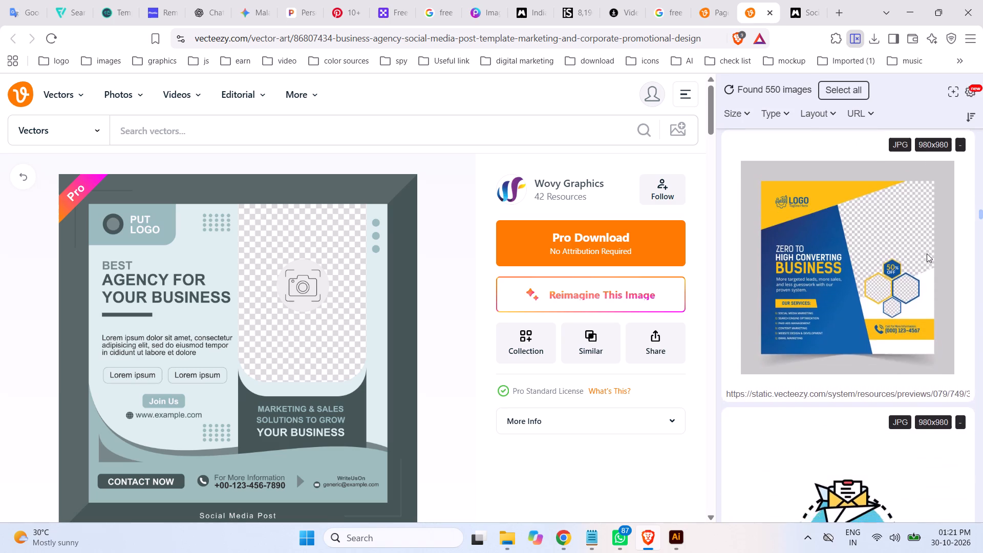
scroll(927, 253, down, 2)
scroll(927, 253, up, 1)
scroll(927, 253, down, 10)
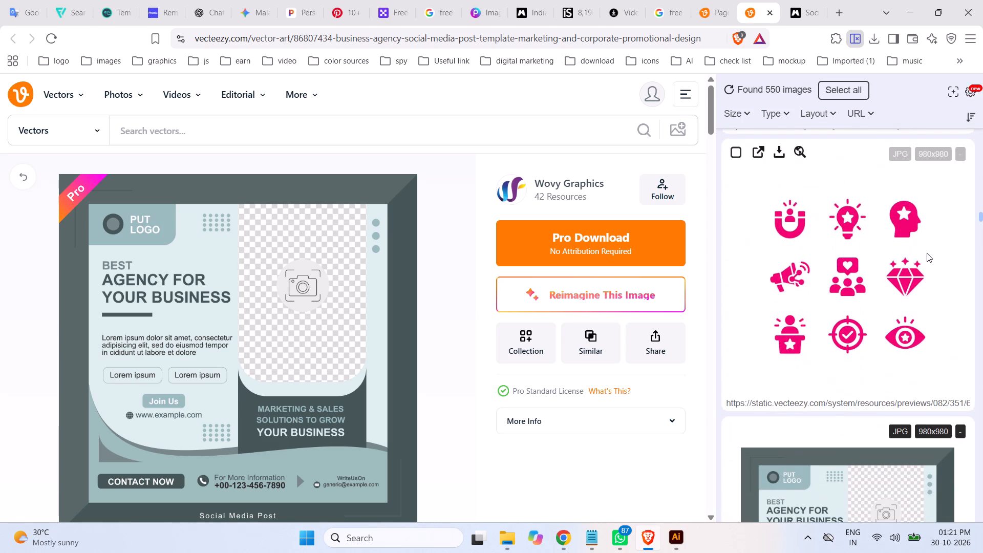
scroll(927, 253, down, 9)
scroll(927, 253, up, 5)
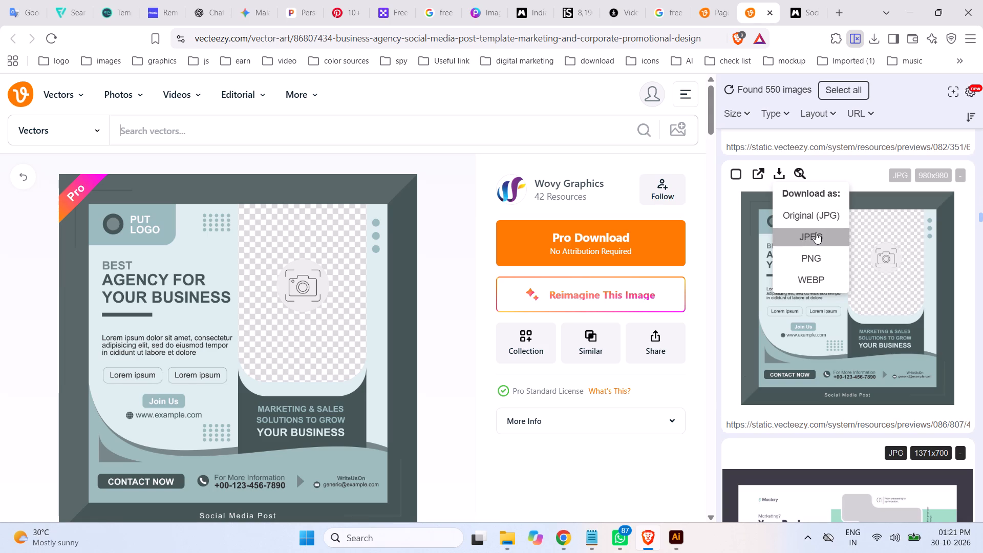
click(816, 232)
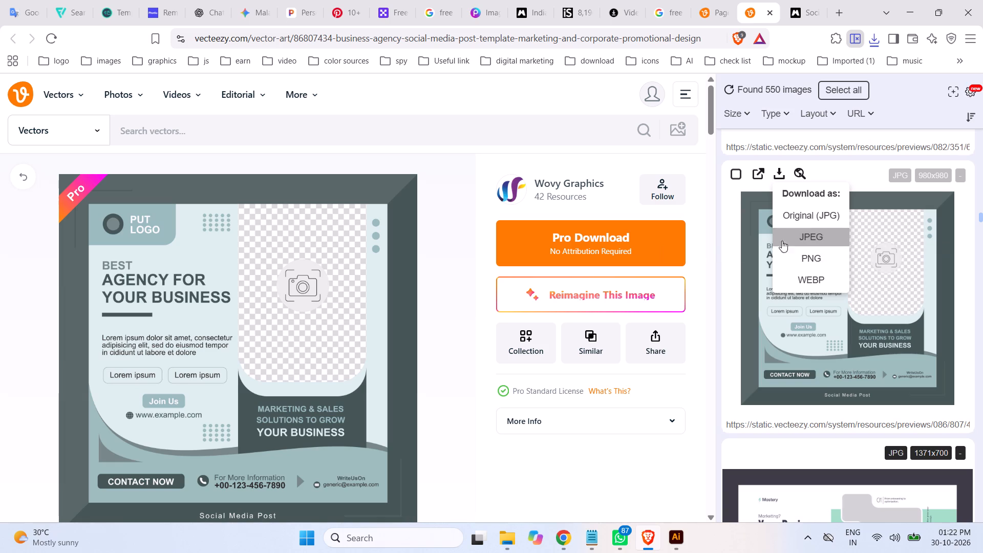
Switch to File Explorer and open the Business Agency Social Media Post Template folder in Downloads.
click(511, 539)
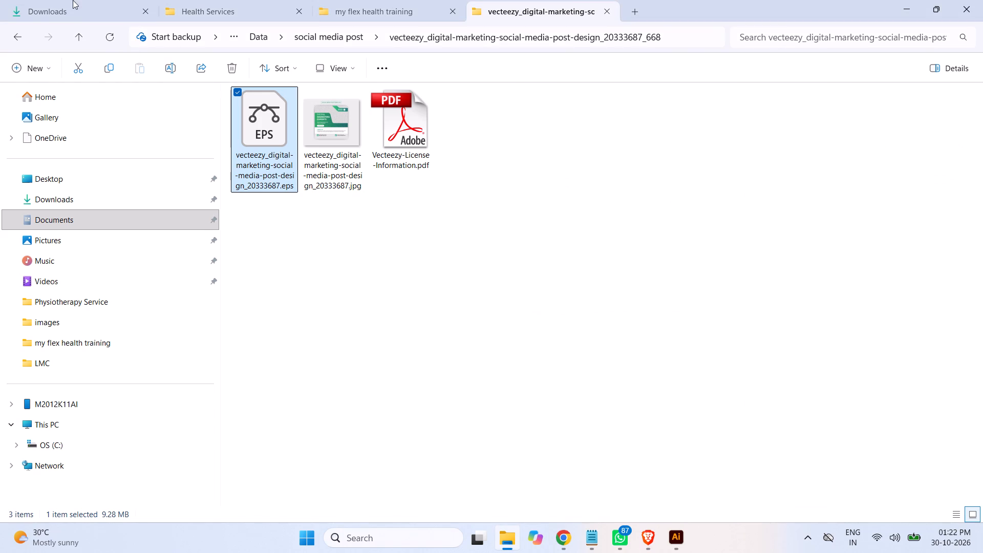
click(62, 5)
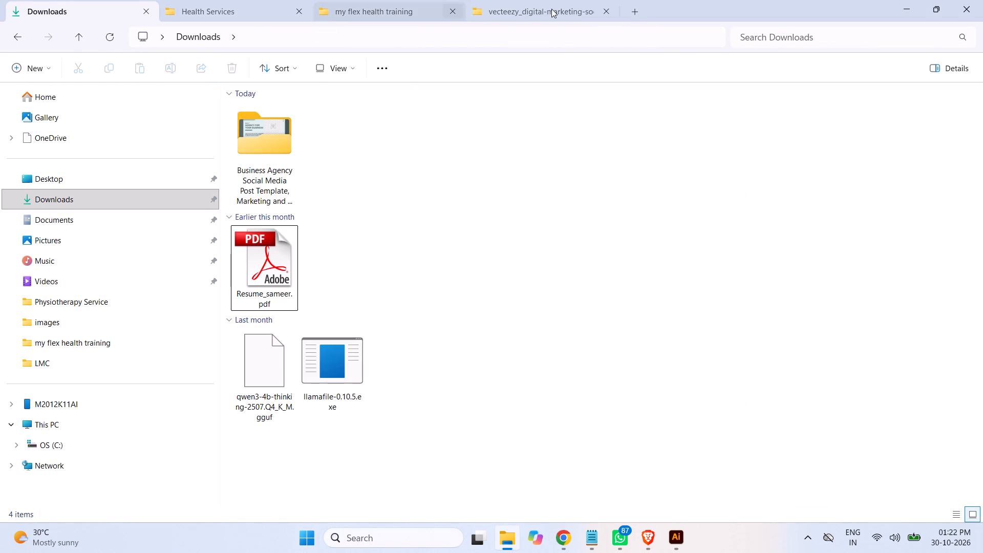
click(551, 9)
click(576, 148)
click(332, 33)
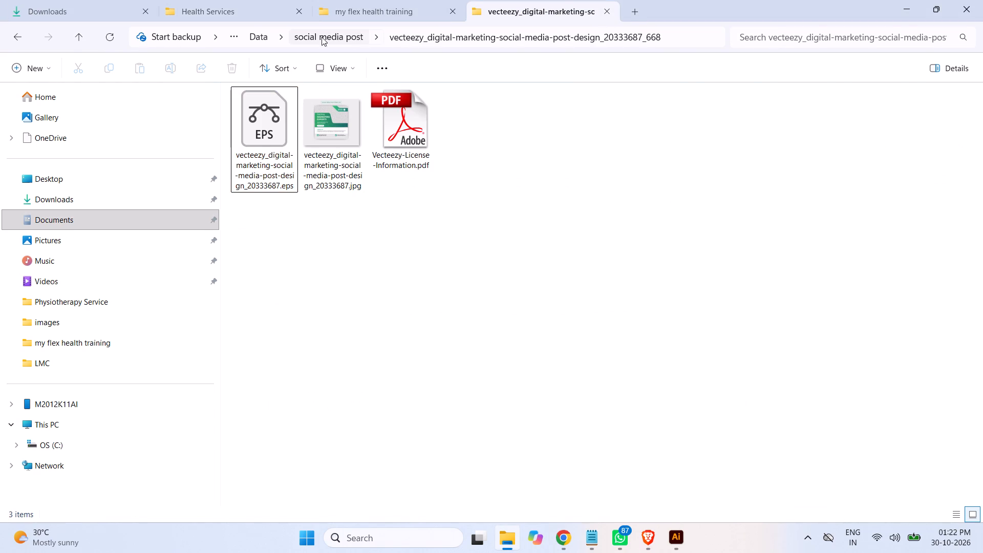
click(101, 9)
click(445, 153)
double_click(287, 140)
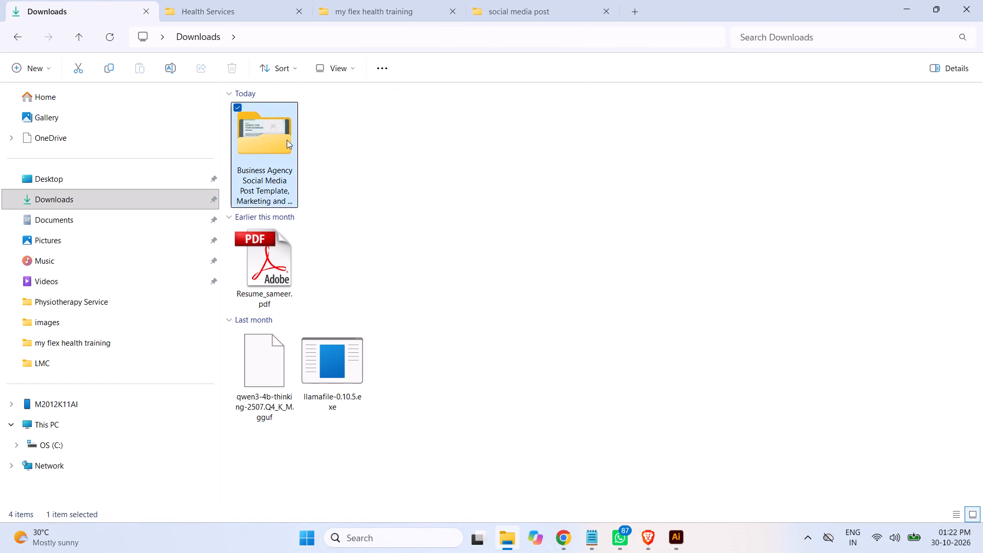
Place the downloaded imgi_34 business agency JPEG from File Explorer onto the Post-23 artboard in Illustrator, over its upper part.
click(317, 130)
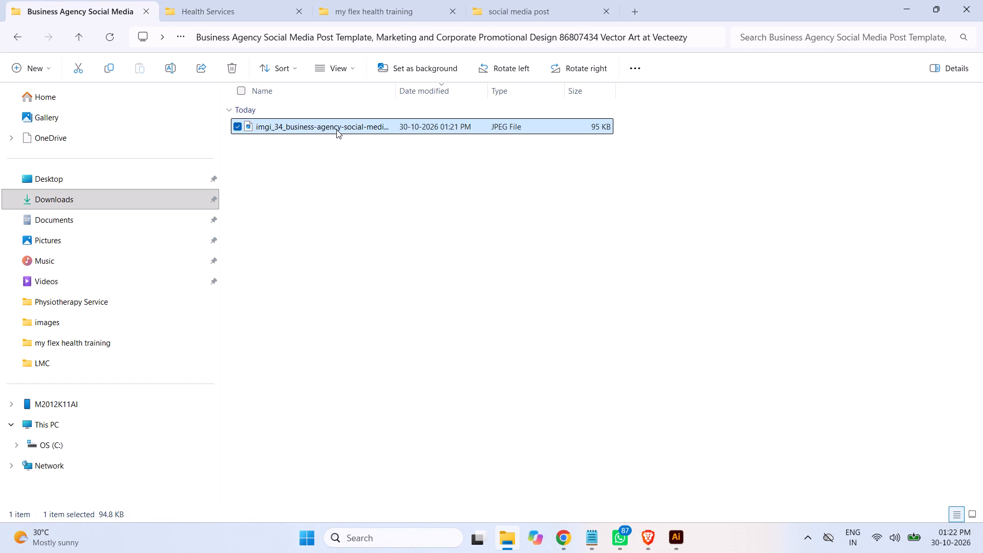
drag(329, 128, 327, 129)
drag(327, 129, 453, 290)
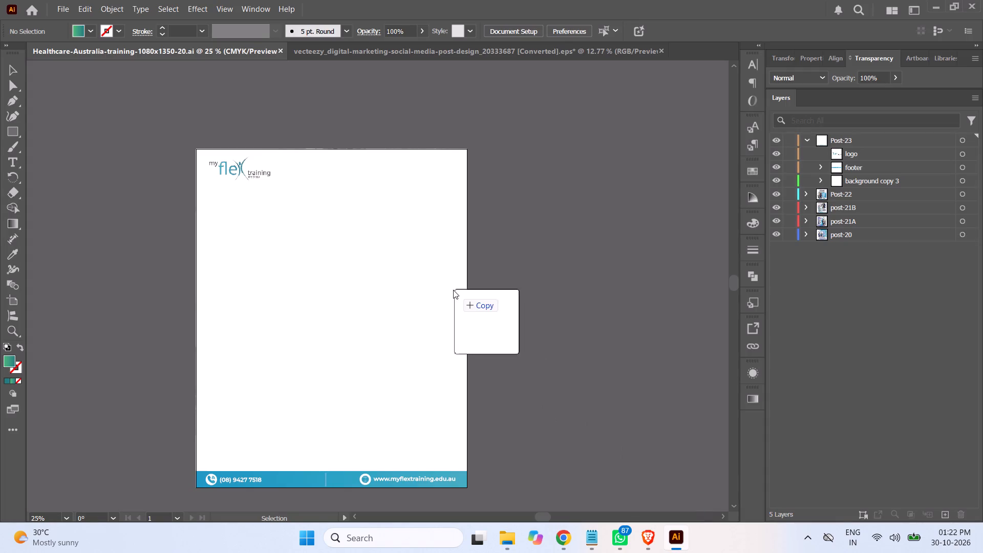
drag(453, 290, 347, 268)
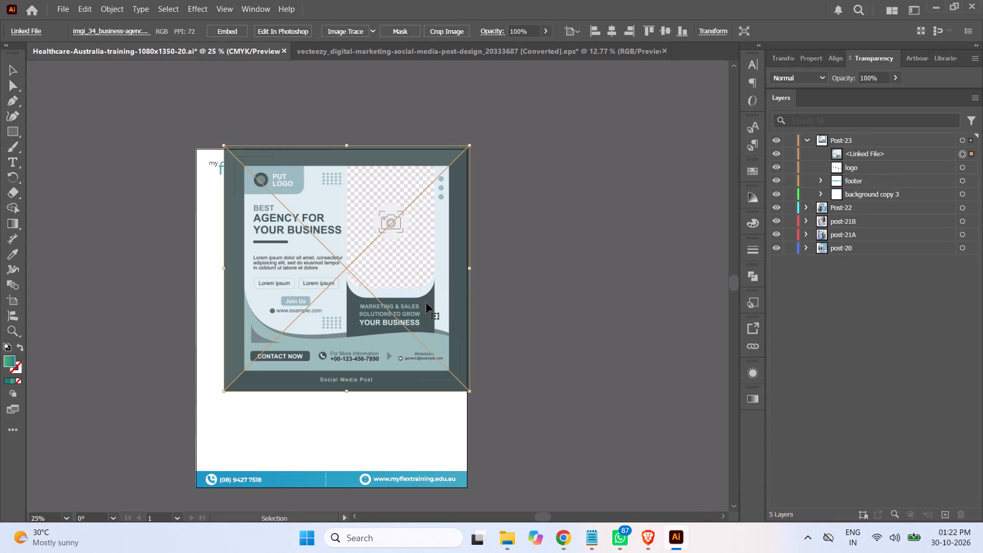
drag(426, 303, 436, 311)
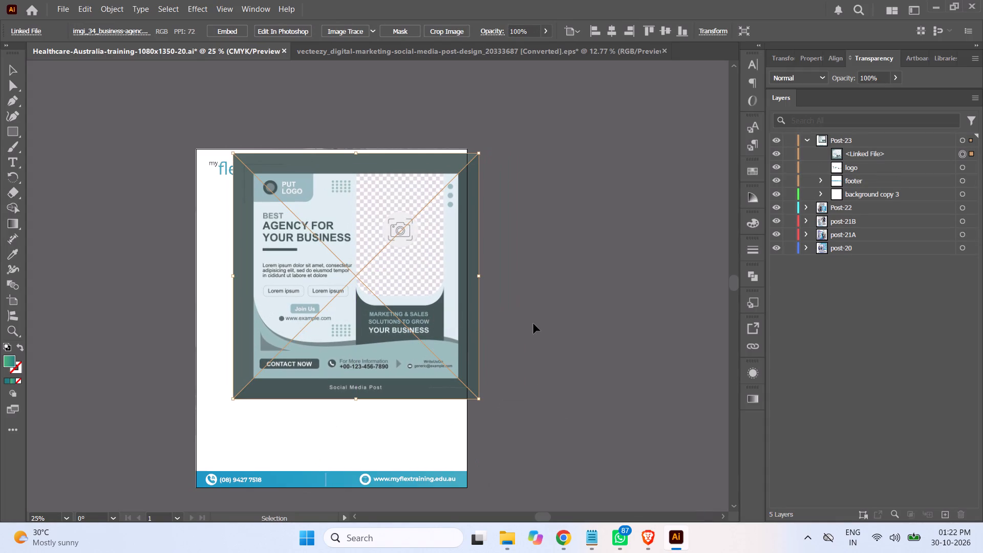
Start Crop Image on the placed template, embedding a copy, and trim the dark frame off its top edge.
click(445, 30)
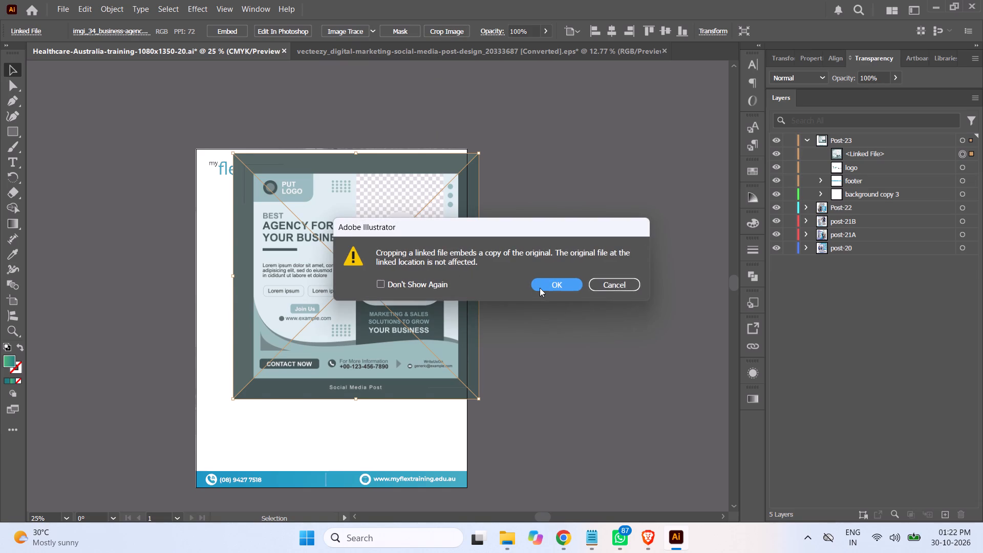
click(544, 283)
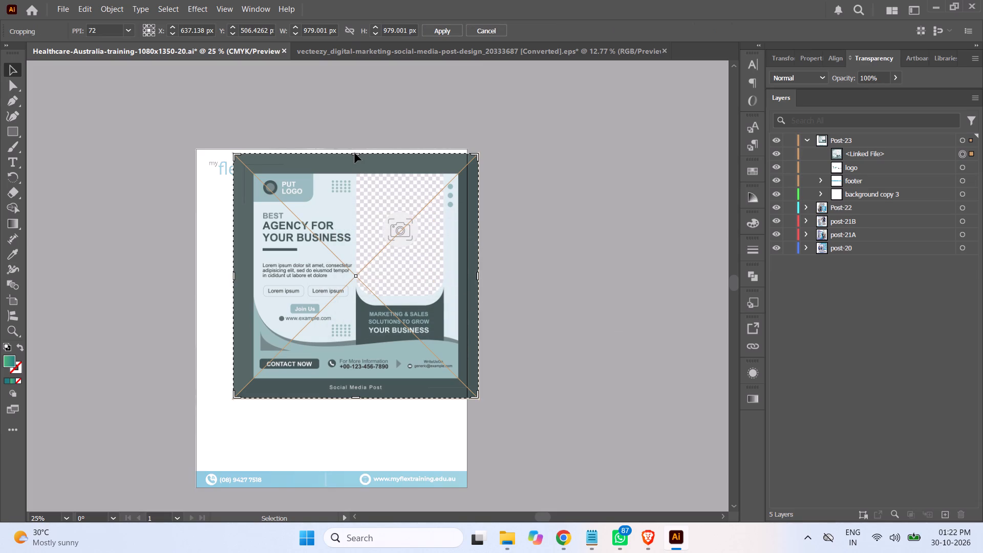
drag(355, 155, 356, 170)
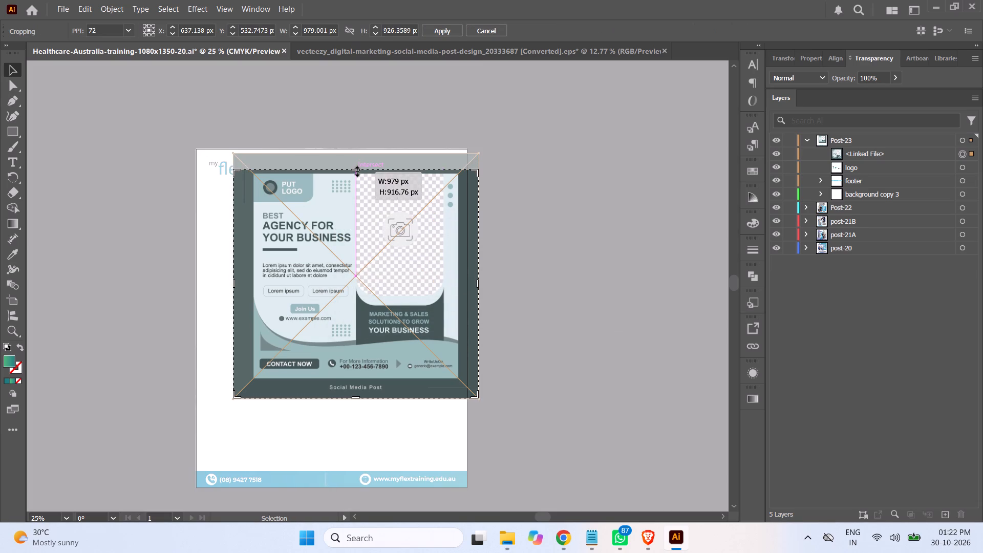
drag(356, 170, 356, 173)
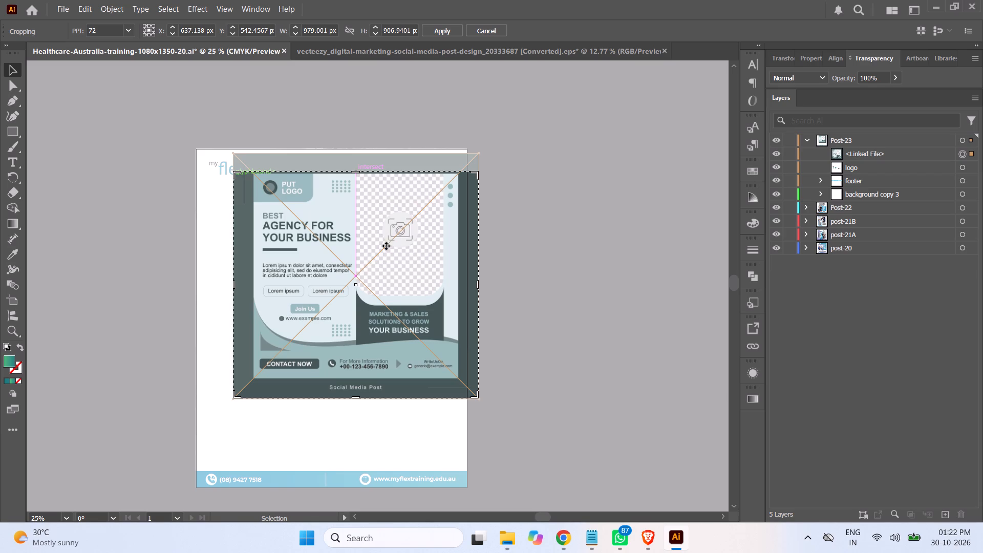
key(ctrl+equal)
key(ctrl+equal)
key(ctrl+equal)
scroll(498, 155, up, 3)
scroll(496, 150, down, 1)
scroll(496, 143, up, 9)
scroll(469, 144, down, 1)
drag(376, 130, 377, 136)
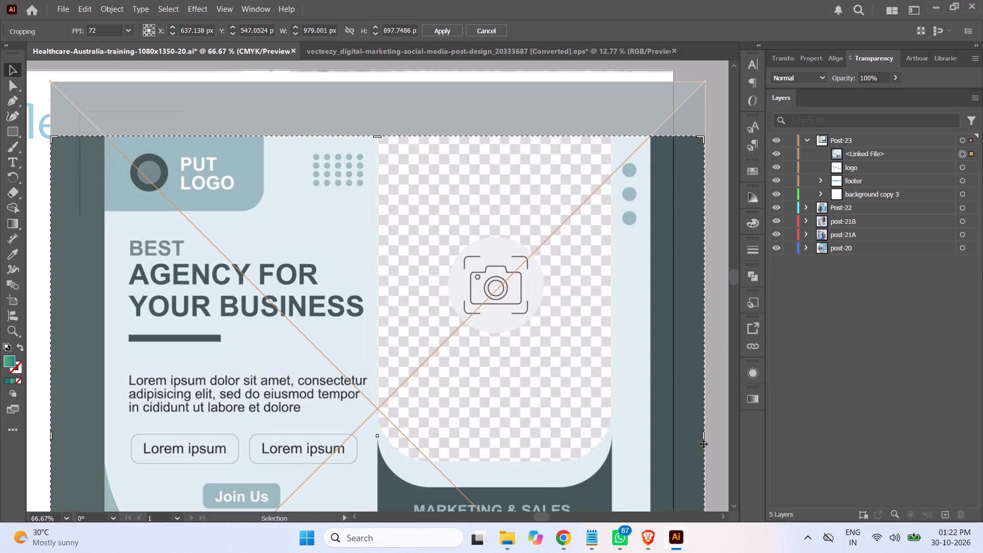
Trim the dark frame off the template's right and left sides, leaving a crop width of about 818 px.
drag(703, 434, 661, 432)
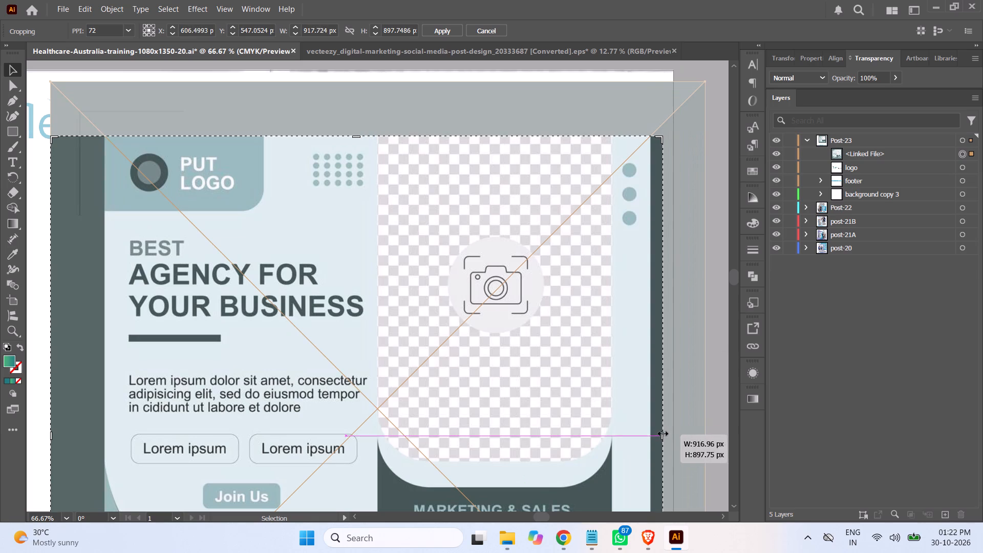
drag(661, 432, 649, 433)
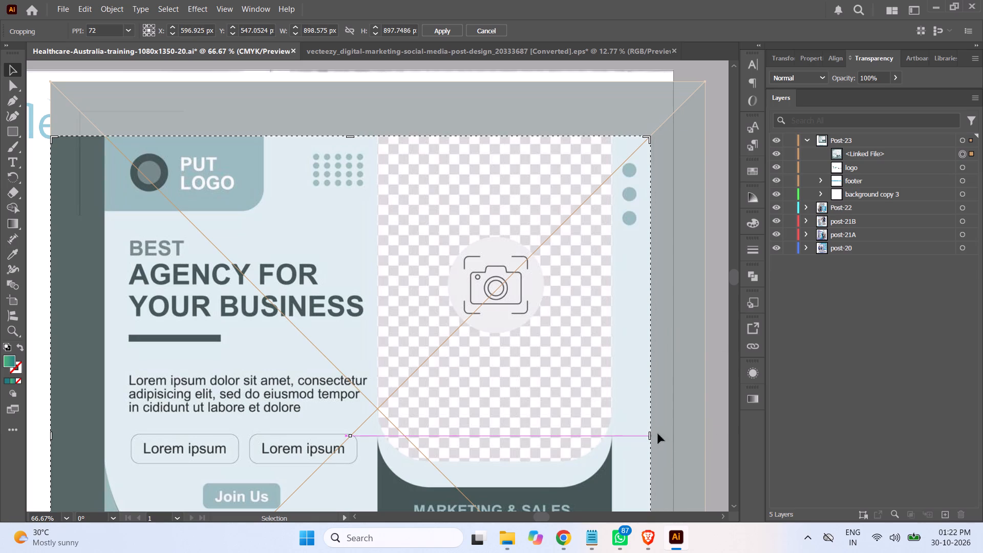
drag(50, 436, 54, 437)
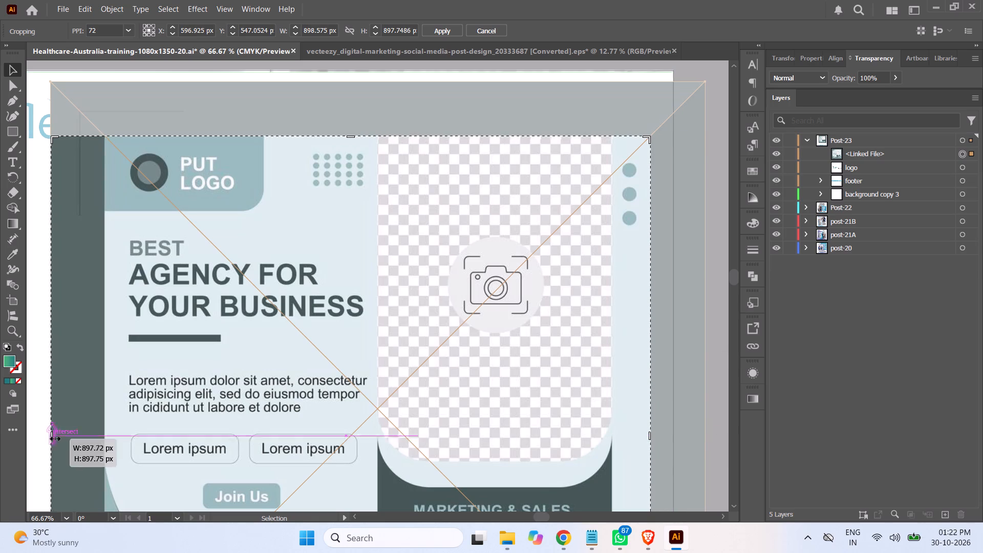
drag(54, 437, 105, 438)
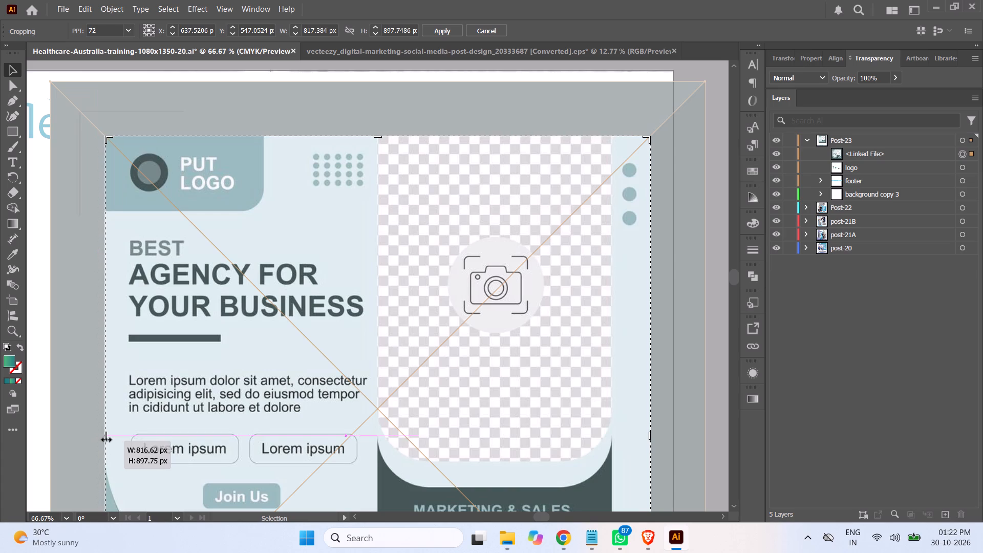
drag(105, 438, 104, 438)
Trim the "Social Media Post" band off the template's bottom, leaving a crop height of about 818 px, and apply the crop.
scroll(482, 278, down, 2)
scroll(482, 279, up, 1)
scroll(482, 279, down, 2)
scroll(482, 279, up, 1)
scroll(482, 279, down, 11)
scroll(498, 287, up, 1)
scroll(498, 286, down, 2)
scroll(498, 285, up, 1)
scroll(498, 285, down, 1)
scroll(497, 280, up, 1)
scroll(497, 279, down, 1)
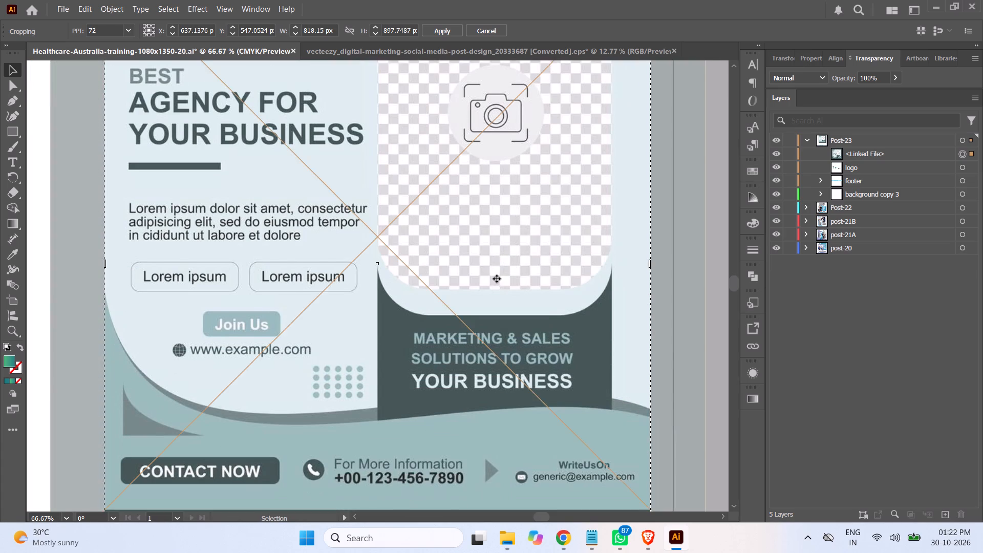
scroll(497, 279, down, 11)
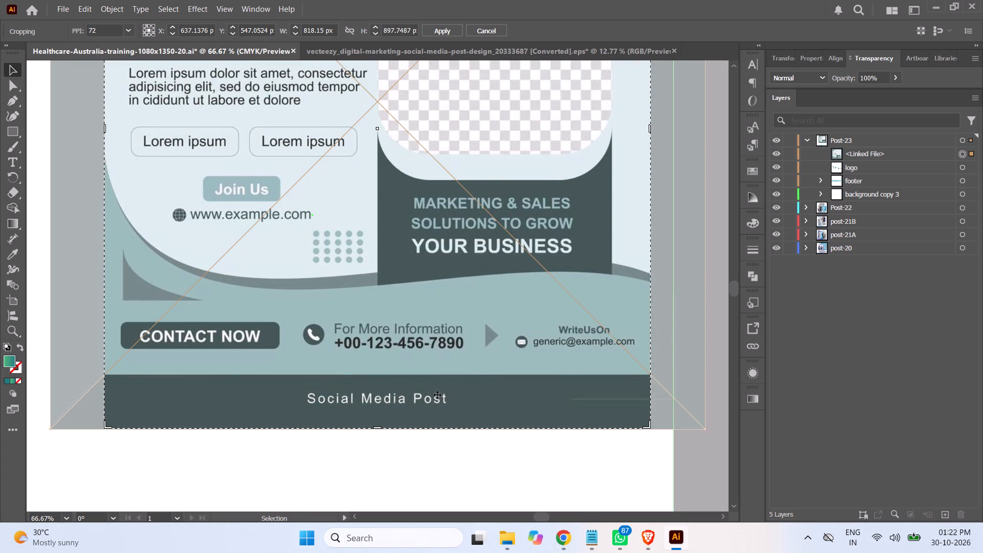
drag(378, 428, 380, 408)
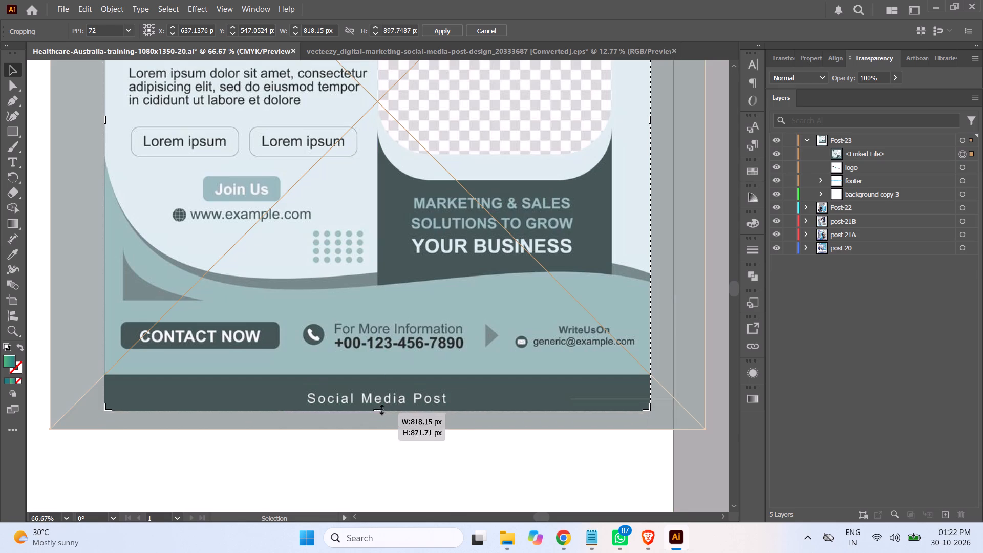
drag(380, 408, 392, 373)
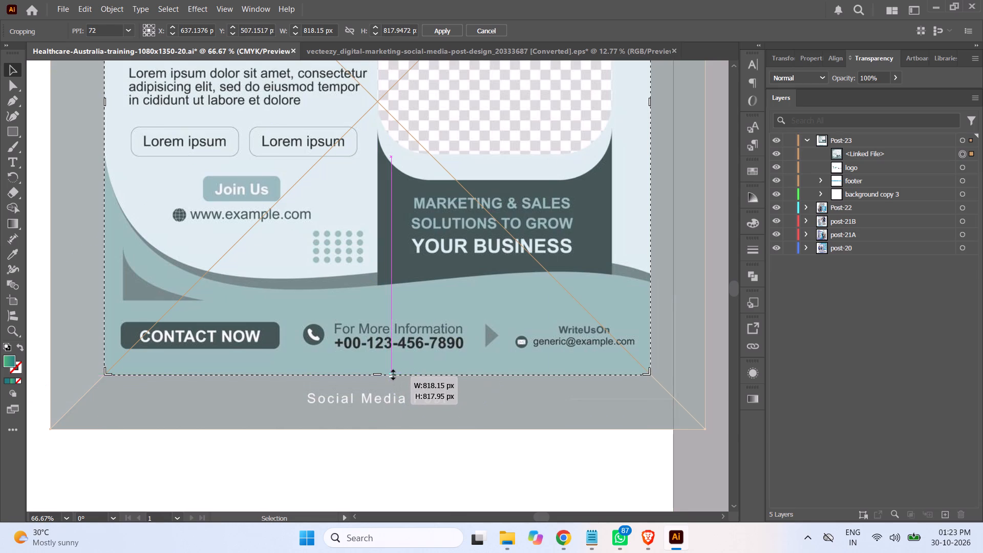
drag(392, 373, 393, 375)
key(Return)
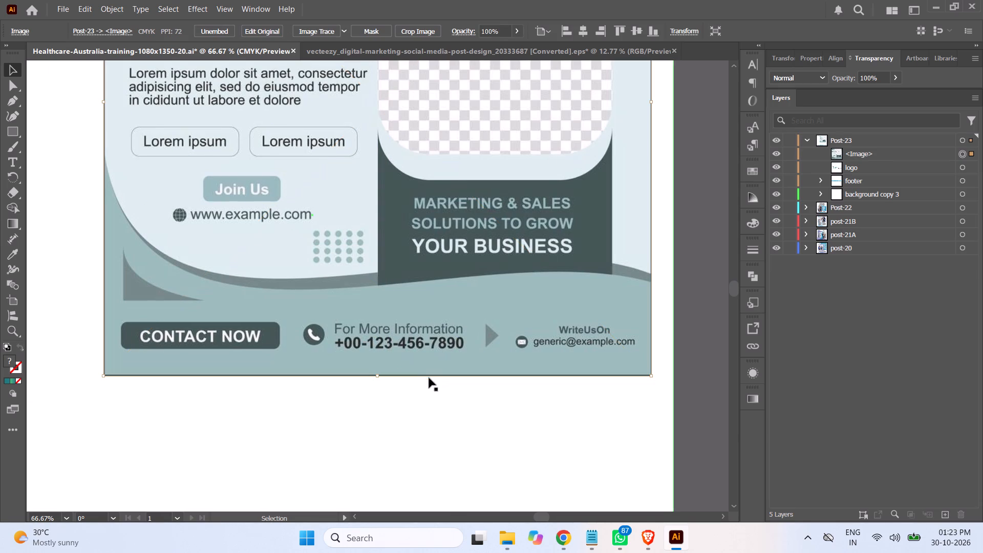
Examine the cropped template's layout from the contact strip up to the logo and photo area.
scroll(437, 324, up, 3)
scroll(436, 323, down, 3)
scroll(436, 323, up, 3)
scroll(434, 322, down, 1)
scroll(433, 322, up, 4)
scroll(532, 313, up, 2)
scroll(531, 311, down, 1)
scroll(531, 311, up, 5)
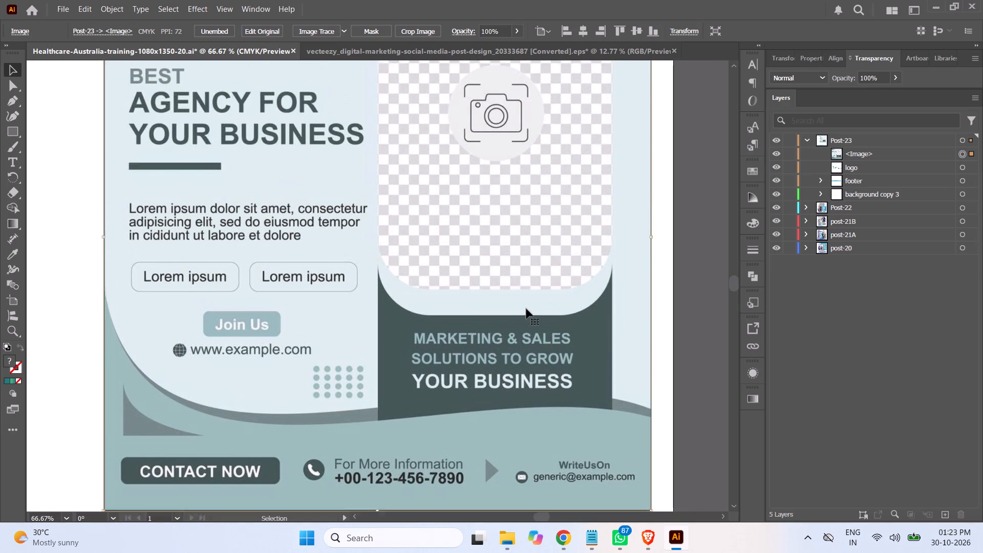
scroll(526, 309, up, 9)
scroll(547, 296, down, 1)
scroll(543, 295, up, 1)
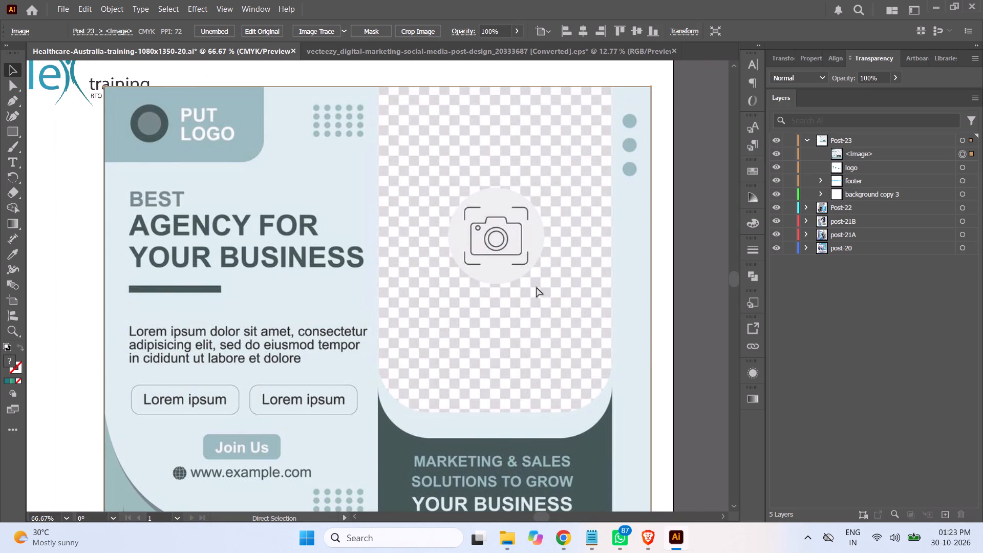
Move the cropped template to the artboard's top-left corner and scale it proportionally to the artboard's full width, about 1081 px.
key(ctrl+minus)
key(ctrl+minus)
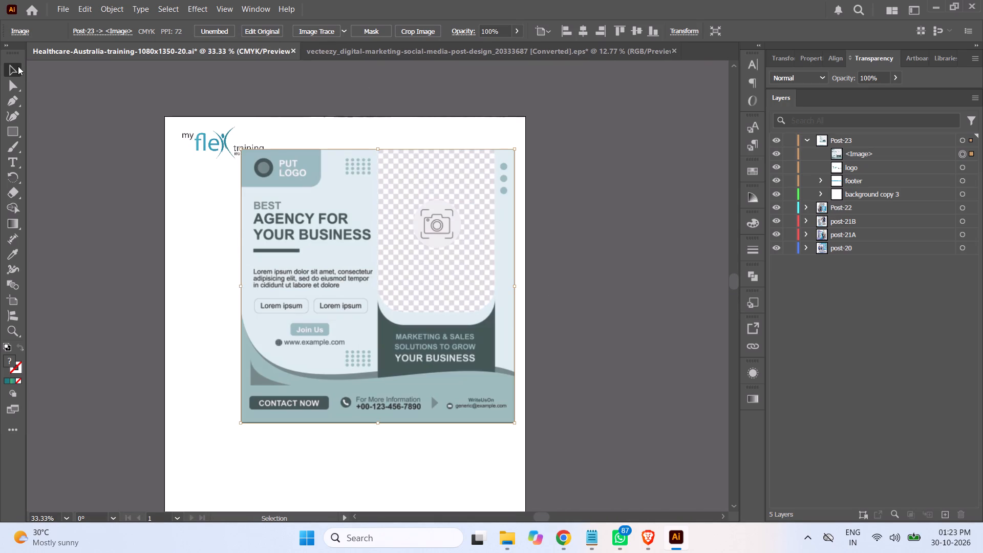
click(12, 68)
drag(368, 297, 295, 274)
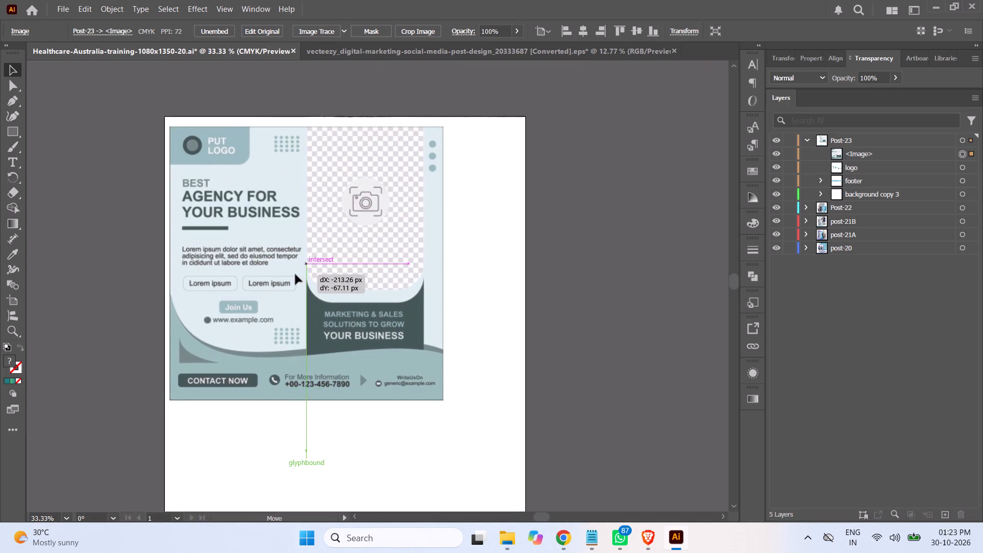
drag(295, 274, 291, 264)
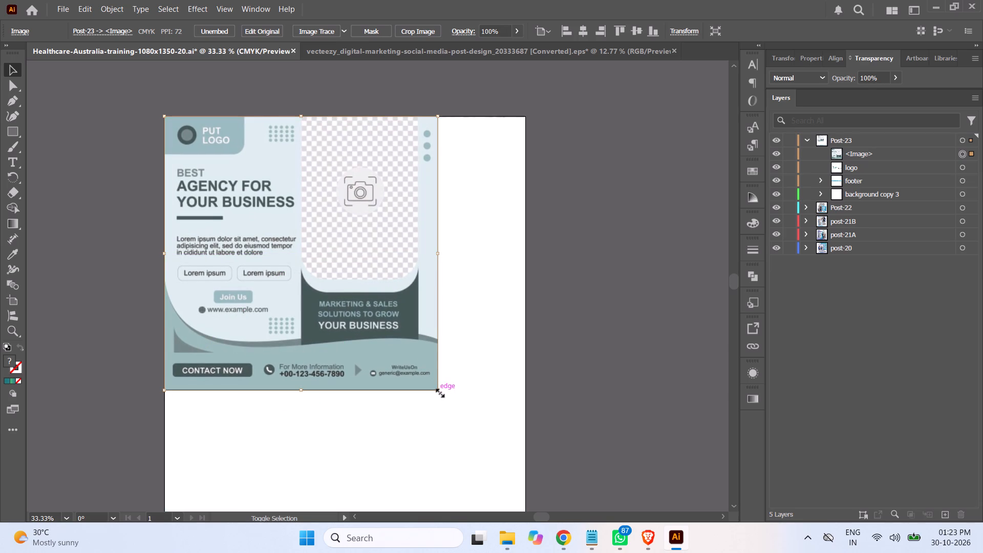
shift+drag(439, 392, 524, 495)
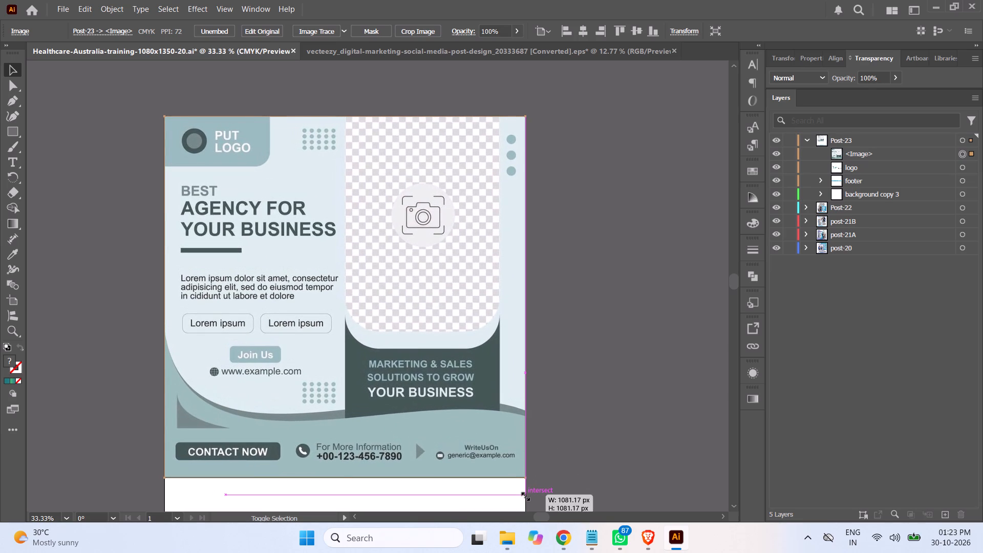
shift+drag(524, 495, 524, 495)
scroll(647, 360, down, 9)
scroll(642, 346, up, 6)
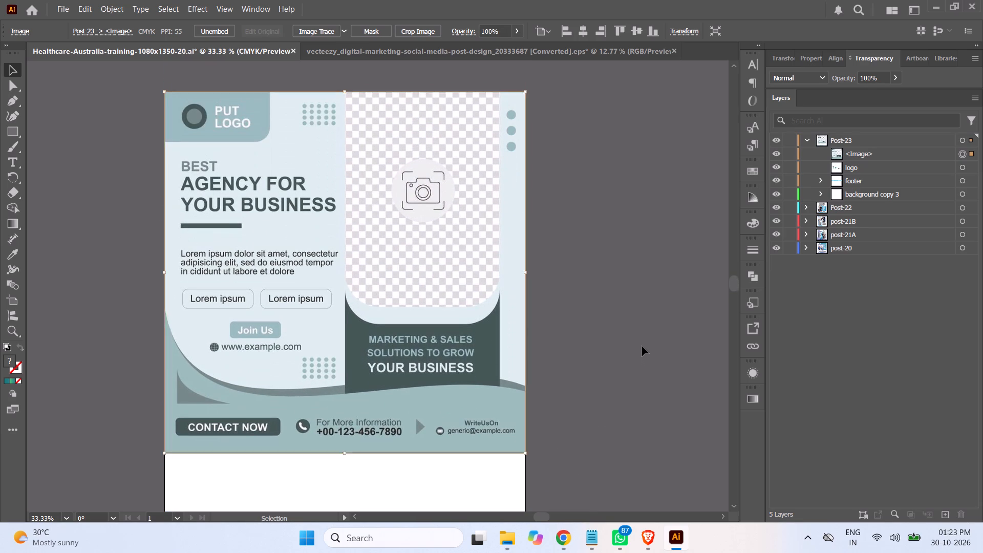
scroll(642, 346, up, 2)
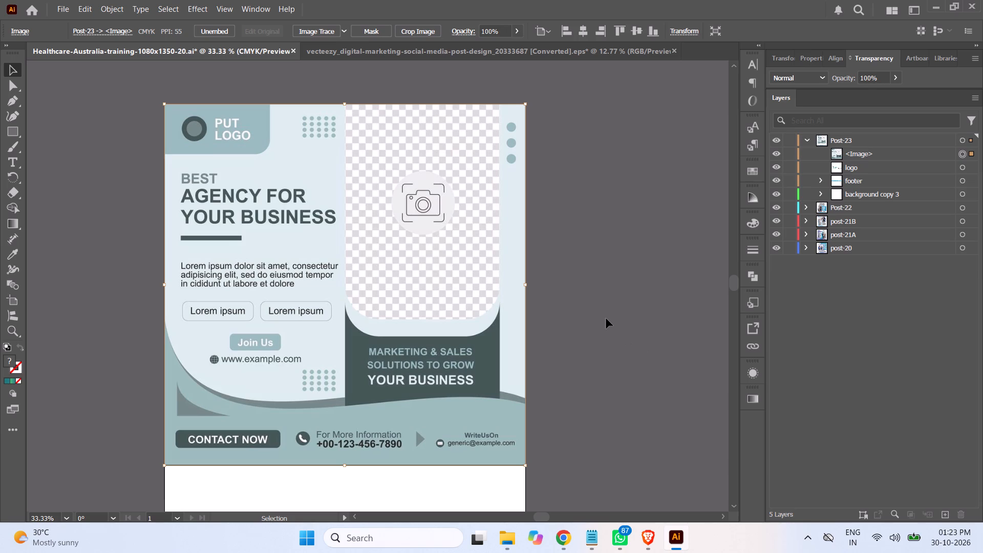
click(606, 318)
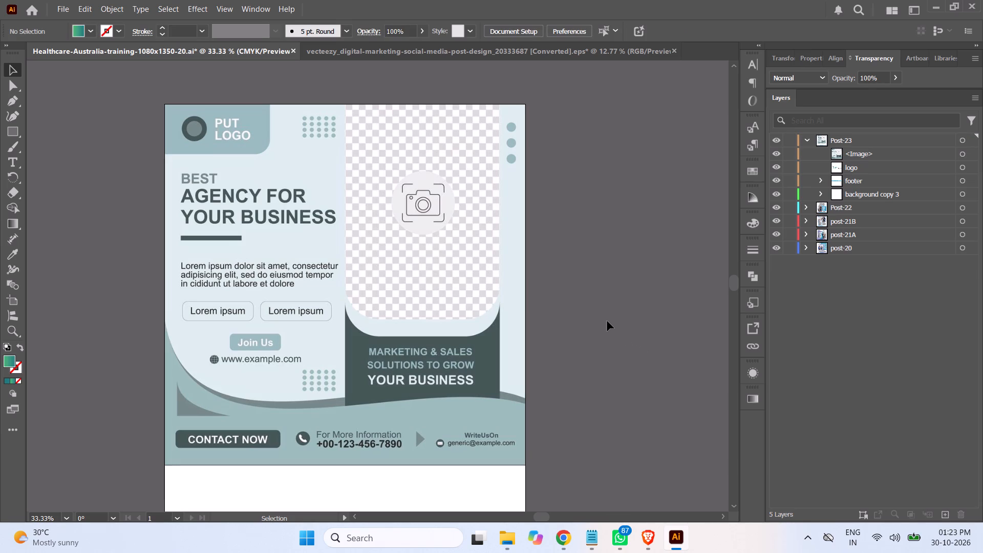
Lock the template image in the Post-23 layer.
click(787, 155)
click(884, 159)
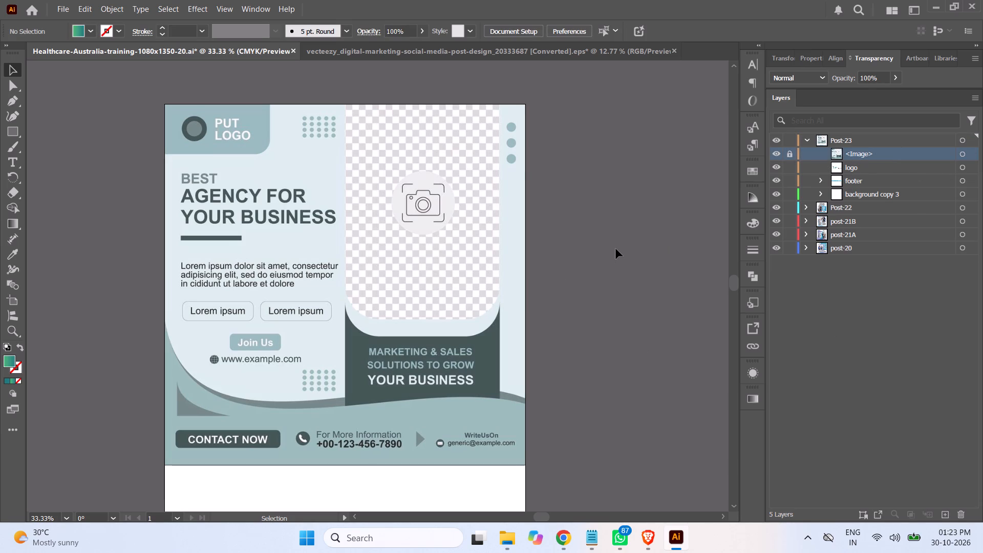
click(615, 249)
Examine the enlarged template's layout from the contact strip up to the logo and photo area.
key(ctrl+equal)
scroll(713, 336, down, 5)
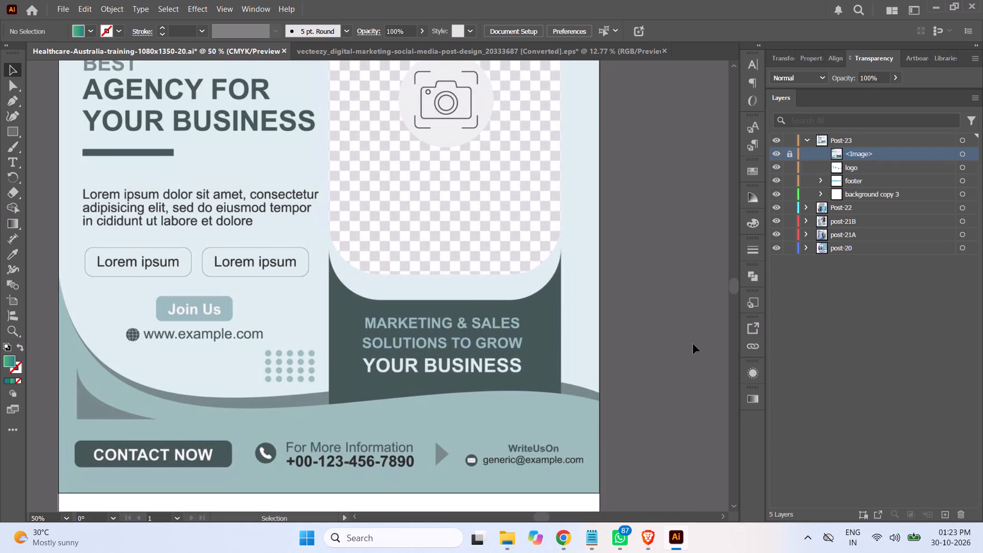
scroll(692, 344, down, 2)
scroll(689, 339, up, 1)
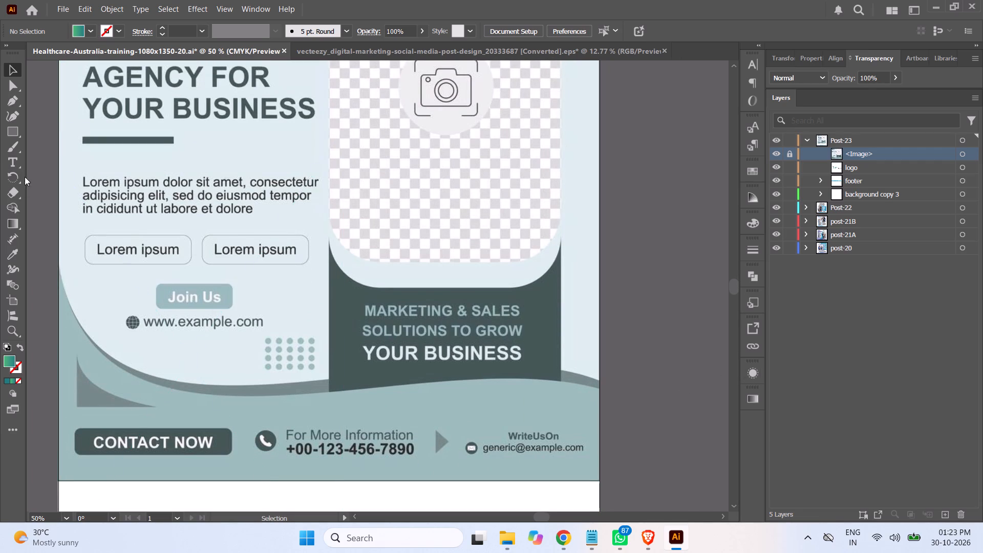
scroll(611, 247, up, 1)
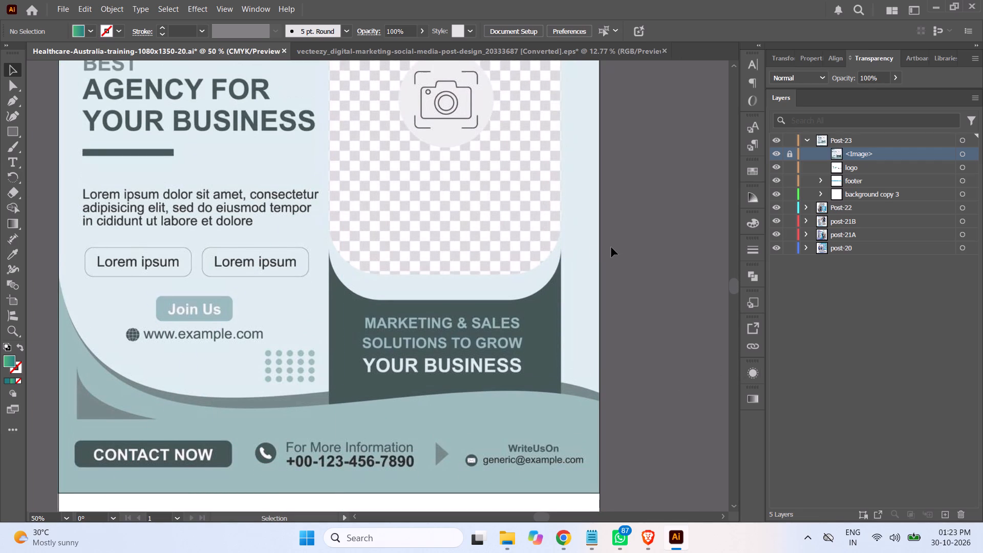
scroll(611, 246, up, 11)
scroll(637, 242, down, 1)
scroll(637, 242, up, 2)
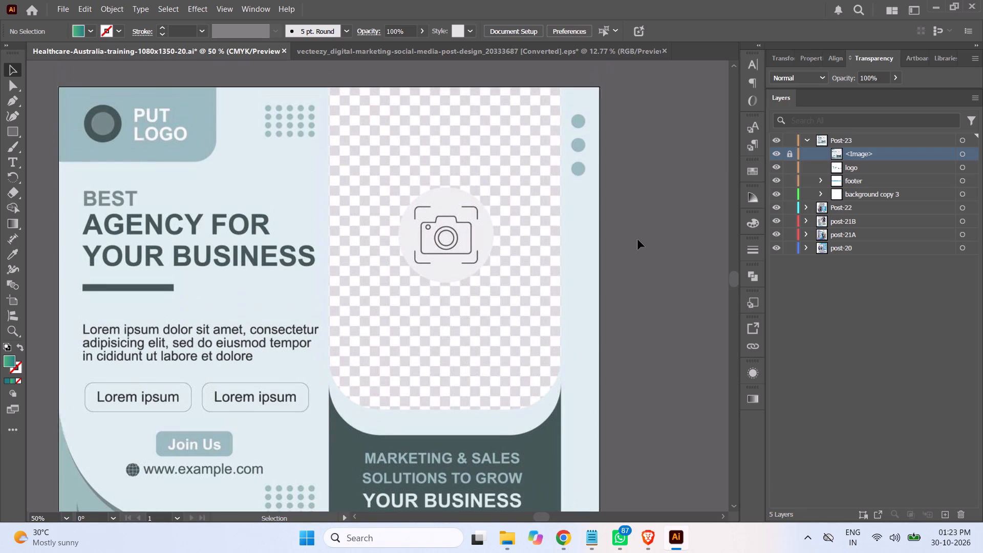
Draw a gradient-filled rectangle about 465 by 868 px over the template's photo placeholder, starting above the artboard's top edge.
click(15, 130)
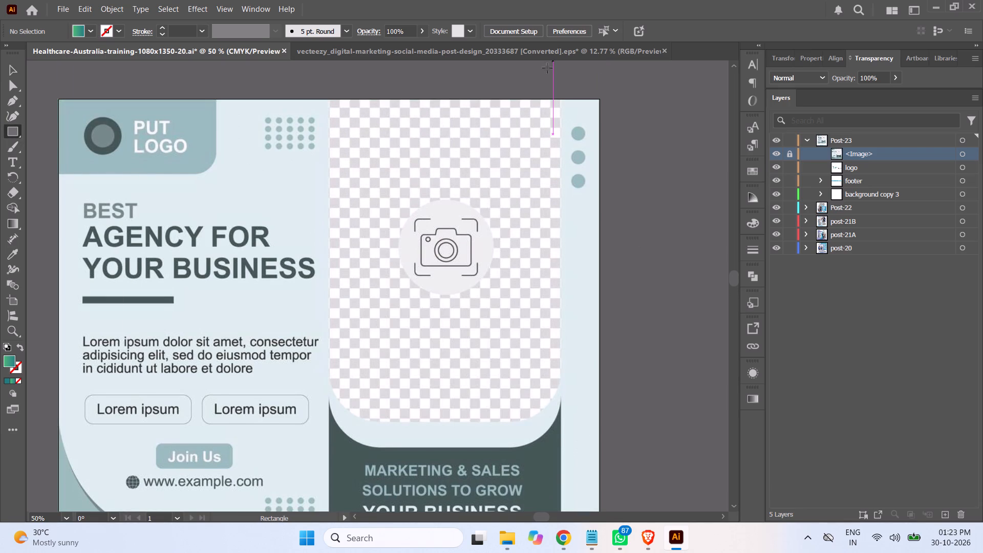
key(ctrl+minus)
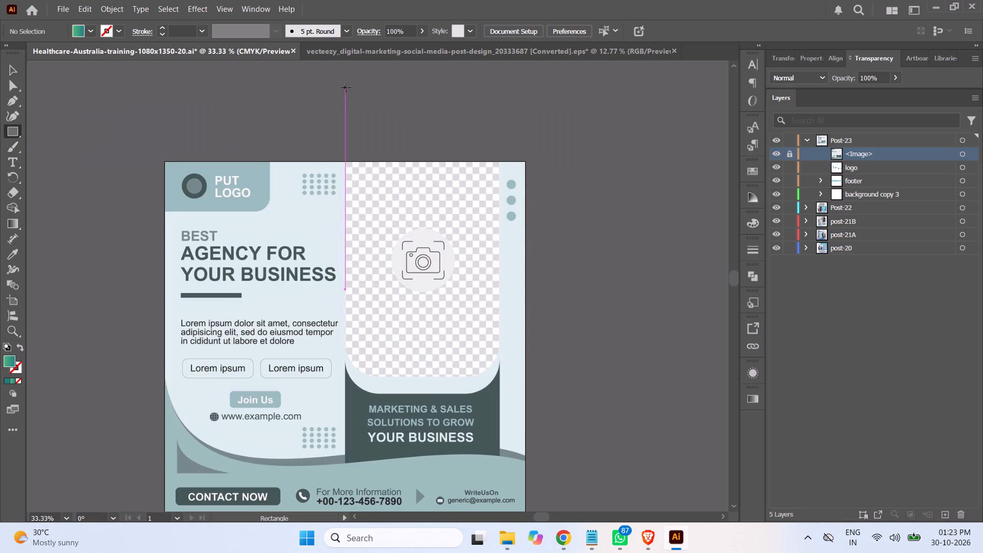
drag(346, 88, 499, 338)
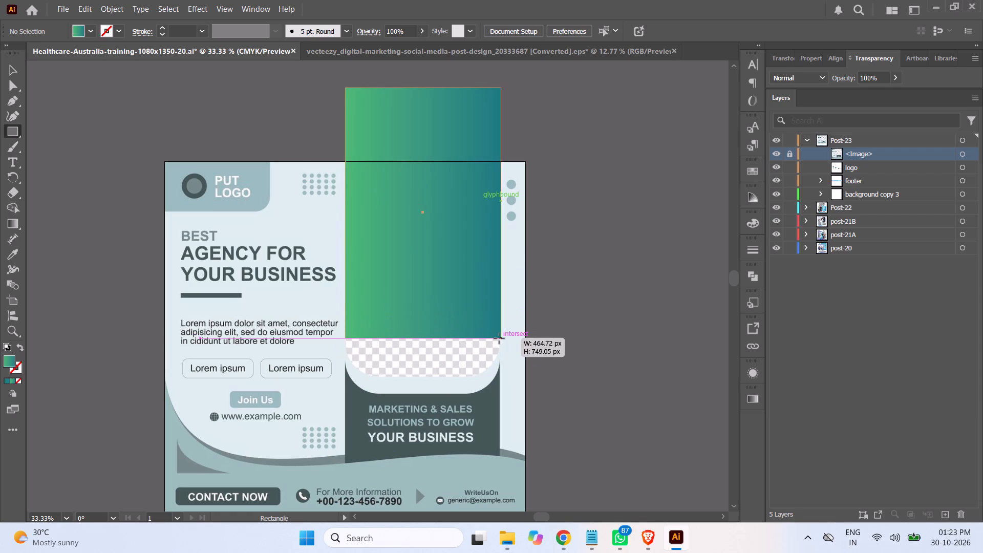
drag(499, 338, 499, 366)
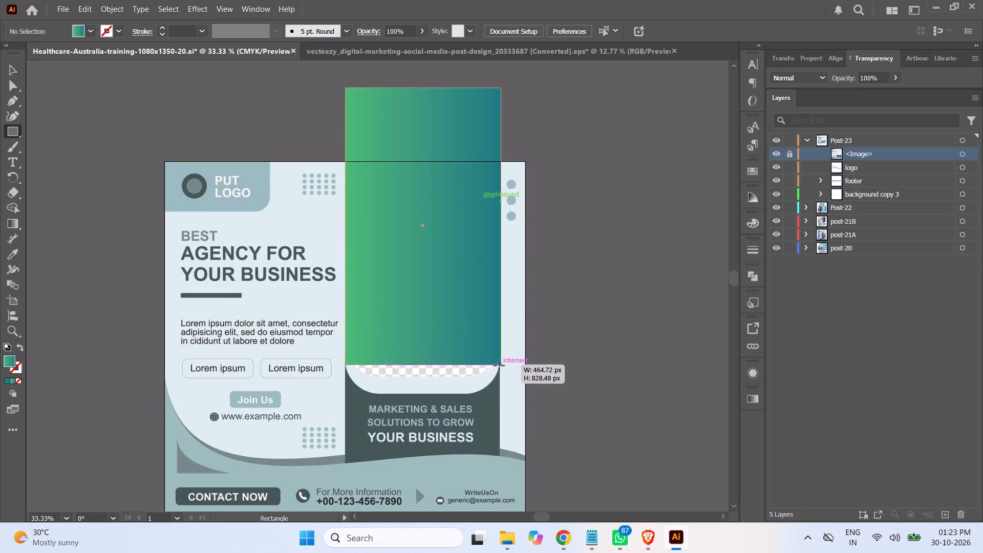
drag(499, 366, 500, 357)
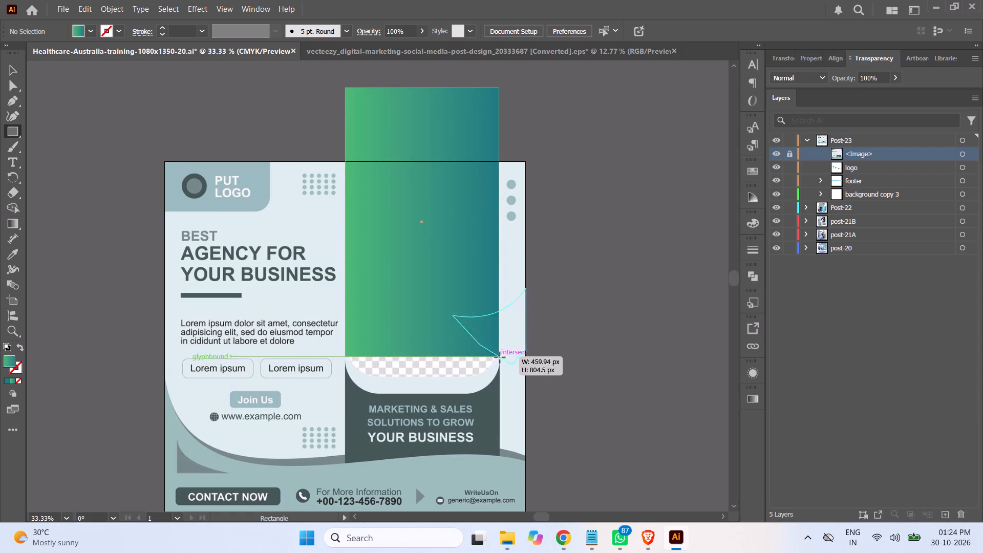
drag(500, 357, 499, 381)
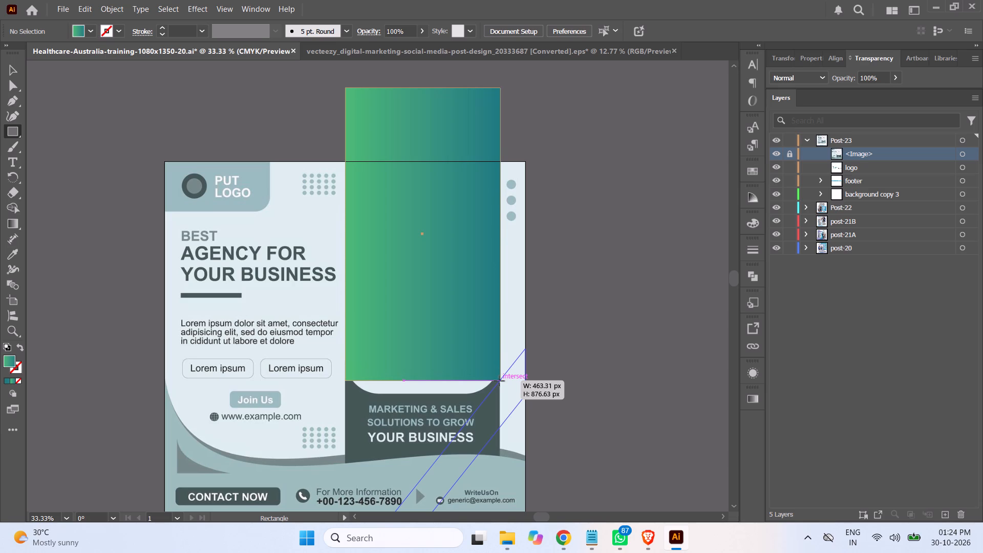
drag(499, 381, 501, 378)
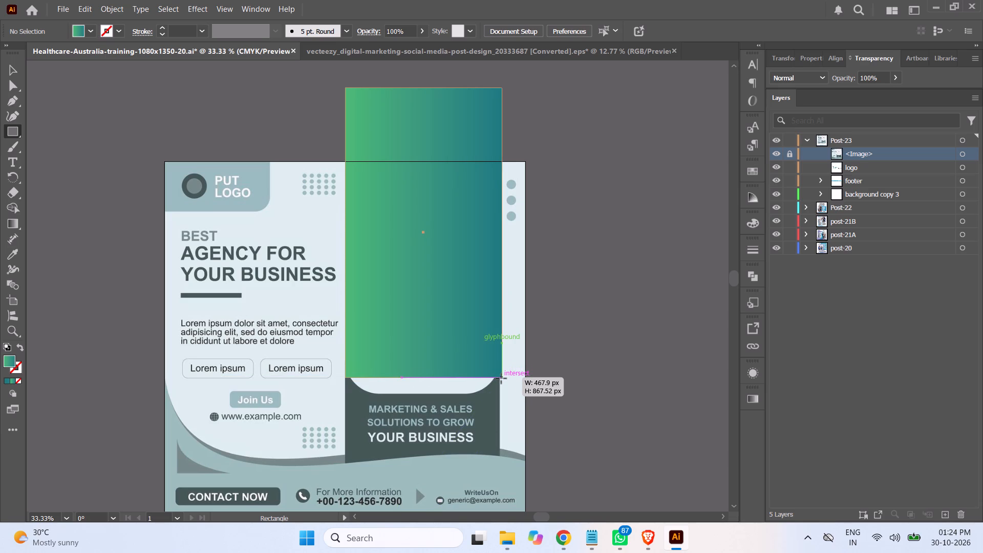
drag(501, 378, 500, 378)
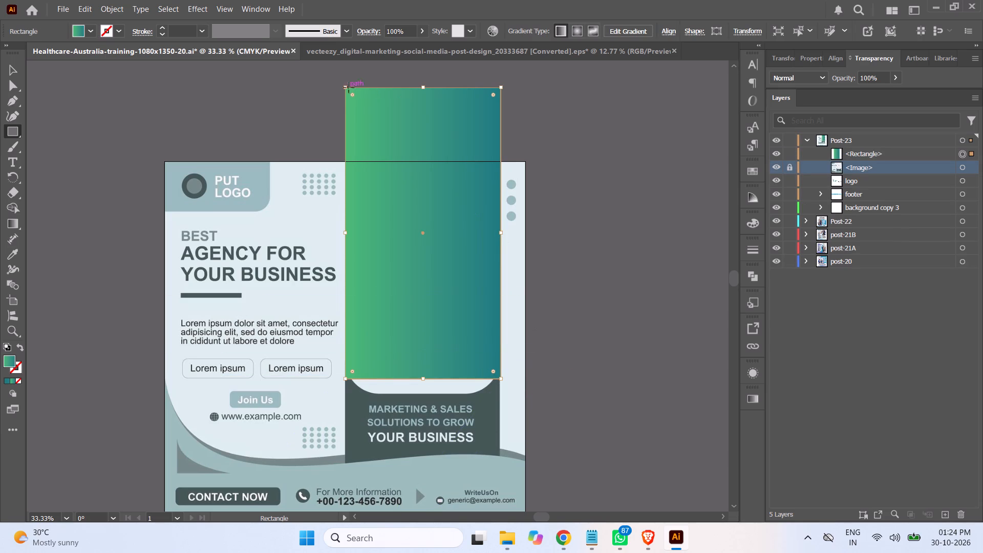
Round all four corners of the gradient rectangle to follow the photo placeholder's curved bottom corners.
drag(353, 96, 361, 117)
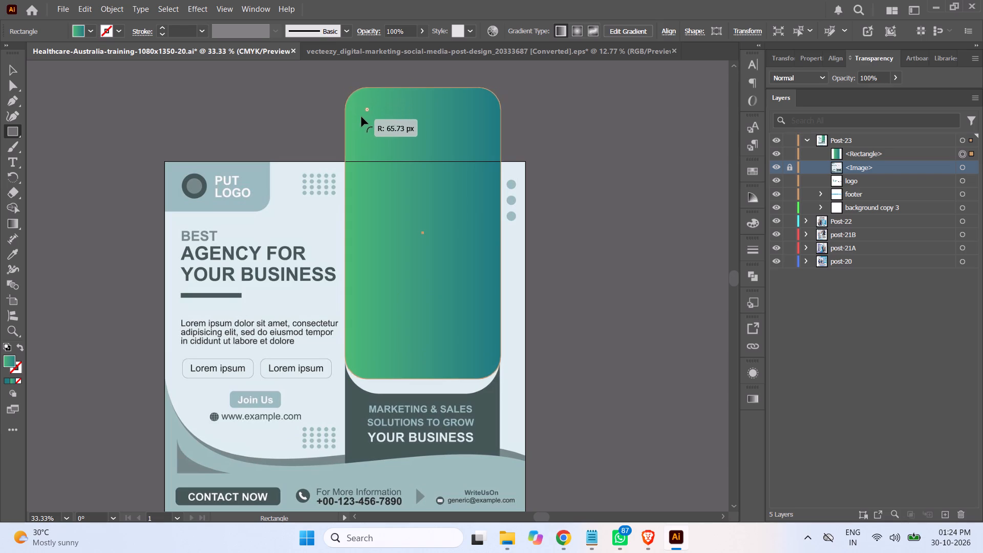
drag(361, 117, 370, 142)
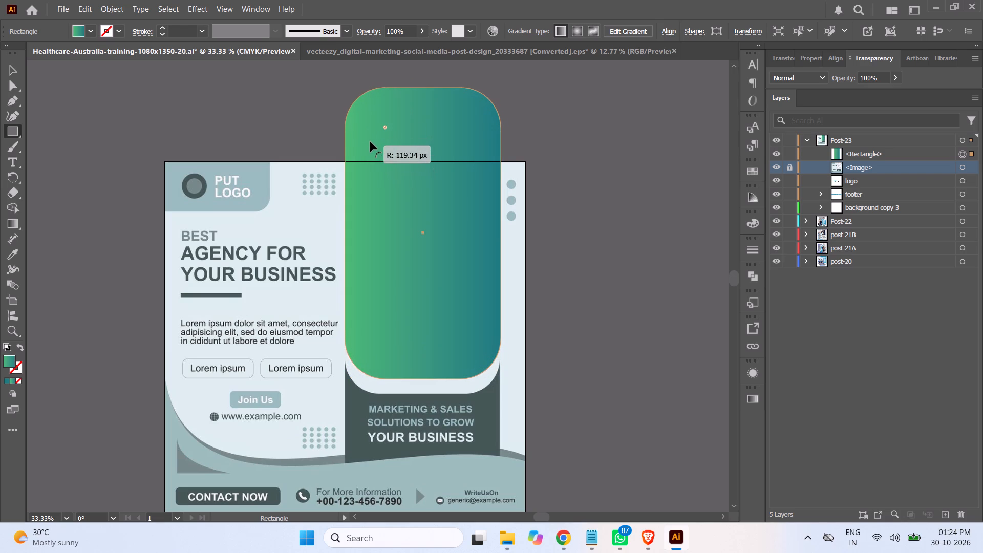
drag(370, 142, 366, 131)
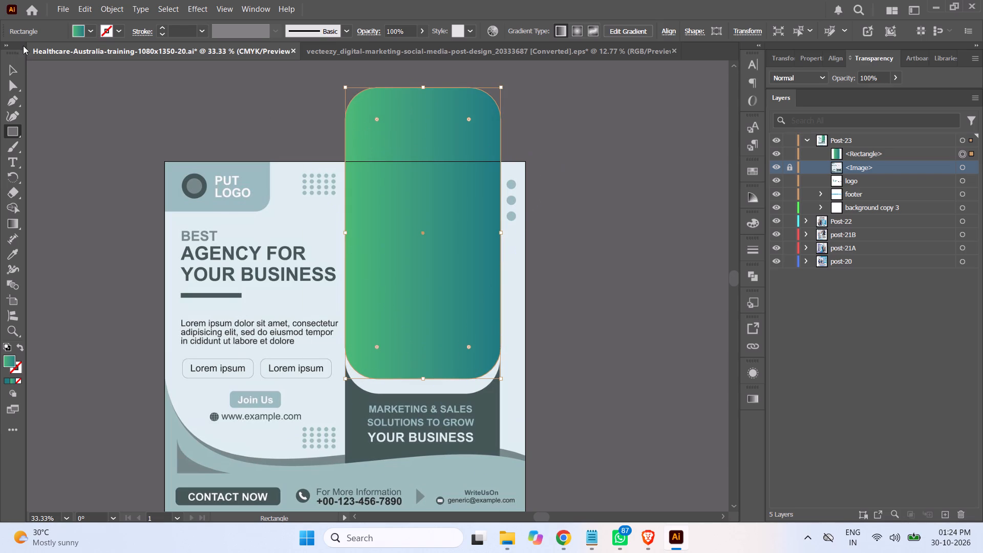
click(15, 72)
click(216, 96)
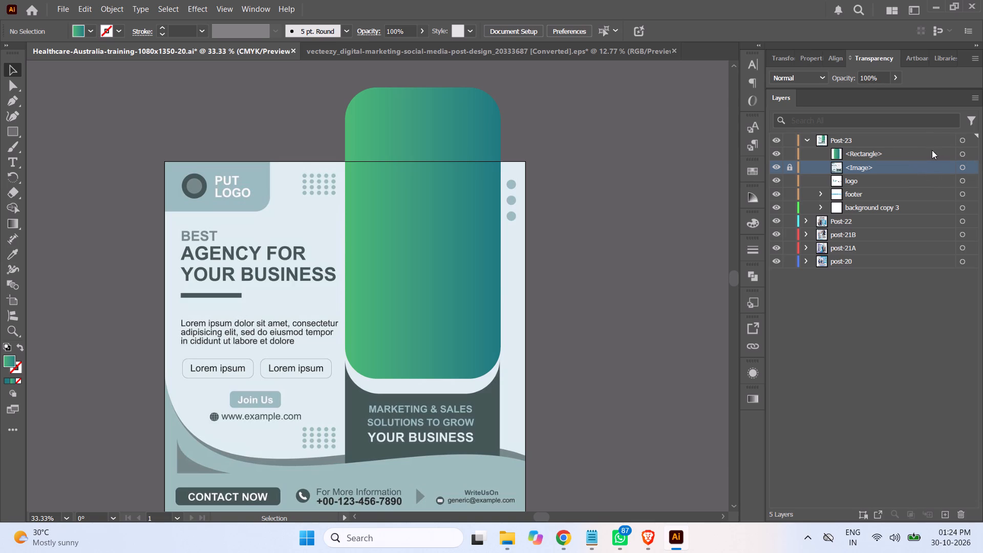
Duplicate the rounded rectangle twice in place, making three stacked rectangles in the Post-23 layer.
click(900, 155)
drag(920, 155, 947, 513)
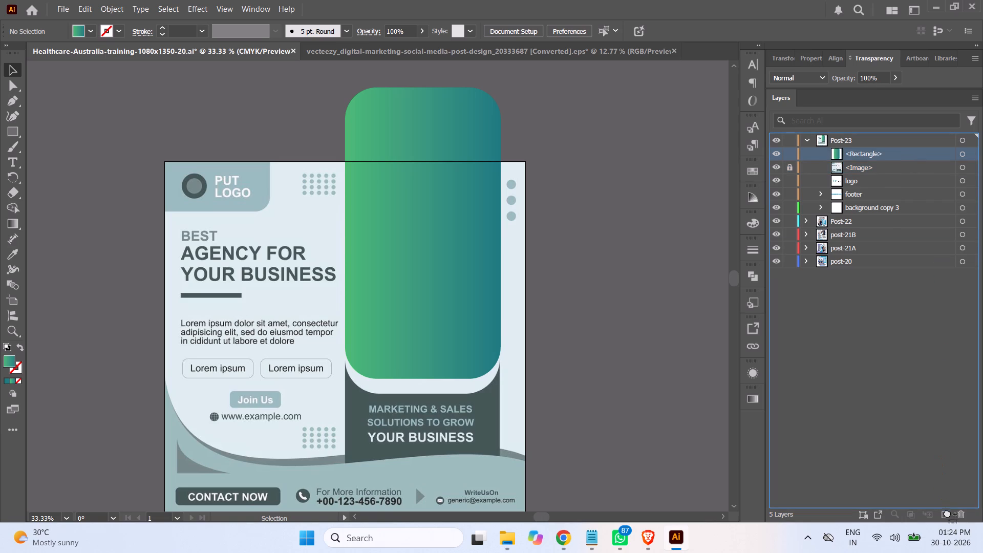
drag(947, 513, 947, 515)
click(895, 155)
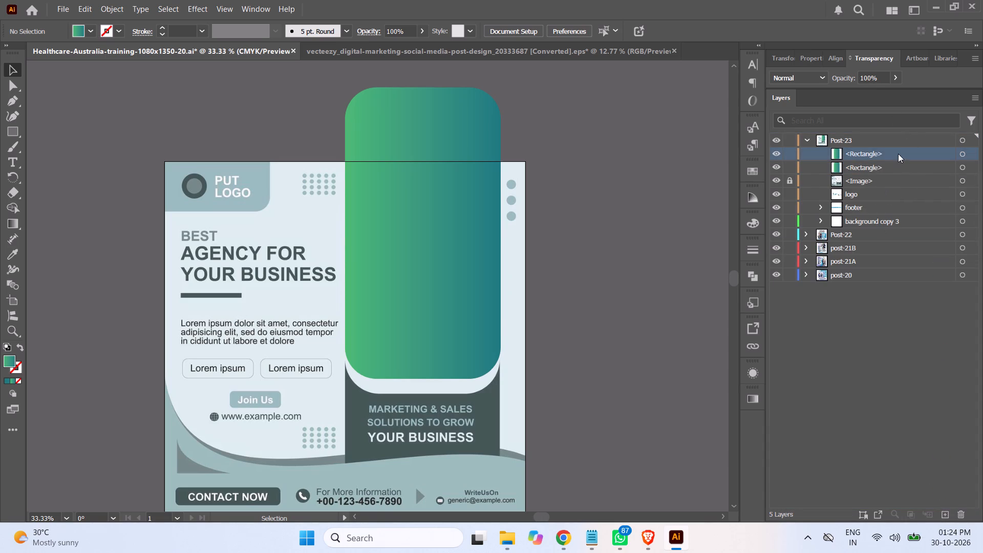
drag(898, 154, 898, 156)
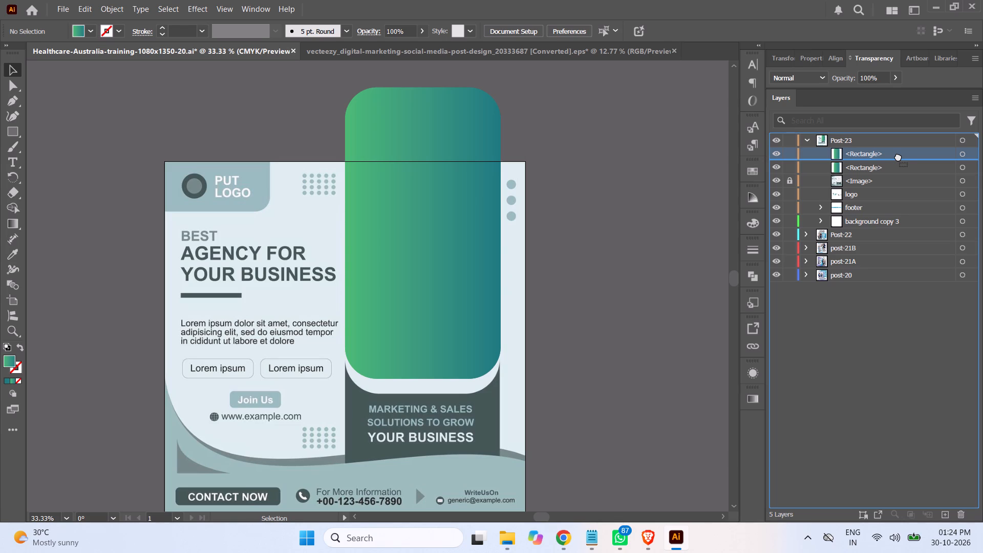
drag(898, 156, 948, 513)
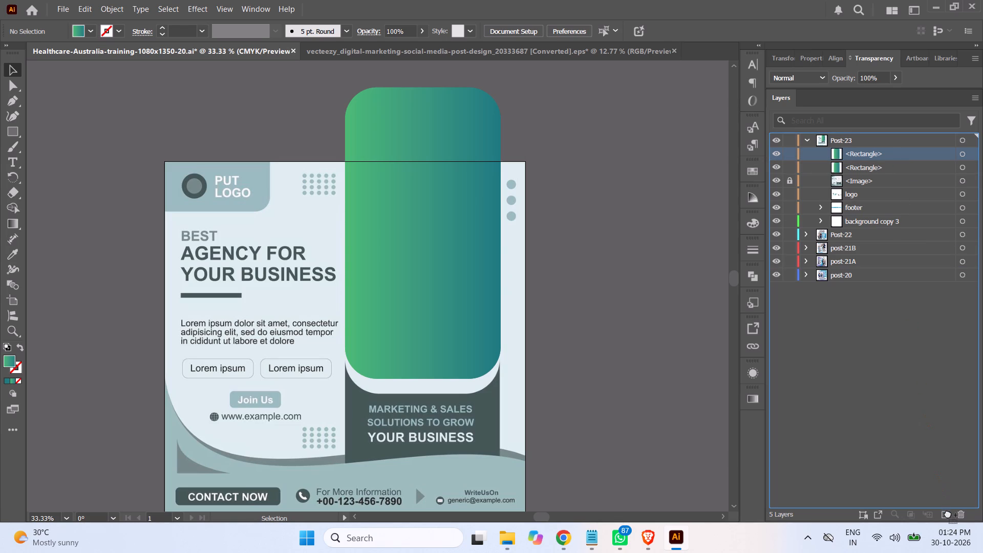
drag(948, 513, 948, 514)
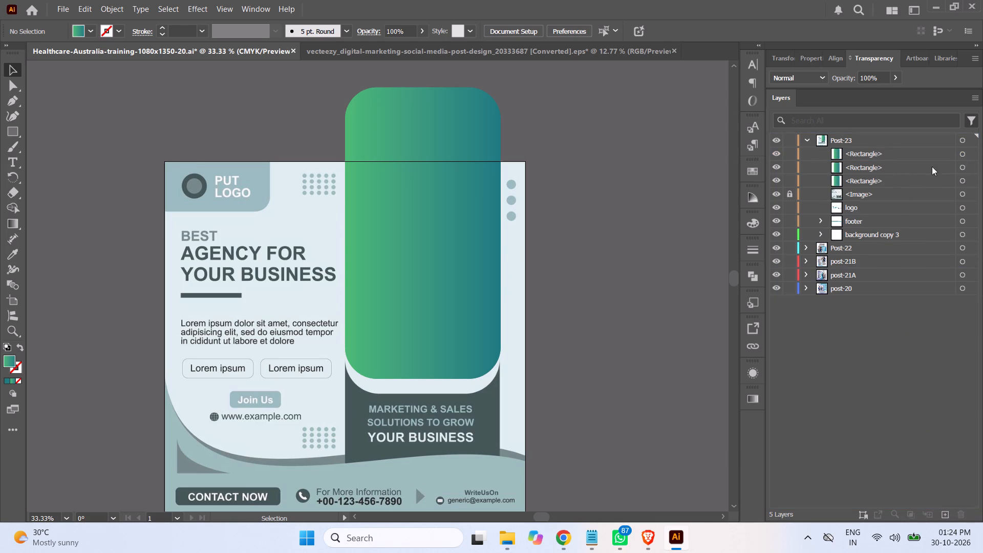
Hide and lock the bottommost of the three rounded rectangles.
click(778, 181)
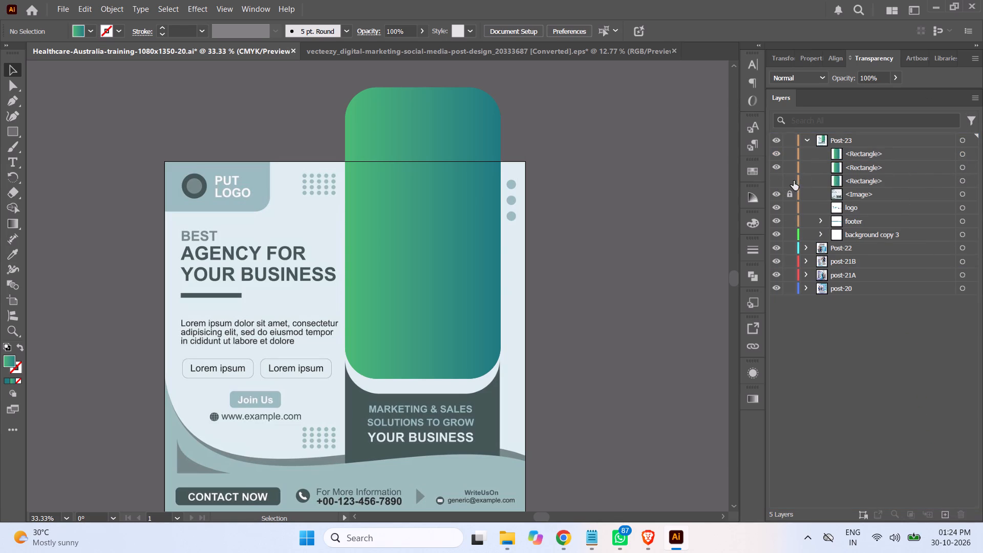
click(789, 181)
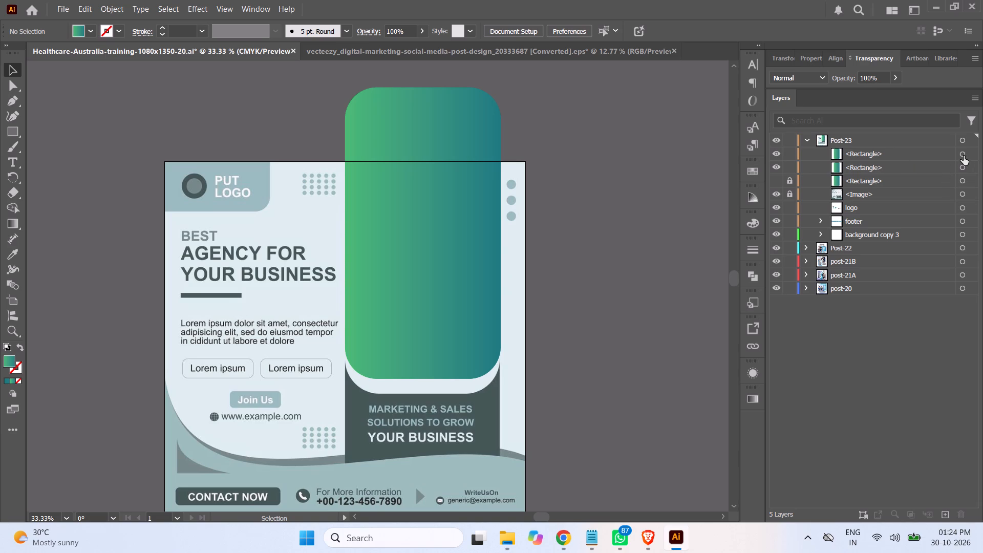
Move the topmost rounded gradient rectangle in Post-23 straight up so the one beneath shows along its bottom edge.
click(964, 155)
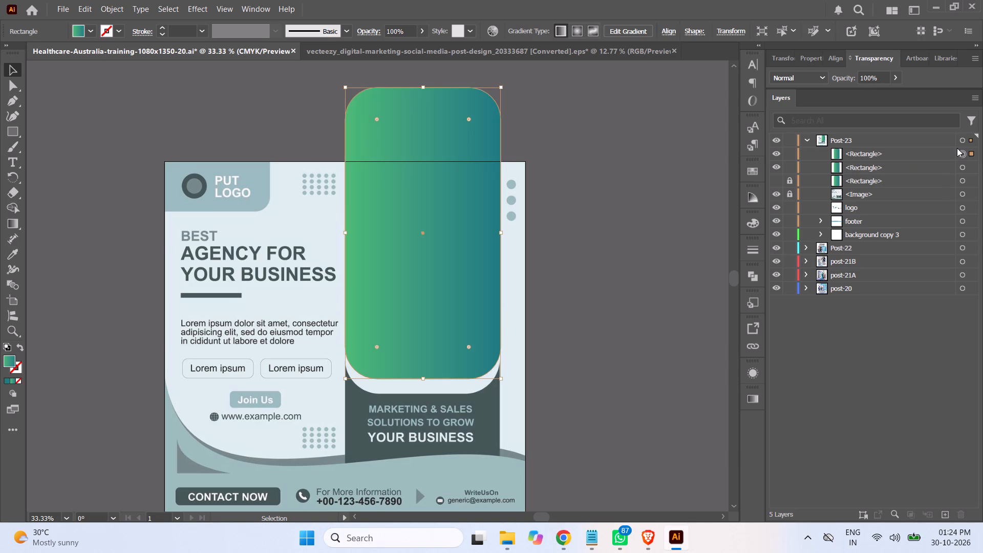
key(Up)
key(Up)
key(Up)
key(Up)
key(Up)
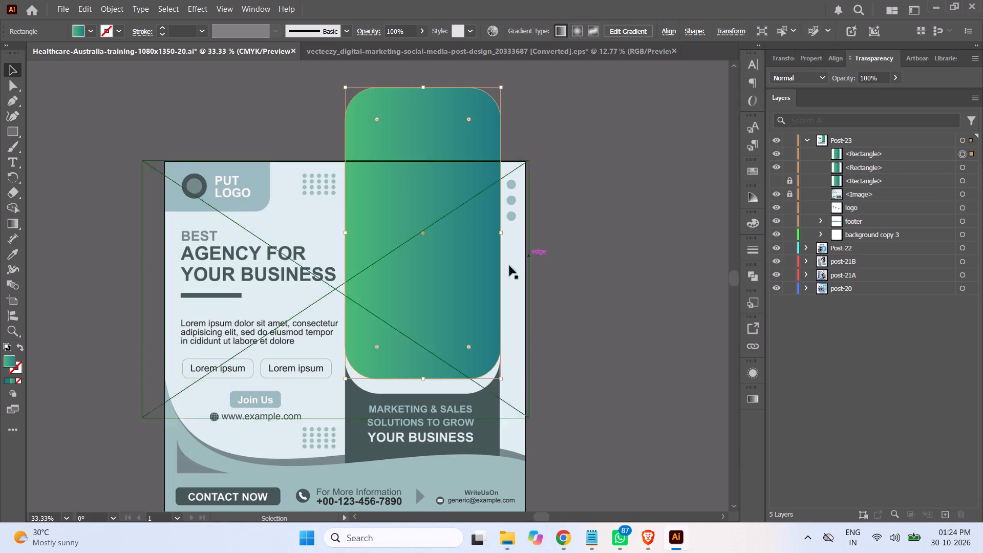
drag(434, 306, 435, 293)
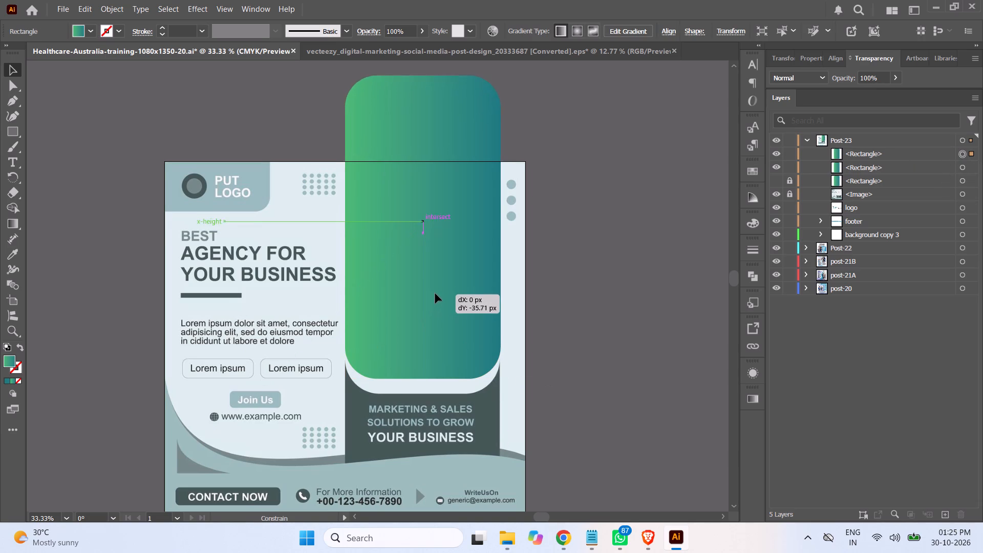
drag(435, 293, 436, 284)
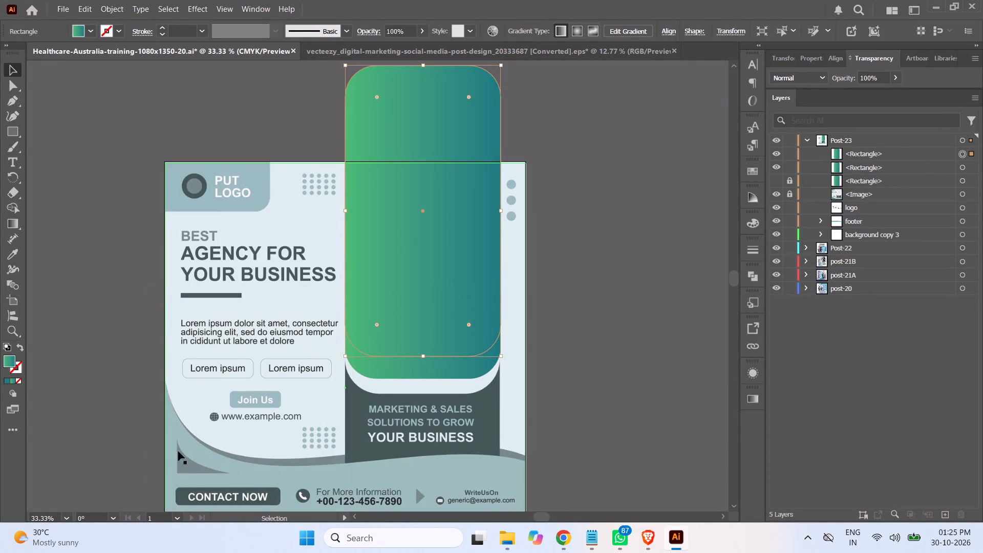
Fill the raised topmost rounded rectangle with solid white, ffffff.
double_click(11, 363)
drag(624, 194, 560, 126)
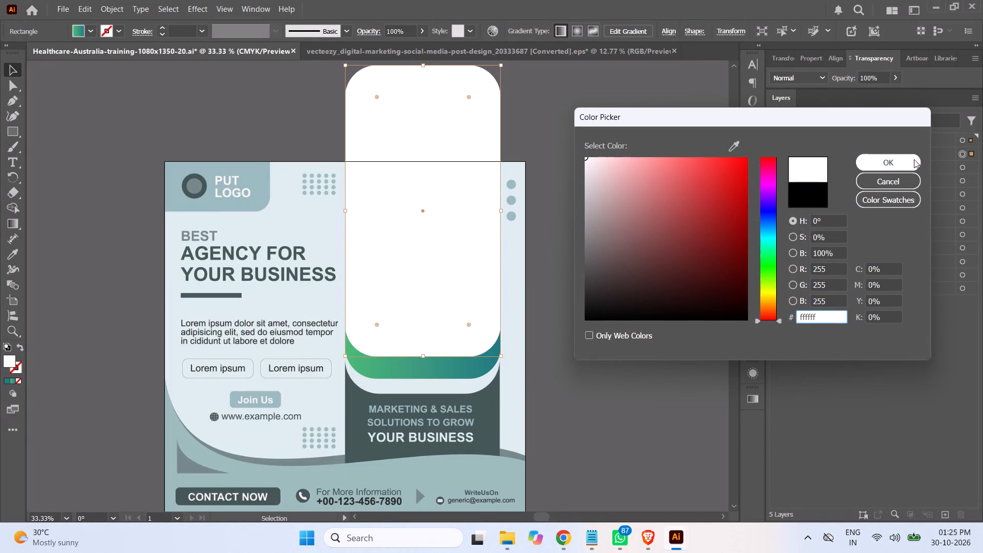
click(881, 164)
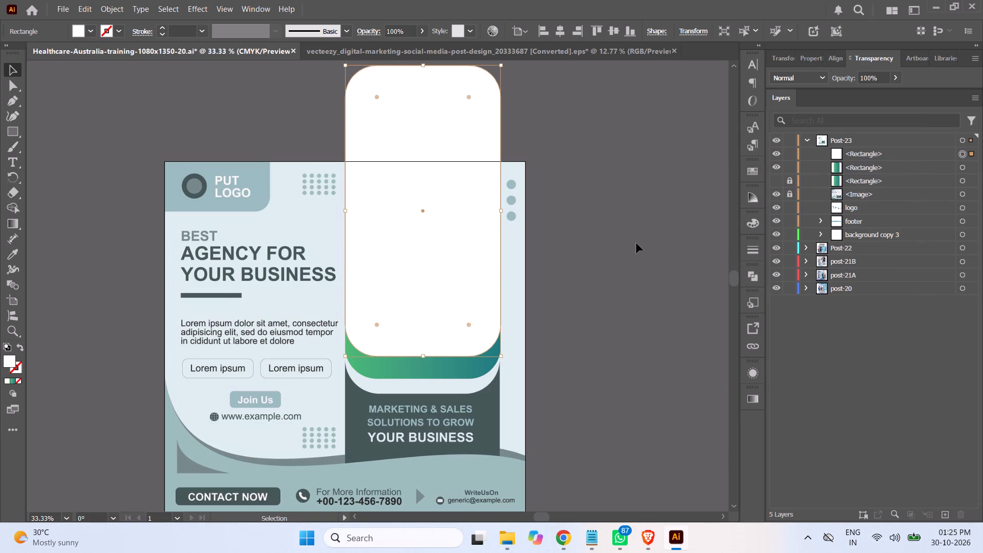
Move the white rounded rectangle straight up until its bottom edge is about level with the template's word BEST.
click(636, 243)
click(964, 156)
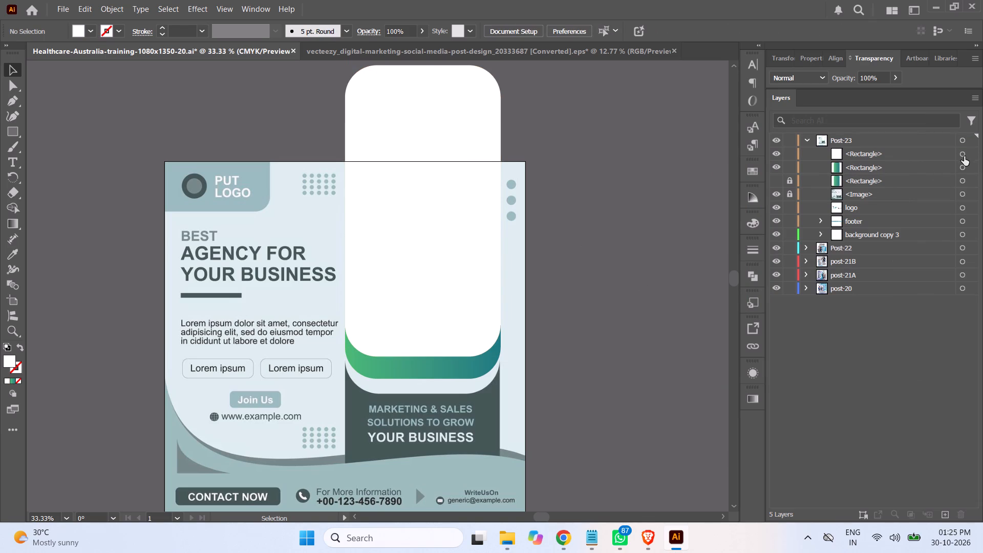
drag(424, 266, 423, 207)
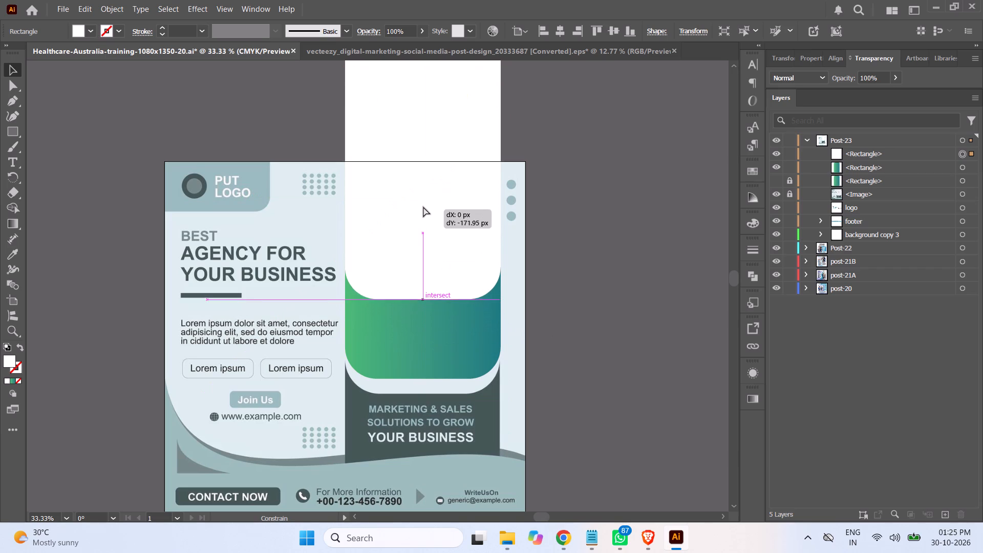
drag(423, 207, 423, 175)
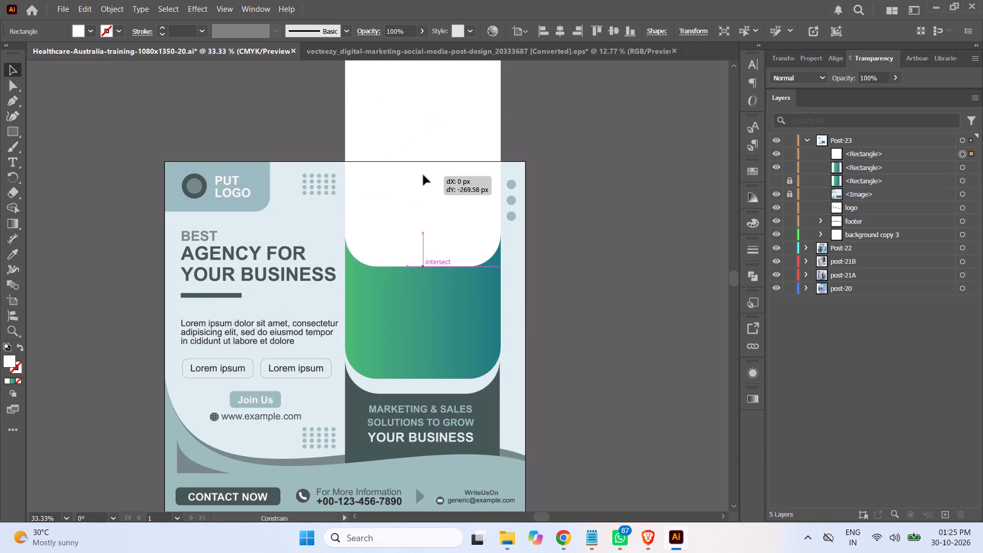
drag(423, 175, 422, 151)
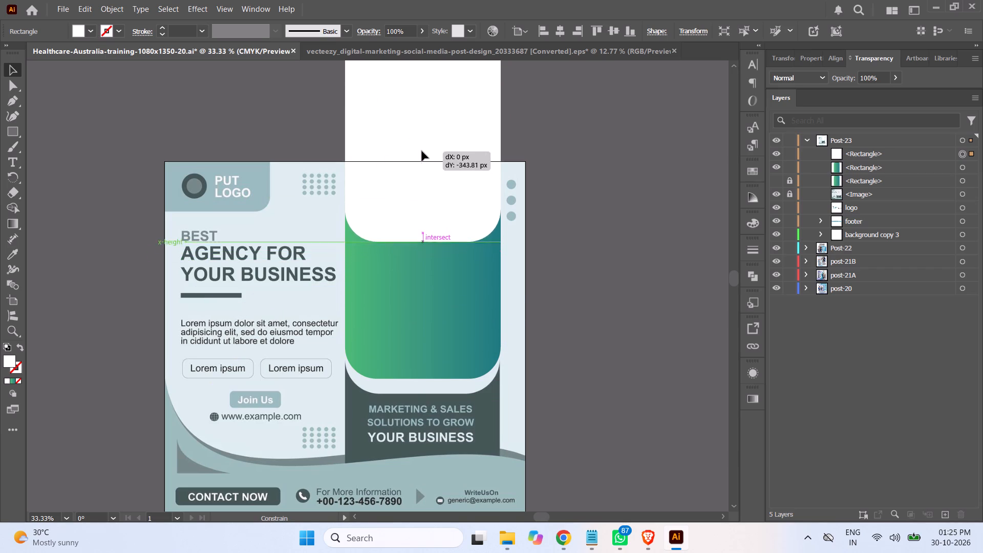
drag(422, 151, 422, 140)
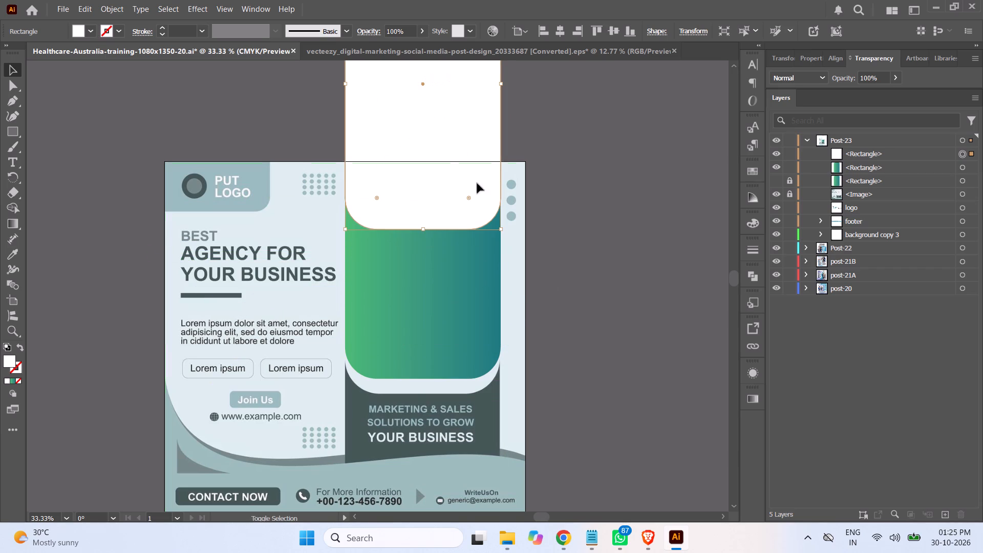
Subtract the white rounded rectangle from the visible gradient rectangle beneath it with Pathfinder's Minus Front.
shift+click(964, 167)
click(928, 155)
shift+click(924, 167)
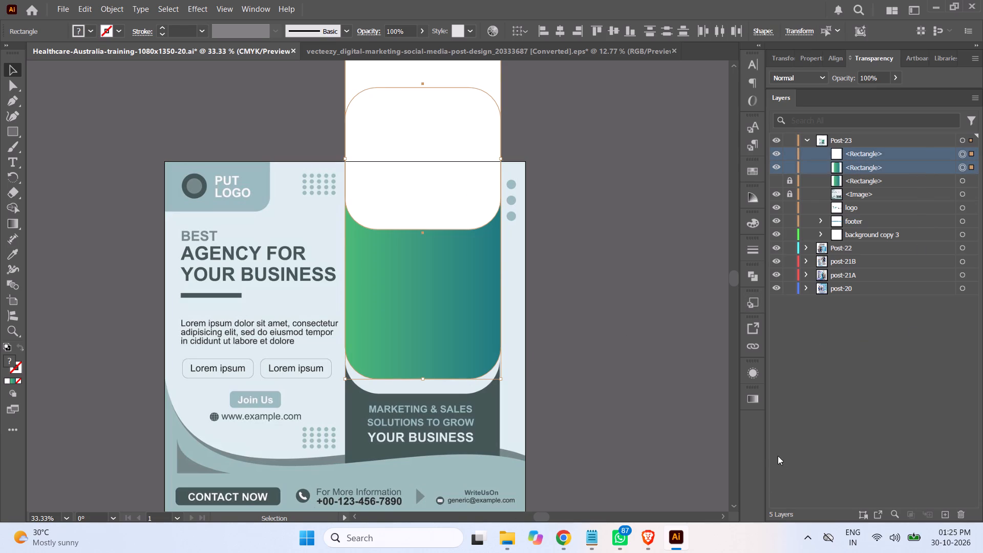
click(754, 280)
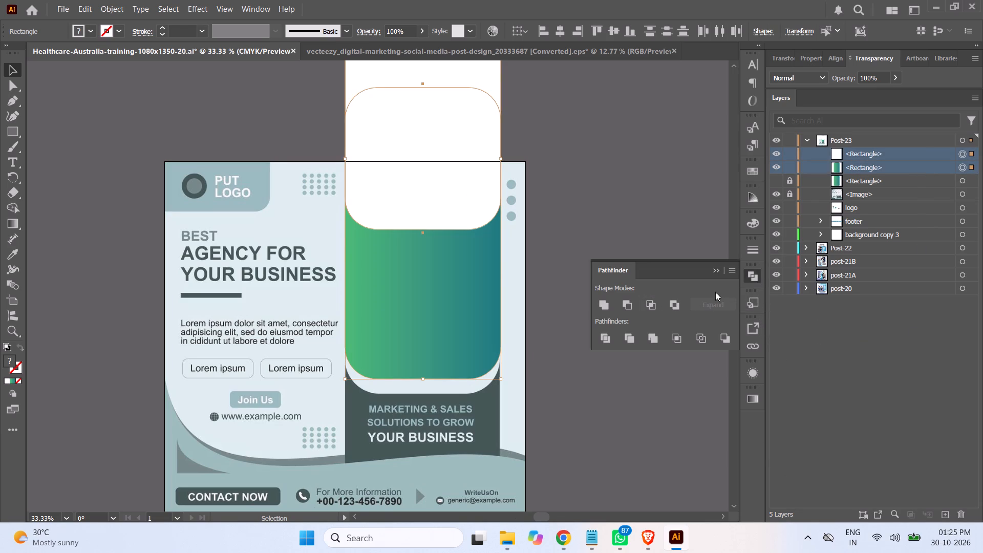
click(625, 306)
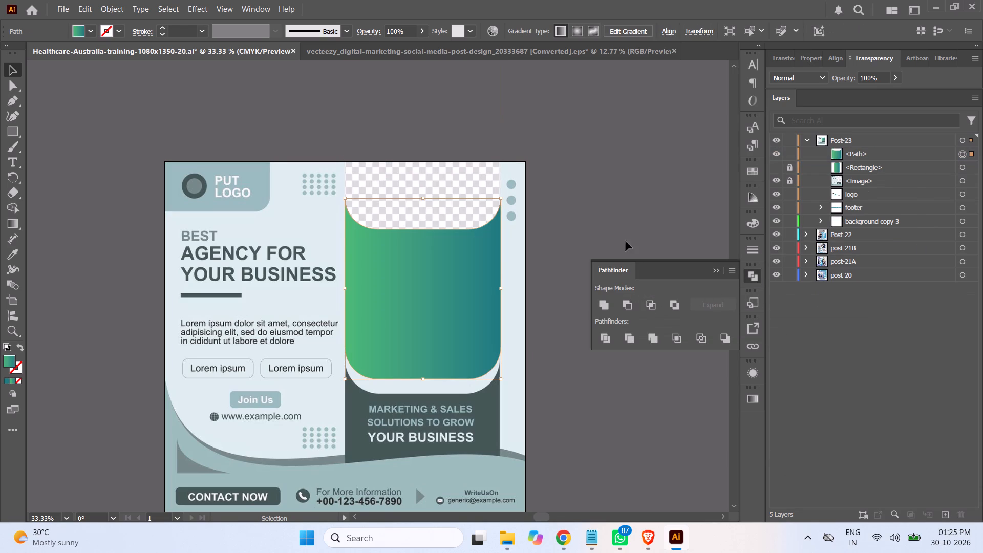
click(635, 201)
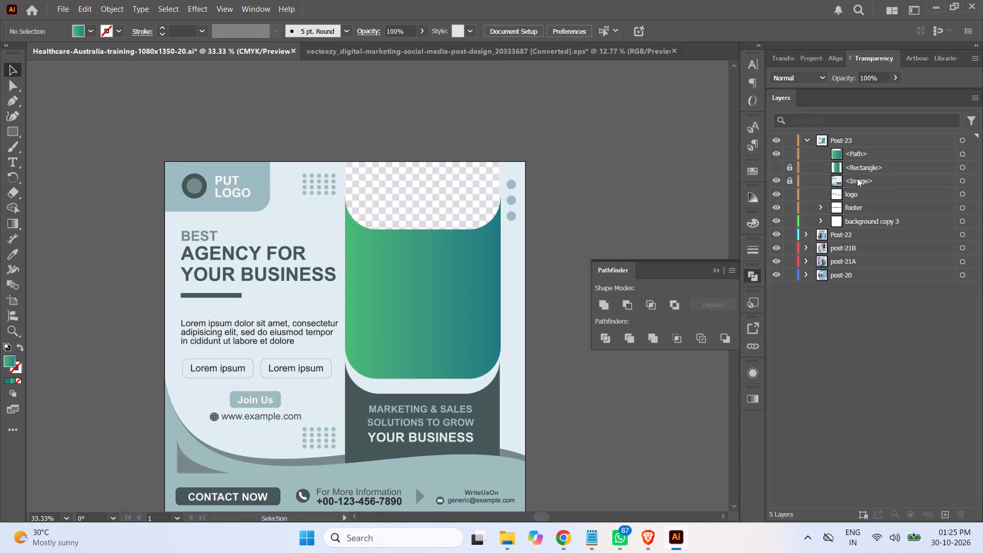
click(676, 202)
click(716, 271)
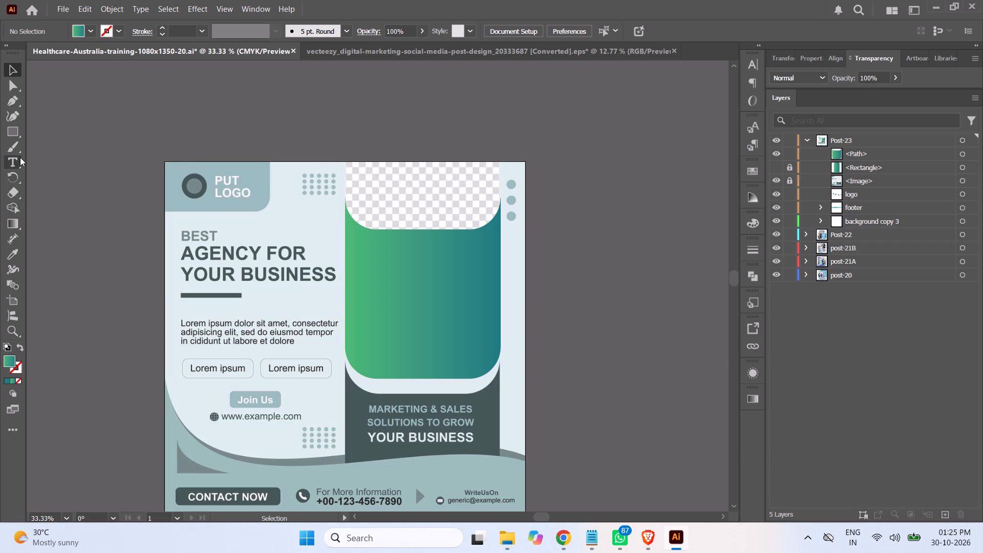
Draw a closed, thin angular ribbon with the Pen tool along the template's wave, spanning both artboard side edges.
click(10, 102)
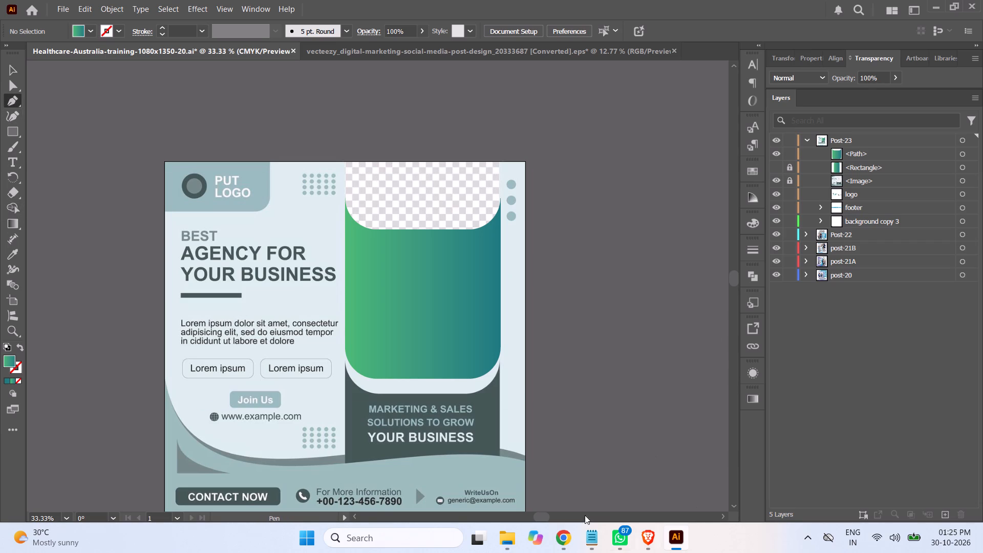
click(526, 456)
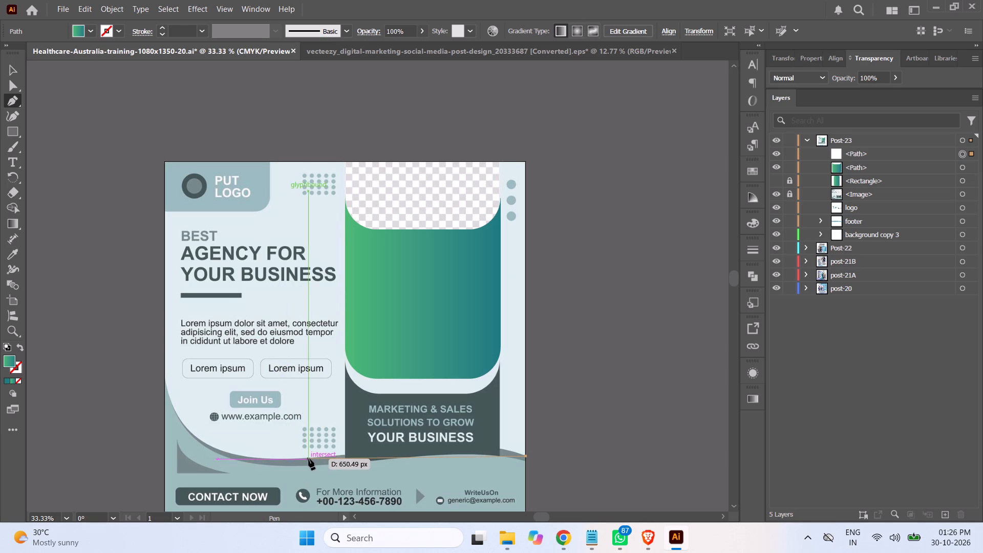
click(303, 459)
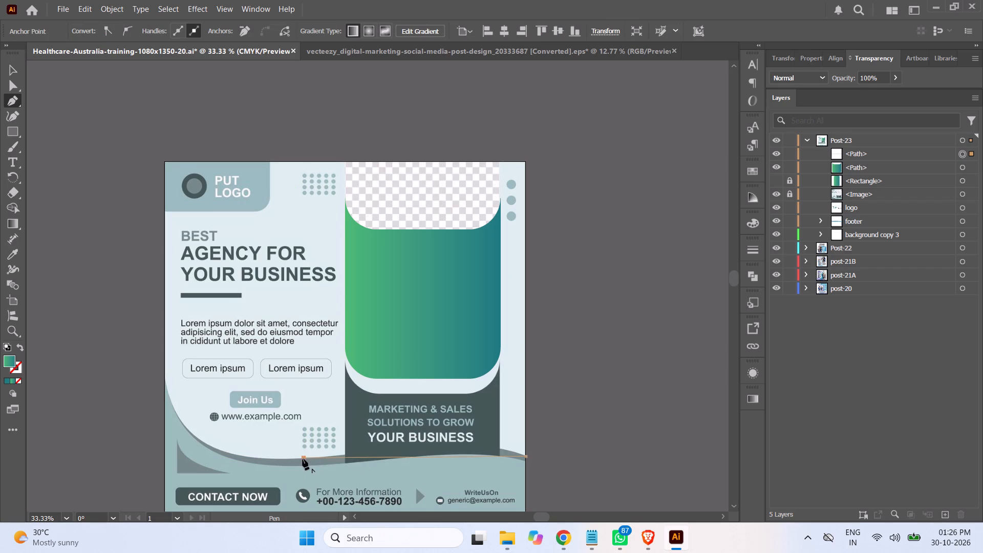
click(165, 380)
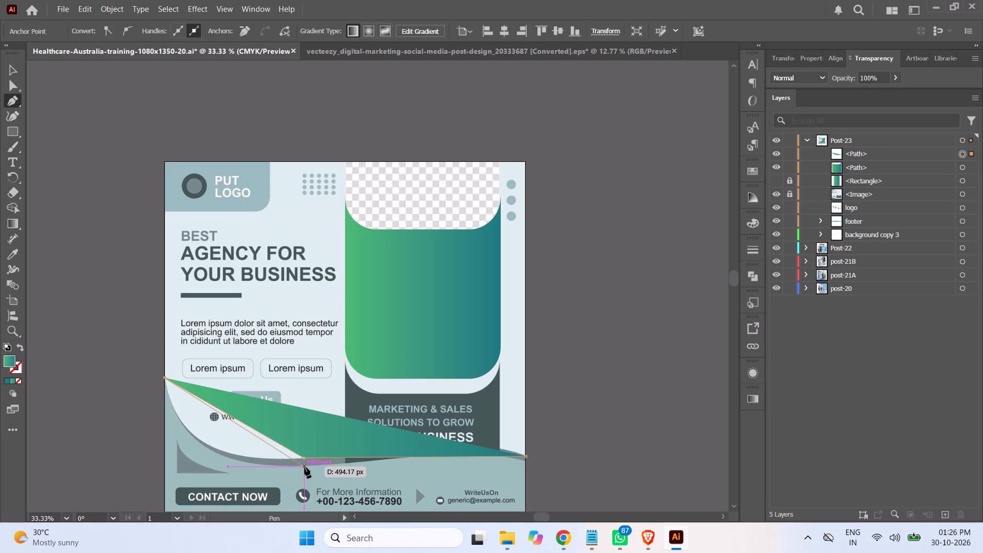
click(305, 467)
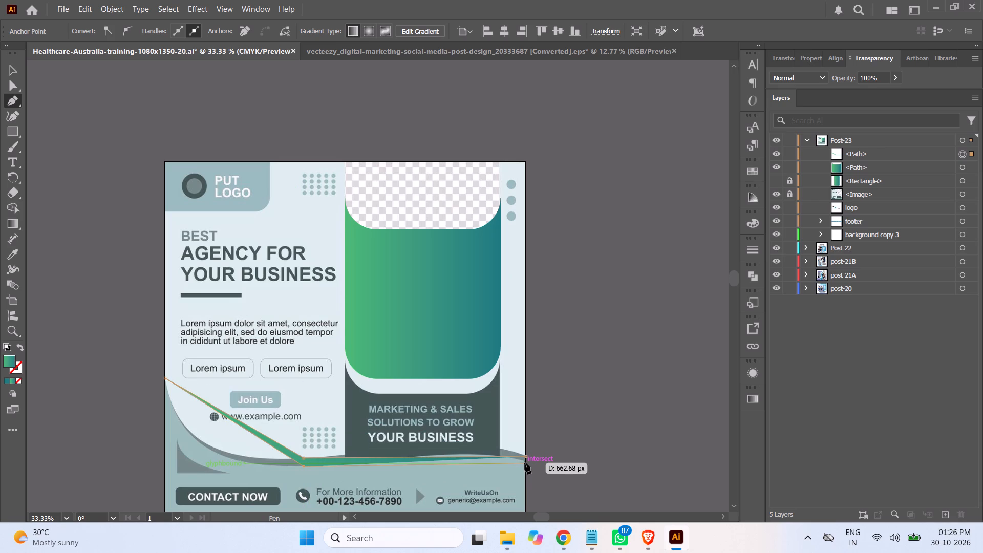
click(525, 462)
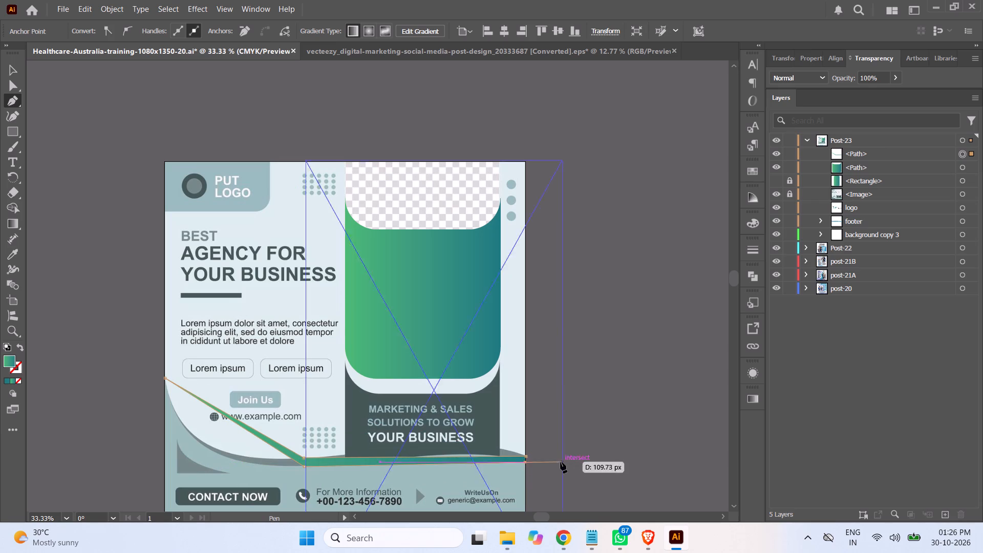
click(526, 456)
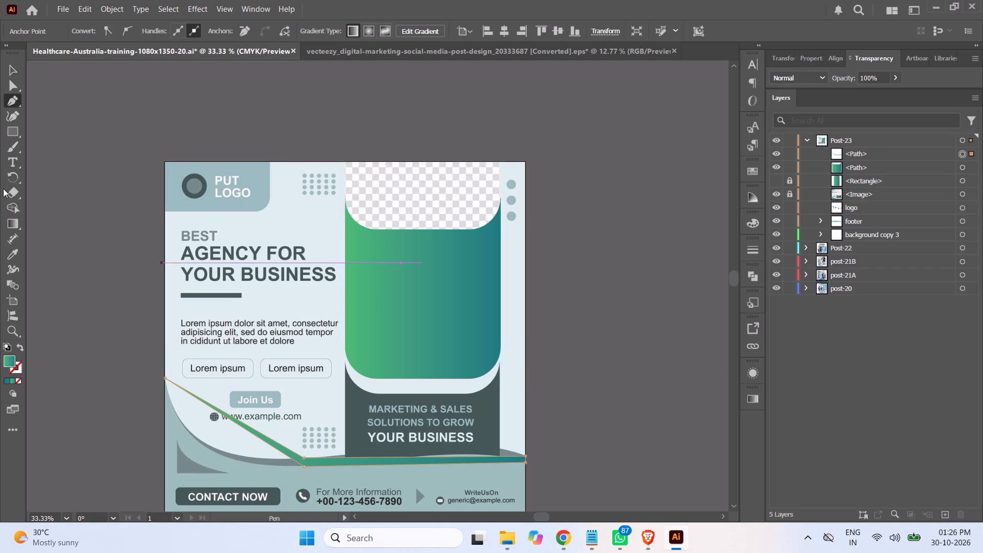
Convert the gradient ribbon's upper and lower middle anchor points to smooth points.
click(14, 66)
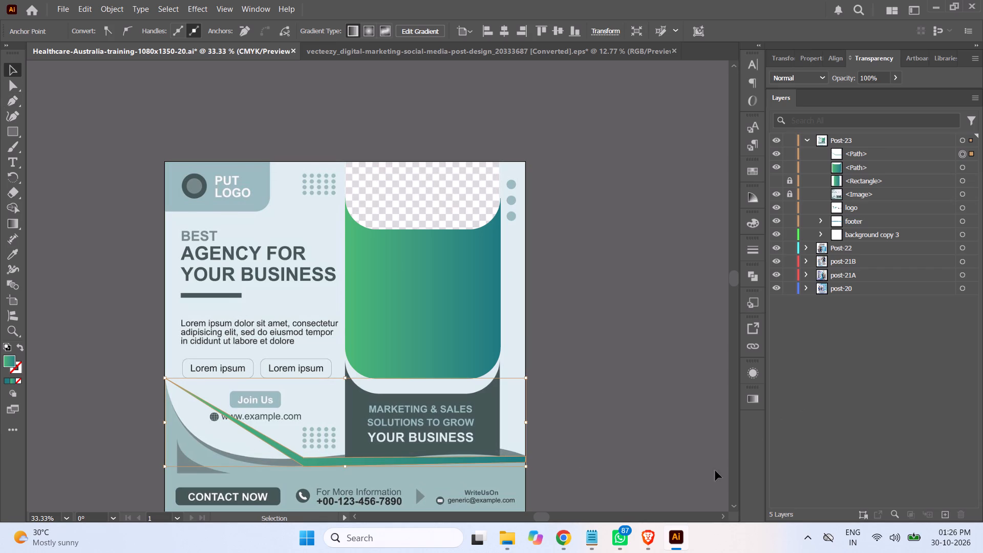
key(ctrl+equal)
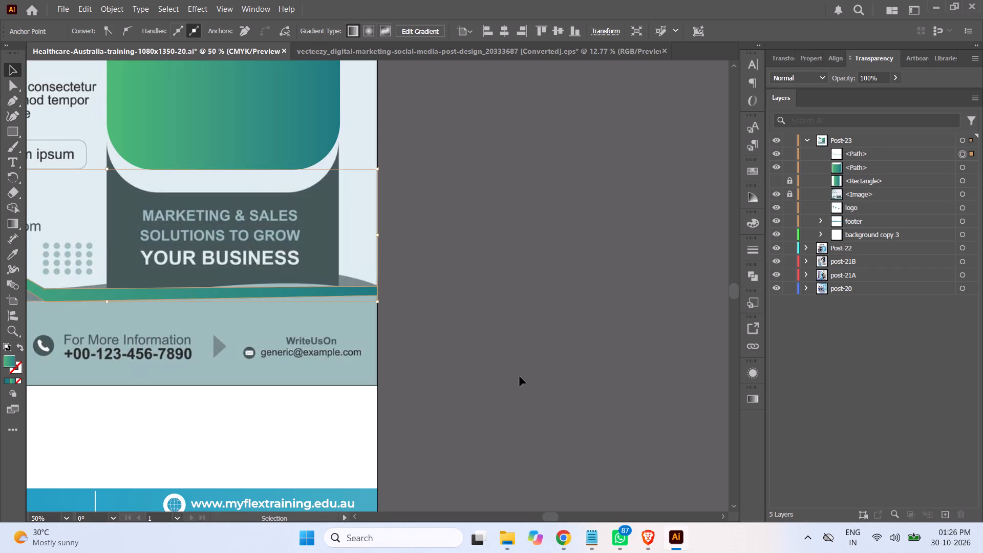
scroll(520, 377, down, 4)
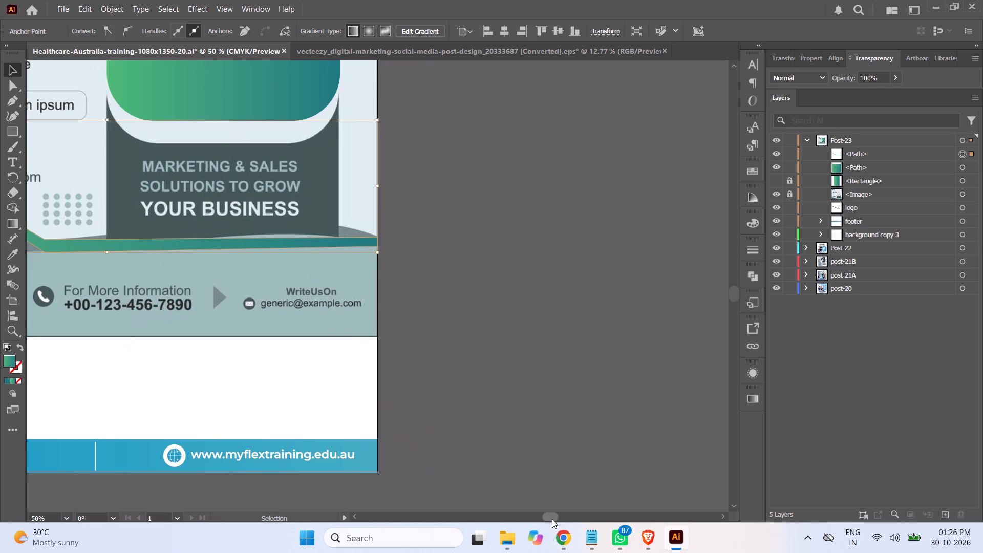
drag(550, 518, 538, 521)
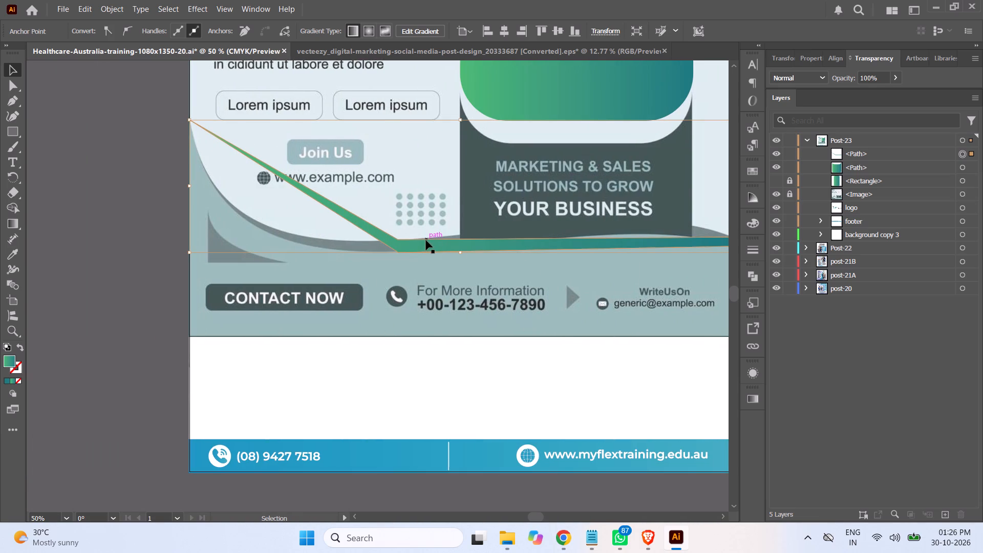
click(397, 240)
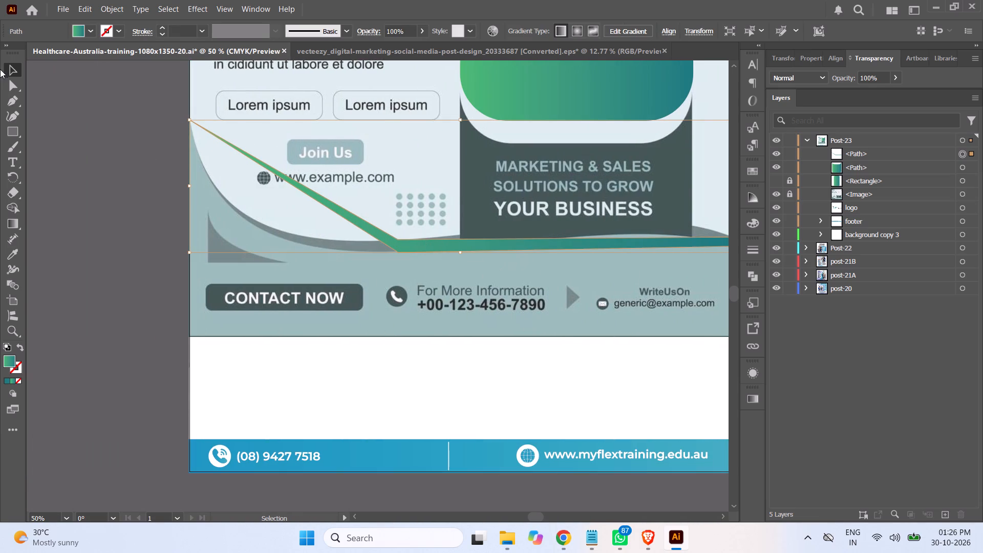
click(14, 85)
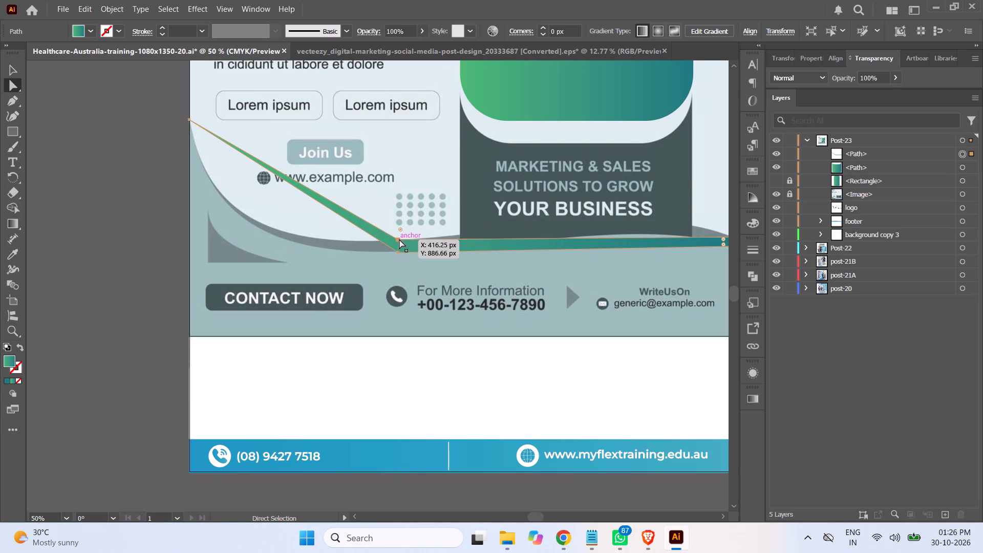
click(399, 239)
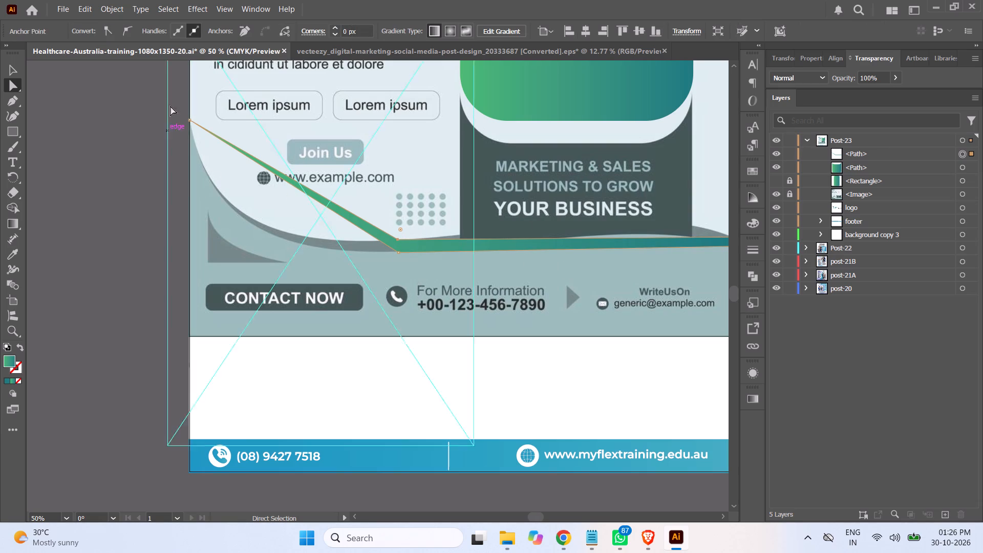
click(124, 33)
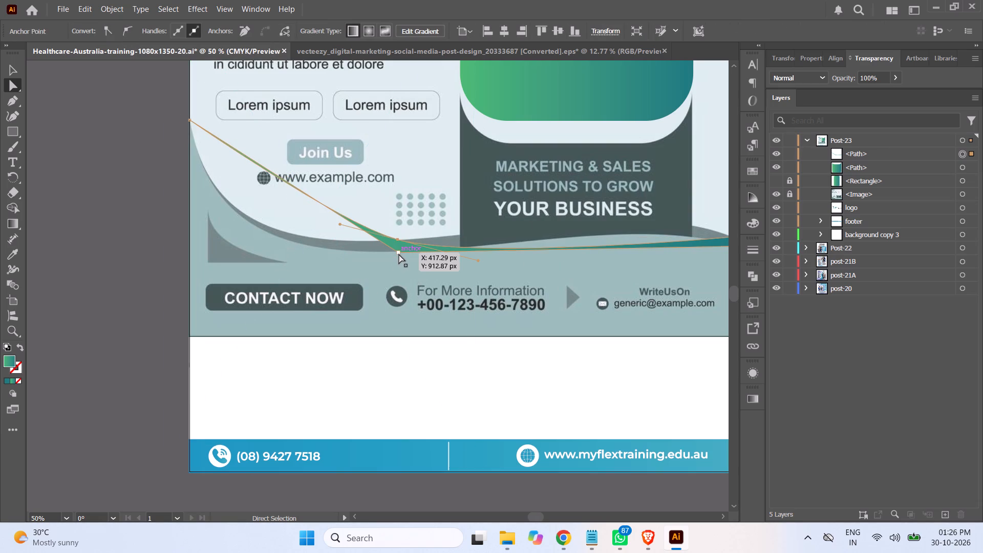
click(399, 254)
click(127, 31)
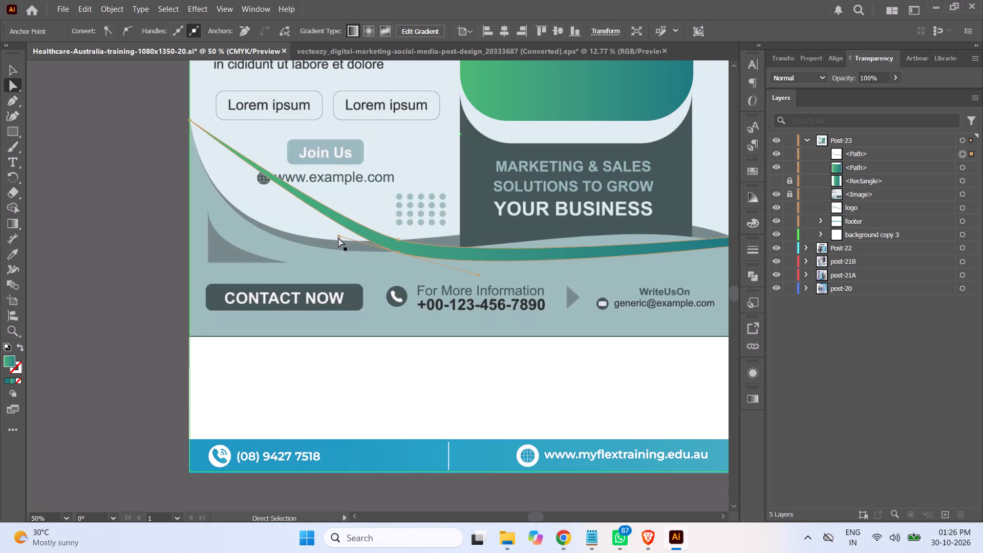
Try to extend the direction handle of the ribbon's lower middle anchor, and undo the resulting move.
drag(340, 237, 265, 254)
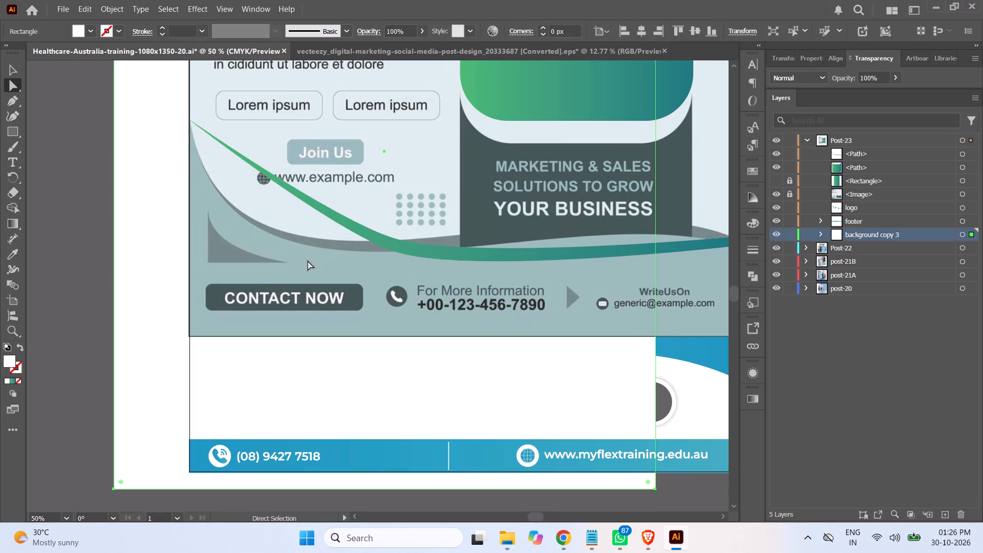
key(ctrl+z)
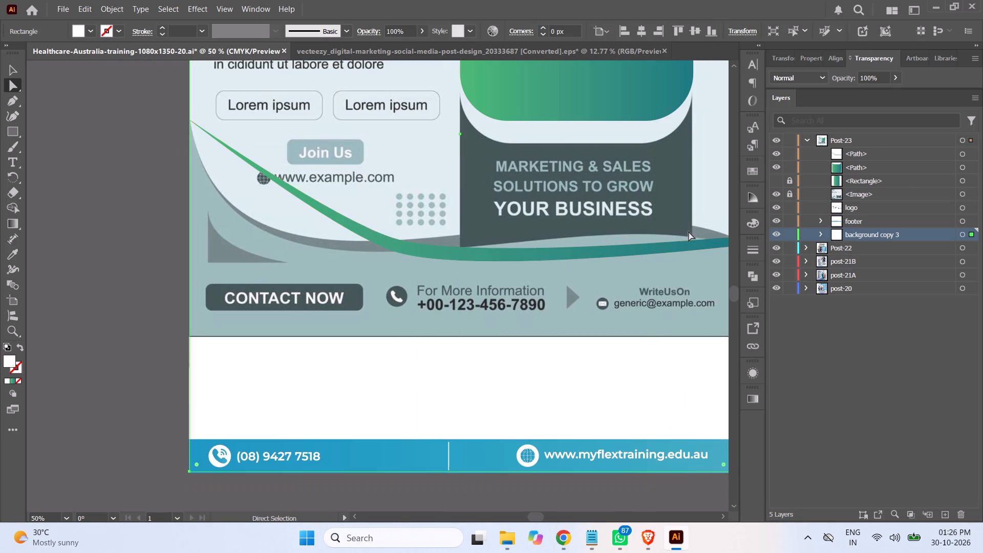
Extend the left direction handle of the ribbon's lower middle anchor so the lower edge bows along the template's wave.
click(962, 154)
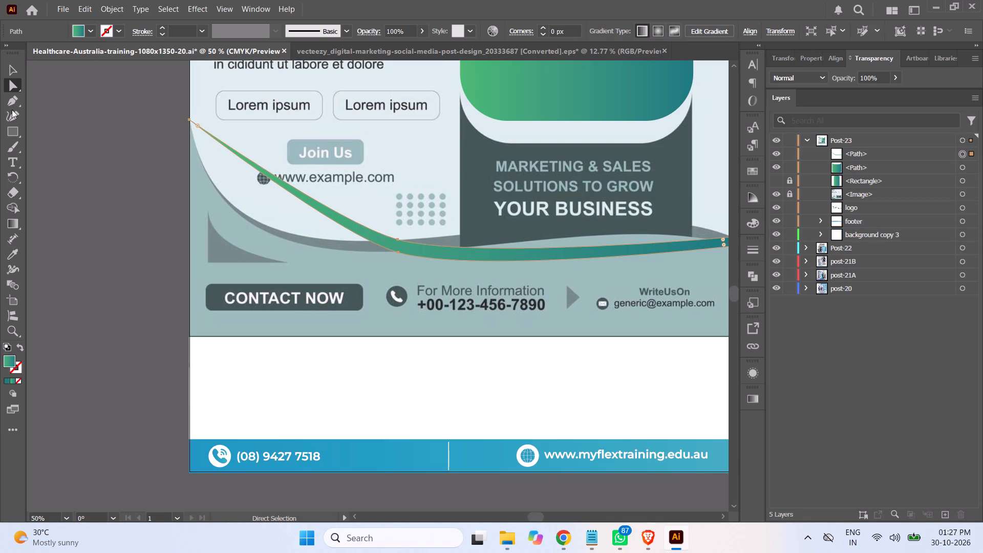
click(398, 253)
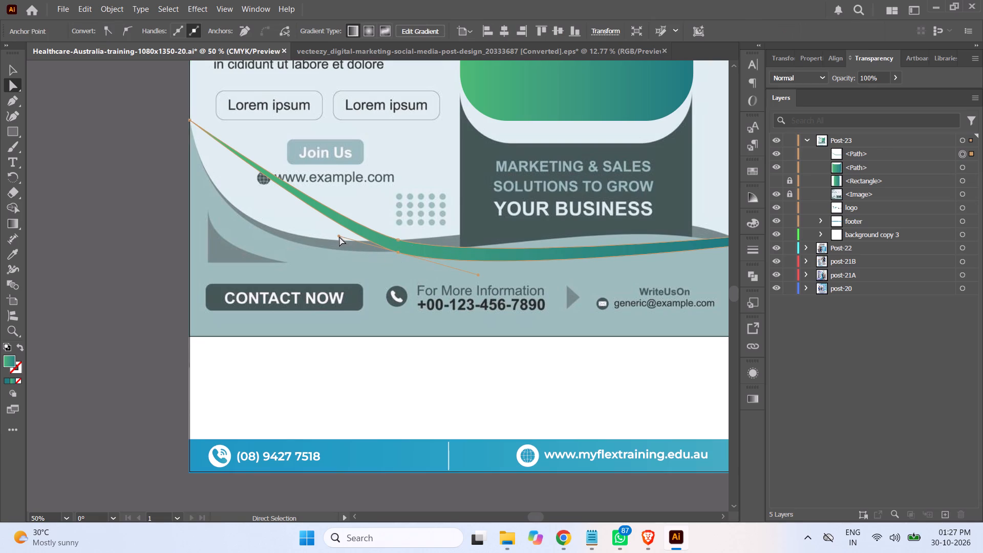
drag(339, 237, 191, 256)
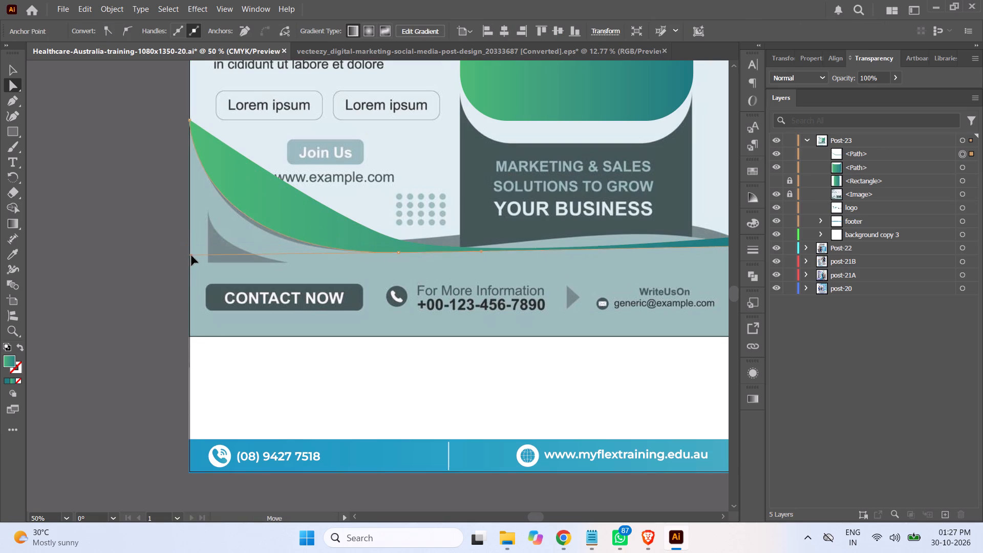
drag(191, 256, 195, 266)
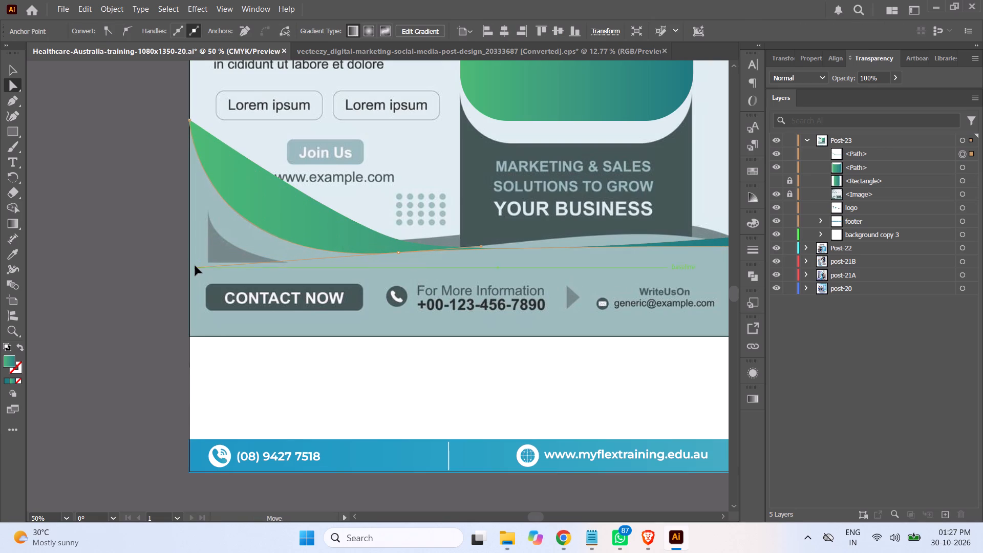
drag(195, 266, 195, 265)
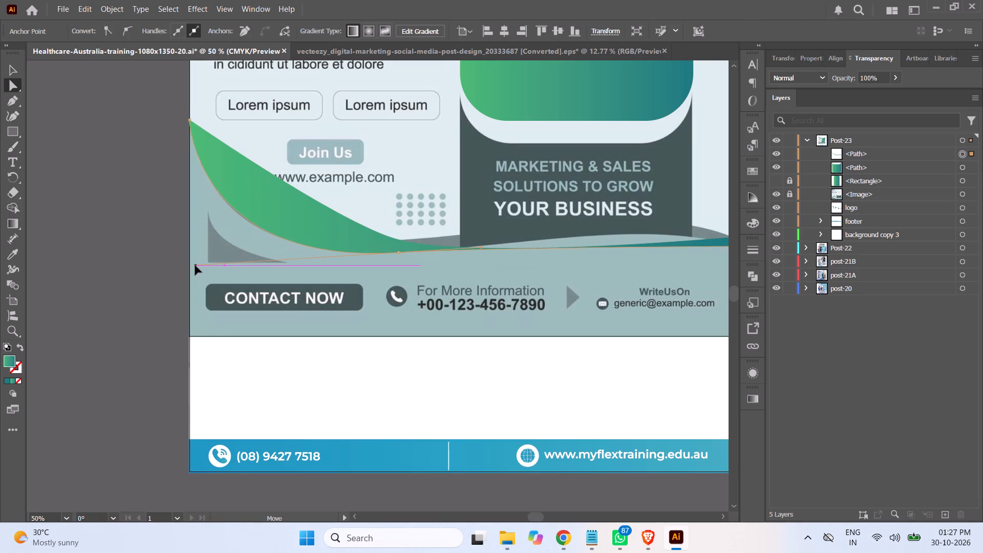
drag(195, 265, 195, 267)
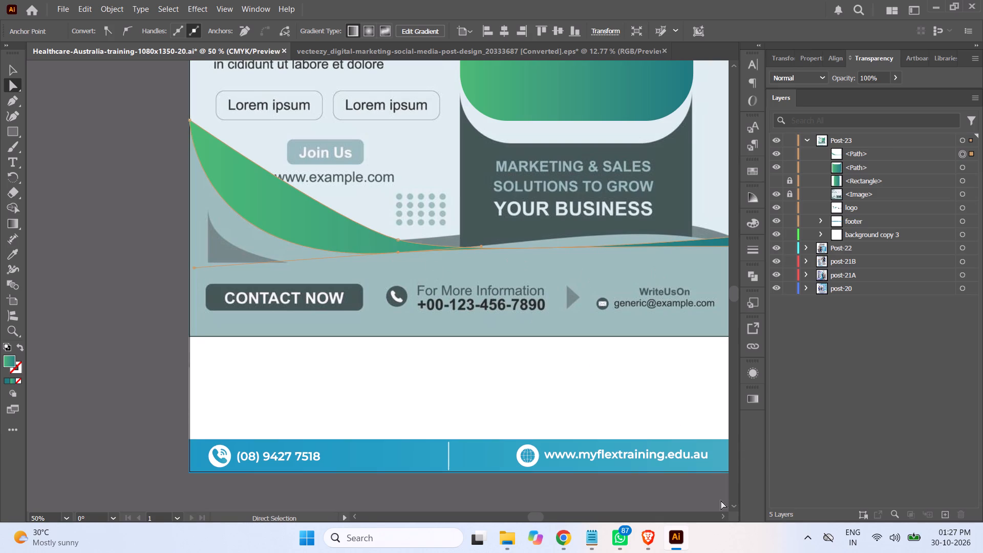
Extend the right direction handle of the ribbon's upper middle anchor upward so the upper edge arches over the template's wave.
double_click(722, 515)
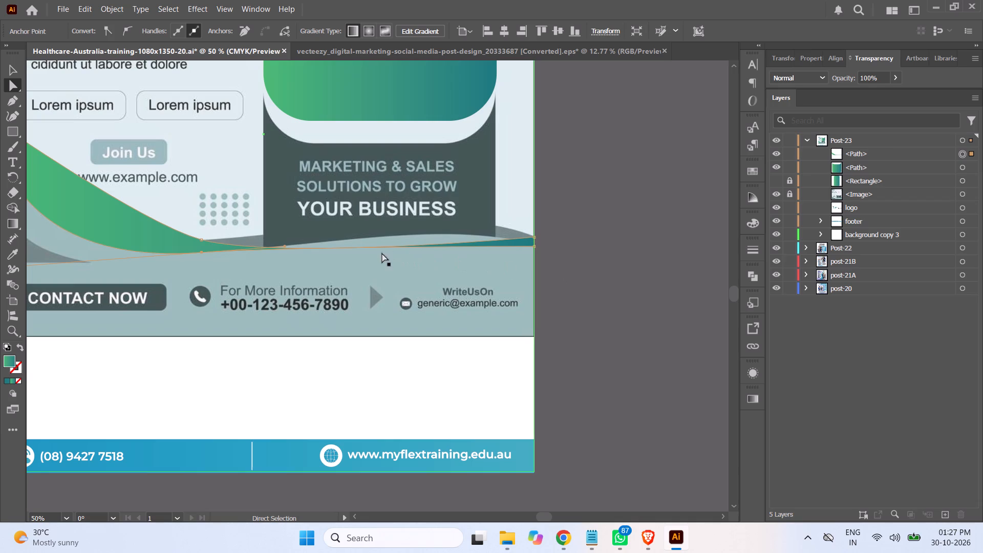
click(202, 240)
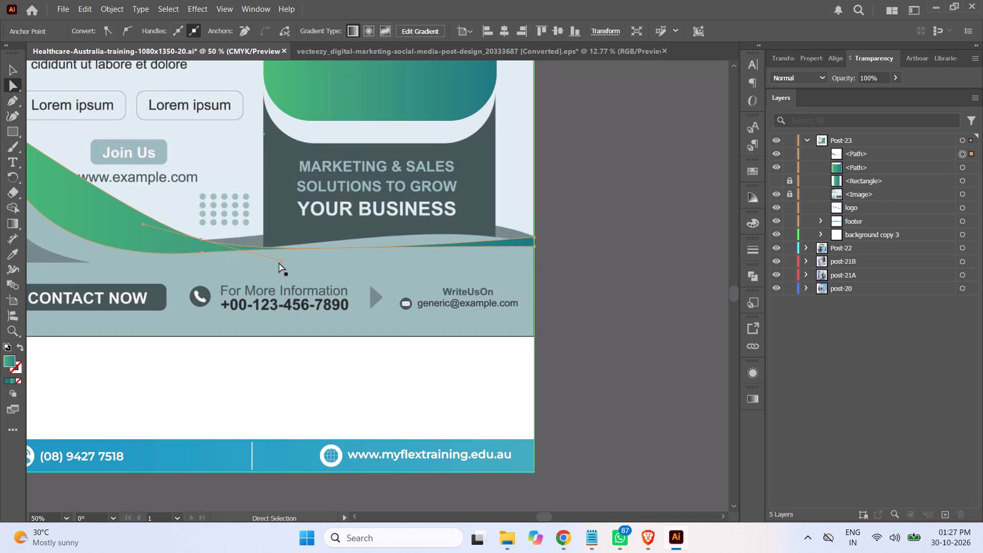
drag(283, 262, 298, 235)
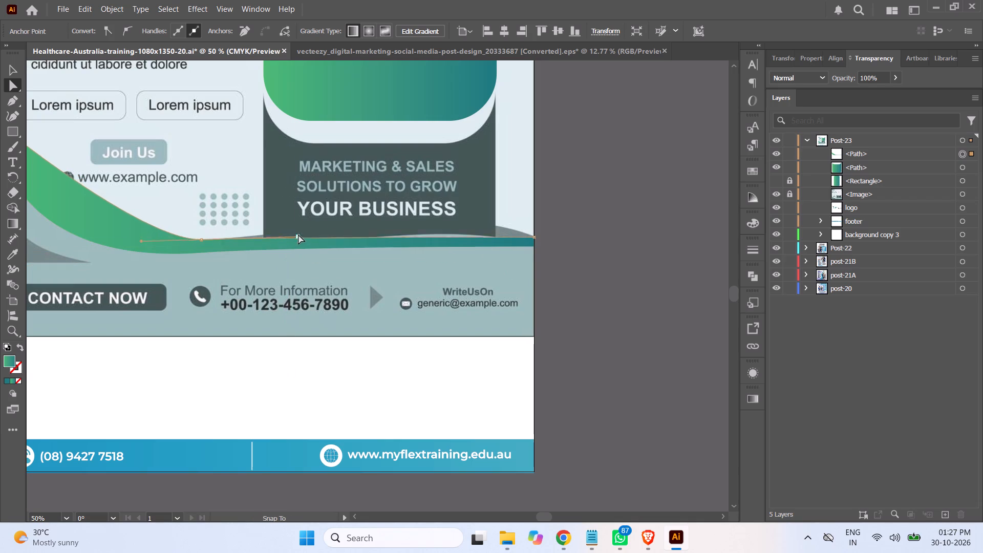
drag(298, 235, 425, 205)
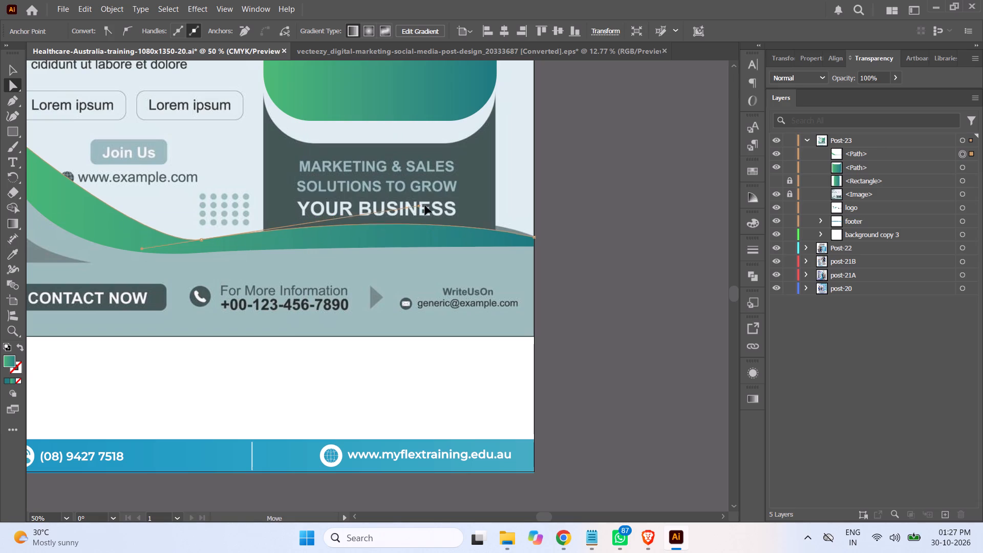
drag(425, 205, 459, 193)
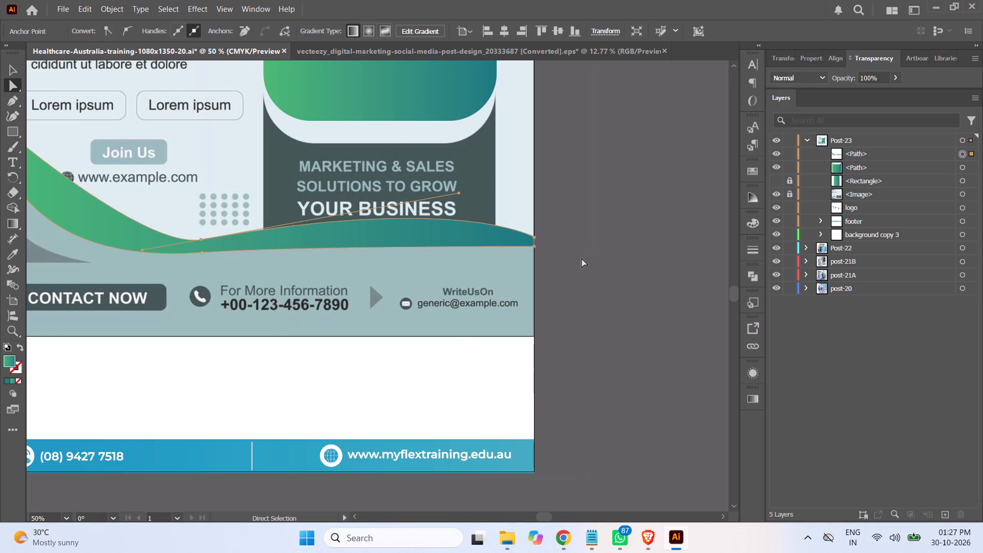
Pull out the right direction handle of the ribbon's lower middle anchor so the lower edge arches beneath the upper one.
click(535, 248)
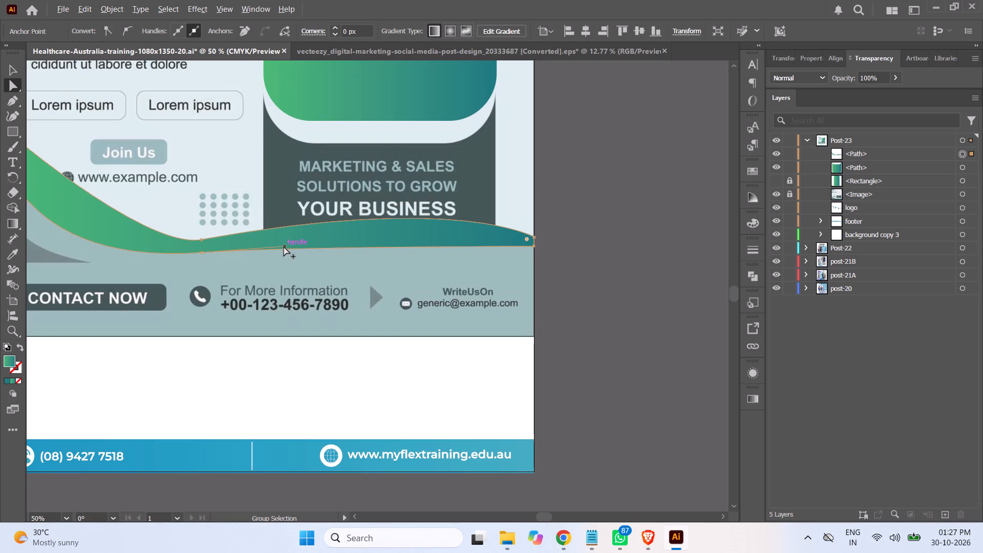
alt+drag(286, 246, 308, 226)
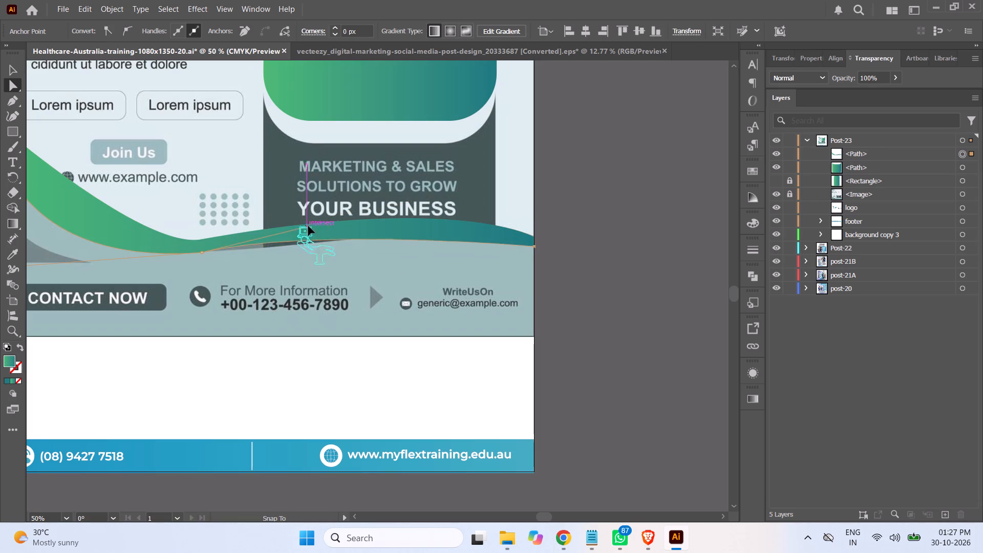
alt+drag(308, 226, 408, 201)
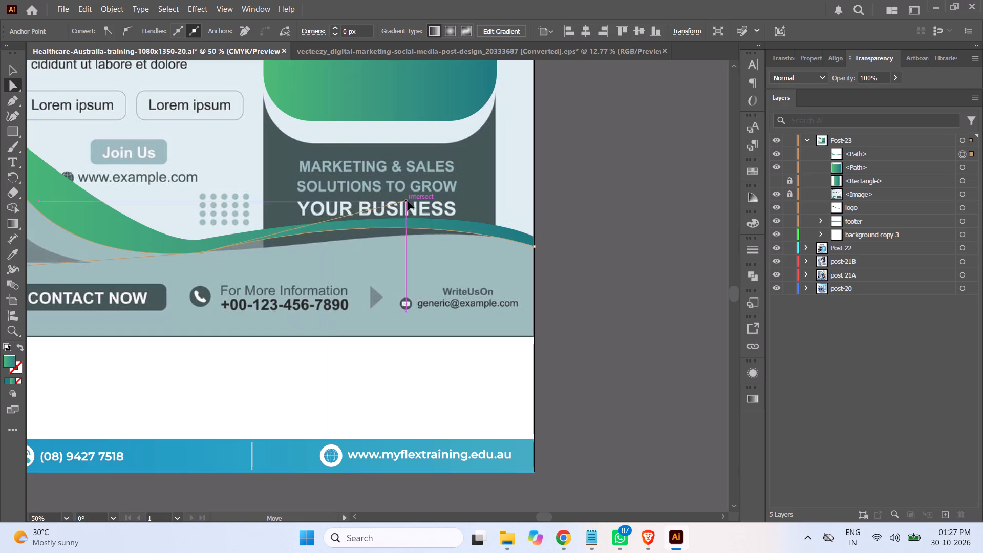
alt+drag(408, 201, 482, 223)
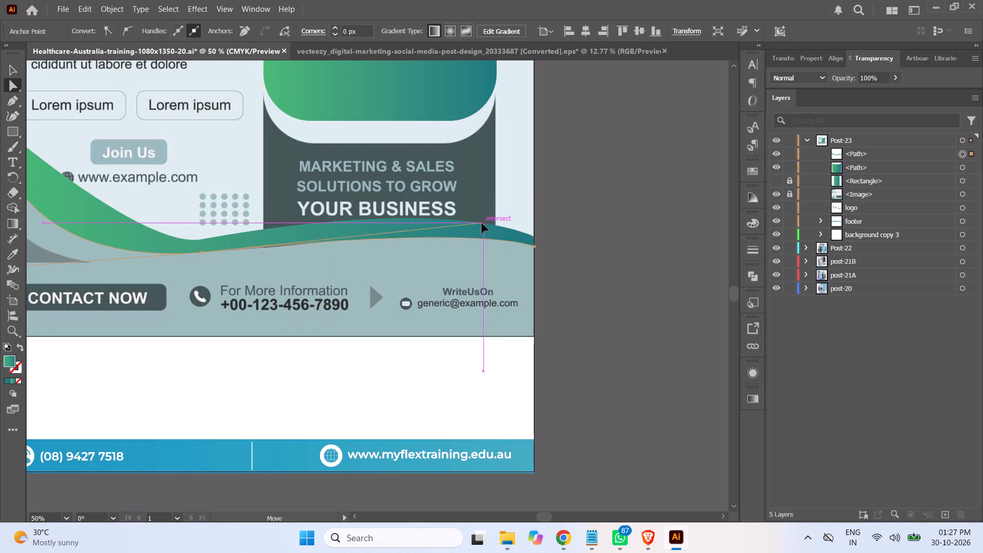
alt+drag(482, 223, 467, 219)
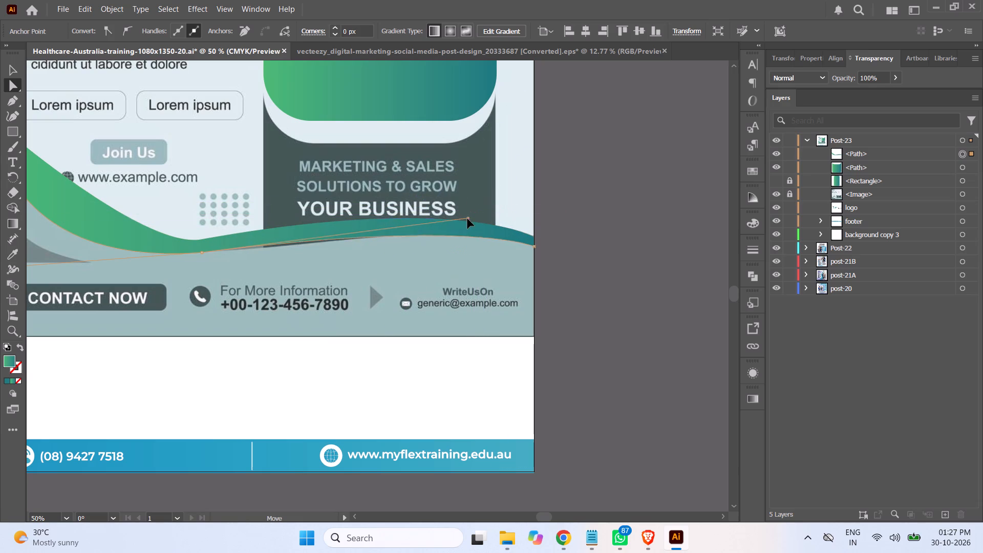
alt+drag(467, 219, 460, 229)
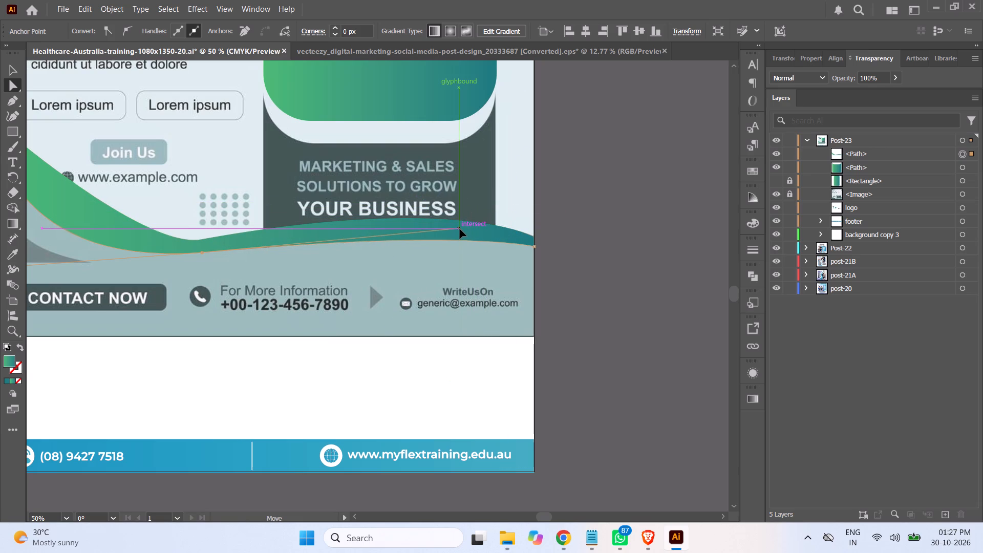
alt+drag(460, 229, 459, 228)
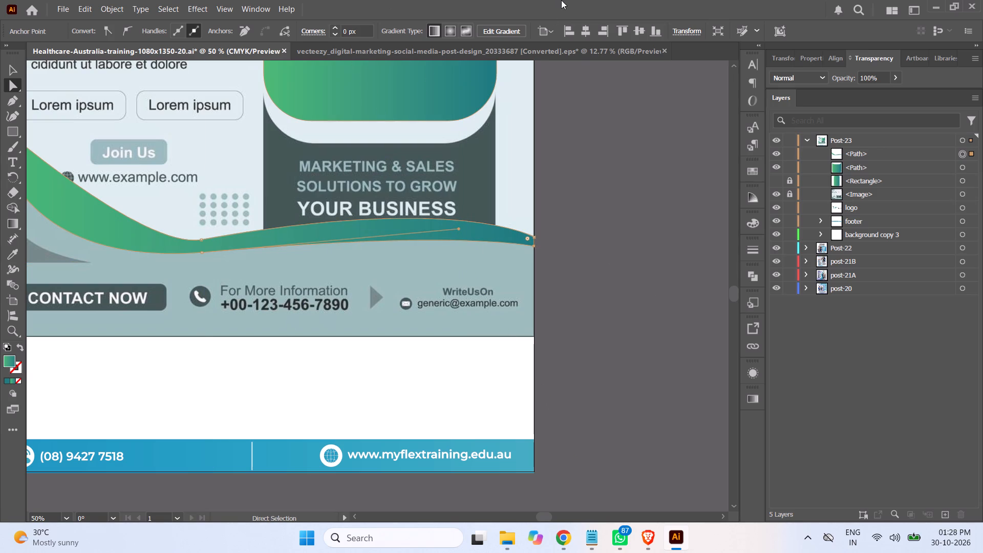
Fill the wave ribbon with solid white (#ffffff) in place of the gradient.
click(963, 155)
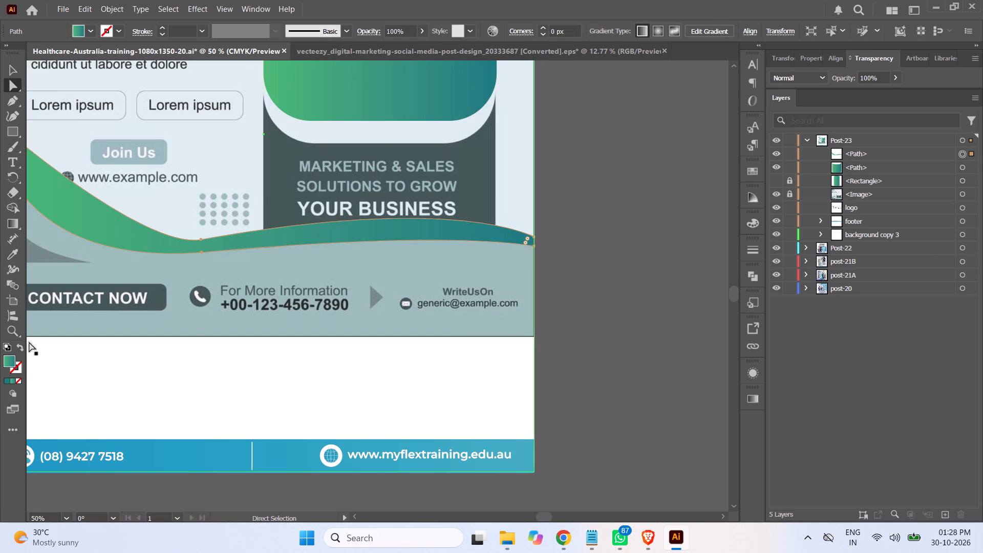
click(6, 365)
double_click(6, 365)
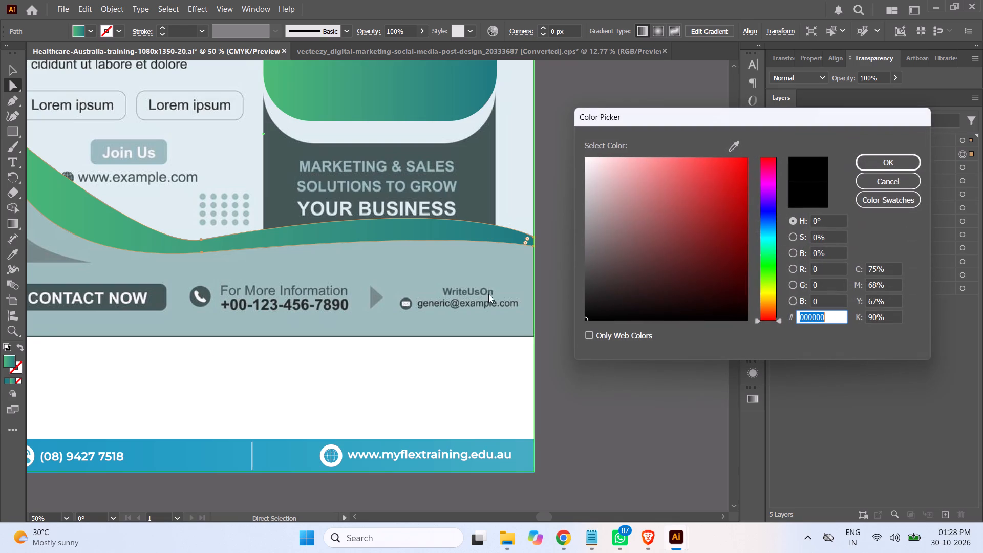
drag(597, 177, 573, 130)
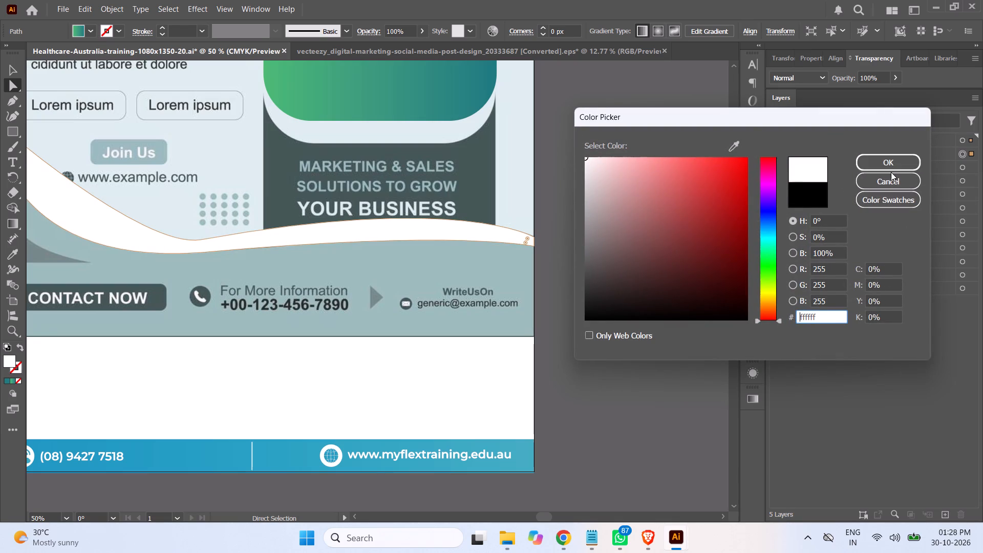
click(891, 166)
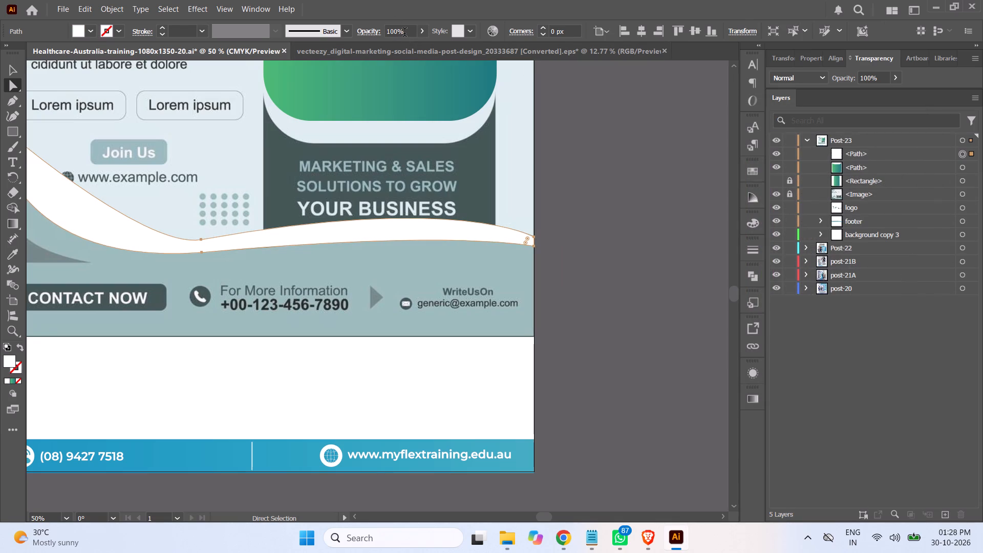
Set the white ribbon's opacity to 50% so the template shows through.
drag(404, 33, 365, 33)
key(5)
key(0)
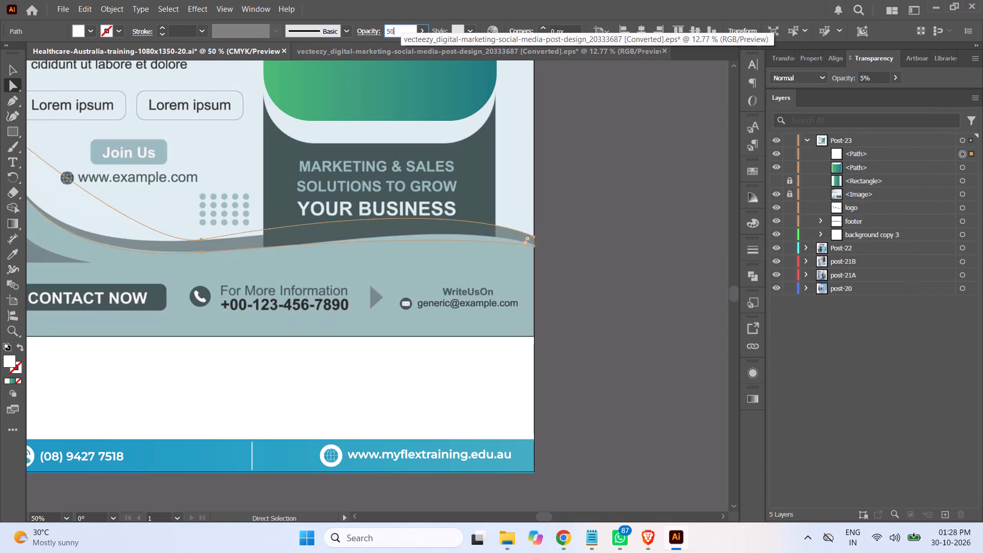
key(Return)
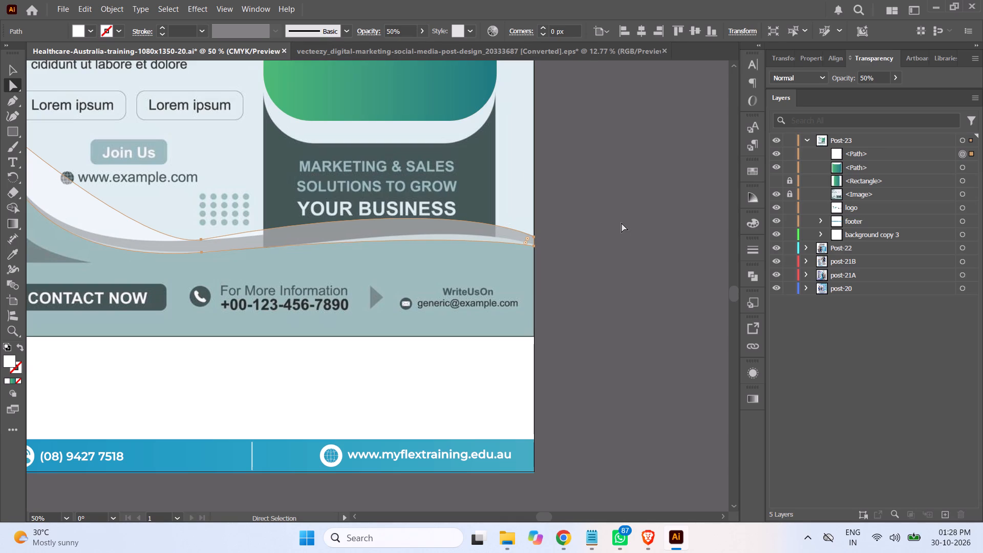
click(622, 223)
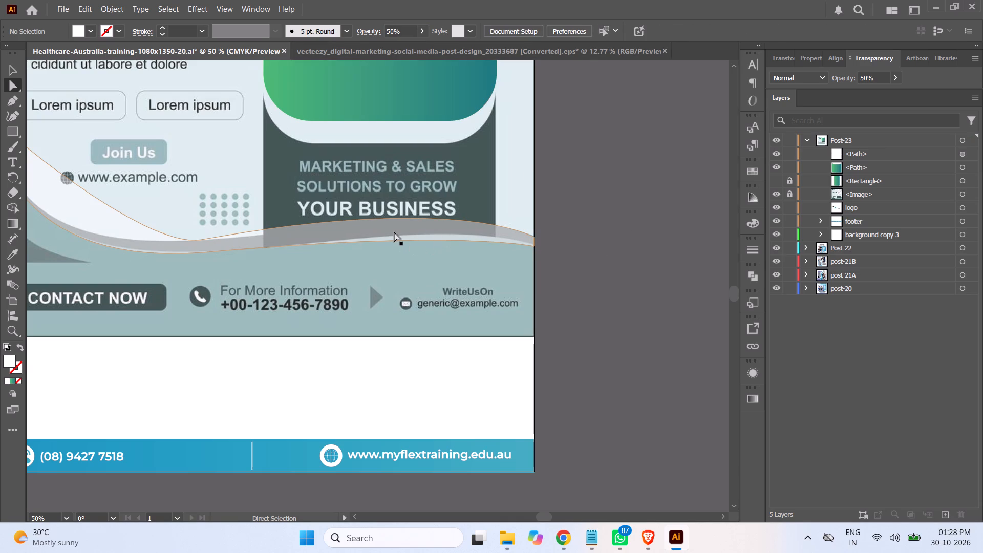
Lengthen and raise the right direction handle of the ribbon's lower middle anchor so the lower edge follows the template's wave.
click(394, 232)
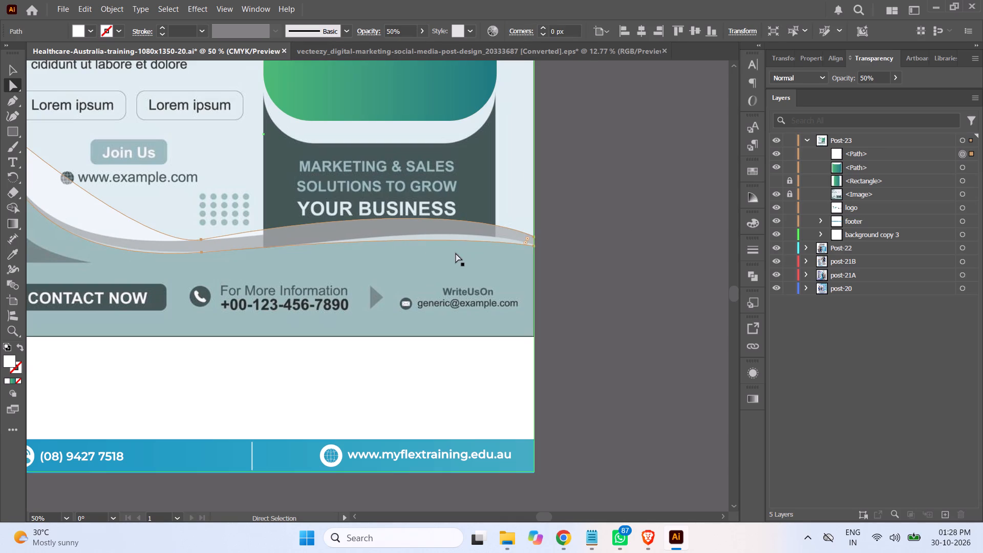
click(202, 254)
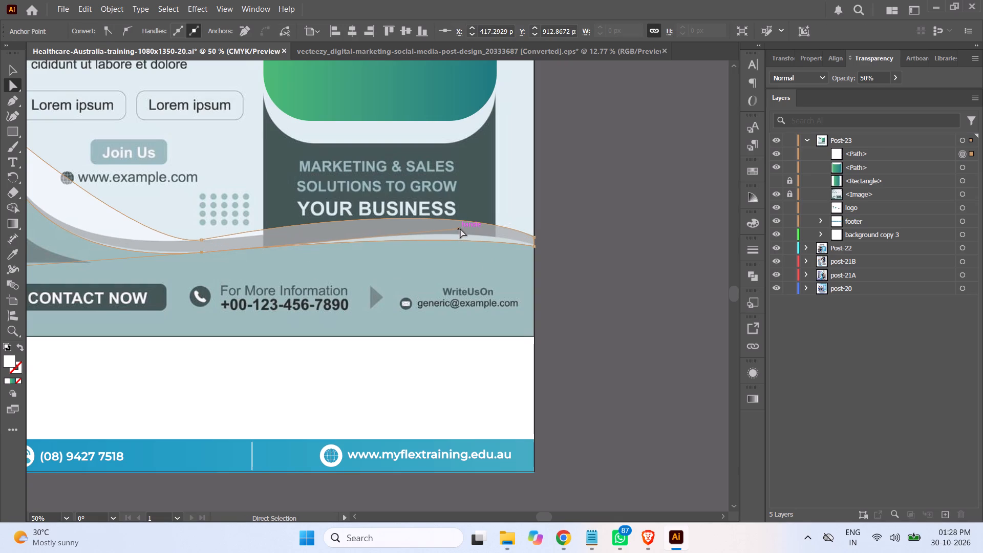
alt+drag(459, 230, 468, 223)
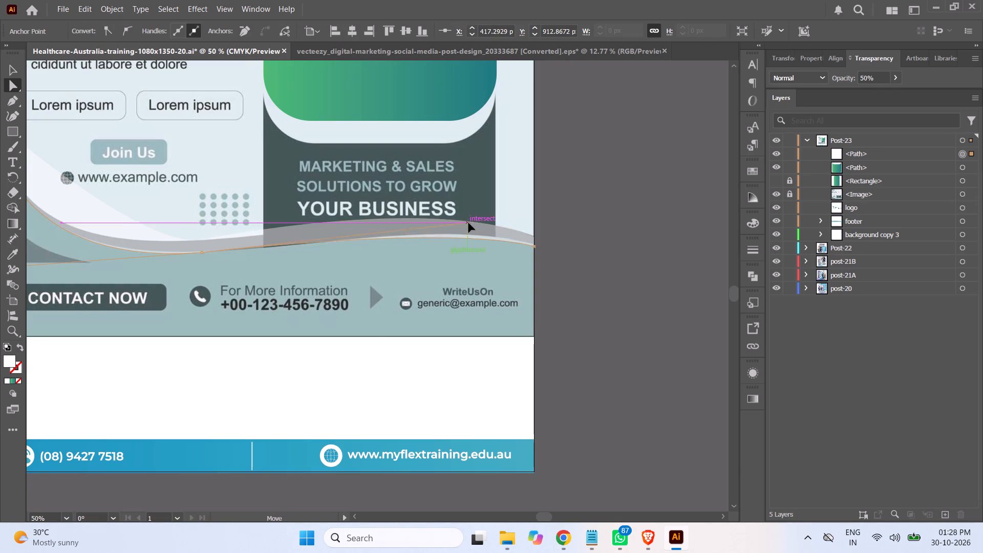
alt+drag(468, 223, 478, 219)
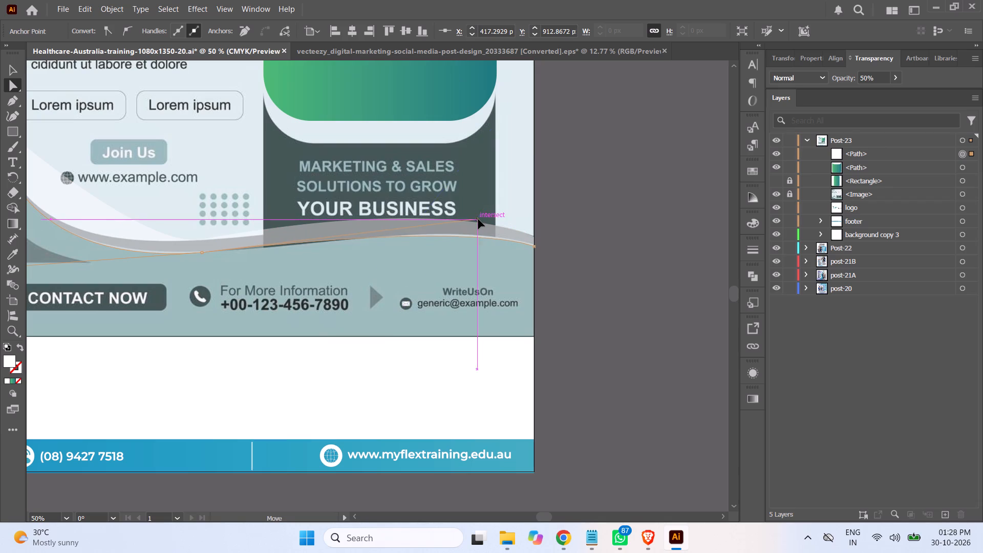
alt+drag(478, 219, 491, 216)
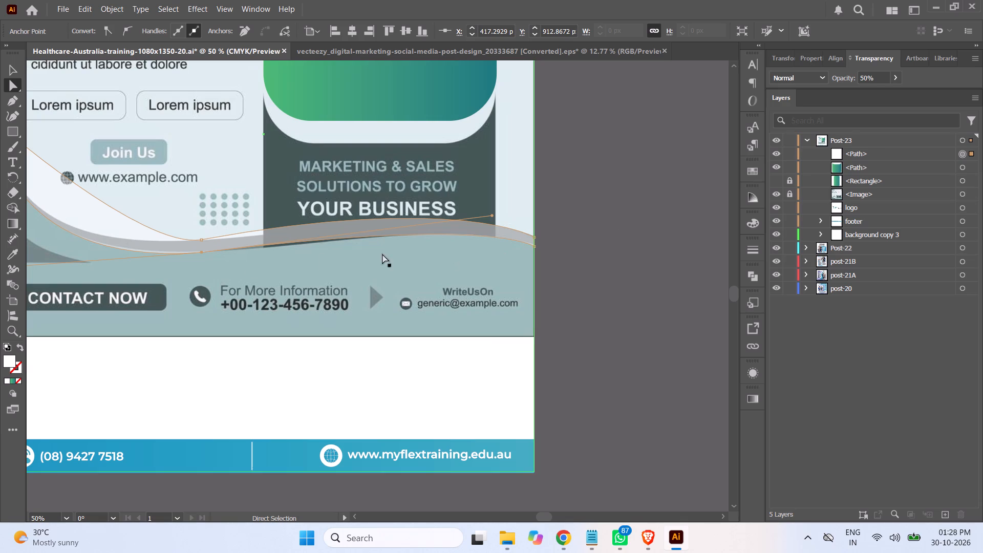
Adjust the left direction handle of the ribbon's lower middle anchor to fit the lower edge to the template's left-hand curve.
drag(544, 518, 539, 518)
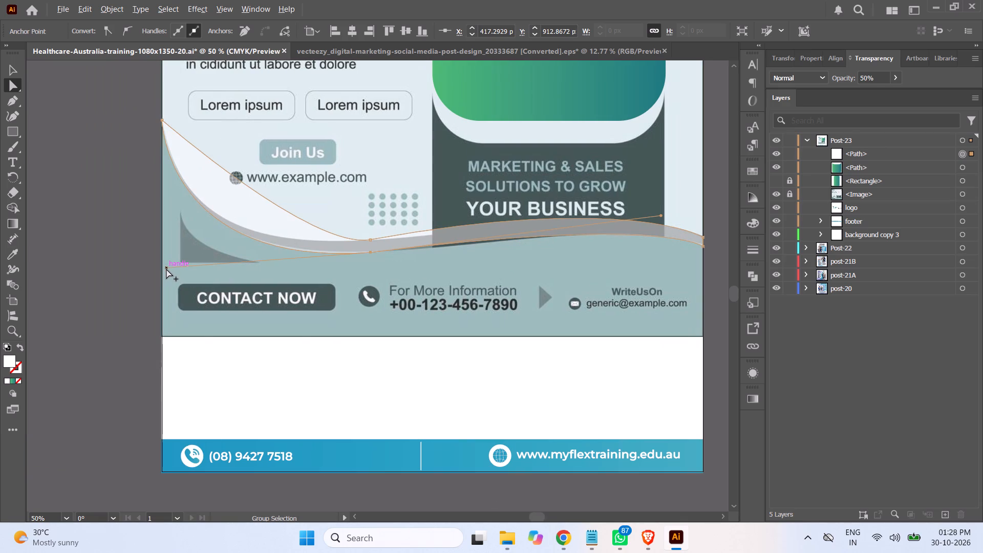
alt+drag(166, 269, 175, 270)
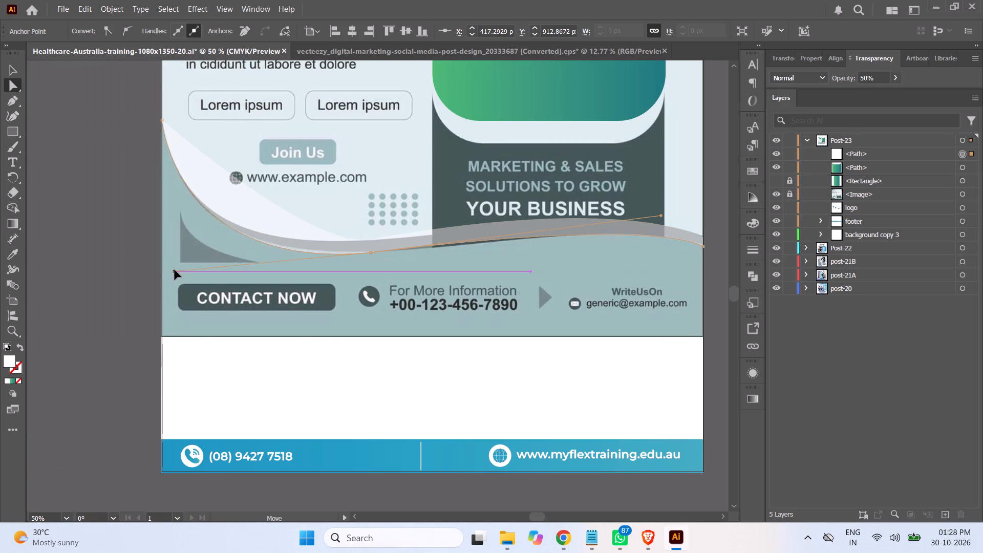
alt+drag(175, 270, 140, 256)
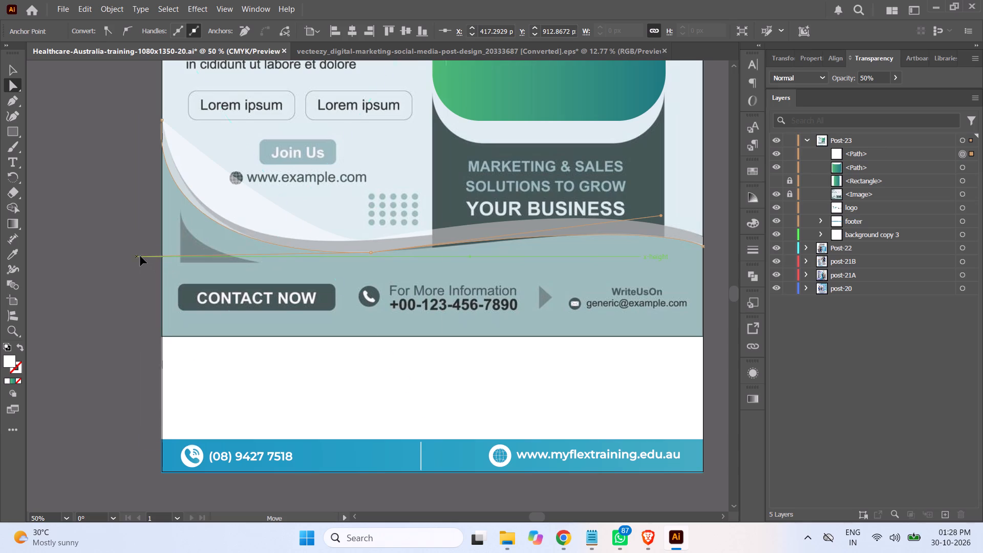
alt+drag(140, 256, 161, 258)
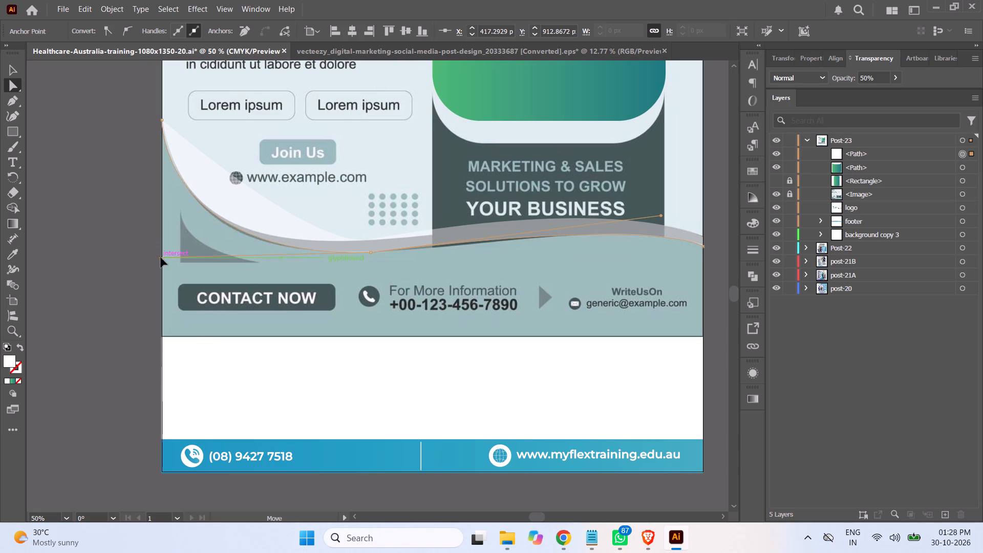
alt+drag(161, 258, 147, 257)
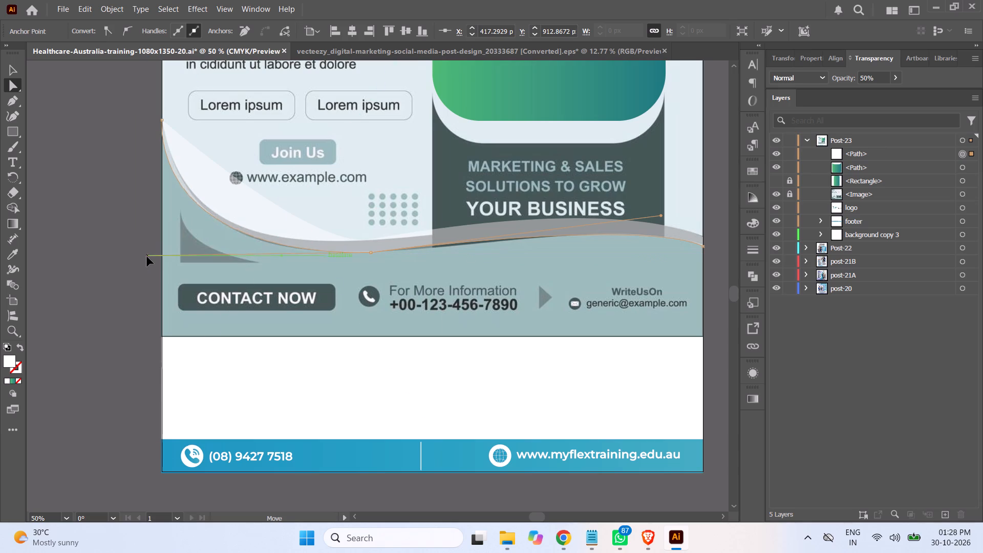
alt+drag(147, 257, 154, 259)
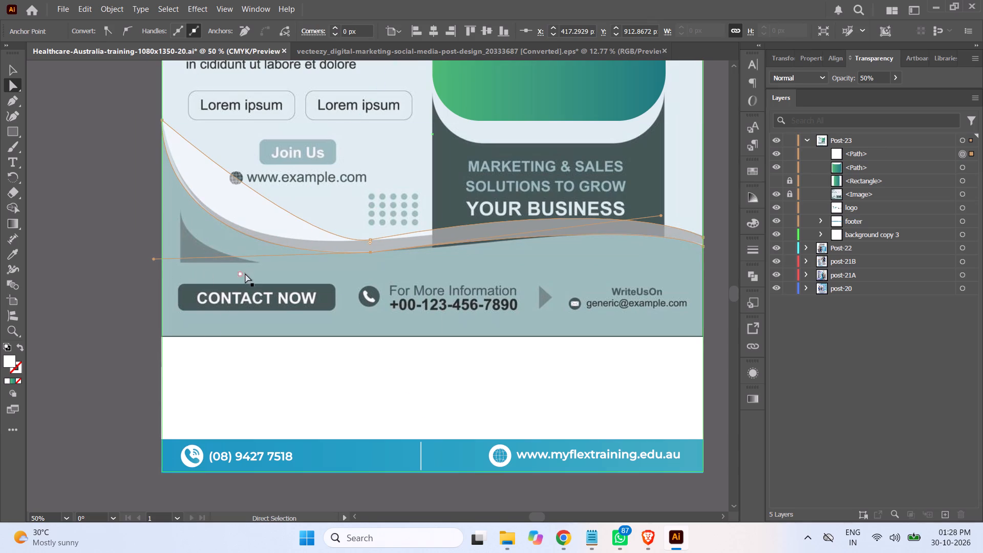
Convert the ribbon's lower middle anchor to a smooth point.
click(371, 240)
scroll(421, 212, up, 1)
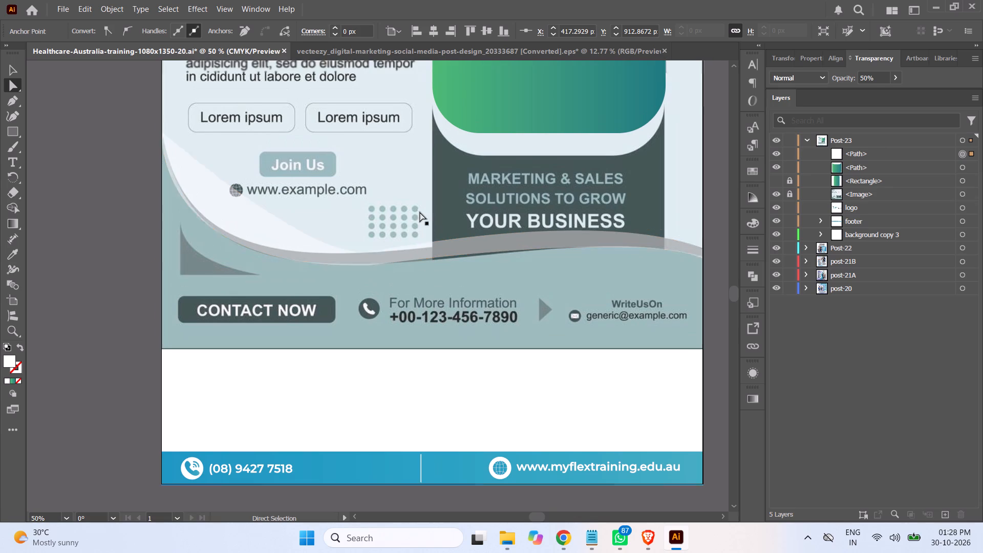
scroll(420, 212, up, 1)
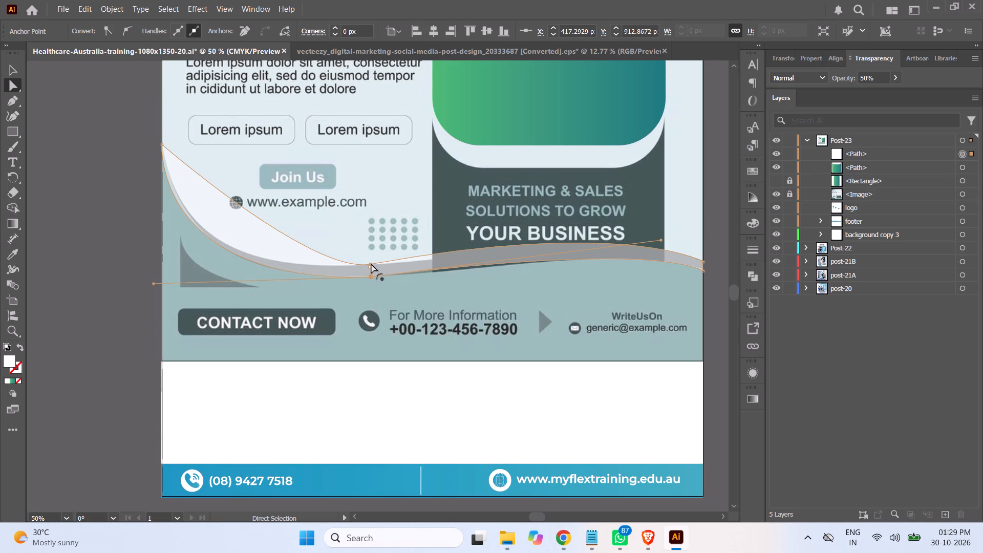
click(371, 265)
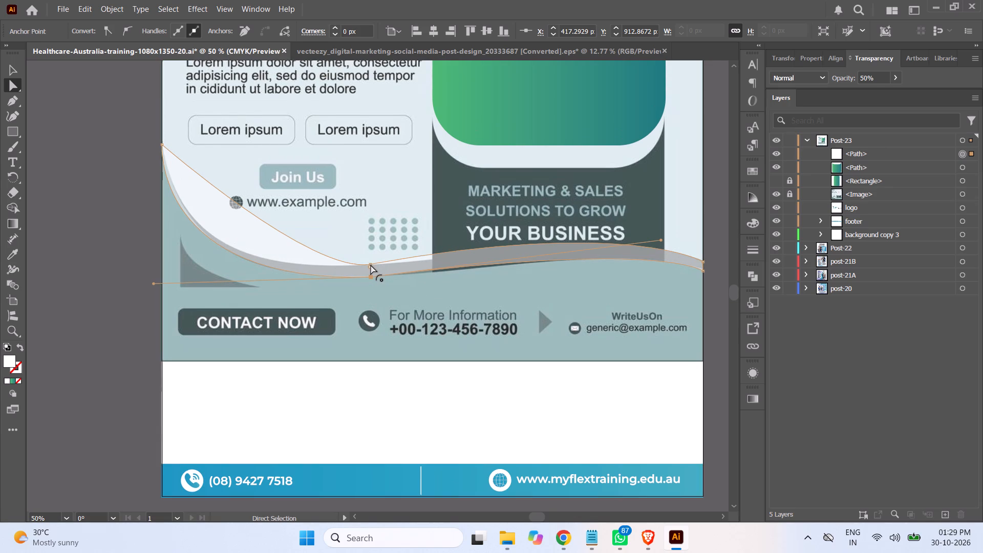
click(370, 264)
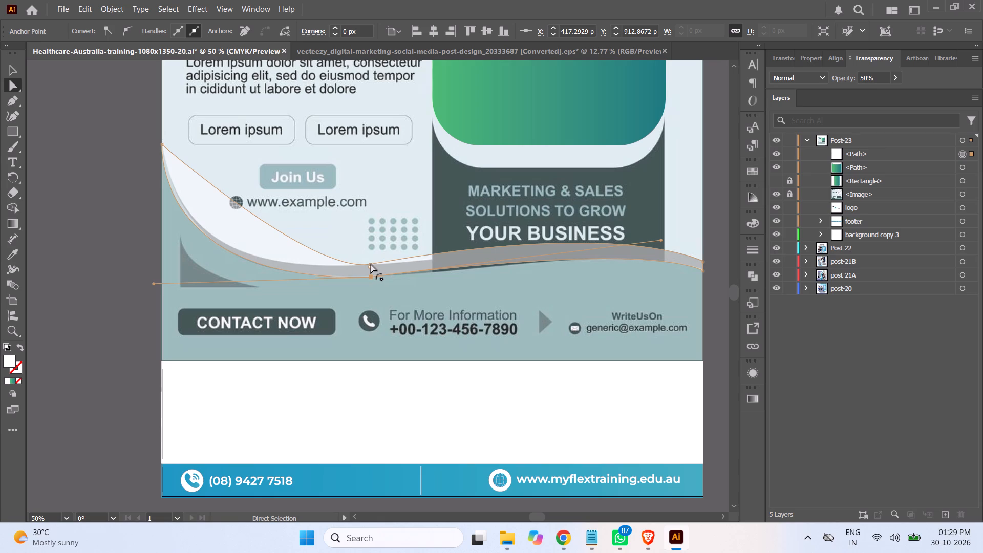
click(371, 264)
click(125, 32)
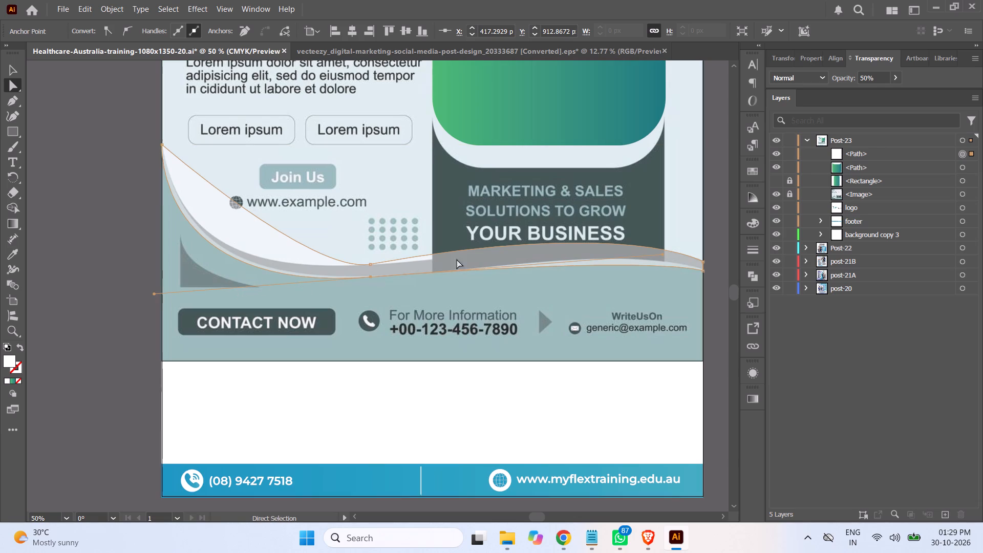
Extend the left direction handle of the ribbon's upper middle anchor so the upper edge hugs the template's left-hand curve.
click(371, 264)
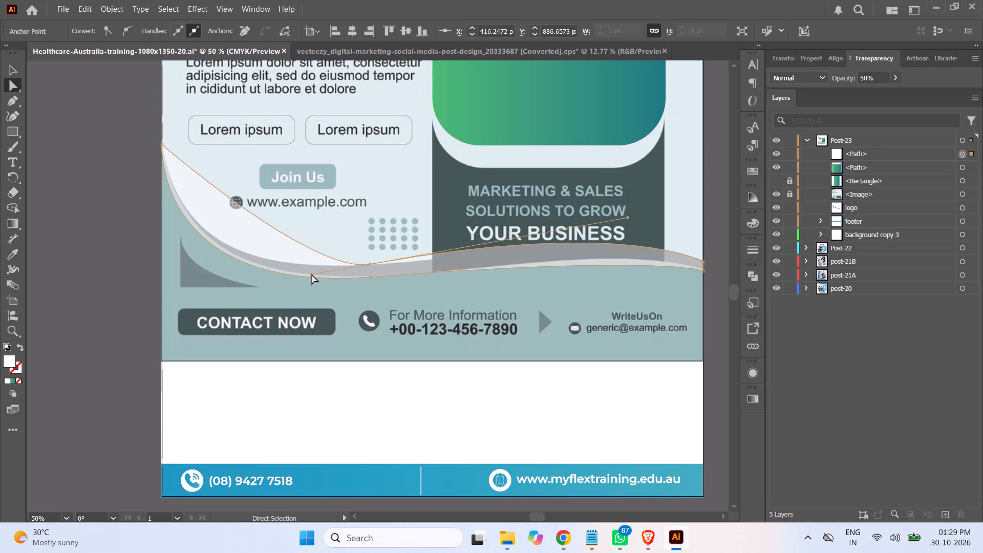
drag(312, 274, 191, 281)
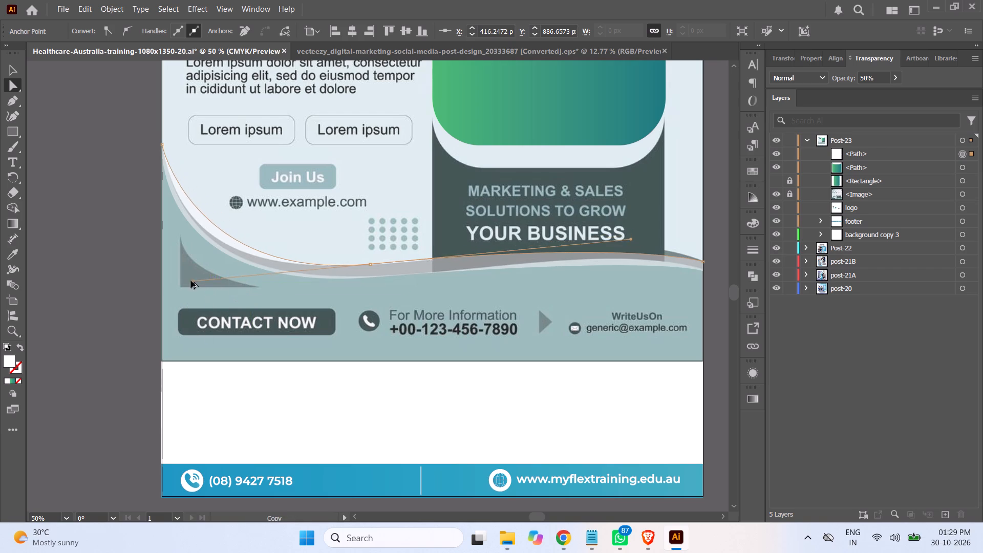
drag(191, 281, 152, 253)
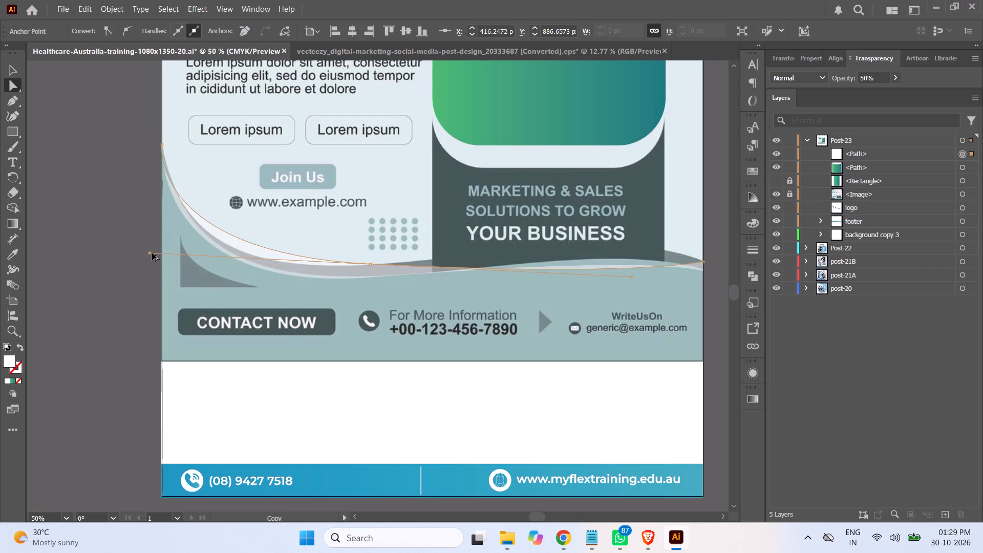
drag(152, 253, 217, 287)
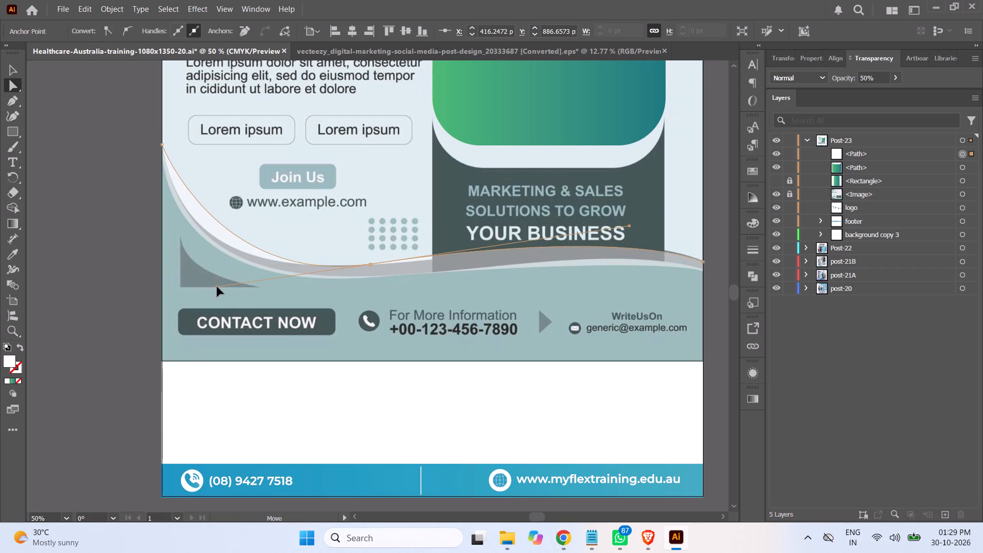
drag(217, 287, 176, 285)
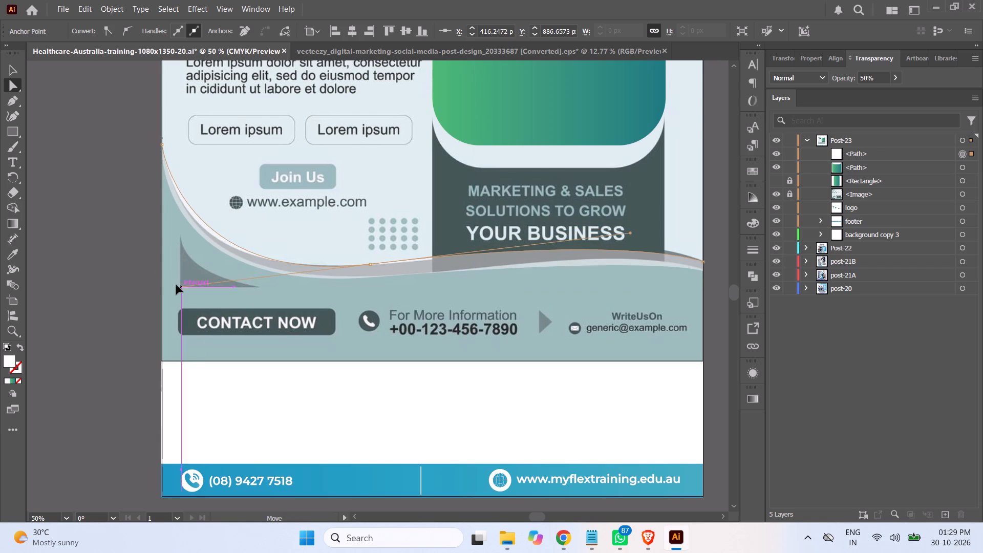
drag(176, 285, 157, 276)
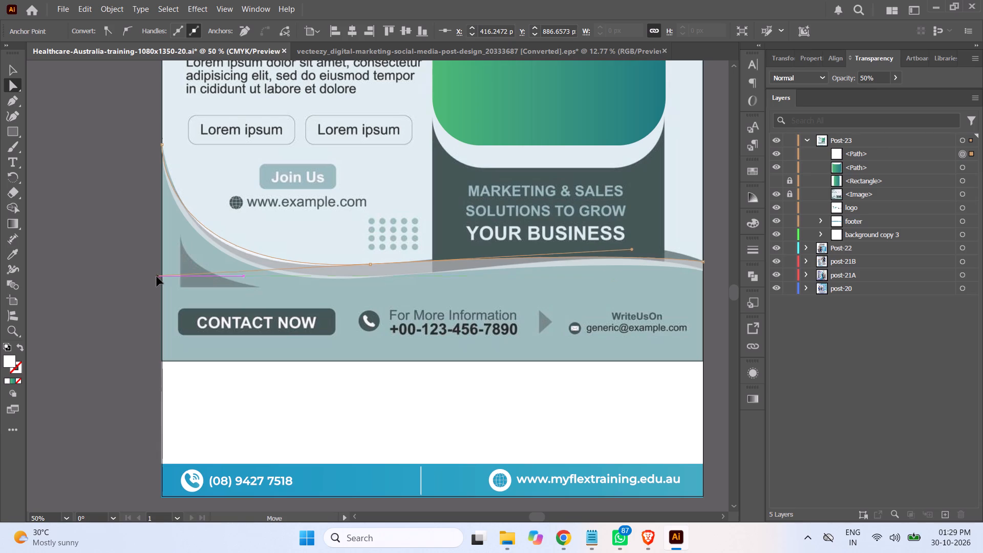
drag(157, 276, 172, 290)
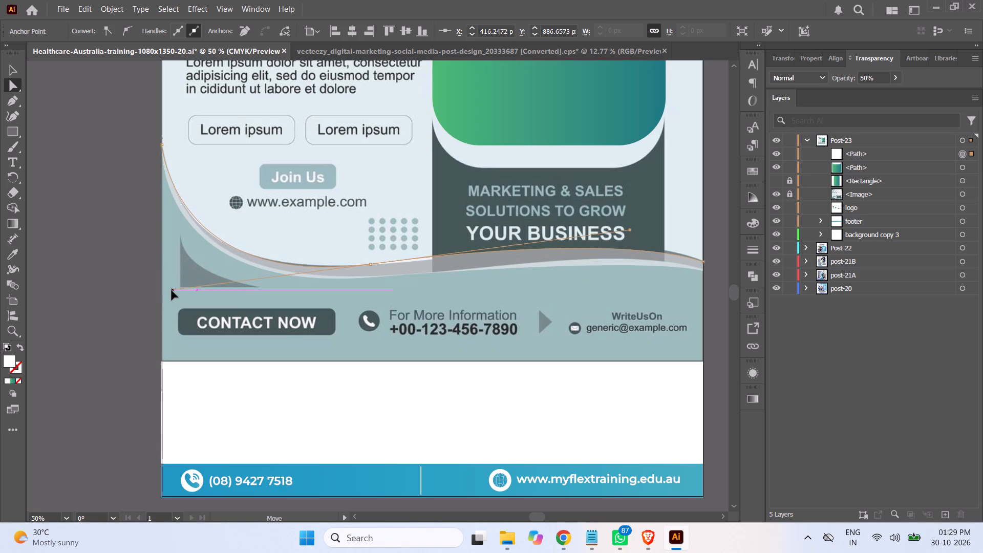
drag(172, 290, 171, 291)
drag(171, 291, 169, 283)
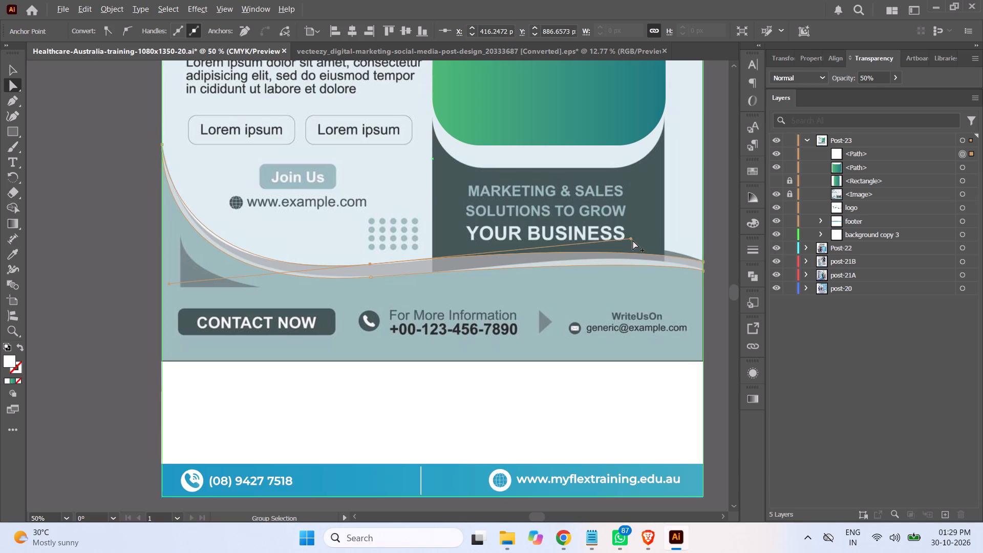
Lengthen and raise the right direction handle of the ribbon's upper middle anchor to fit the template's right-hand crest, and deselect the ribbon.
alt+drag(632, 240, 637, 234)
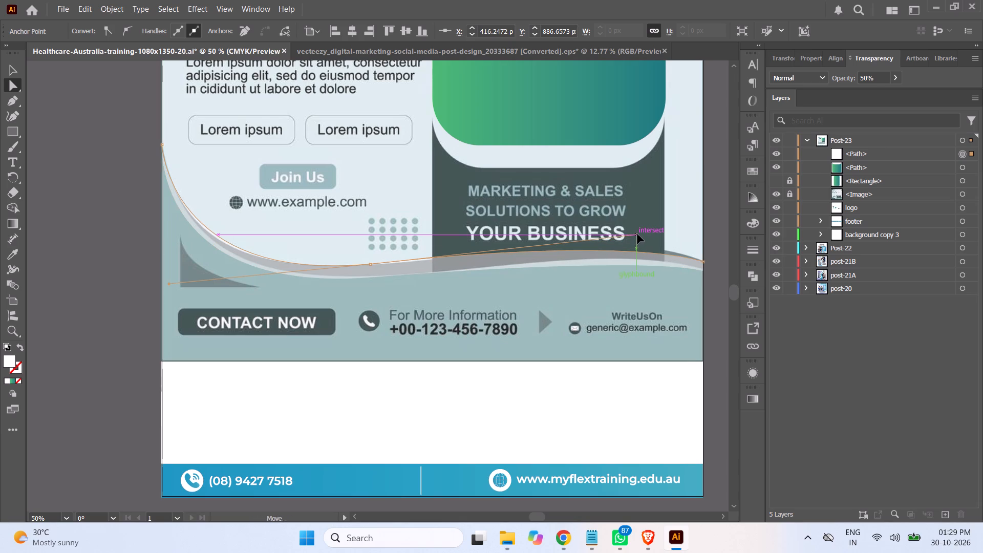
alt+drag(637, 234, 668, 225)
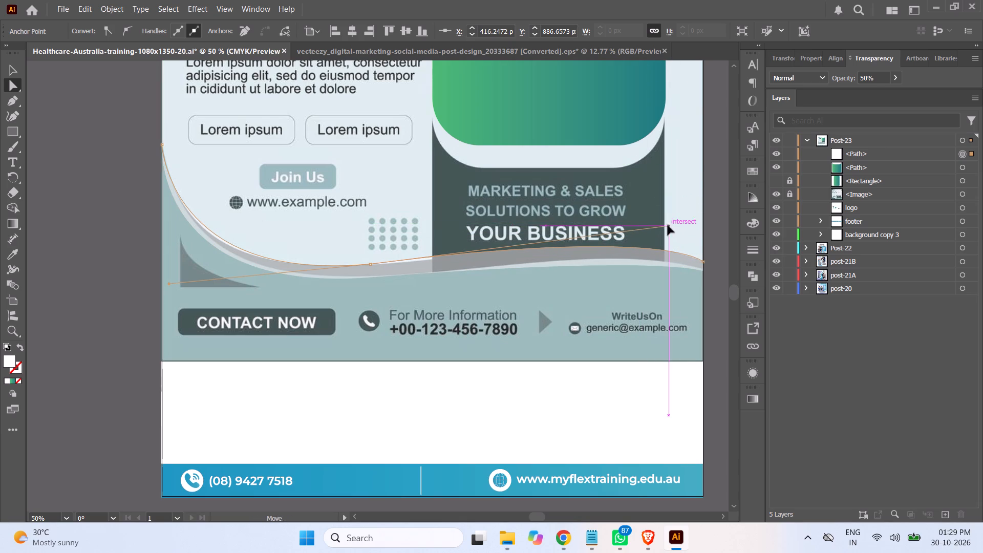
alt+drag(668, 225, 658, 225)
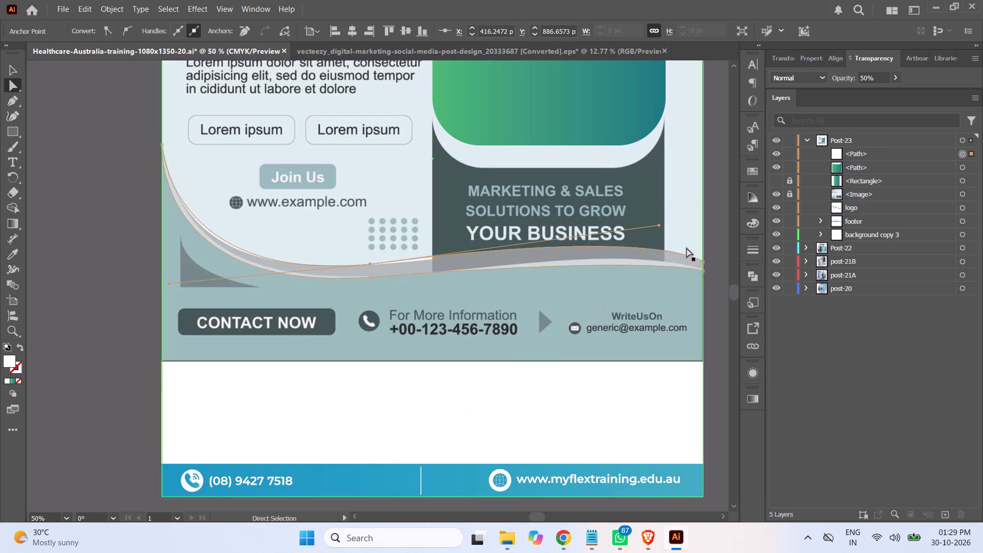
click(12, 70)
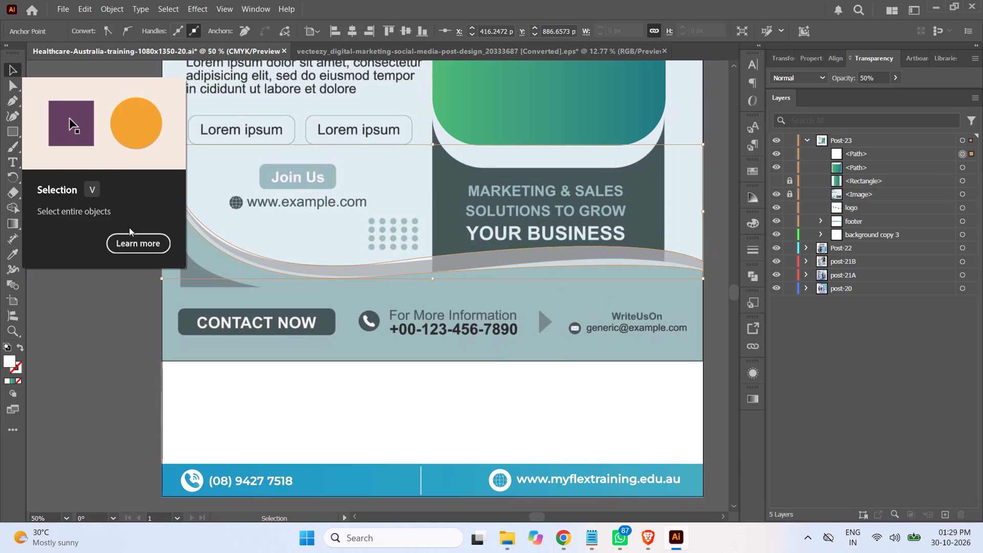
click(101, 312)
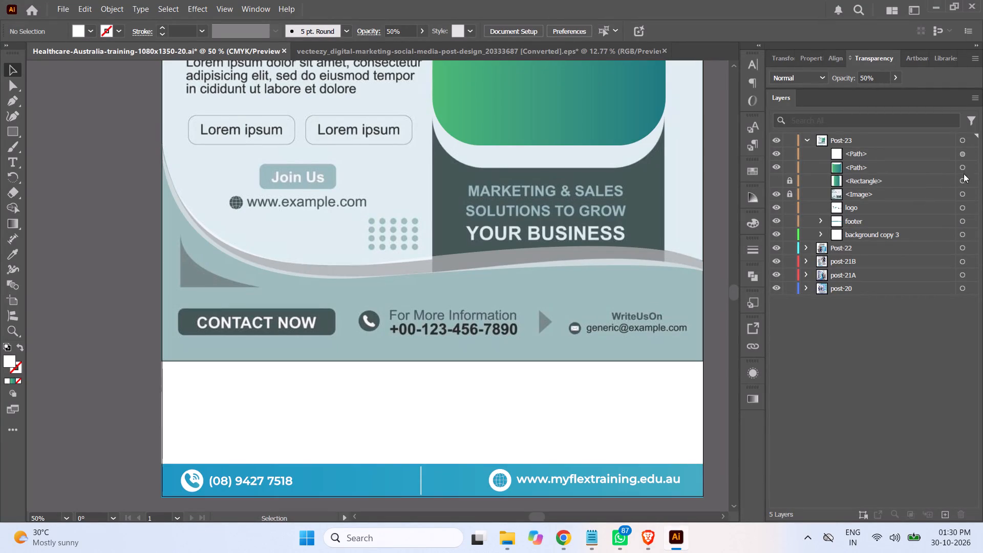
Recolour the green gradient photo frame by sampling the footer bar's blue gradient with the Eyedropper.
click(961, 169)
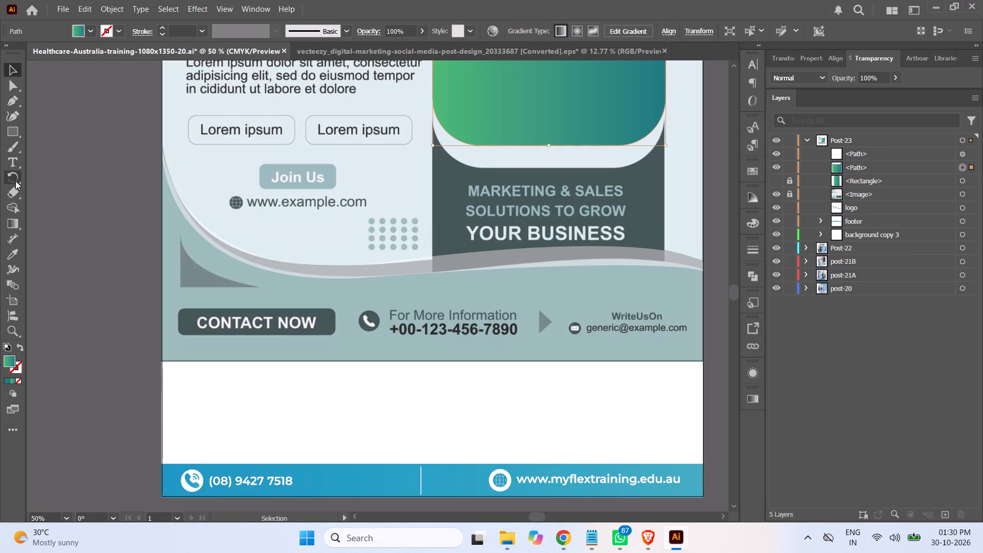
click(11, 253)
click(463, 480)
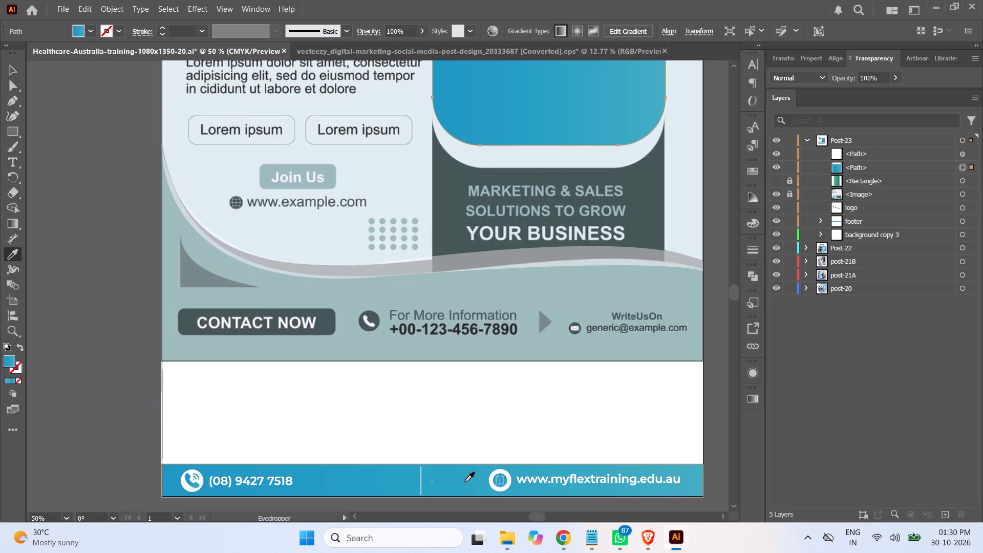
click(14, 73)
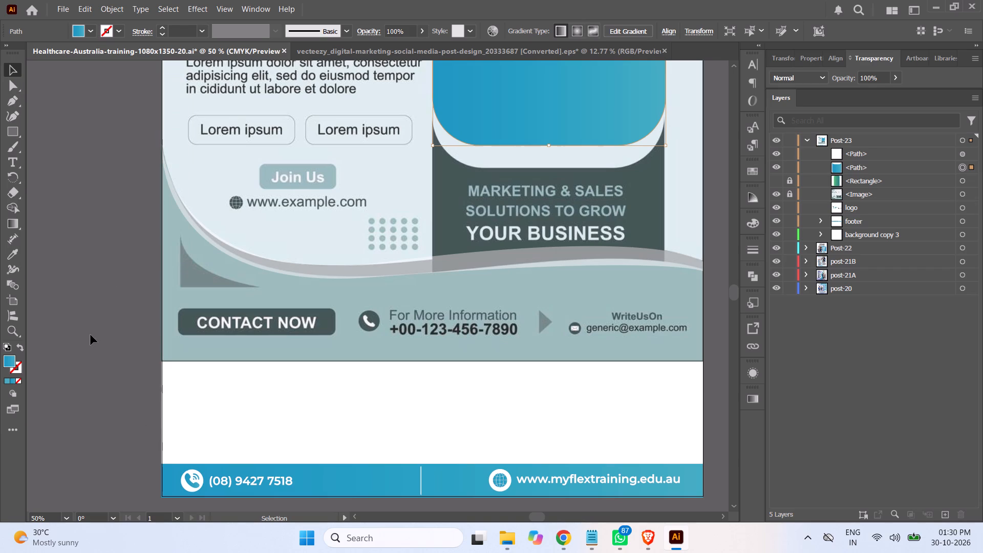
click(89, 332)
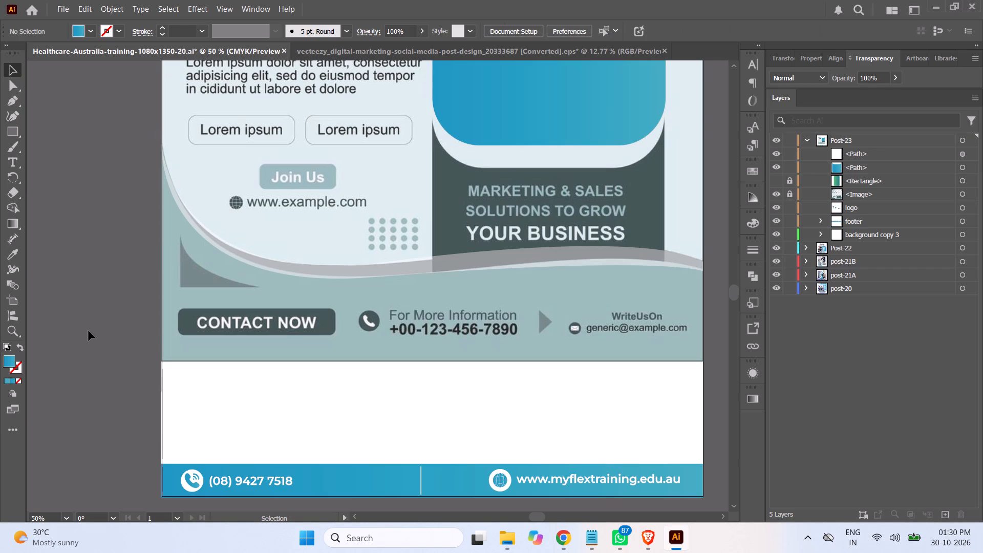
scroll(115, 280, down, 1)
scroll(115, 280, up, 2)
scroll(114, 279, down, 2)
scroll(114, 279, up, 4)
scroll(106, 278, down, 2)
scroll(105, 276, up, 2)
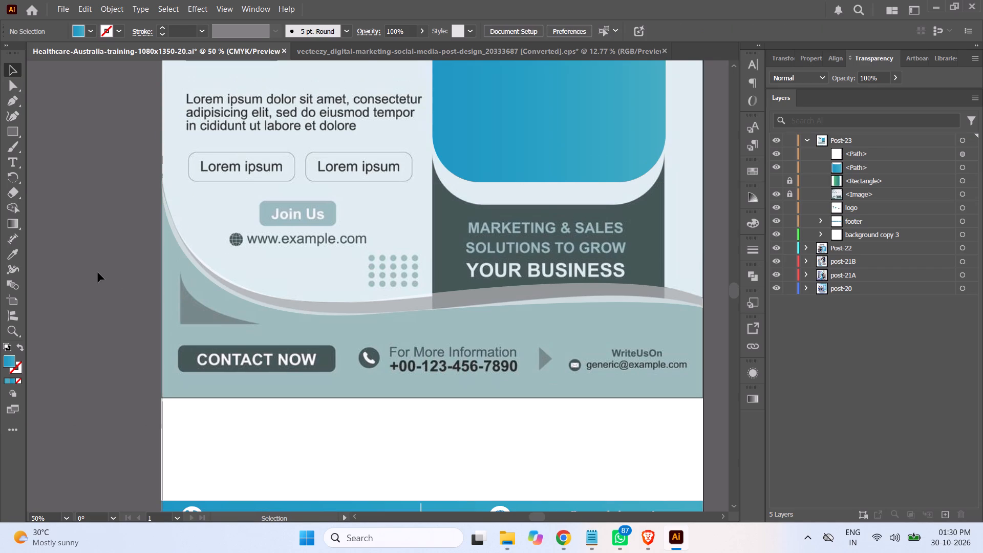
Move the blue gradient panel straight down until its rounded bottom overlaps the template's contact row, and deselect it.
scroll(98, 272, up, 3)
scroll(97, 272, down, 2)
scroll(97, 272, up, 7)
key(ctrl+minus)
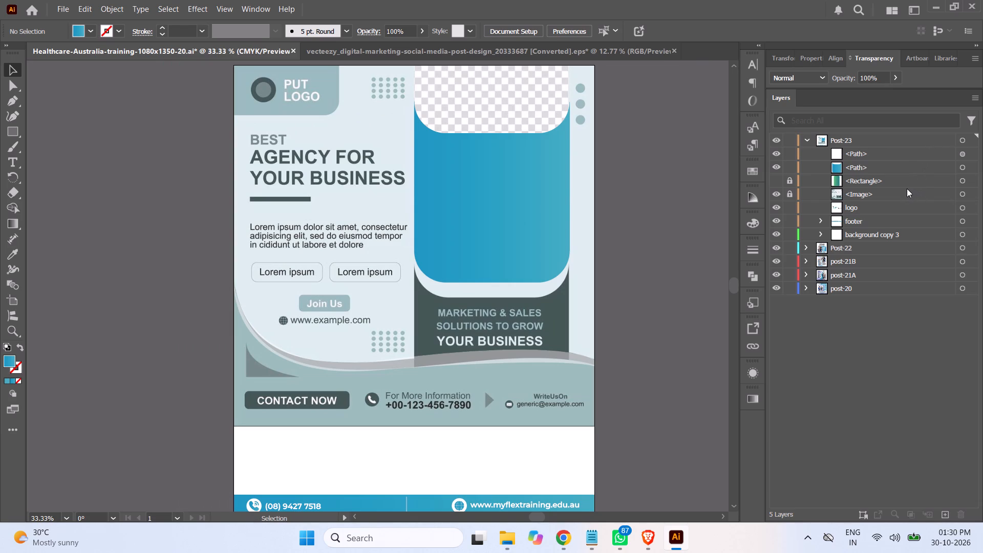
click(963, 169)
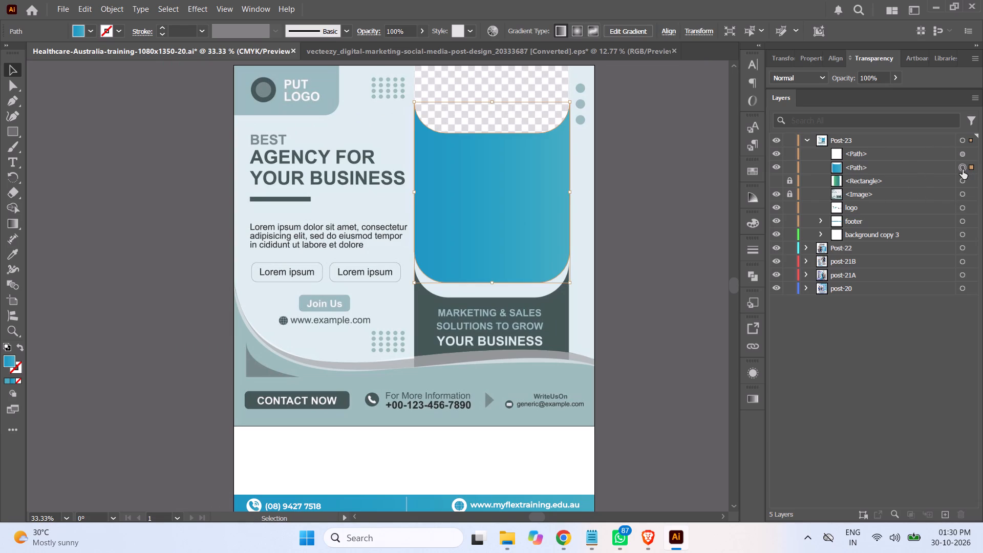
key(shift+Down)
key(shift+Down)
key(shift+Down)
key(shift+Down)
key(shift+Down)
key(shift+Down)
key(shift+Down)
key(shift+Down)
key(shift+Down)
key(shift+Down)
key(Down)
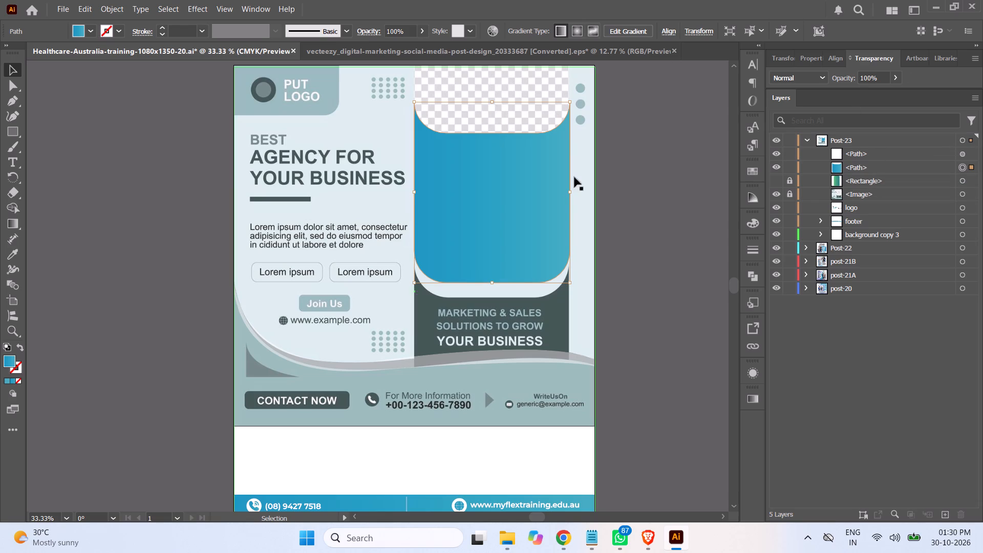
drag(511, 224, 512, 258)
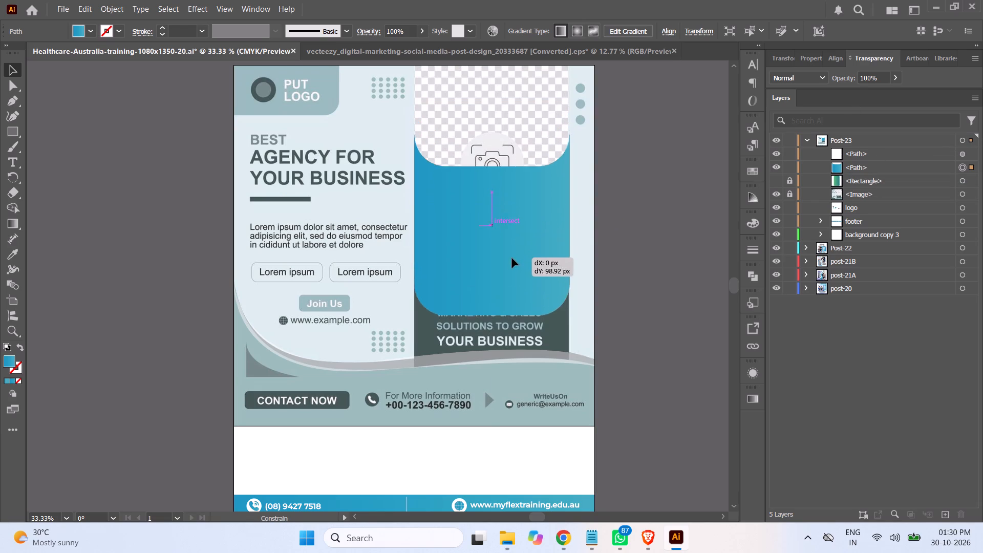
drag(512, 258, 512, 299)
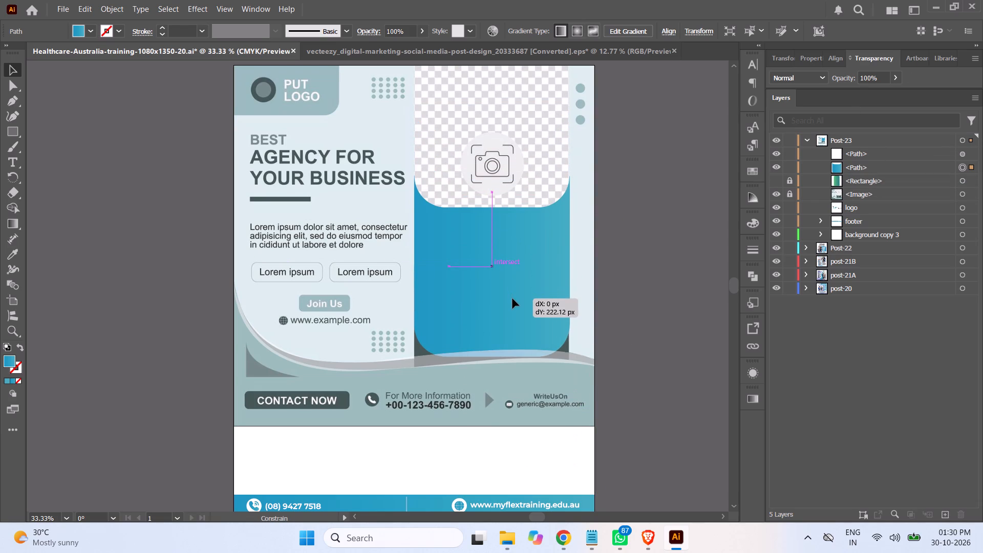
drag(512, 299, 511, 297)
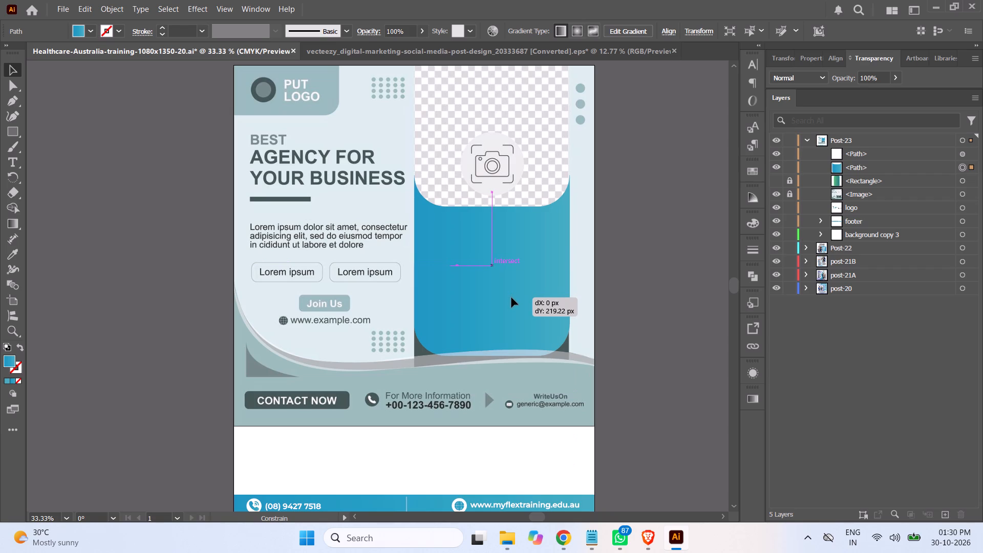
drag(511, 297, 511, 290)
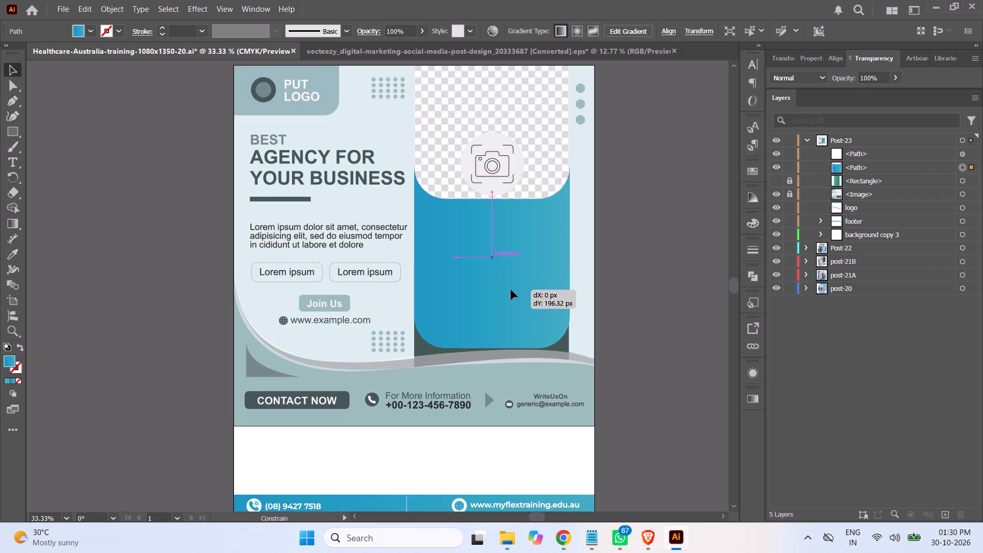
drag(511, 290, 509, 307)
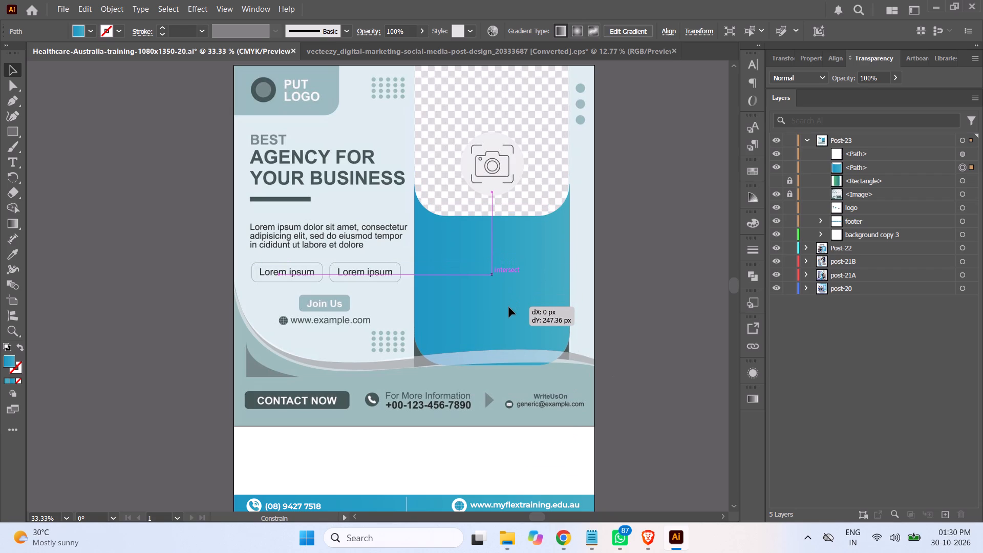
drag(509, 307, 508, 331)
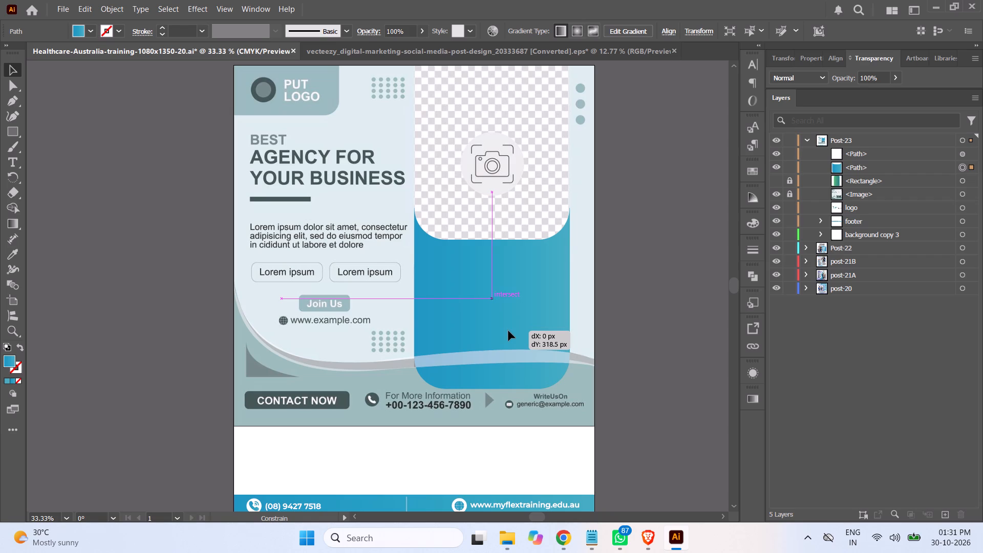
drag(508, 331, 509, 344)
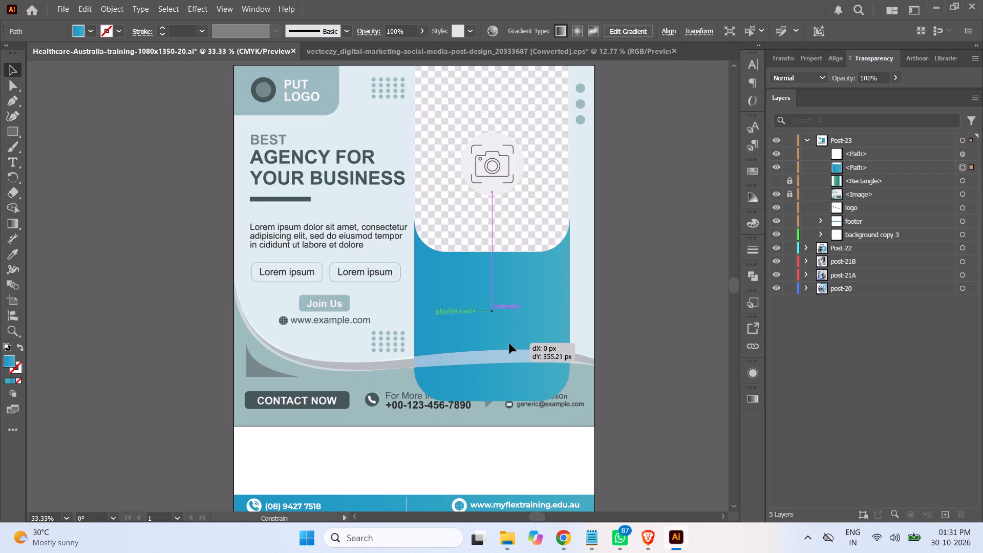
drag(509, 344, 509, 348)
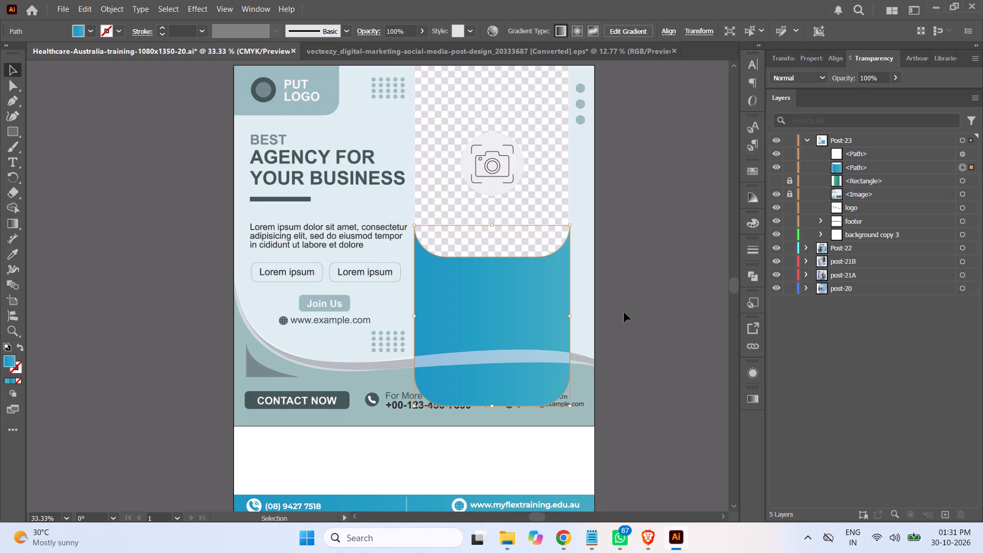
click(728, 174)
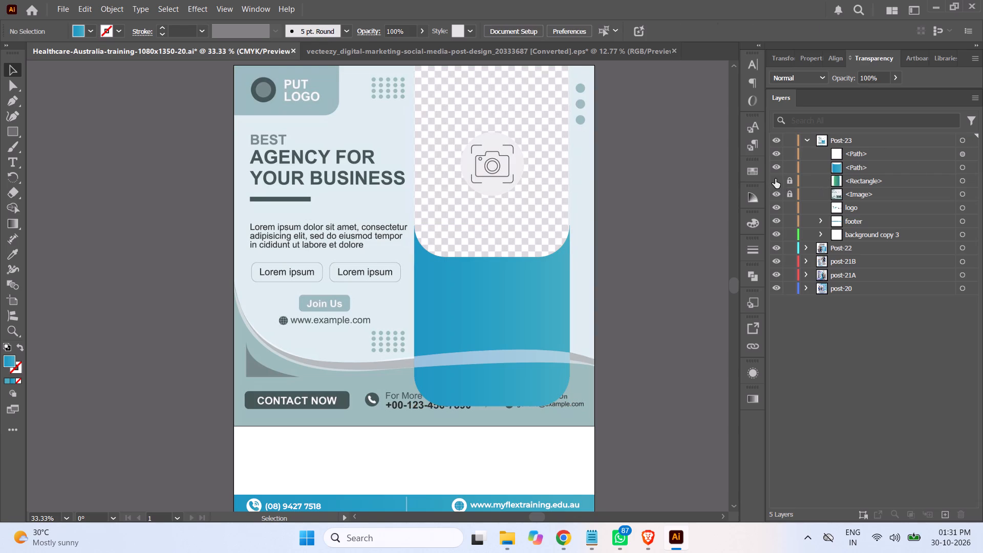
Show and unlock the green gradient rectangle, and move it straight up to leave a gap above the blue panel.
click(775, 179)
click(788, 182)
click(963, 182)
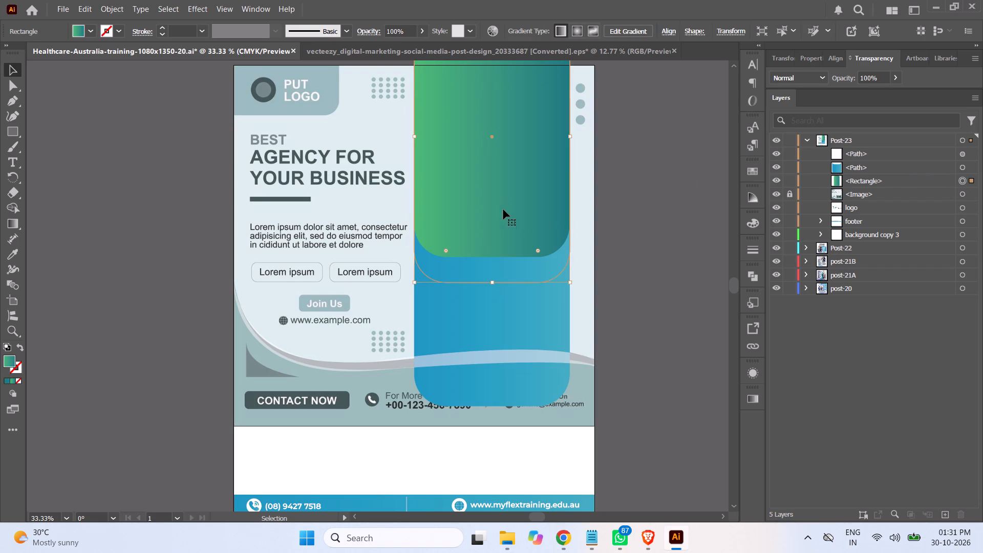
drag(501, 213, 504, 165)
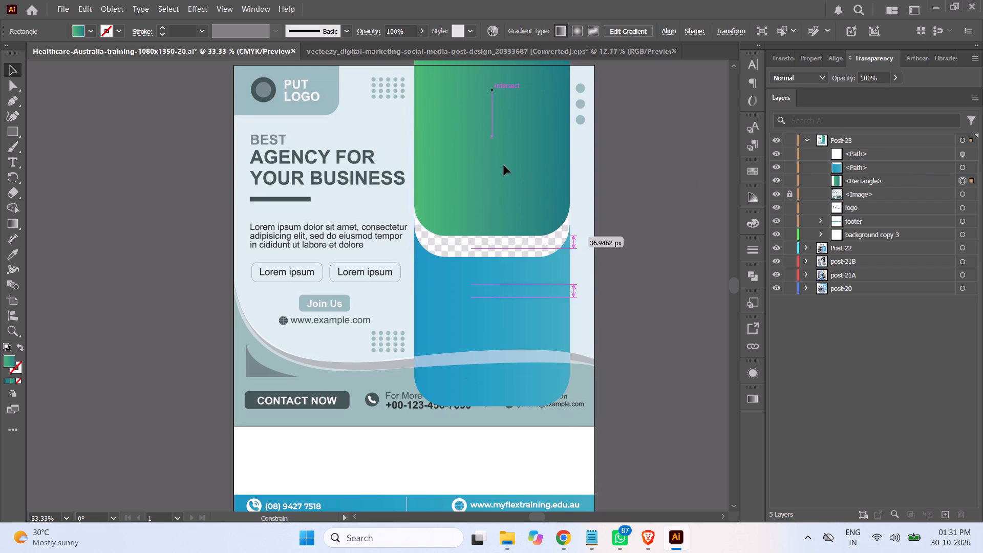
drag(504, 165, 503, 173)
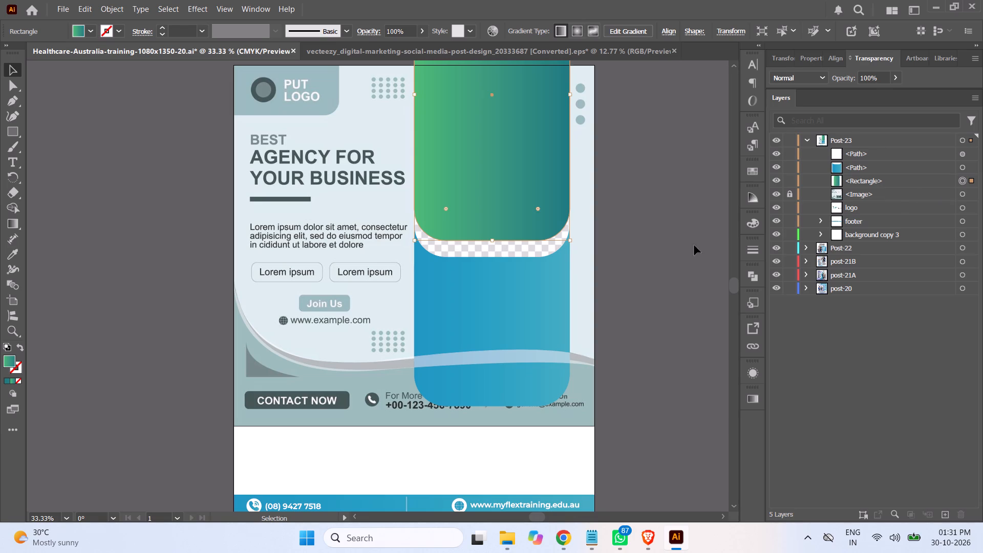
click(664, 266)
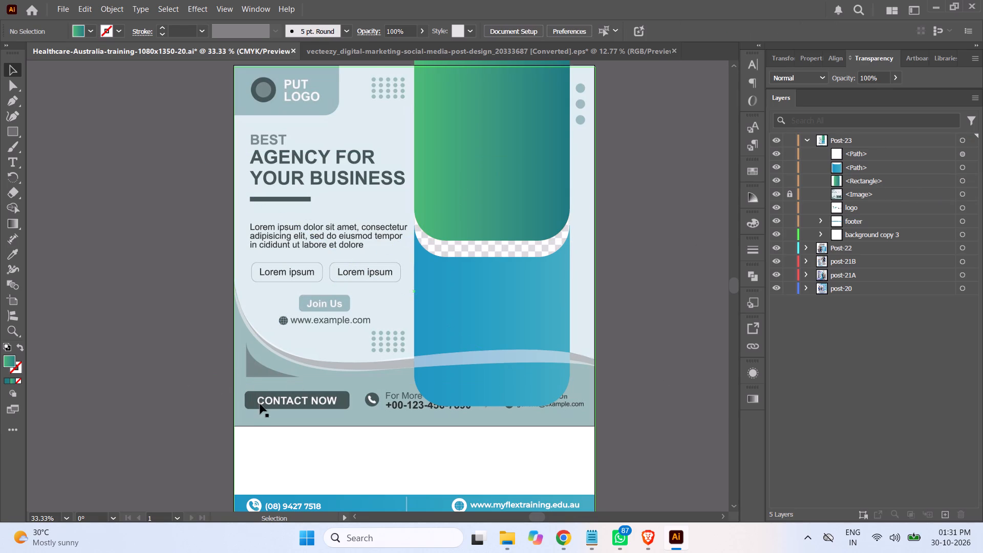
Draw a closed straight-sided triangle about 158 px wide and 107 px high over the grey wedge above CONTACT NOW with the Pen tool.
key(z)
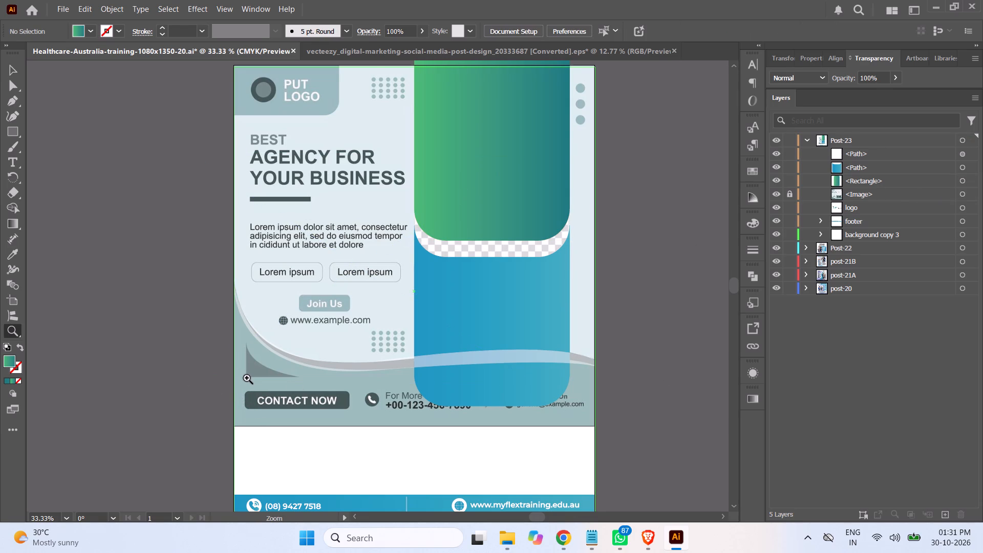
click(247, 377)
click(428, 289)
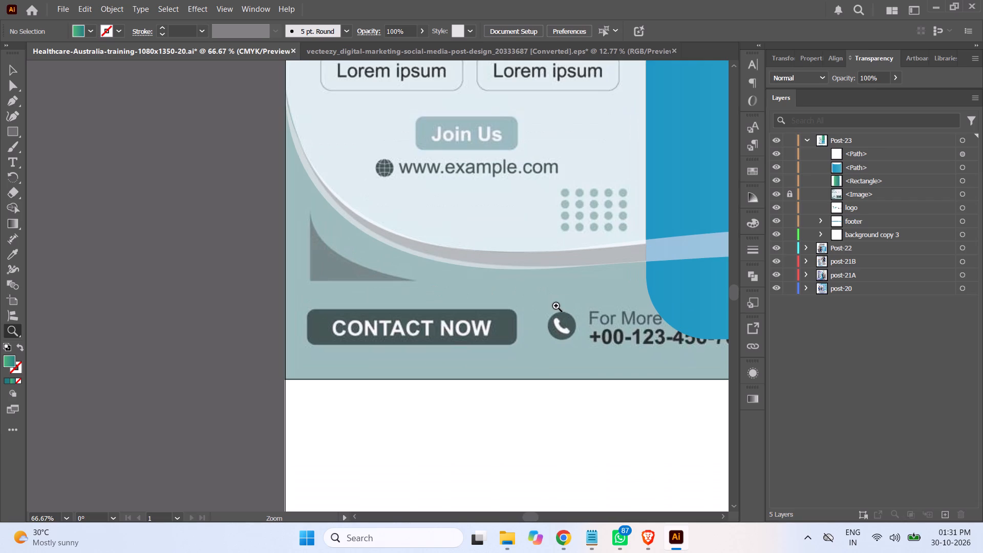
click(8, 98)
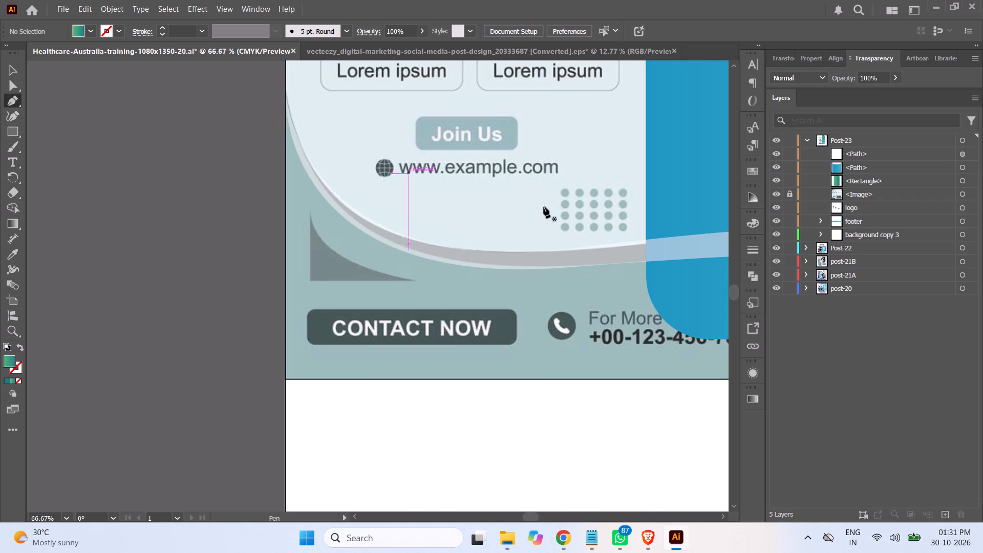
click(415, 281)
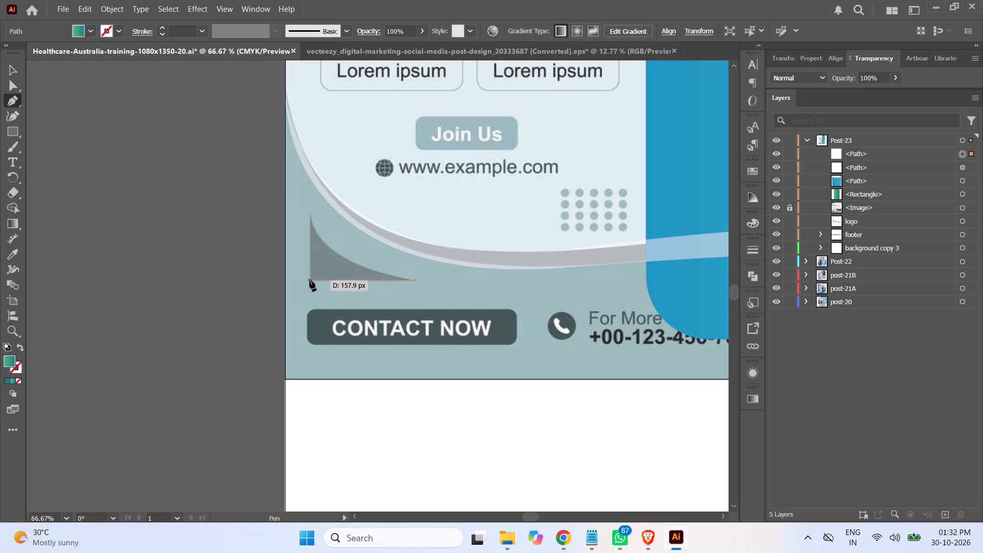
shift+click(310, 280)
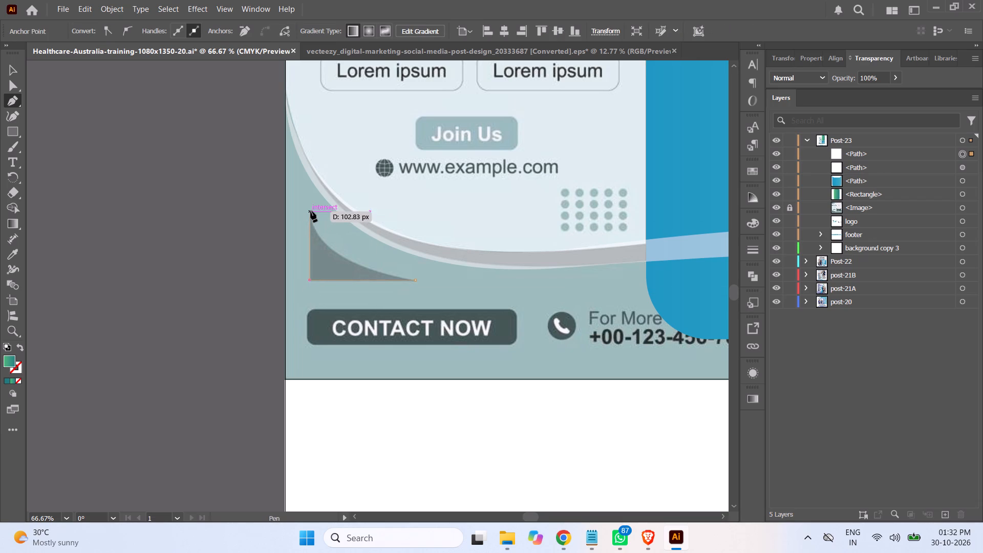
shift+click(311, 208)
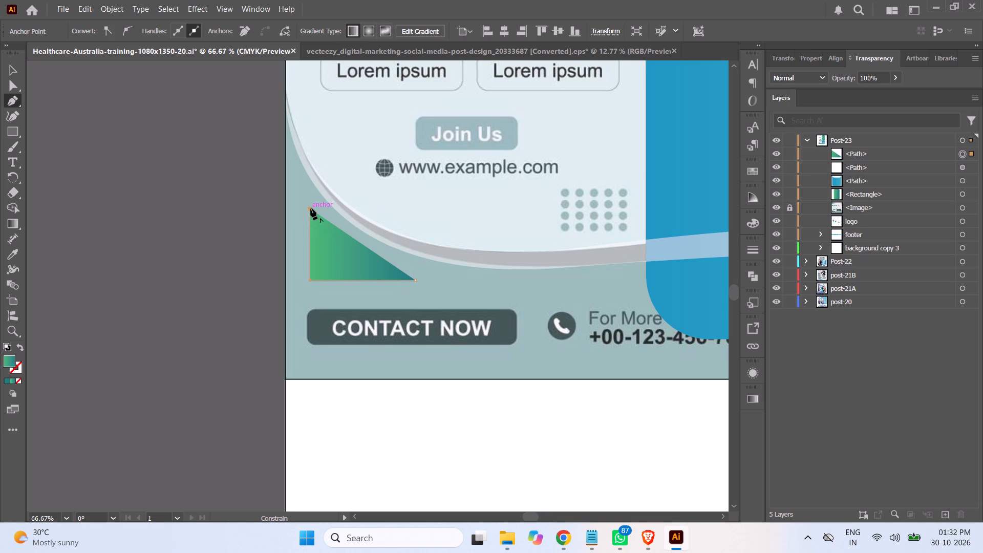
click(415, 281)
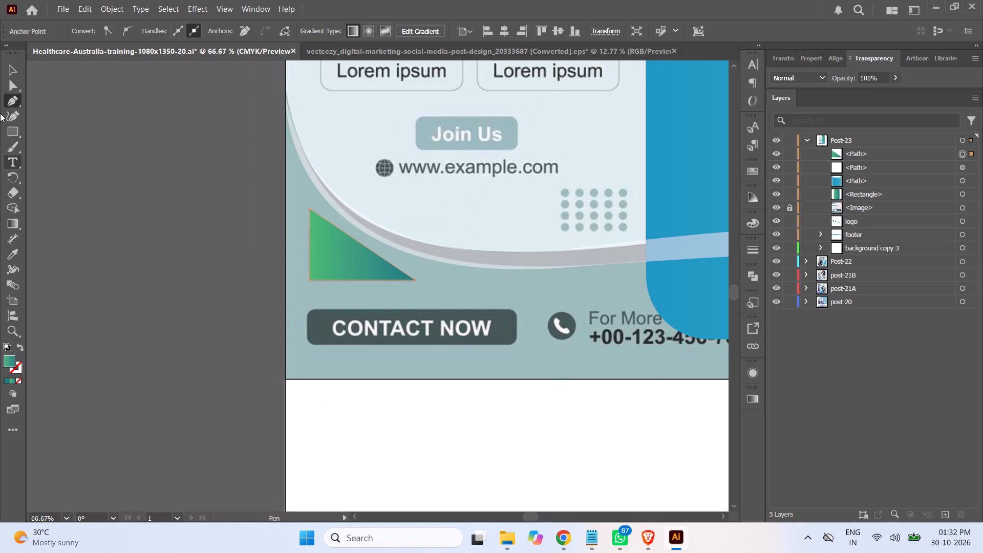
Reshape the green triangle with Direct Selection to follow the curved edge of the template's grey wedge.
click(11, 86)
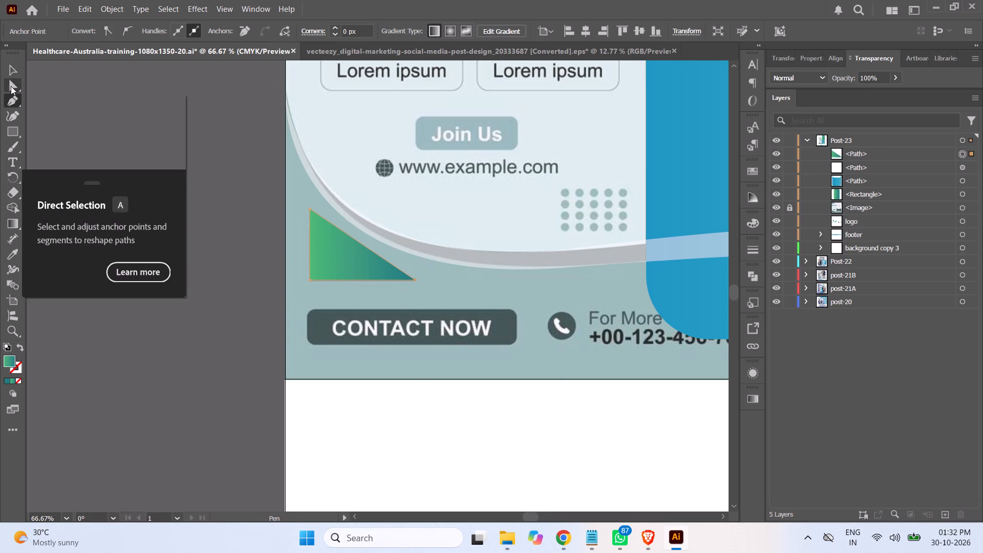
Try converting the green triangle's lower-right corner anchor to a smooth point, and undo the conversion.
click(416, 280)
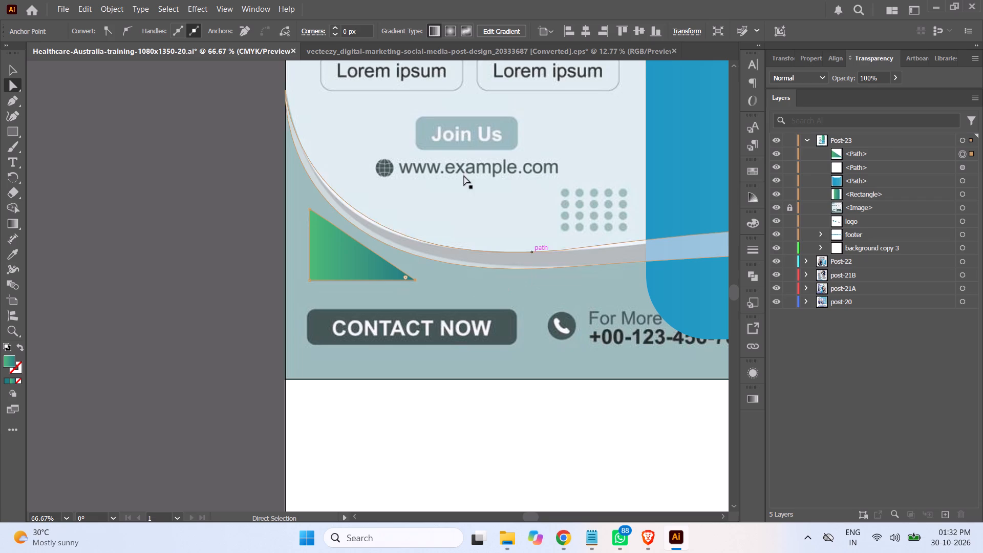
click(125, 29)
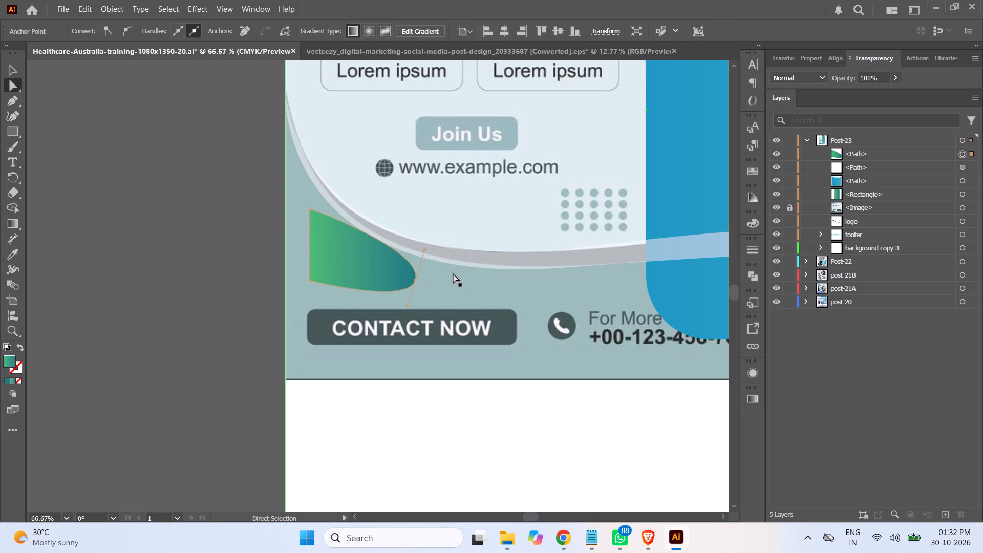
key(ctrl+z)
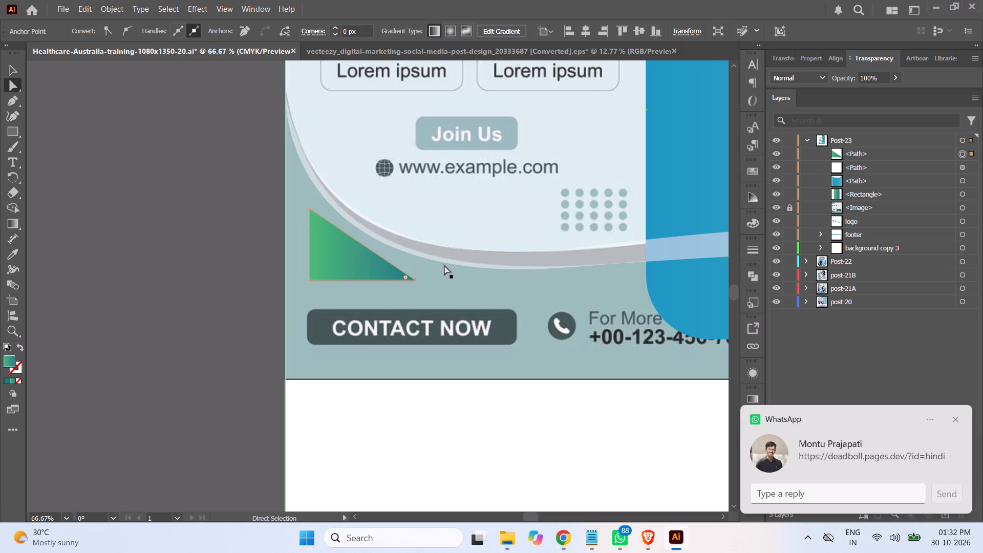
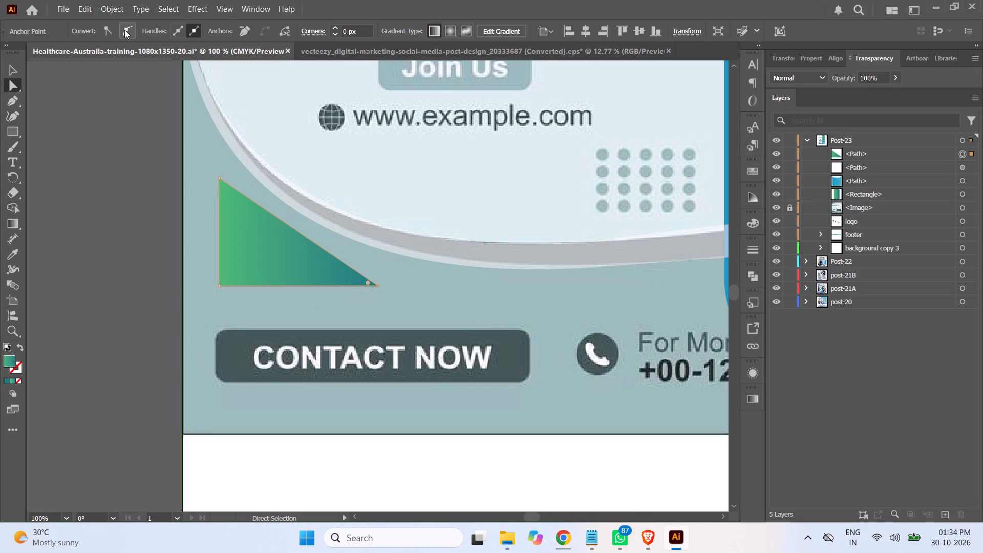
Convert the lower-right corner anchor of the green gradient triangle above CONTACT NOW to a smooth point.
click(124, 30)
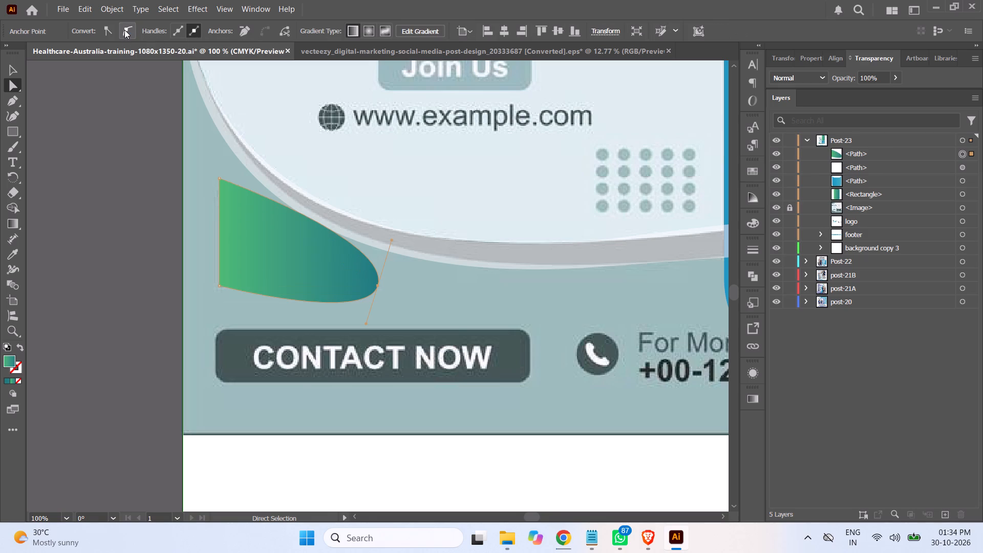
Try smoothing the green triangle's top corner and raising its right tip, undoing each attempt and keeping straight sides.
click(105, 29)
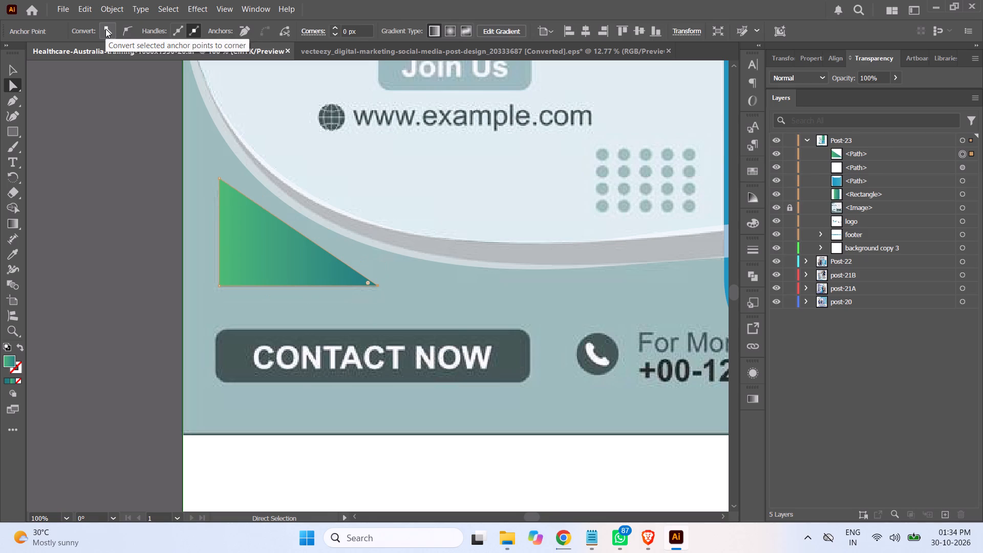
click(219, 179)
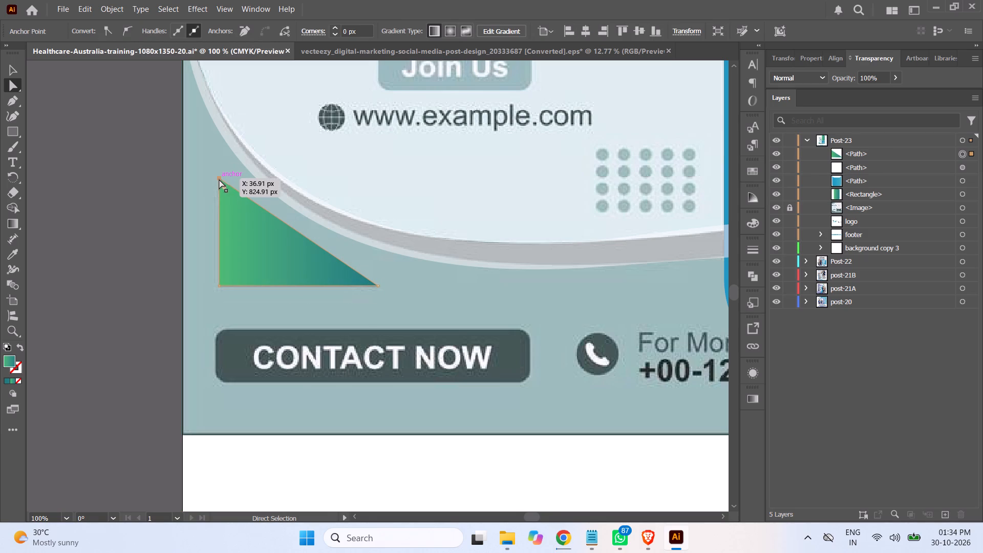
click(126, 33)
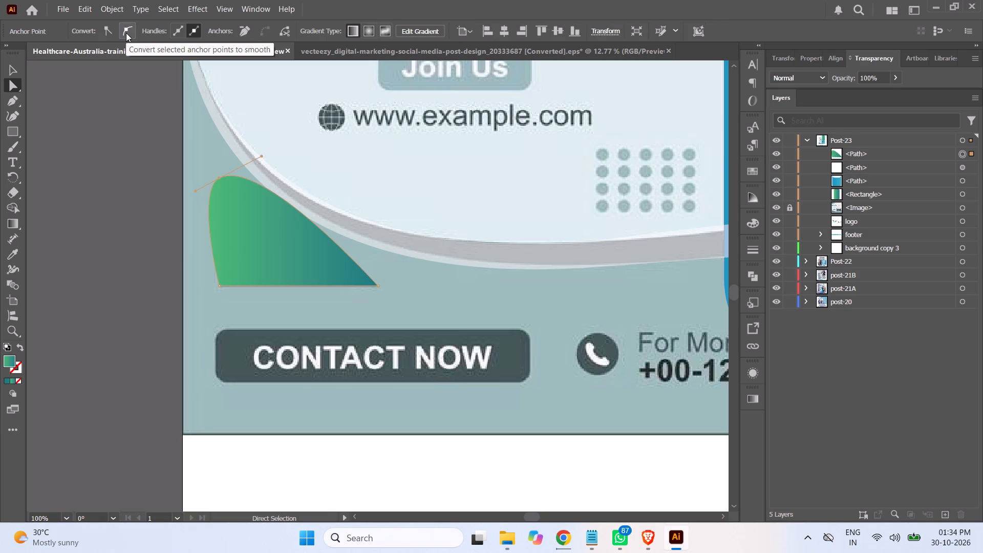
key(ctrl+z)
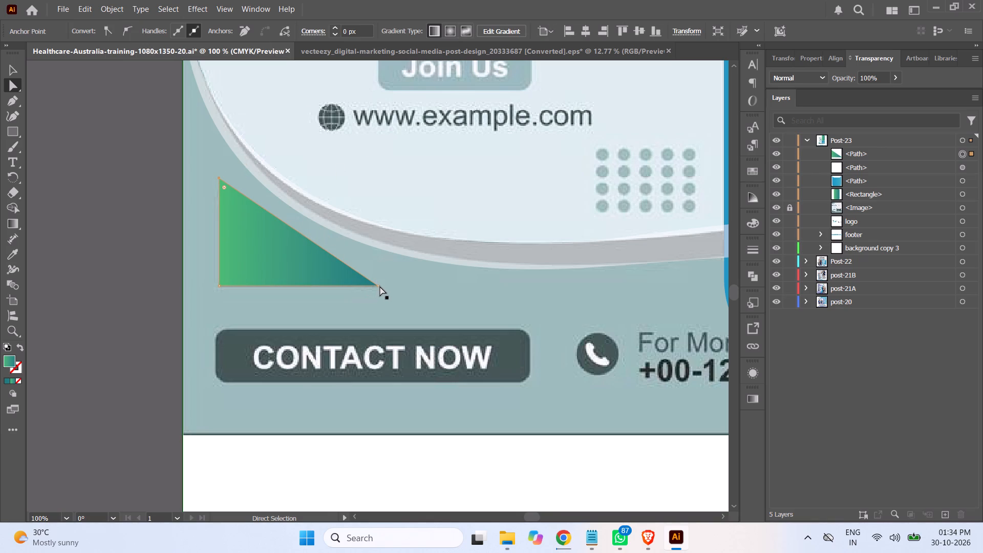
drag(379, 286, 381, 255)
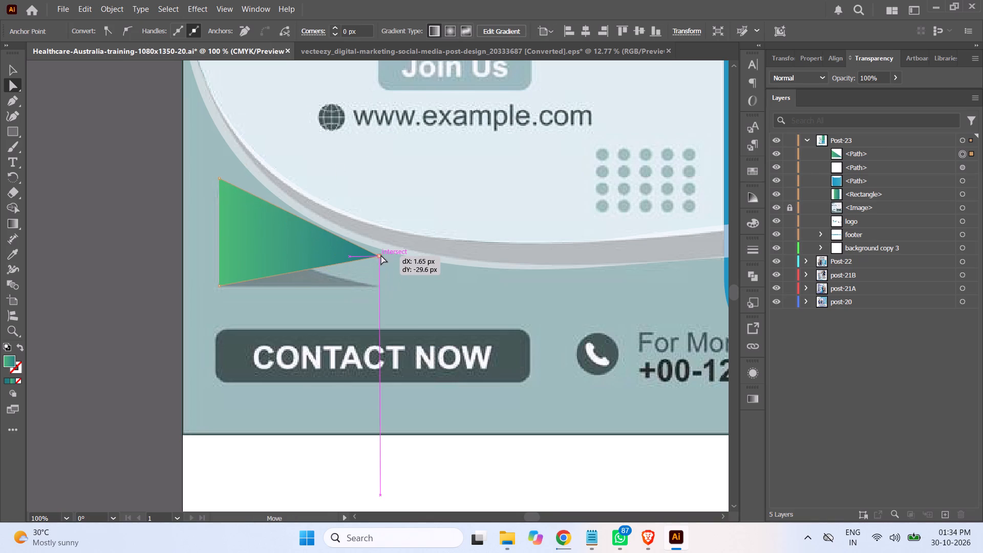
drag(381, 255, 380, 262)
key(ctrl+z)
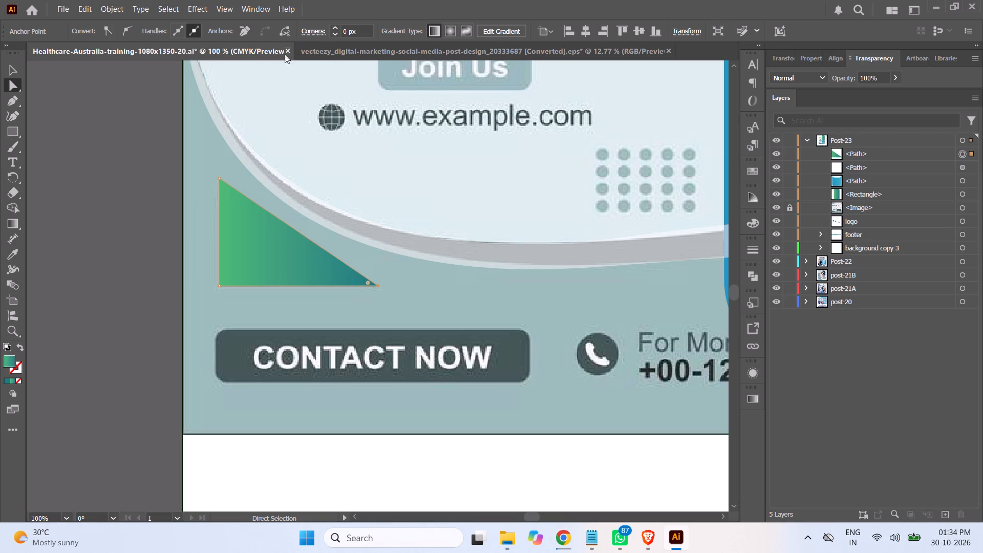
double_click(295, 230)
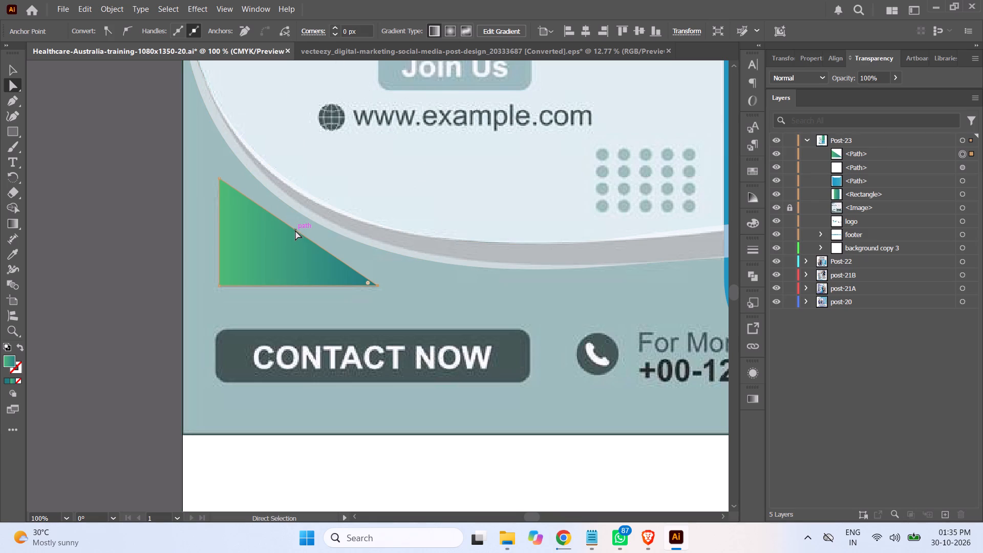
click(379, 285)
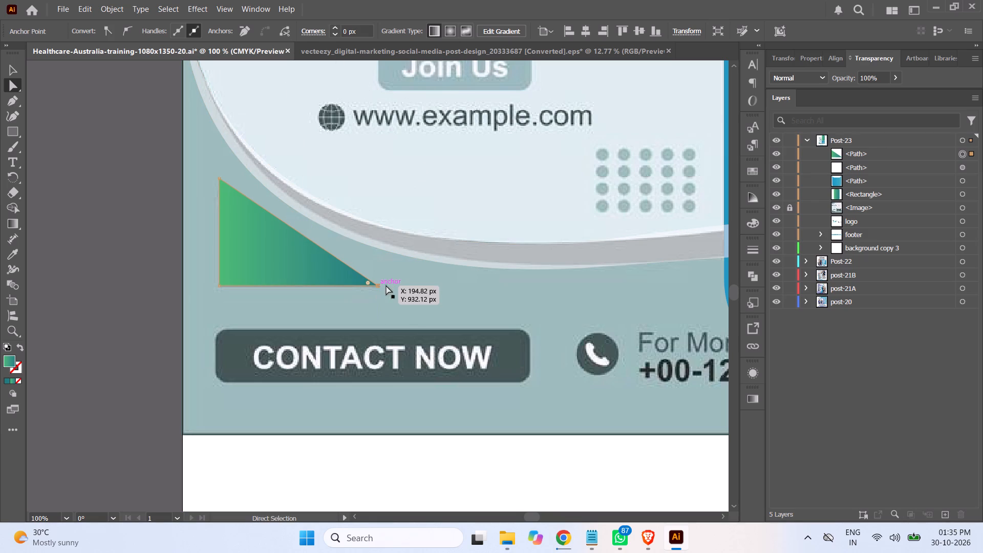
Convert the green triangle's right tip to a smooth point and adjust its handles into an inward-curving wedge with a flat base, then deselect.
click(125, 33)
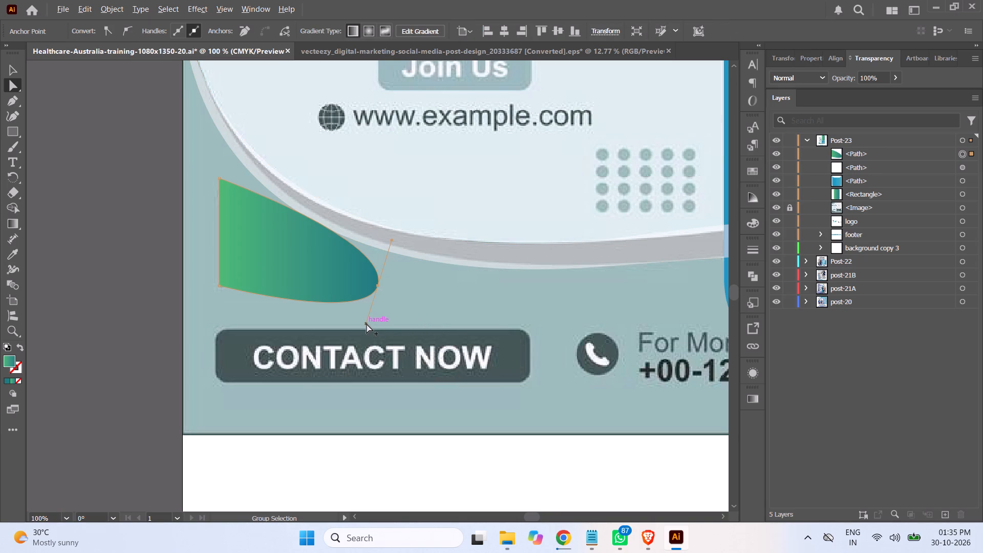
alt+drag(367, 324, 349, 289)
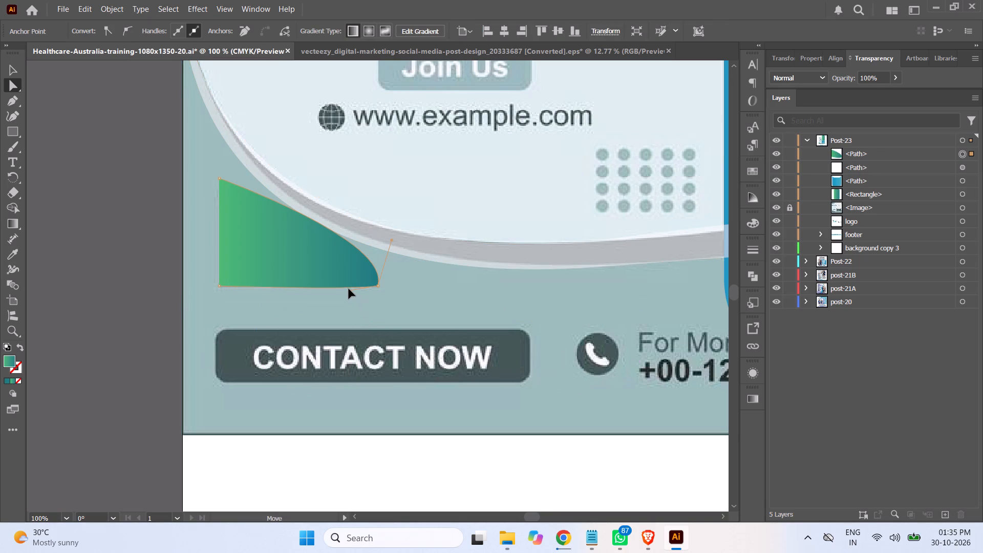
alt+drag(349, 289, 348, 287)
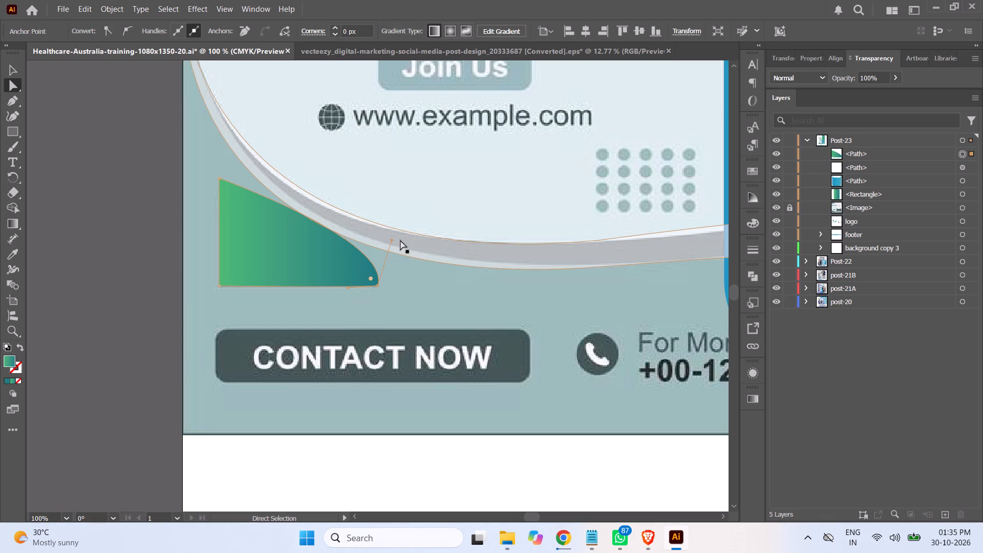
alt+drag(392, 241, 300, 243)
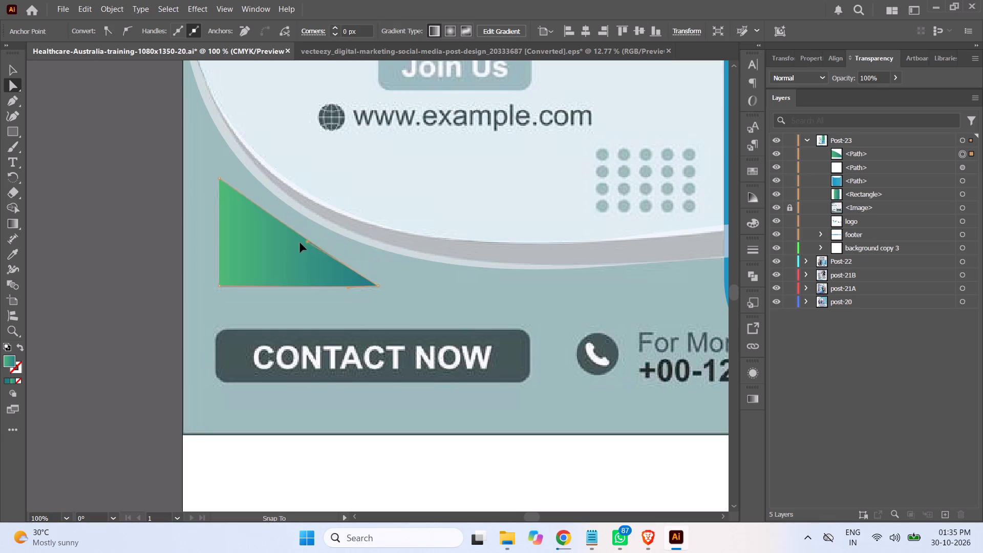
alt+drag(300, 243, 230, 288)
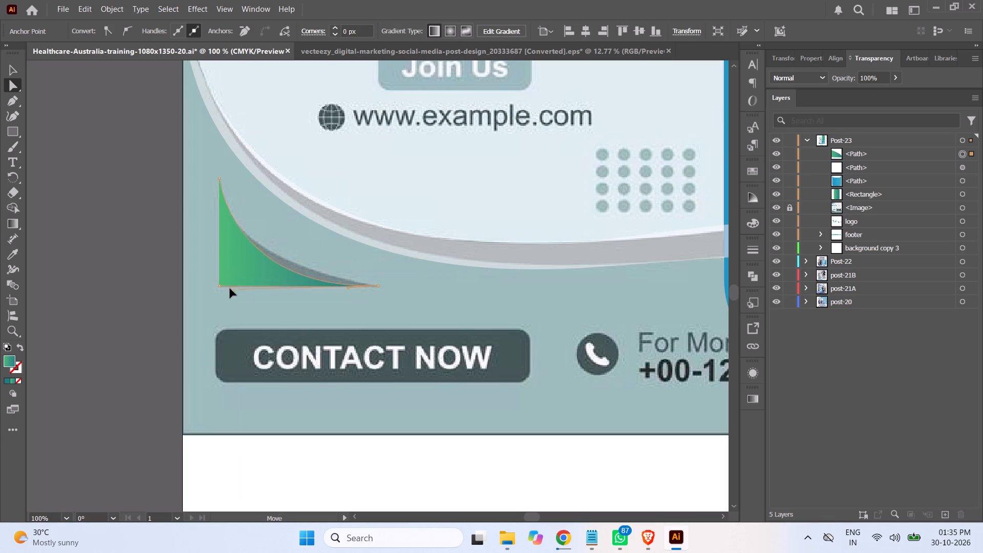
alt+drag(230, 288, 220, 259)
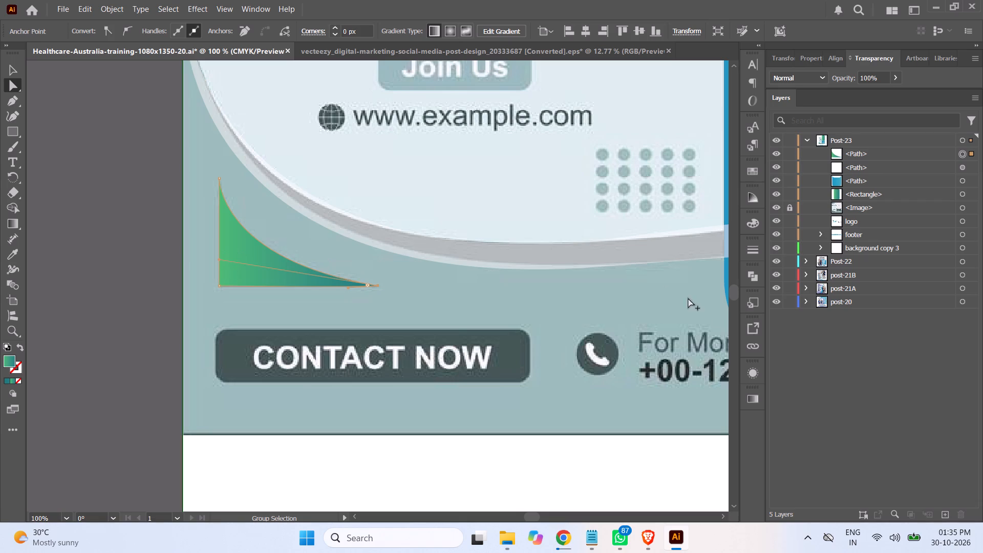
click(9, 70)
click(53, 153)
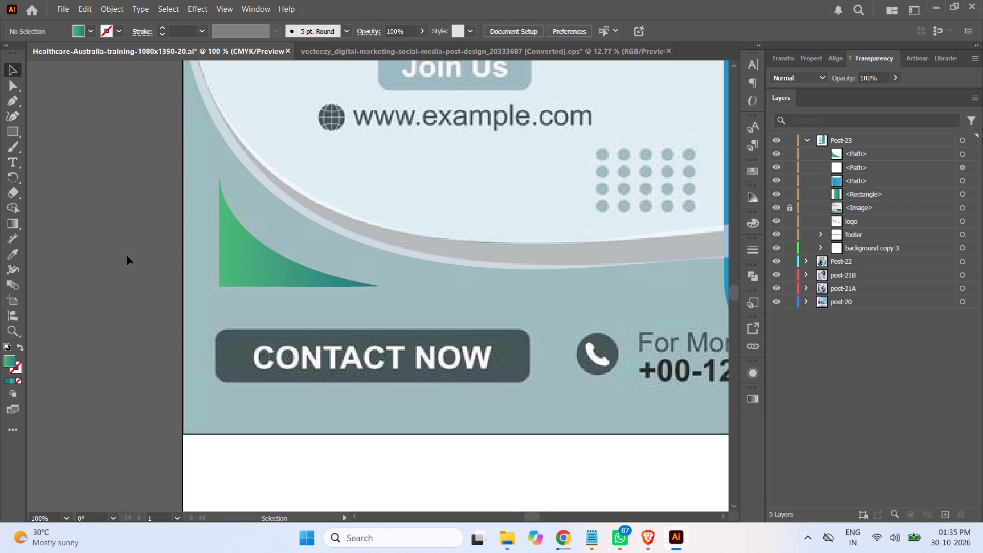
Recolour the semi-transparent white wave path with the footer bar's blue gradient using the Eyedropper, and deselect it.
key(ctrl+minus)
key(ctrl+minus)
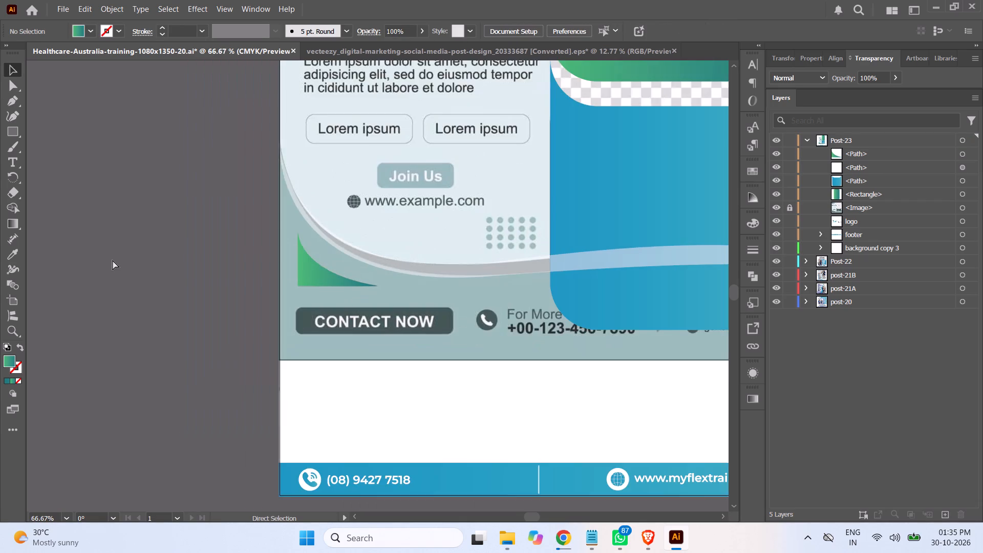
key(ctrl+minus)
key(ctrl+minus)
key(ctrl+minus)
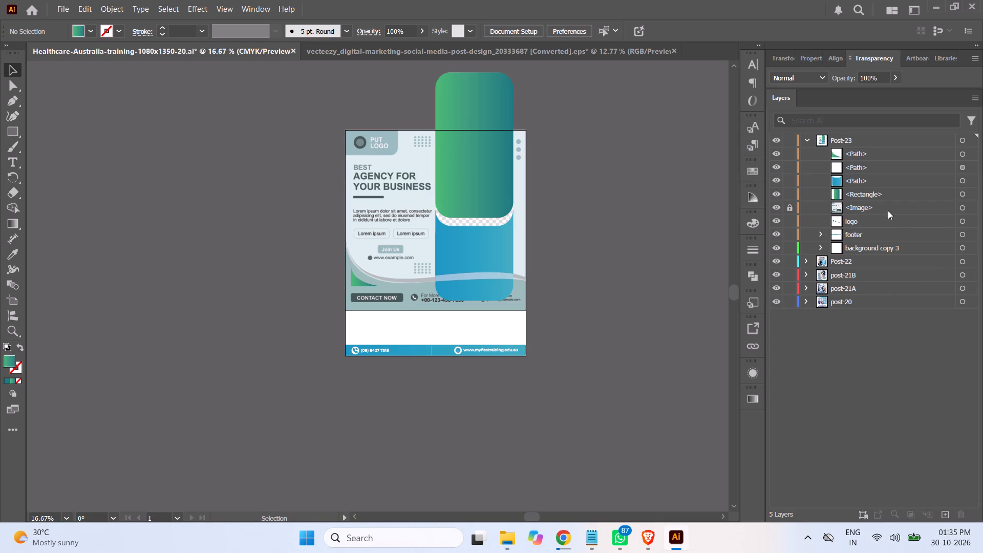
click(962, 169)
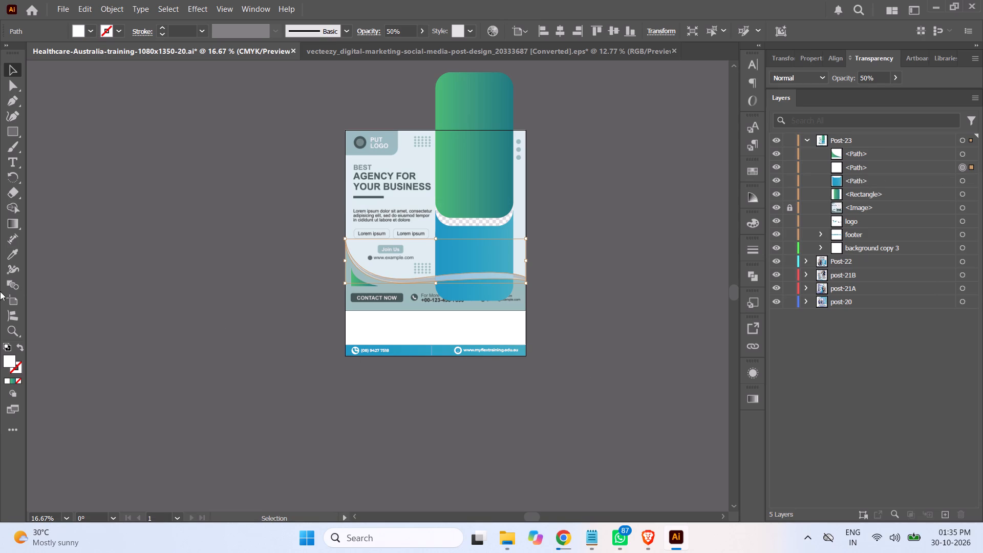
click(11, 254)
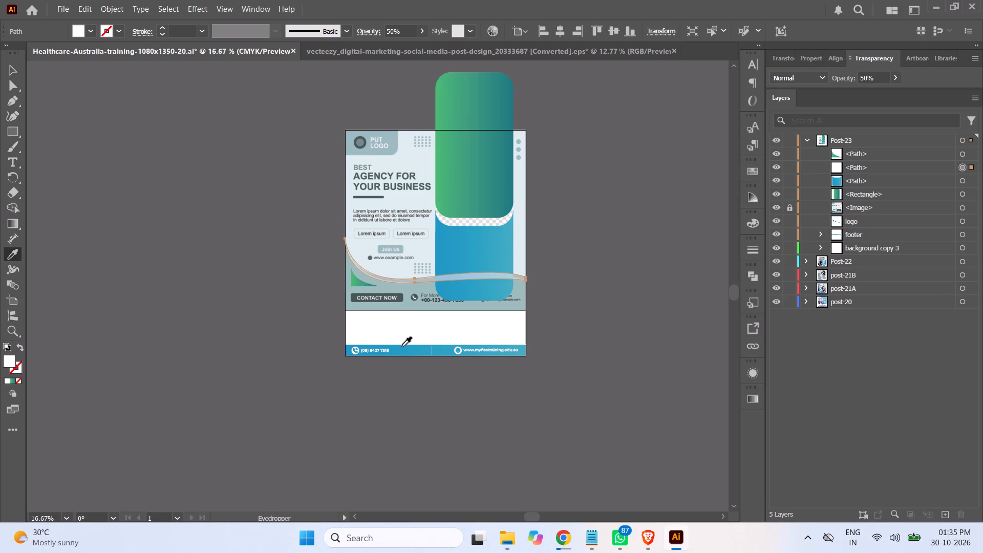
click(409, 352)
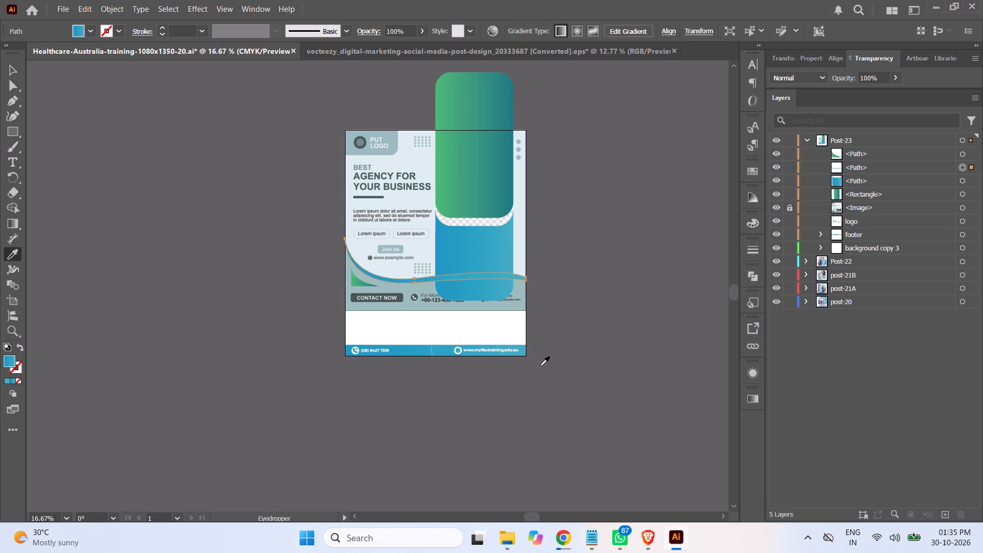
click(11, 69)
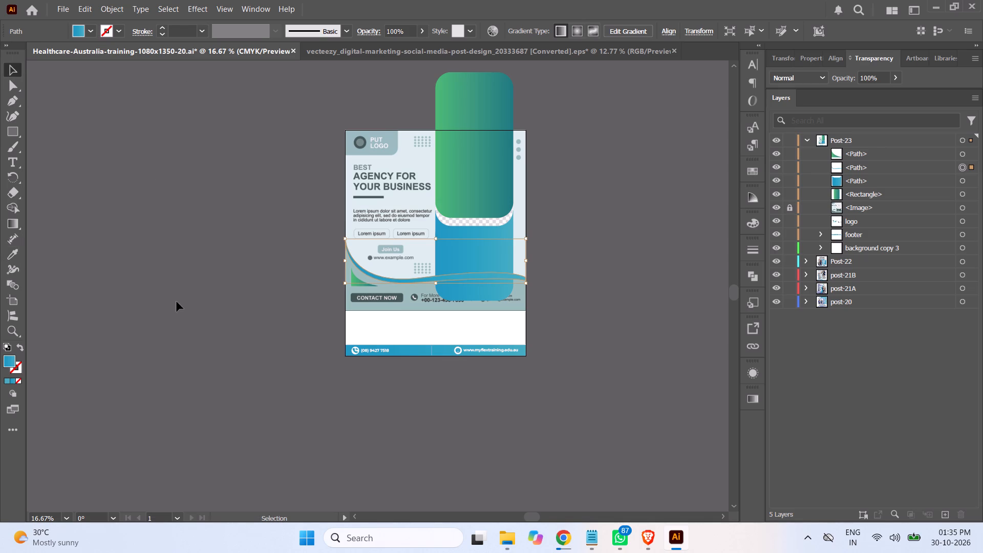
click(235, 350)
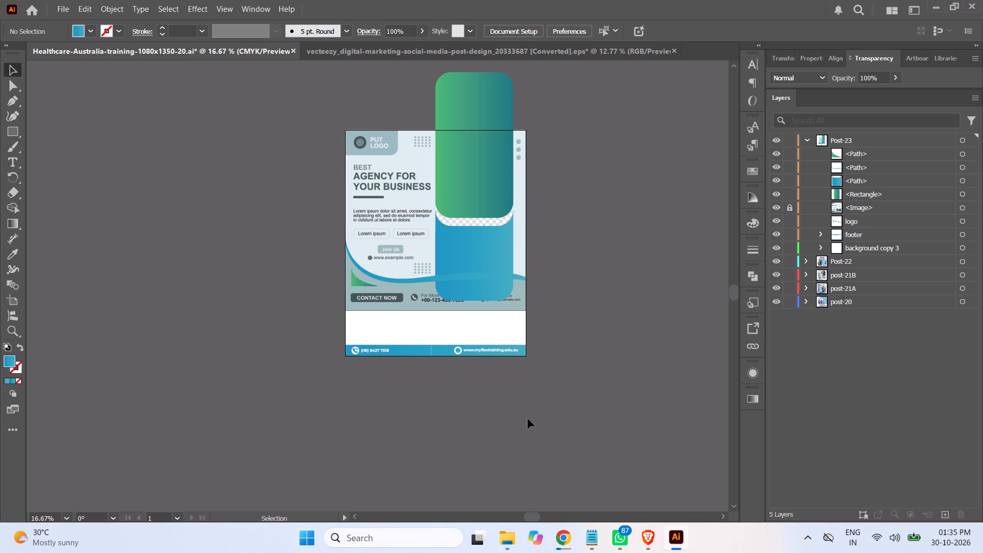
Recolour the green curved wedge above CONTACT NOW with the footer bar's blue gradient using the Eyedropper, and deselect it.
click(357, 283)
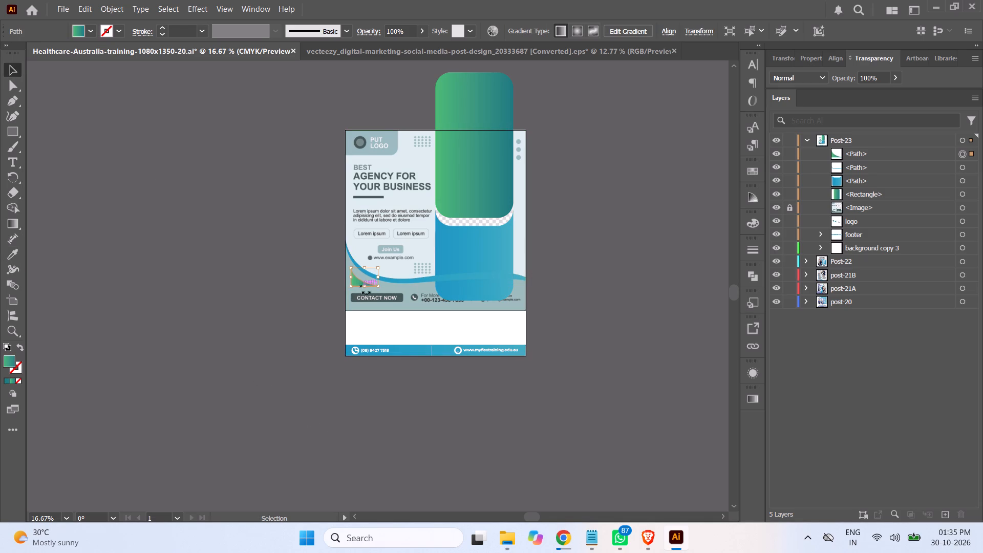
click(14, 257)
click(415, 351)
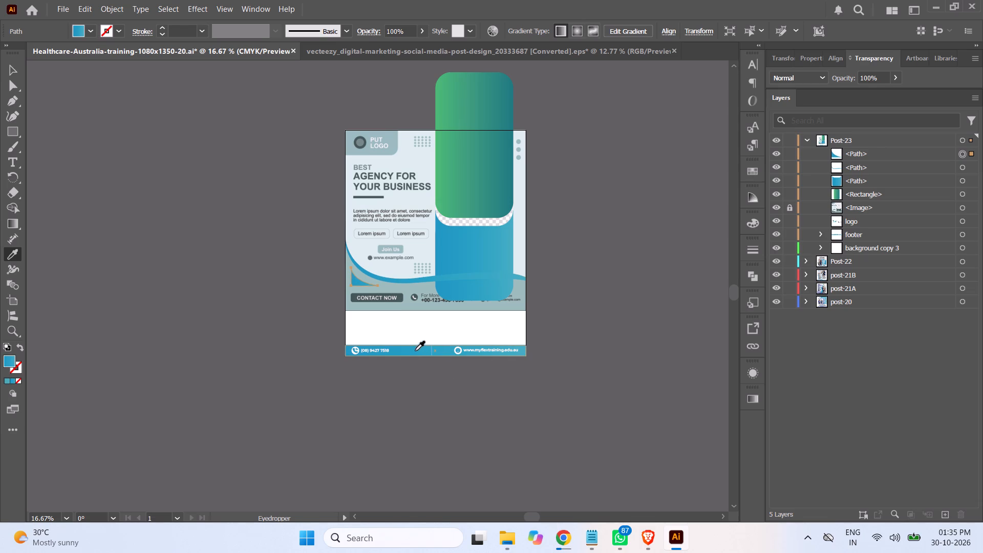
click(11, 69)
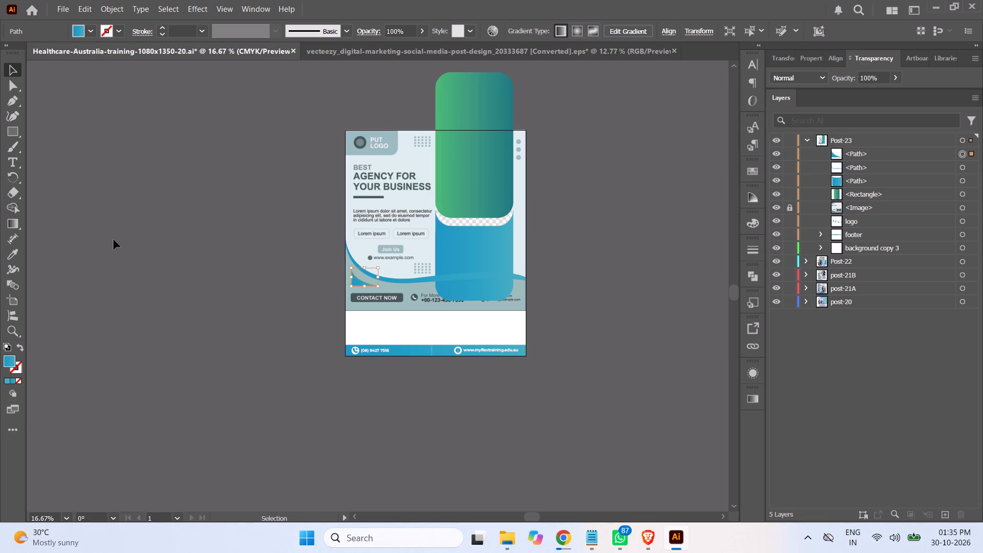
click(114, 240)
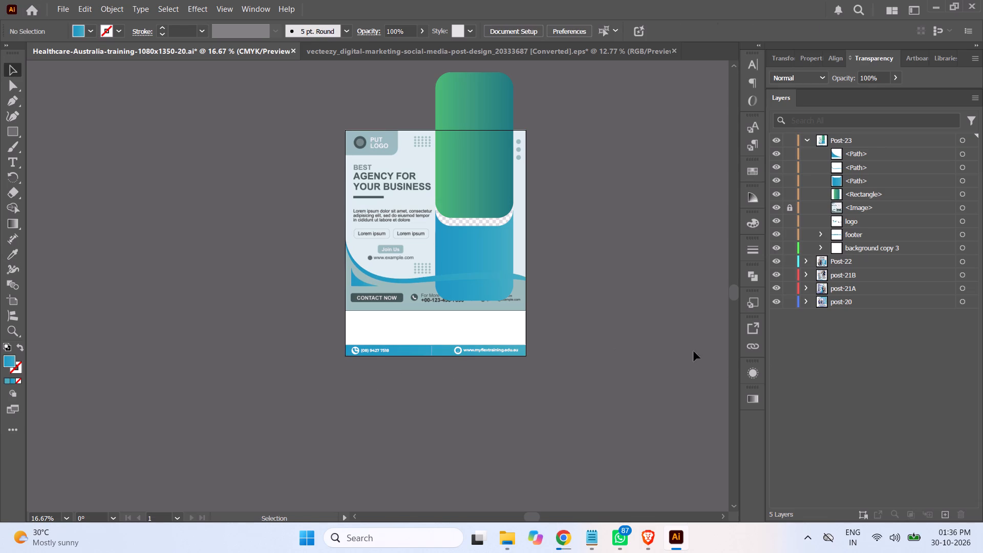
Unlock and hide the template reference image in the Post-23 layer, and delete it.
click(789, 208)
click(774, 208)
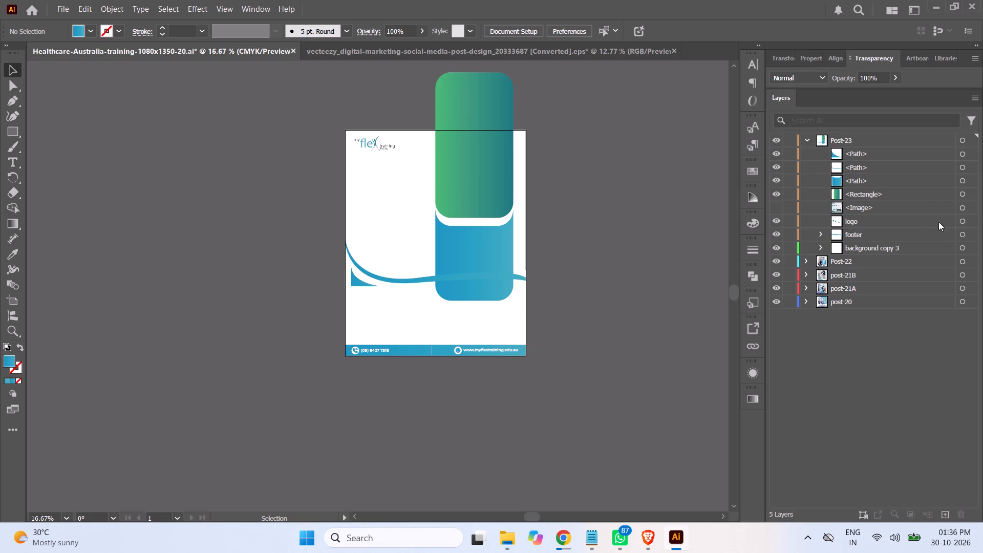
click(957, 207)
click(964, 209)
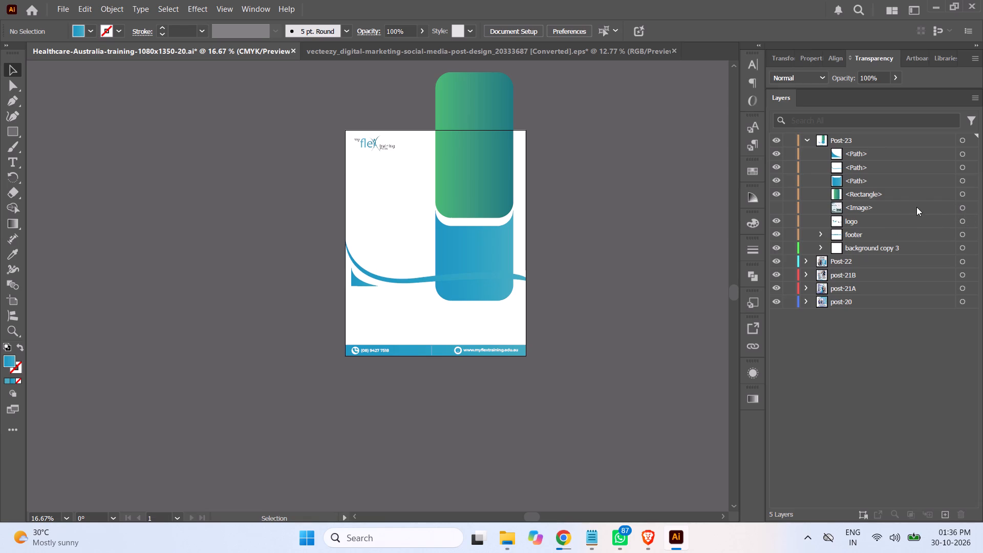
click(910, 210)
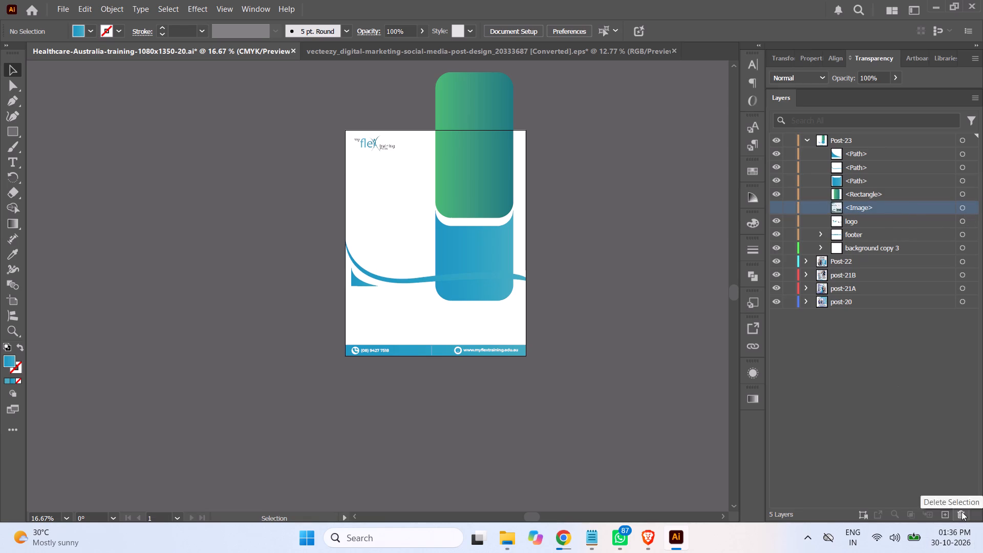
click(961, 512)
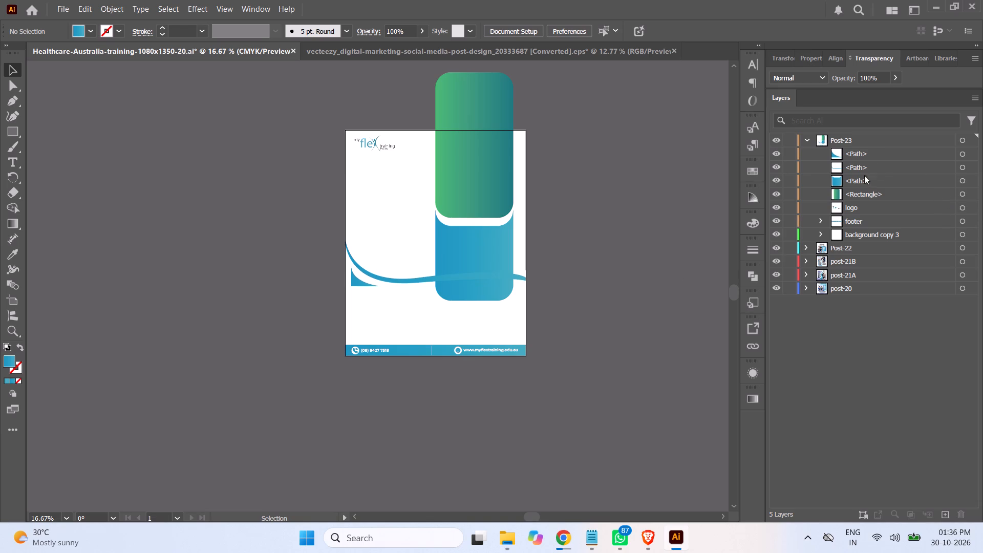
Fill the green gradient rounded rectangle in the Post-23 layer with solid light grey #d8d8d8, and deselect it.
click(963, 194)
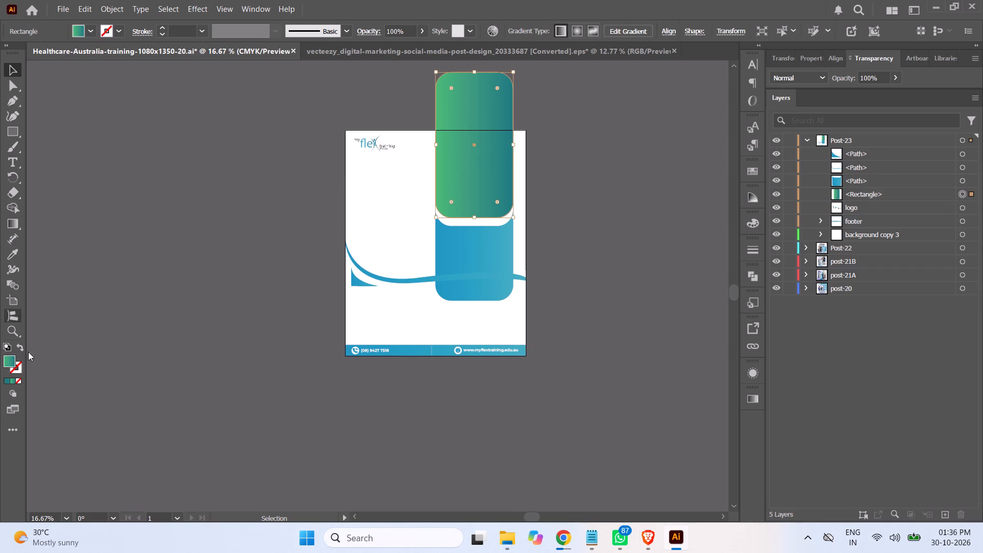
double_click(10, 359)
drag(591, 227, 588, 225)
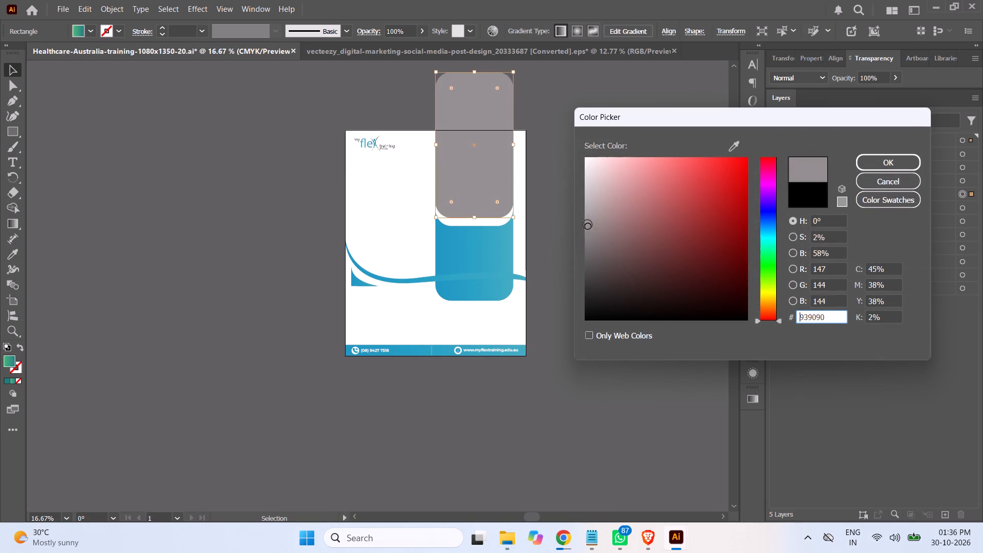
drag(588, 225, 568, 187)
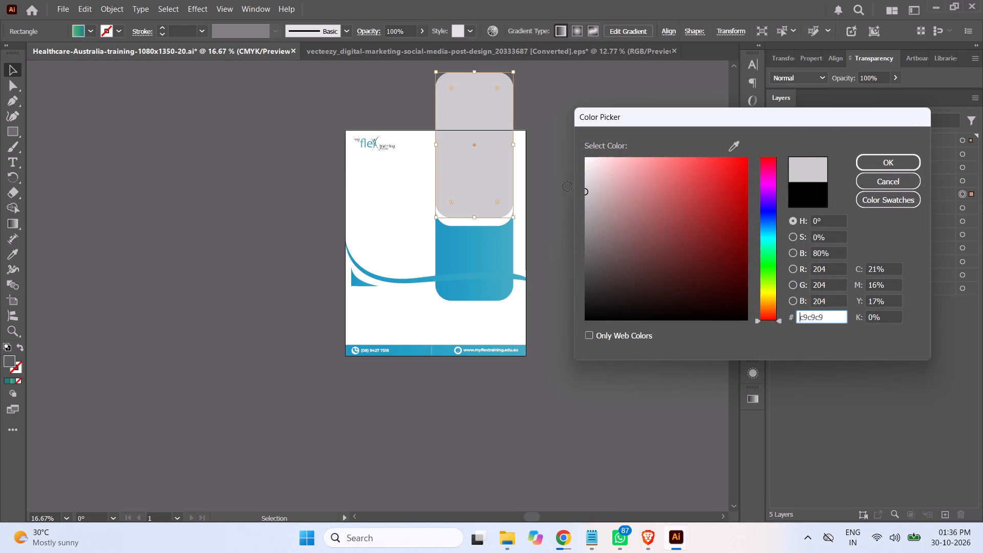
drag(568, 187, 568, 162)
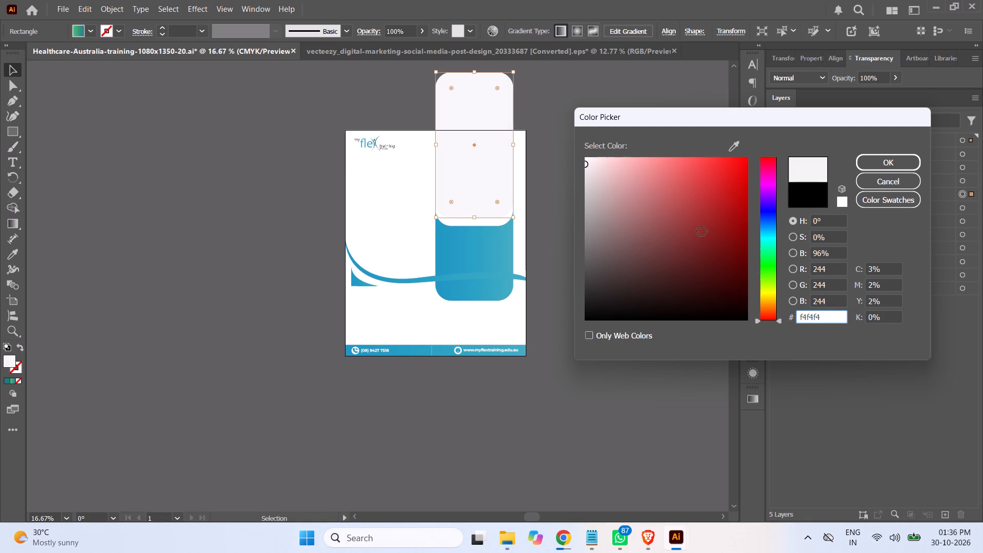
click(587, 177)
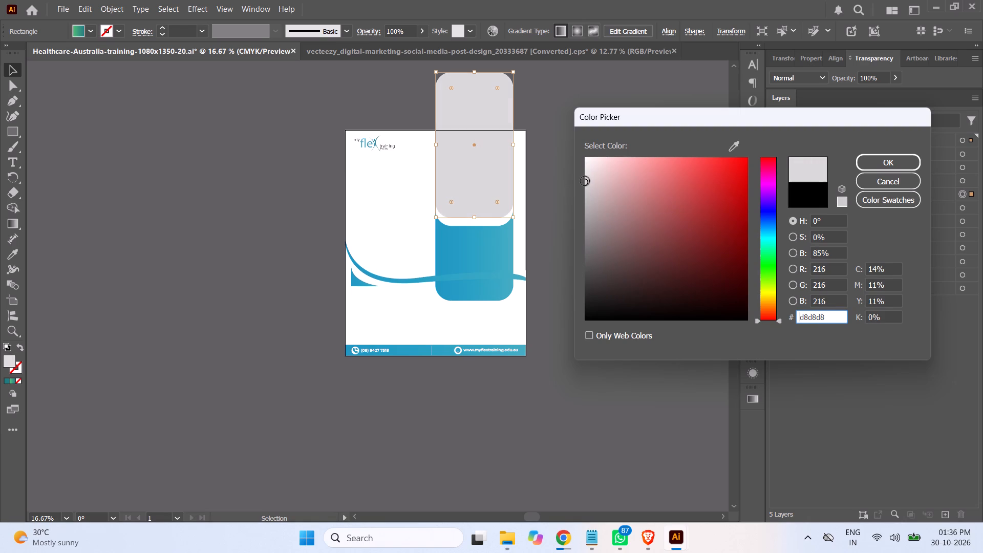
click(889, 163)
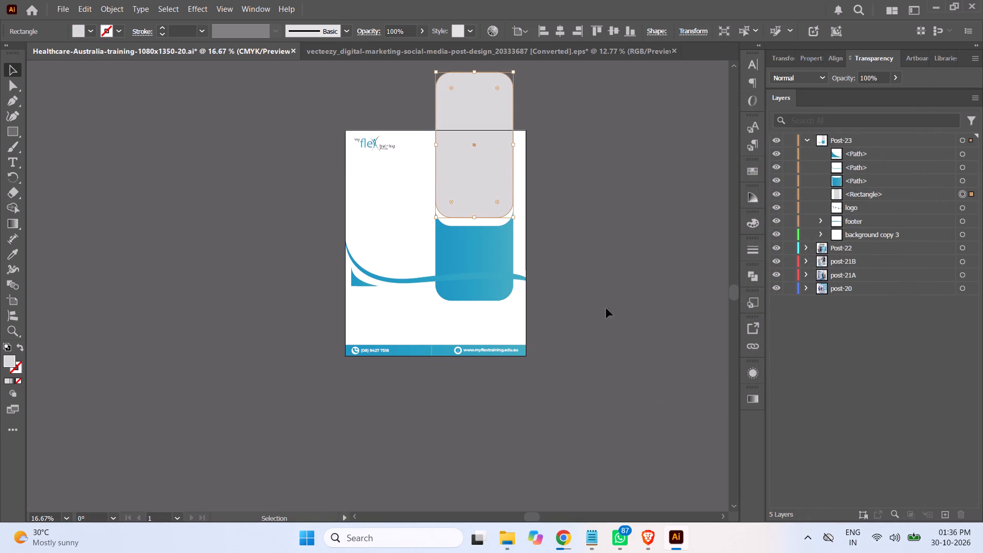
click(612, 299)
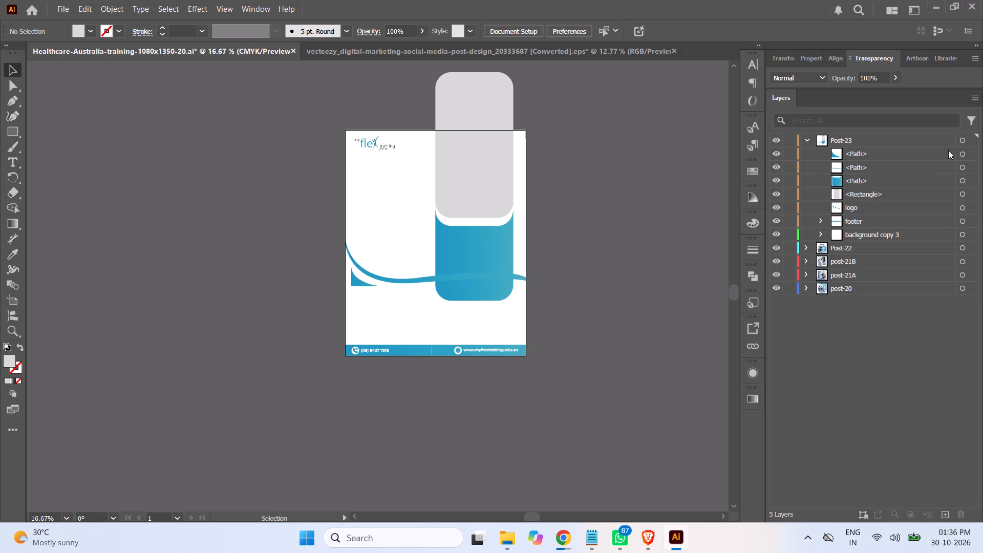
Group the blue wedge, wave and frame paths in the Post-23 layer and name the group design.
click(961, 155)
shift+click(960, 168)
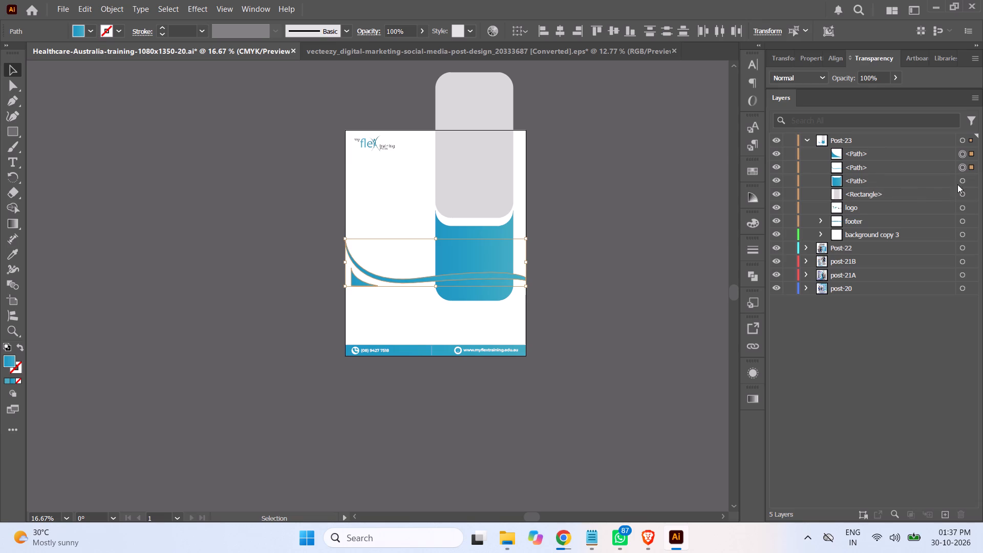
shift+click(960, 181)
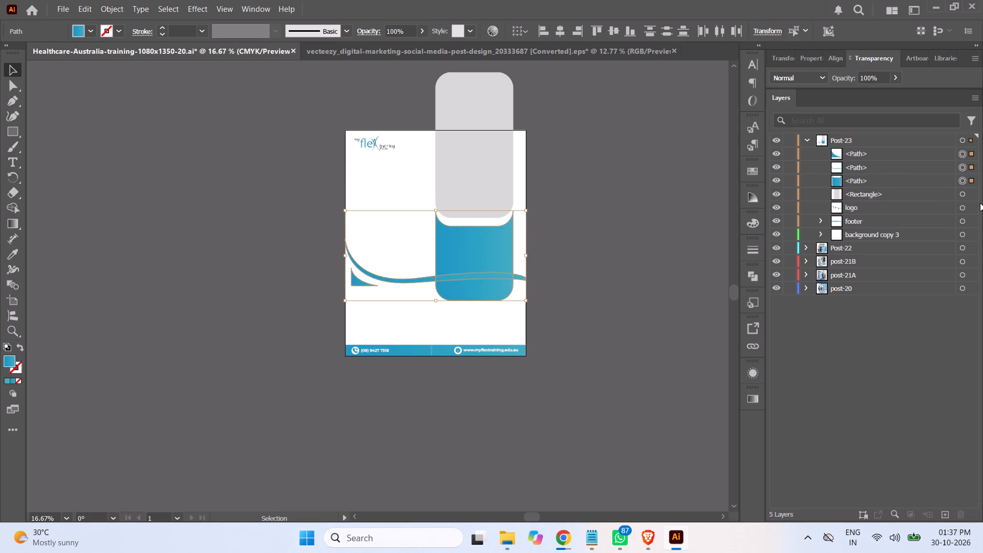
click(906, 156)
shift+click(905, 185)
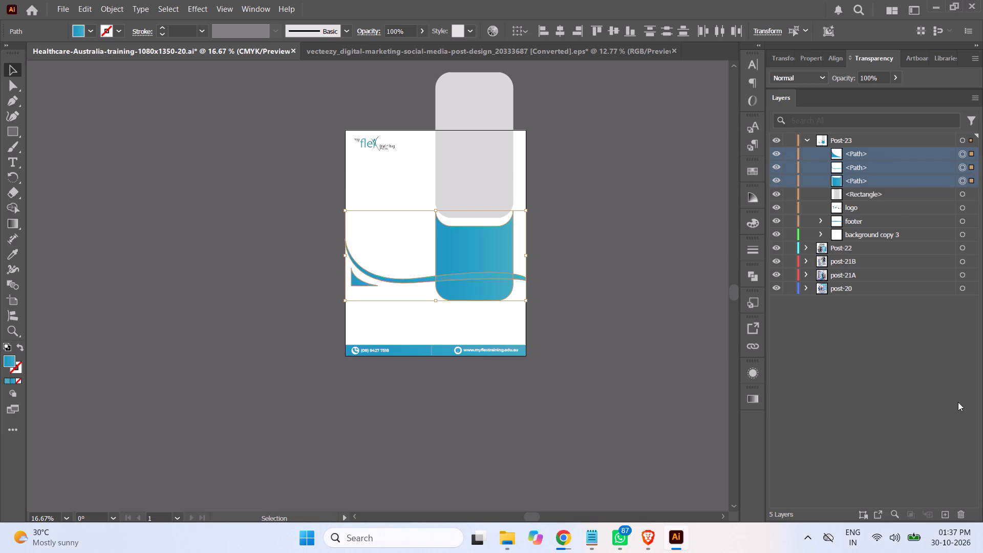
key(ctrl+g)
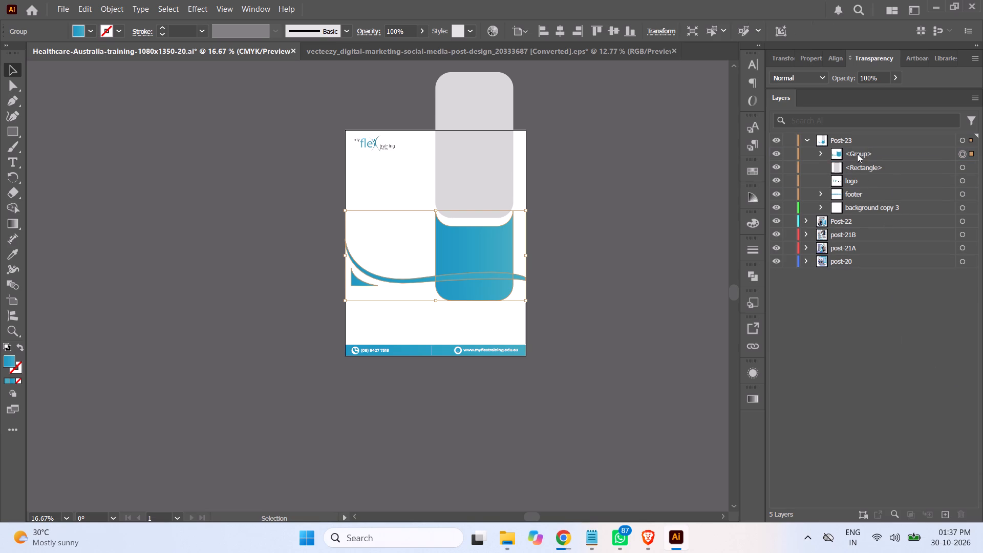
double_click(857, 155)
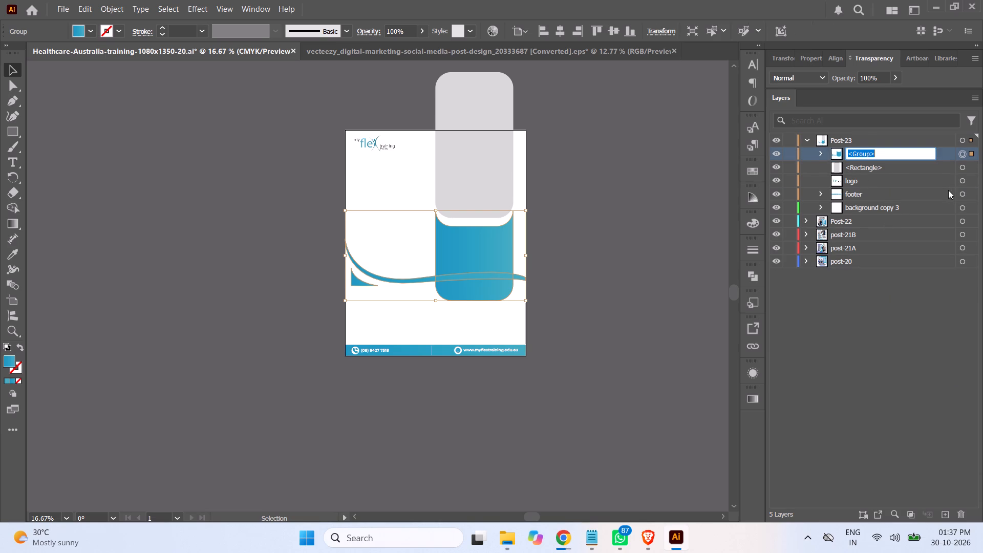
text(design)
click(702, 204)
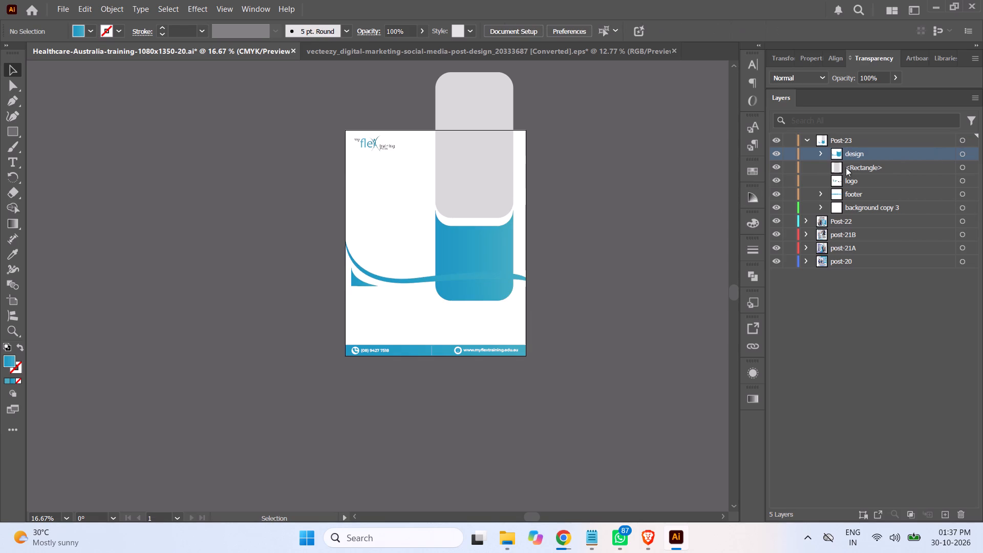
Rename the grey rounded rectangle's entry in the Post-23 layer as image.
double_click(865, 168)
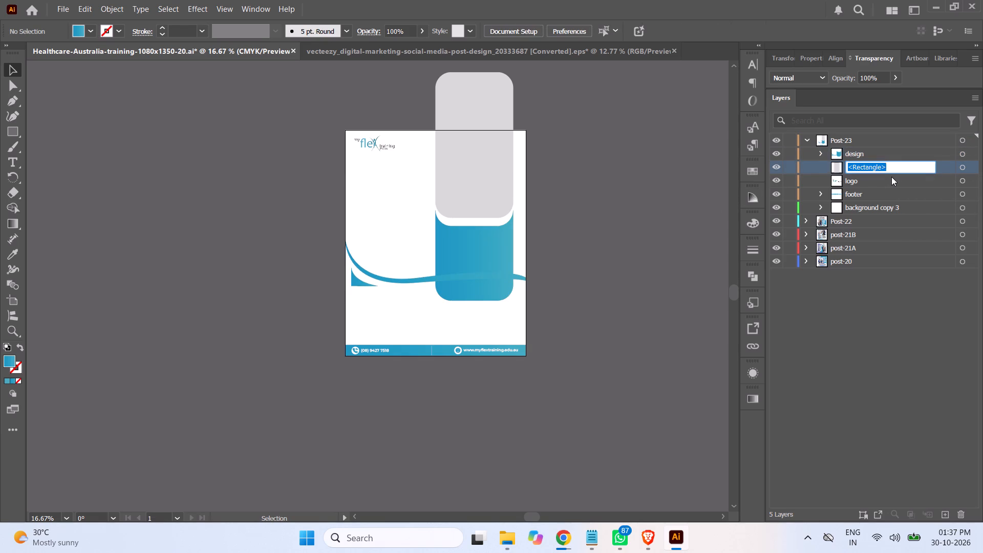
text(image)
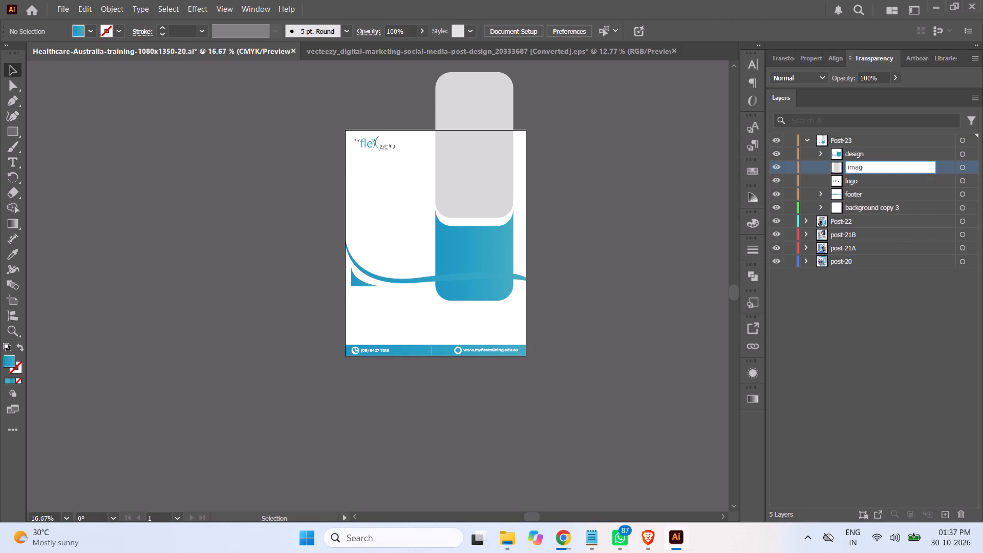
click(622, 248)
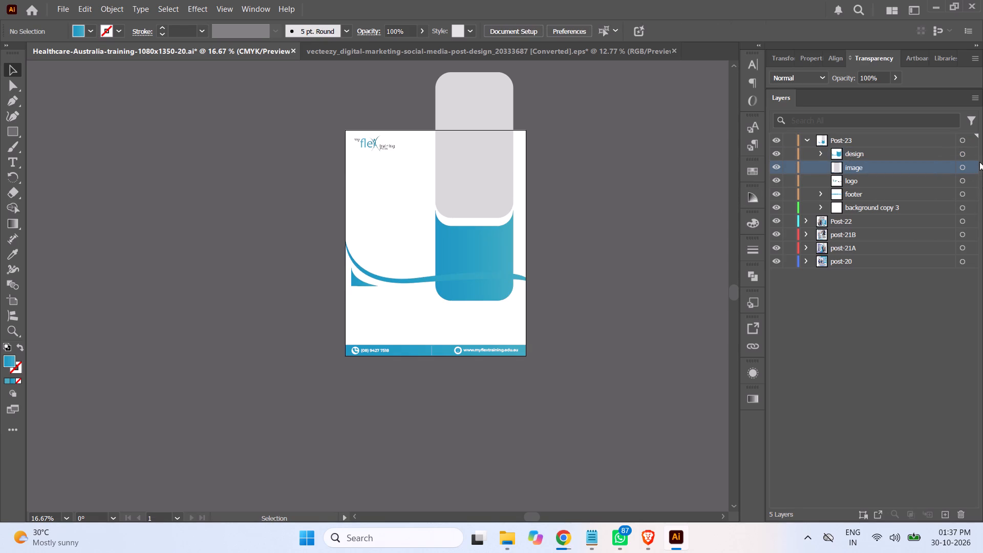
Move the design group and the image rectangle together straight down about 220 px, leaving the blue frame just above the footer bar, and deselect.
click(963, 155)
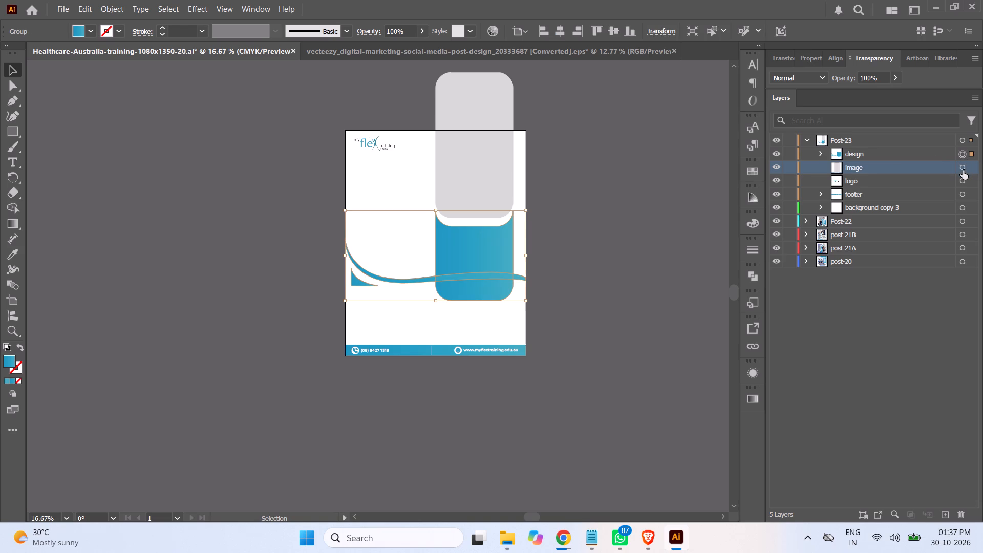
shift+click(963, 171)
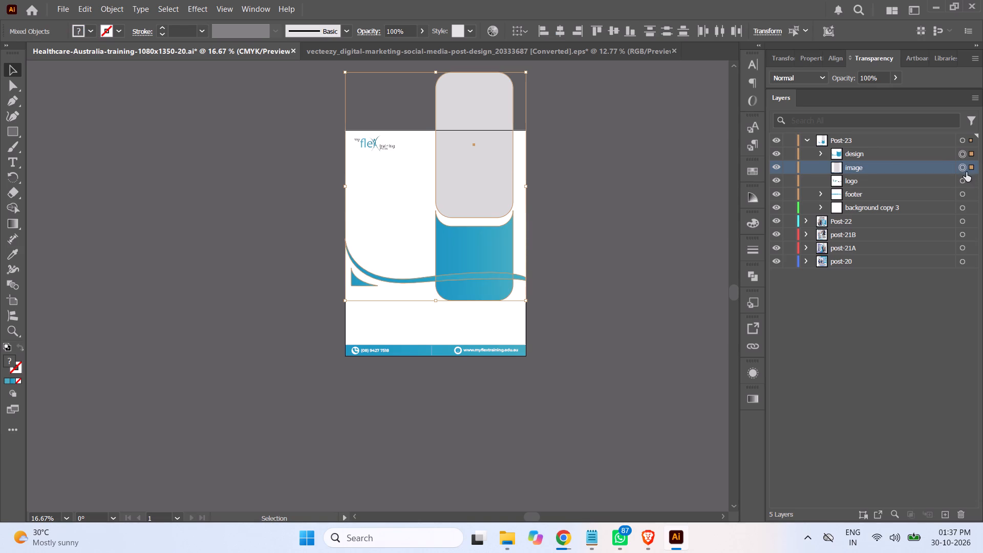
click(902, 156)
shift+click(899, 168)
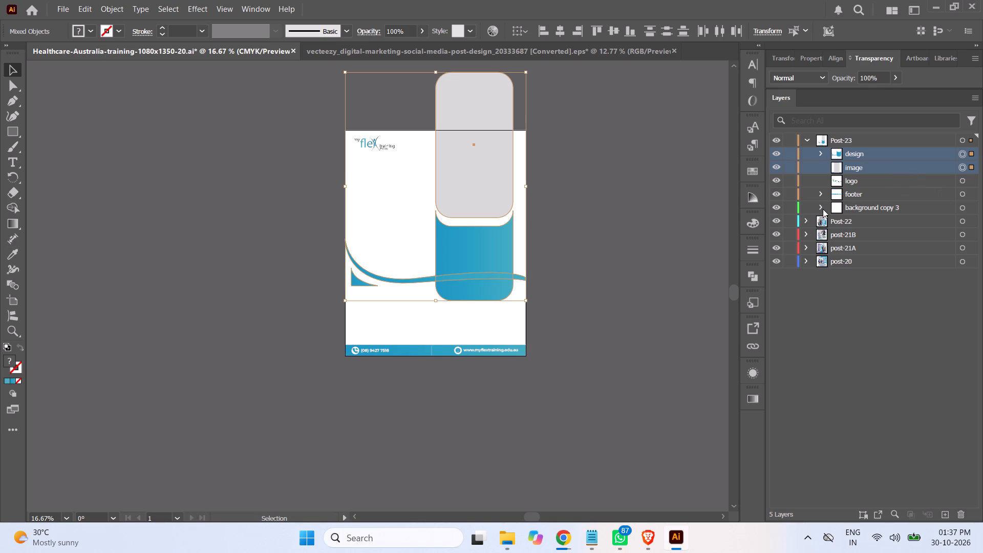
key(shift+Down)
key(shift+Down)
drag(481, 248, 479, 286)
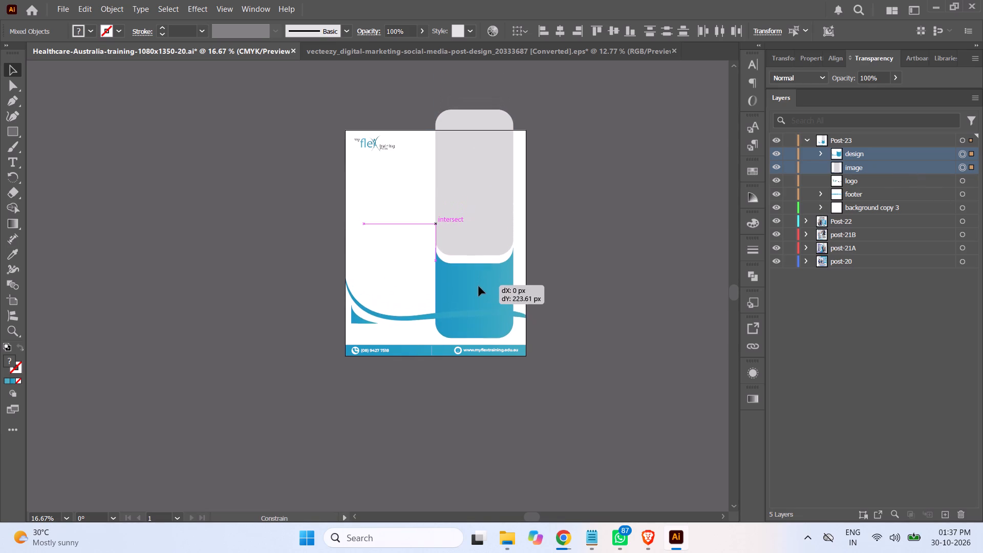
drag(479, 286, 477, 288)
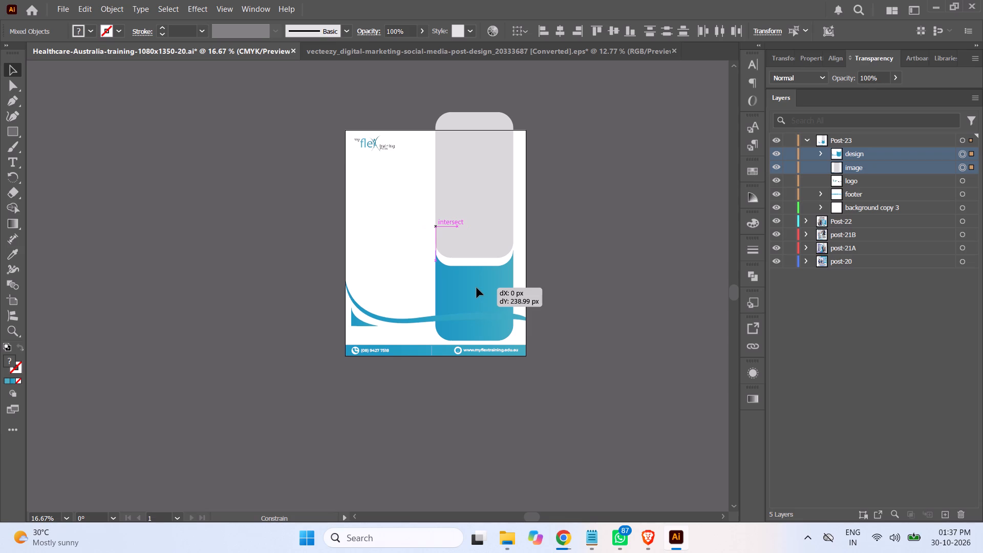
drag(477, 288, 476, 288)
drag(476, 288, 476, 285)
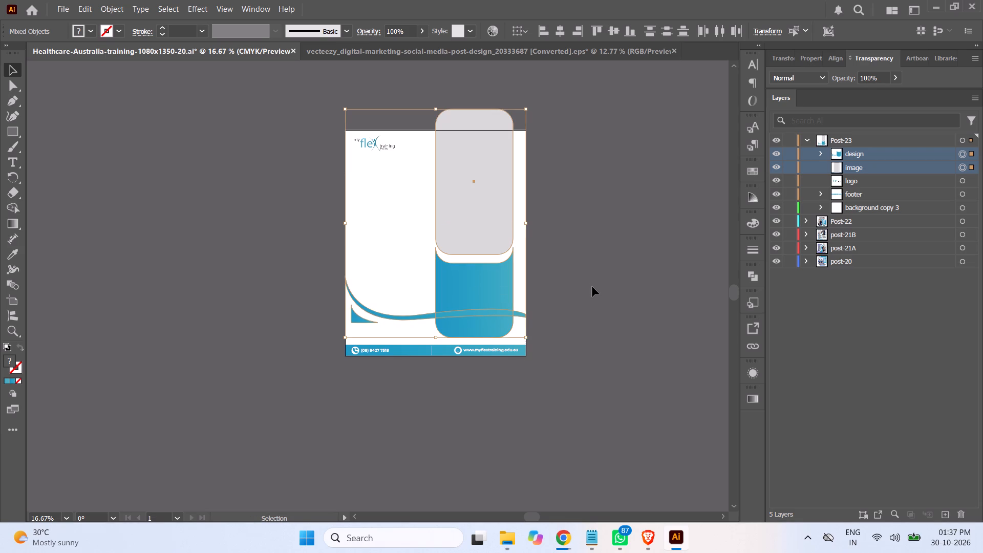
click(608, 238)
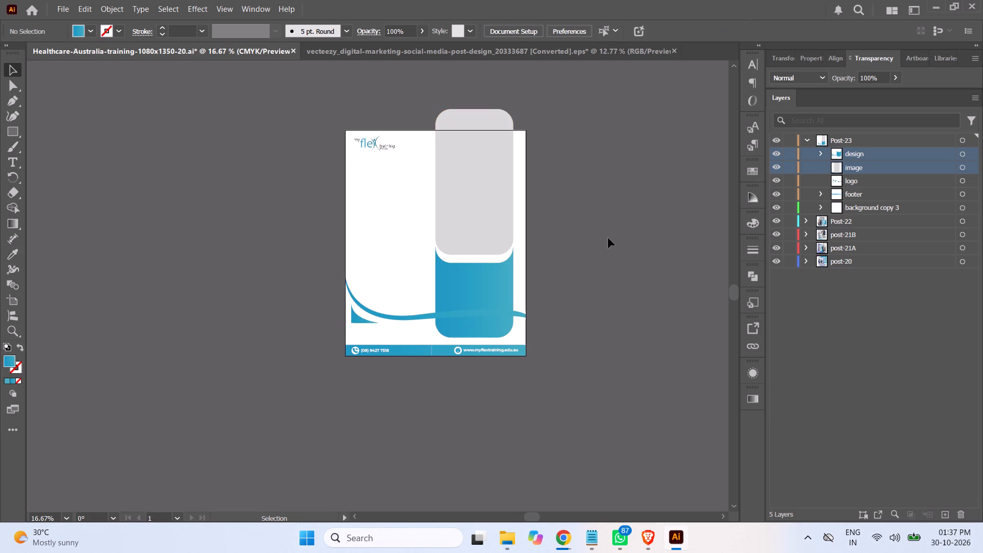
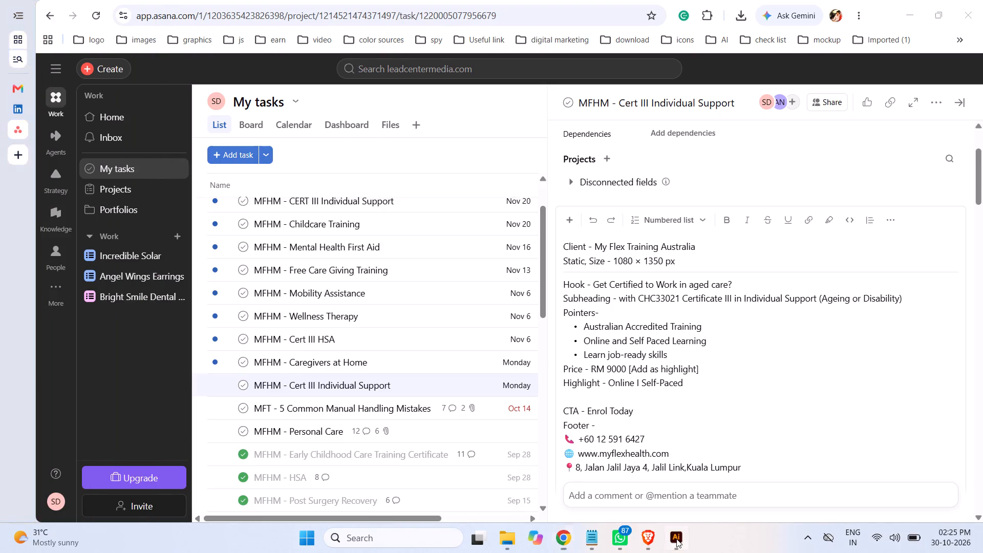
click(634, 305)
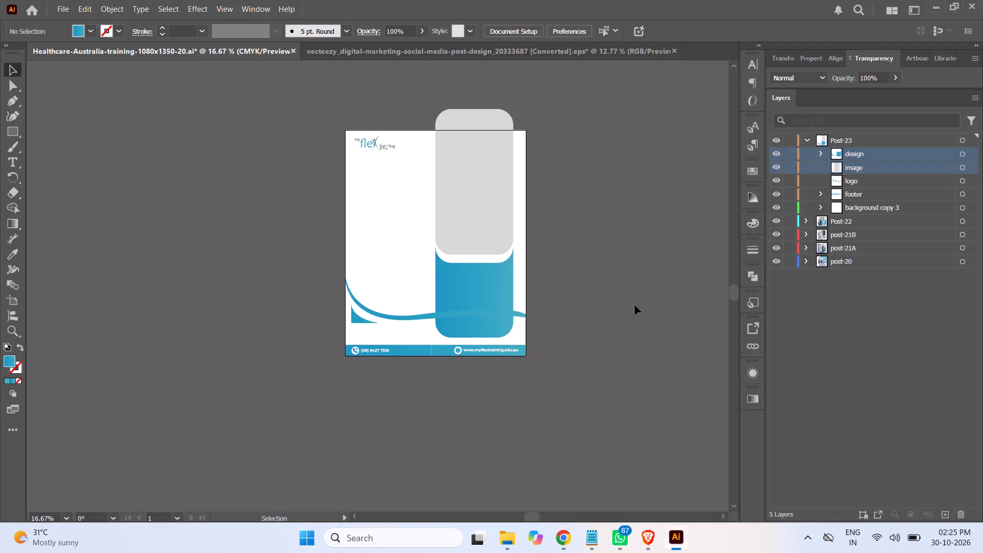
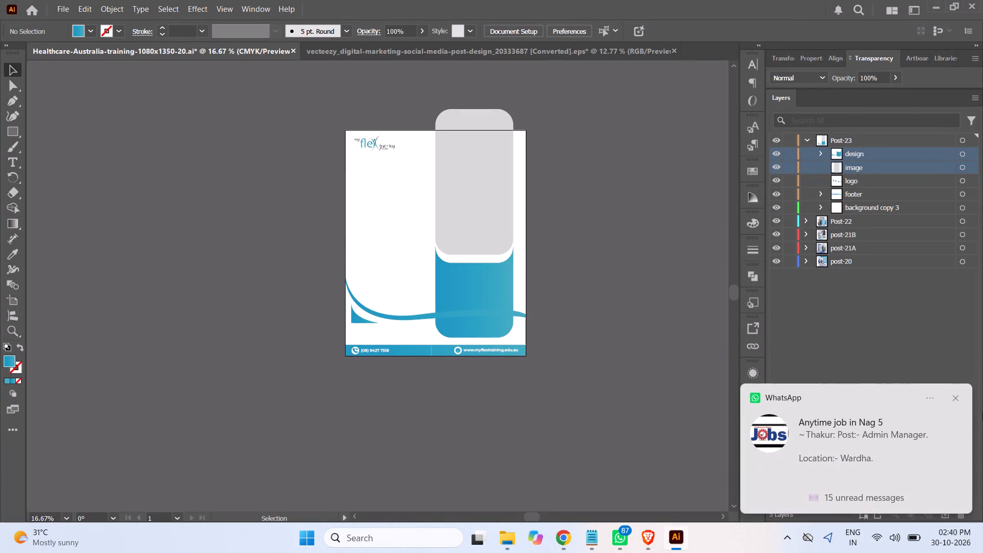
Dismiss the WhatsApp message notification covering the lower part of the workspace.
click(959, 396)
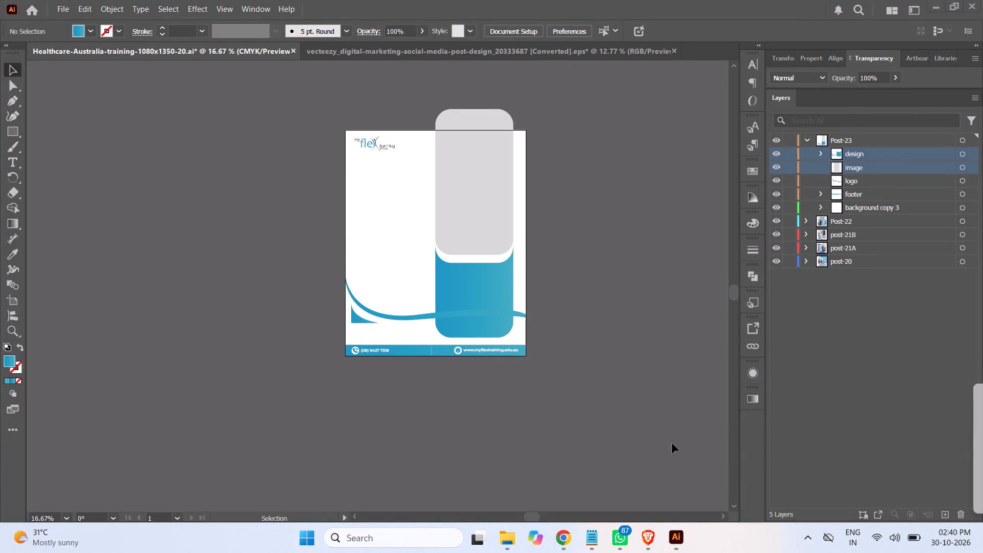
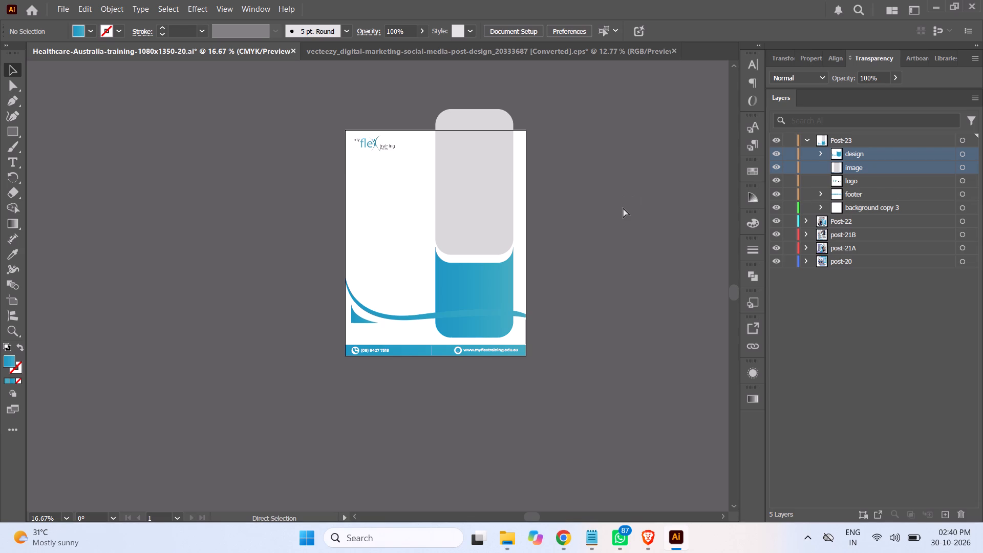
Copy the hook text "Get Certified to Work in aged care?" from the Asana task brief in Chrome, and return to Illustrator.
key(ctrl+equal)
scroll(694, 212, up, 2)
scroll(690, 209, down, 5)
scroll(690, 209, up, 5)
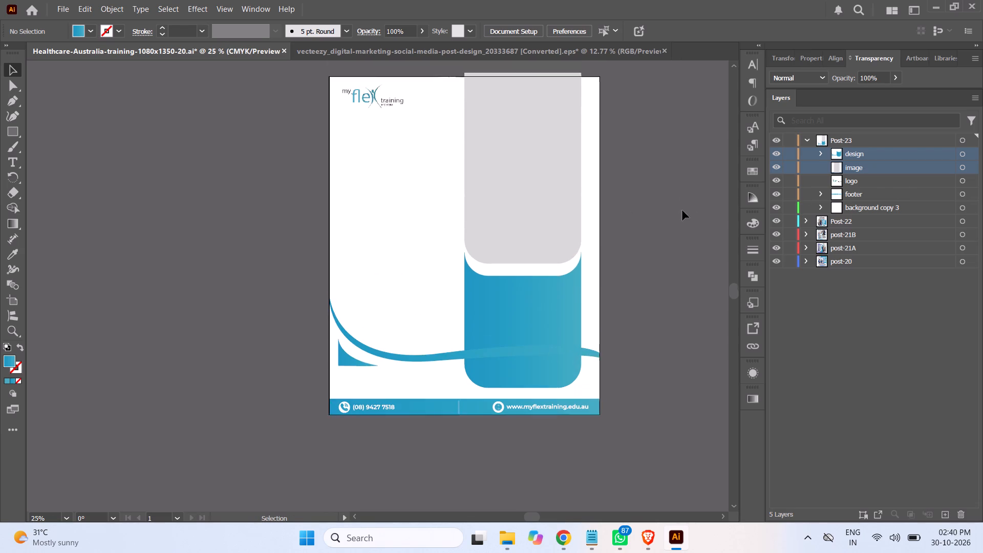
scroll(682, 210, up, 4)
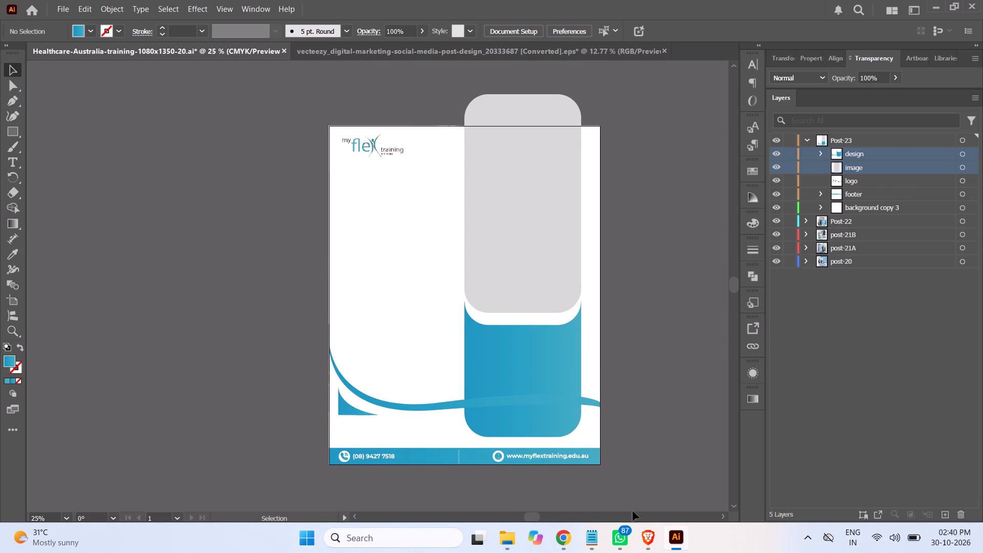
click(567, 540)
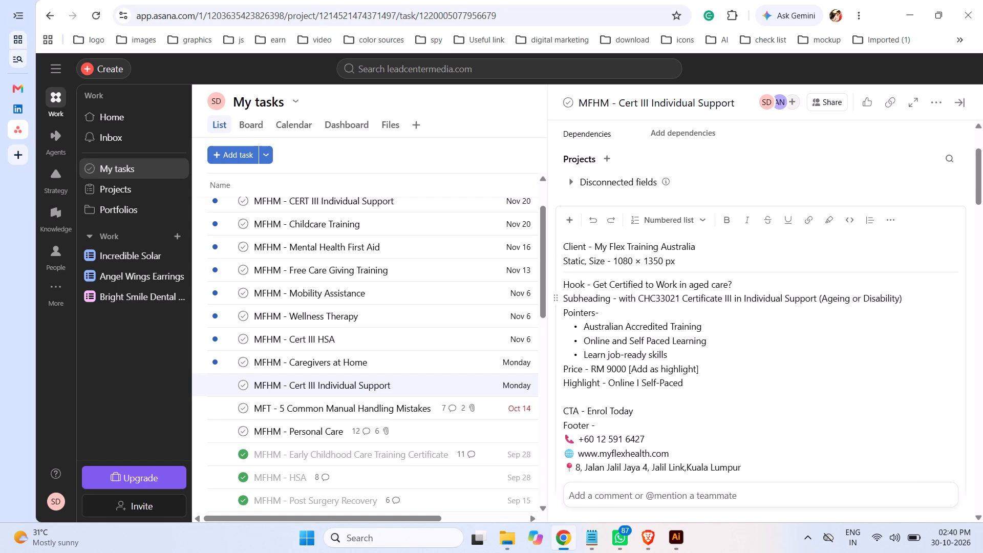
drag(732, 284, 625, 285)
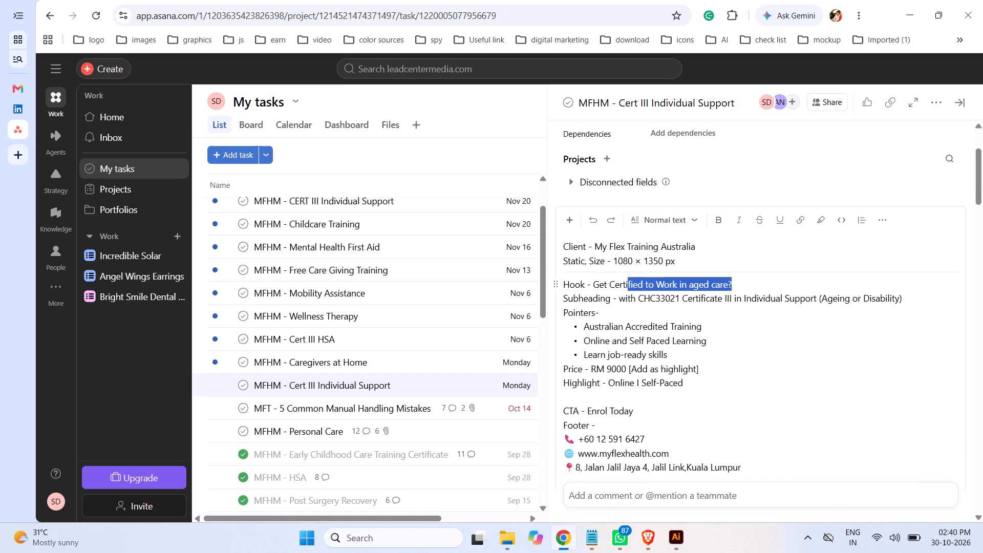
drag(625, 285, 595, 286)
key(ctrl+c)
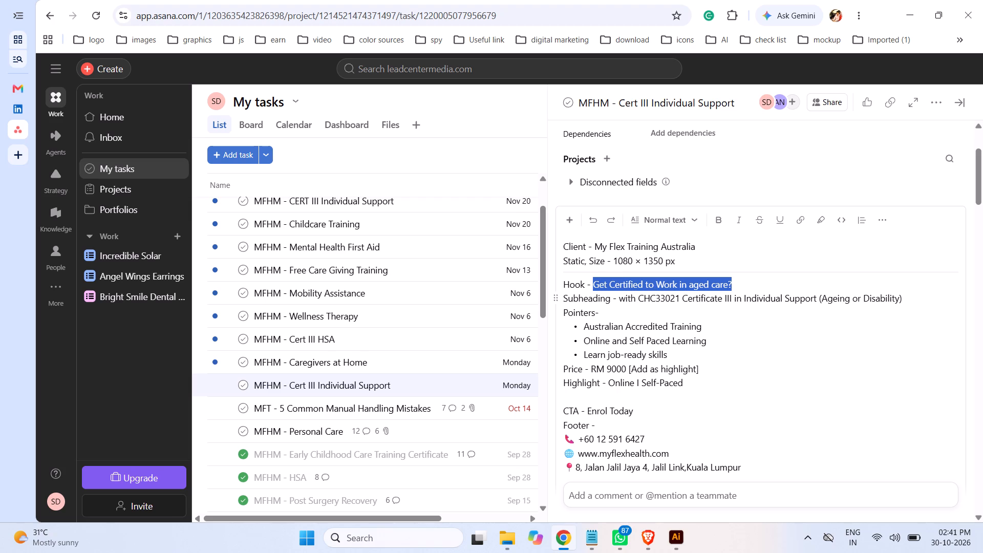
click(671, 542)
Temporarily hide the Post-23 layer to examine the Post-22 design underneath, then show Post-23 again.
click(805, 221)
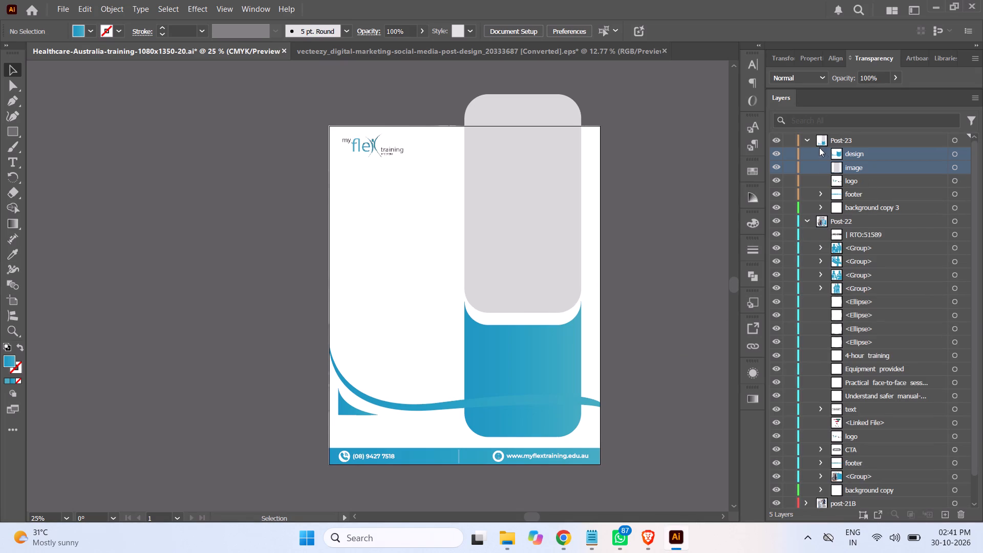
click(776, 139)
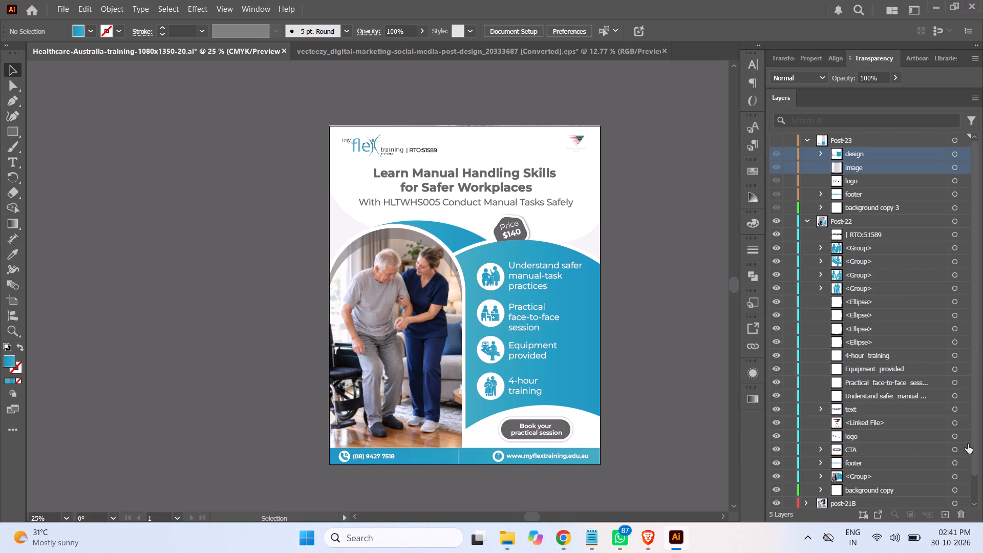
drag(975, 463, 977, 467)
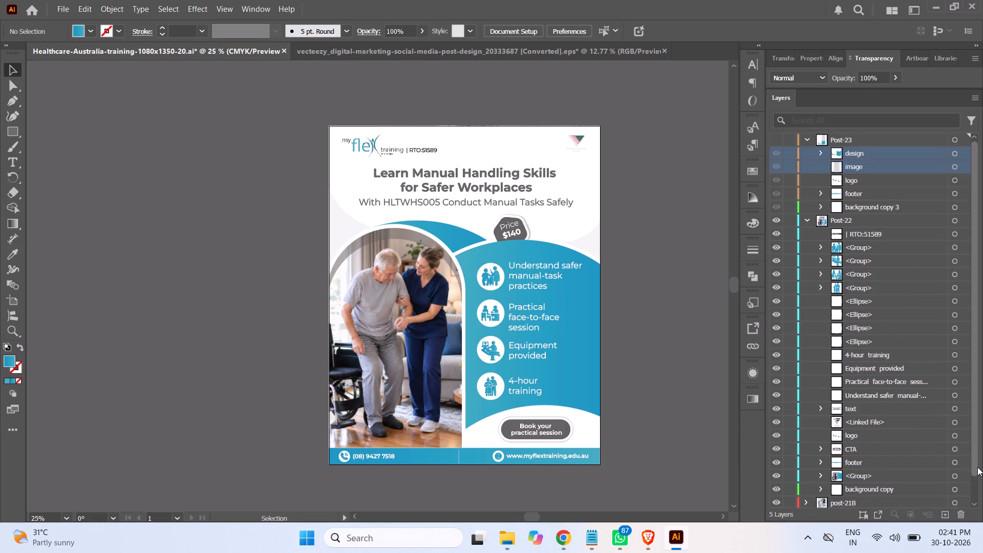
drag(977, 467, 979, 441)
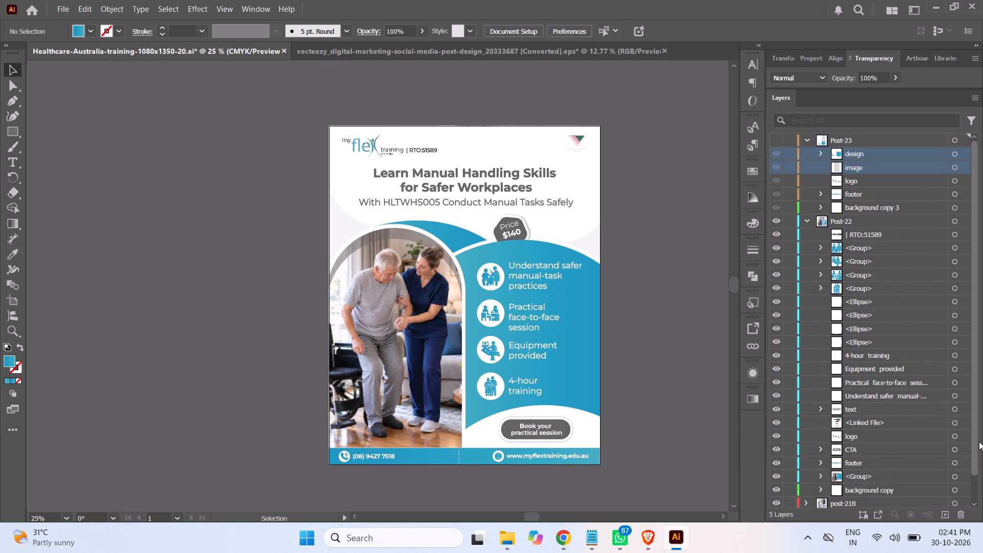
drag(979, 441, 981, 417)
click(680, 544)
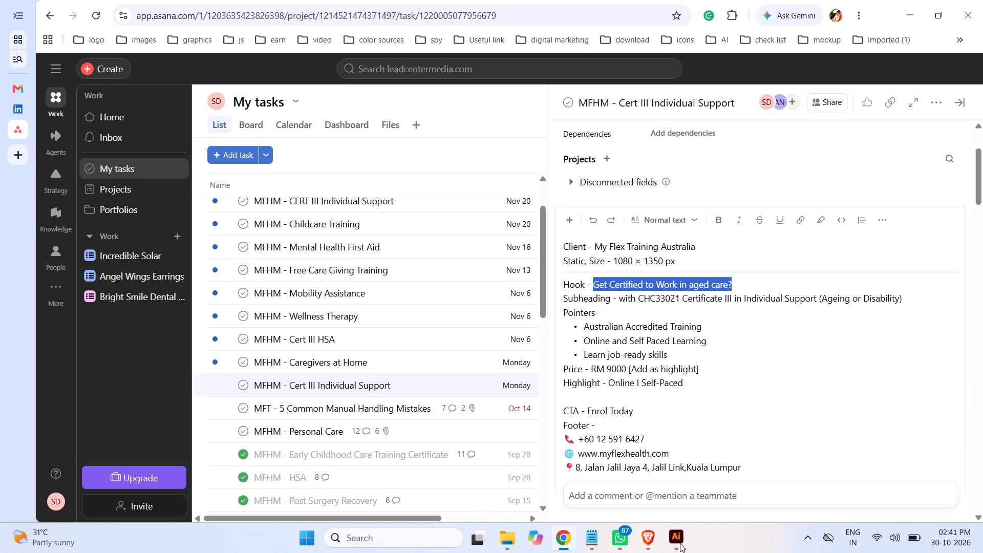
click(680, 543)
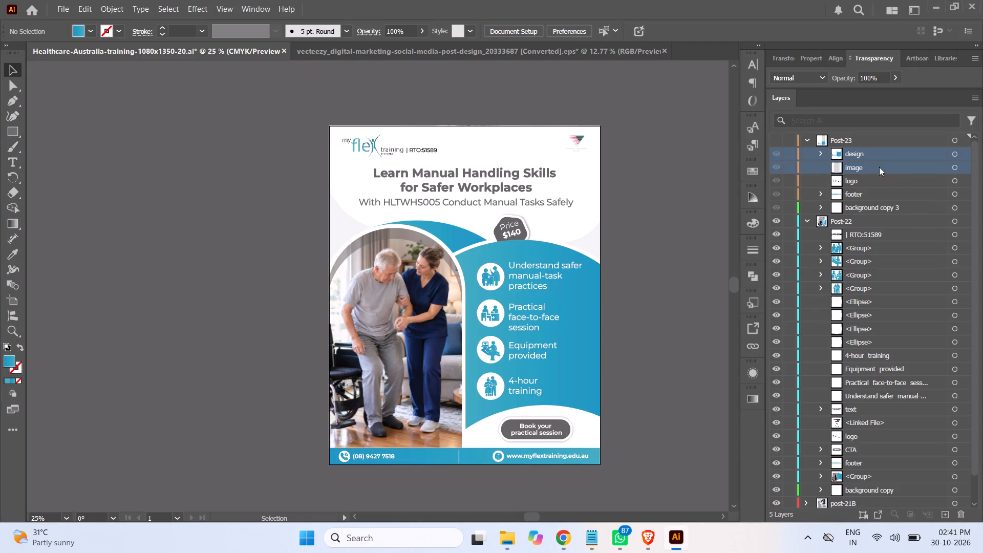
click(778, 141)
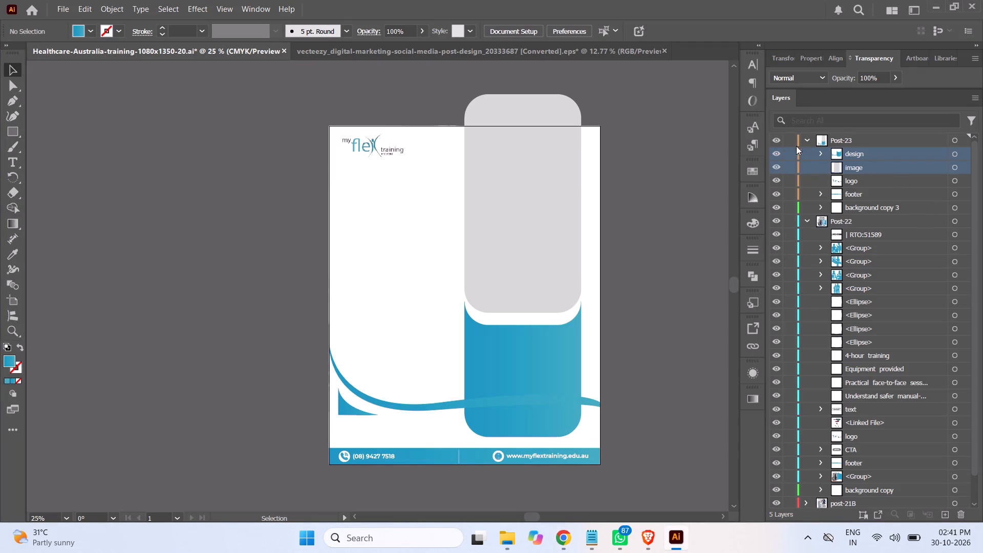
click(808, 219)
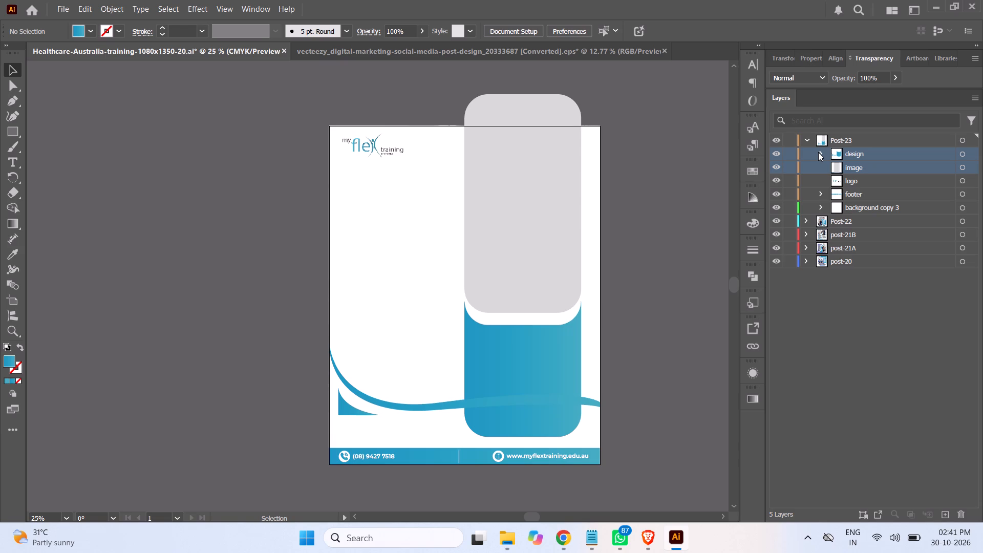
Recolour the thin wave path in Post-23's design group to a solid grey fill, 727171.
click(818, 152)
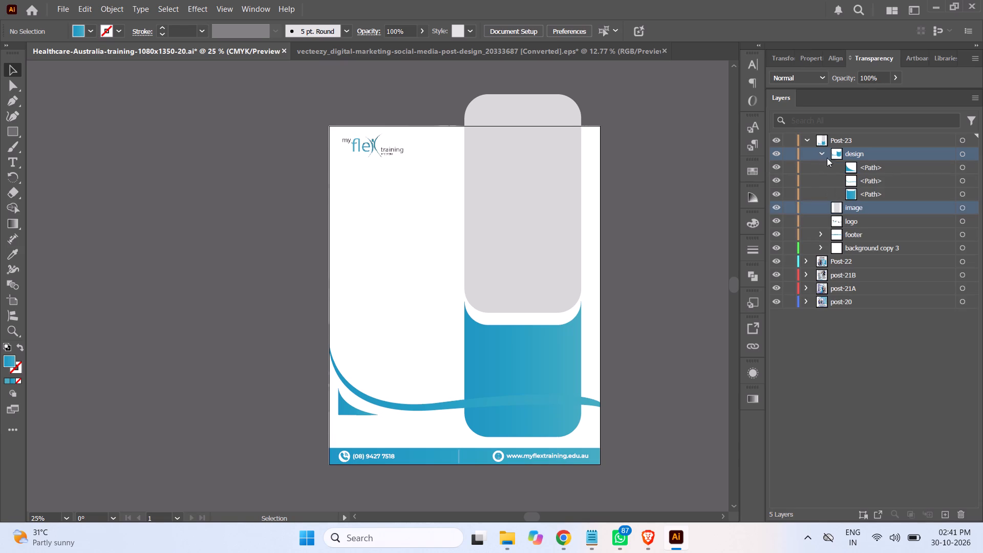
click(963, 181)
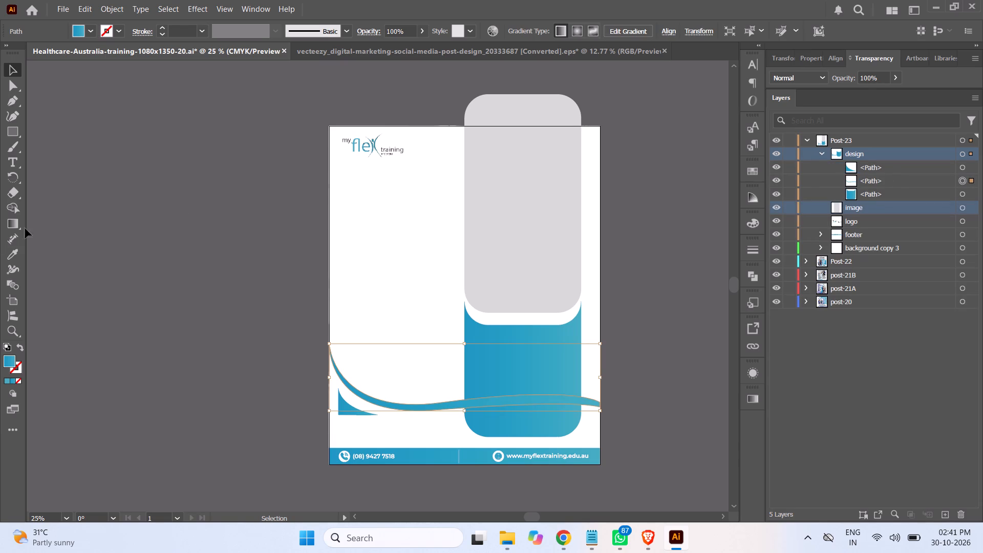
double_click(7, 360)
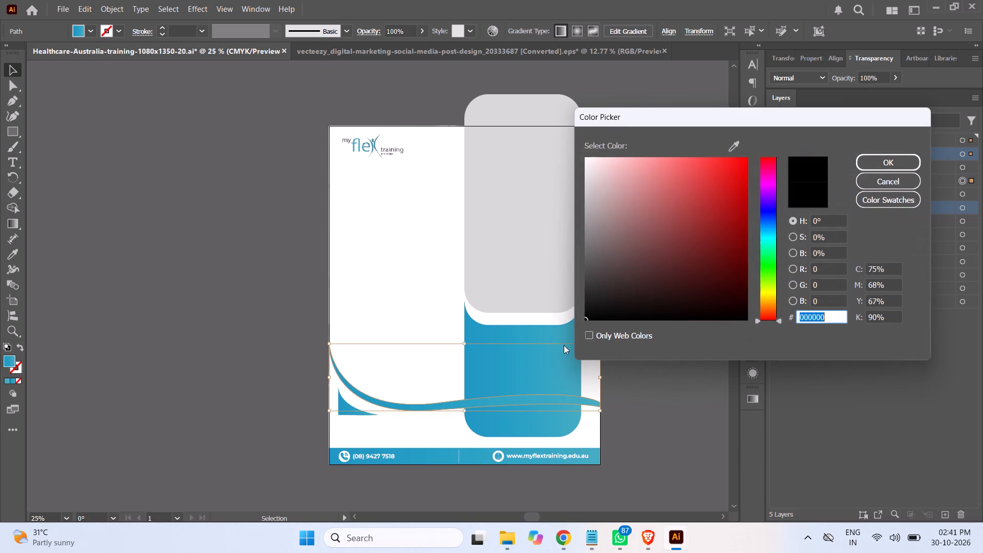
drag(630, 283, 559, 286)
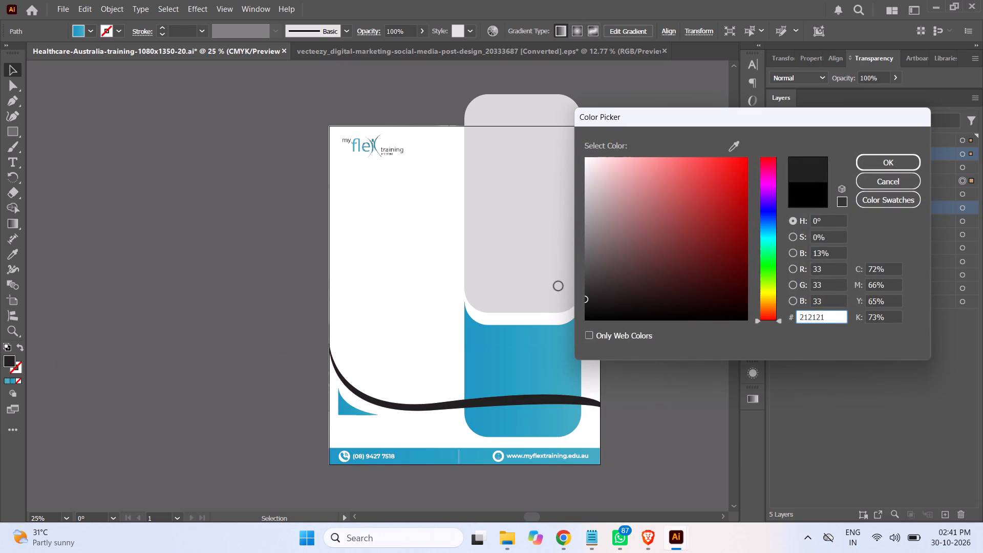
drag(559, 286, 567, 251)
drag(585, 275, 580, 270)
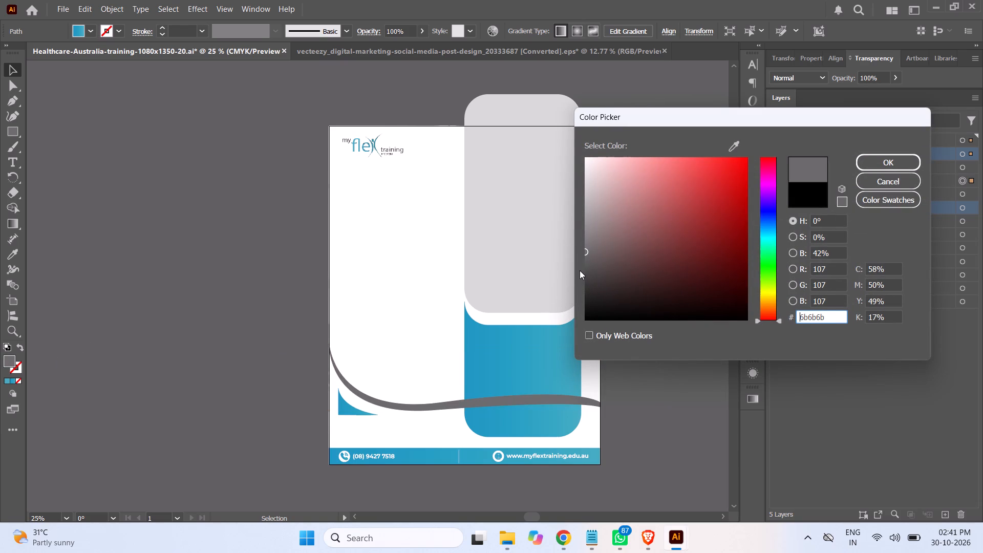
drag(580, 270, 585, 267)
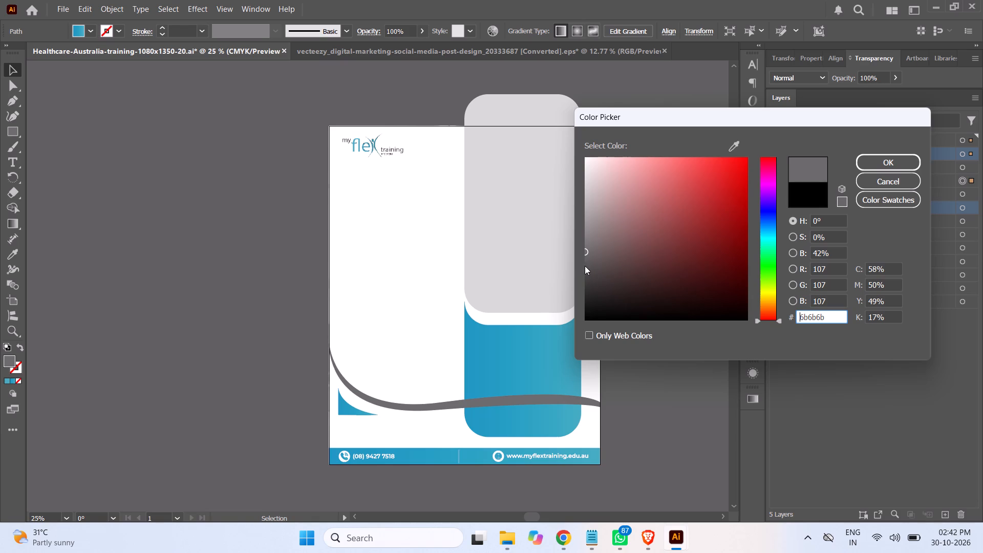
click(587, 269)
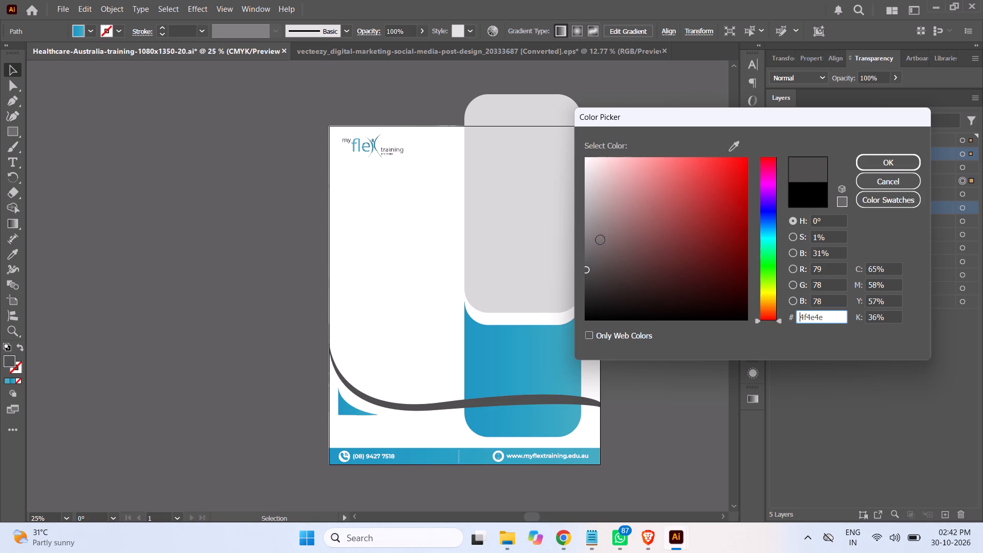
click(587, 255)
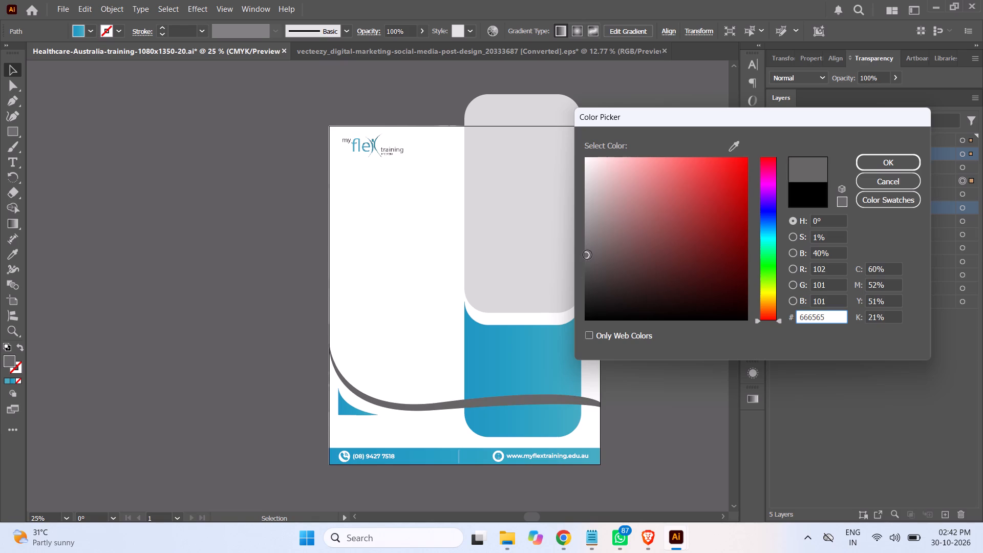
click(587, 246)
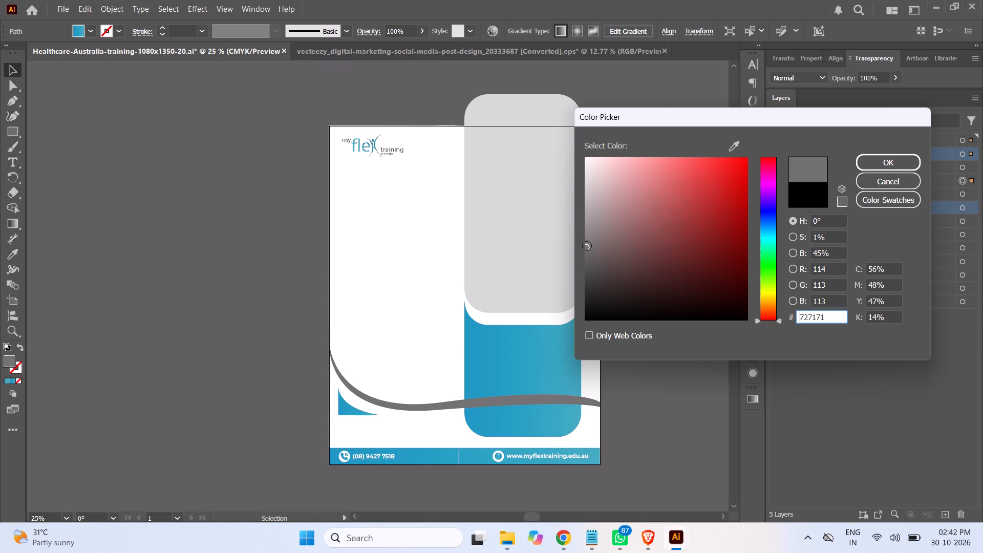
click(882, 165)
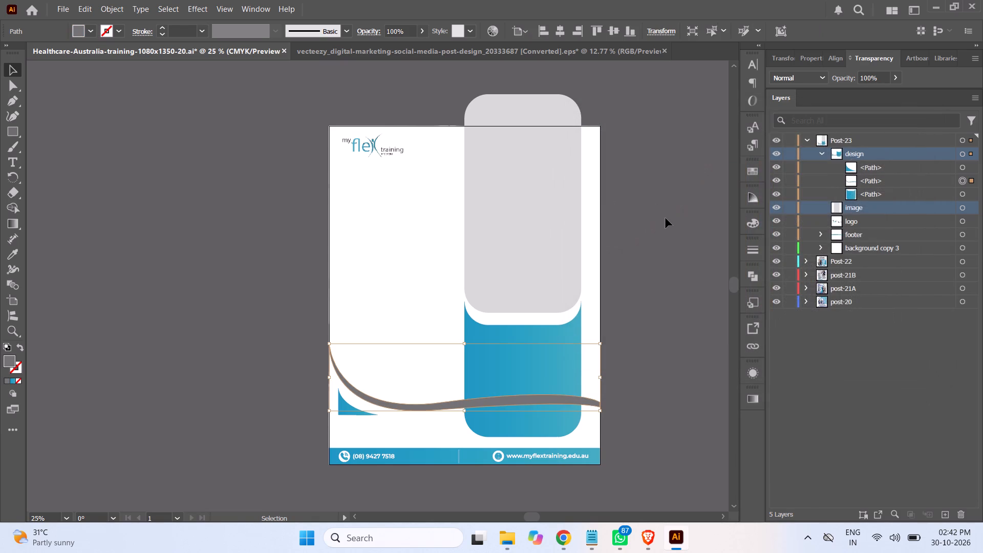
click(666, 218)
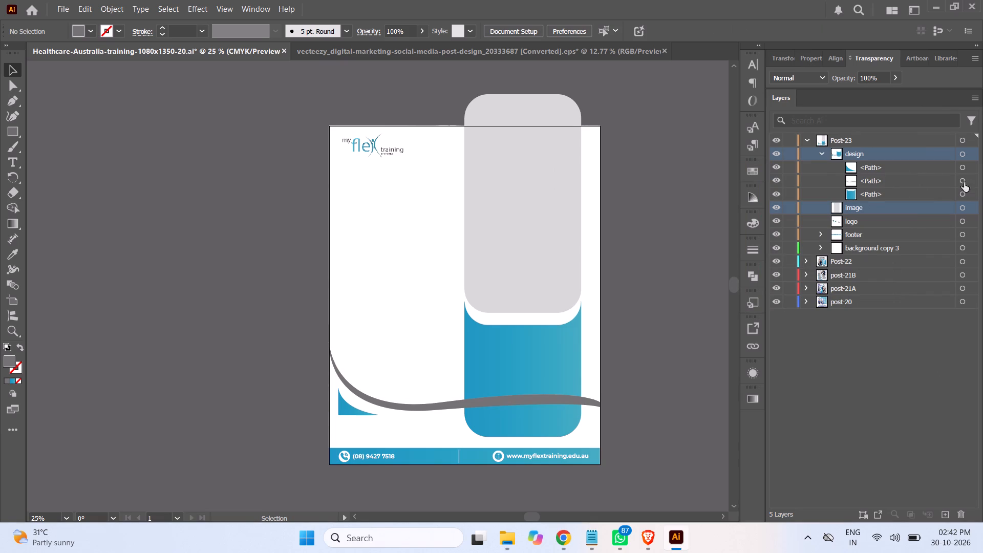
click(822, 153)
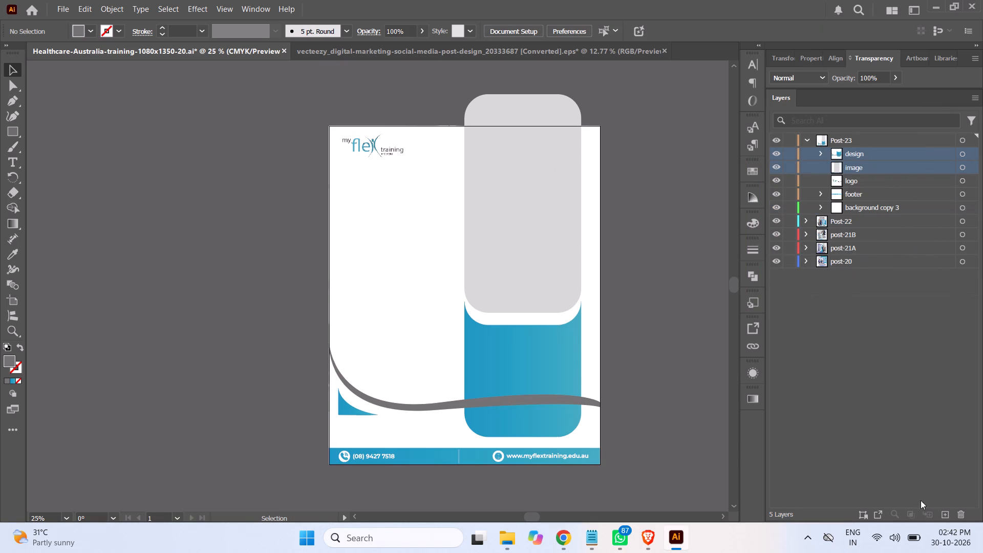
Create a new layer named "text" and nest it inside Post-23, above the design group.
click(947, 514)
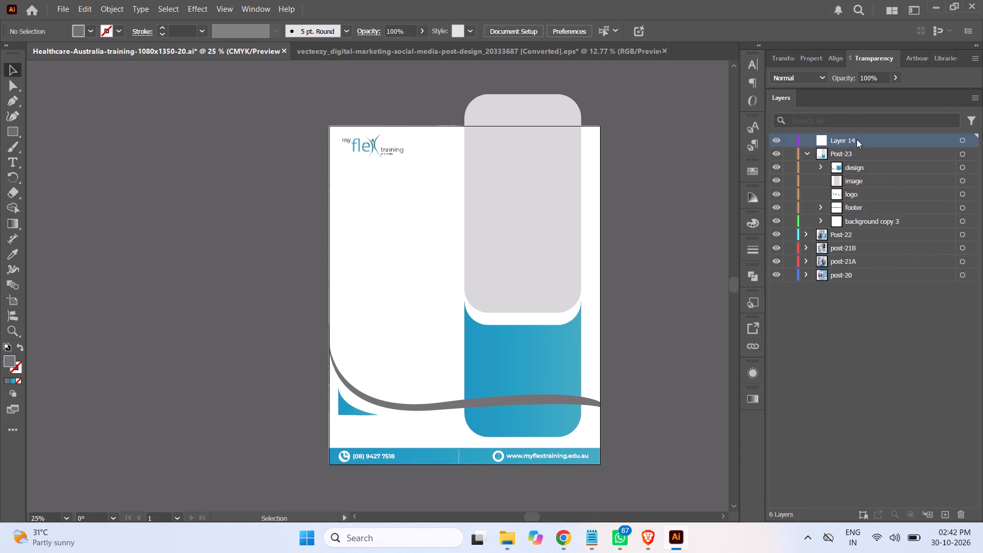
double_click(841, 140)
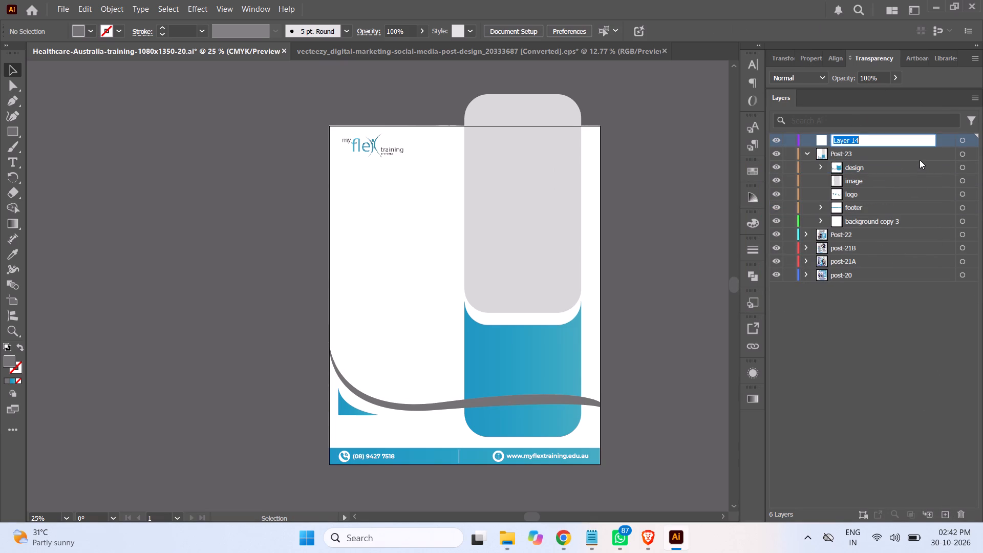
text(text)
click(887, 335)
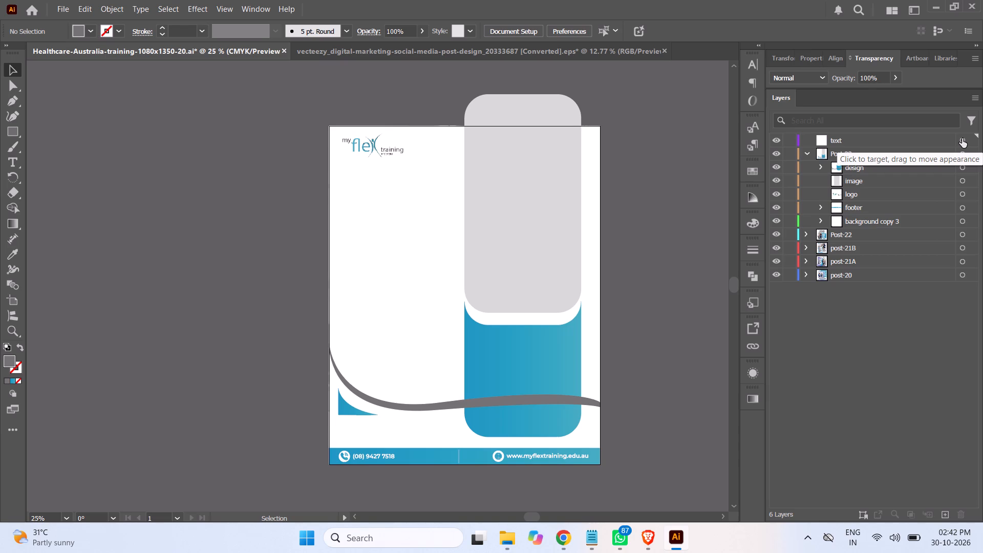
click(861, 142)
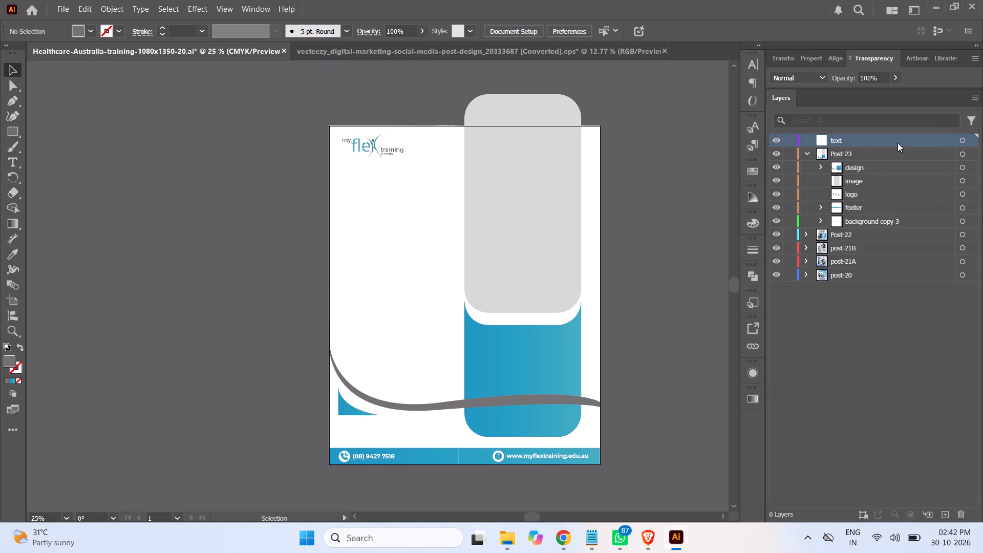
drag(897, 142, 894, 161)
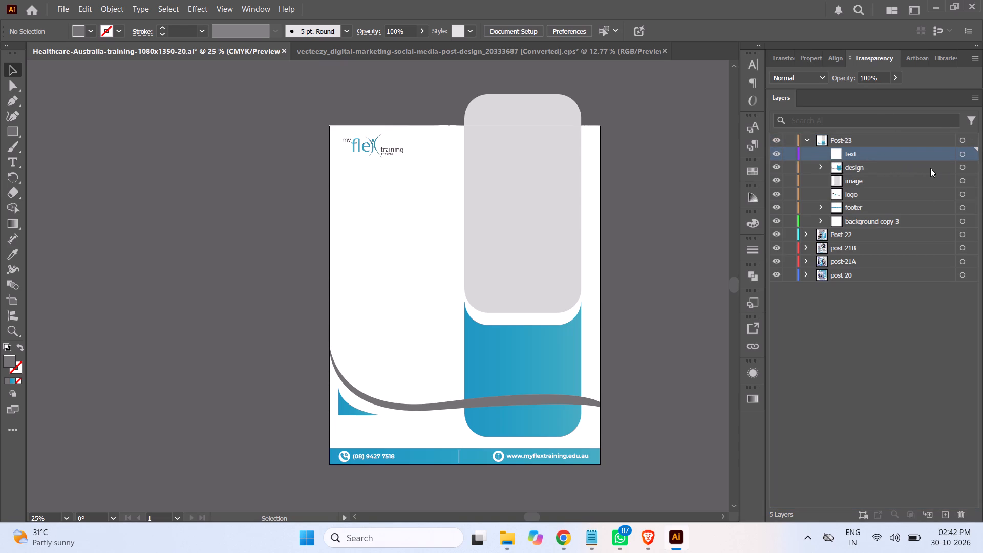
Paste the copied hook "Get Certified to Work in aged care?" as point text on the text layer, beside the artboard.
click(963, 154)
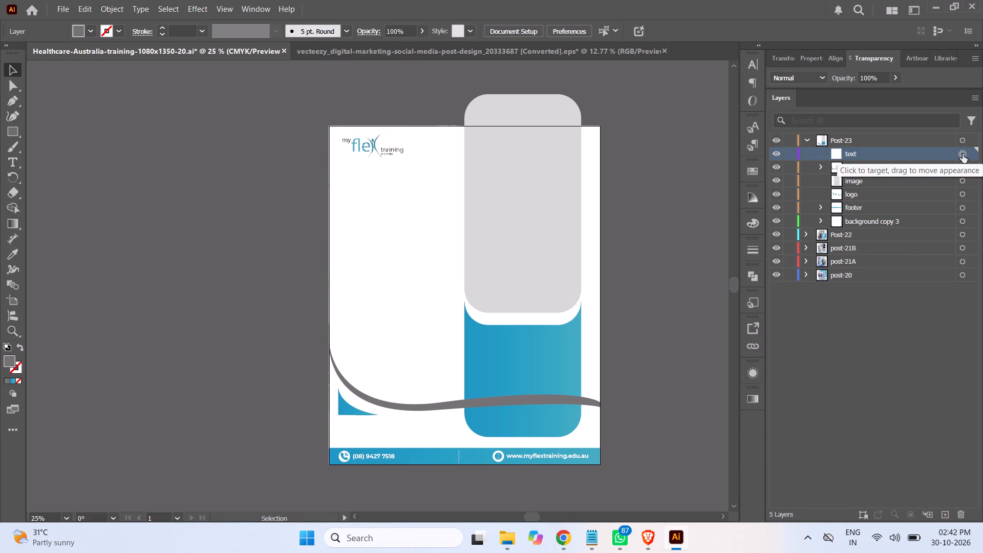
click(13, 162)
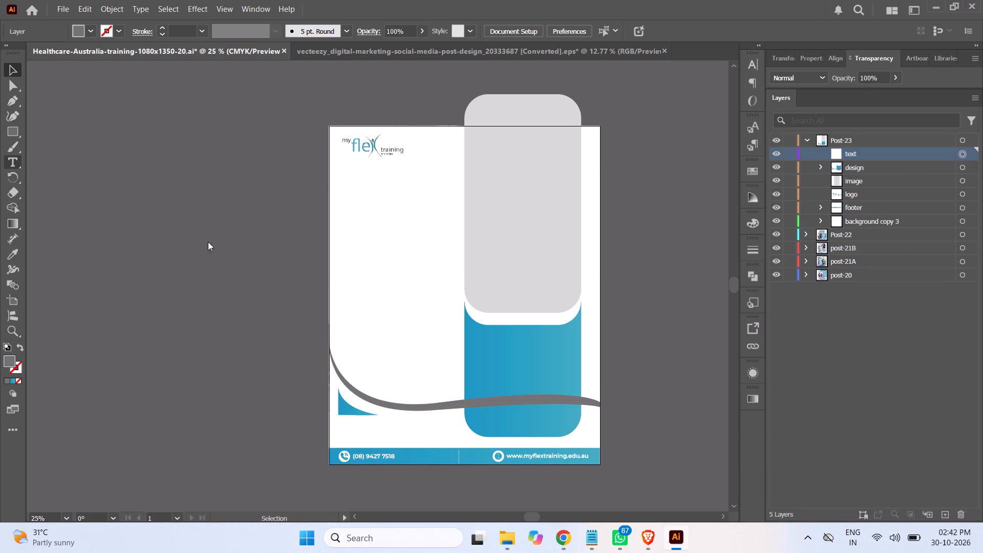
click(237, 236)
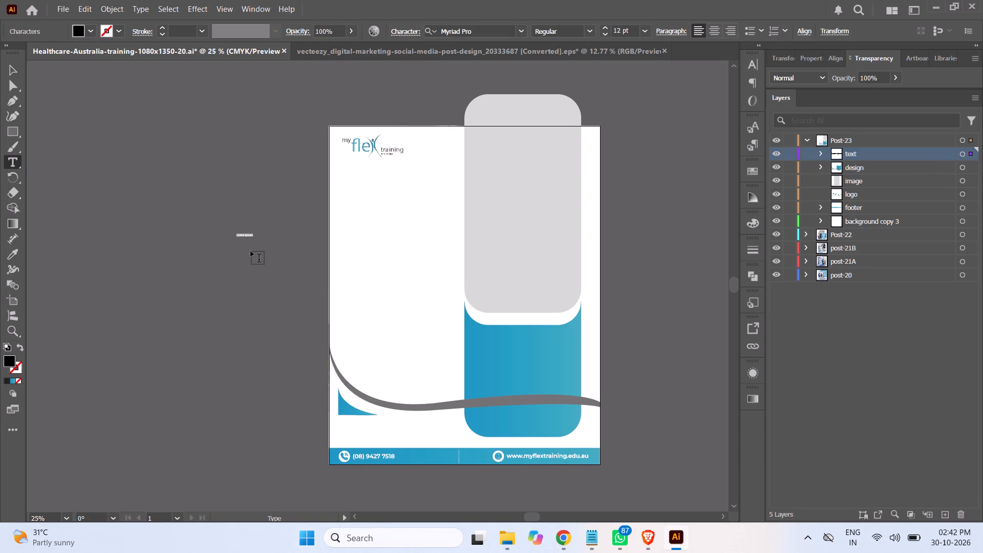
key(ctrl+v)
click(12, 68)
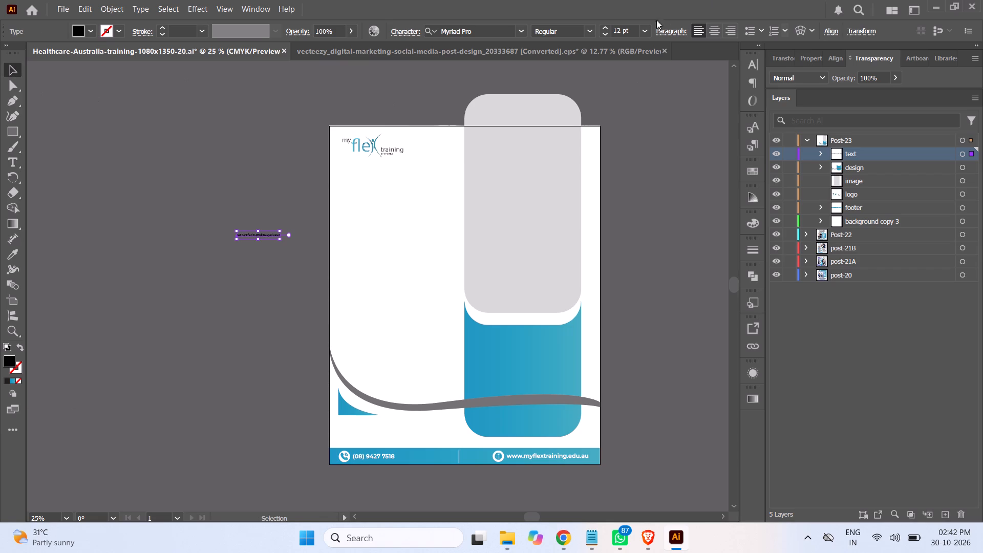
Set the hook text's font size to 48 pt.
click(645, 32)
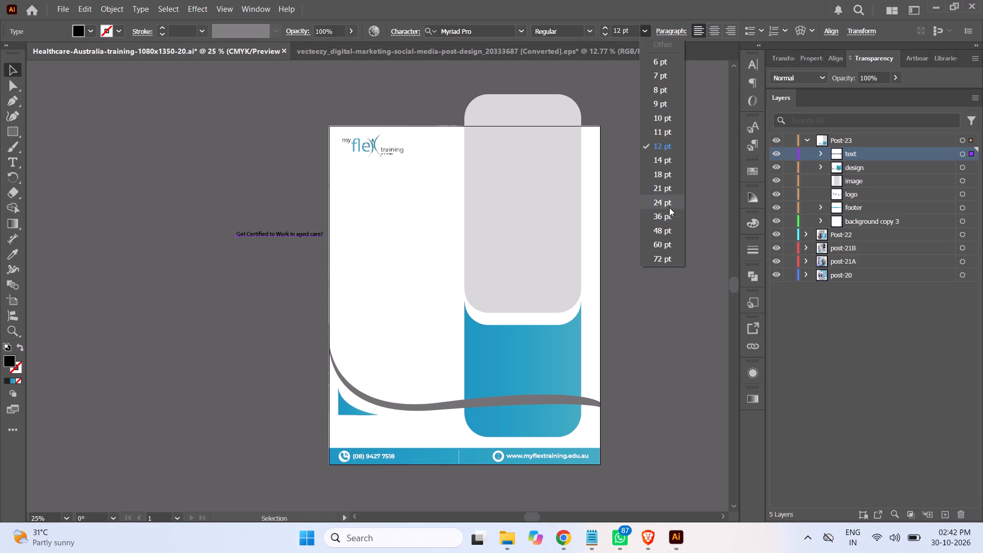
click(659, 232)
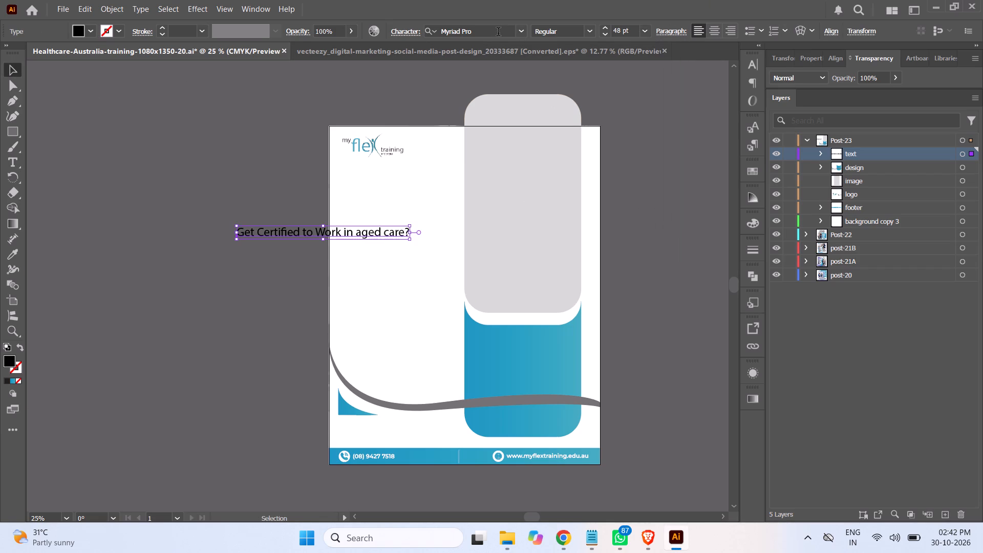
Set the hook text's font to Montserrat Bold.
click(498, 33)
text(mont)
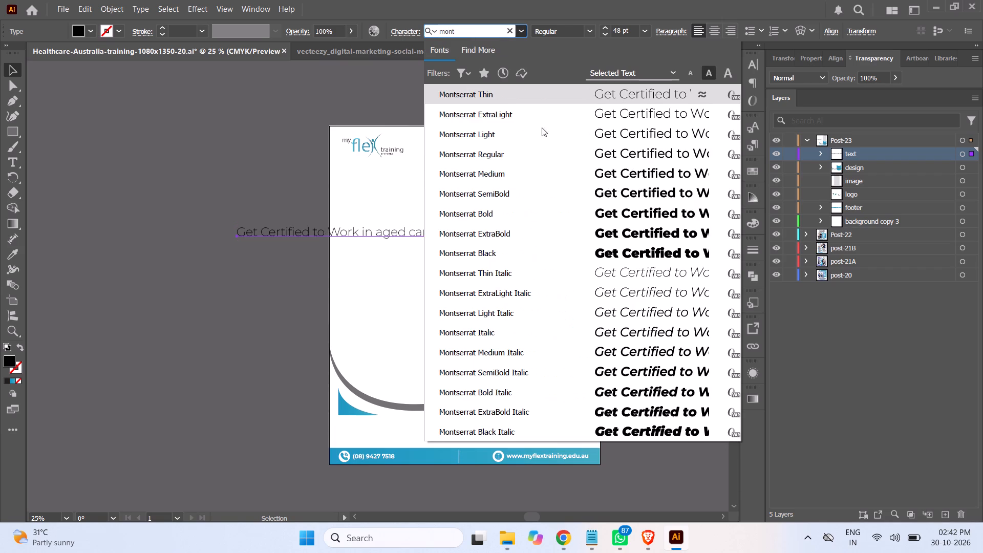
click(618, 217)
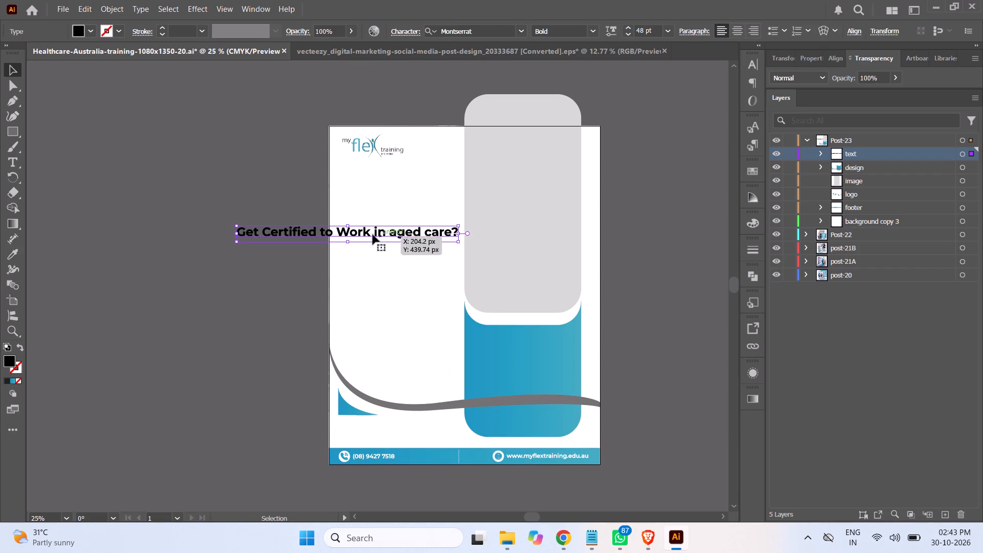
Break the hook text into two lines, with the second line starting at "Work in aged care?".
click(14, 161)
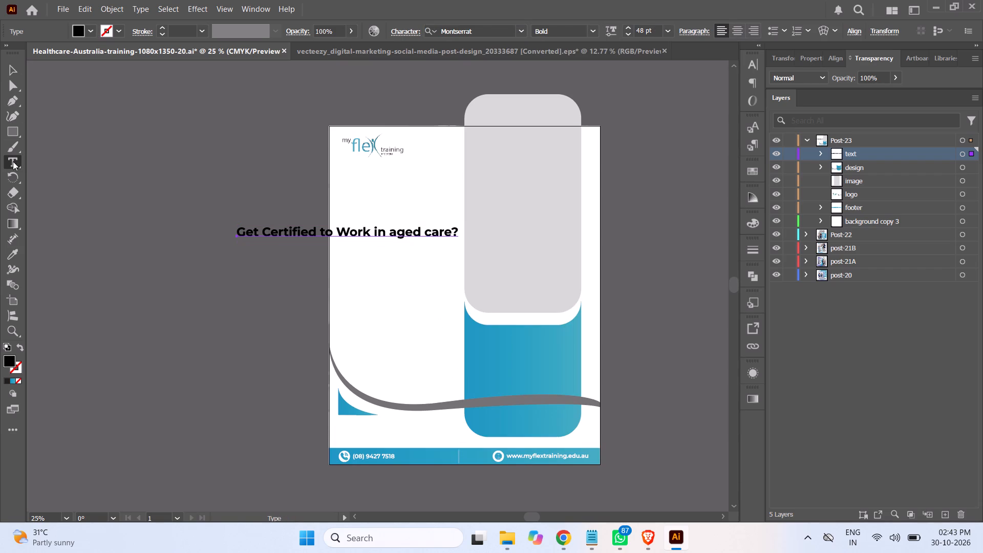
click(339, 232)
key(Return)
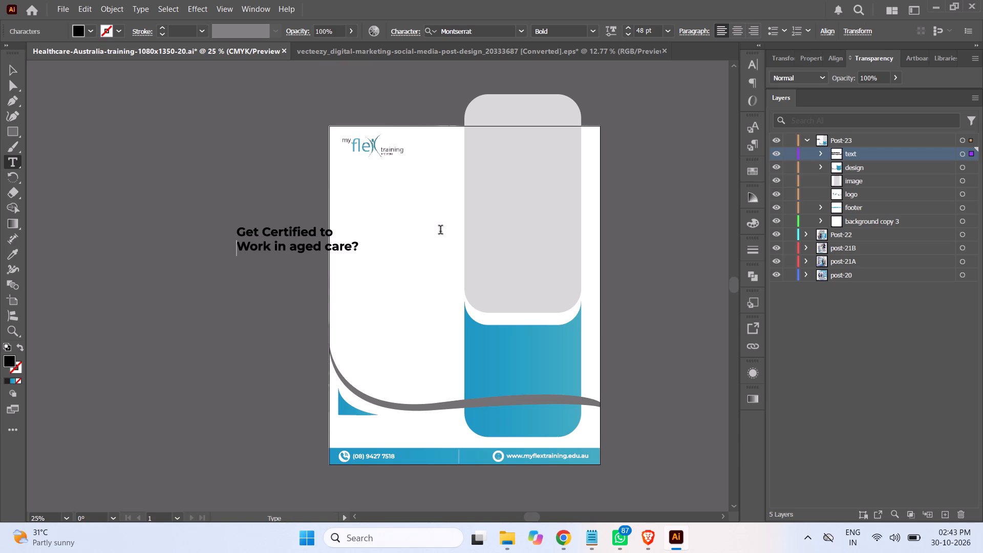
click(12, 70)
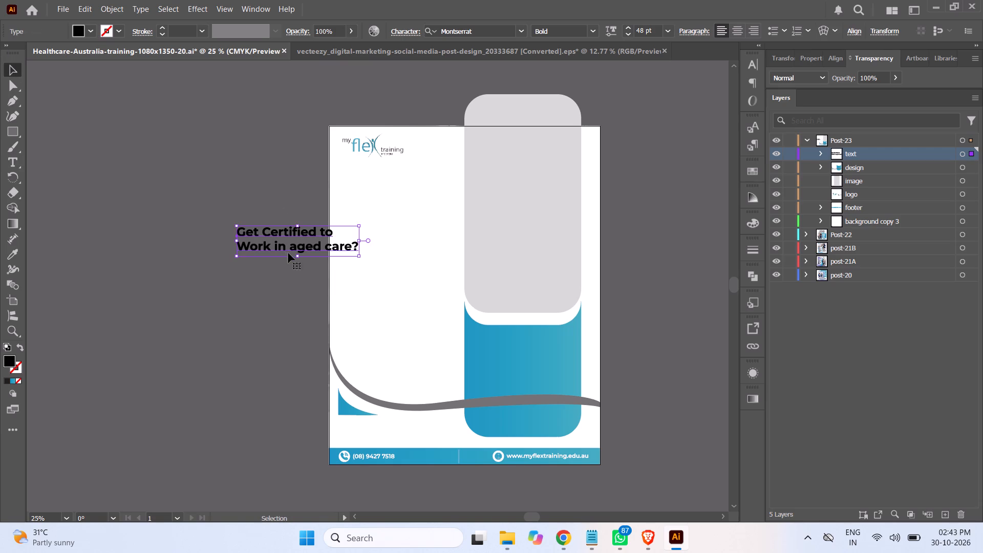
Move the two-line hook onto the artboard just below the logo, near the artboard's left edge.
drag(280, 246, 385, 187)
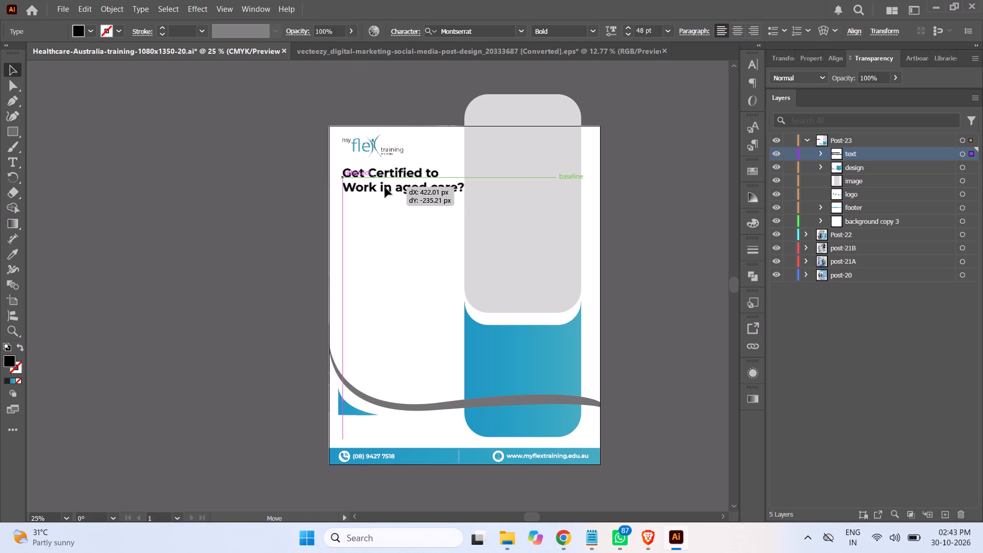
drag(385, 187, 382, 186)
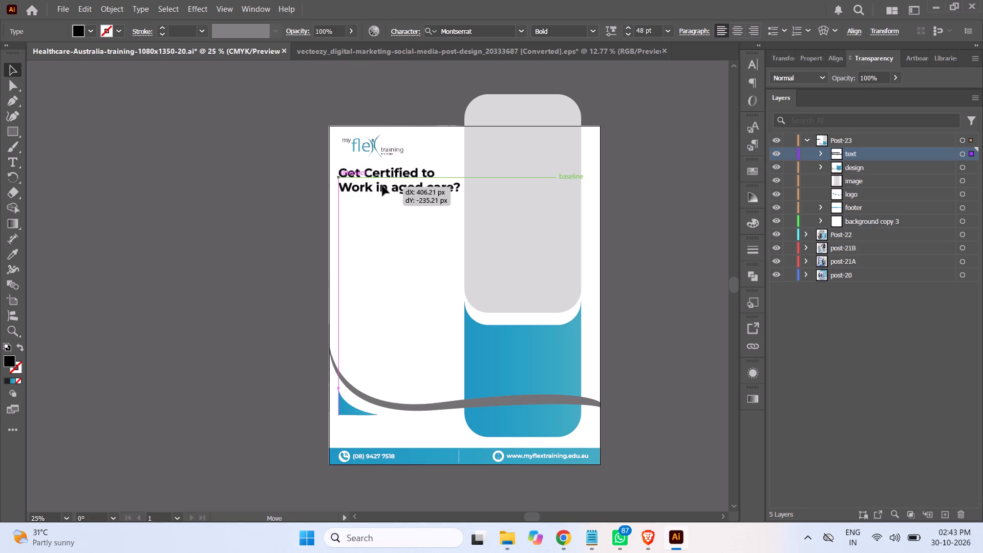
drag(382, 186, 386, 185)
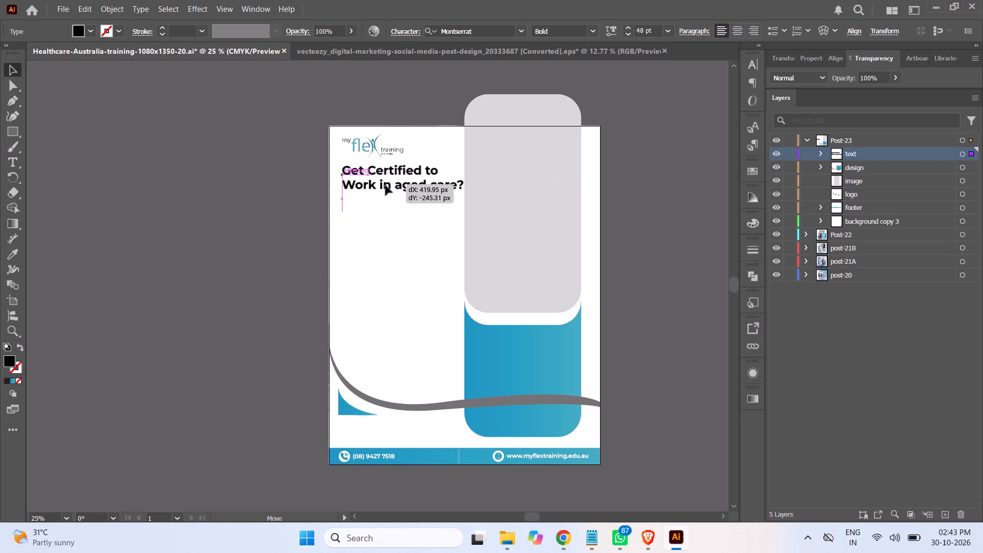
drag(386, 185, 383, 187)
click(194, 276)
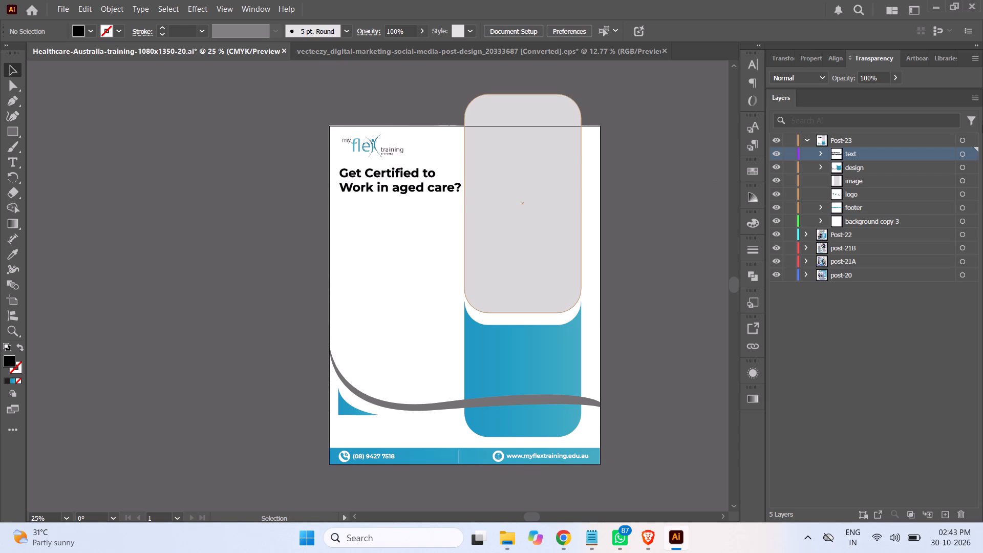
Recolour the hook text with a dark grey swatch from the greys group.
click(961, 153)
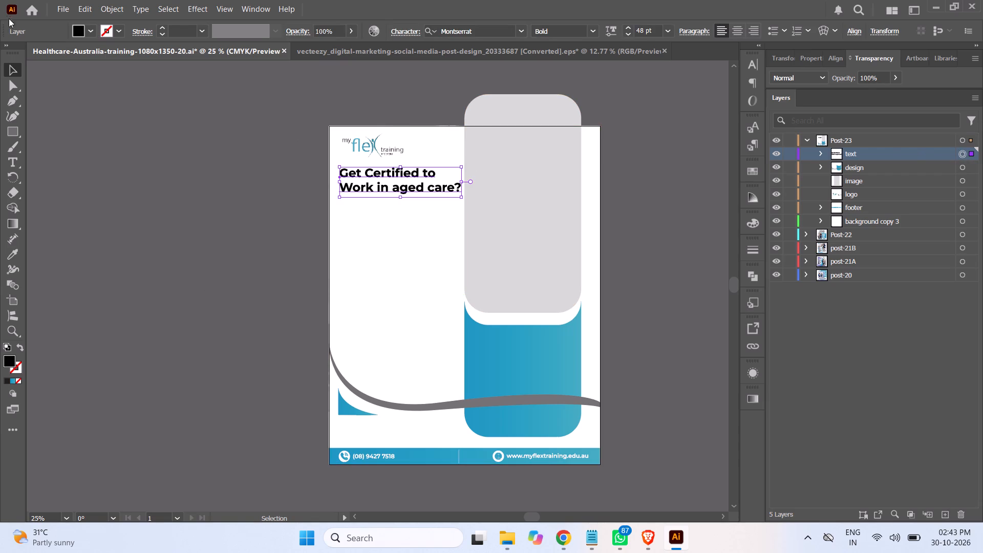
click(90, 31)
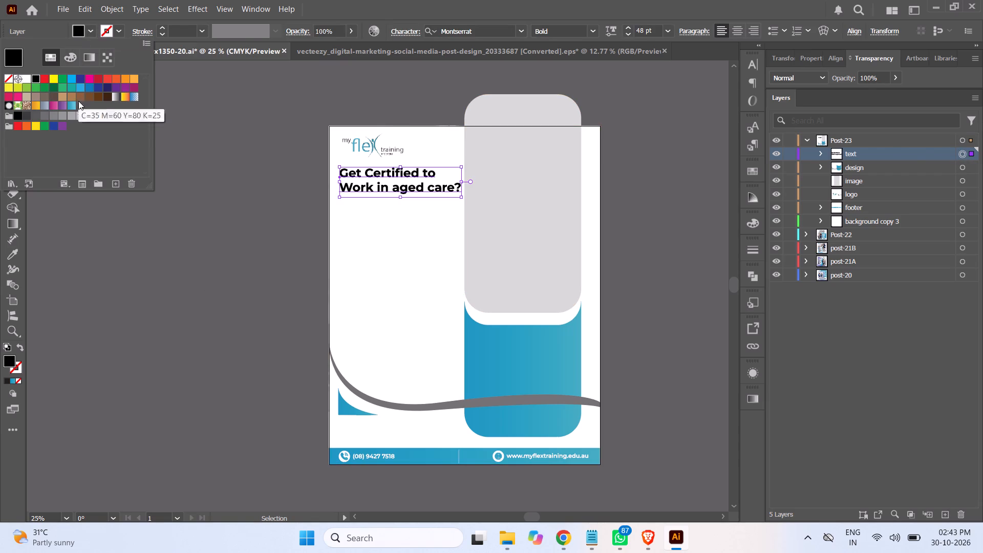
click(35, 115)
click(156, 243)
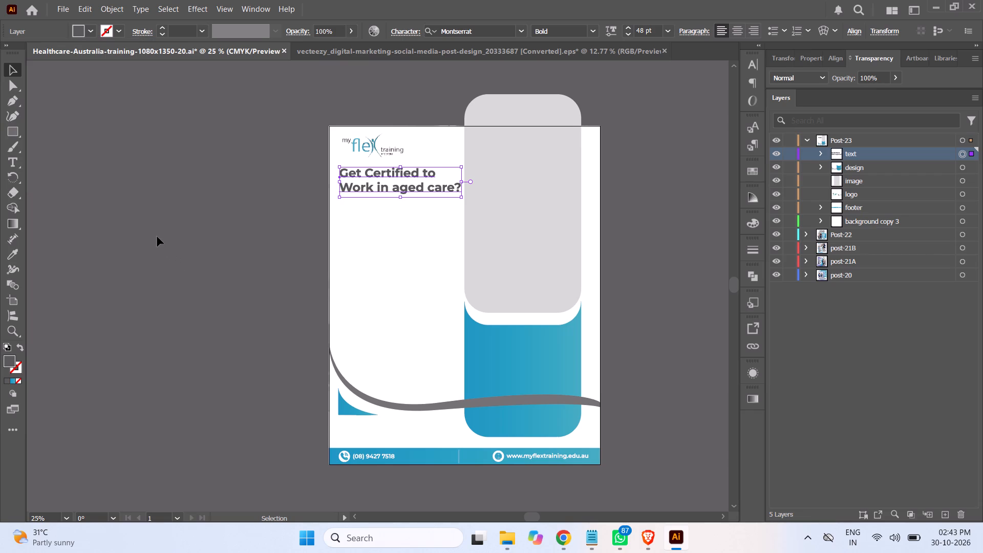
click(159, 220)
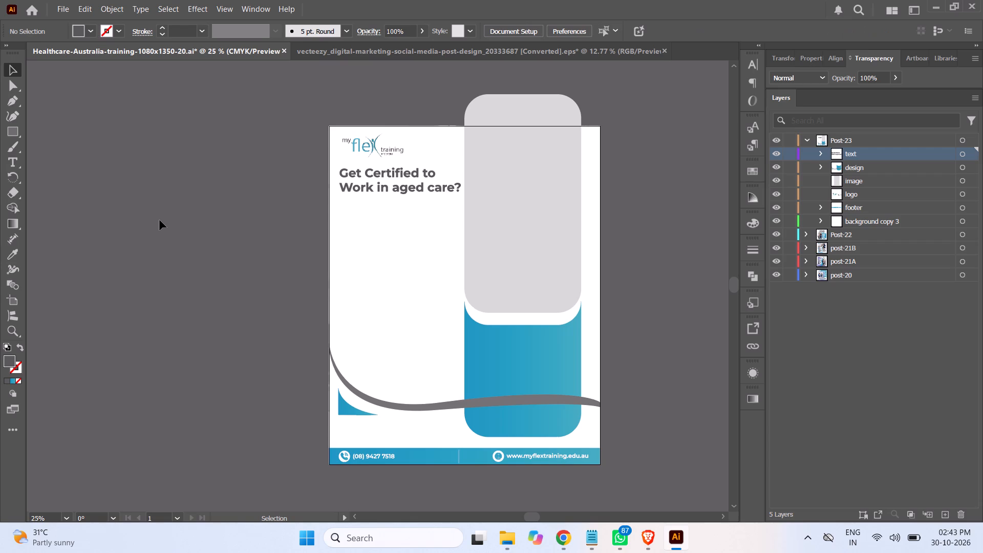
Switch to the task brief in Chrome and copy the subheading "with CHC33021 Certificate III in Individual Support (Ageing or Disability)".
click(561, 542)
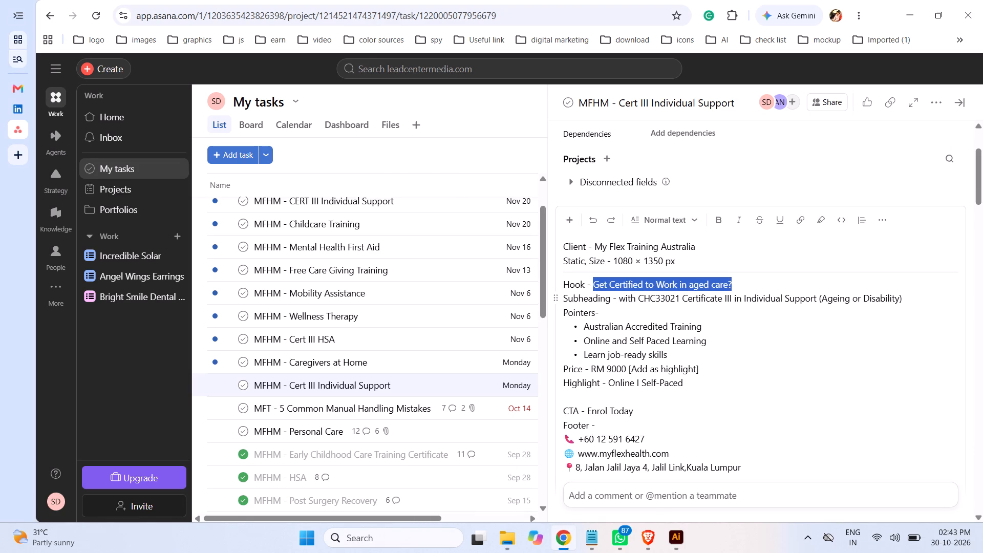
drag(619, 297, 904, 297)
right_click(852, 299)
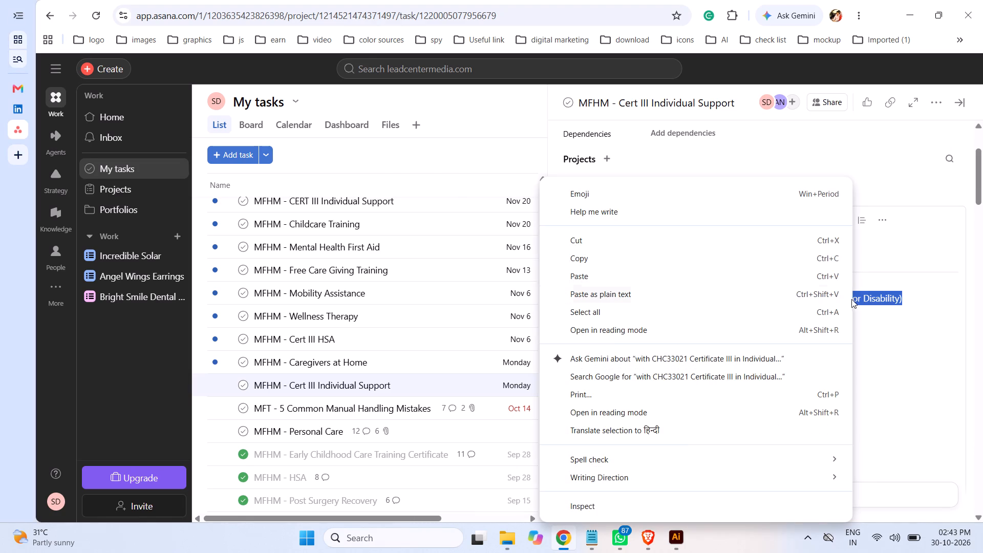
click(615, 257)
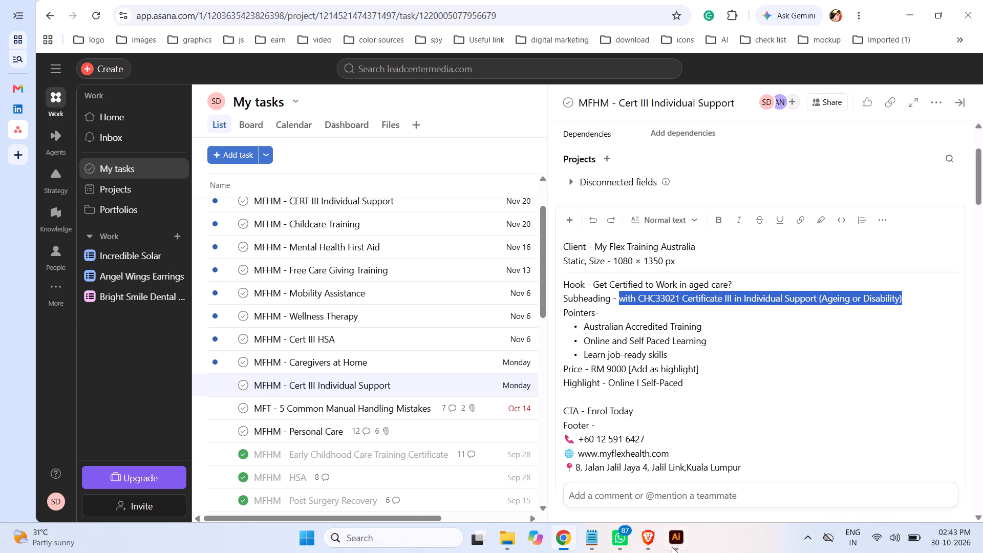
Return to Illustrator and paste the copied subheading as point text on the text layer, starting beside the artboard below the hook's level.
click(673, 540)
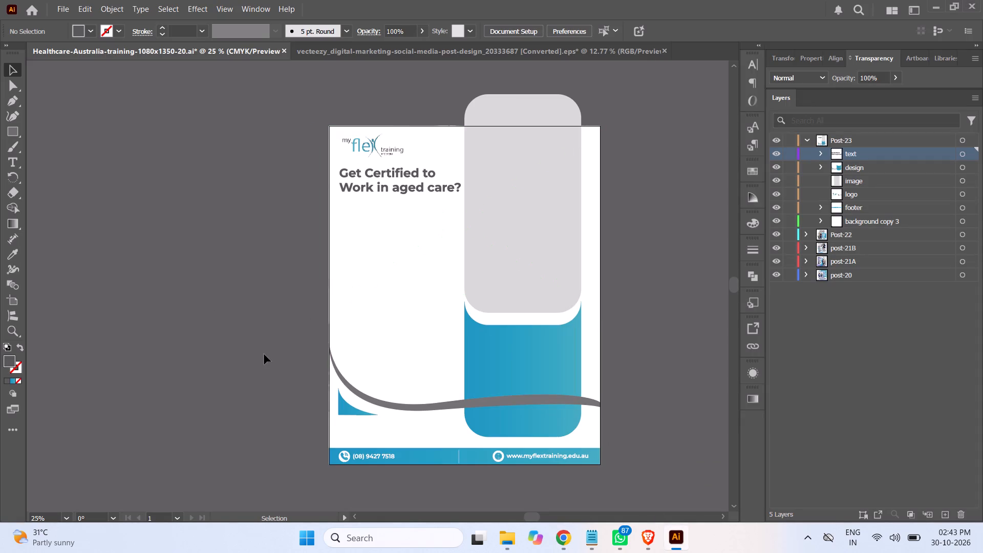
click(12, 161)
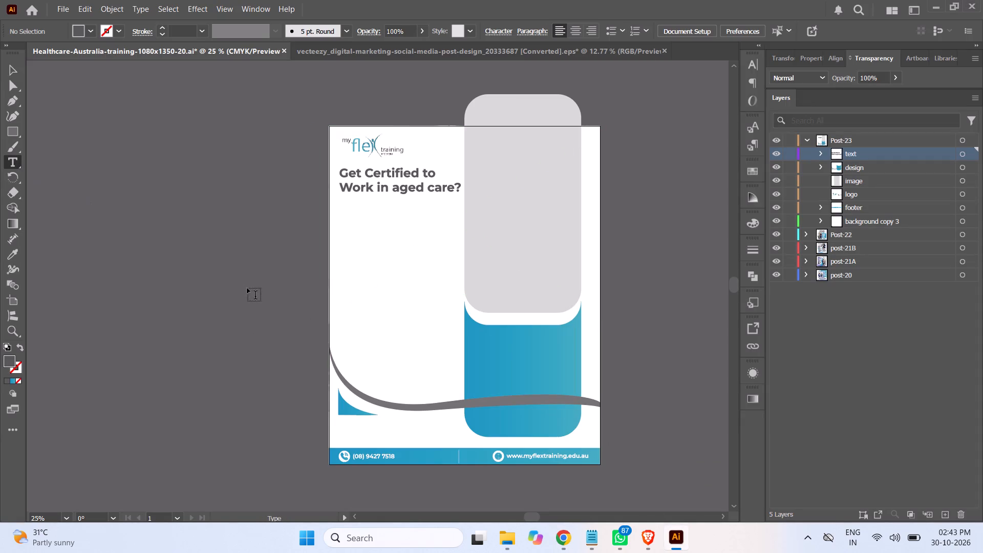
click(247, 288)
key(ctrl+v)
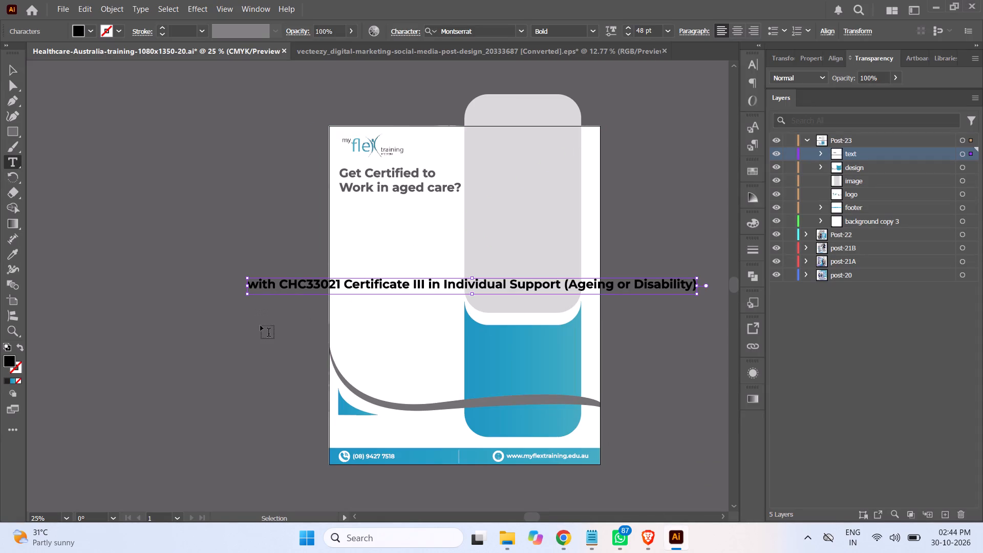
Set the whole subheading to Montserrat Regular at 36 pt.
key(ctrl+a)
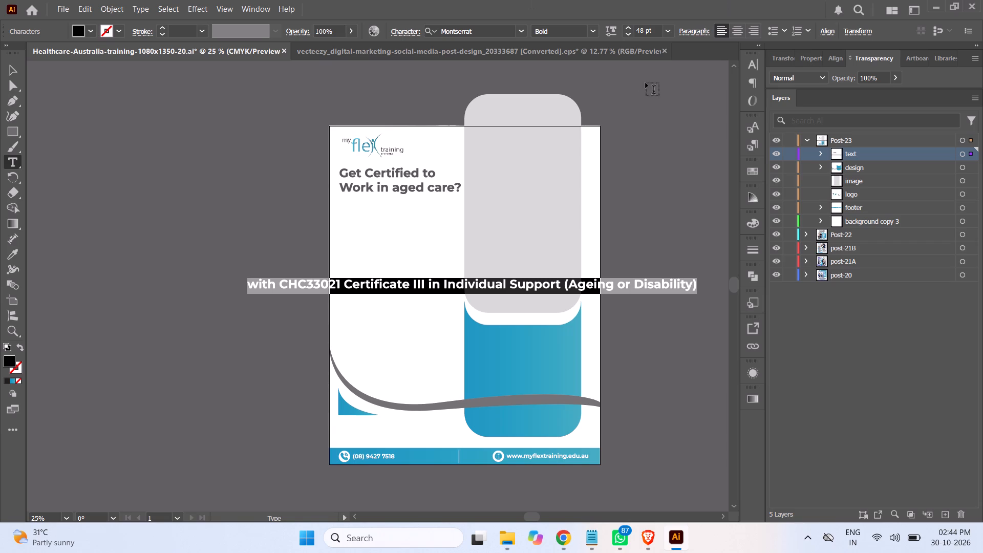
click(591, 31)
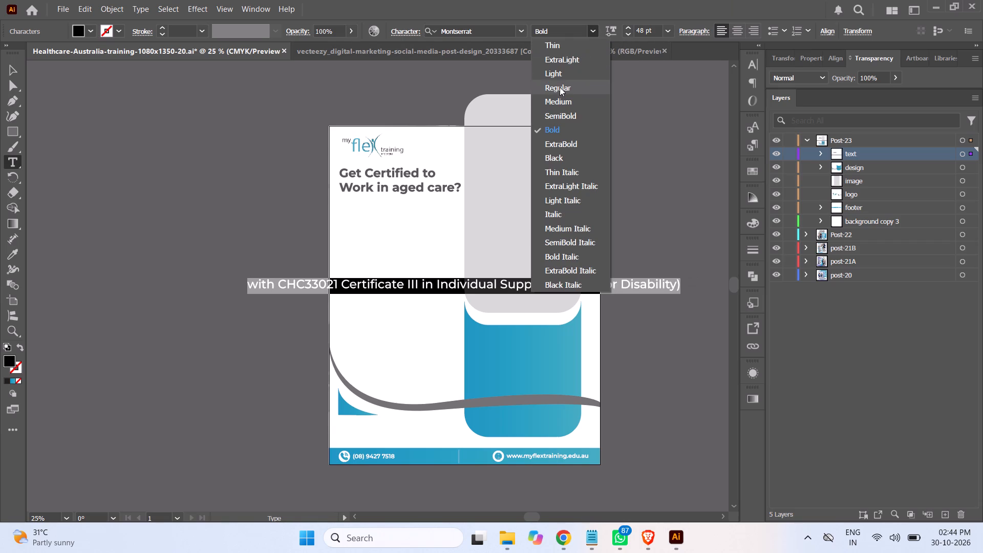
click(560, 87)
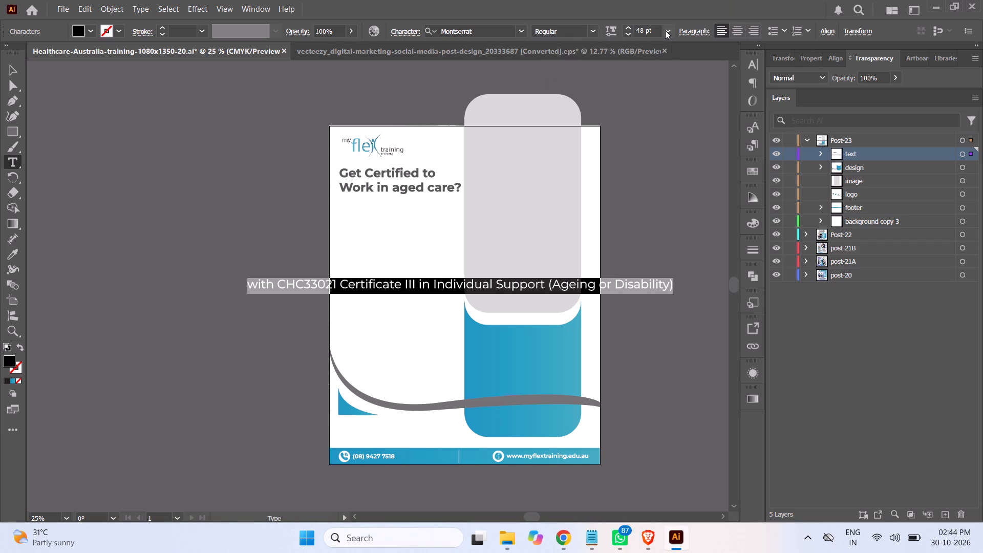
click(665, 30)
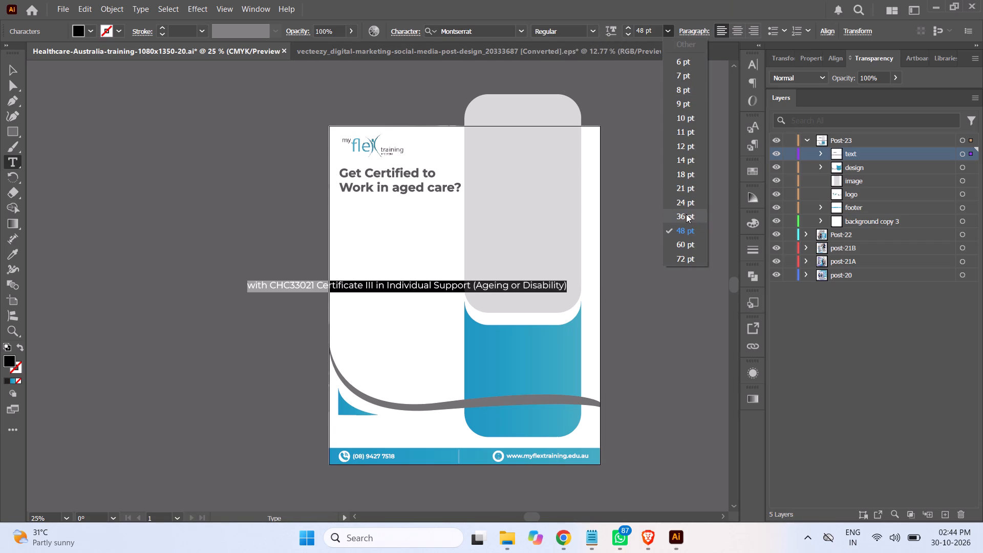
click(686, 214)
click(12, 73)
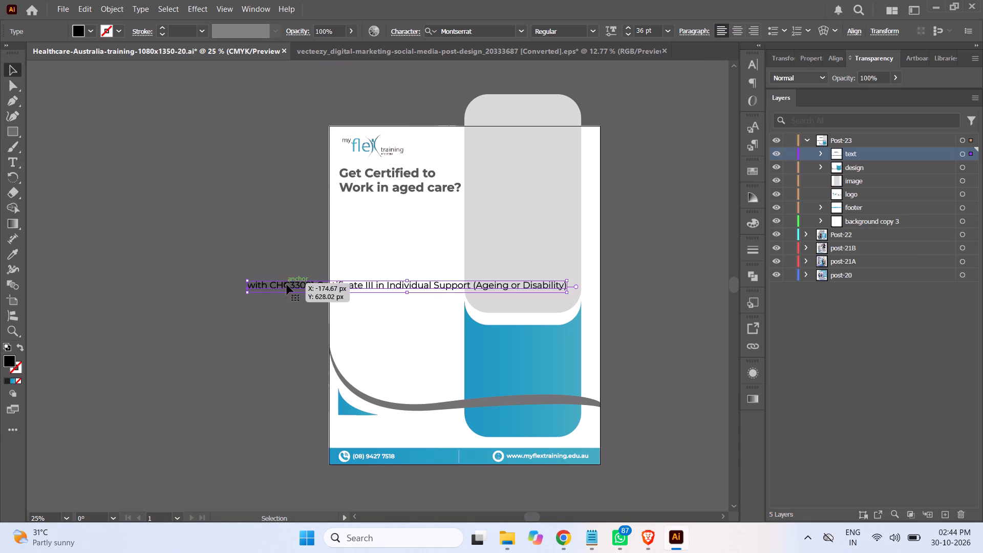
Move the subheading directly below the hook, its start roughly in line with the hook's left edge.
drag(286, 285, 376, 204)
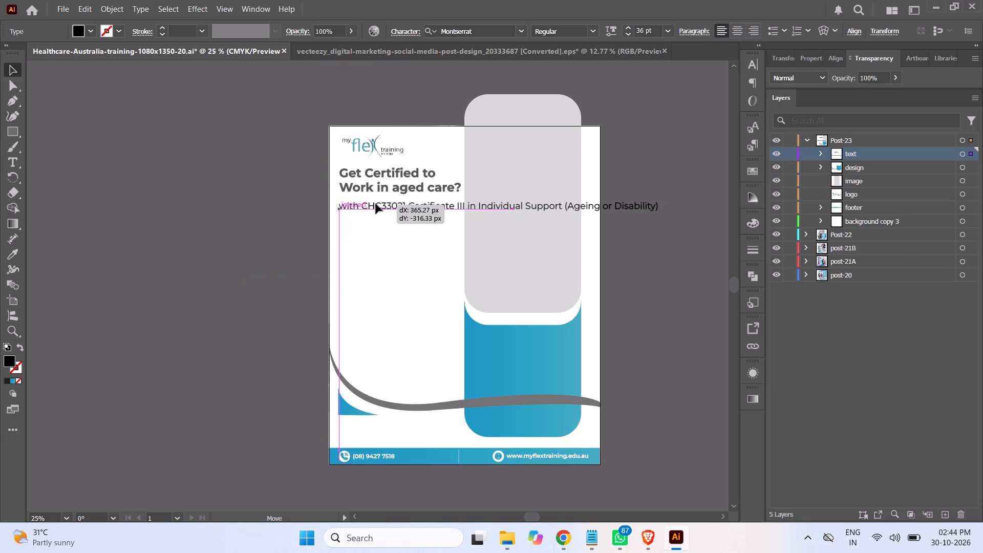
drag(376, 204, 378, 204)
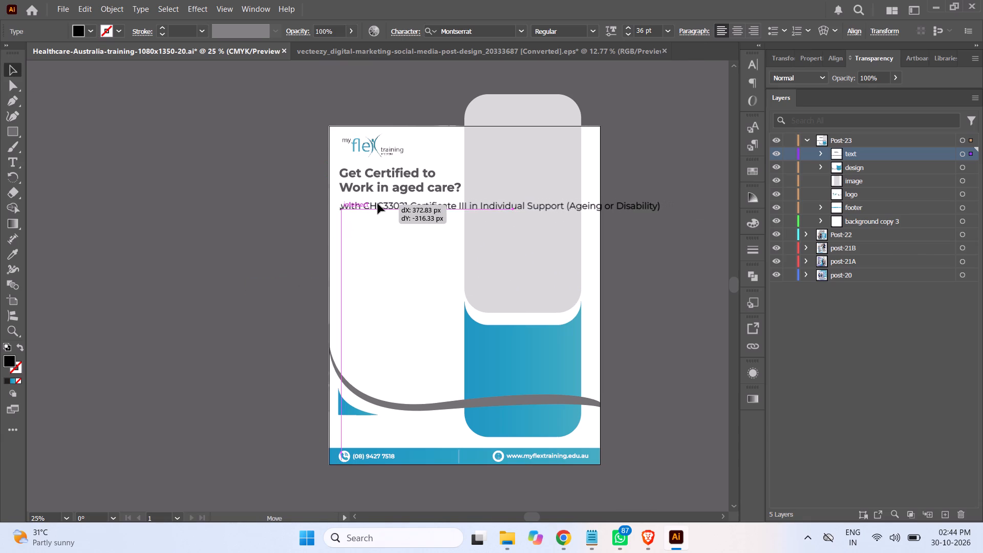
drag(378, 204, 379, 204)
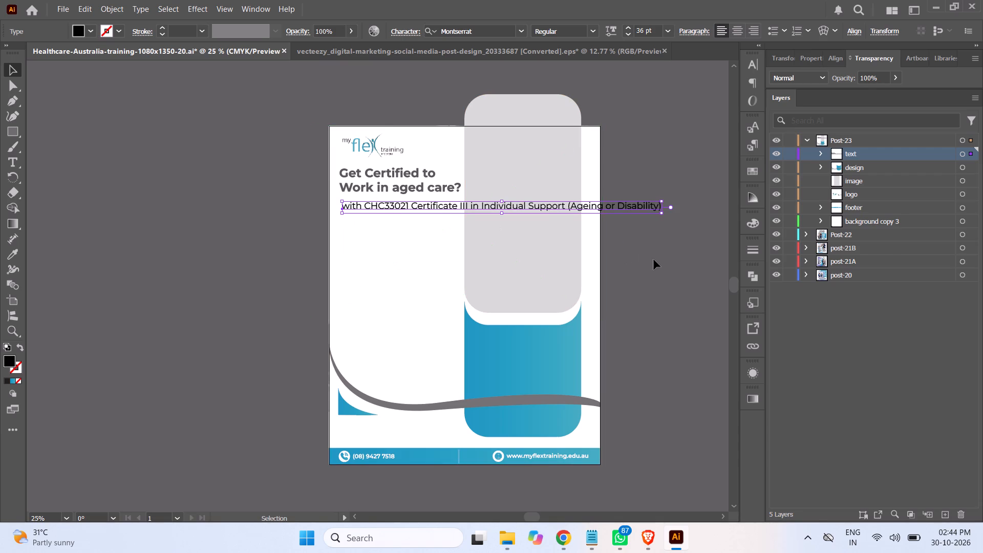
click(655, 256)
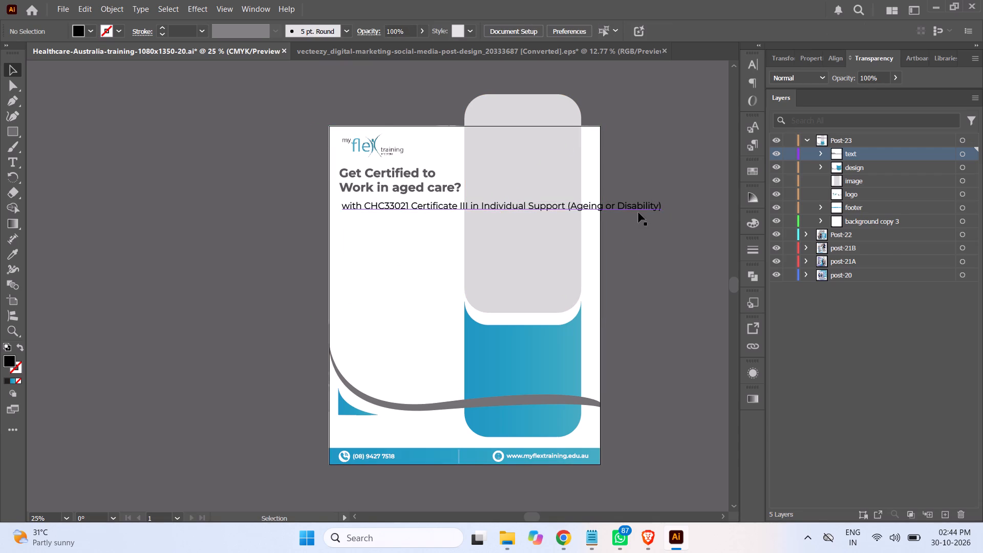
Reduce the subheading's font size to 33 pt.
click(639, 204)
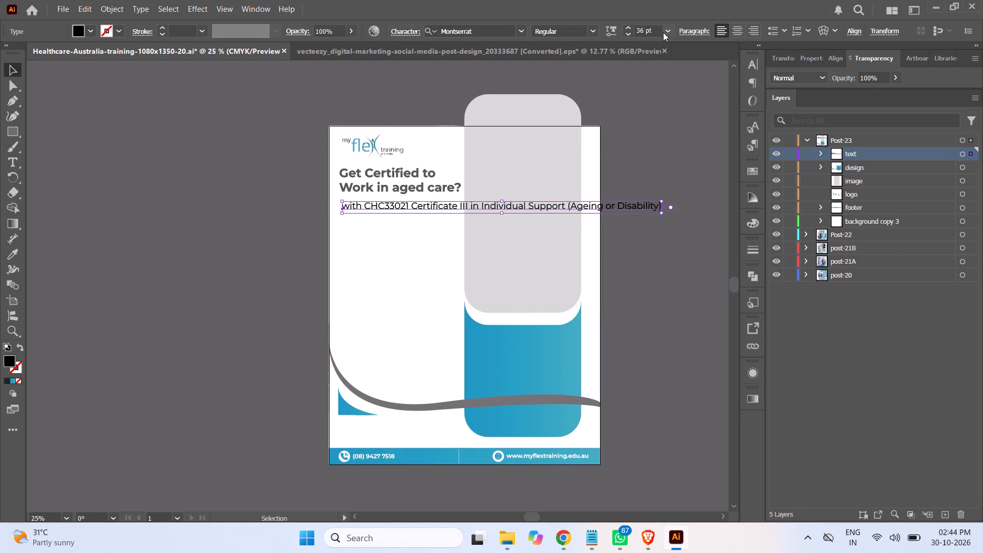
click(670, 35)
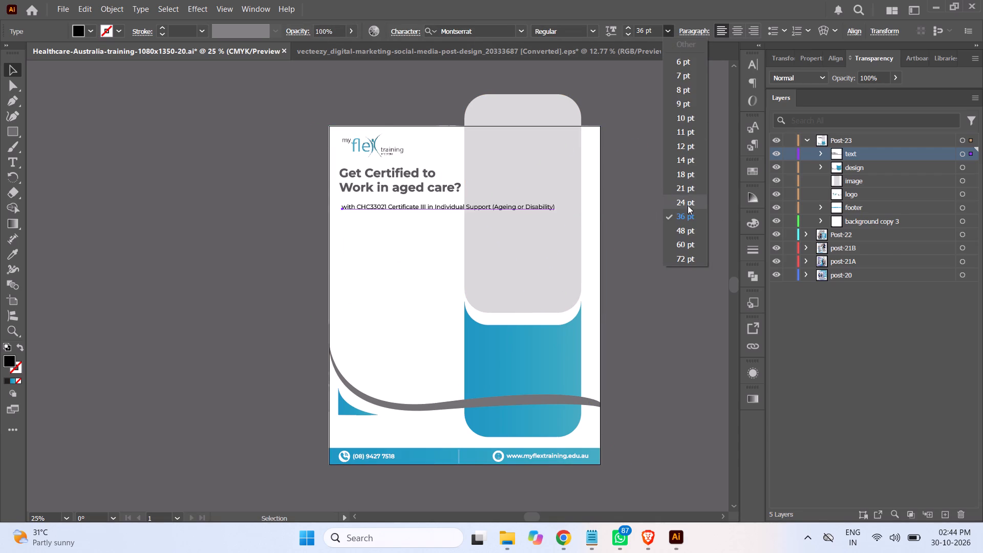
click(689, 216)
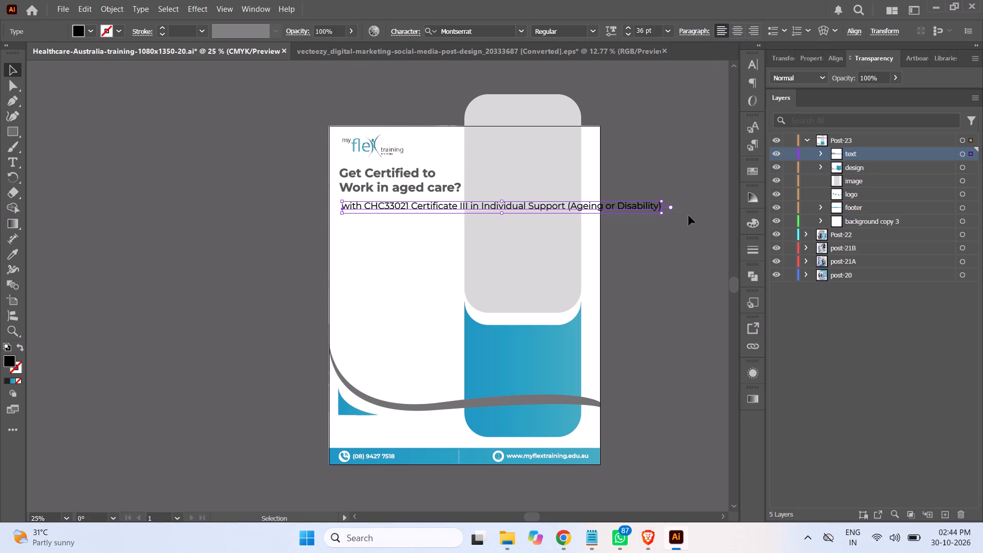
click(657, 31)
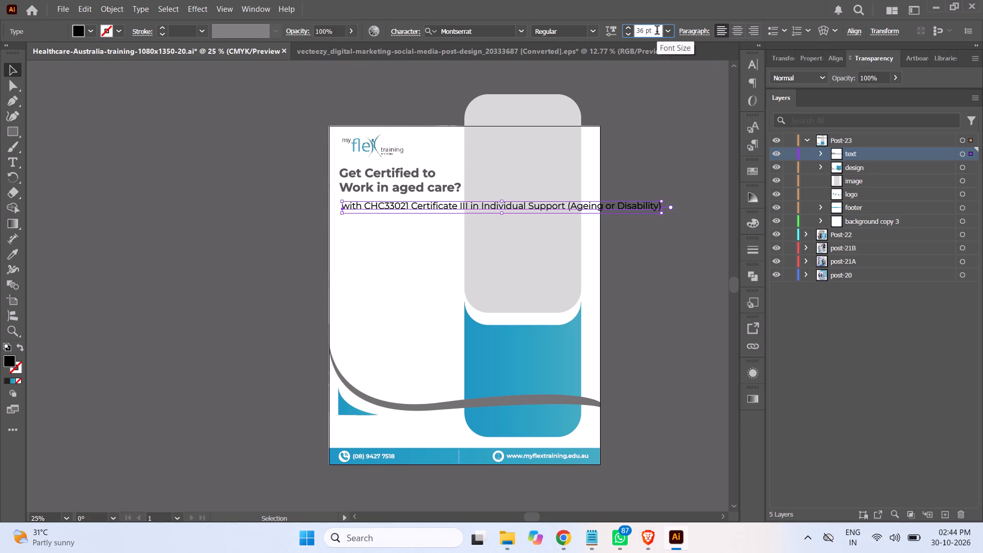
key(Down)
key(Down)
key(Down)
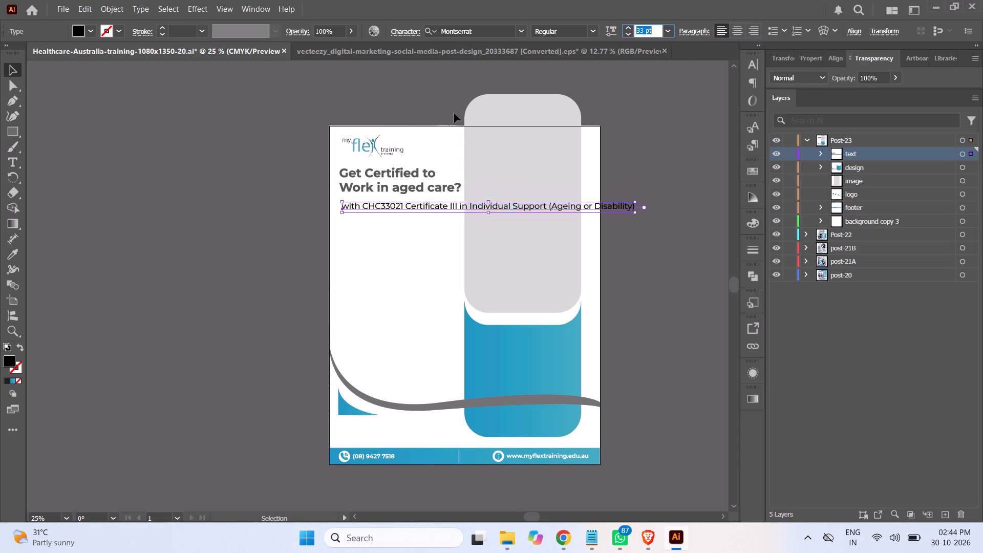
Break the subheading into three lines, starting new ones at "in Individual Support" and at "(Ageing or Disability)".
click(16, 160)
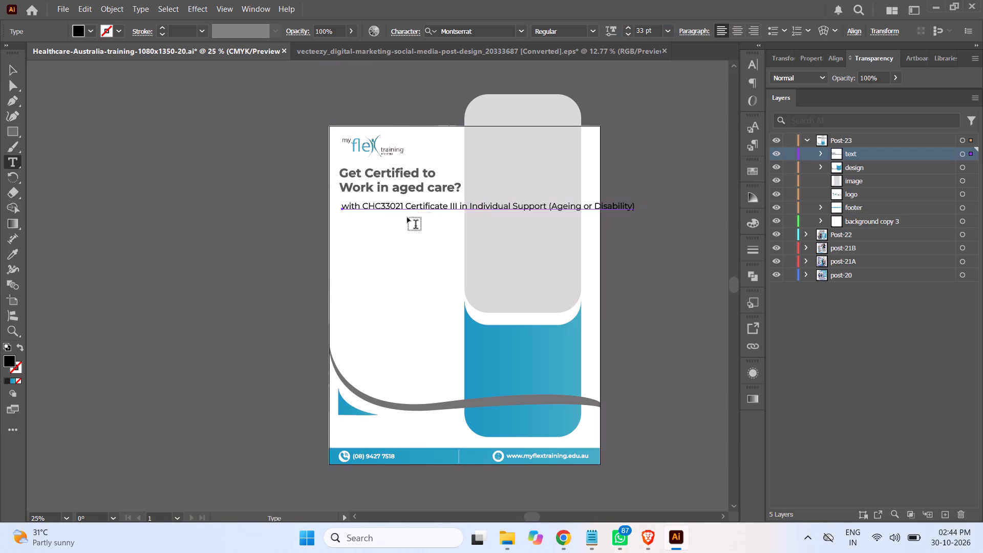
click(460, 207)
key(Return)
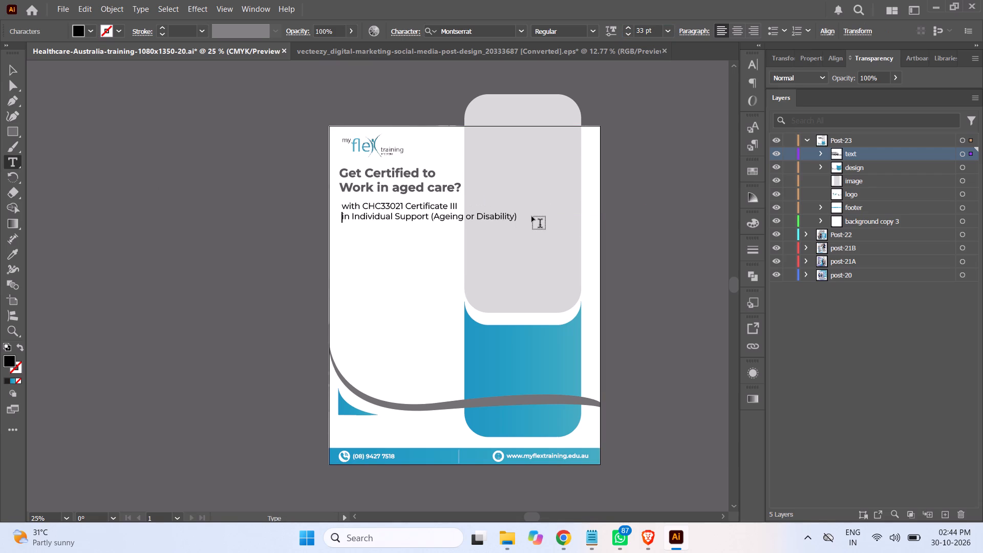
click(431, 218)
key(Return)
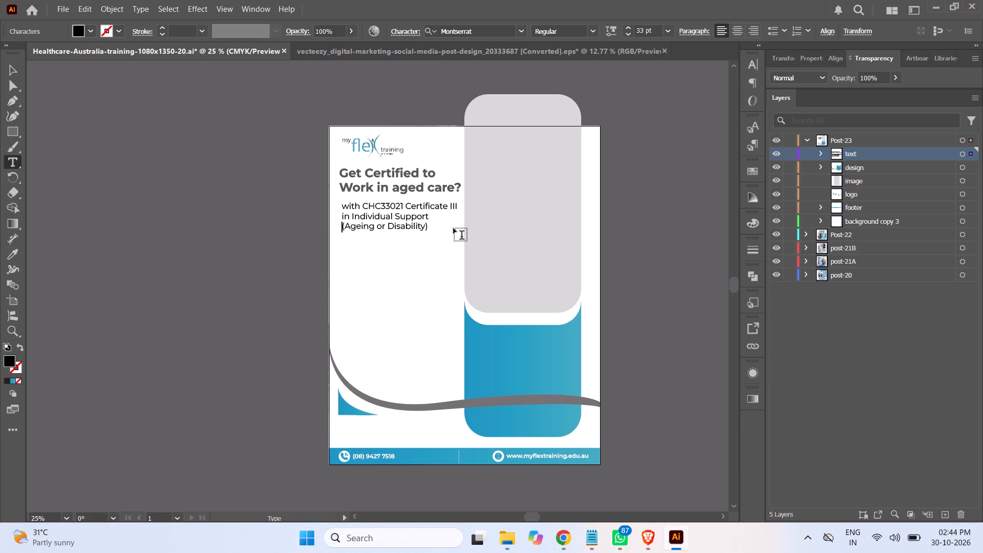
click(9, 71)
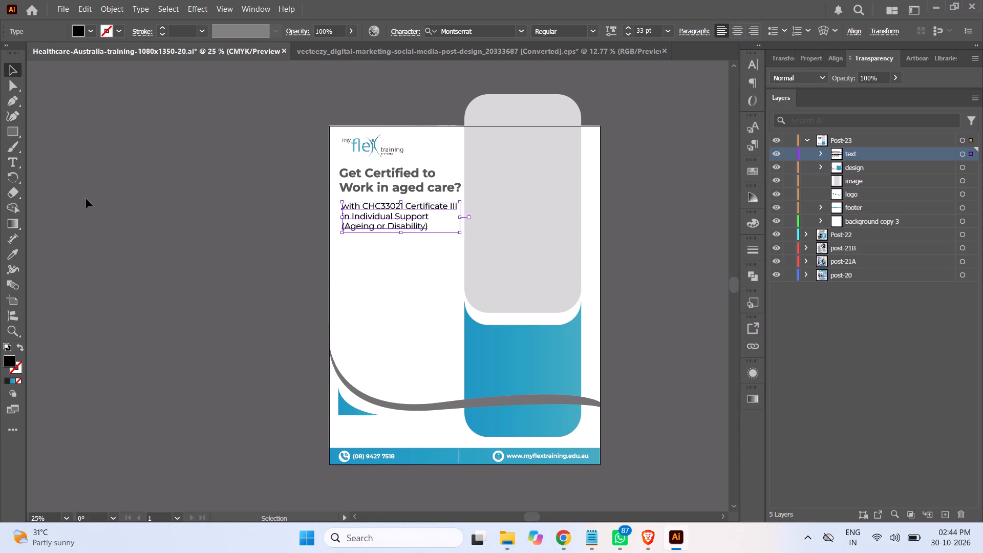
click(86, 199)
click(653, 210)
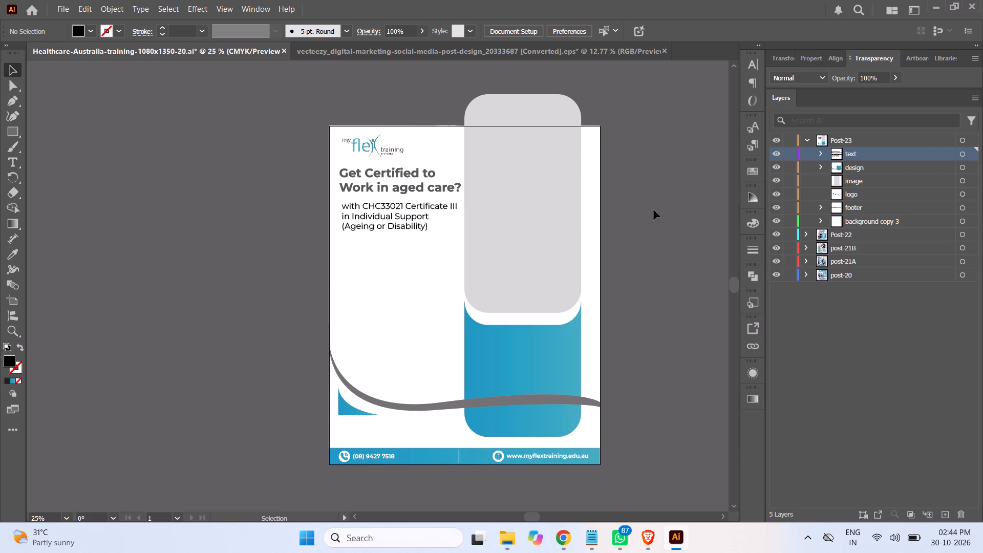
Set the three-line subheading's leading to 45 pt.
key(ctrl+equal)
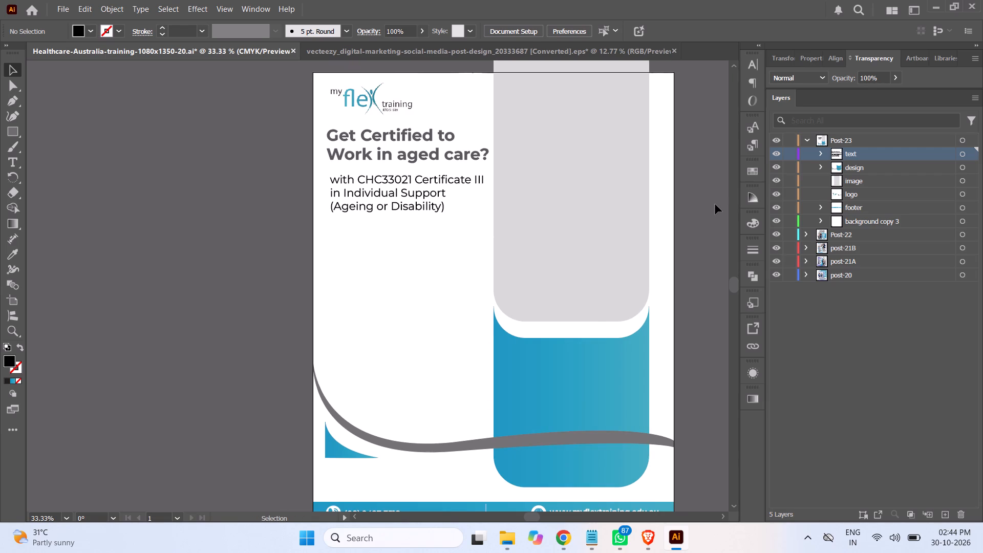
scroll(706, 189, up, 6)
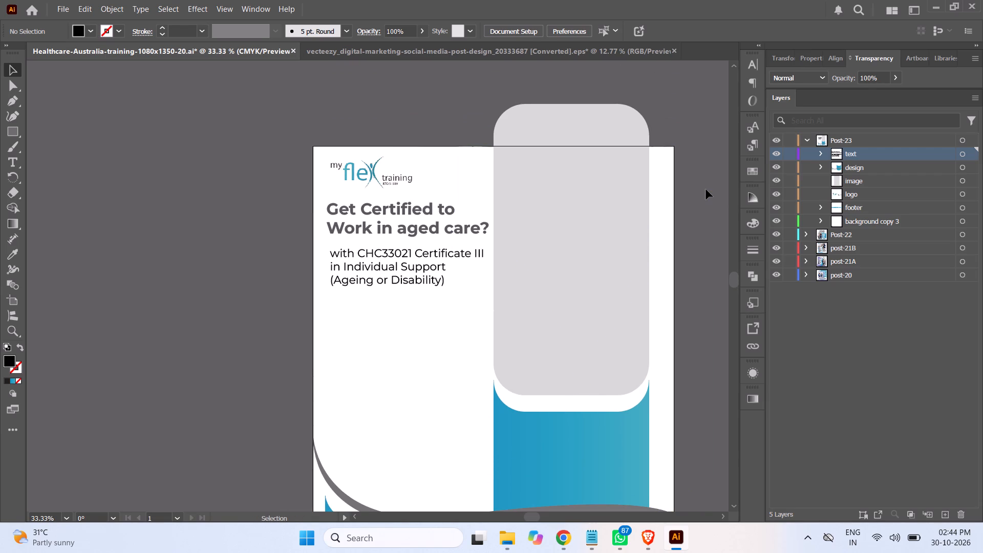
click(388, 267)
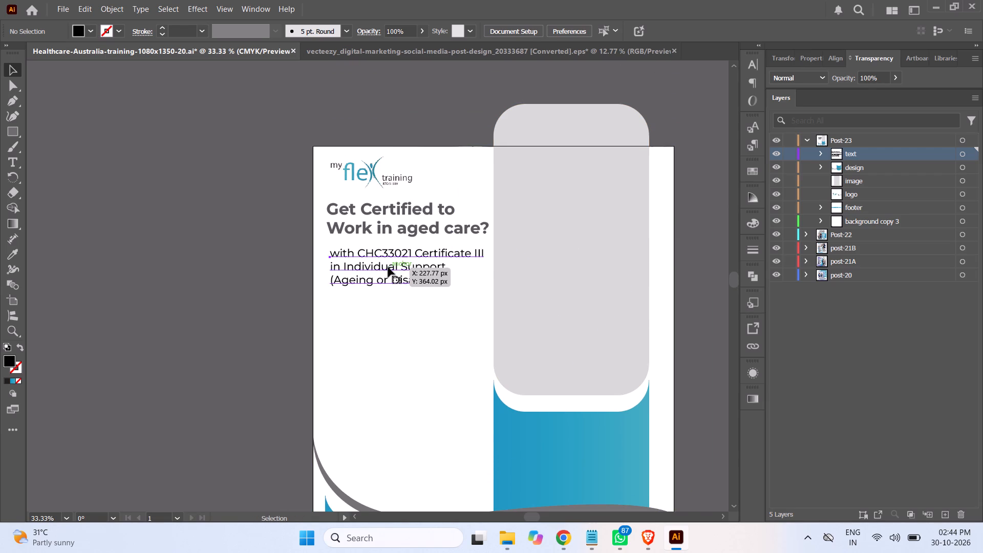
click(753, 69)
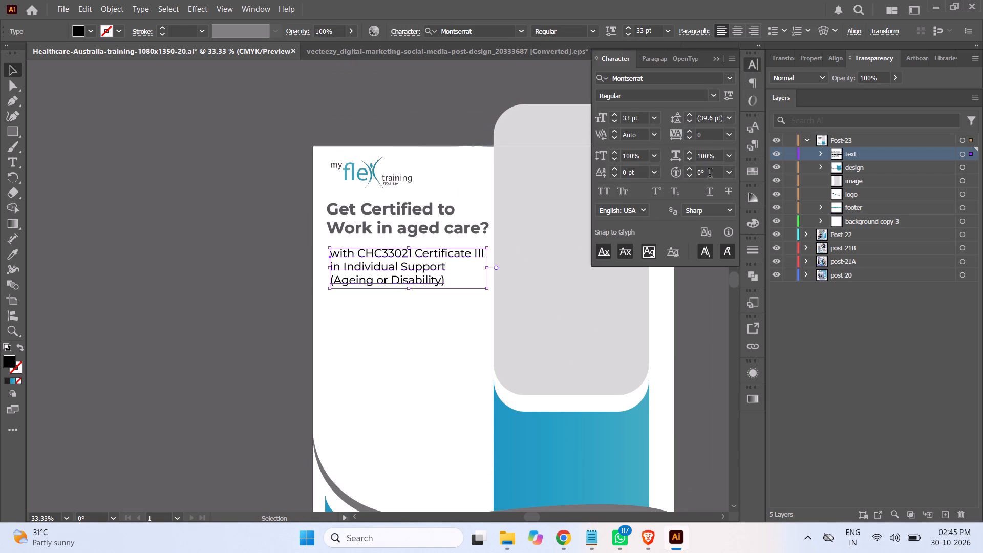
click(714, 119)
key(Up)
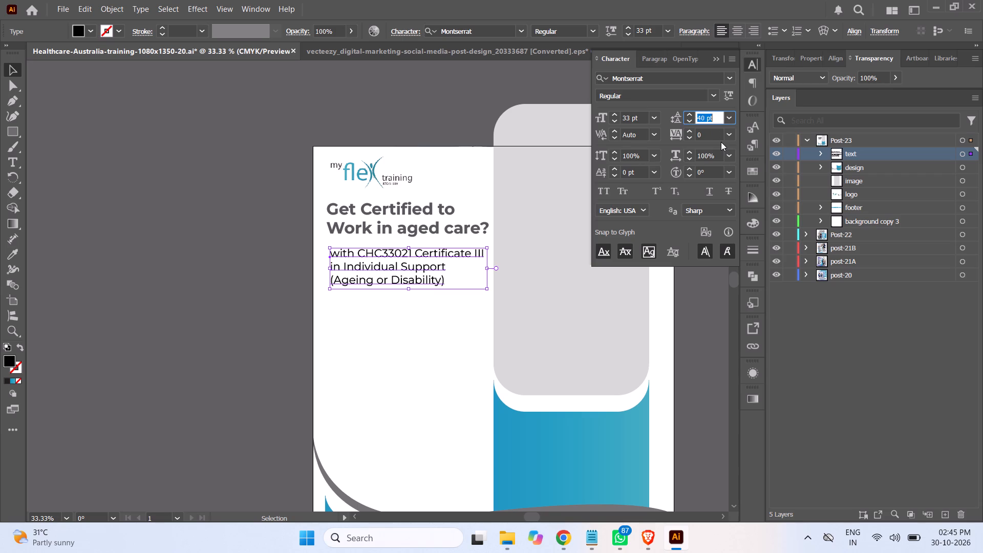
key(Up)
key(Up)
key(Up)
key(Up)
key(Up)
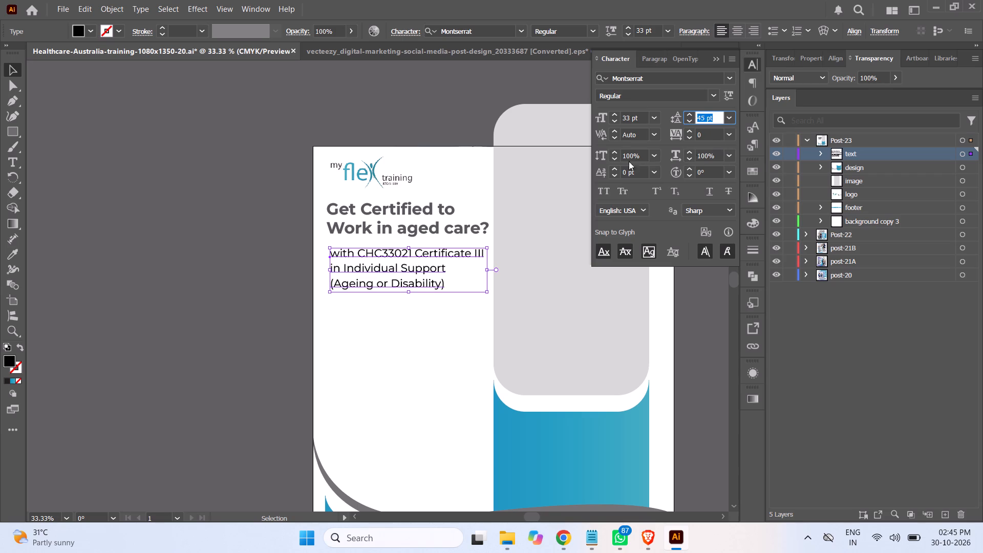
click(14, 69)
click(70, 218)
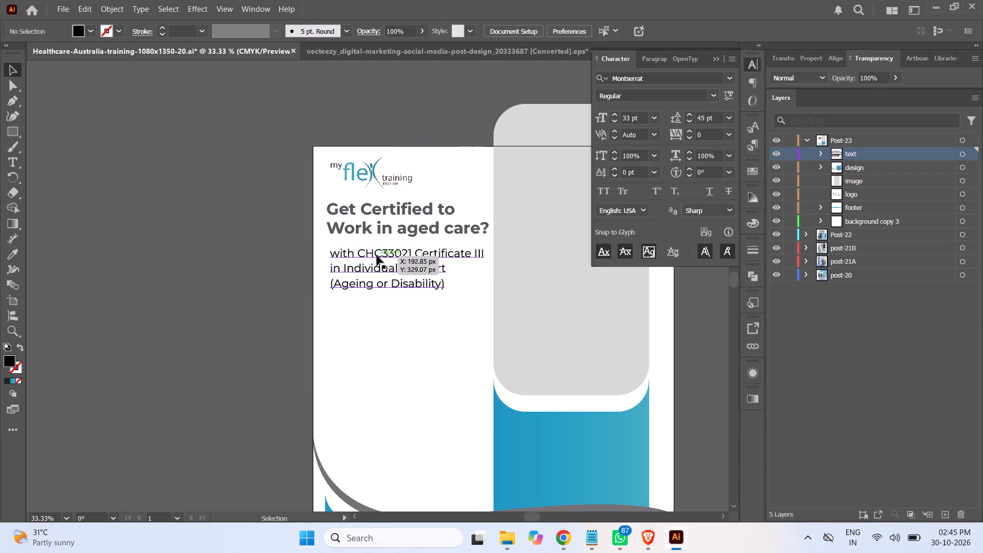
Move the subheading straight up by about 20 px so it sits closer beneath the hook.
drag(376, 254, 375, 249)
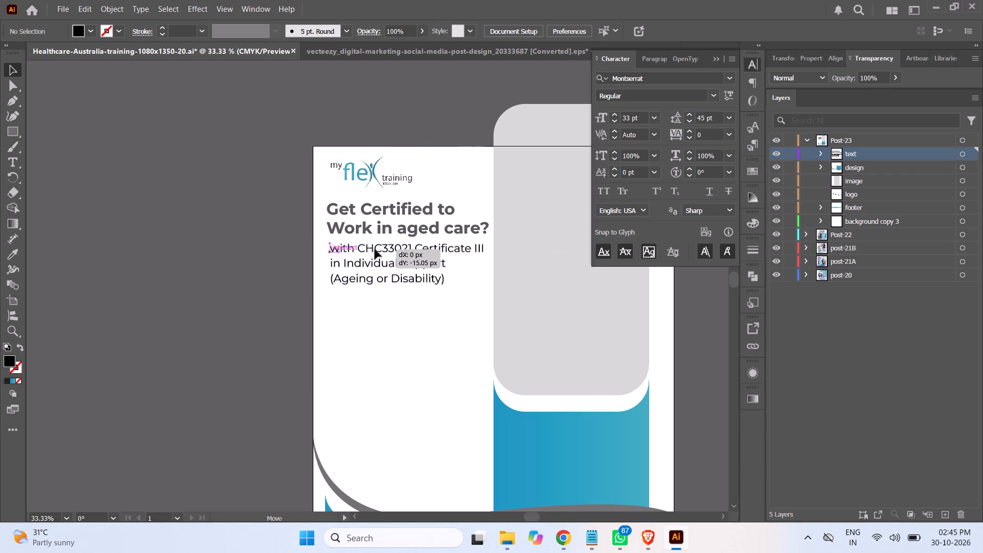
drag(375, 249, 375, 247)
click(209, 269)
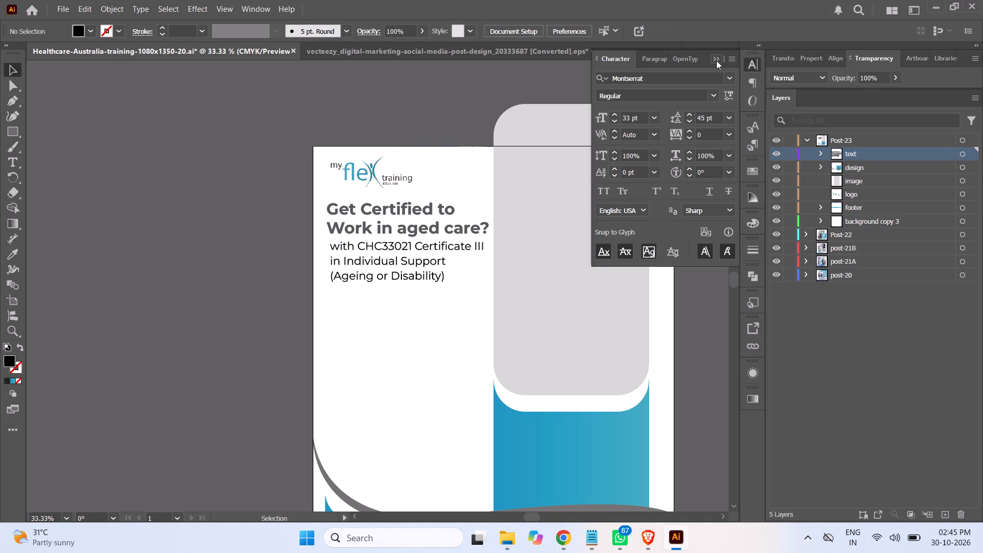
click(716, 60)
click(96, 217)
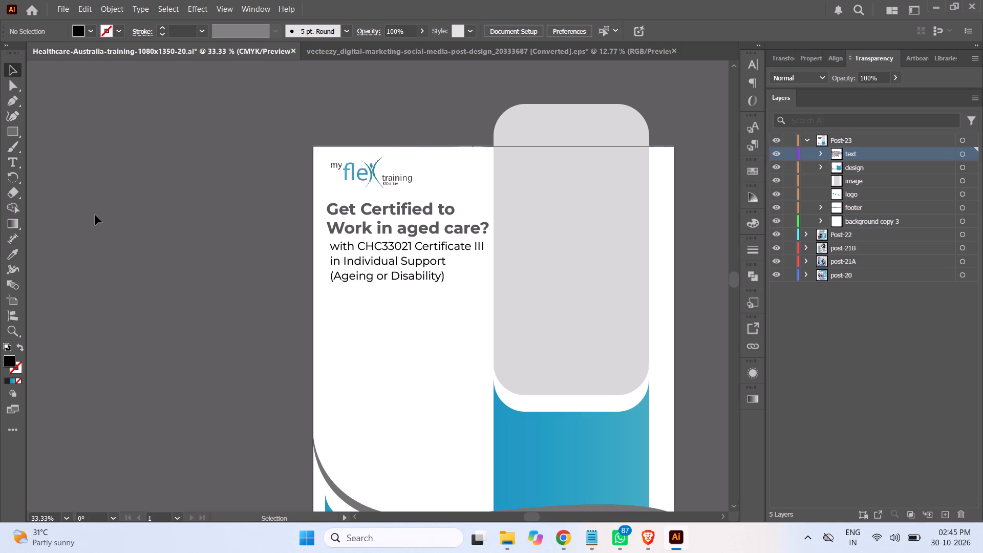
Save the document.
key(ctrl+s)
click(105, 212)
Shift the small blue curved corner shape on the design layer about 20 px right and 22 px down, away from the grey curve.
scroll(206, 211, down, 3)
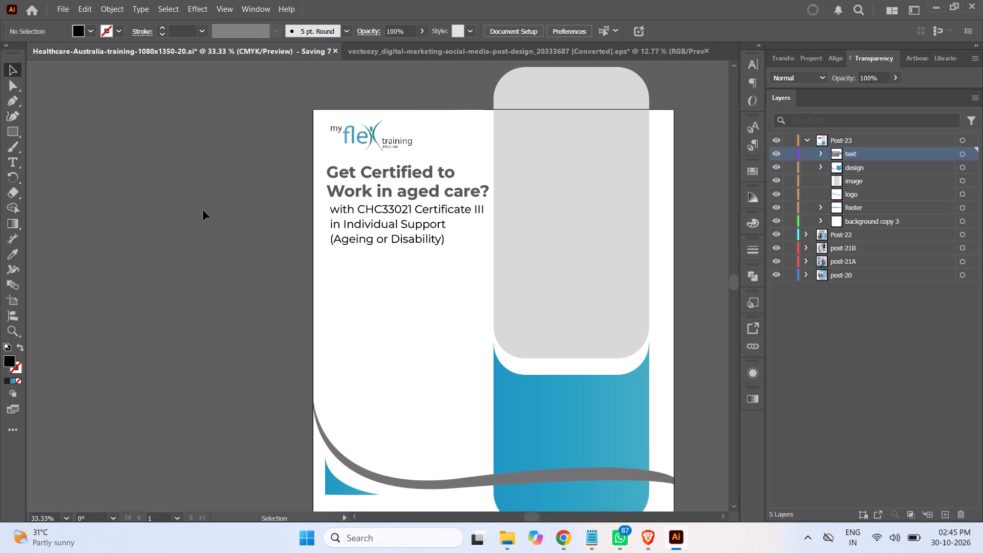
scroll(203, 210, down, 2)
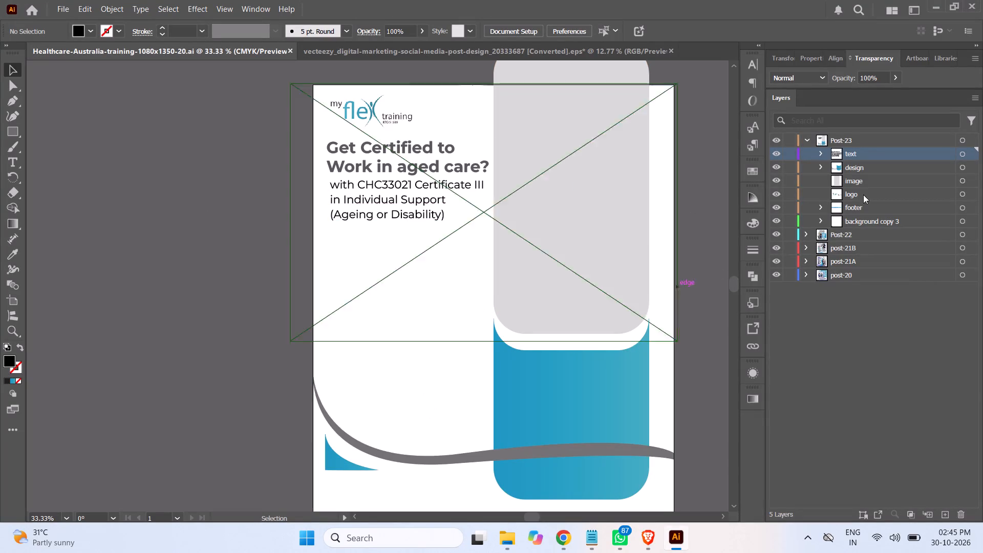
click(815, 165)
click(821, 168)
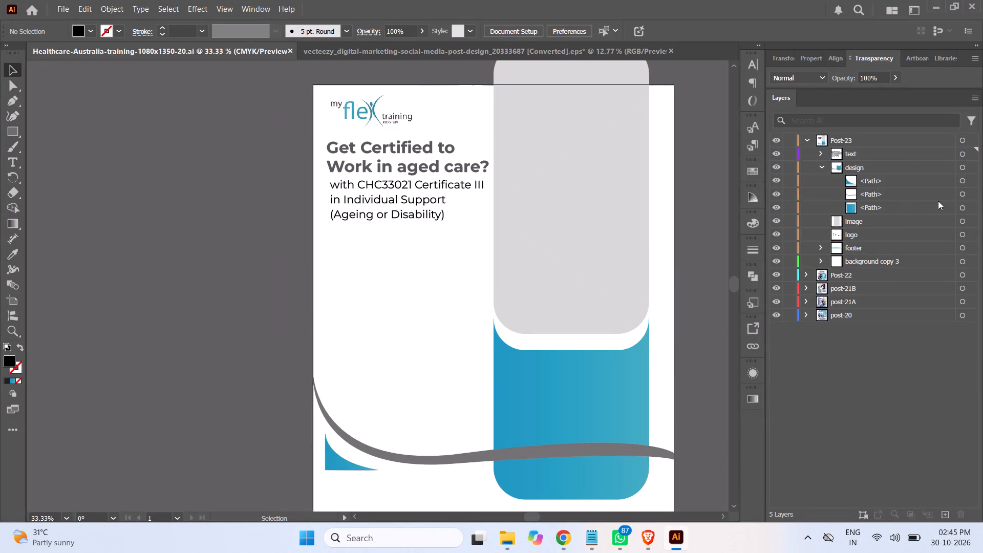
click(959, 180)
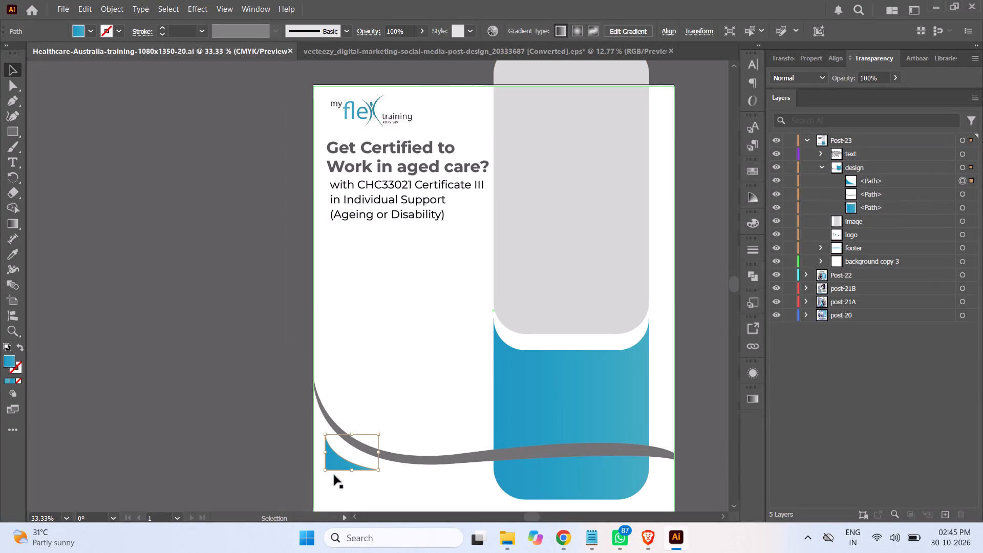
drag(336, 462, 338, 463)
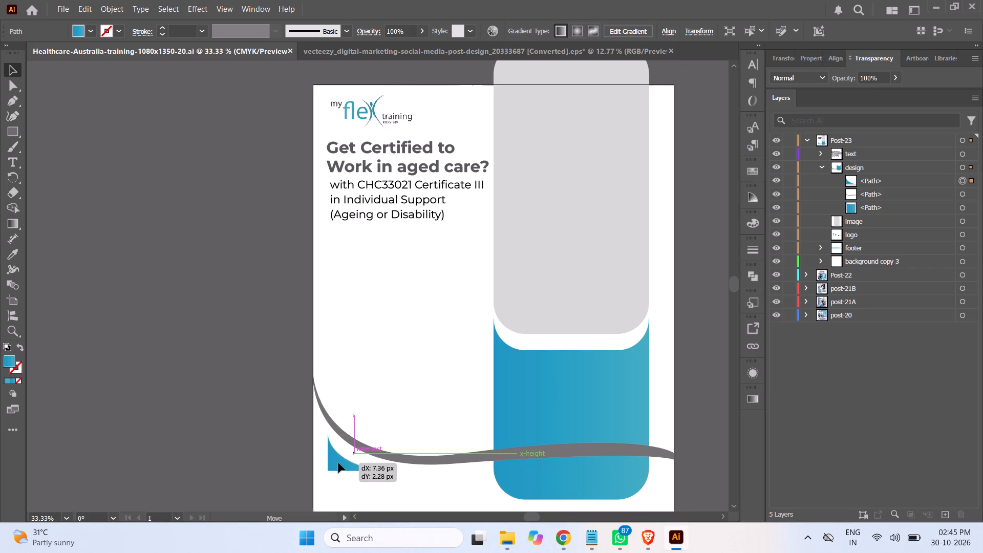
drag(338, 463, 340, 465)
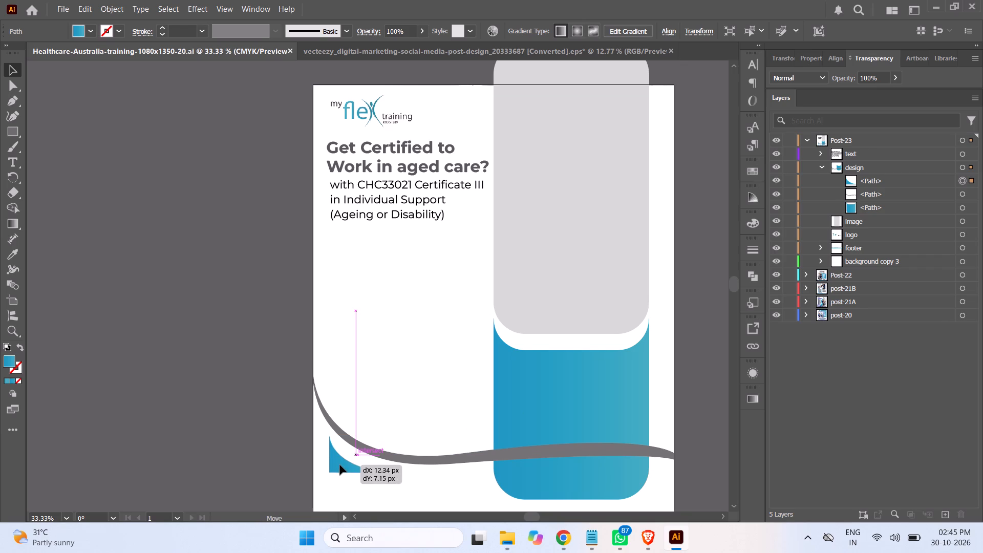
drag(340, 465, 343, 467)
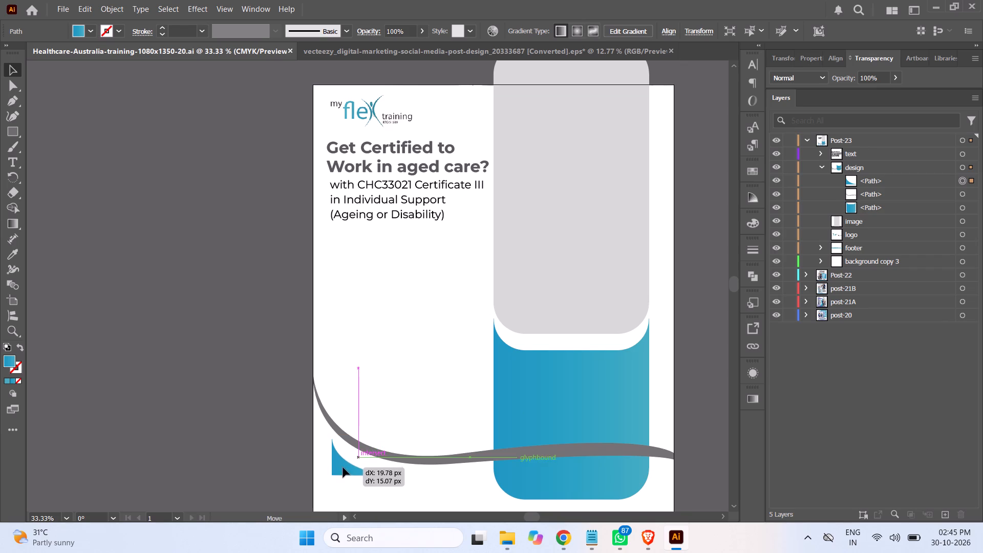
drag(343, 467, 325, 468)
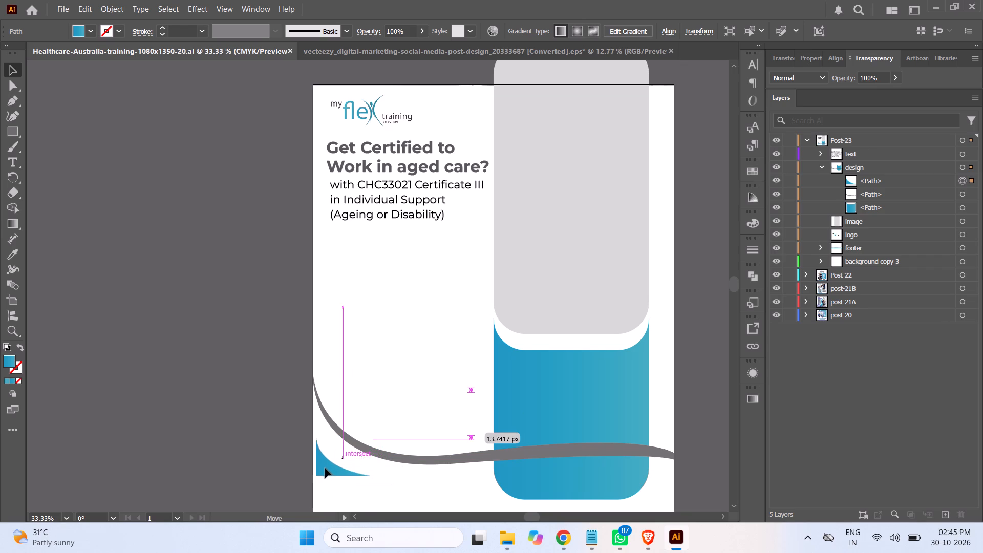
drag(325, 468, 313, 467)
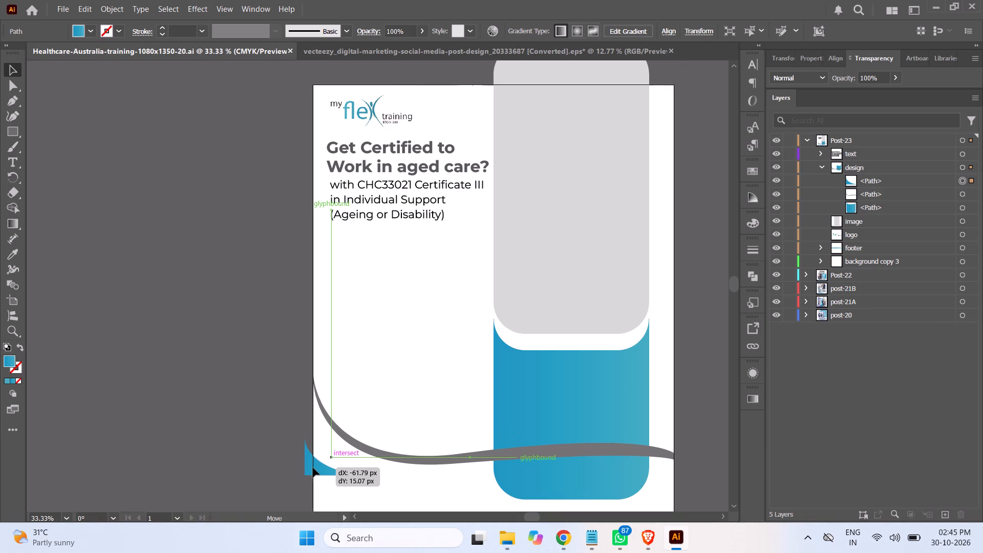
drag(313, 467, 341, 469)
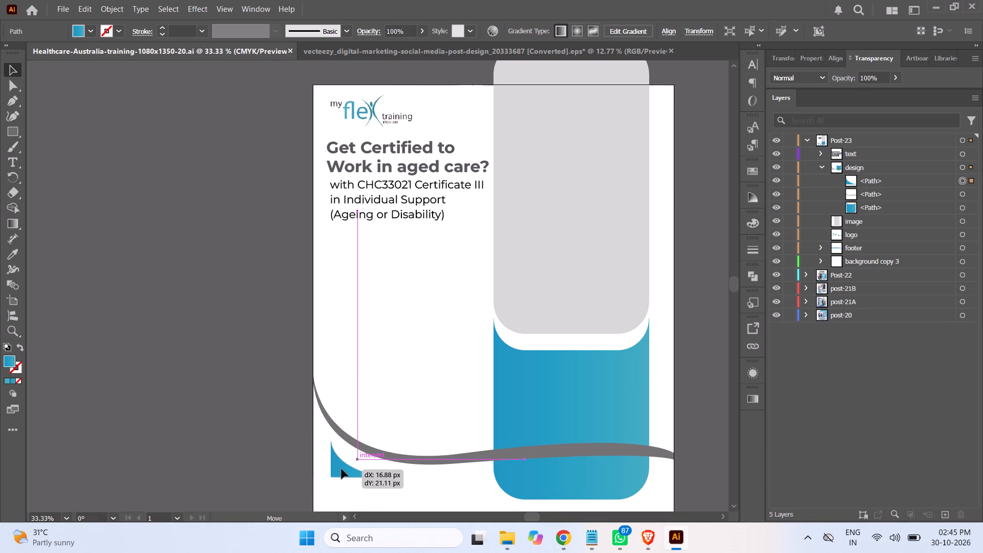
drag(341, 469, 338, 466)
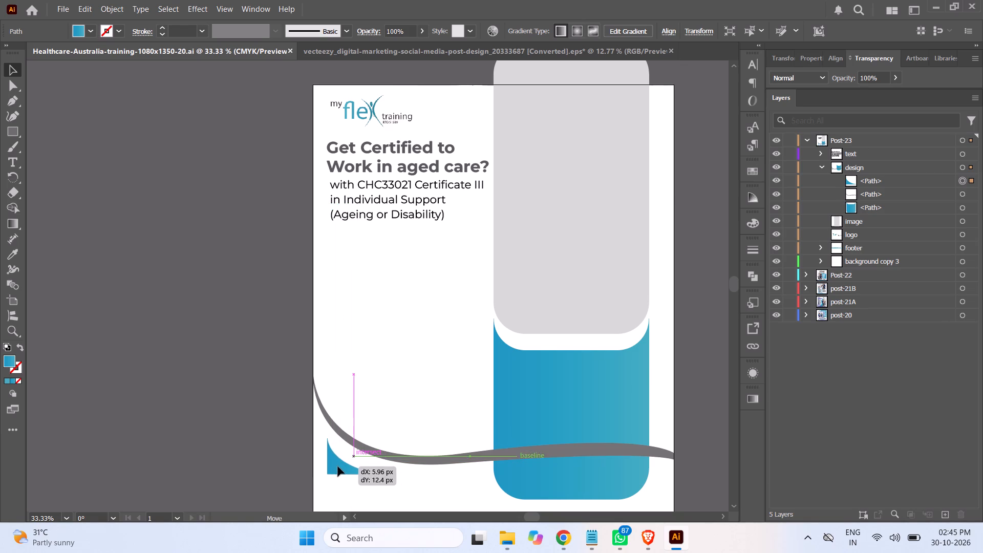
drag(338, 466, 339, 471)
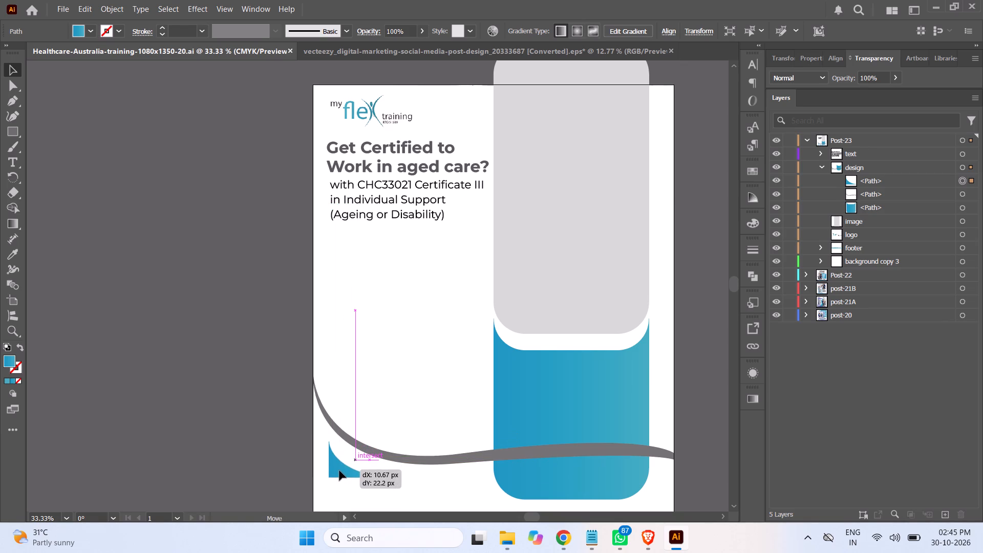
drag(339, 471, 343, 471)
click(246, 452)
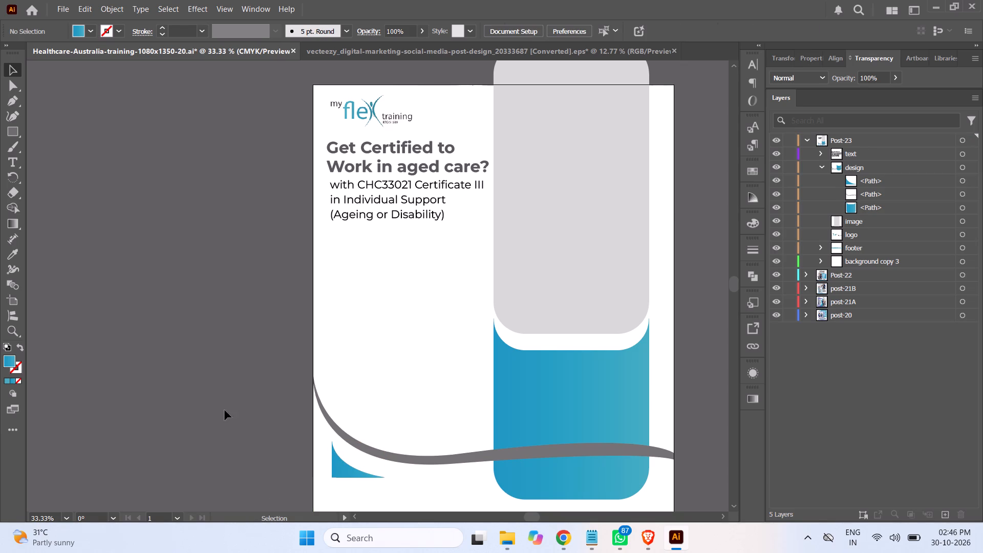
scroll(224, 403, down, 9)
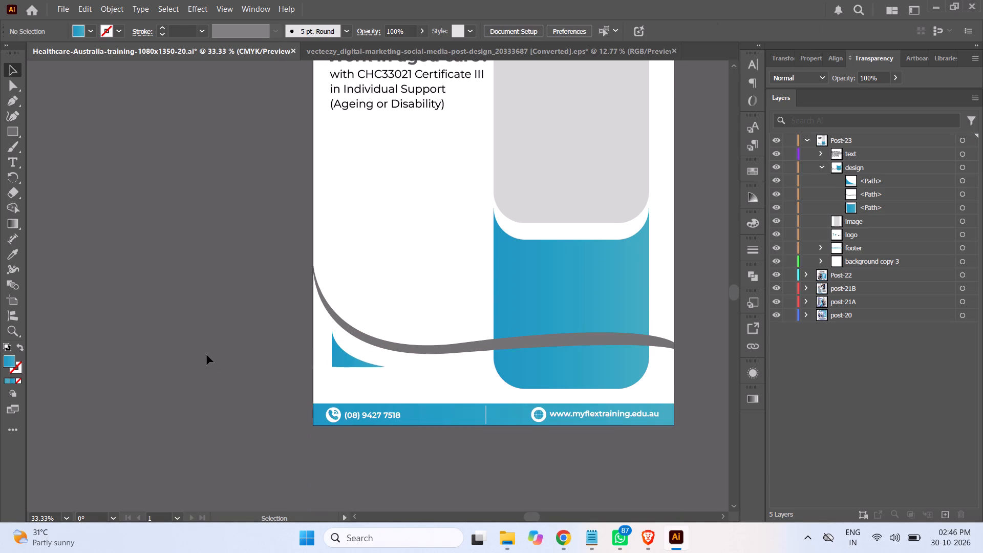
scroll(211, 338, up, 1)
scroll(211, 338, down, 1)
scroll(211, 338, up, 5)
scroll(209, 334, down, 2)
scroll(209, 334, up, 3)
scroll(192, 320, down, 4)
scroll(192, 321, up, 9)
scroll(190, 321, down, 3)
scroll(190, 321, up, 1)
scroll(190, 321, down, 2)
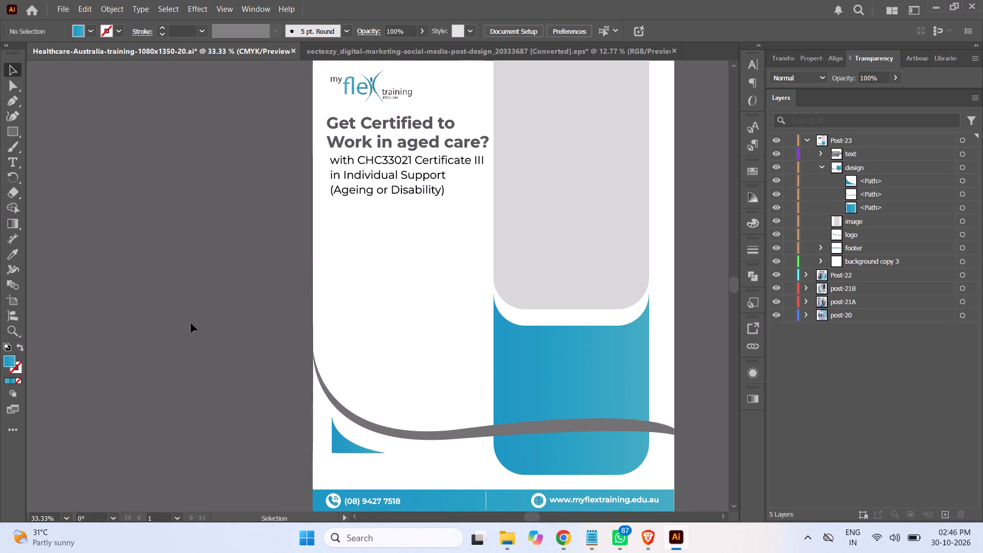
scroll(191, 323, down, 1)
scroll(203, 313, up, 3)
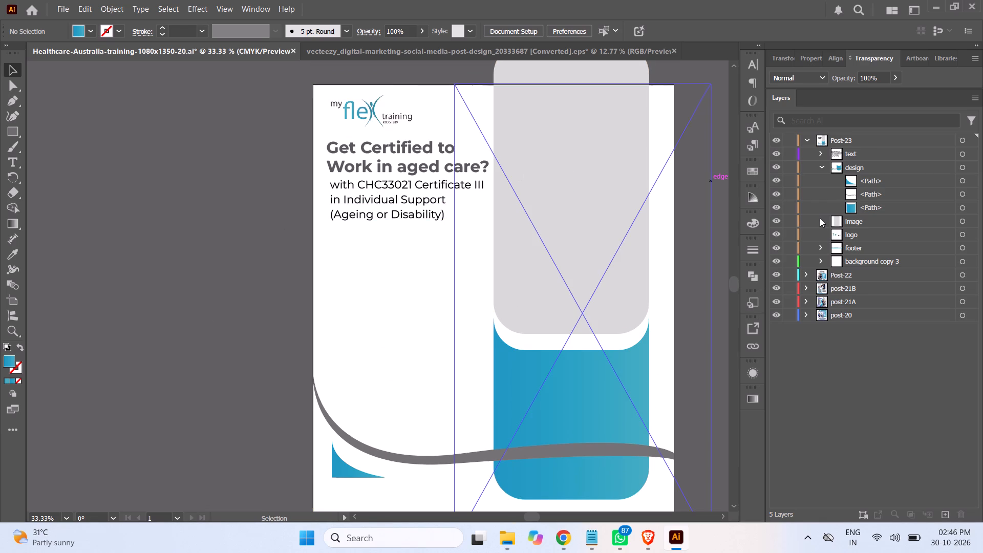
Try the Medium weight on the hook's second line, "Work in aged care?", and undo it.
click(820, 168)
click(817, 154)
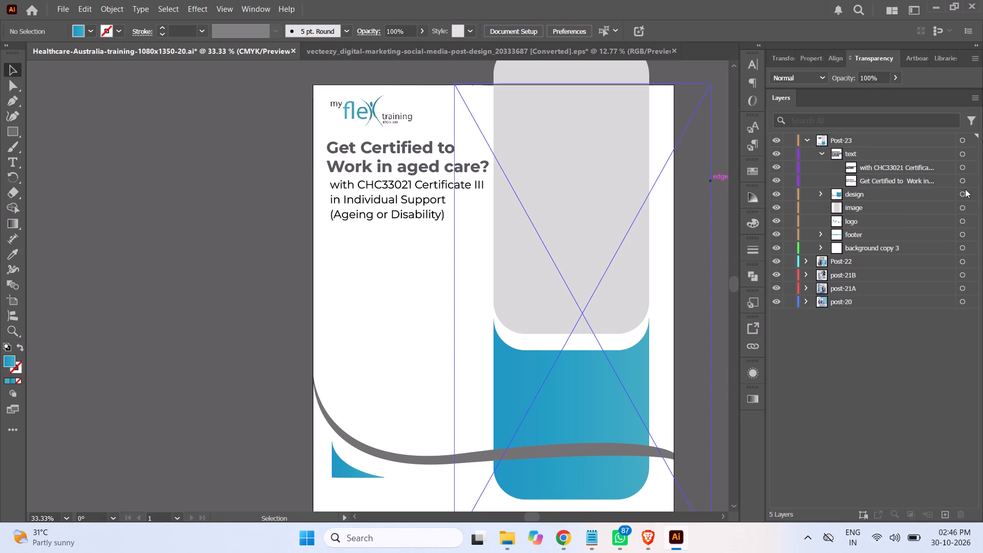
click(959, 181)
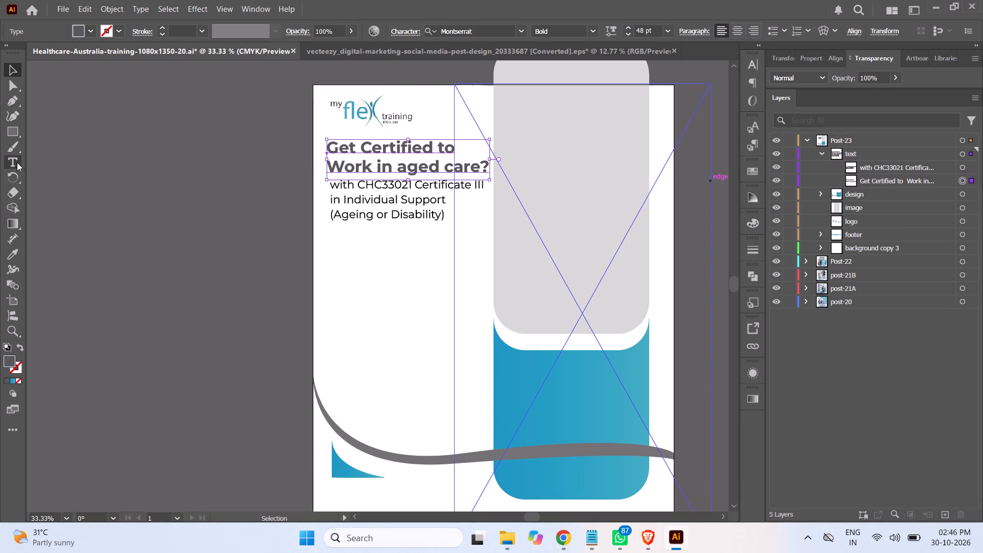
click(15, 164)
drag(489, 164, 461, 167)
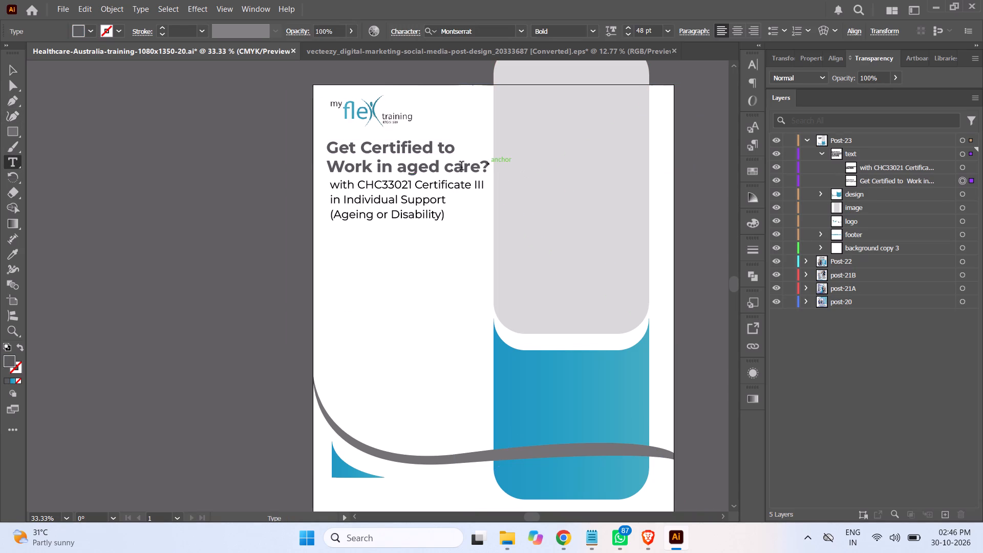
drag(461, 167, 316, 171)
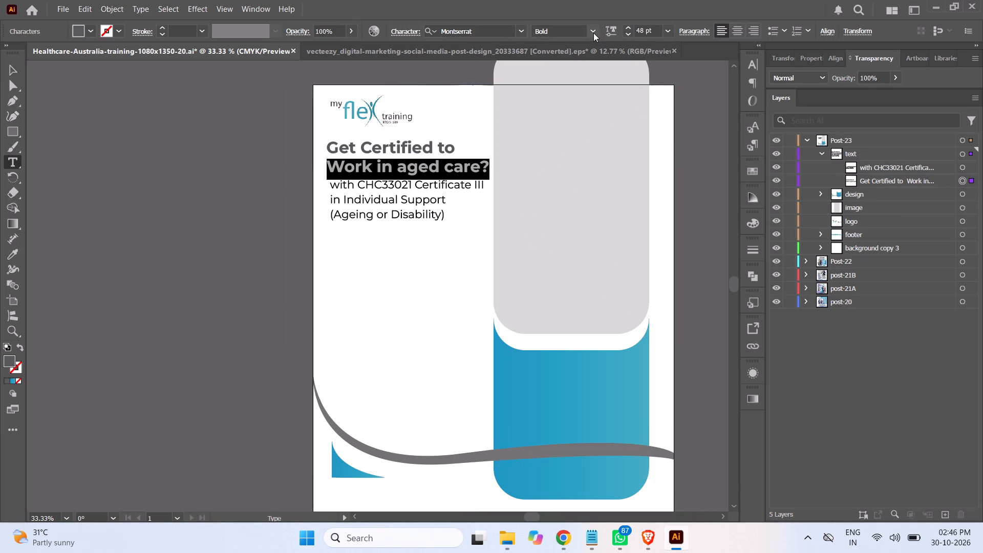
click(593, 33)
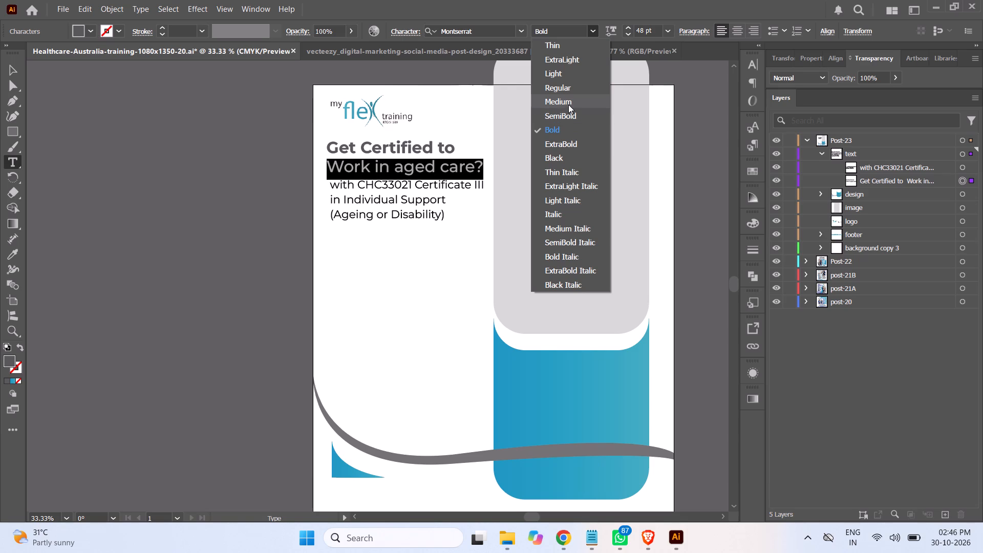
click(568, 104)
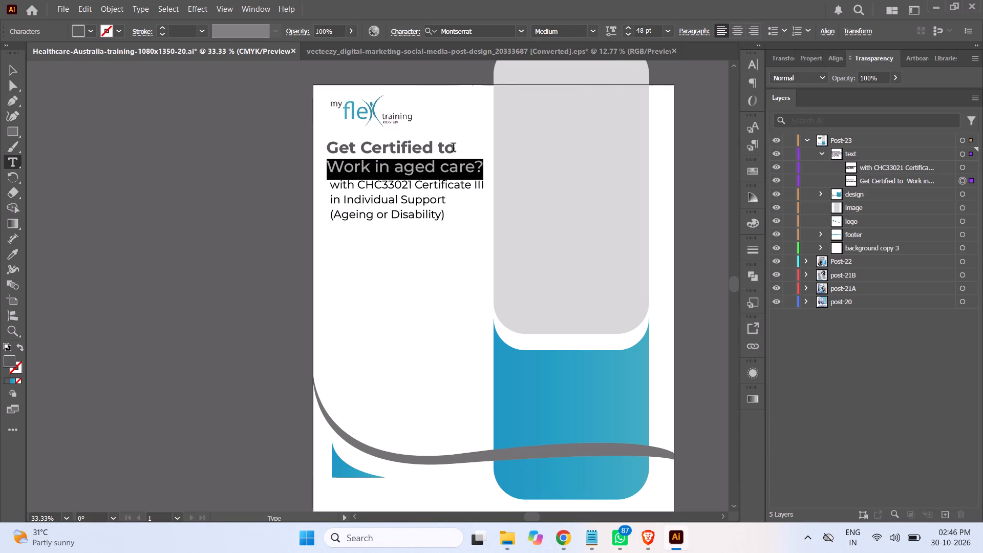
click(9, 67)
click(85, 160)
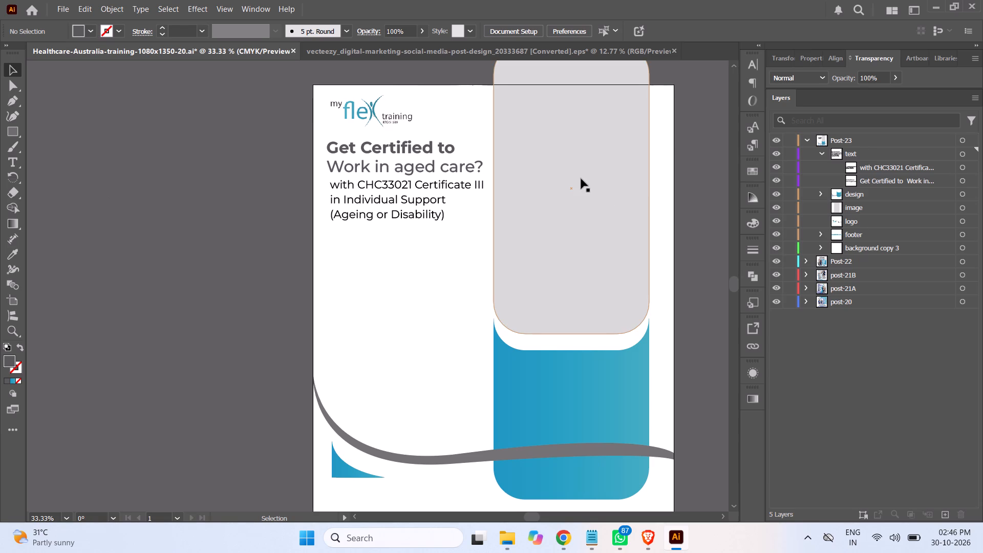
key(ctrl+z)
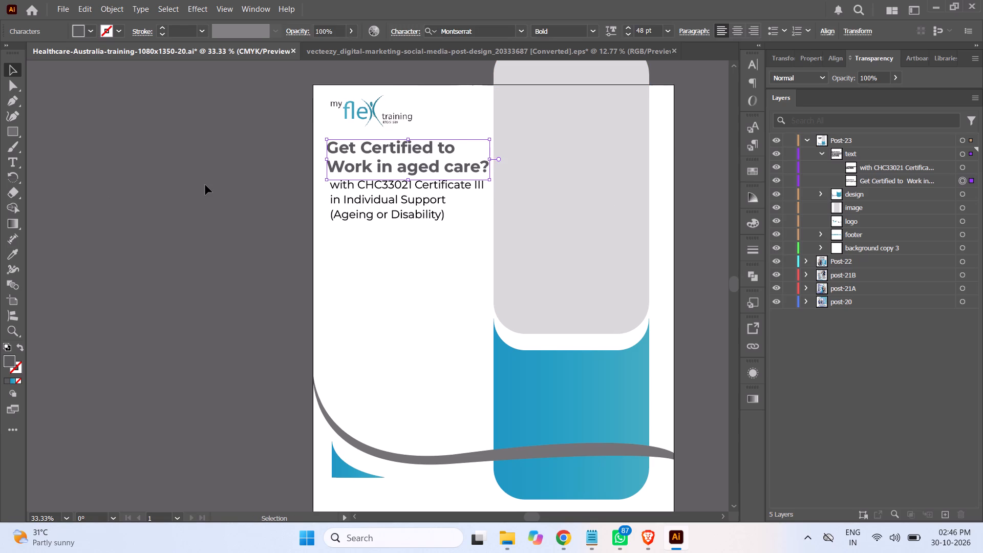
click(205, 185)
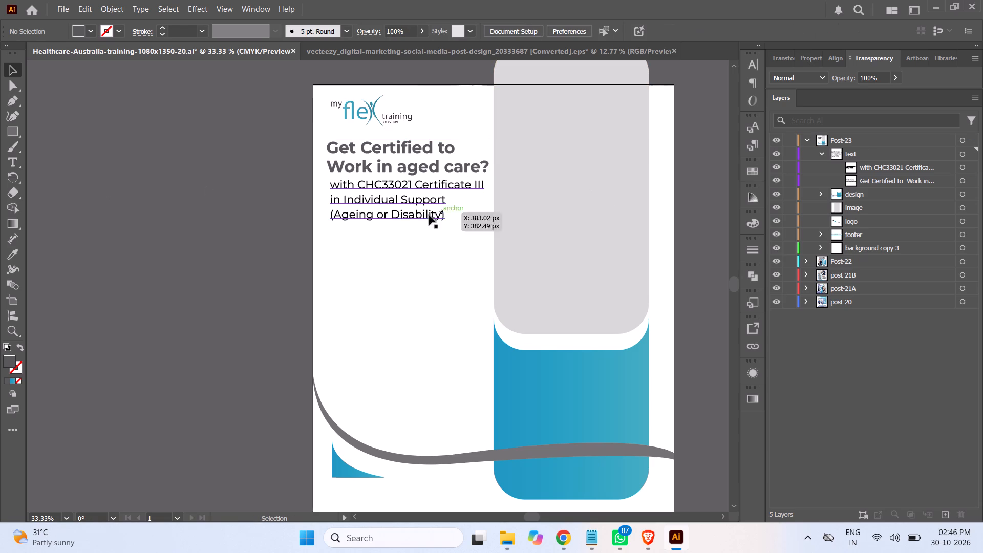
Move the three-line subheading about 8 px left and 20 px down, aligning its left edge with the hook.
click(396, 214)
drag(396, 215, 394, 223)
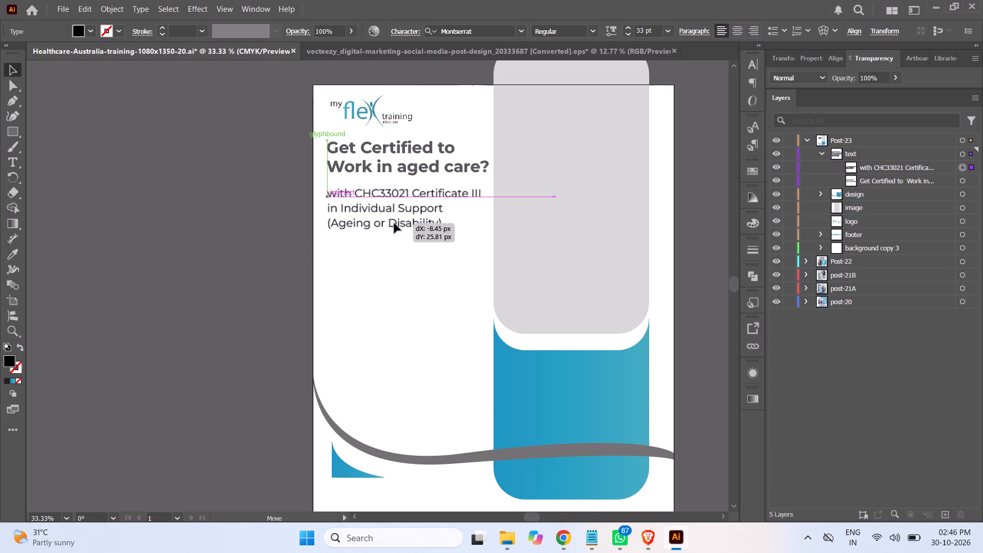
drag(394, 223, 394, 221)
click(218, 229)
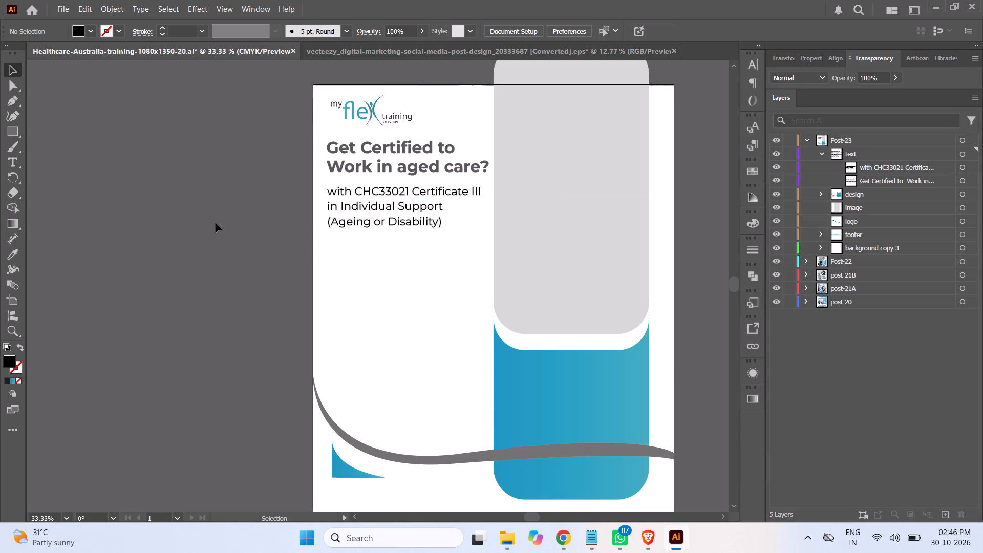
Save the document.
key(ctrl+s)
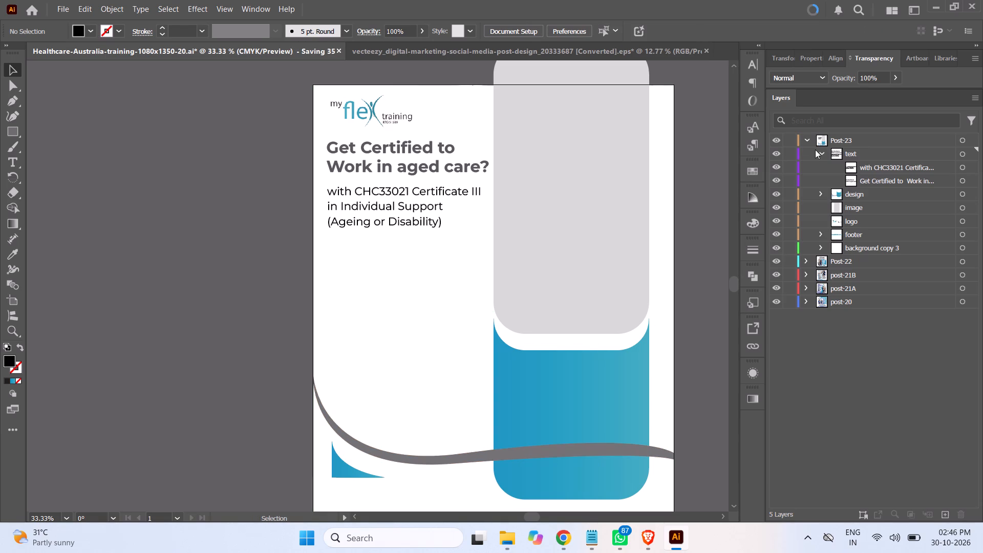
Hide the Post-23 layer temporarily to examine the Post-22 design beneath, and show Post-23 again.
click(775, 140)
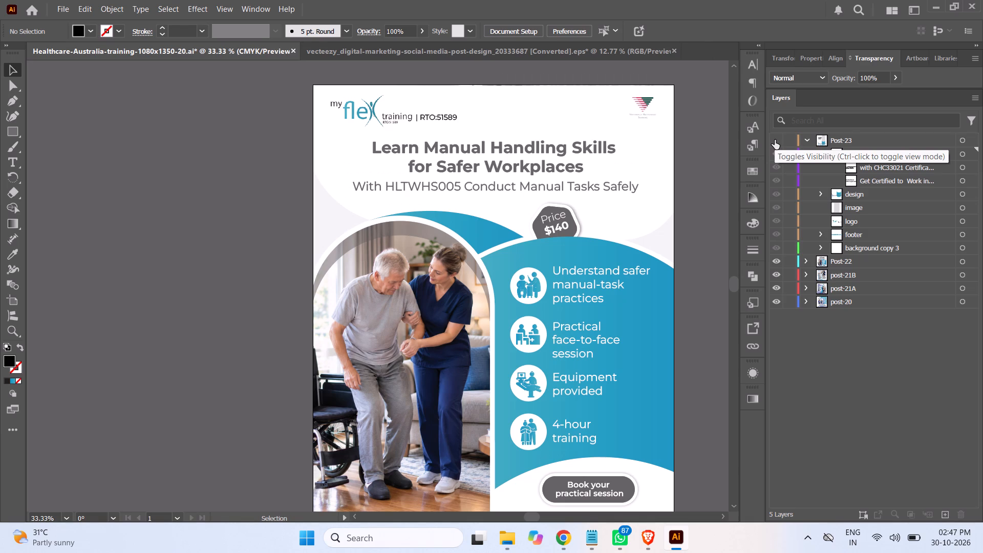
click(775, 140)
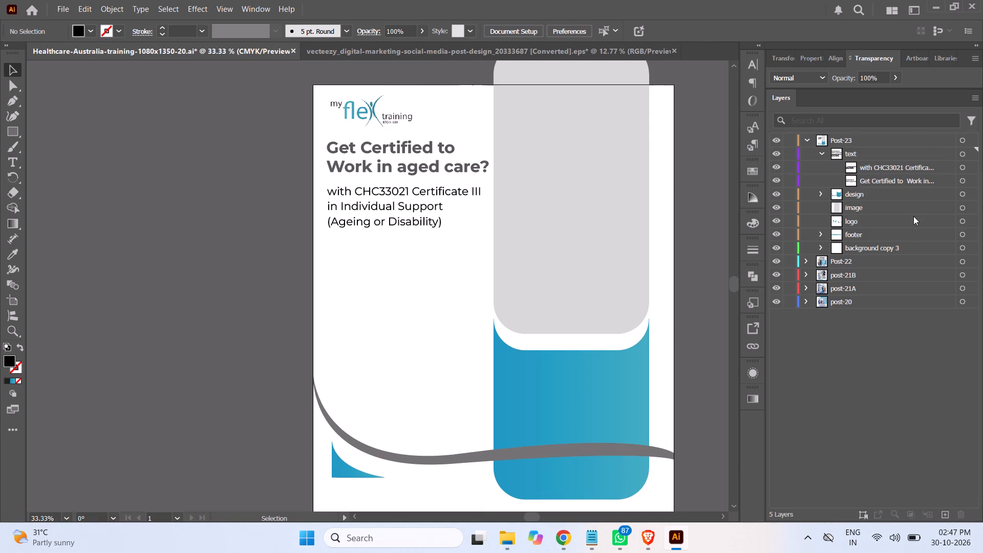
click(203, 216)
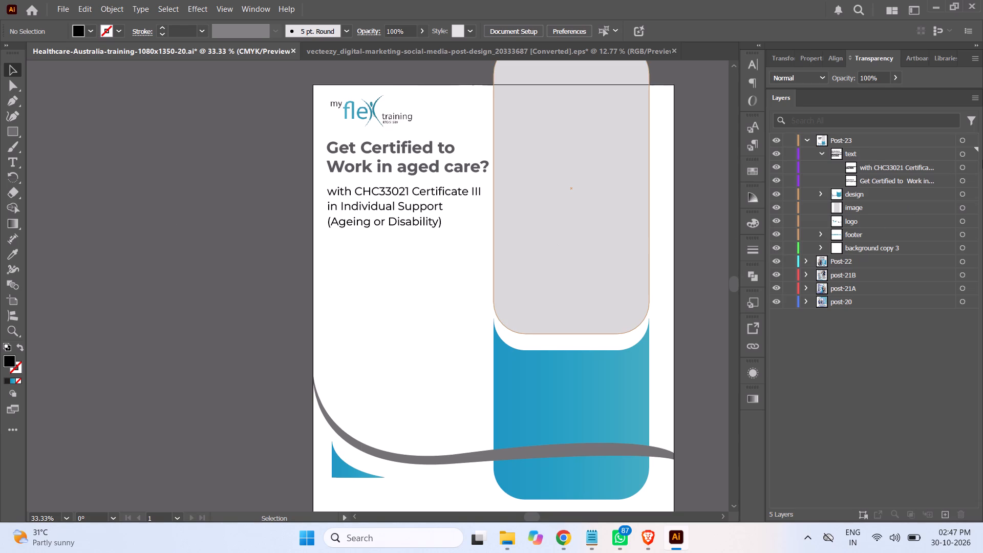
Review the lower part of the Post-23 layout and check it against the course brief in Asana.
click(819, 156)
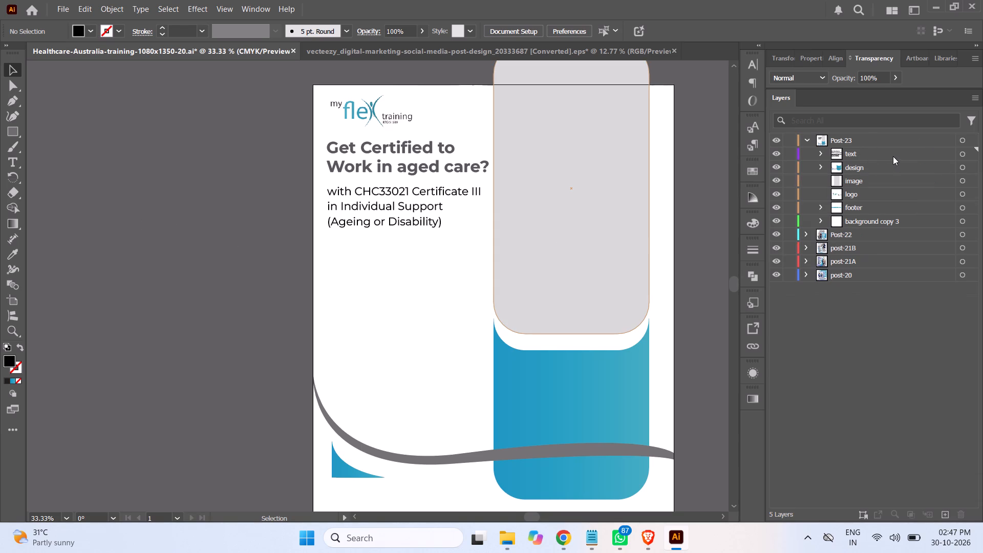
click(893, 156)
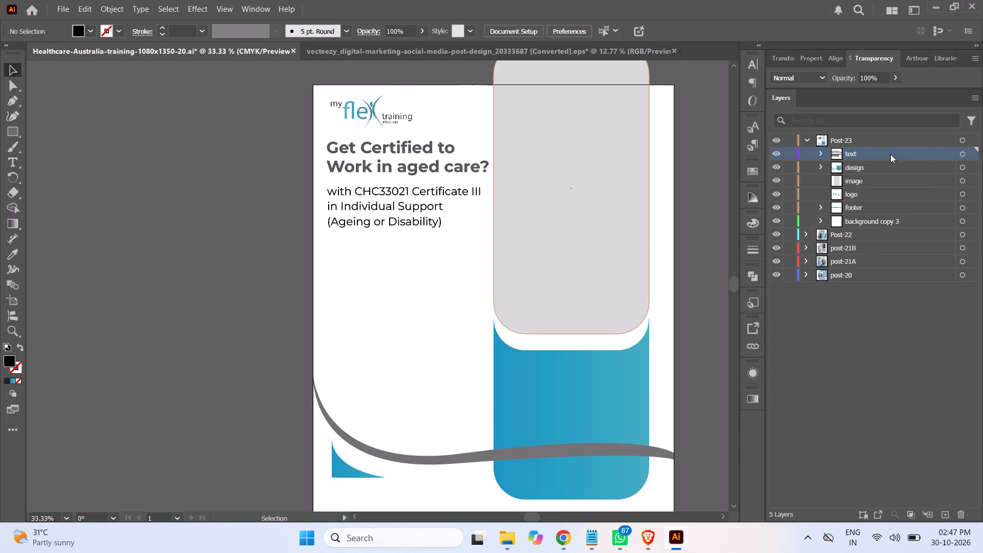
scroll(141, 248, down, 2)
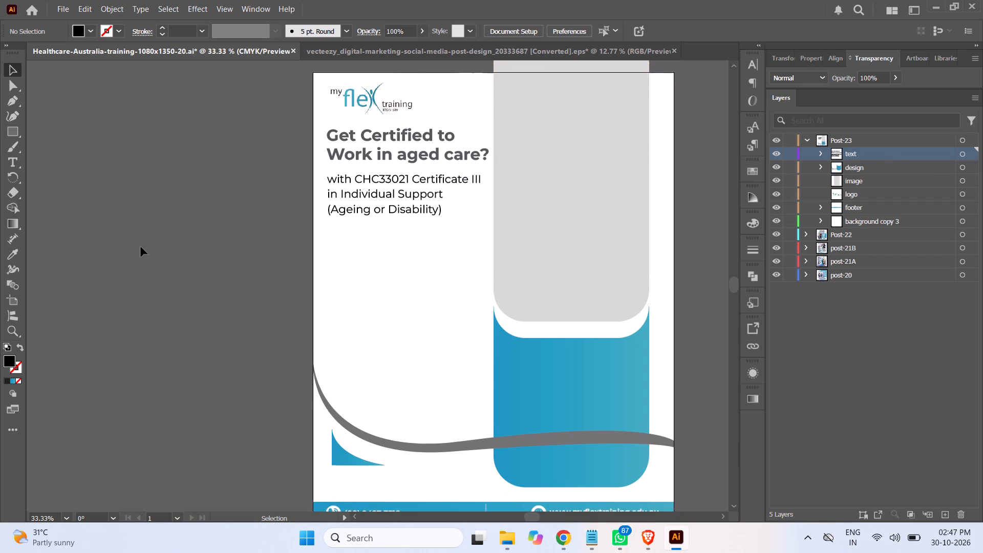
scroll(141, 247, down, 3)
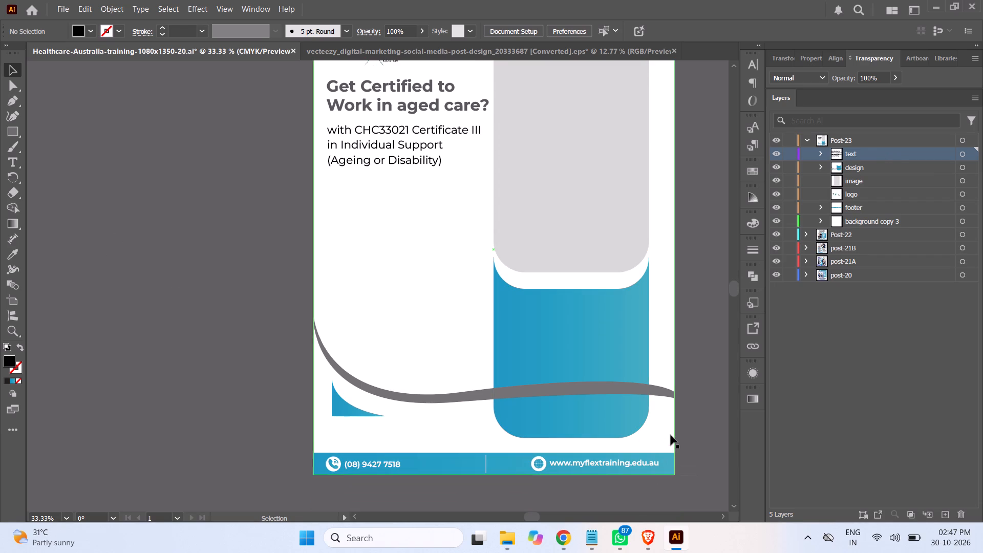
click(567, 540)
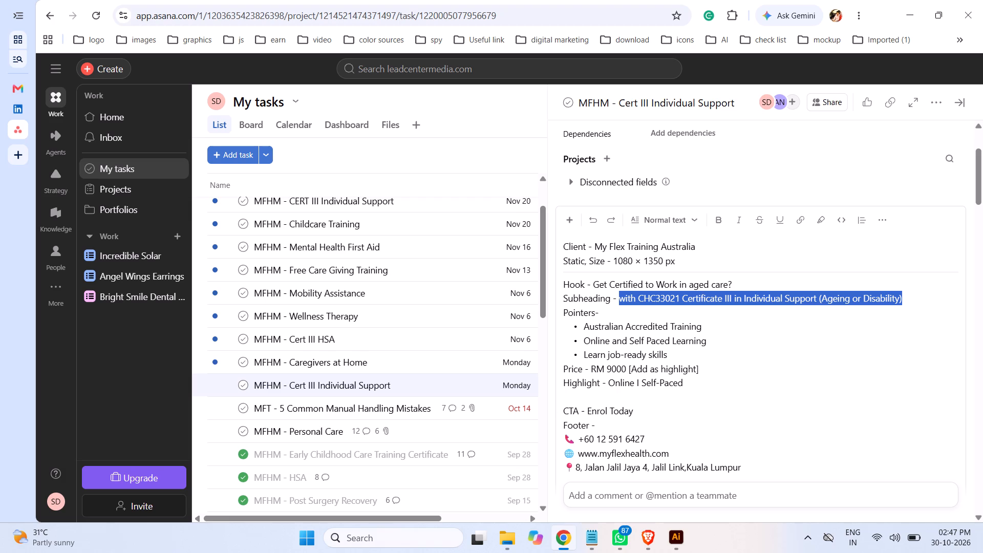
click(672, 538)
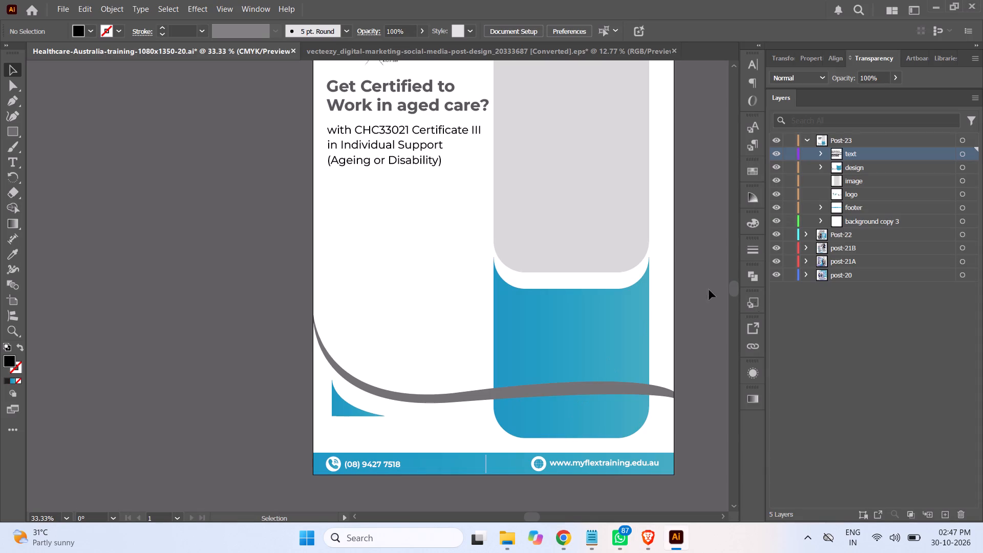
Move the blue panel and the grey image placeholder together straight down by about 112 px, to the artboard's bottom edge.
click(822, 167)
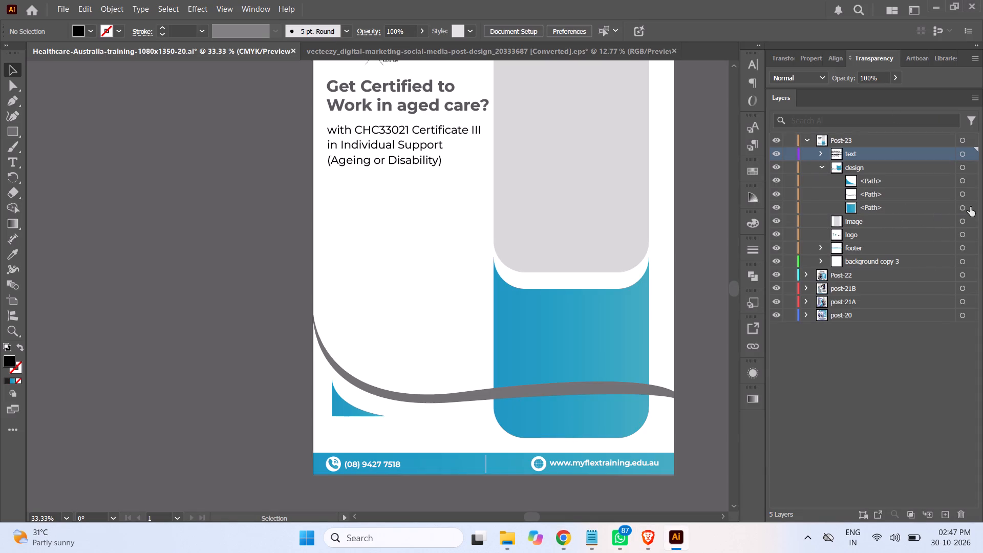
click(963, 208)
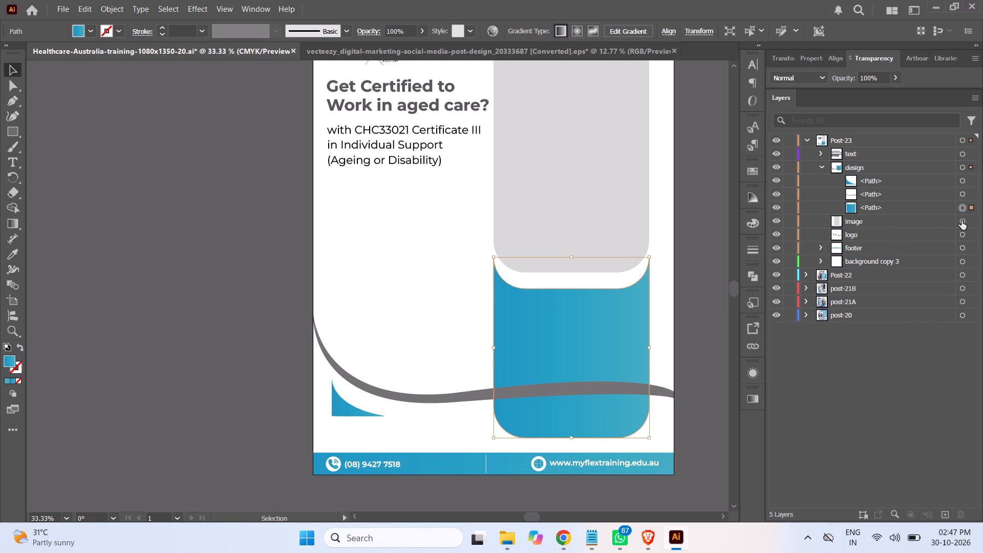
ctrl+click(962, 220)
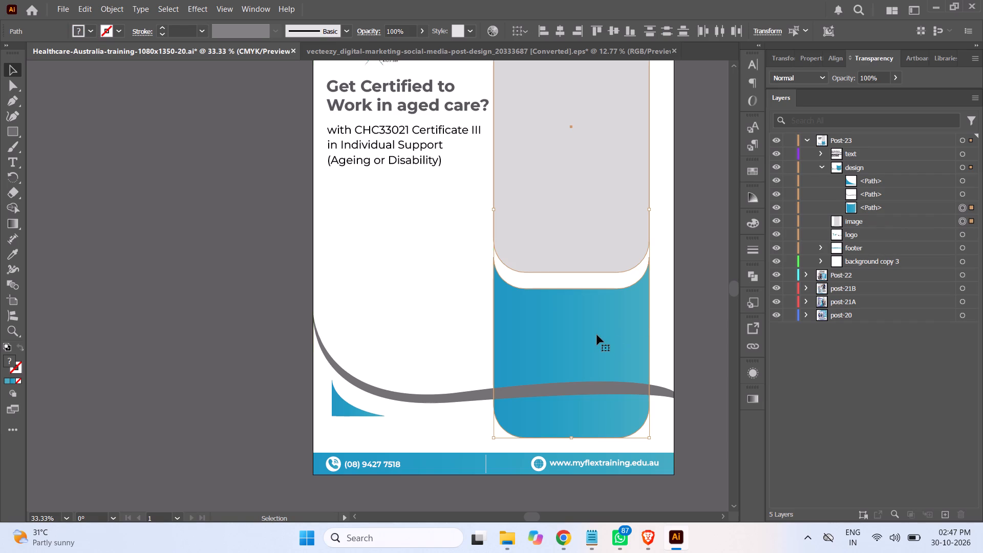
drag(597, 335, 601, 371)
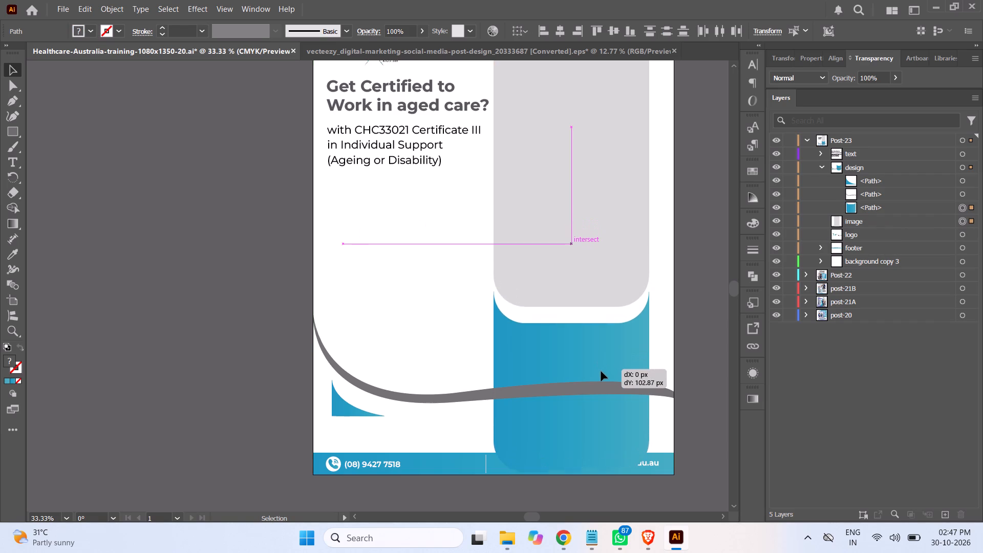
drag(601, 371, 602, 372)
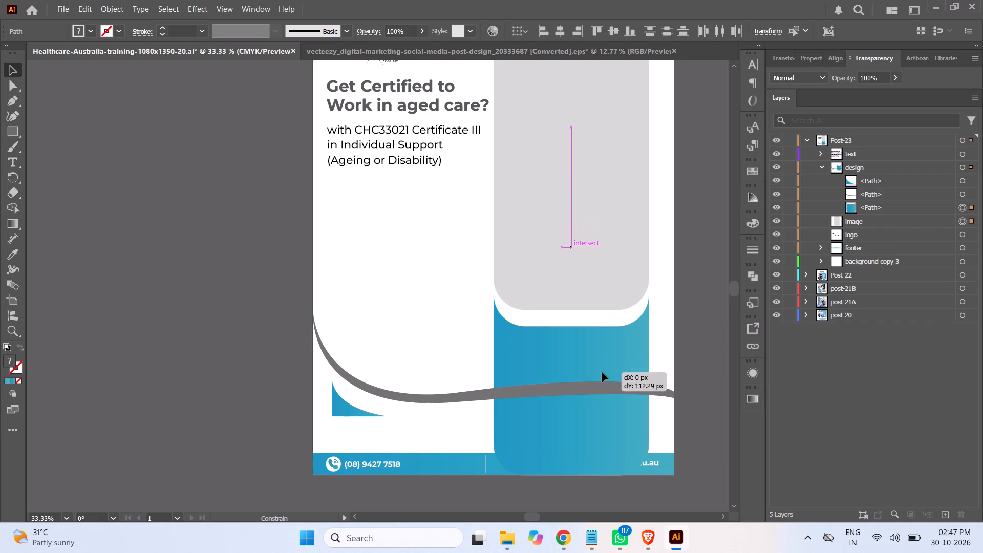
drag(602, 372, 603, 372)
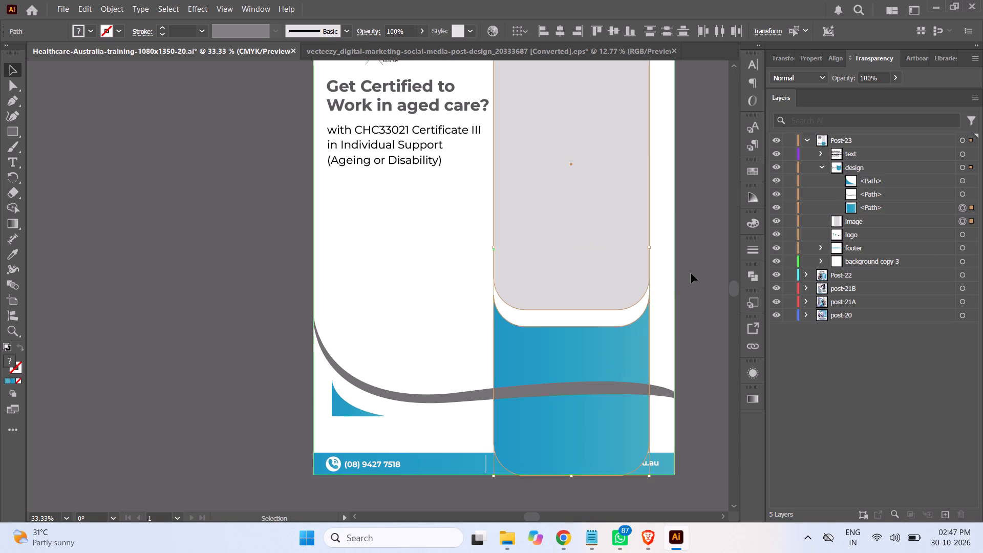
scroll(712, 268, up, 2)
scroll(712, 267, down, 1)
scroll(712, 267, up, 7)
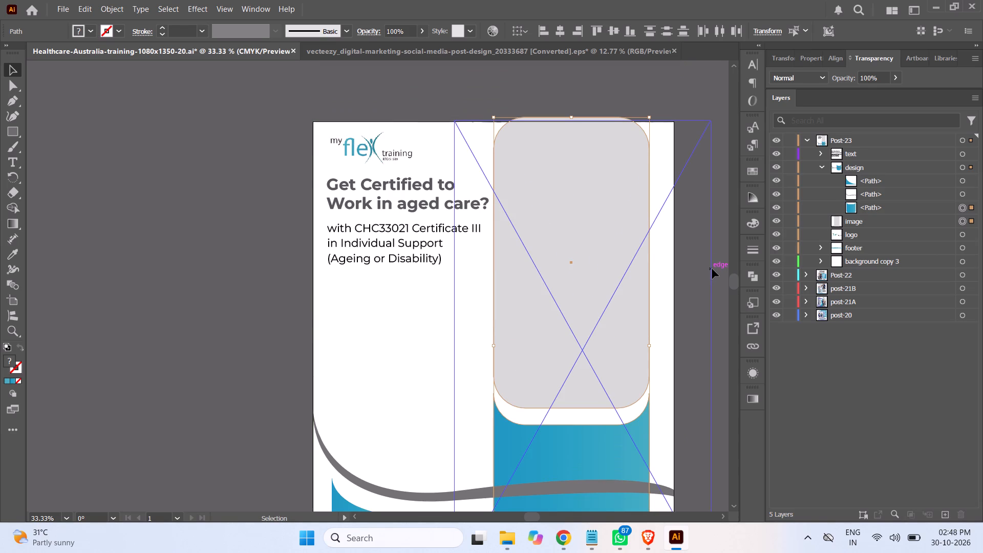
click(685, 95)
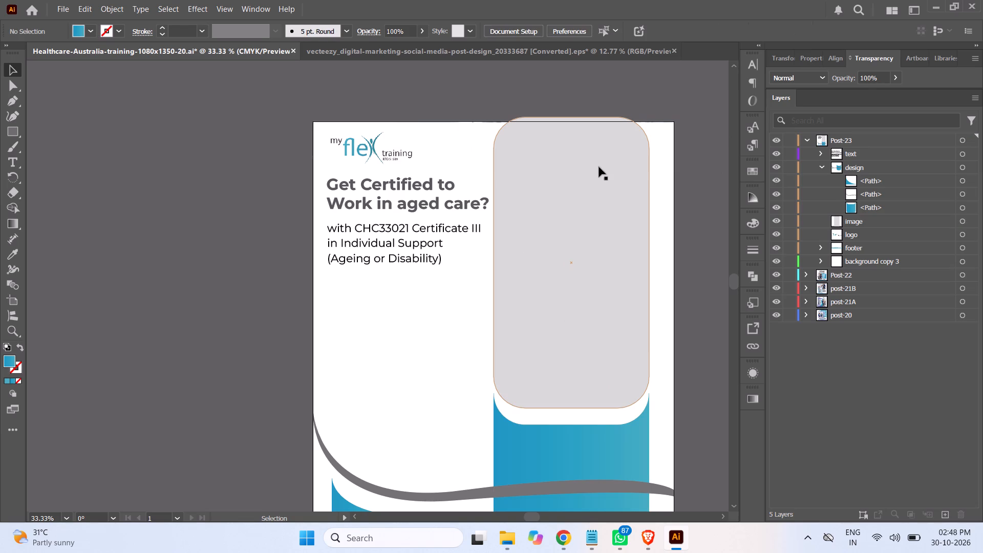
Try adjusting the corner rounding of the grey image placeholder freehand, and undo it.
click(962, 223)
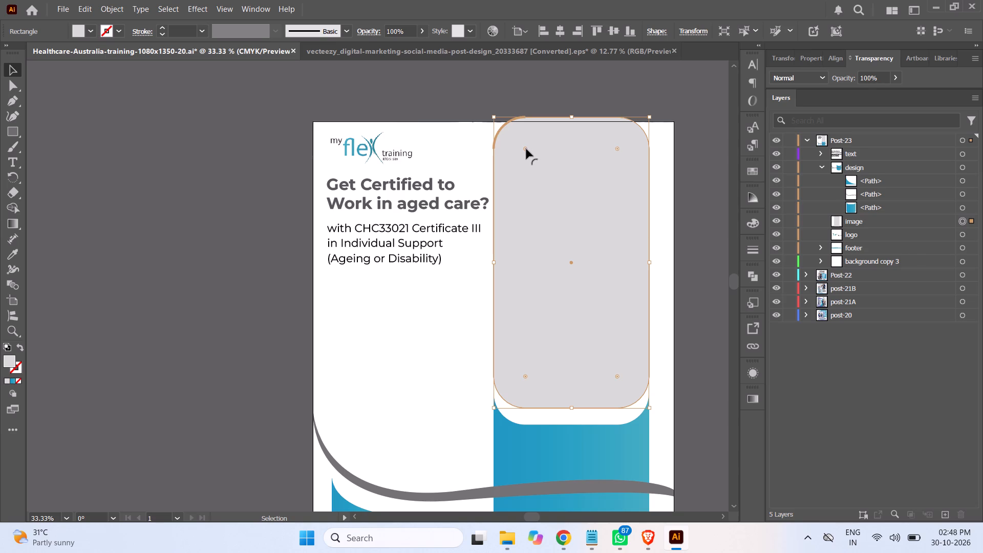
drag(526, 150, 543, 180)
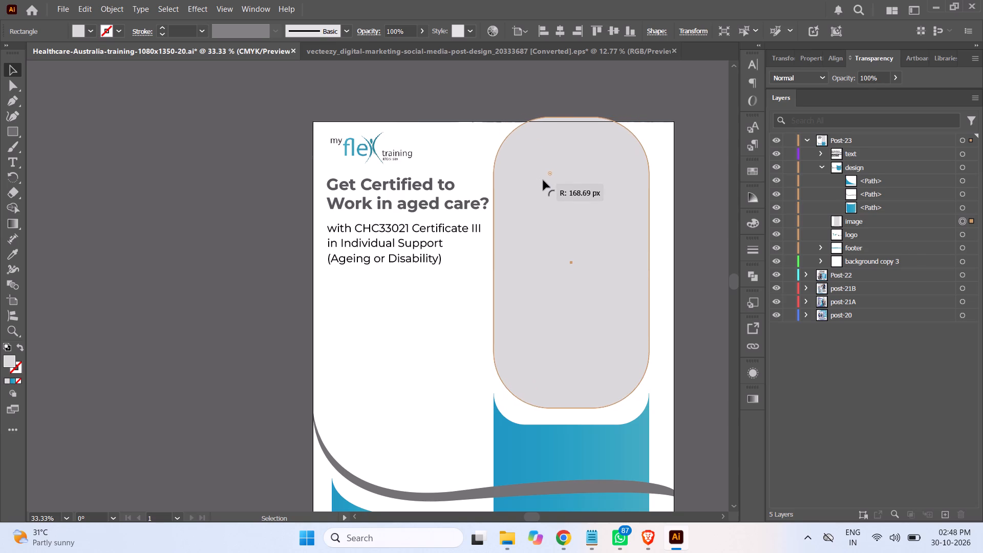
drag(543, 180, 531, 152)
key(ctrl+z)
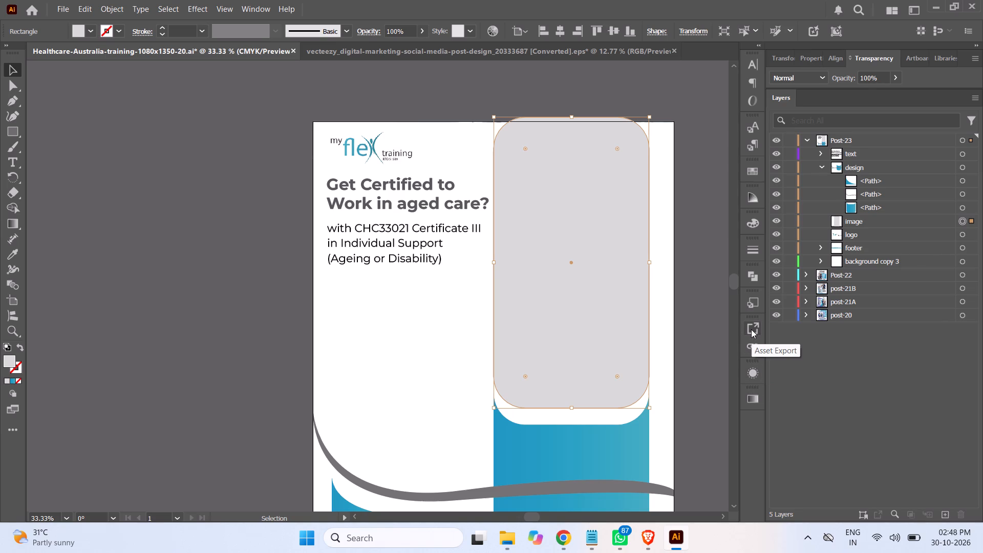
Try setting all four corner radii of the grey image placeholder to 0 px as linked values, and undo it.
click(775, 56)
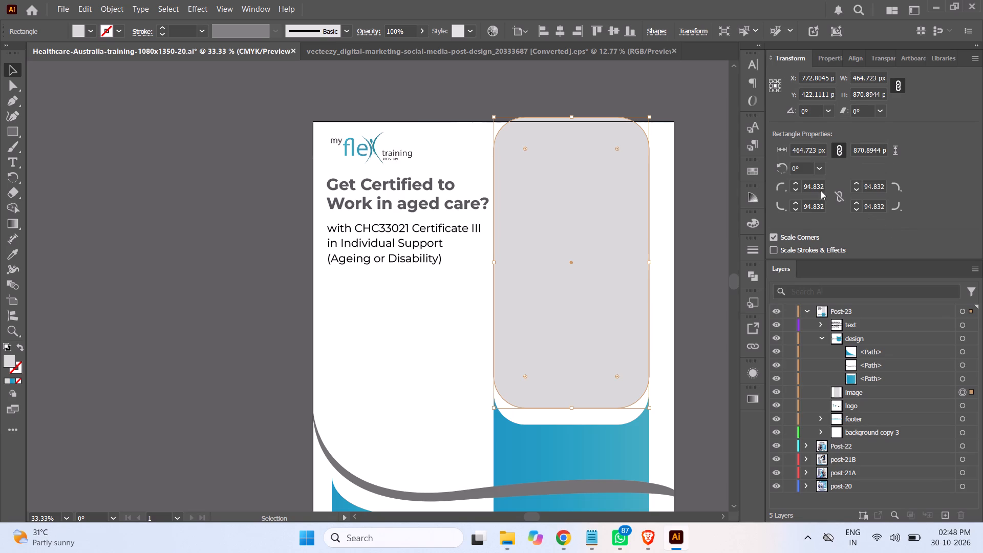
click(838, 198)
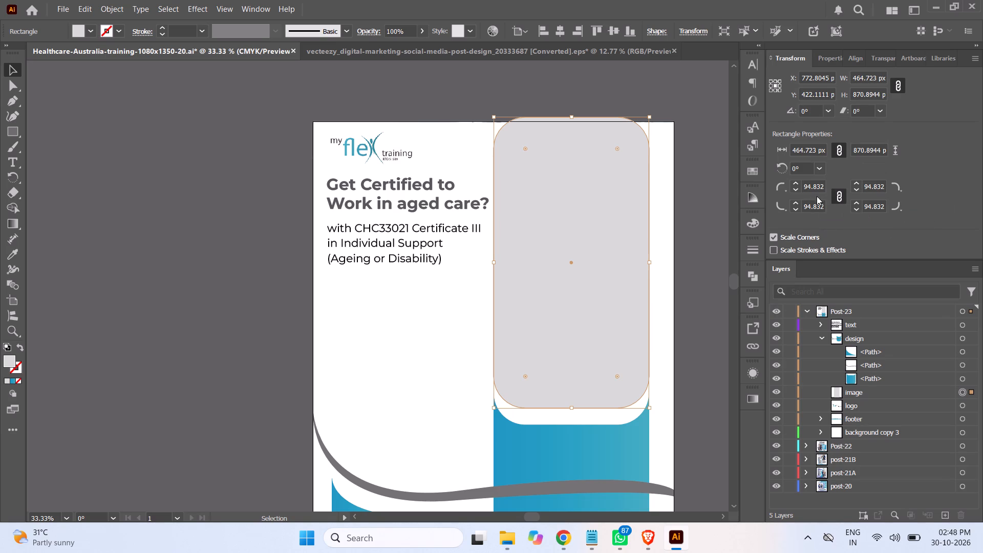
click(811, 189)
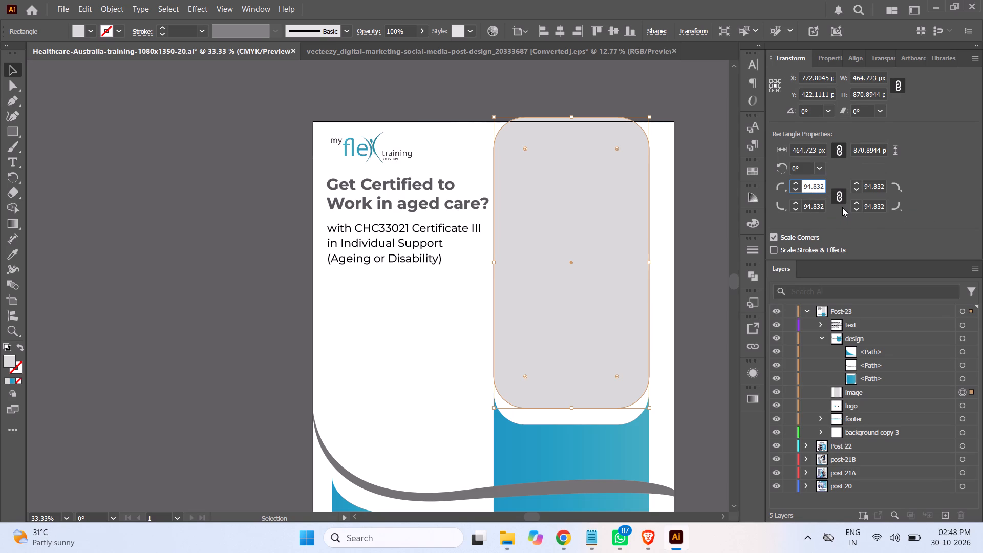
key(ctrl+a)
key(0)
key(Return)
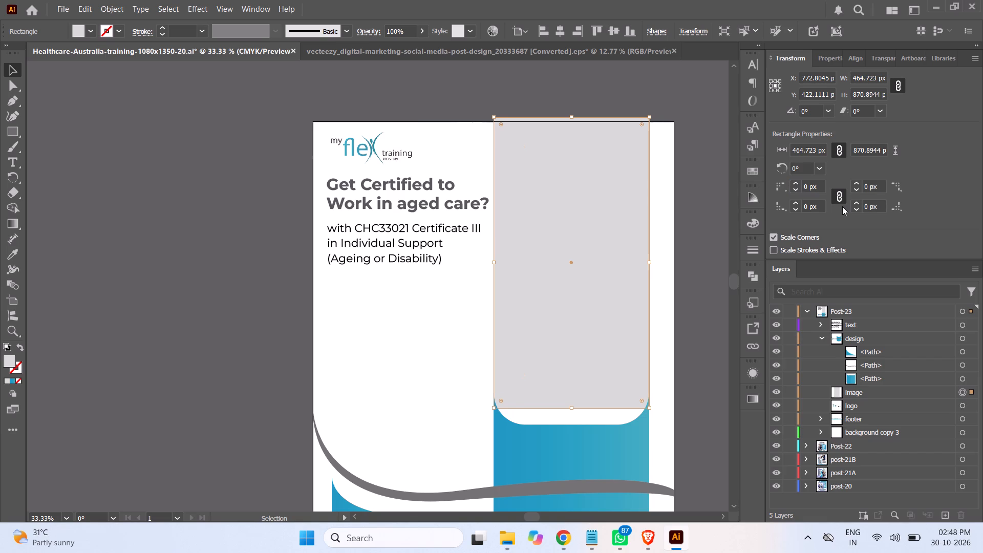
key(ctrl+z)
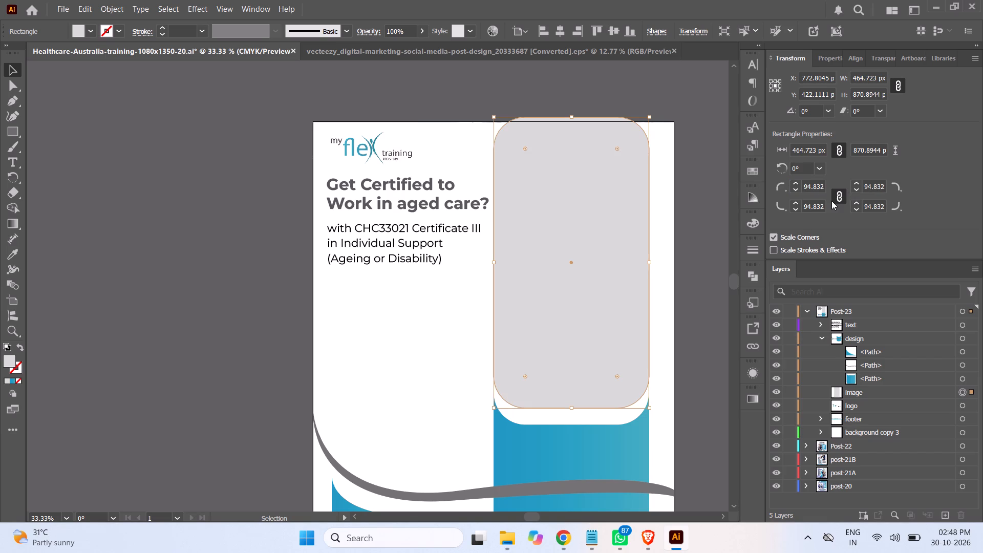
Unlink the grey image placeholder's corner radii and set only its two upper corners to 0 px.
click(833, 199)
click(815, 187)
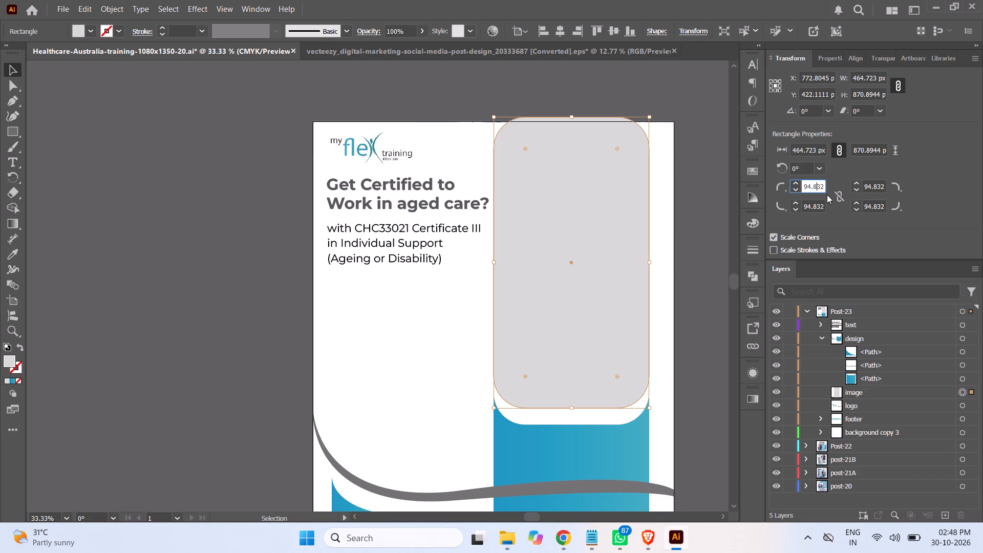
key(ctrl+a)
key(0)
click(874, 184)
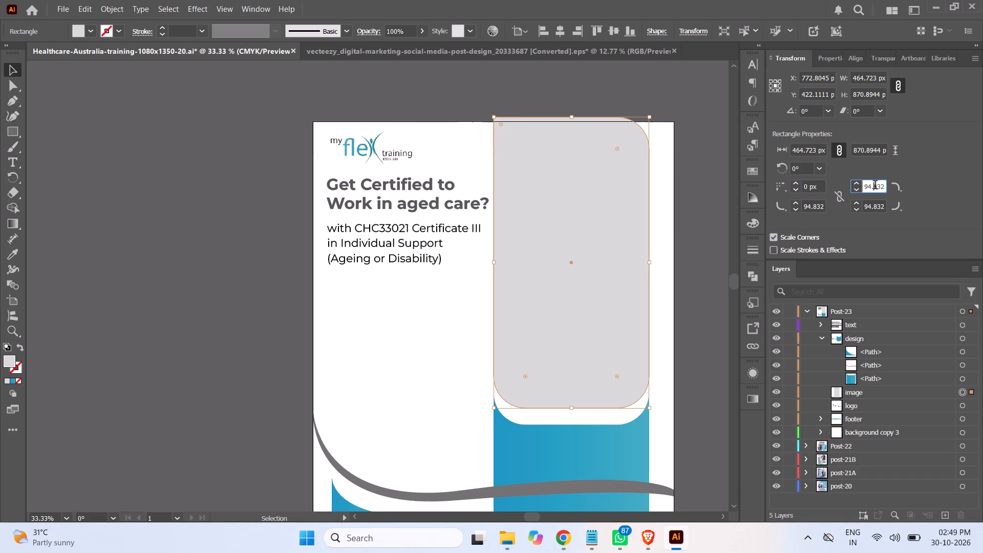
key(ctrl+a)
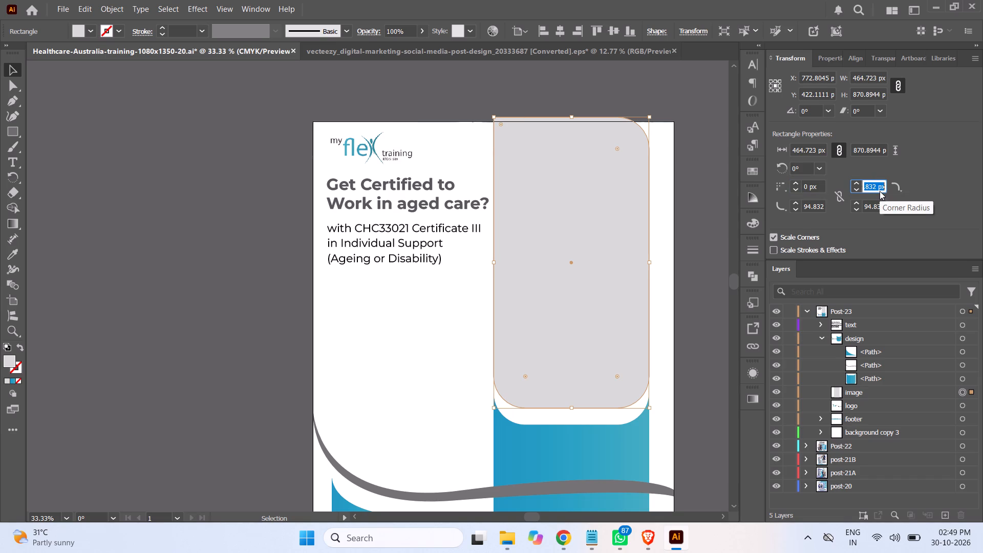
key(0)
key(Return)
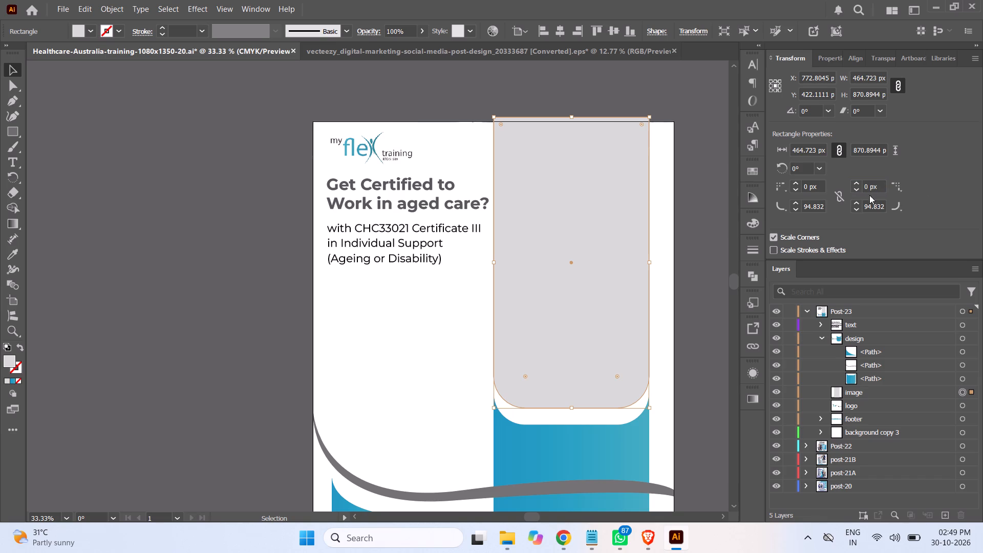
click(195, 136)
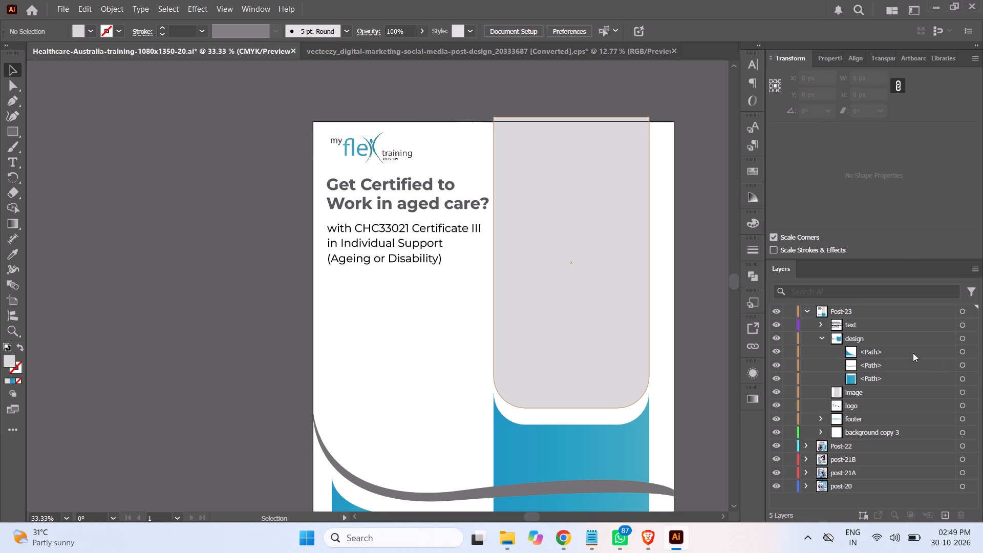
Move the blue panel and grey image placeholder together about 8 px right and 14 px down, aligning the placeholder's top with the artboard's top edge.
click(961, 378)
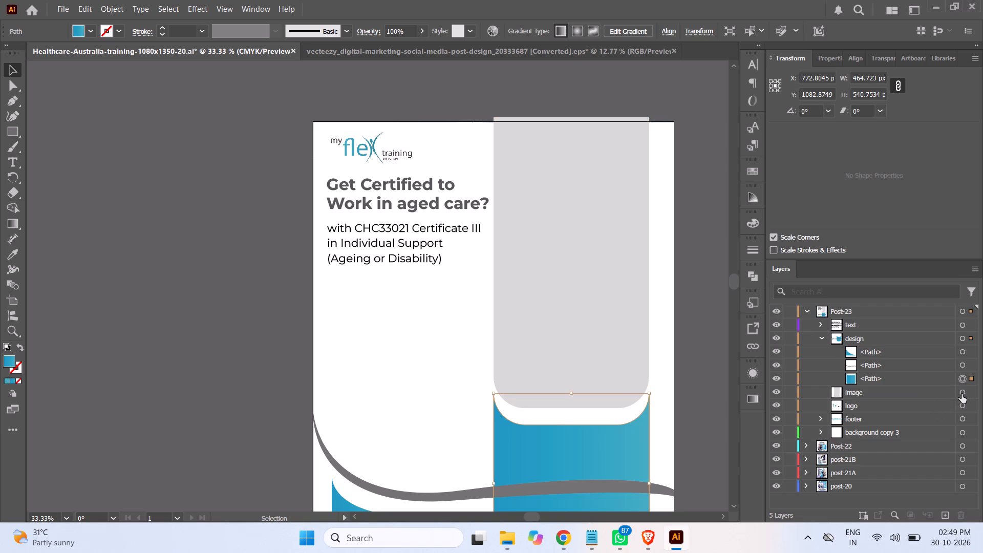
shift+click(962, 394)
drag(620, 331, 622, 334)
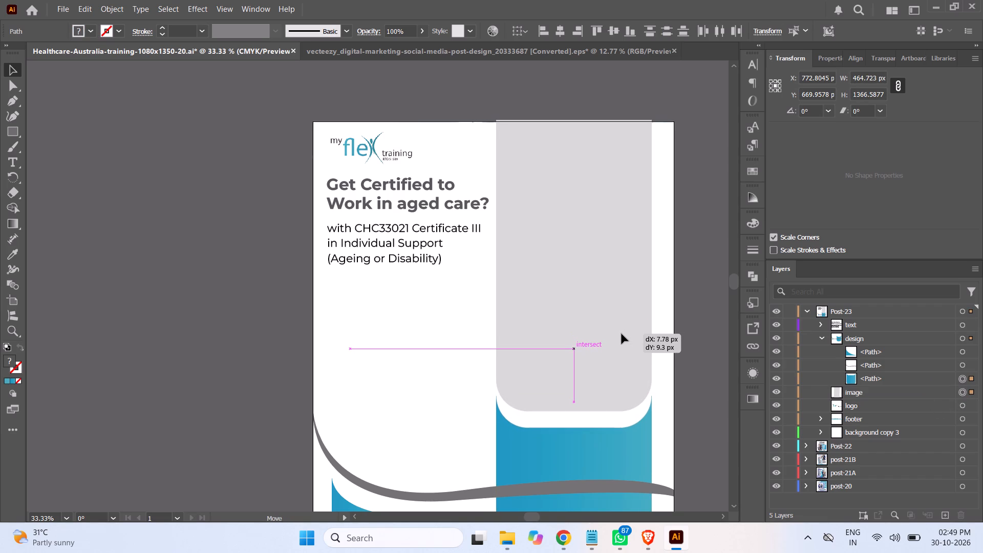
drag(622, 334, 622, 335)
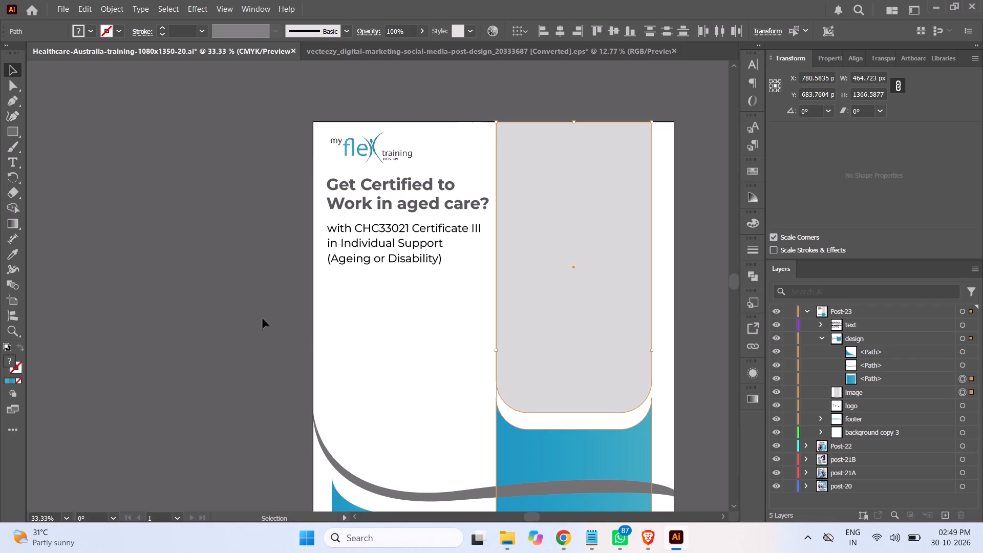
click(230, 312)
Examine how the lower part of the blue panel overlaps the curved grey stripe and the footer.
scroll(230, 312, down, 5)
scroll(236, 311, up, 1)
scroll(238, 310, down, 2)
scroll(239, 310, up, 2)
scroll(240, 310, down, 1)
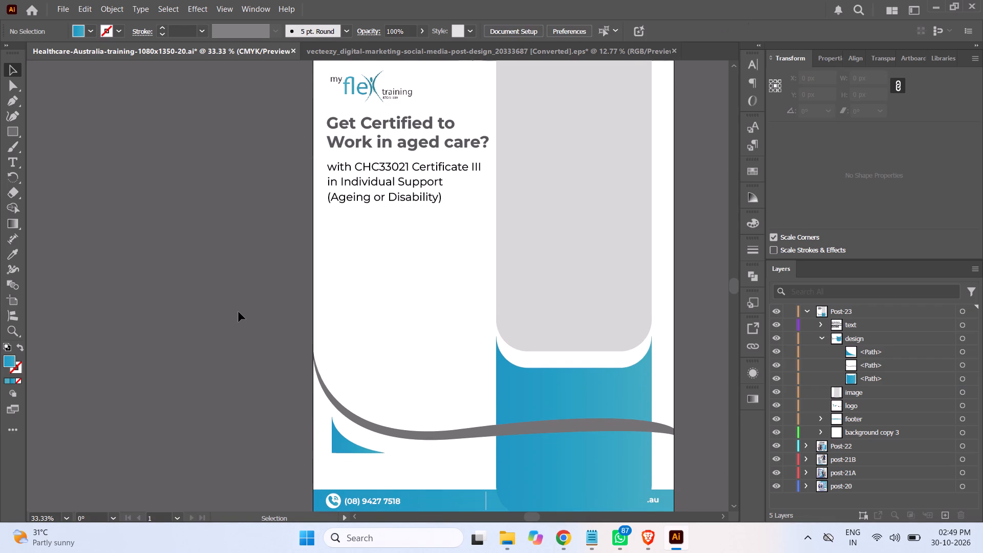
scroll(239, 312, down, 2)
scroll(239, 312, up, 1)
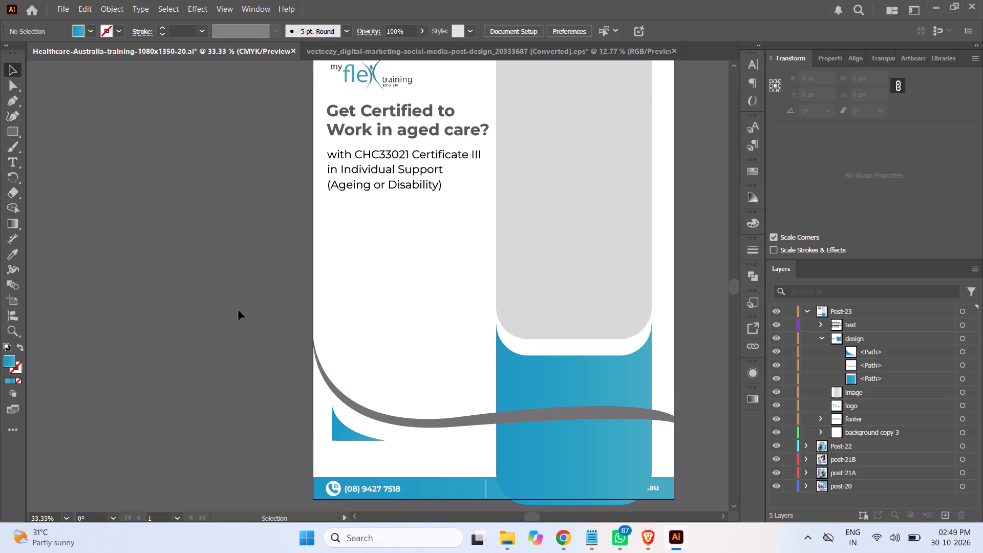
click(963, 378)
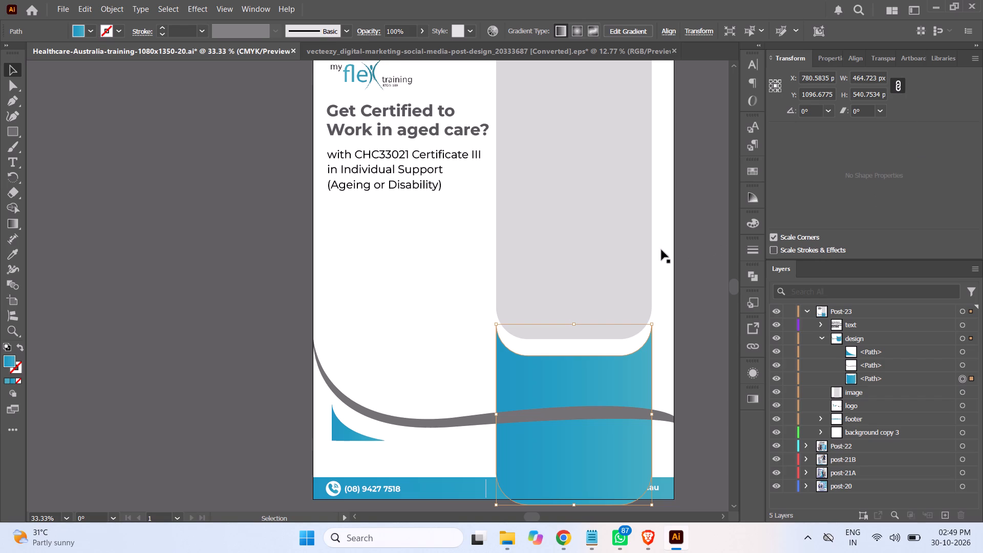
scroll(706, 236, down, 6)
scroll(706, 236, up, 5)
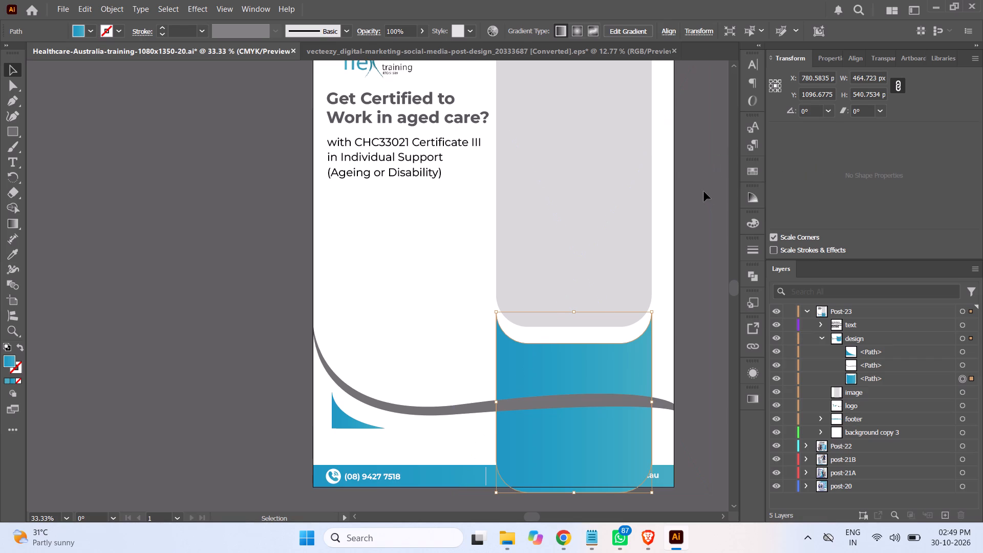
scroll(703, 189, down, 5)
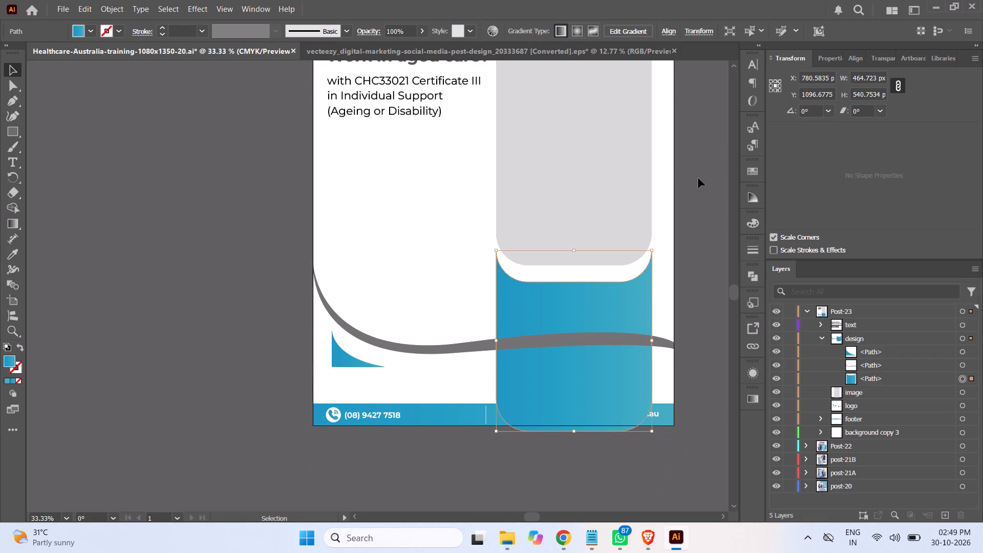
scroll(698, 178, down, 3)
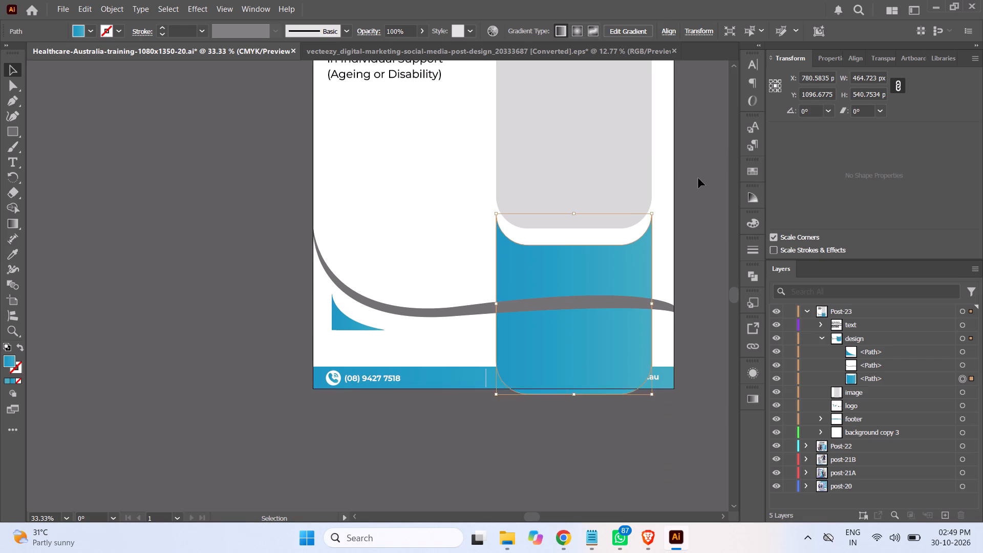
scroll(698, 178, down, 1)
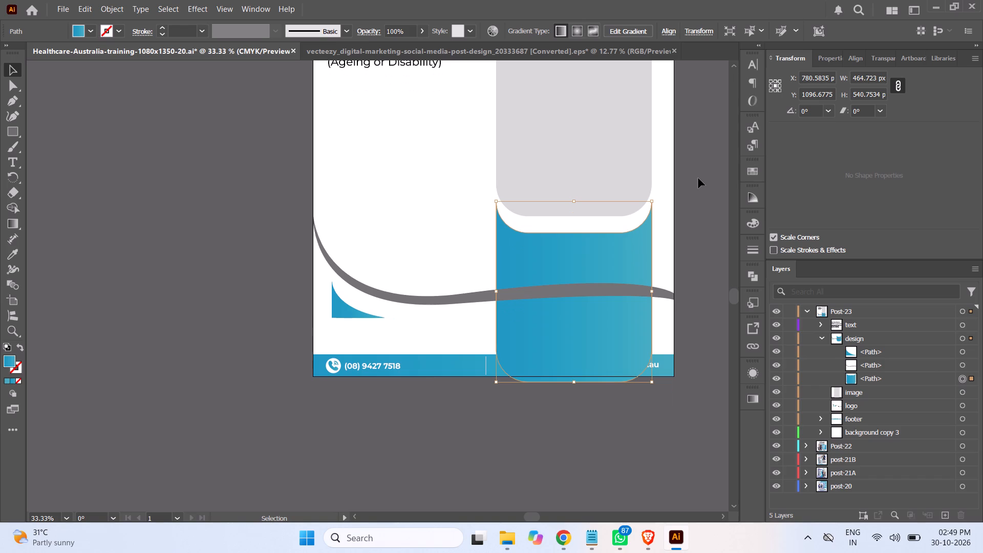
click(714, 249)
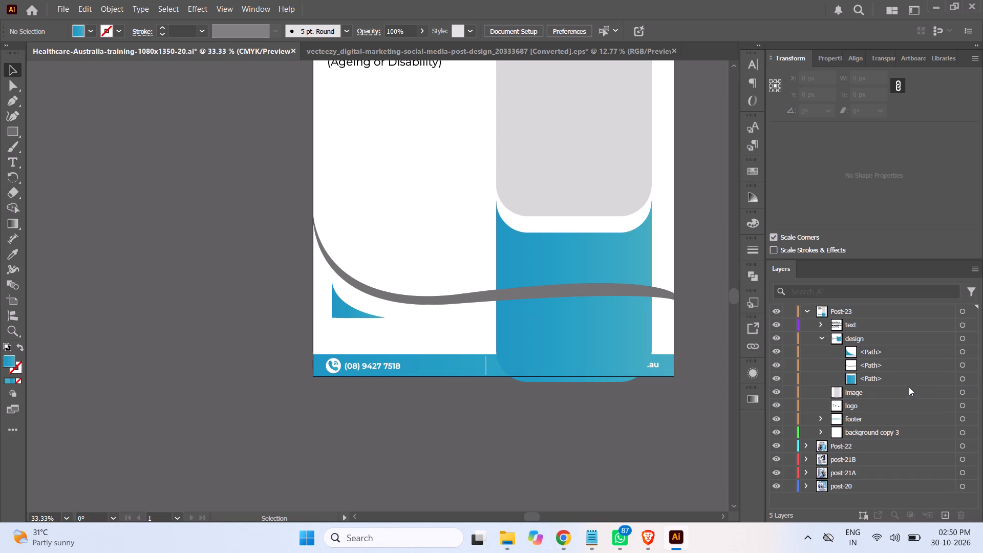
Draw a closed Pen shape following the grey curve across the blue panel, covering everything below it and extending past the artboard's right and bottom edges.
click(894, 378)
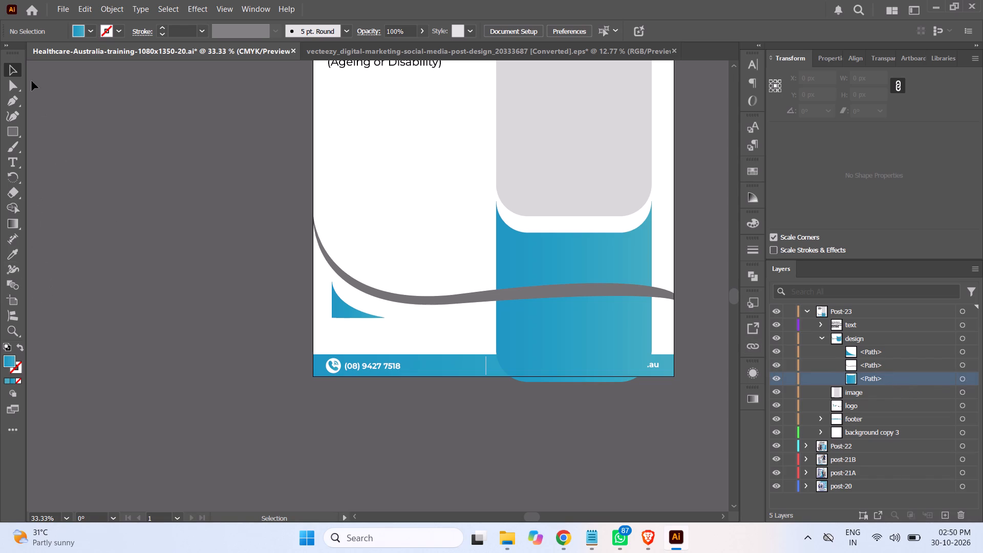
click(8, 104)
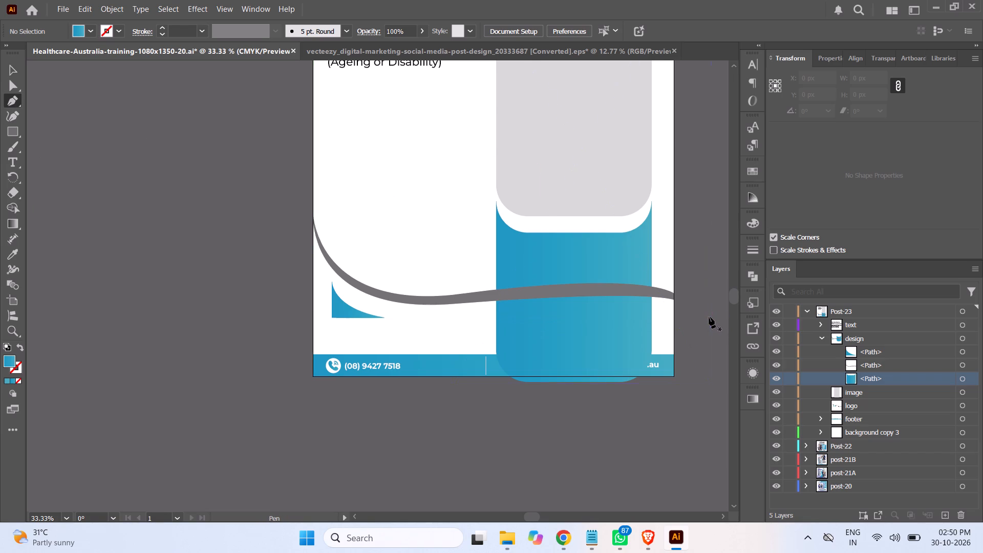
click(709, 317)
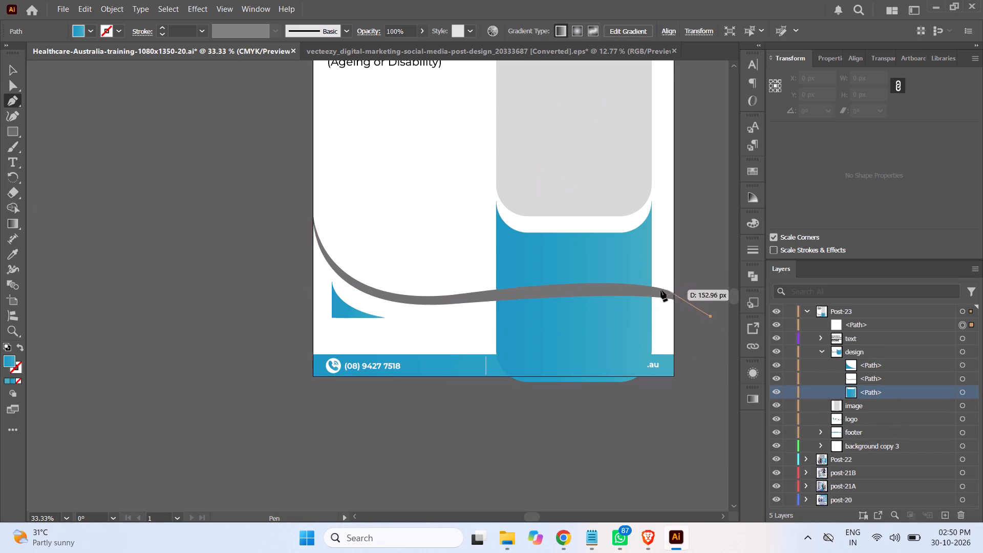
click(658, 292)
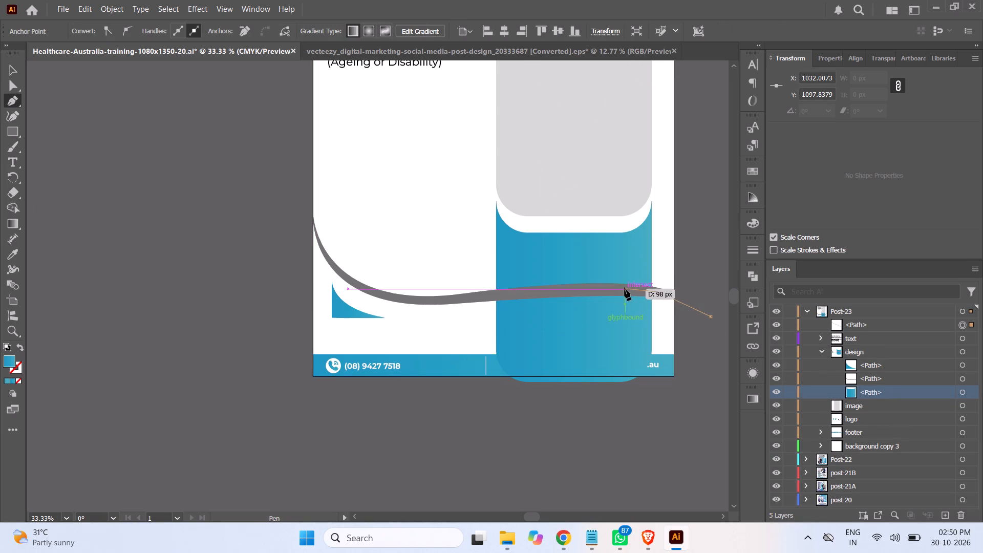
click(622, 290)
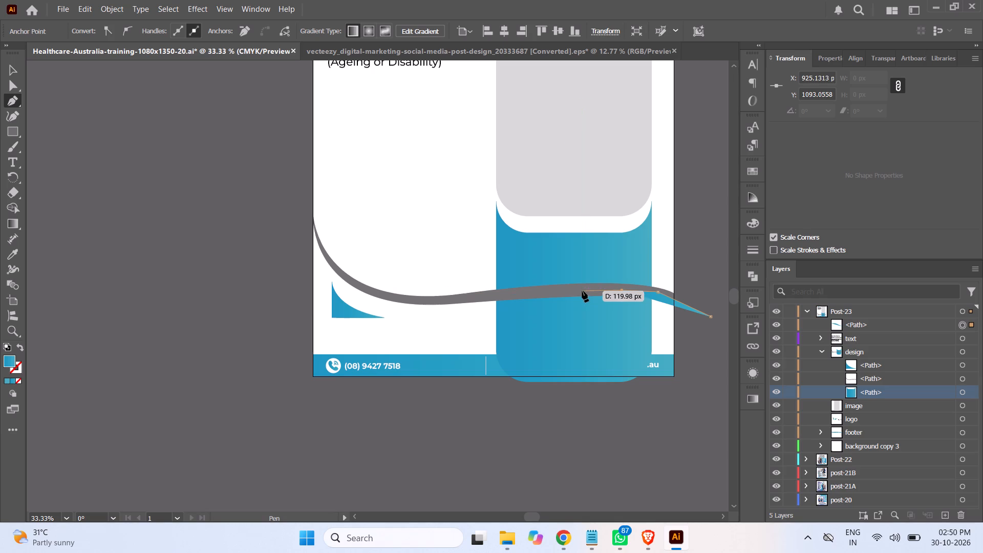
click(582, 291)
click(533, 293)
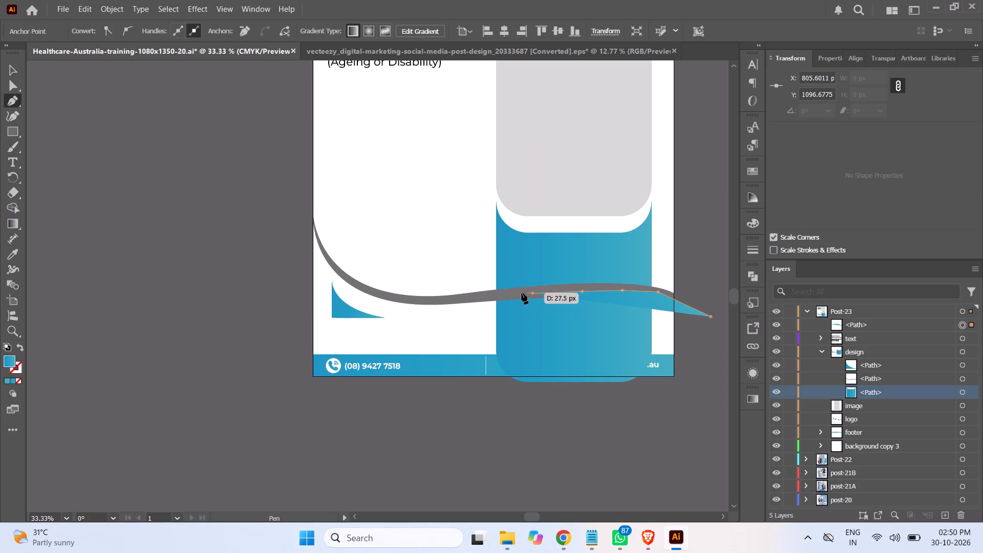
click(503, 294)
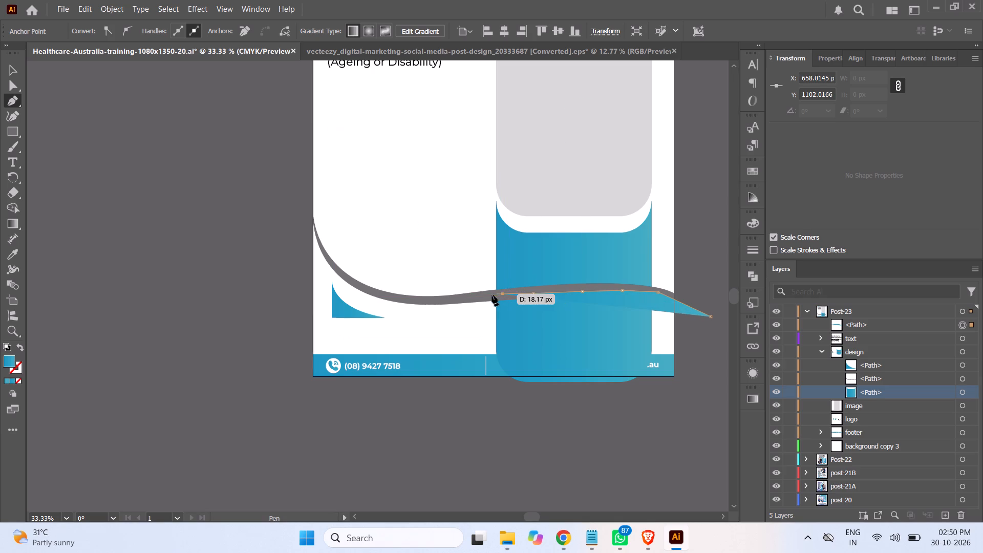
click(482, 296)
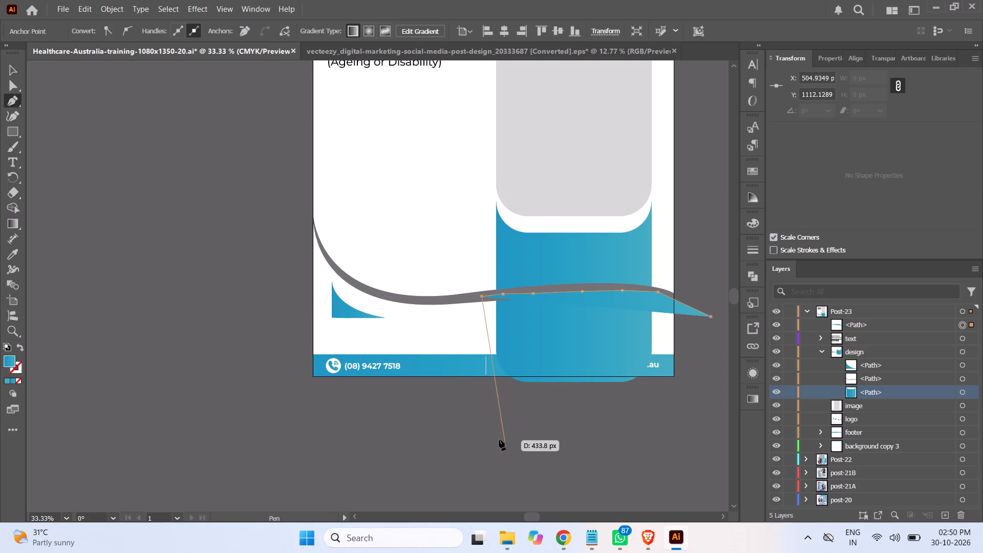
click(499, 439)
click(629, 440)
click(693, 414)
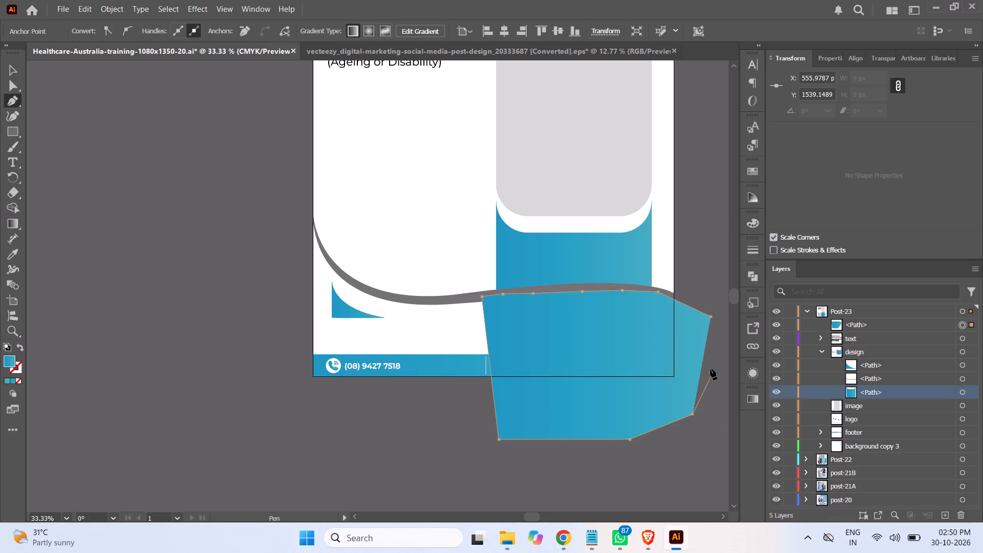
click(710, 316)
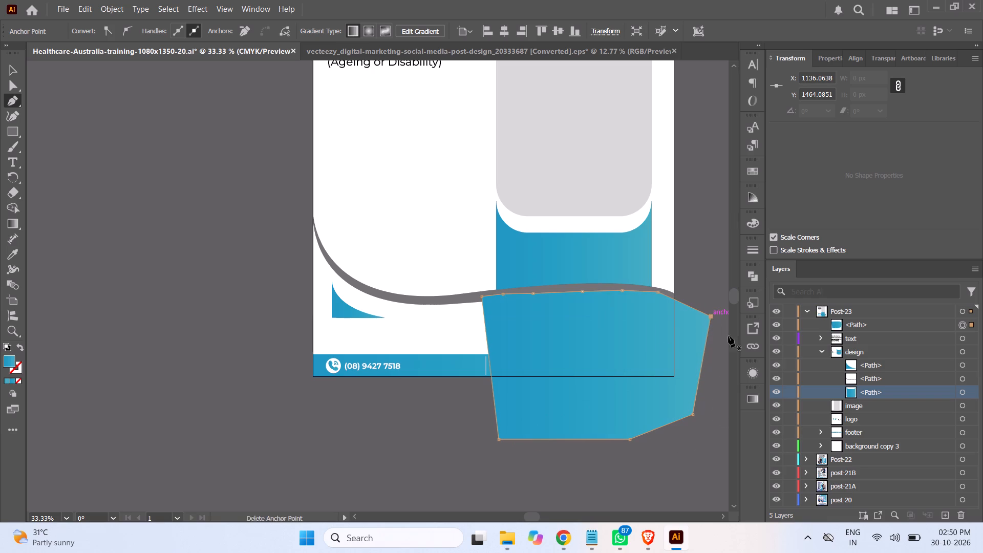
Move the new Pen shape into the design sublayer, directly above the blue panel's path and beneath the grey curve.
click(7, 76)
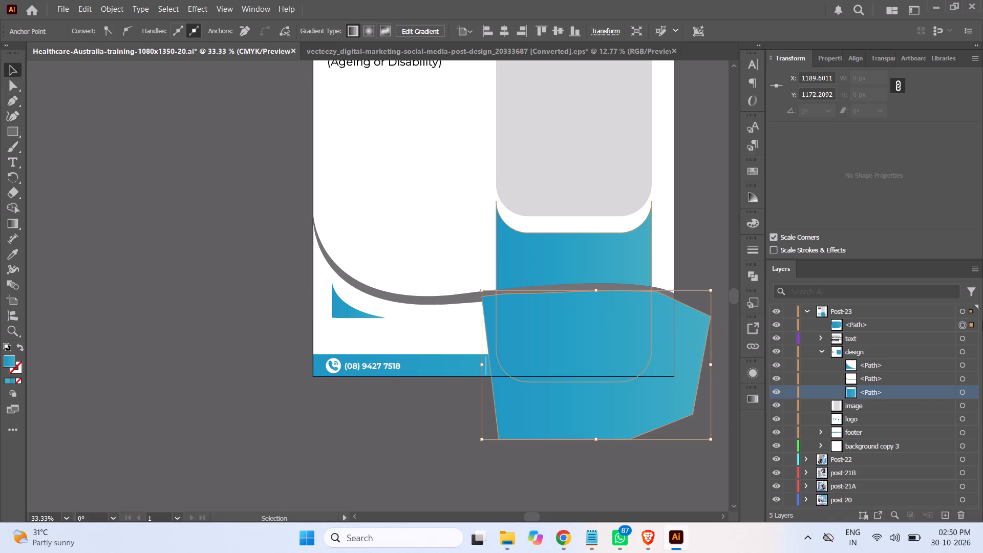
click(872, 325)
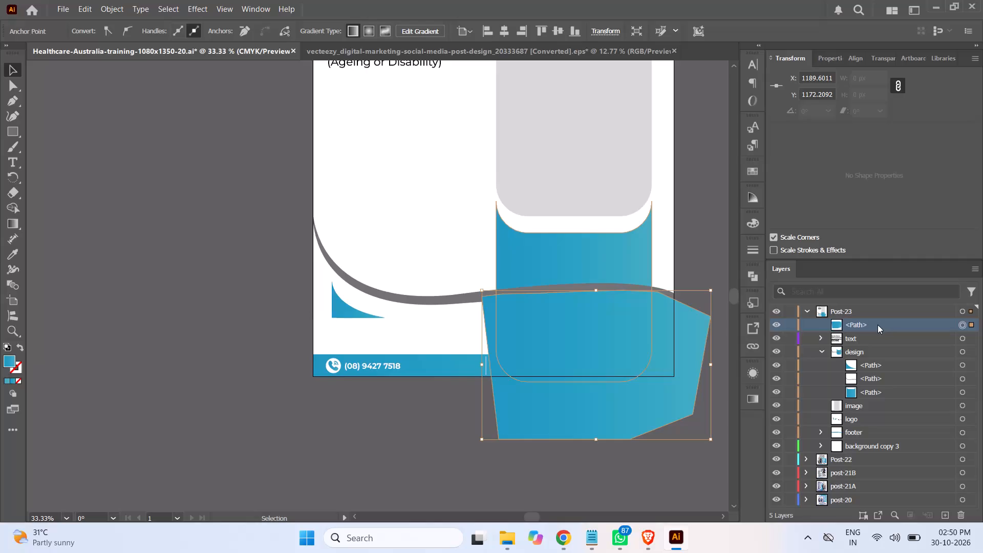
drag(878, 325, 881, 387)
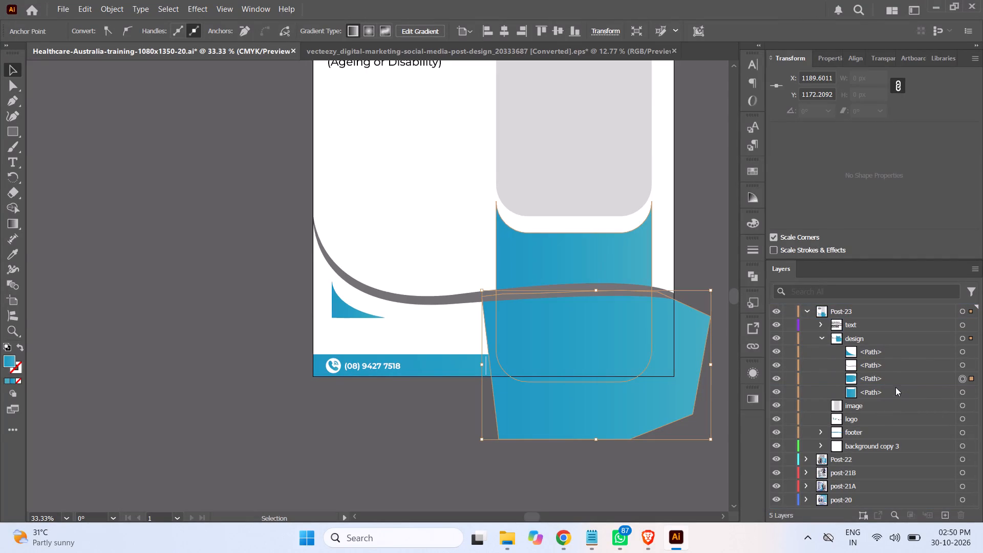
Subtract the Pen shape from the blue panel with Pathfinder Minus Front, trimming the panel's lower part along the grey curve.
shift+click(963, 390)
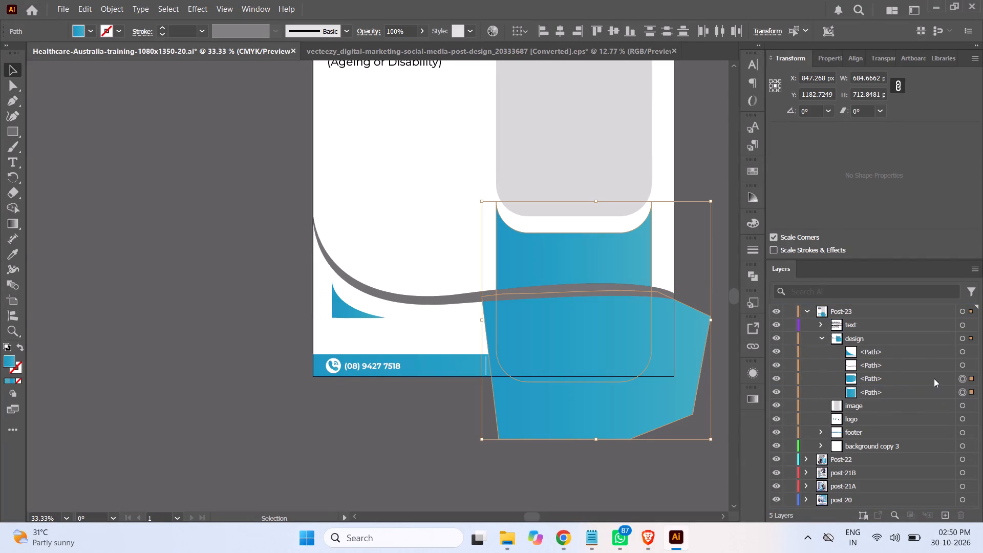
click(934, 378)
shift+click(921, 393)
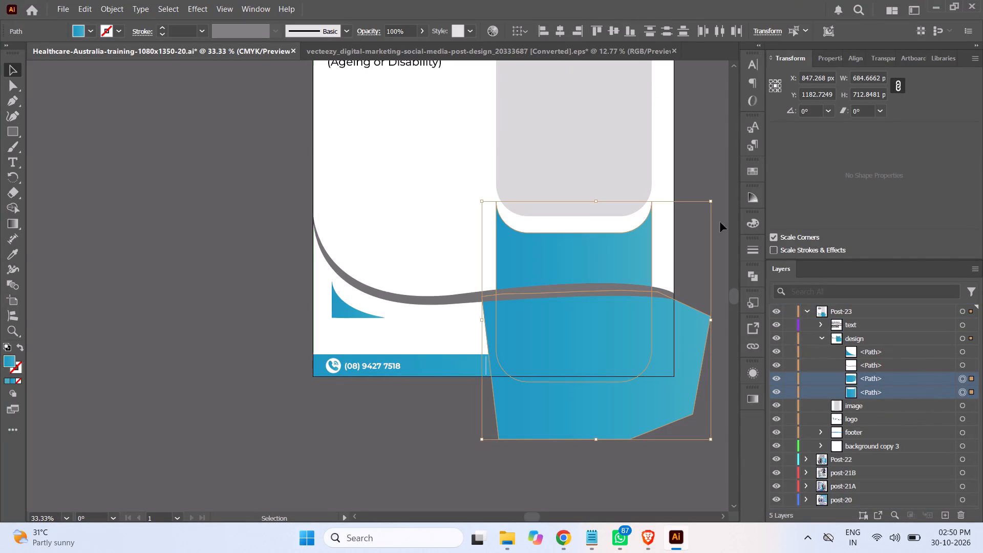
click(751, 301)
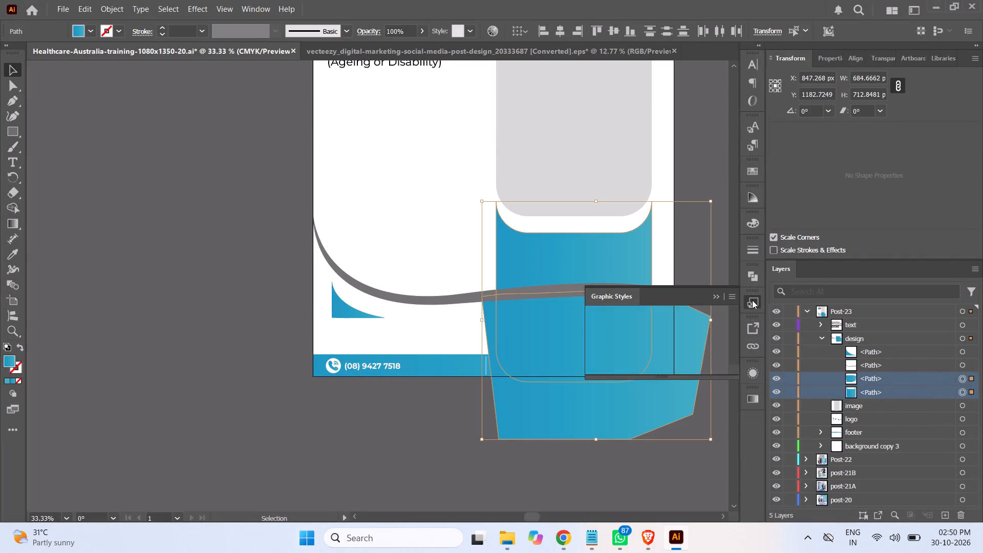
click(754, 303)
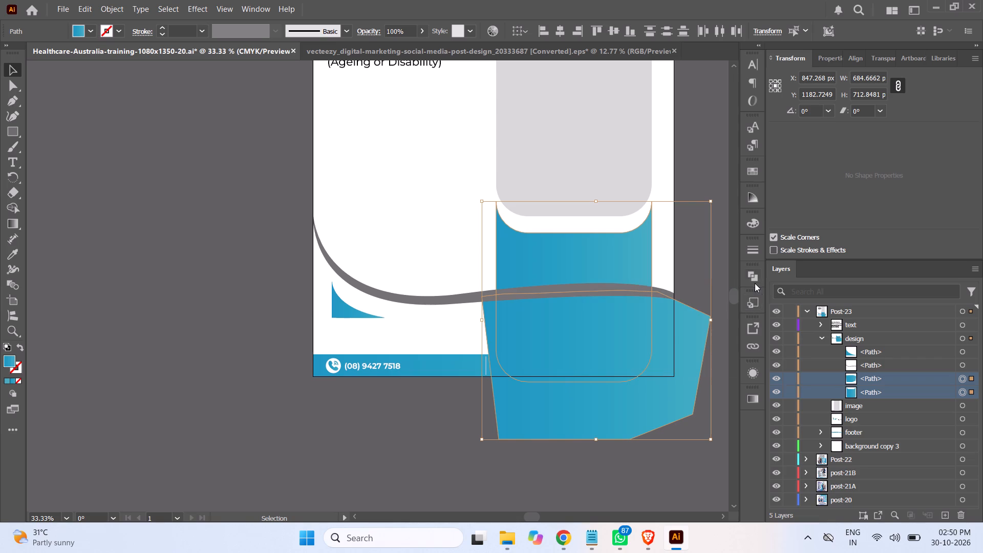
click(755, 283)
click(628, 307)
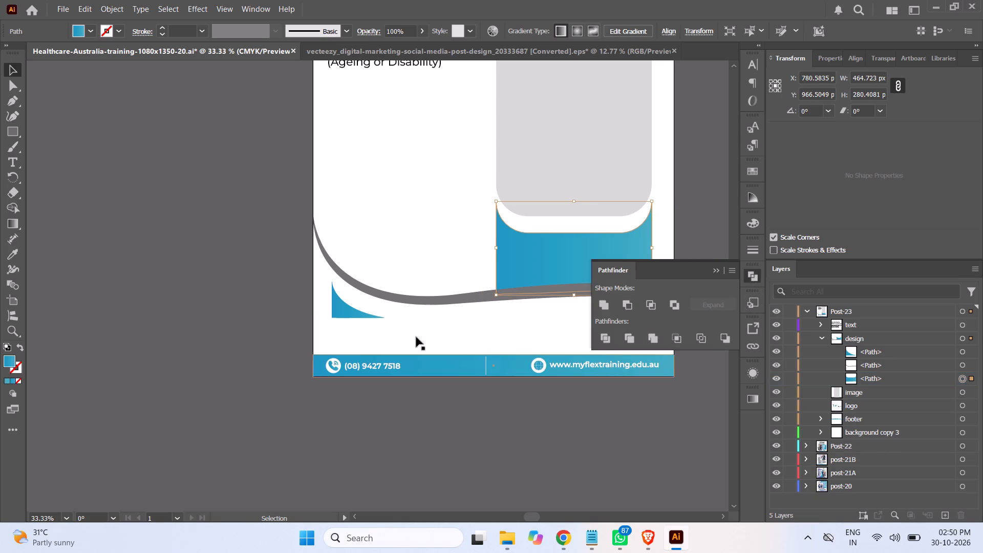
click(224, 261)
click(714, 269)
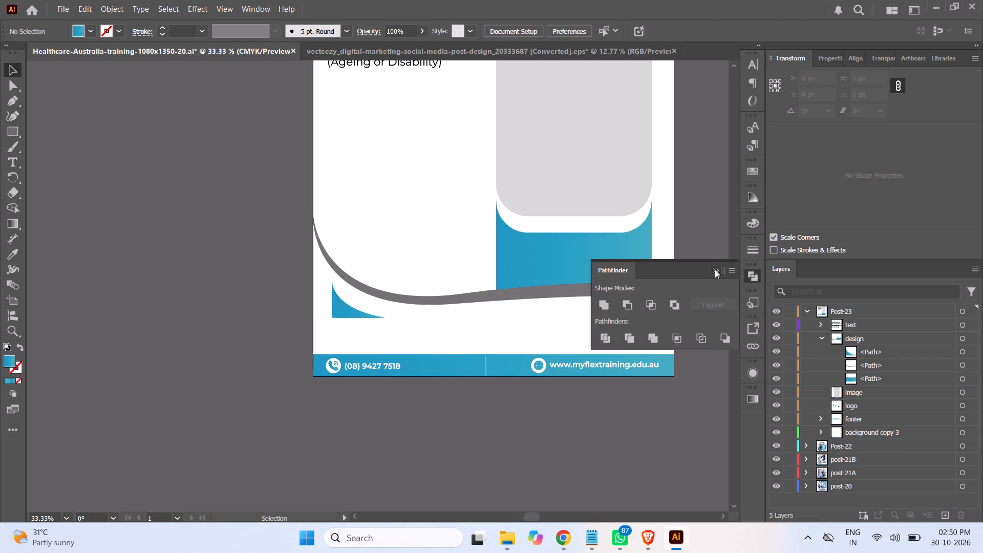
click(703, 267)
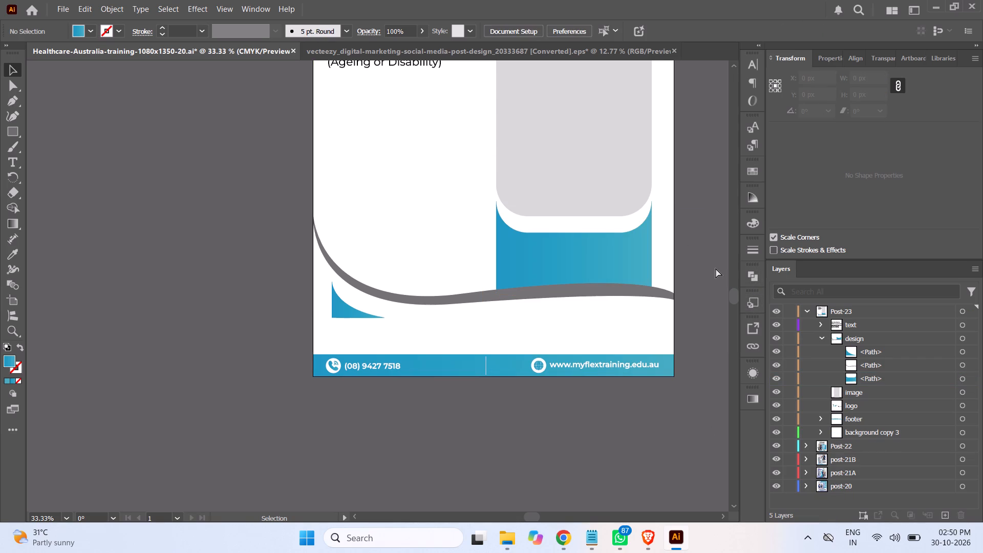
Save the Healthcare-Australia-training-1080x1350-20 document.
key(ctrl+s)
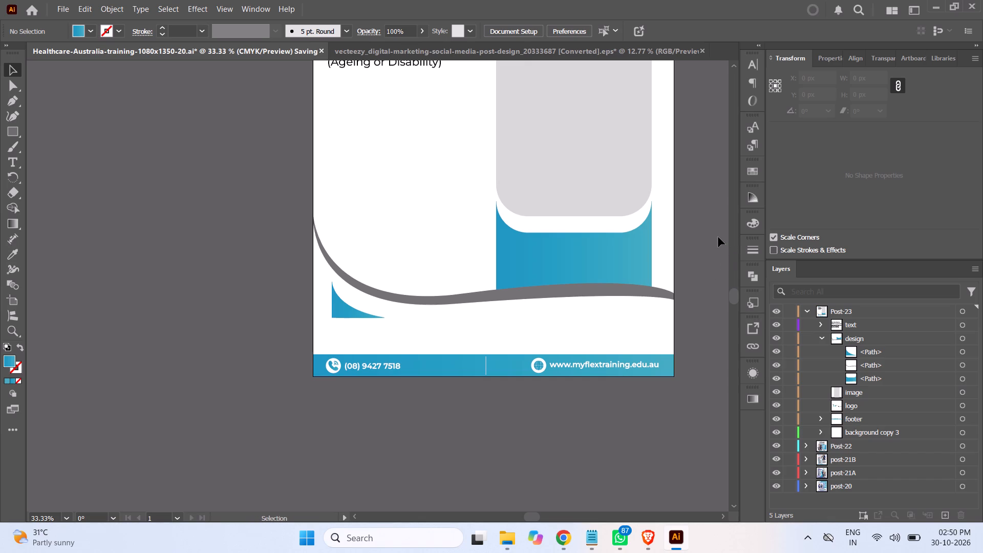
Review the whole Post-23 layout, from the logo and heading down to the trimmed panel, curve and footer.
scroll(718, 237, up, 2)
scroll(716, 238, down, 2)
scroll(716, 238, up, 4)
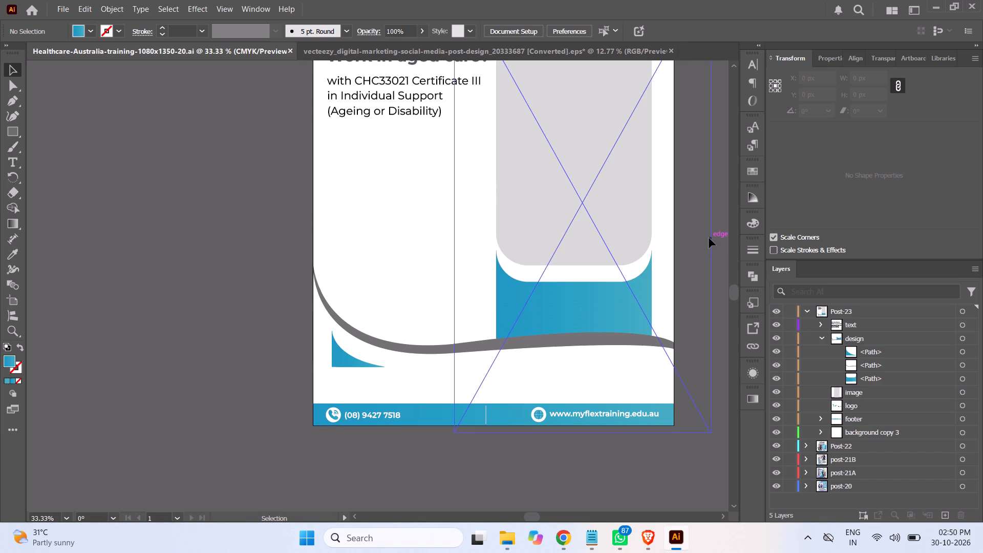
scroll(709, 238, up, 9)
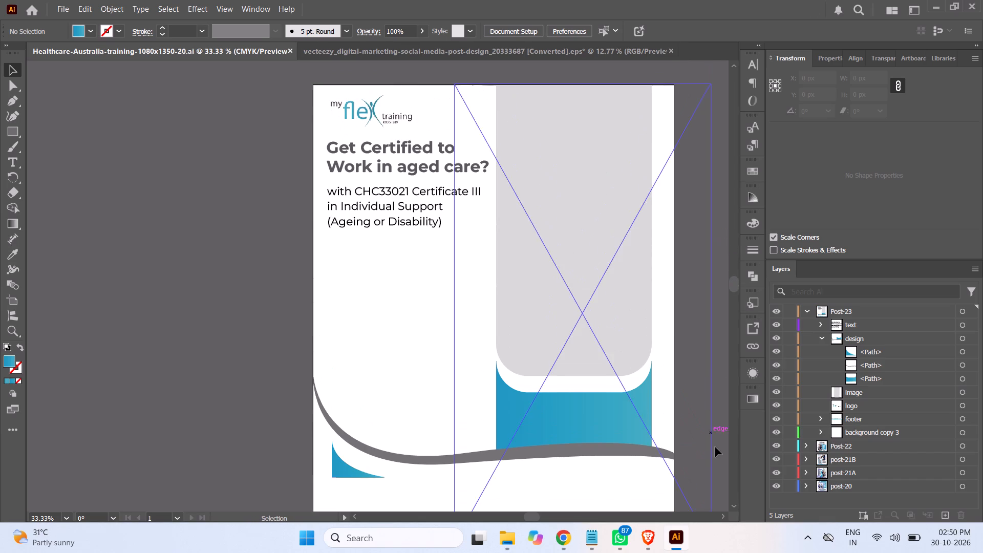
double_click(722, 517)
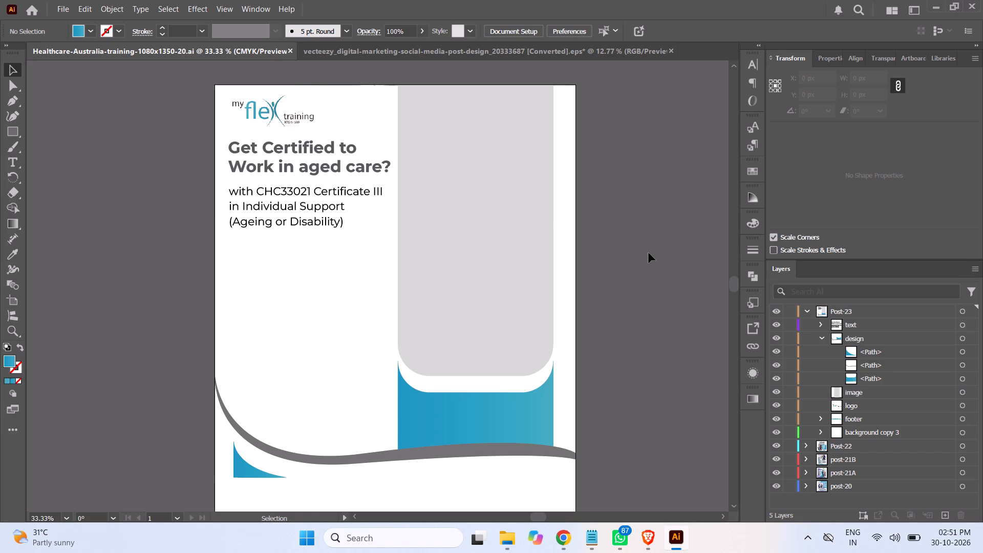
scroll(649, 246, down, 5)
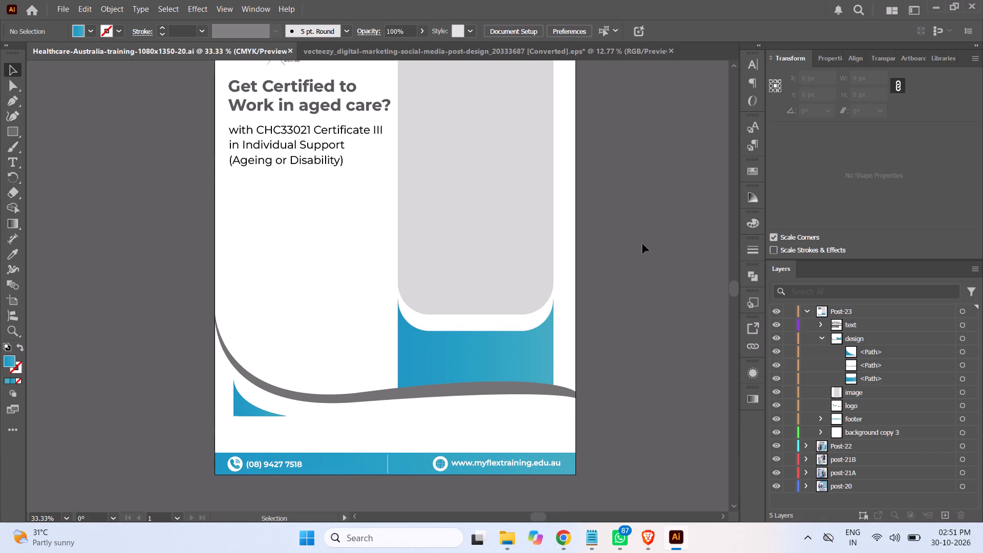
scroll(642, 243, down, 2)
scroll(642, 243, up, 1)
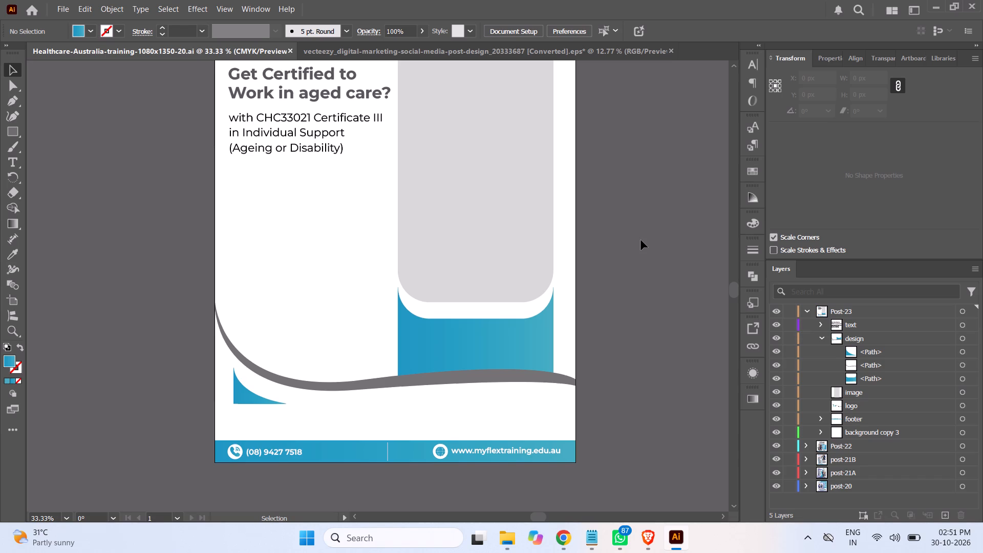
scroll(658, 289, up, 9)
scroll(653, 287, down, 2)
scroll(652, 287, up, 1)
scroll(652, 287, down, 3)
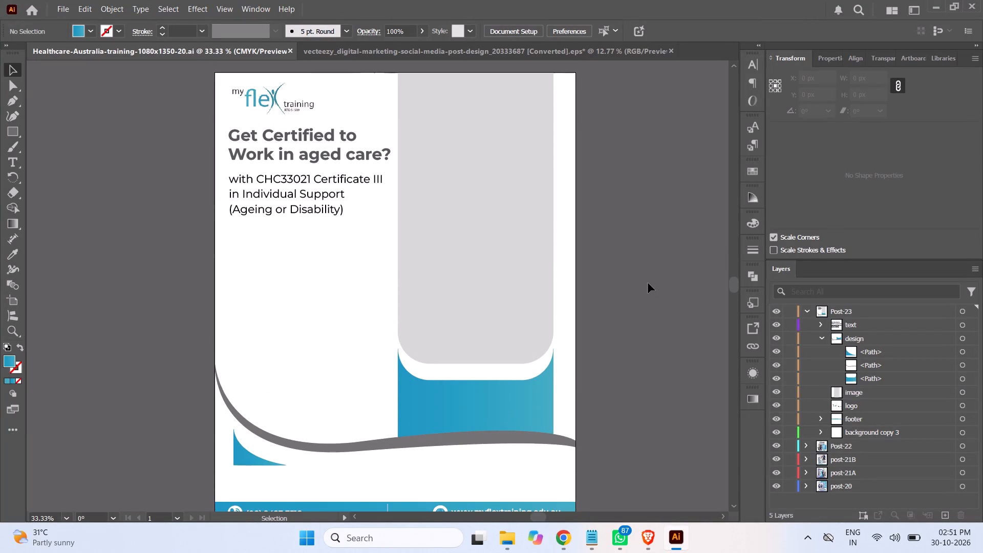
Collapse the design sublayer and reduce the Transform options to their compact view, giving the layer list more room.
click(822, 337)
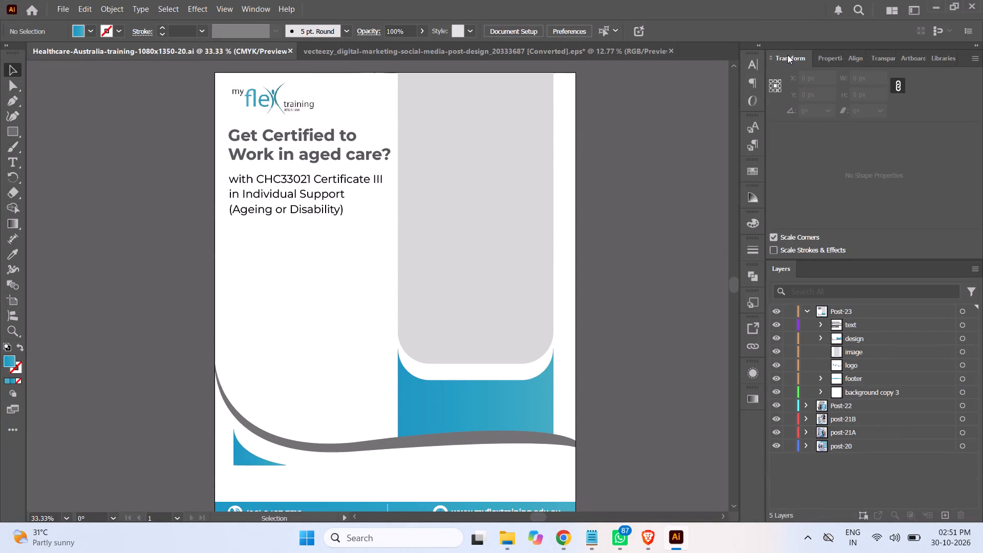
click(789, 59)
double_click(786, 55)
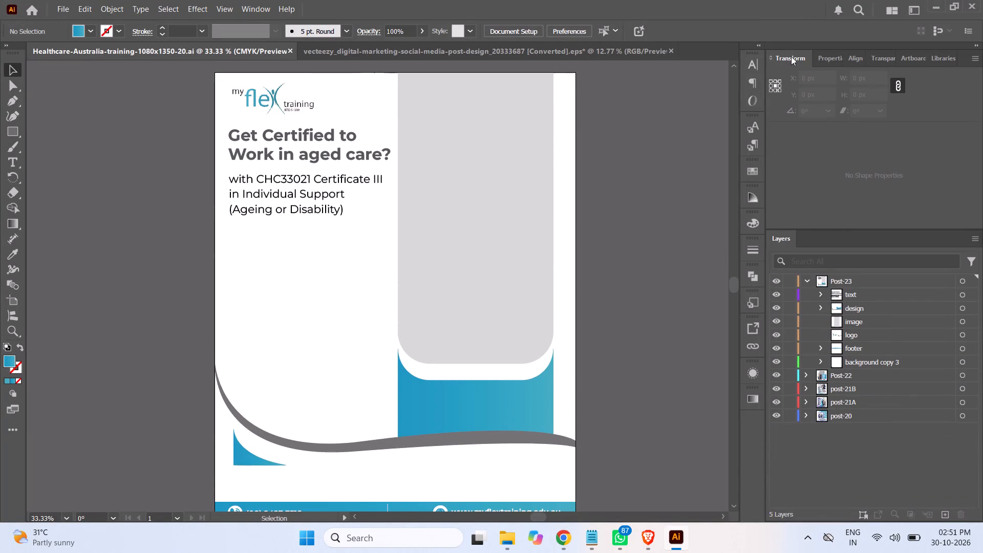
click(791, 56)
double_click(791, 57)
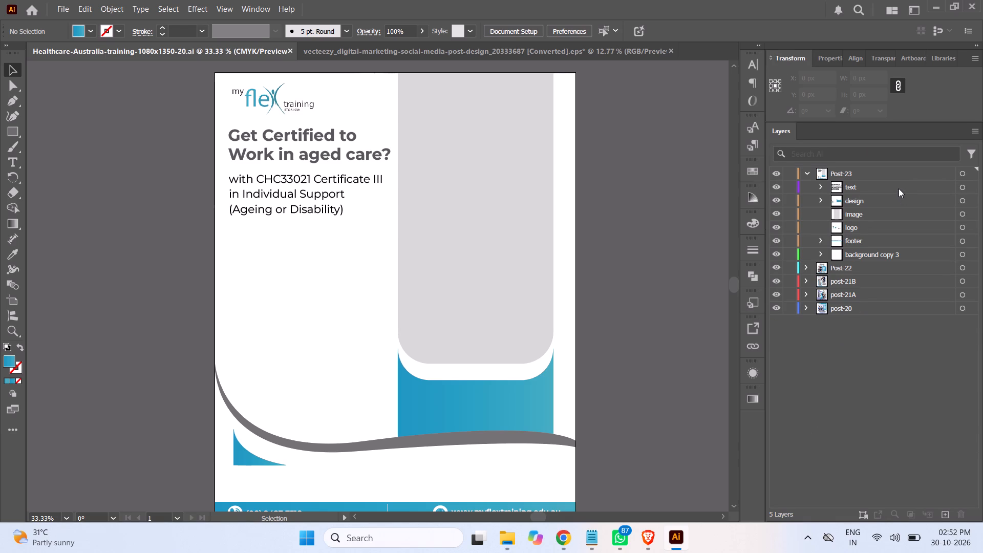
Open C777.eps in Illustrator from the vecteezy_infographic-elements-for-content-diagram-flowchart folder ending in 1820416, under Documents > Data > infographics.
click(517, 542)
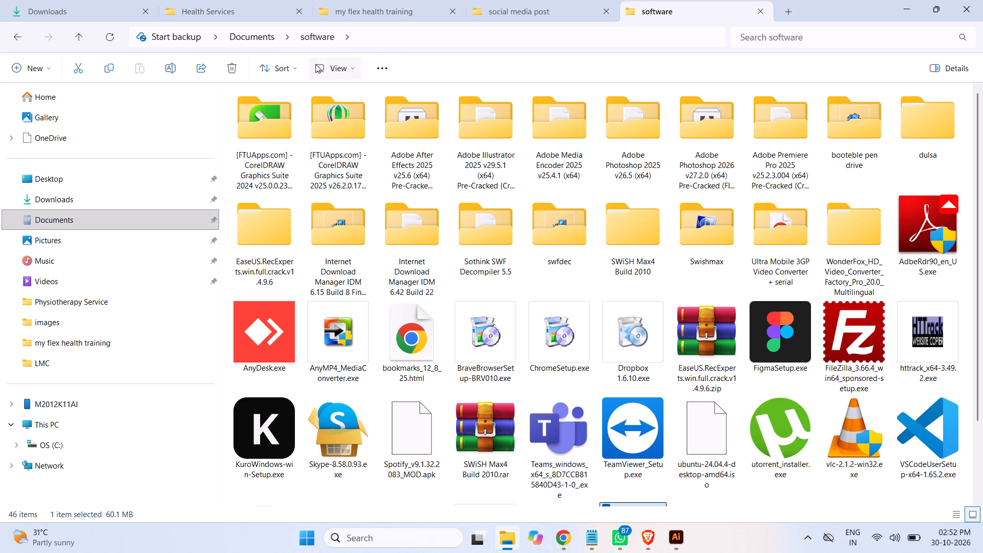
click(257, 42)
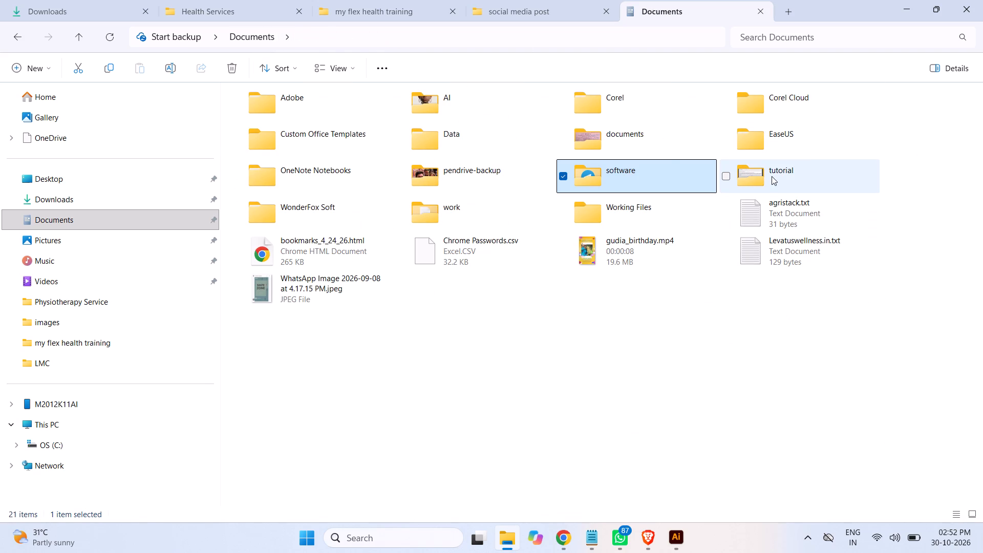
double_click(429, 135)
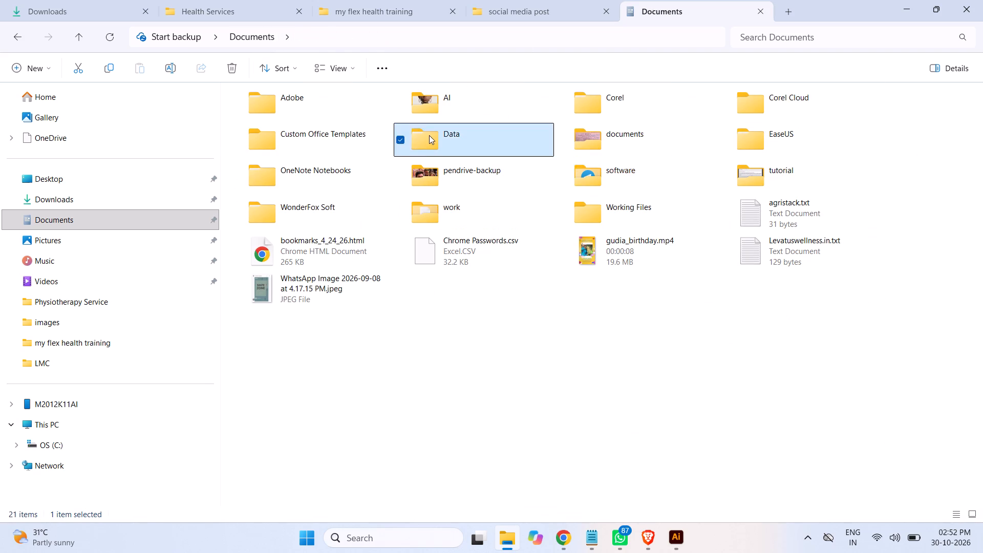
double_click(900, 122)
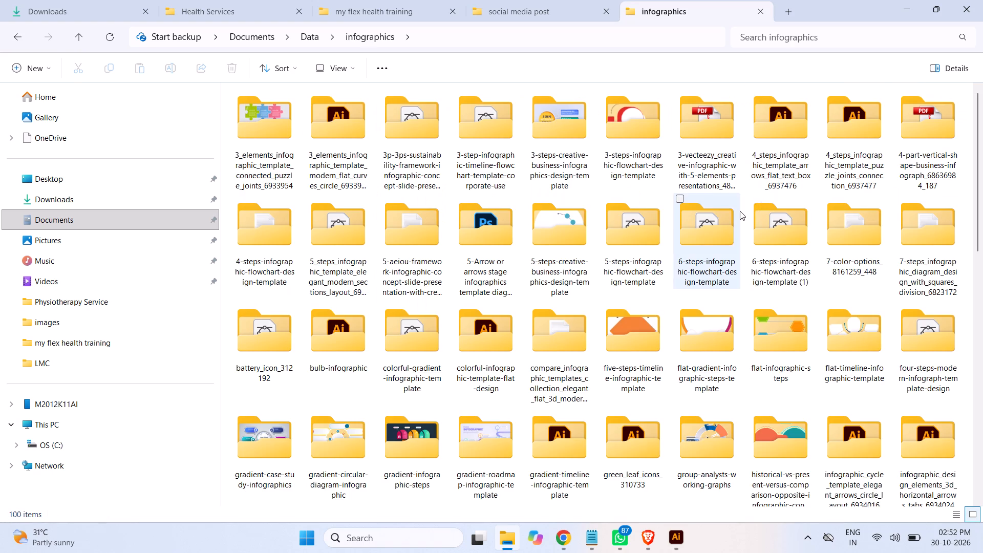
scroll(918, 218, down, 1)
scroll(918, 218, up, 1)
scroll(918, 218, down, 1)
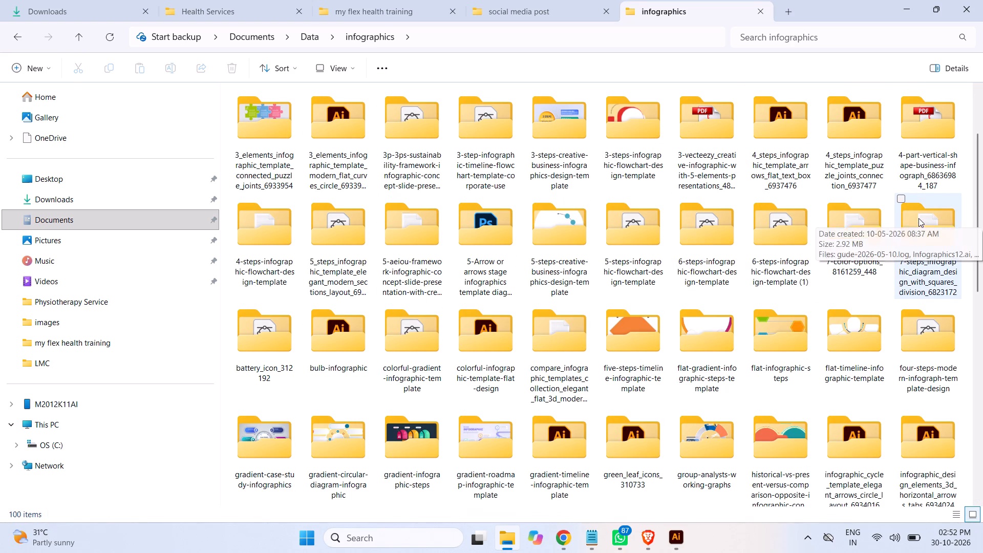
scroll(917, 218, down, 3)
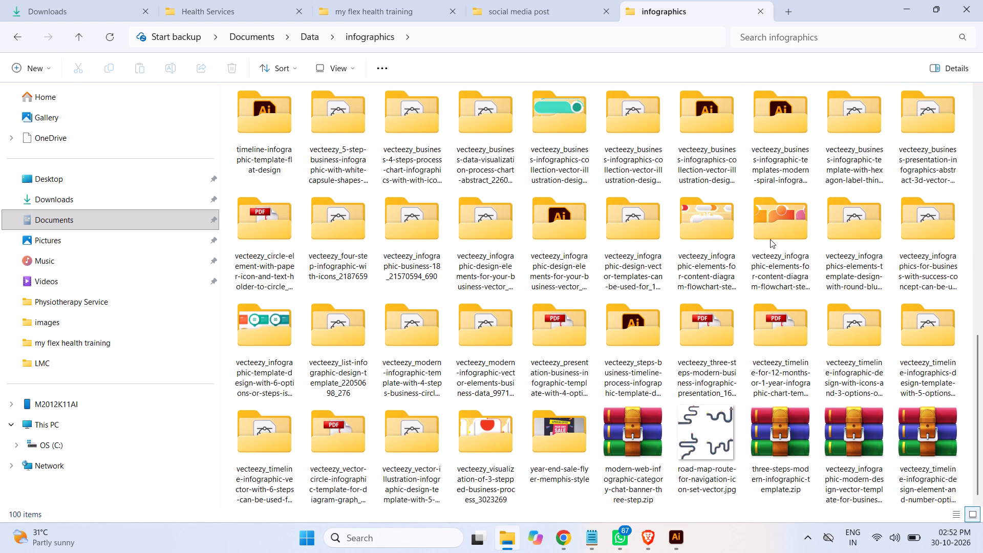
double_click(697, 226)
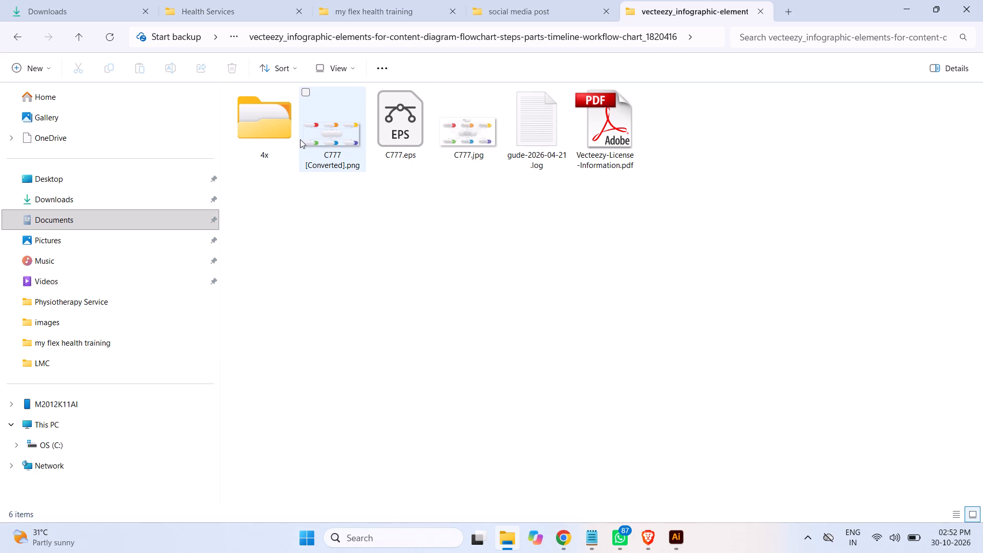
double_click(404, 142)
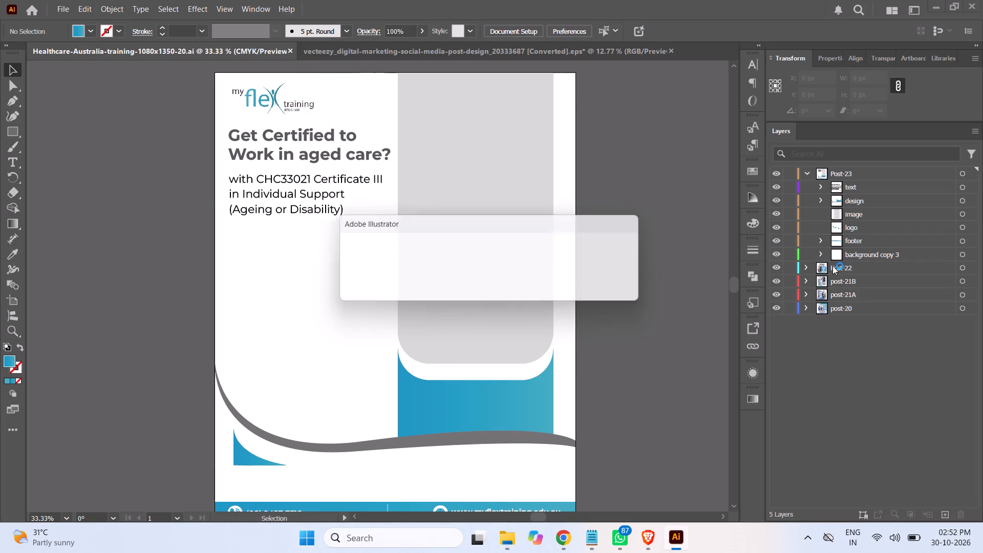
click(557, 286)
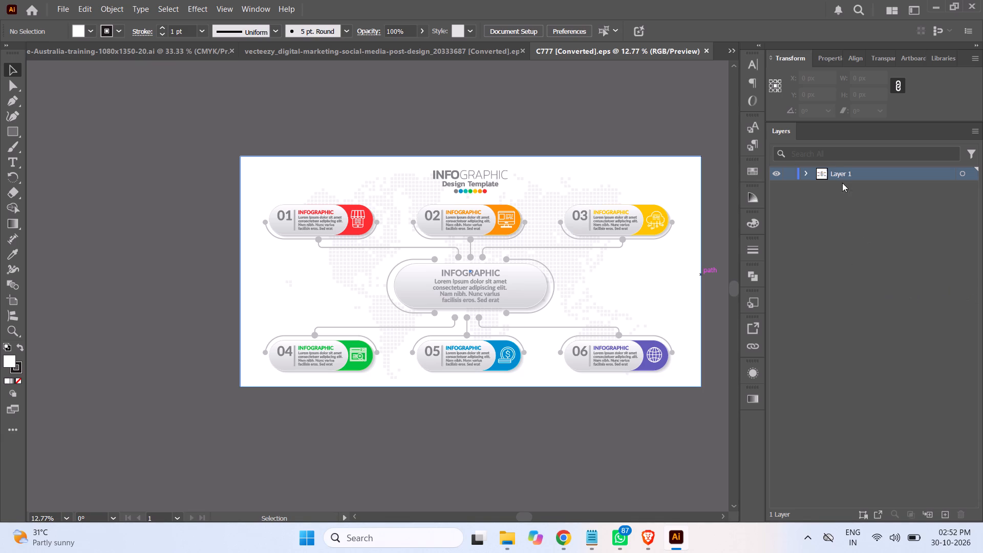
Expand Layer 1 and its main group, and toggle the subgroups' visibility one by one to identify which holds the purple 06 infographic.
click(806, 174)
click(821, 185)
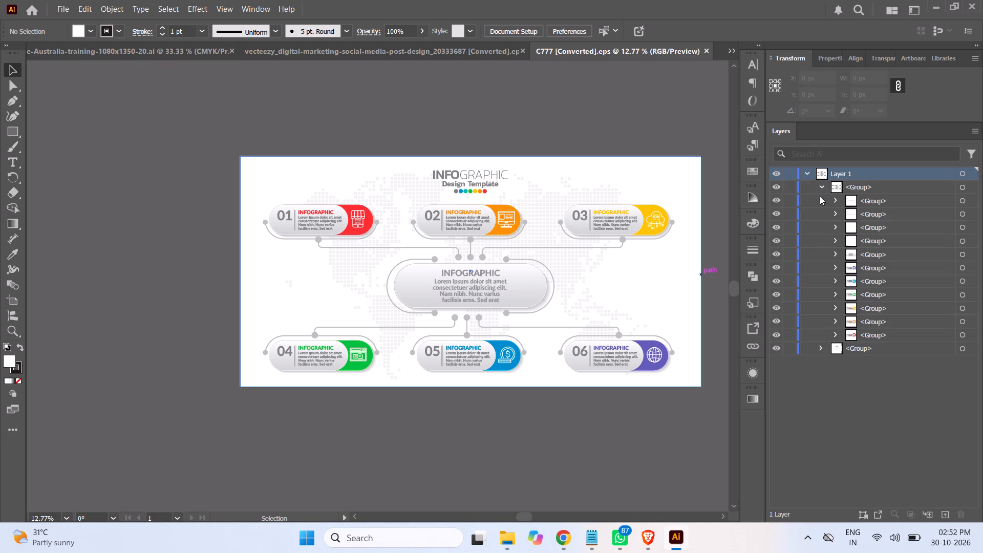
click(778, 200)
click(778, 200)
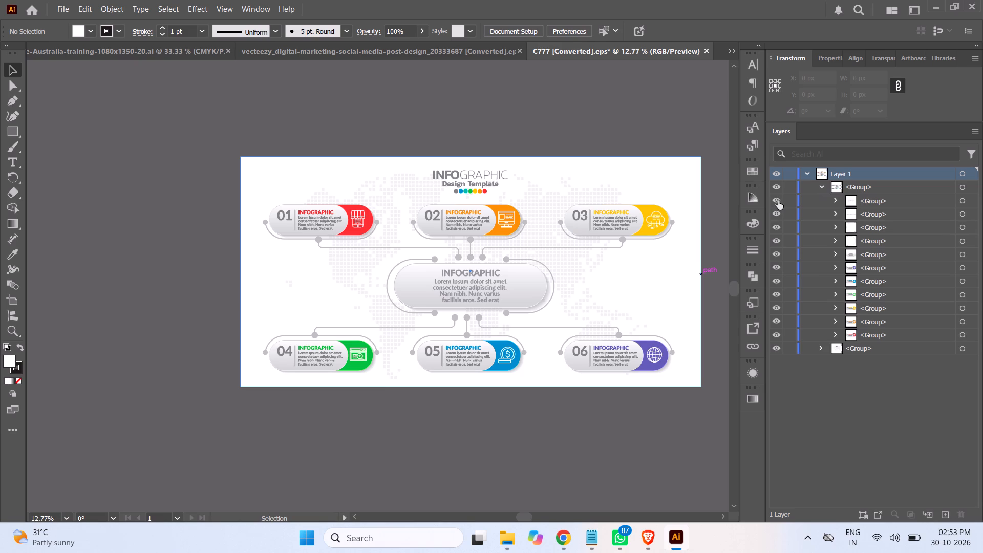
click(778, 214)
click(778, 214)
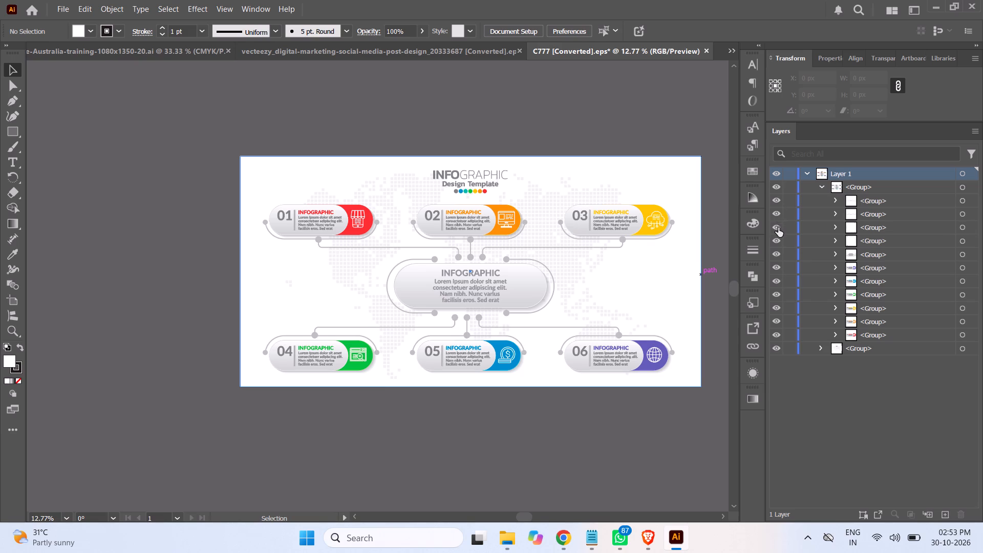
click(778, 228)
click(778, 228)
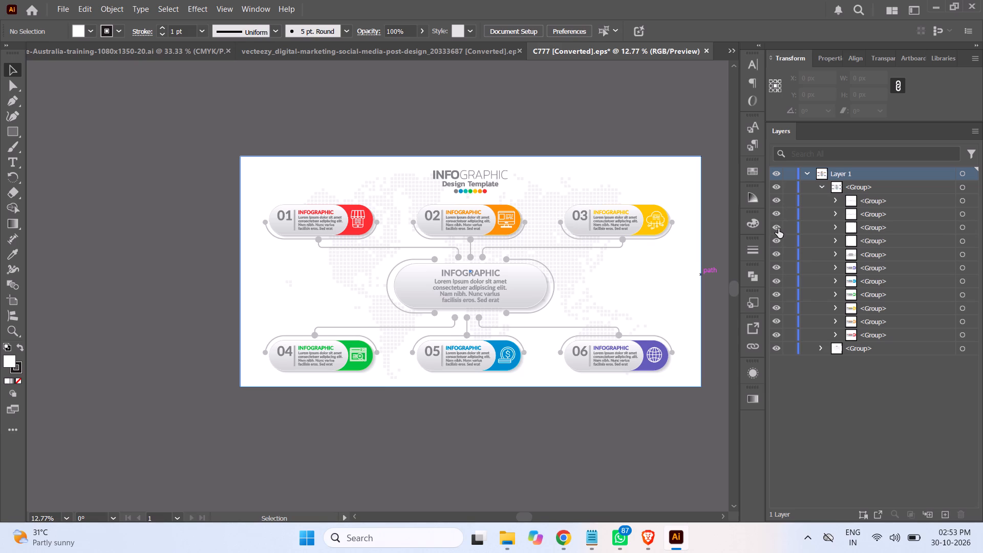
click(777, 240)
click(777, 240)
click(776, 256)
click(776, 256)
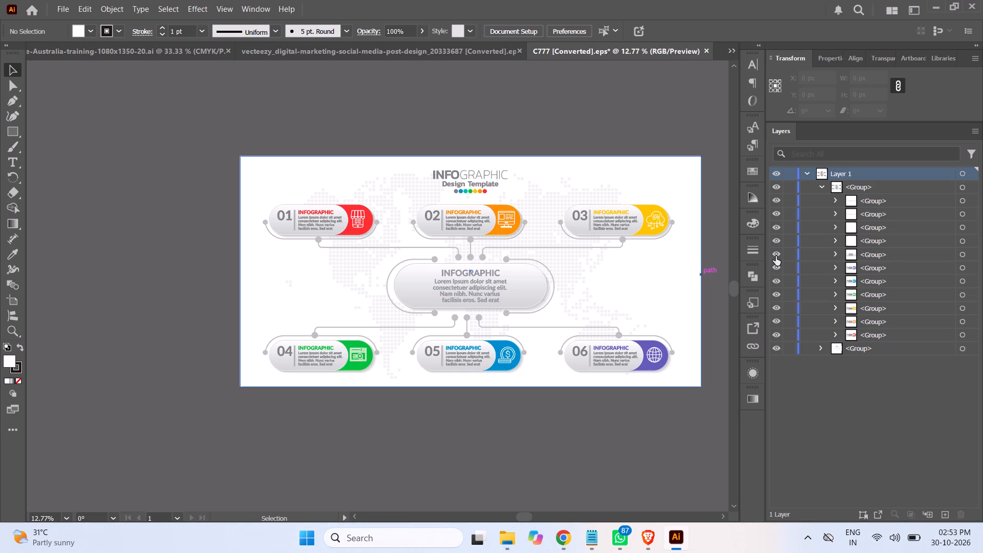
click(774, 265)
click(774, 265)
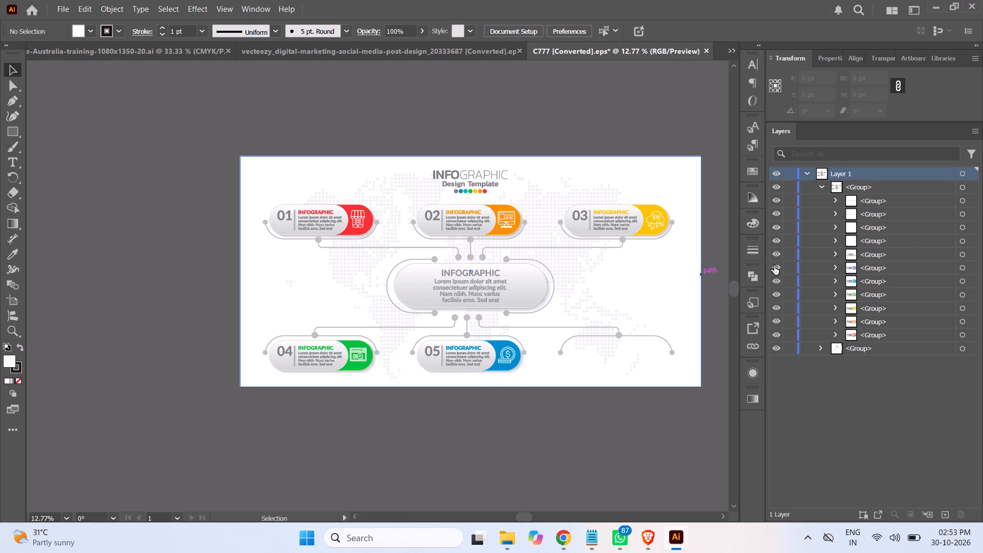
click(774, 265)
click(774, 265)
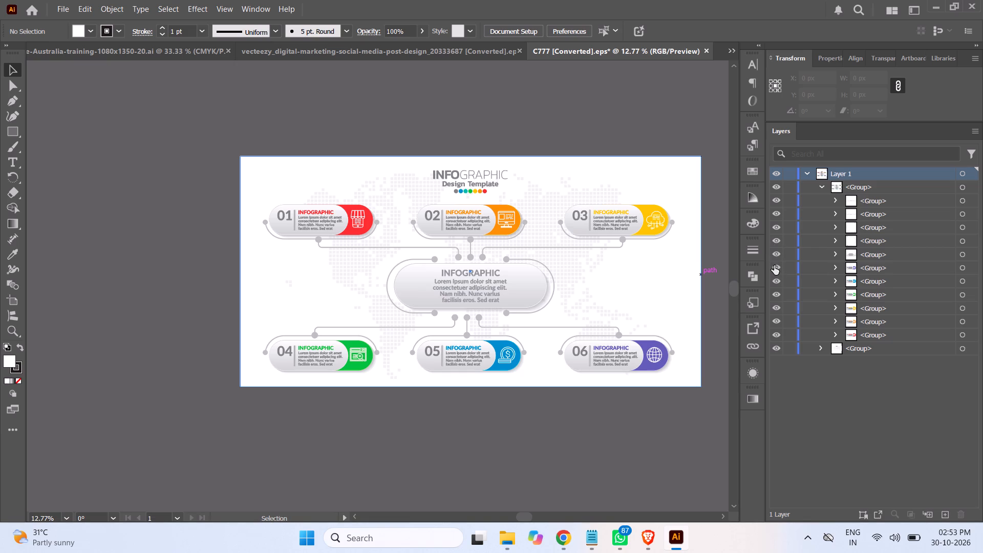
Copy the whole purple 06 infographic group from the C777 template.
click(963, 268)
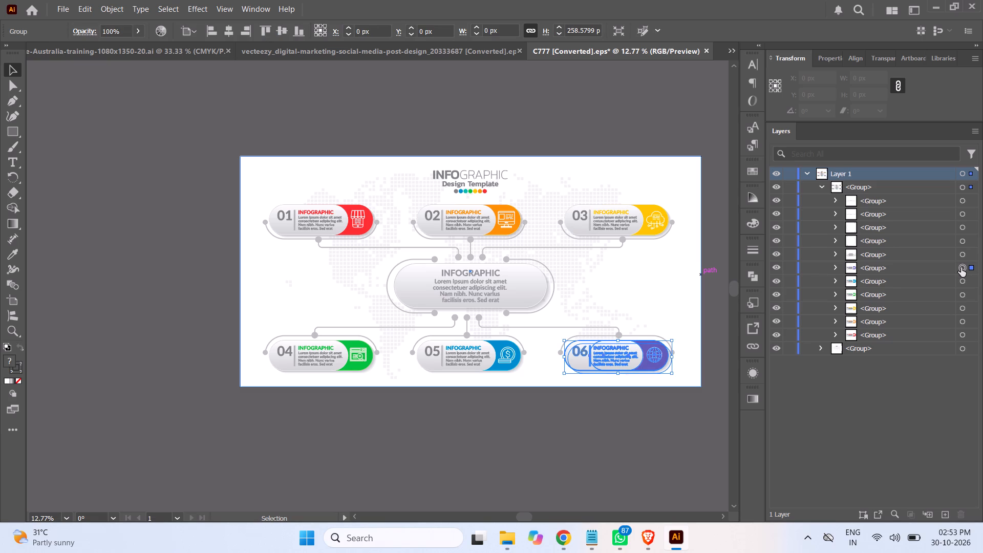
key(ctrl+c)
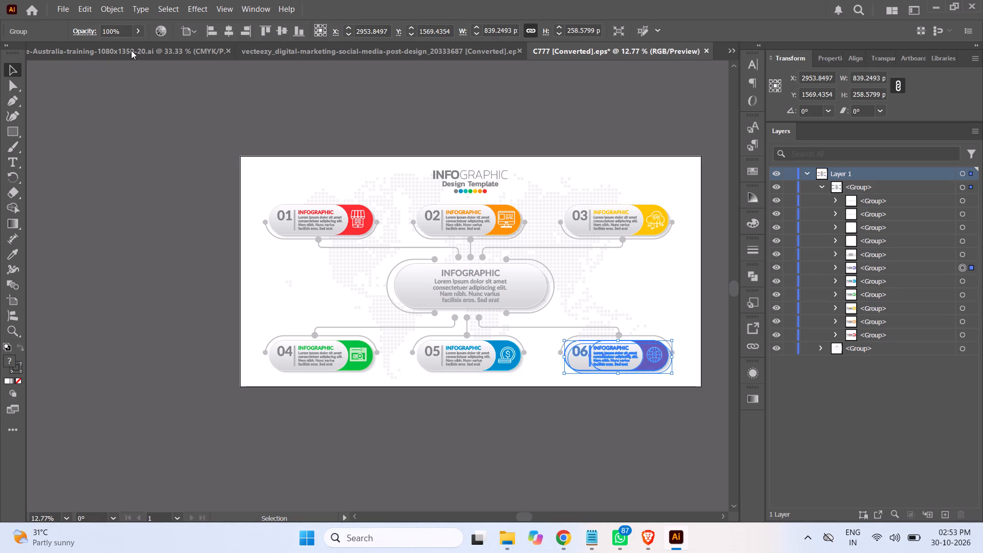
Close the vecteezy digital-marketing social media post template without saving its changes.
click(131, 50)
click(343, 49)
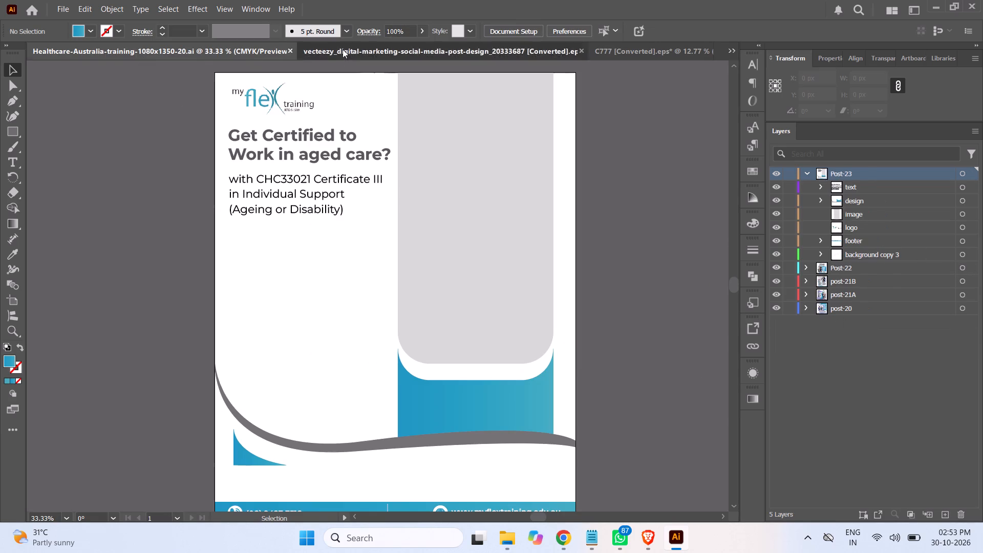
click(575, 50)
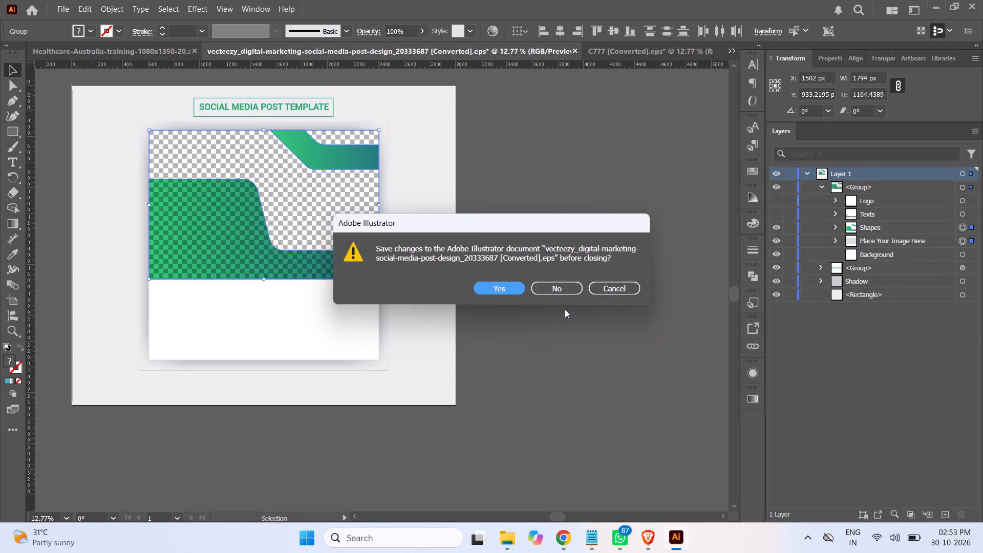
click(558, 288)
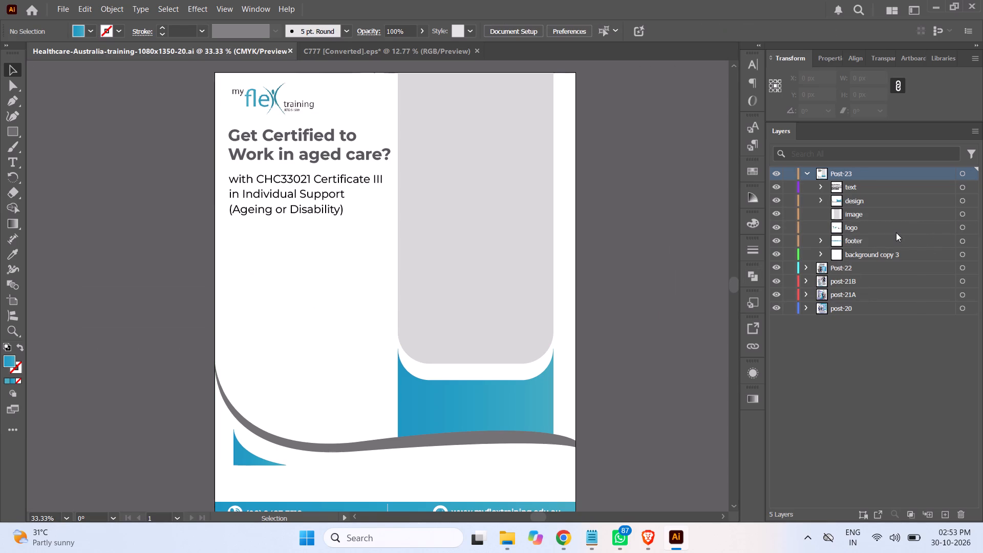
Place the copied 06 infographic in Post-23 at about 368 × 113 px, below the "(Ageing or Disability)" line and aligned with the text's left edge.
key(ctrl+v)
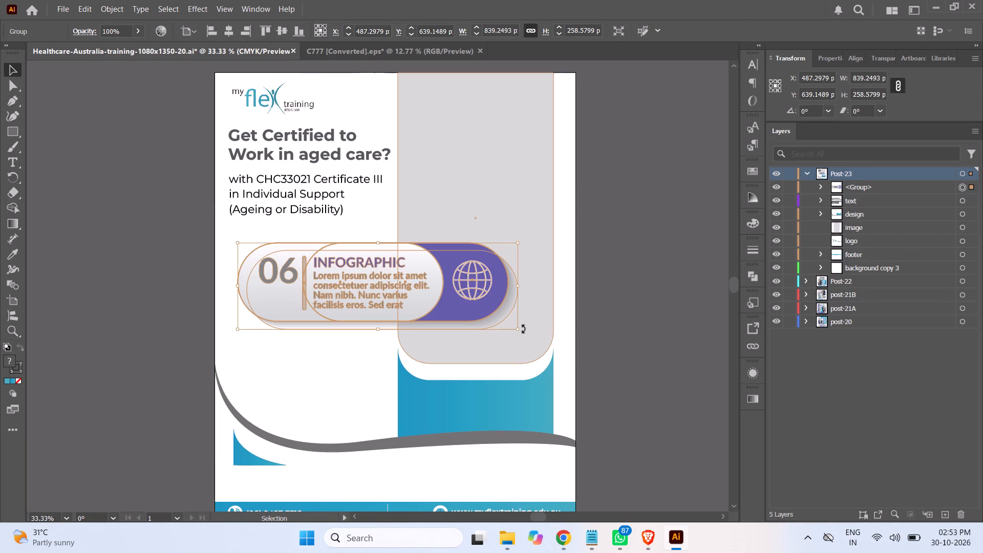
shift+drag(519, 330, 350, 301)
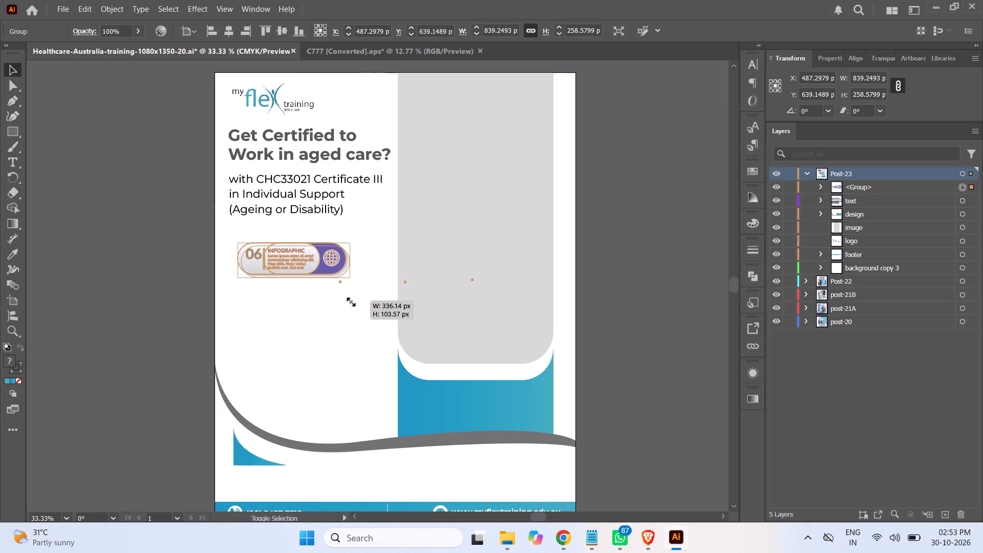
shift+drag(350, 301, 358, 305)
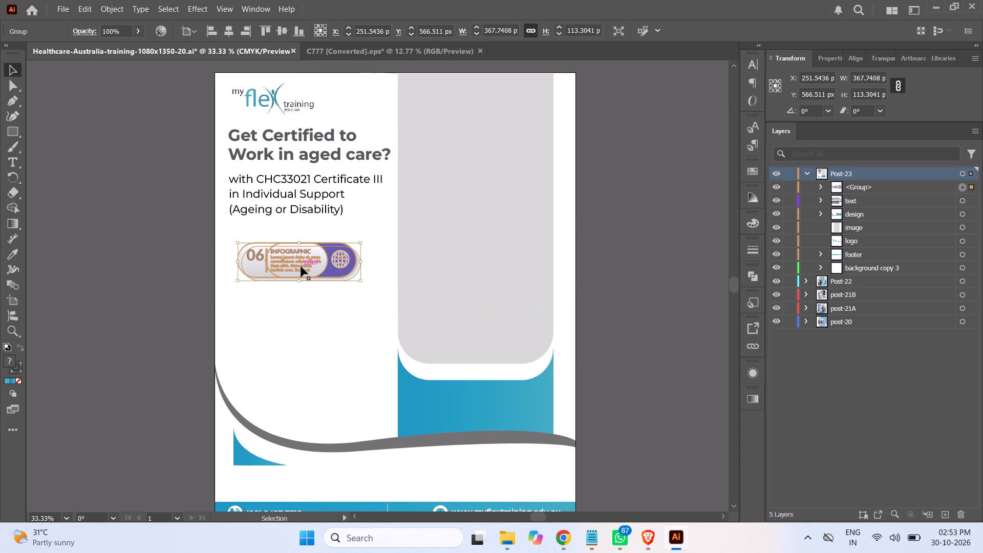
drag(302, 269, 291, 255)
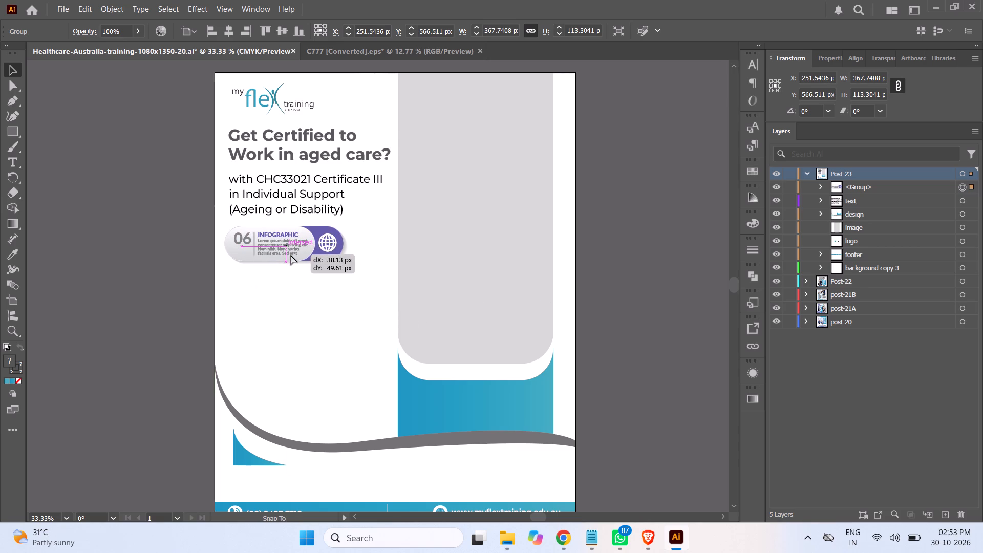
drag(291, 255, 294, 258)
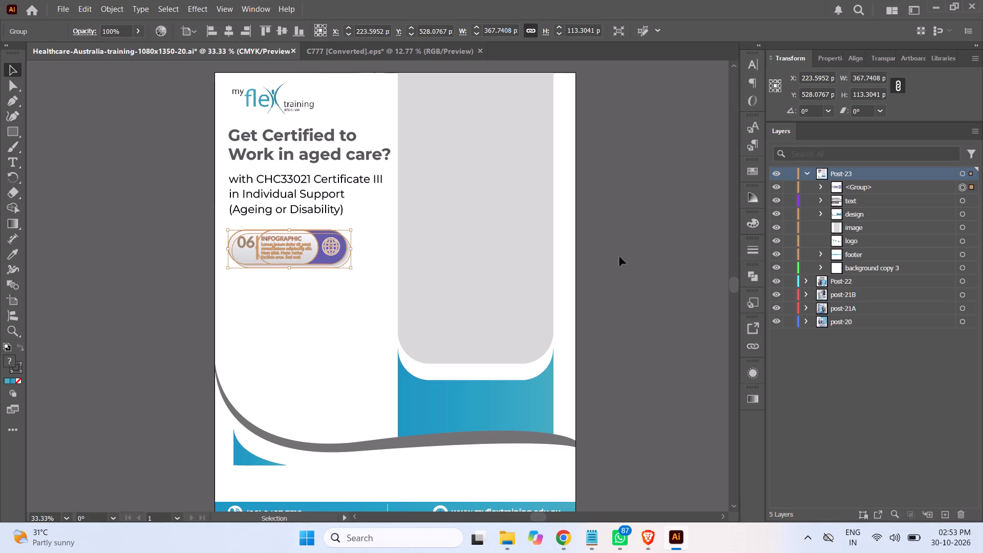
click(639, 263)
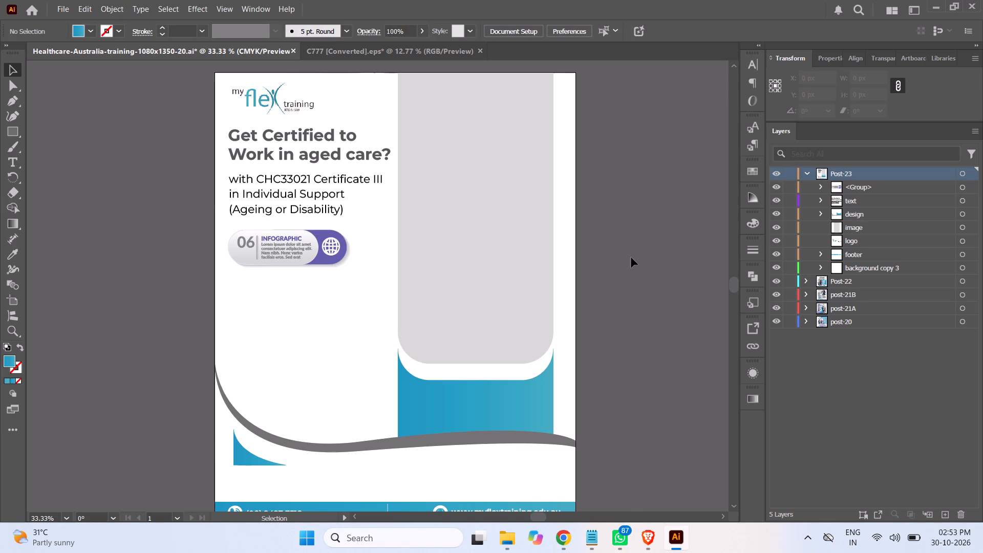
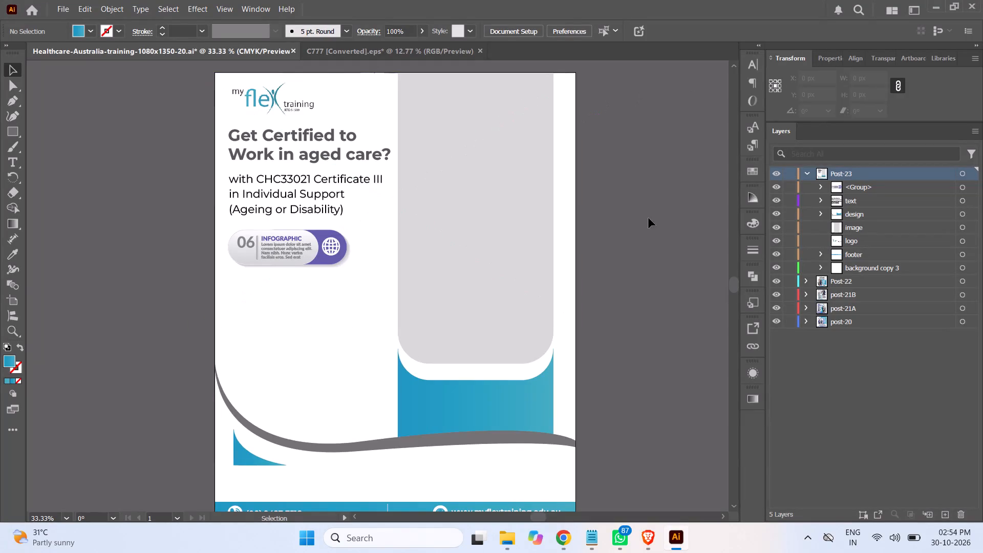
Delete the 06 number, the infographic text group and the two thin divider paths from the pill's group in Post-23.
click(819, 187)
click(775, 202)
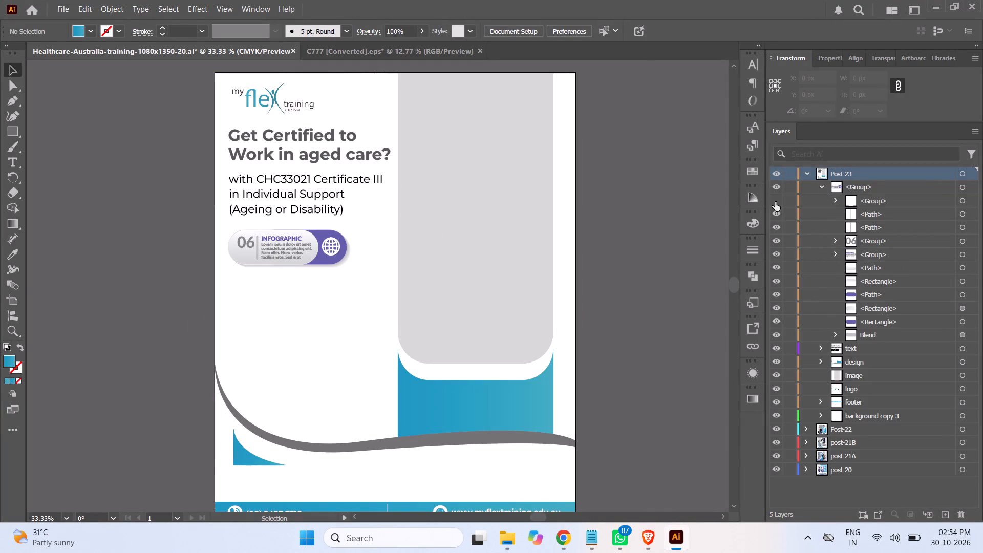
click(775, 202)
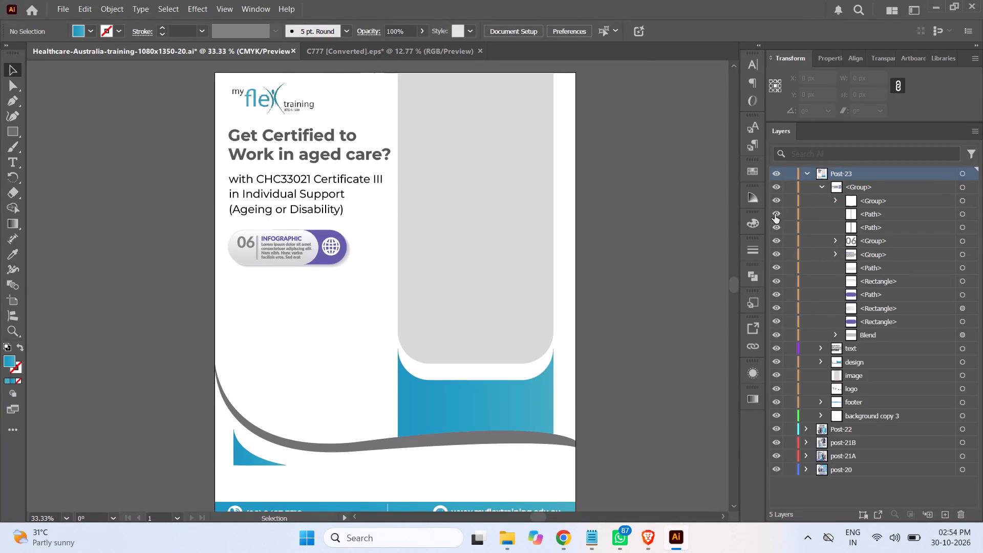
click(771, 212)
click(771, 212)
click(771, 212)
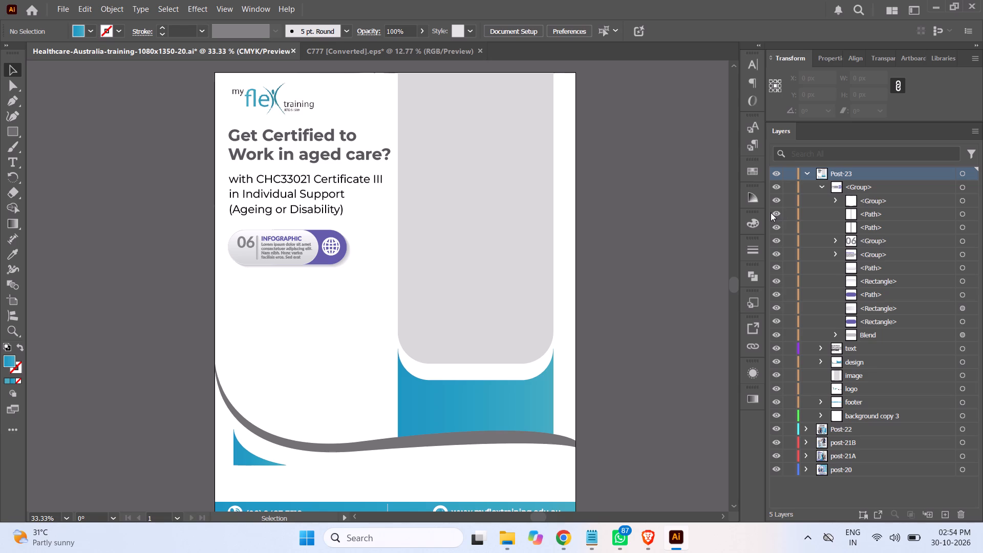
click(771, 212)
click(961, 216)
click(894, 212)
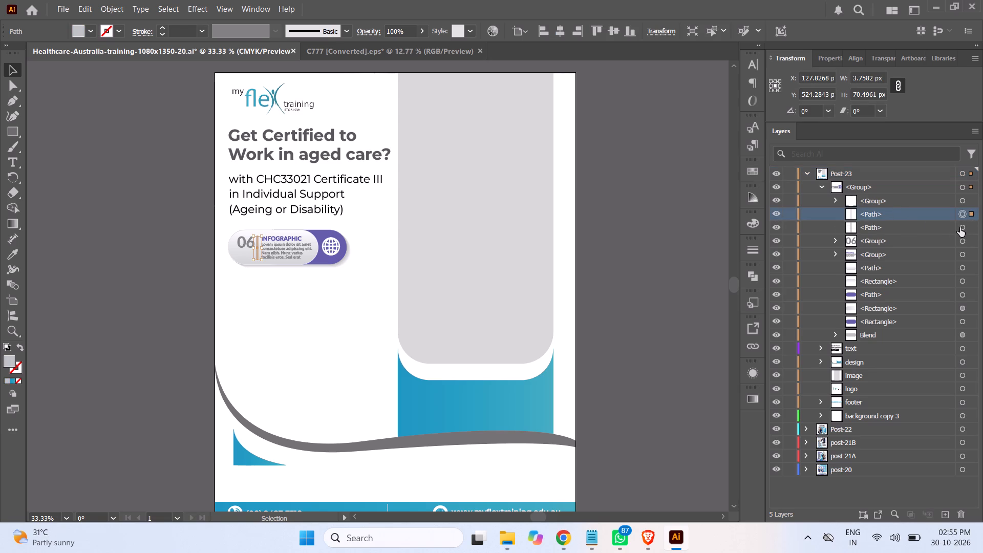
click(960, 227)
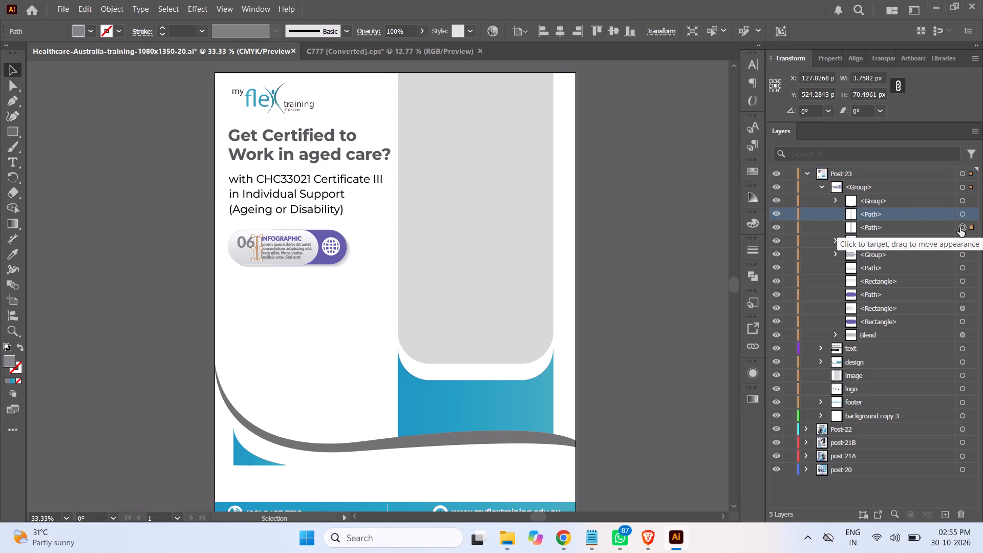
shift+click(960, 217)
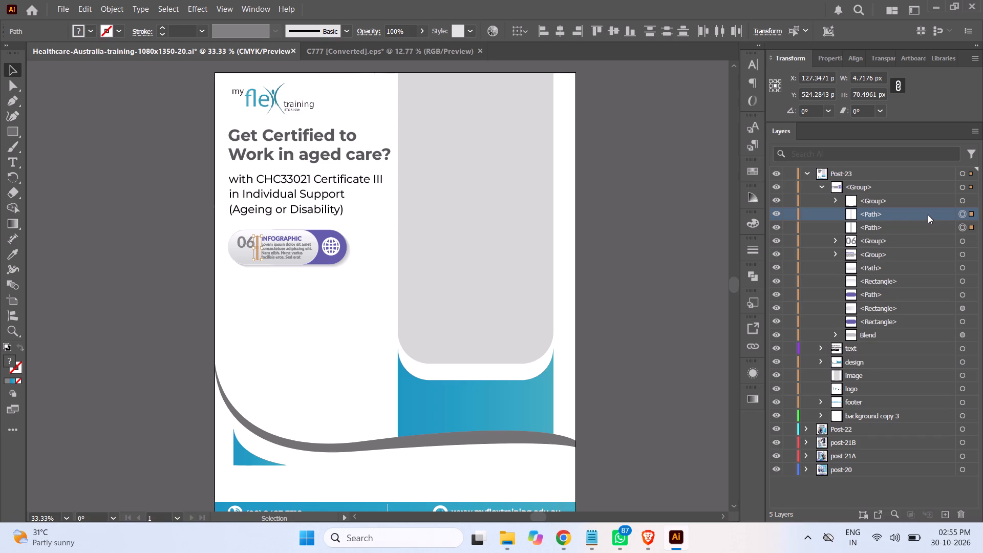
shift+click(915, 229)
shift+click(920, 242)
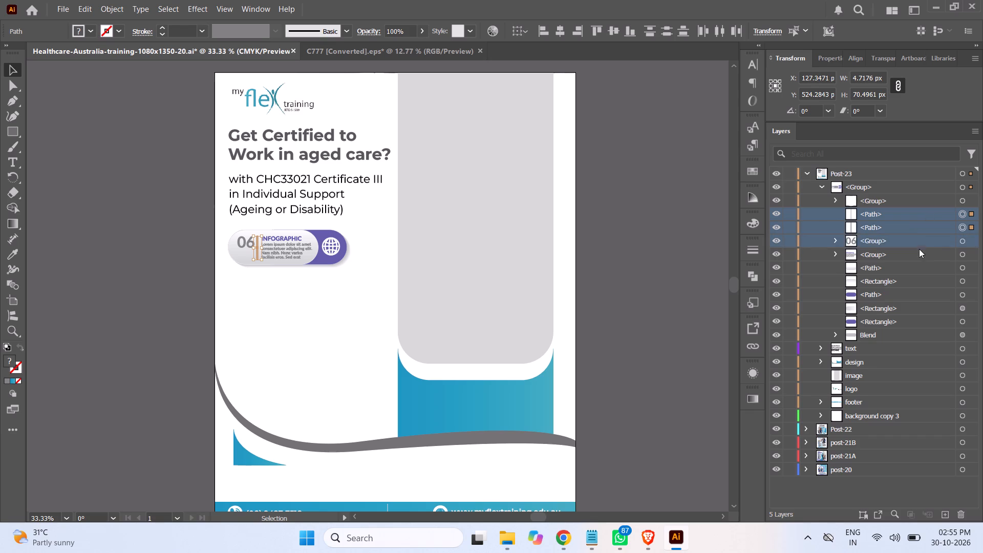
shift+click(917, 258)
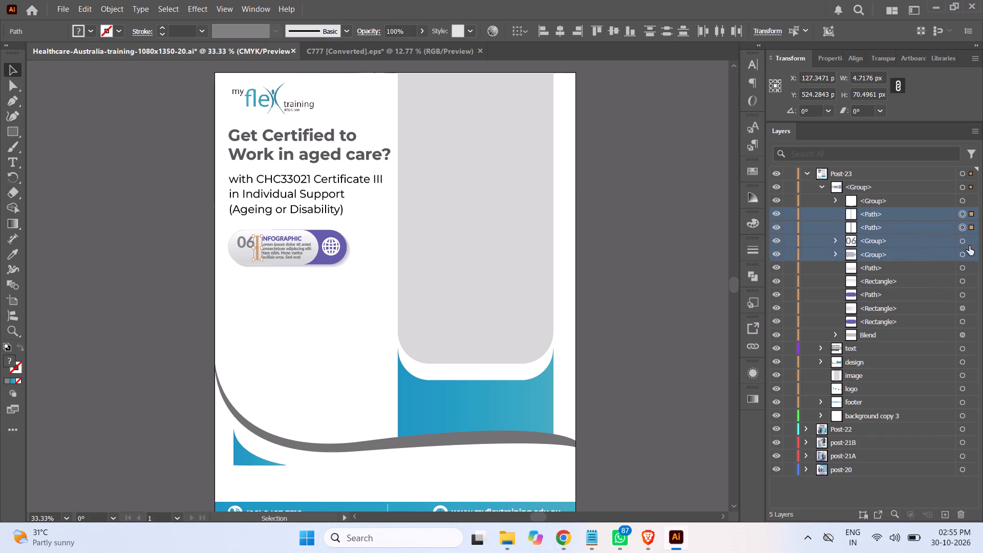
shift+click(961, 243)
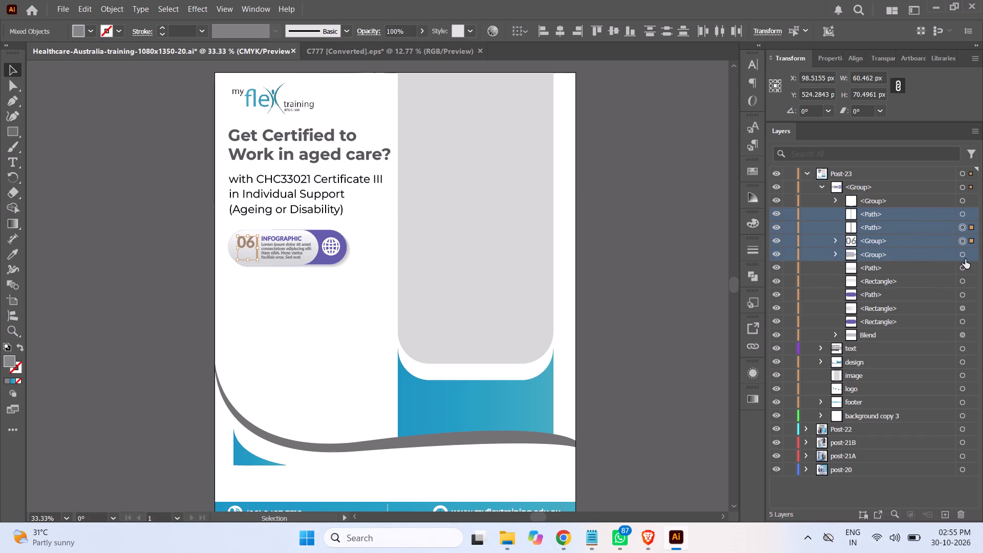
ctrl+click(963, 256)
ctrl+click(963, 216)
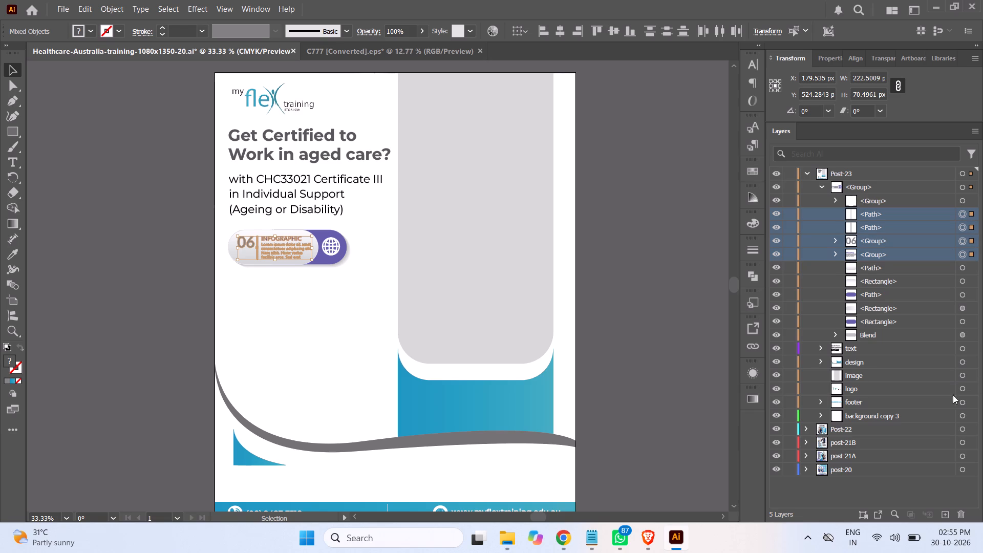
click(960, 518)
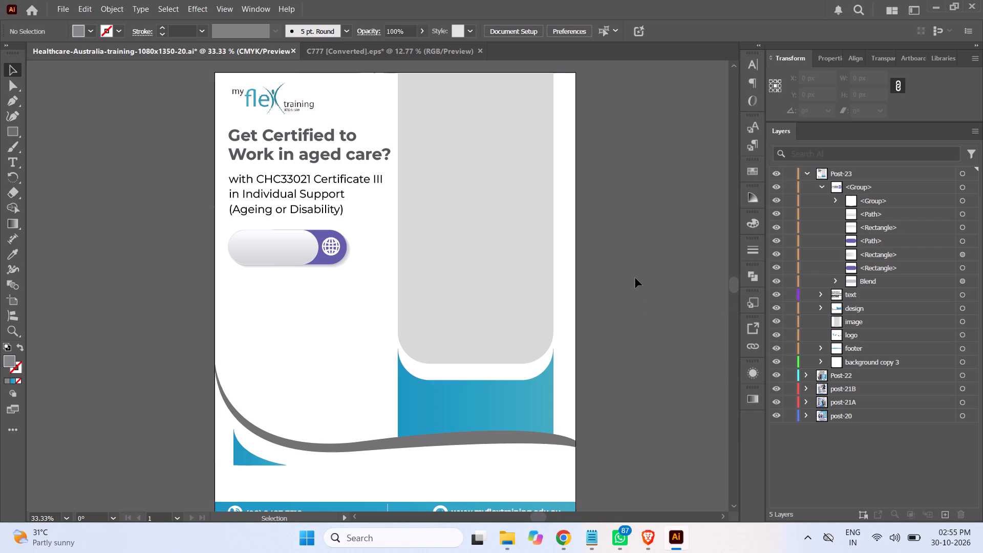
Switch to the Asana brief in Chrome and copy the first pointer, "Australian Accredited Training".
click(563, 538)
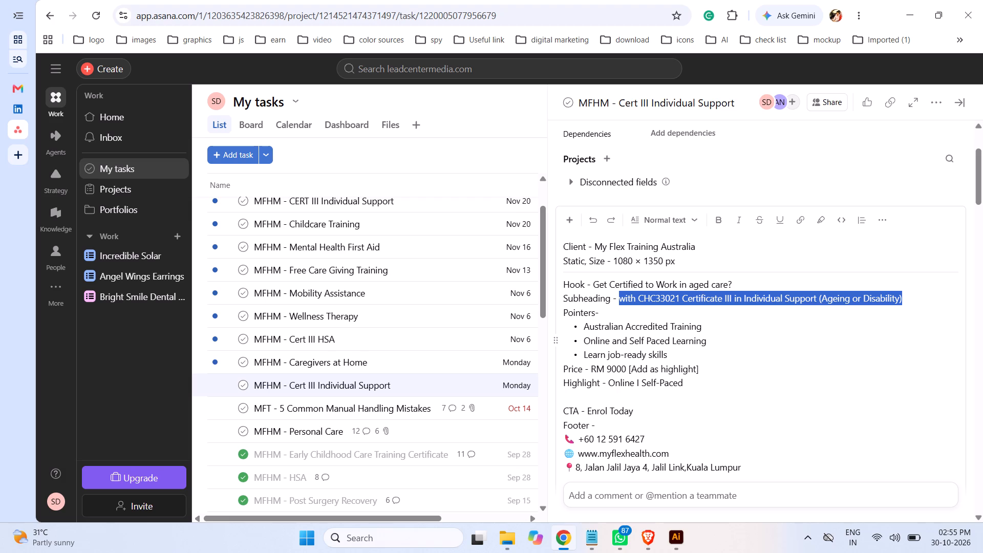
drag(585, 326, 661, 325)
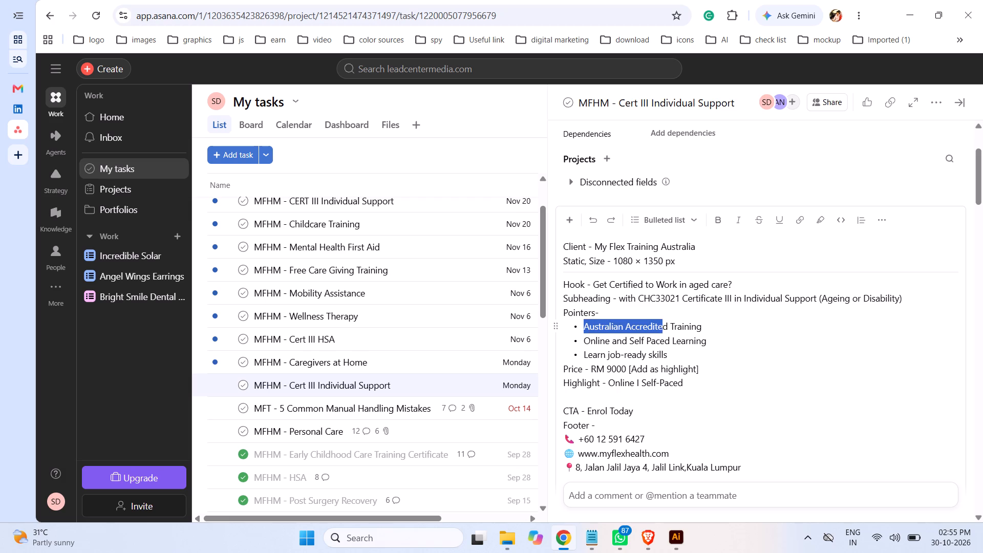
drag(661, 325, 706, 325)
key(ctrl+c)
Back in Illustrator, add the copied pointer as point text near the pill, with a line break after "Australian".
click(676, 536)
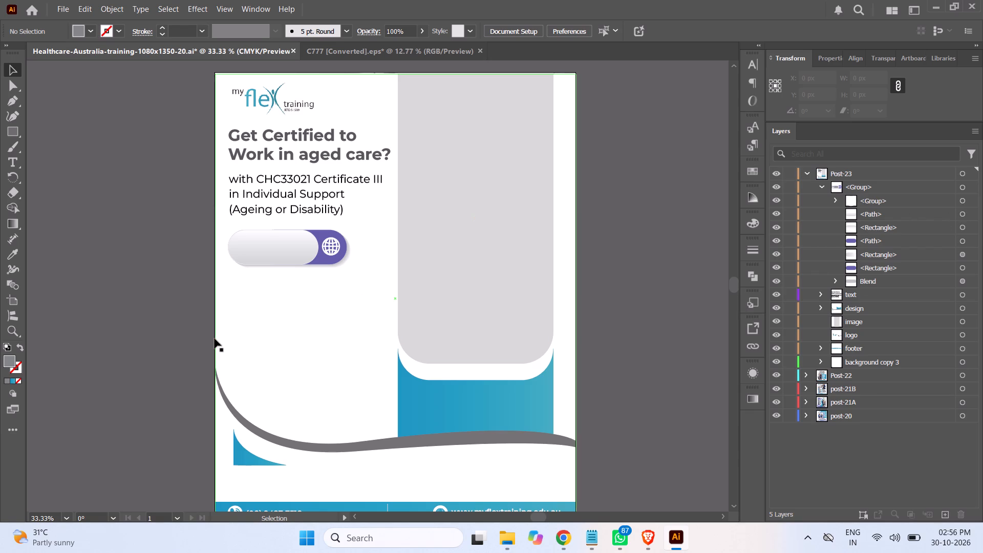
click(13, 161)
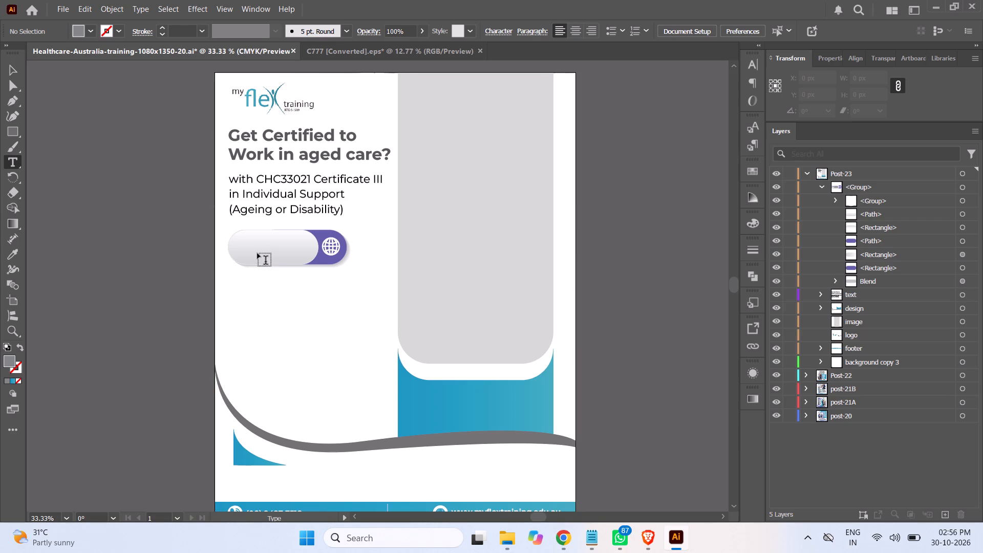
click(160, 259)
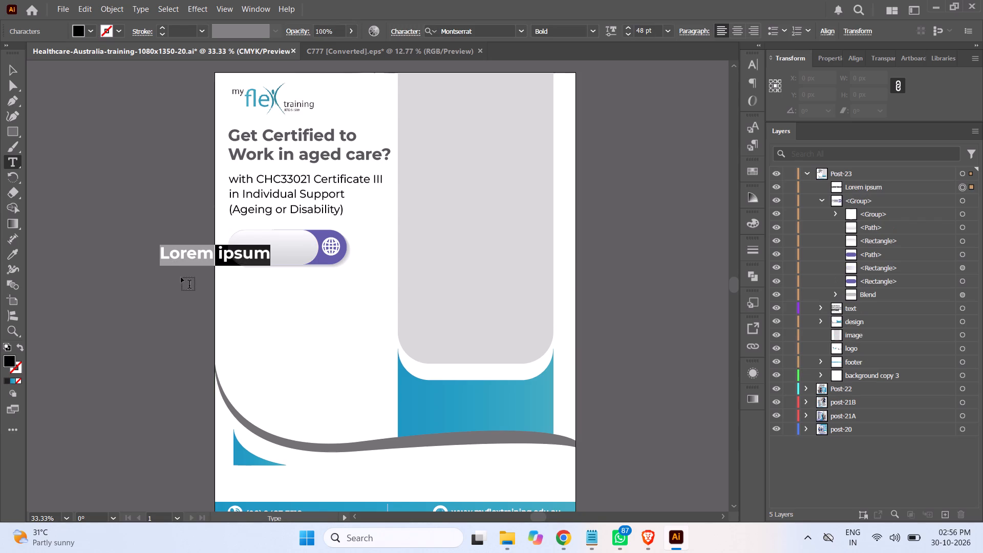
key(ctrl+v)
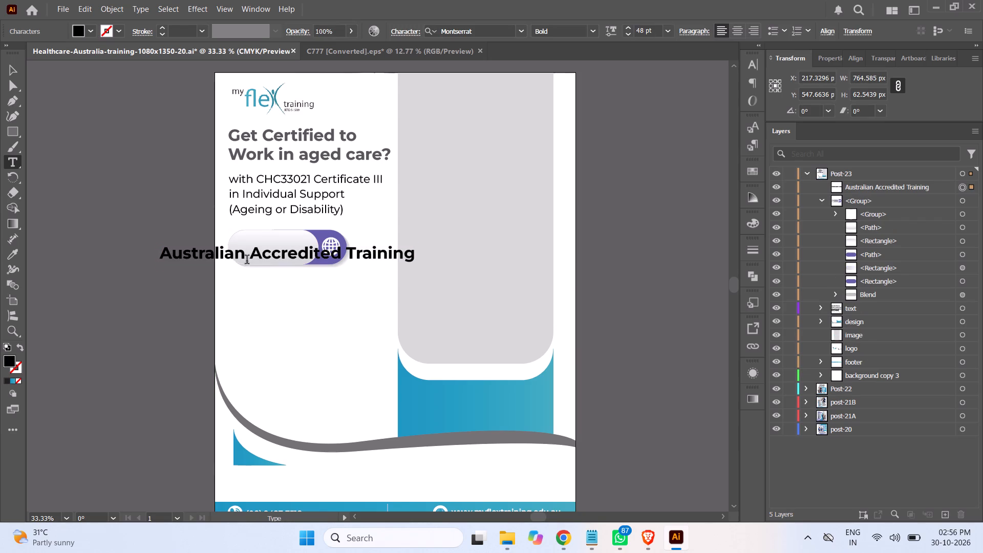
click(253, 256)
key(Return)
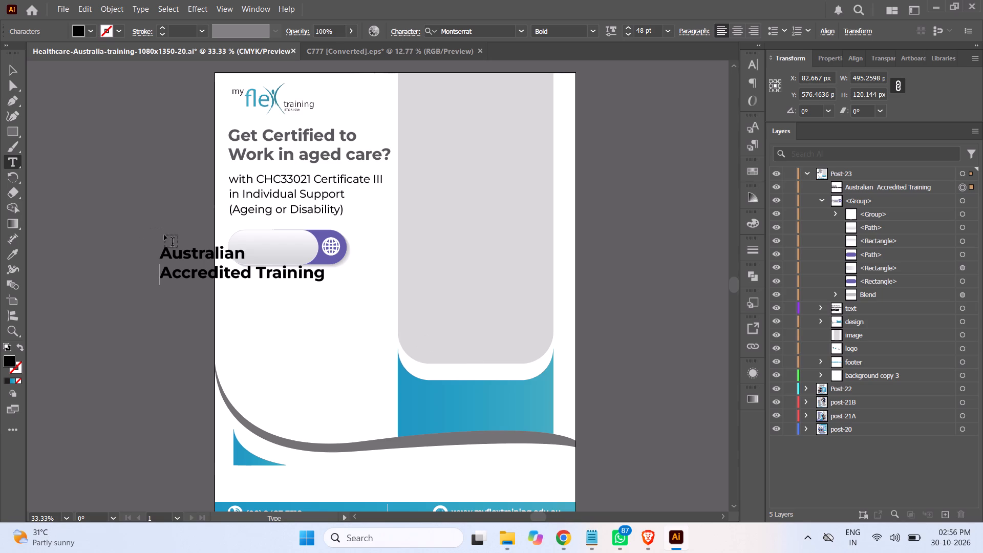
click(10, 72)
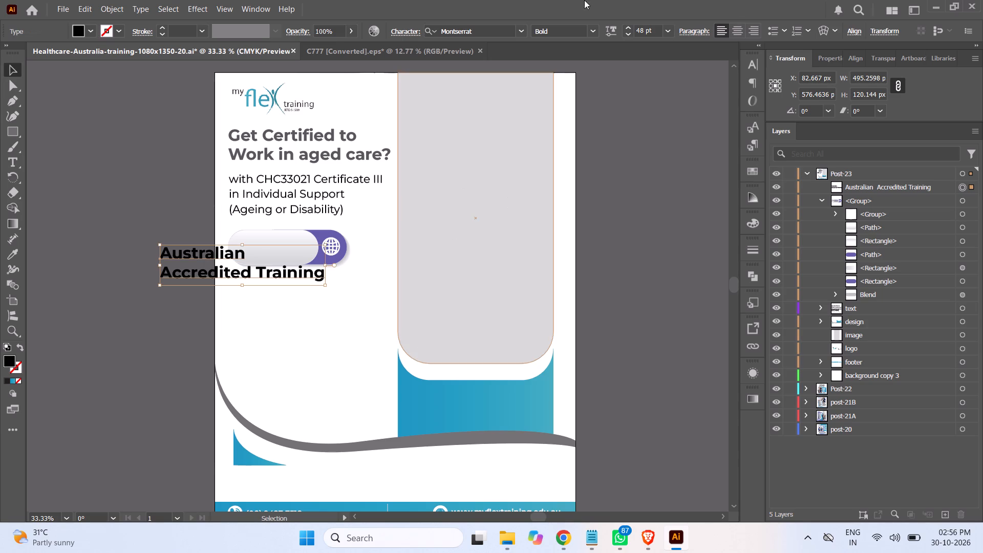
Set the "Australian Accredited Training" text to 24 pt and place it on the pill's light grey section.
click(668, 34)
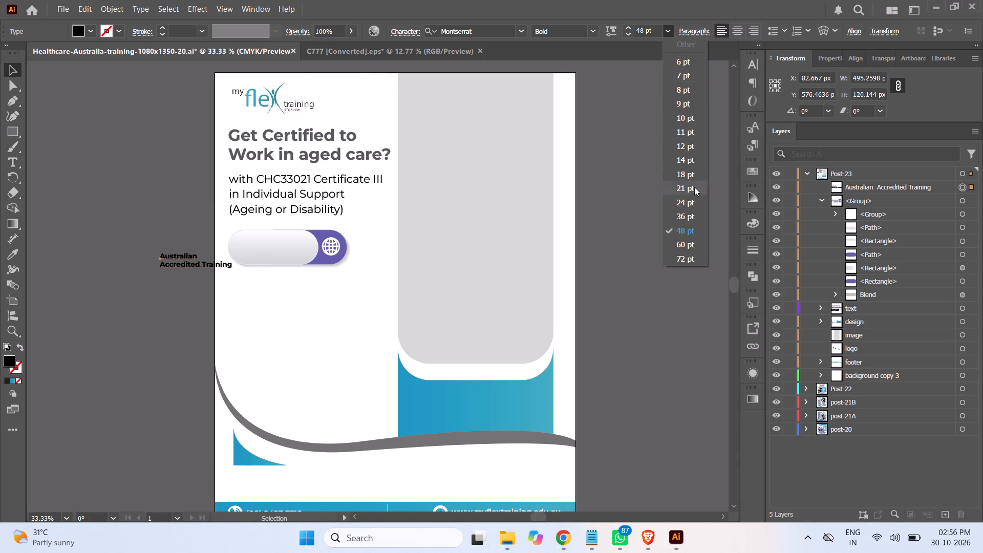
click(687, 200)
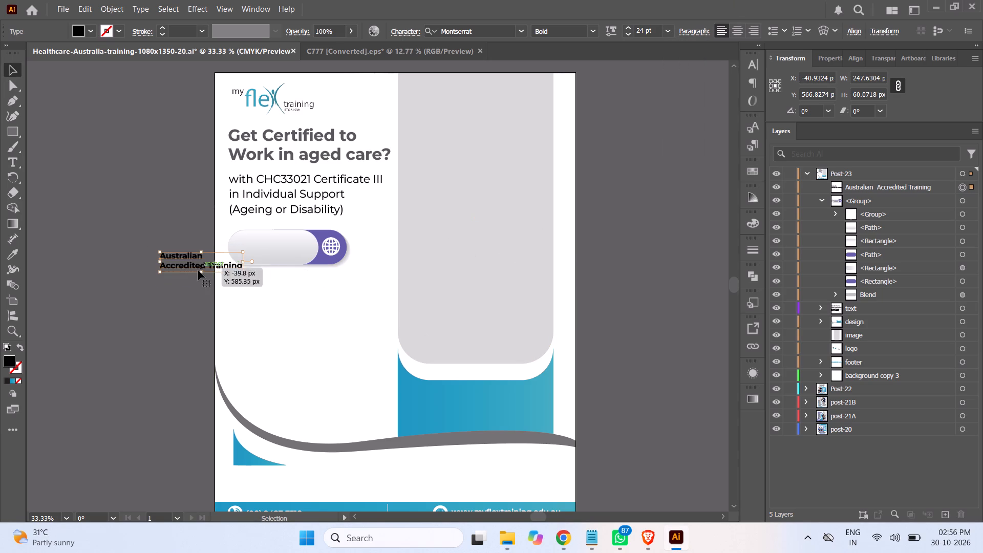
drag(192, 267, 268, 255)
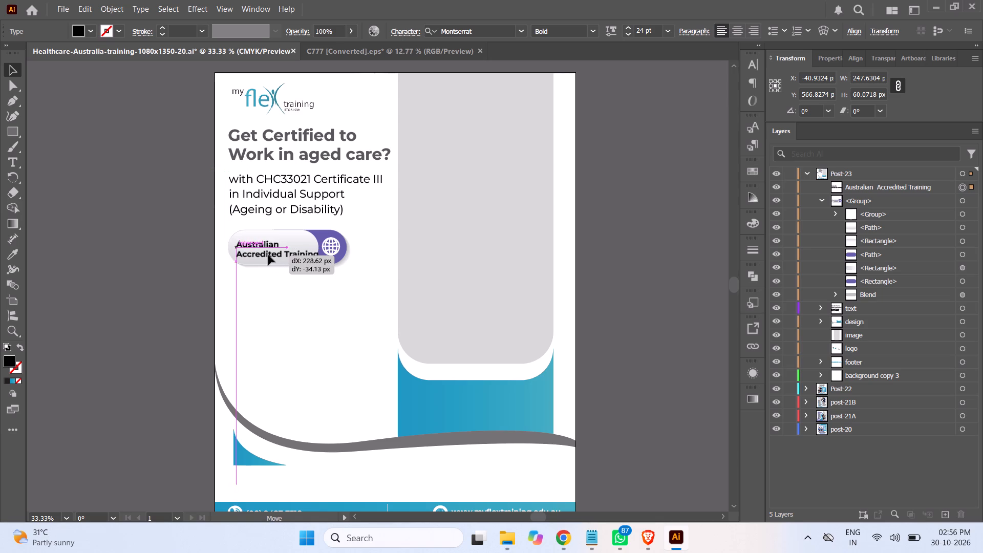
drag(268, 255, 269, 253)
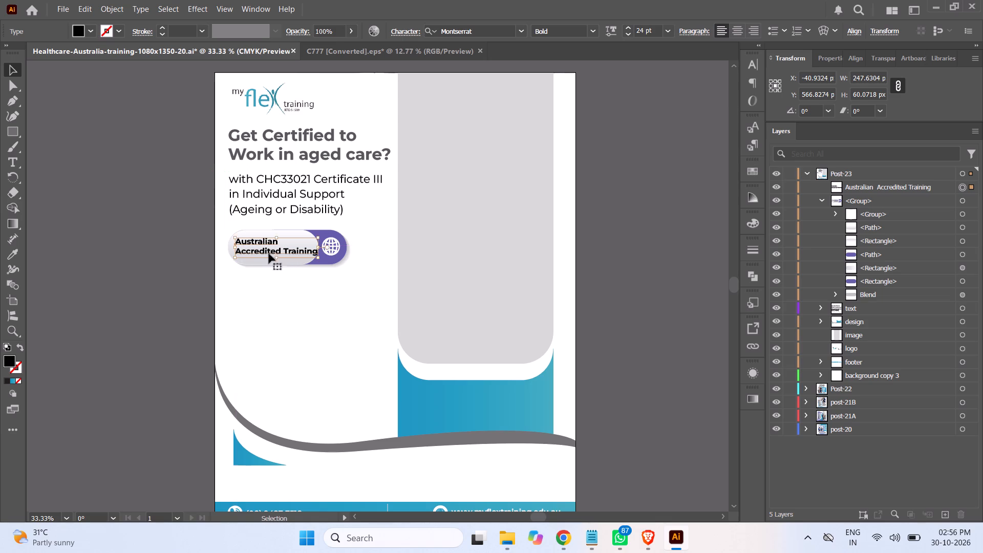
Change the pill text's font style to Montserrat Regular.
click(591, 34)
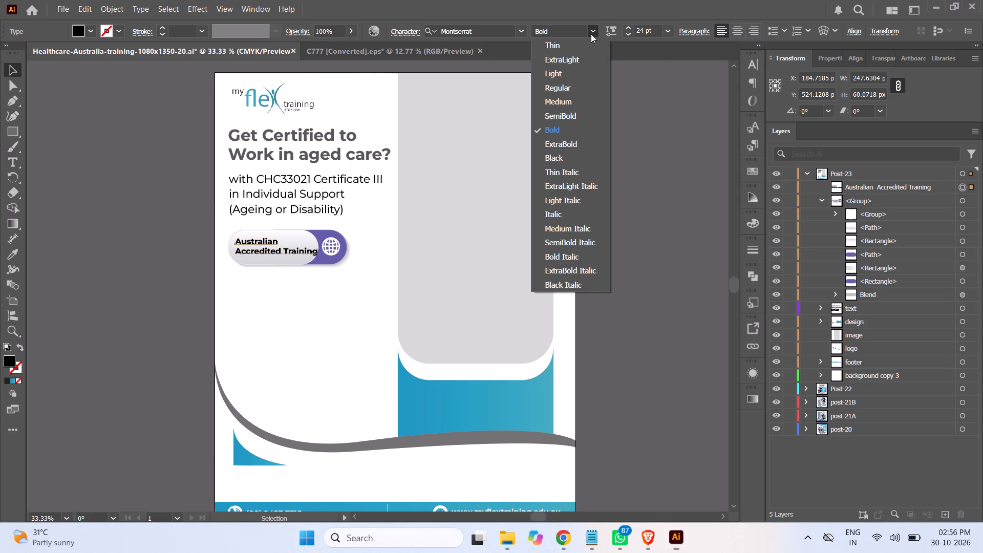
click(568, 89)
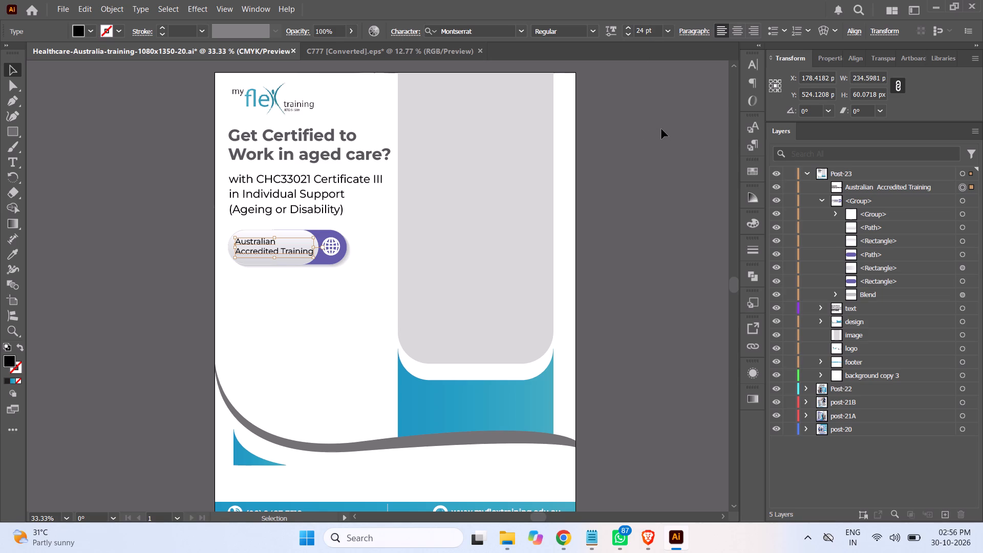
click(637, 210)
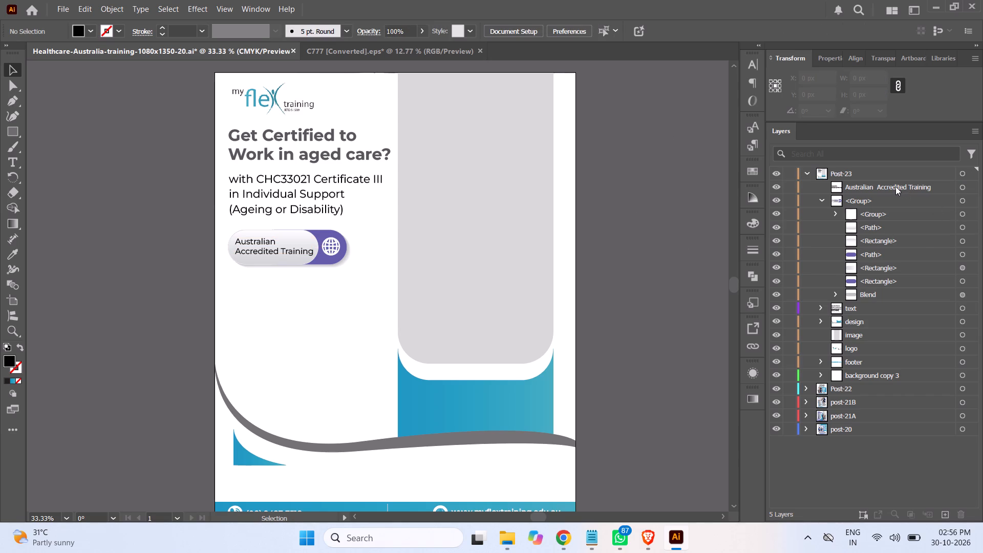
Move the "Australian Accredited Training" text into the pill's group, directly beneath its first subgroup.
drag(895, 186, 891, 217)
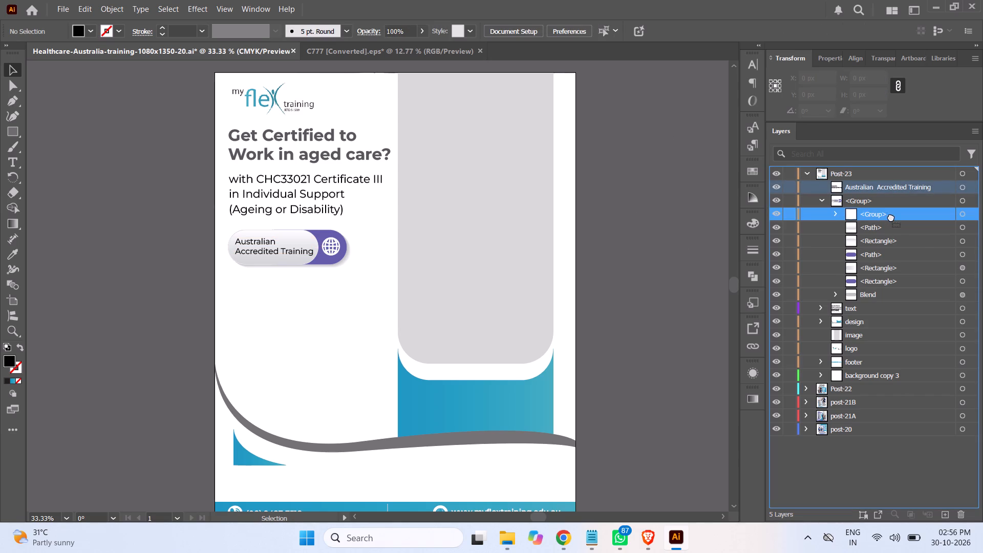
drag(891, 217, 891, 223)
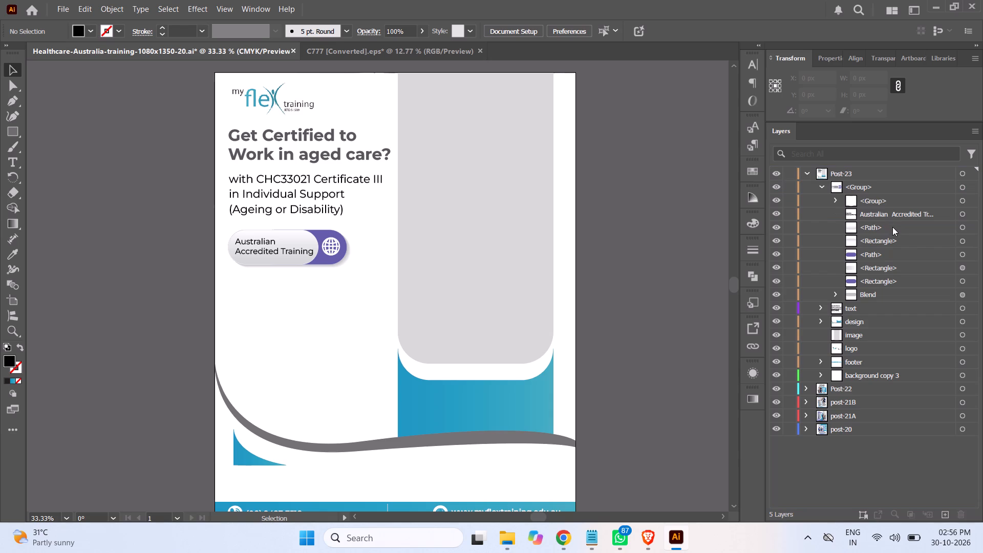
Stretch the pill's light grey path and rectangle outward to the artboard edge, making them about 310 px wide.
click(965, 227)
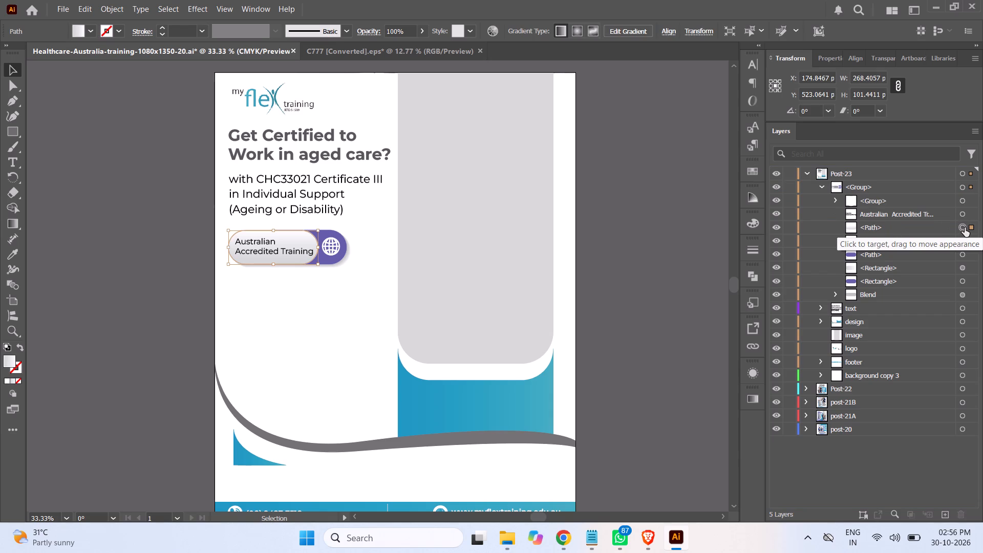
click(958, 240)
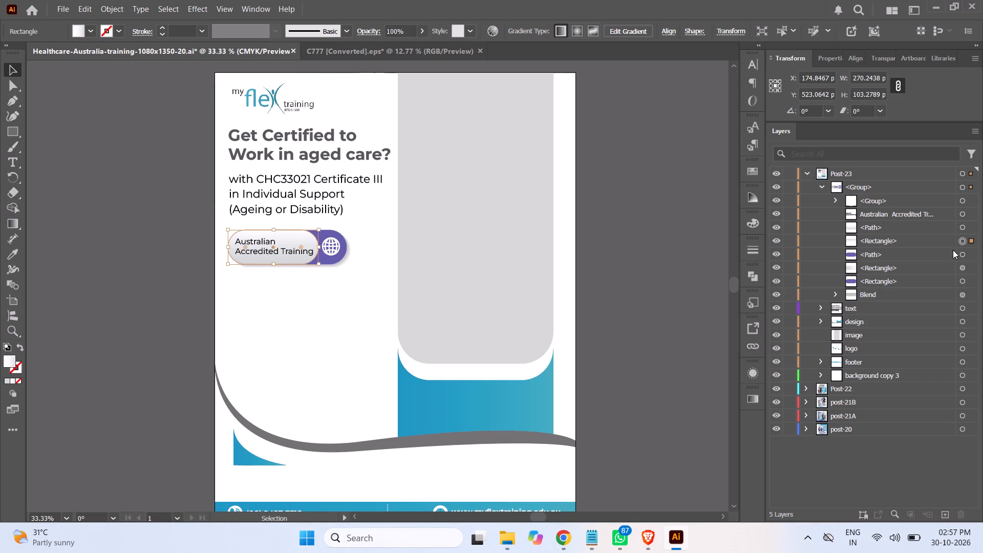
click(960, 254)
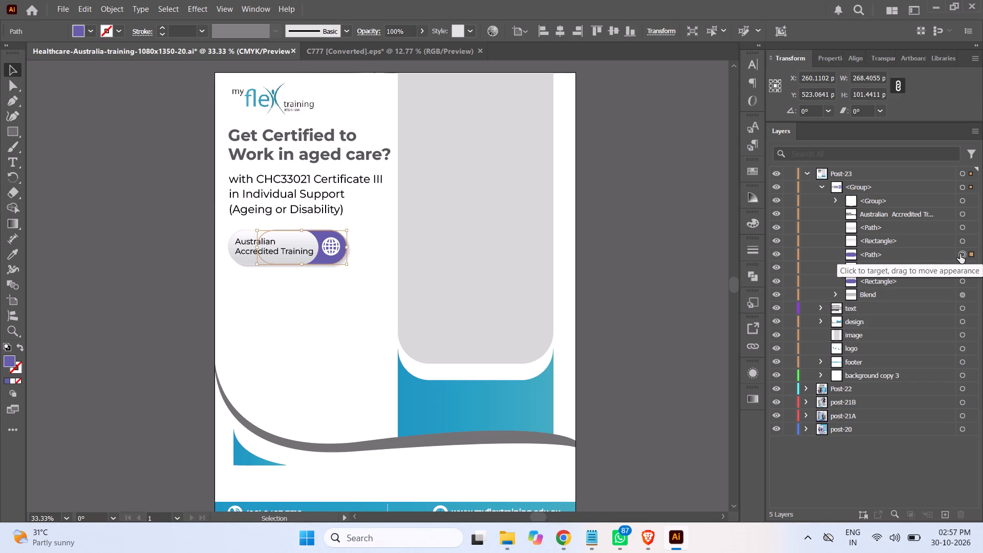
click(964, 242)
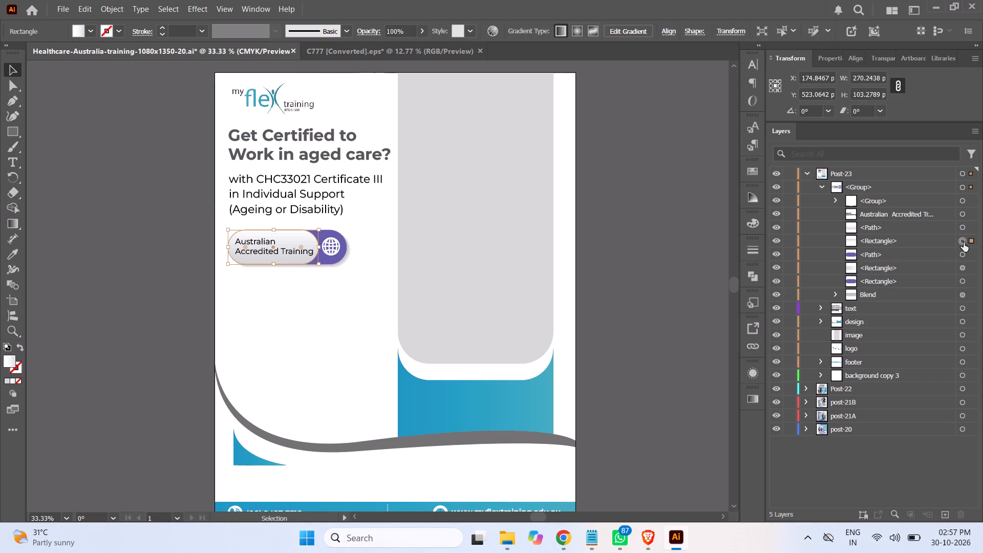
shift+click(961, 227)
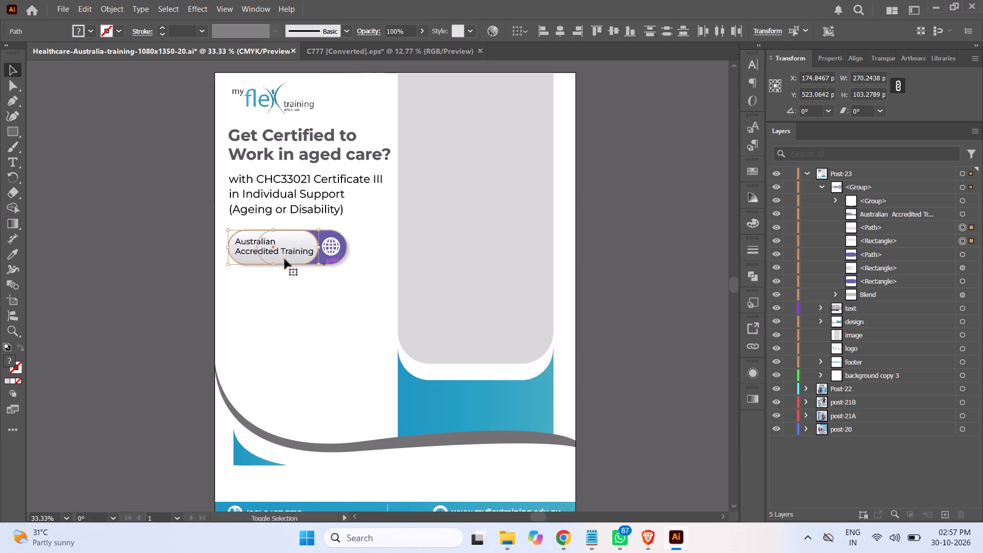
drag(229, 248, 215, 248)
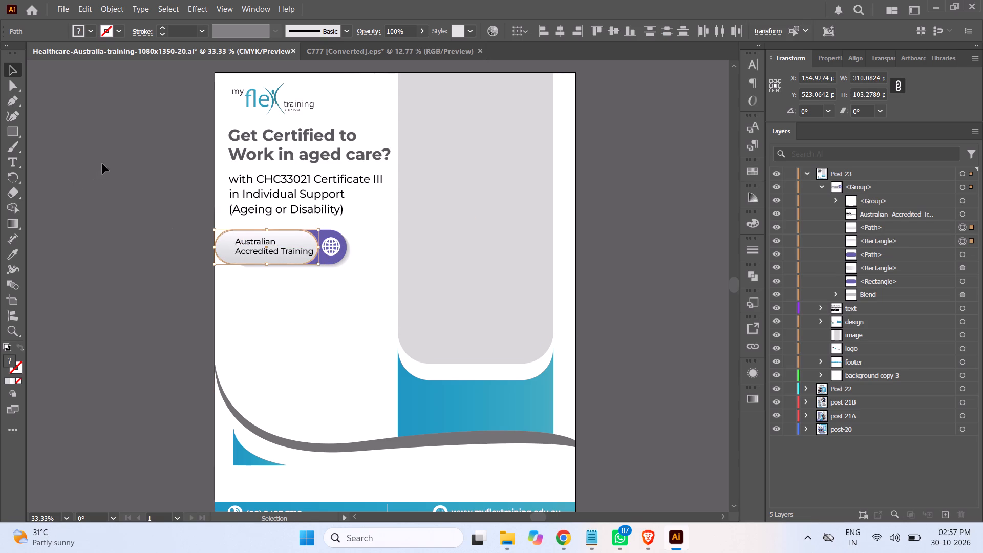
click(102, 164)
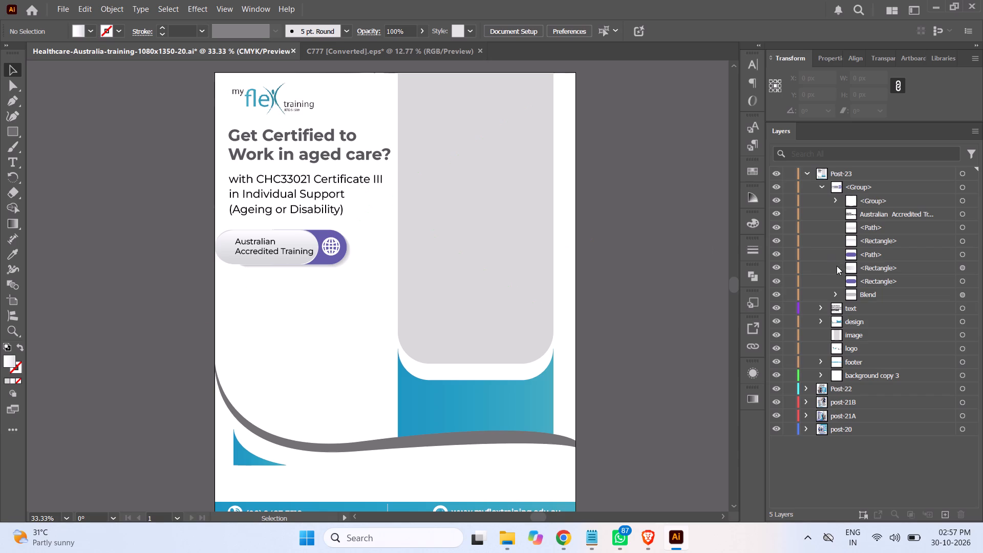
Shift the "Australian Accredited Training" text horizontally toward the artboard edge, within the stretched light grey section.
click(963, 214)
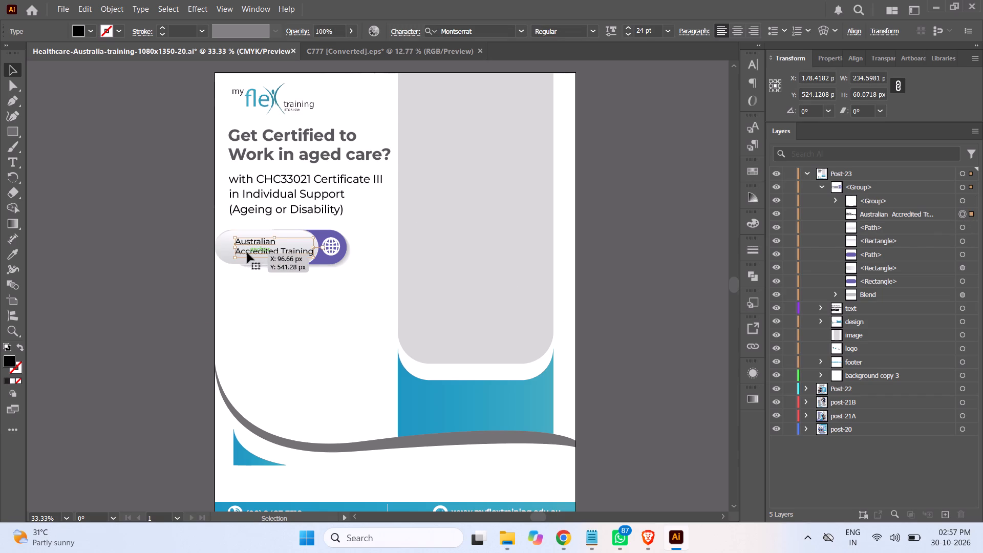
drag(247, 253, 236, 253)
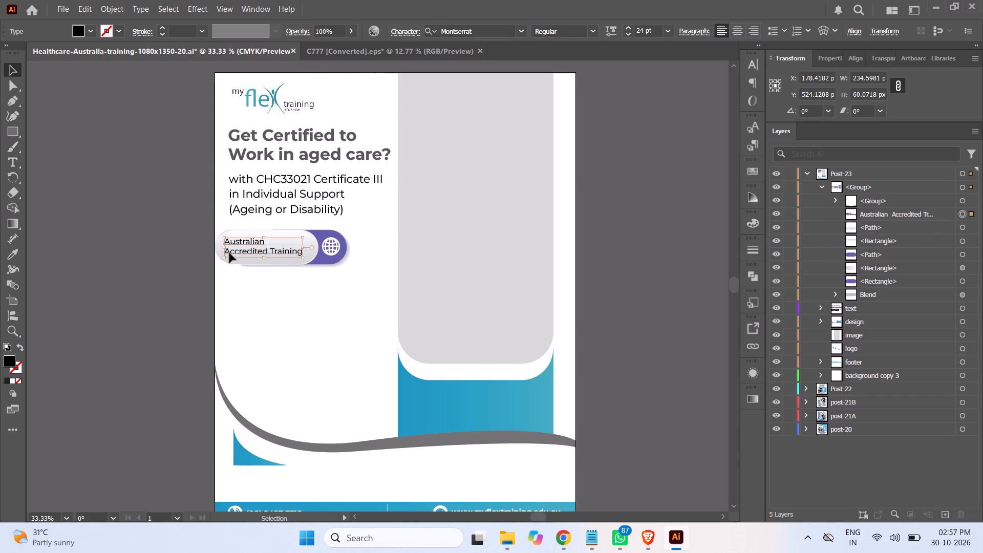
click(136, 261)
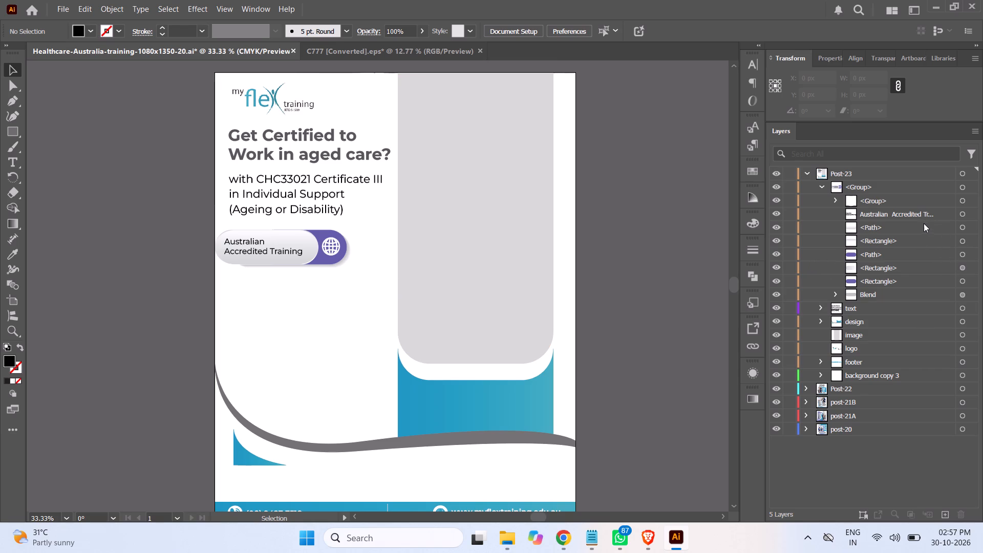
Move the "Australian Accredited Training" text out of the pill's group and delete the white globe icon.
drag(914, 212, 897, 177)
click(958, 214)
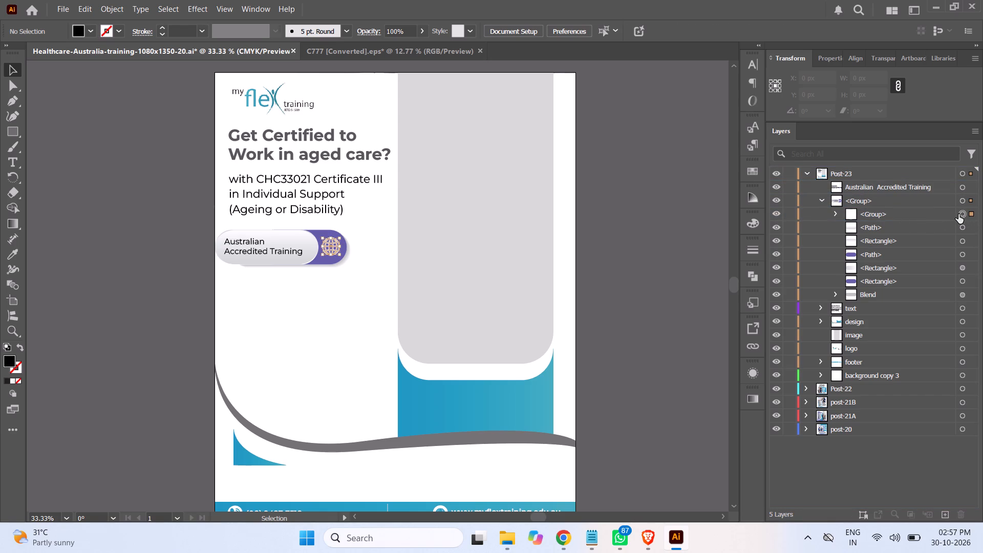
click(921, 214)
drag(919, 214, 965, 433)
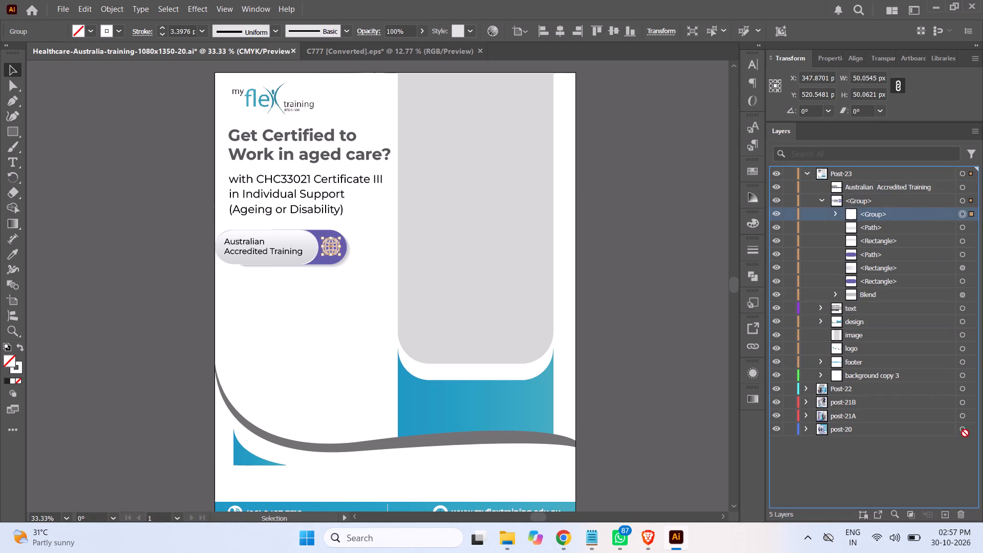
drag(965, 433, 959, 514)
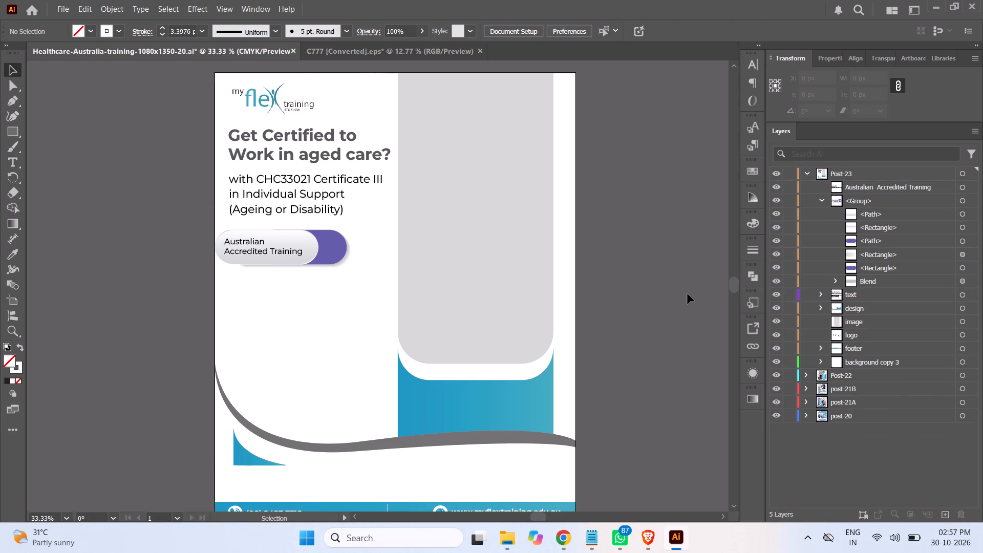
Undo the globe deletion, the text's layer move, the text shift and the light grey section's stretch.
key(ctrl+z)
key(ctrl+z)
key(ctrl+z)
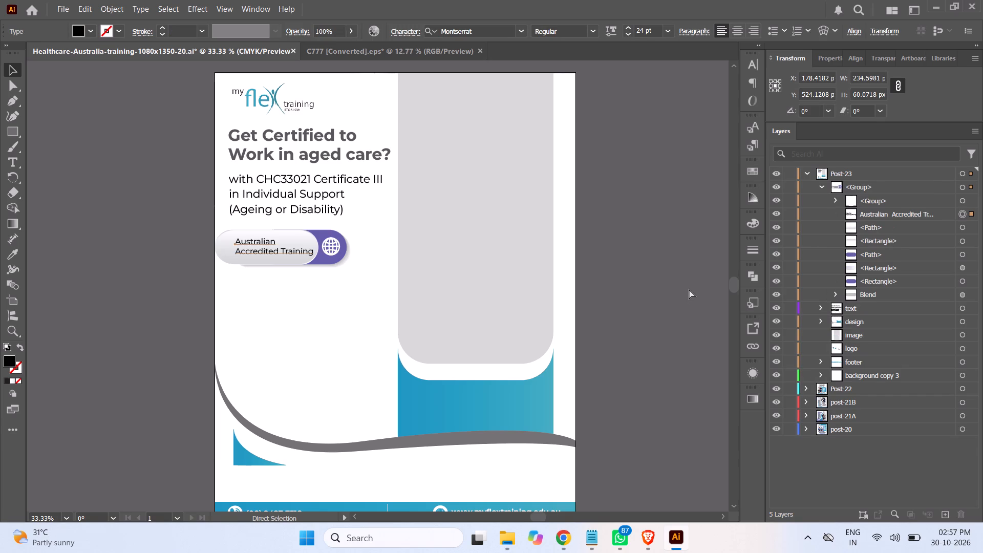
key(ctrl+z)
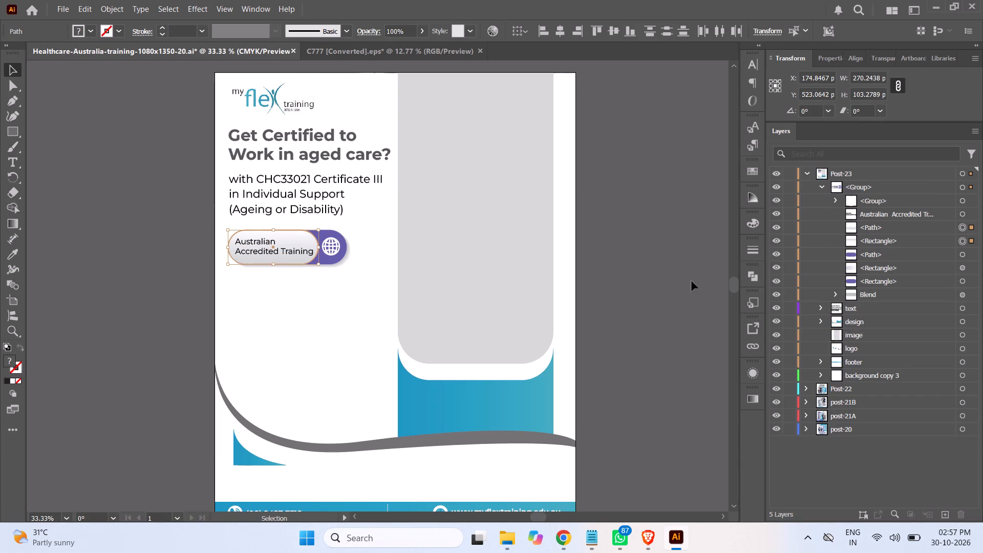
Move the "Australian Accredited Training" text out of the pill's group, directly above it in the Post-23 layer.
click(896, 212)
drag(897, 214, 890, 180)
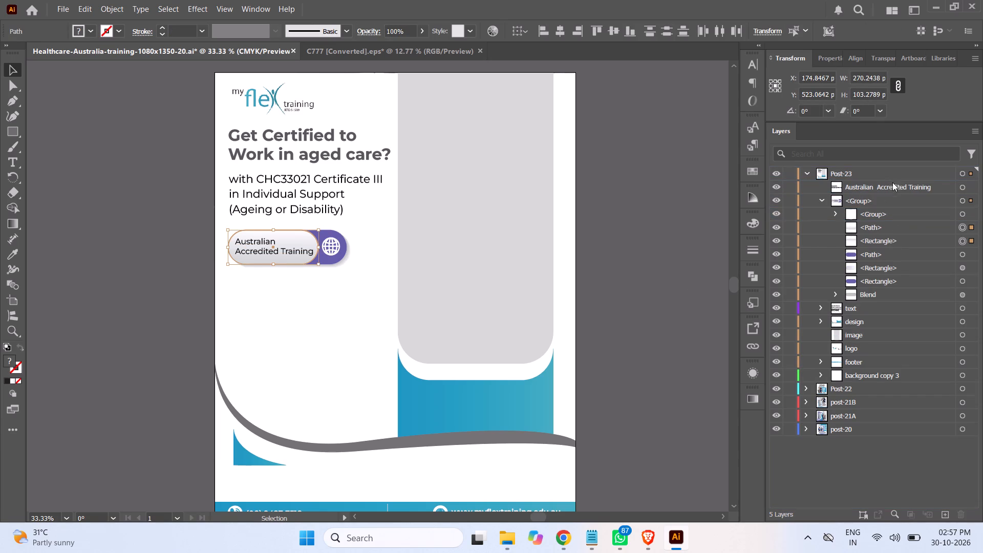
Delete the white globe icon subgroup from the pill's purple end.
click(927, 216)
click(967, 214)
click(926, 217)
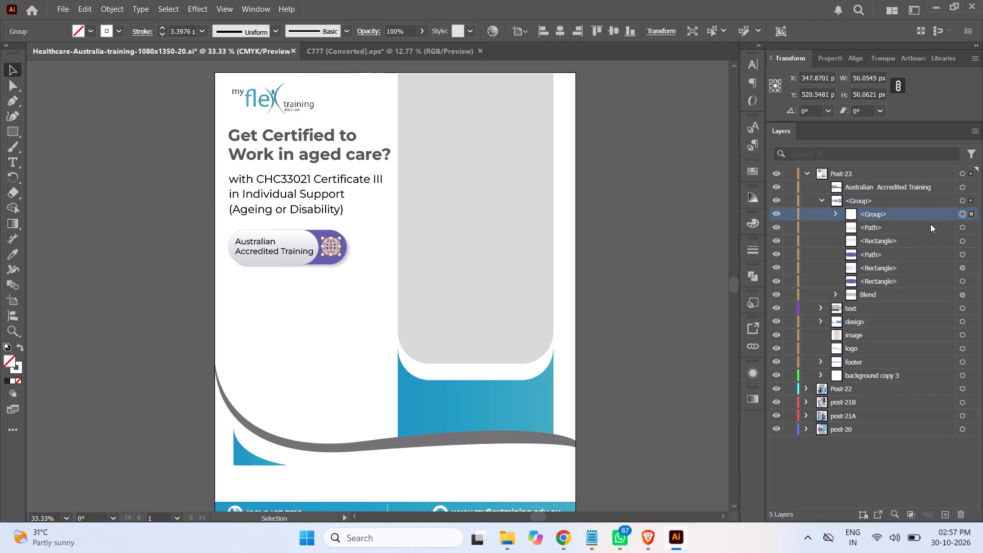
click(958, 511)
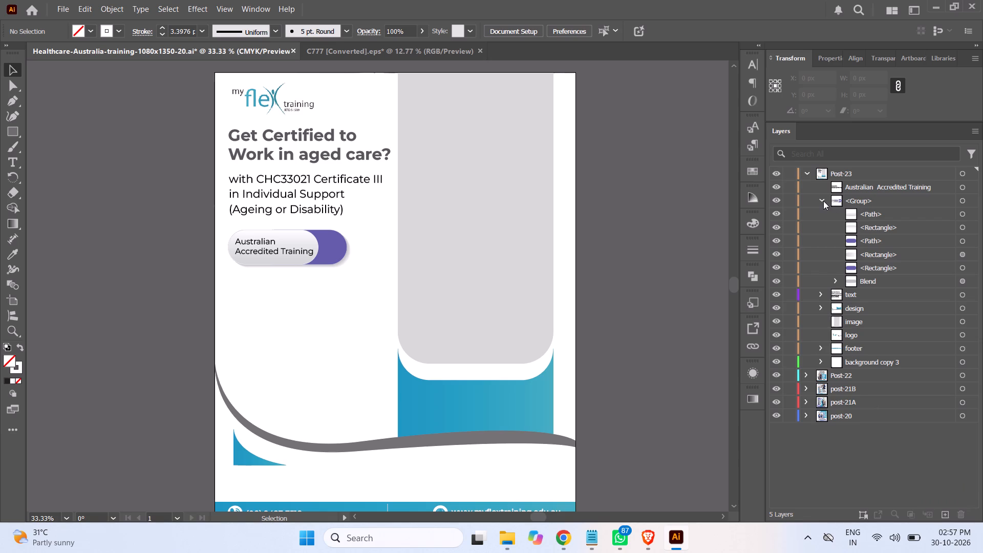
click(776, 282)
click(776, 282)
Widen the whole pill group to about 441 px by extending its purple end, keeping its height.
click(823, 201)
click(961, 201)
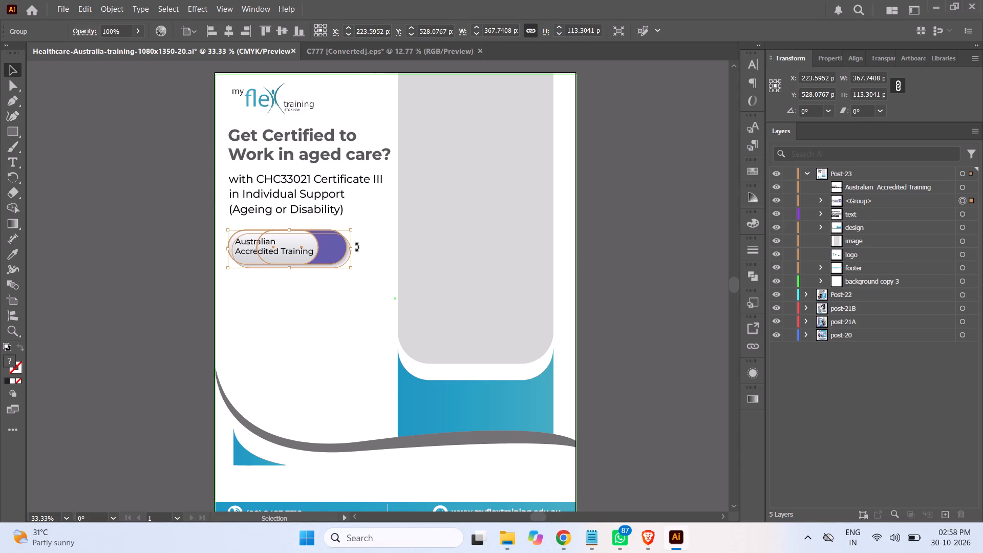
drag(350, 247, 376, 247)
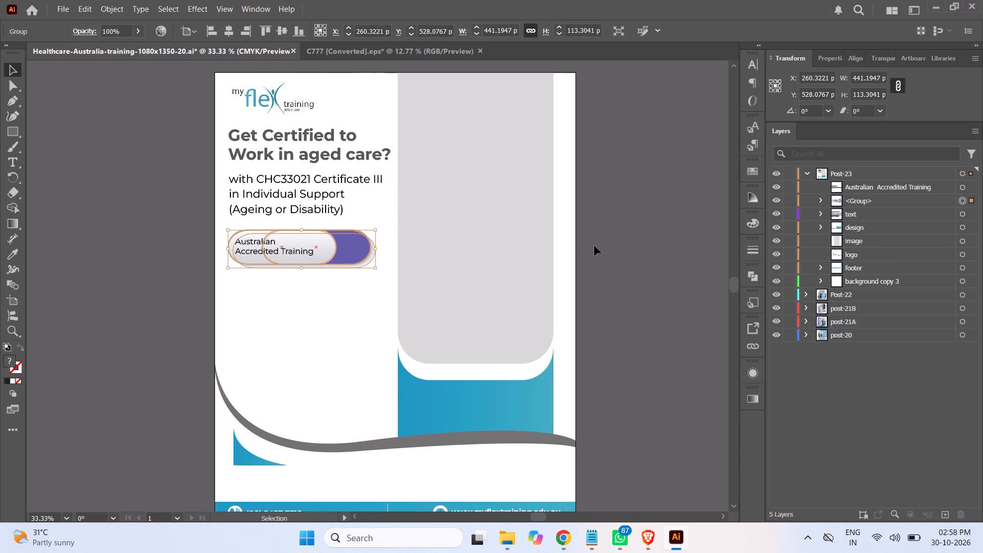
click(594, 246)
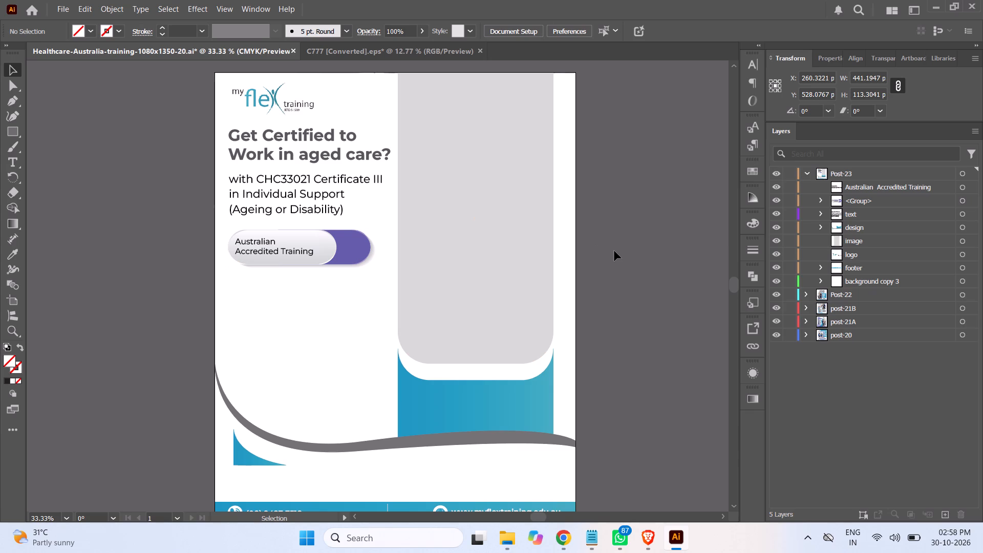
Reposition the "Australian Accredited Training" text on the widened light grey section, at about X 194, Y 527 px.
click(959, 187)
drag(264, 251, 265, 251)
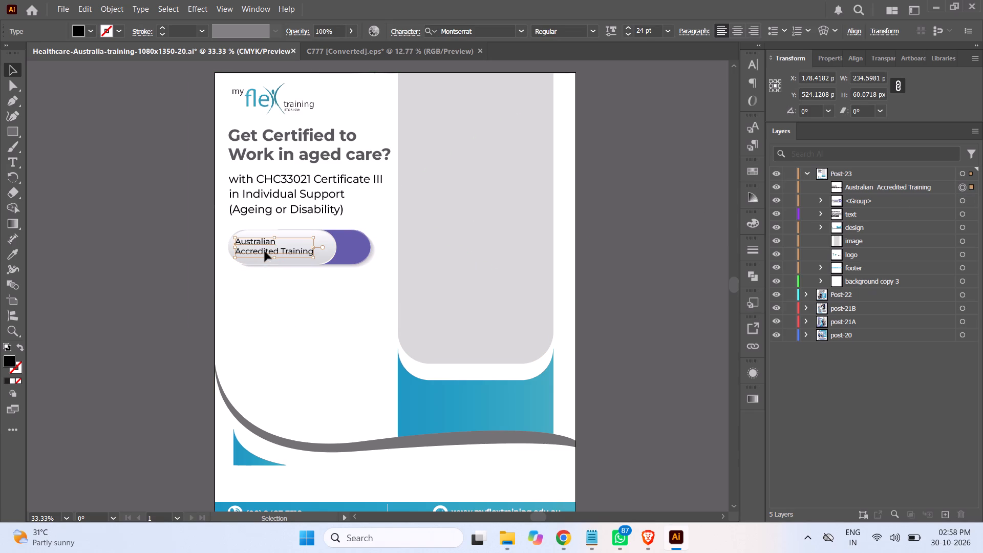
drag(265, 251, 269, 254)
click(167, 266)
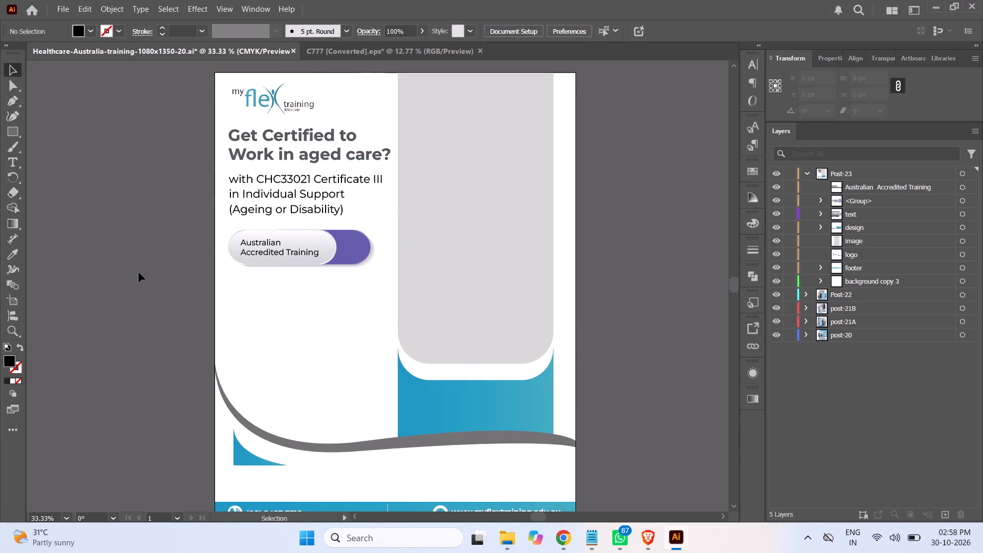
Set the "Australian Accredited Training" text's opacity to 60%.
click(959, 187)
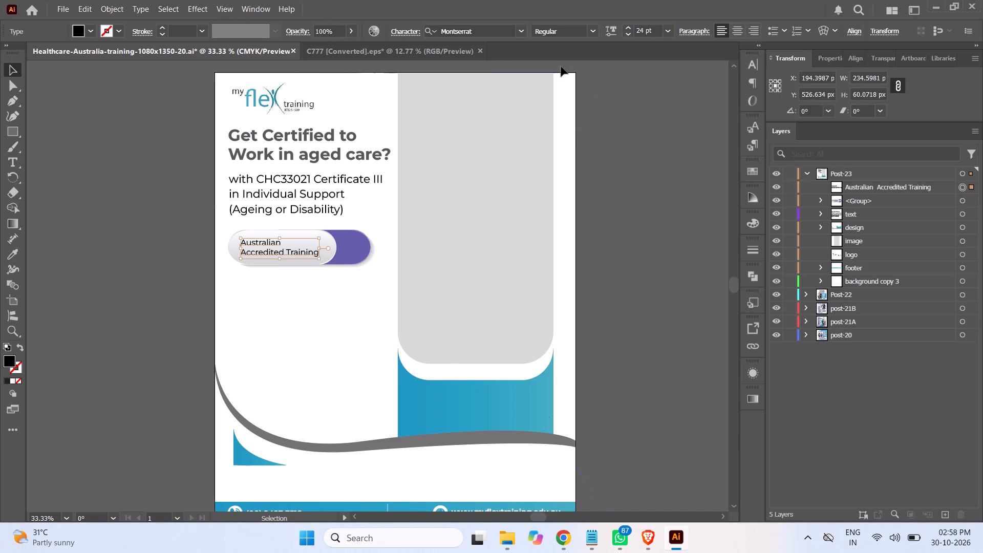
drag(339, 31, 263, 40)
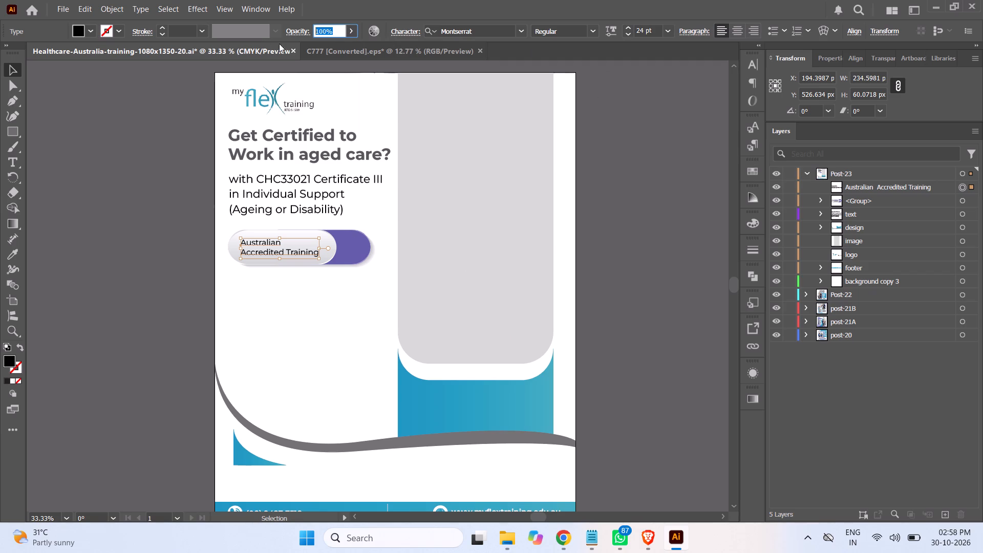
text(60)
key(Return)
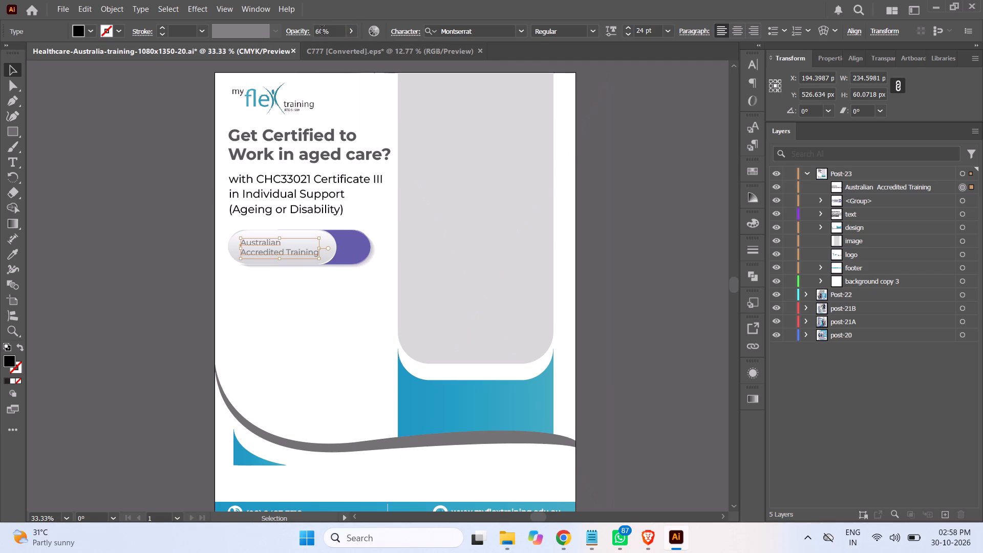
Set the "Australian Accredited Training" text's opacity to 80%.
drag(332, 33, 298, 36)
text(80)
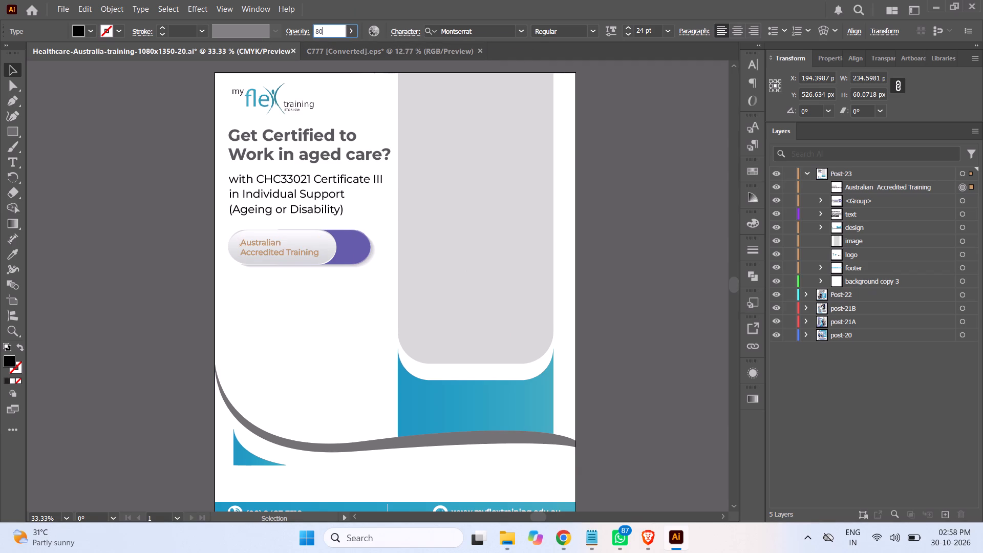
key(Return)
click(668, 239)
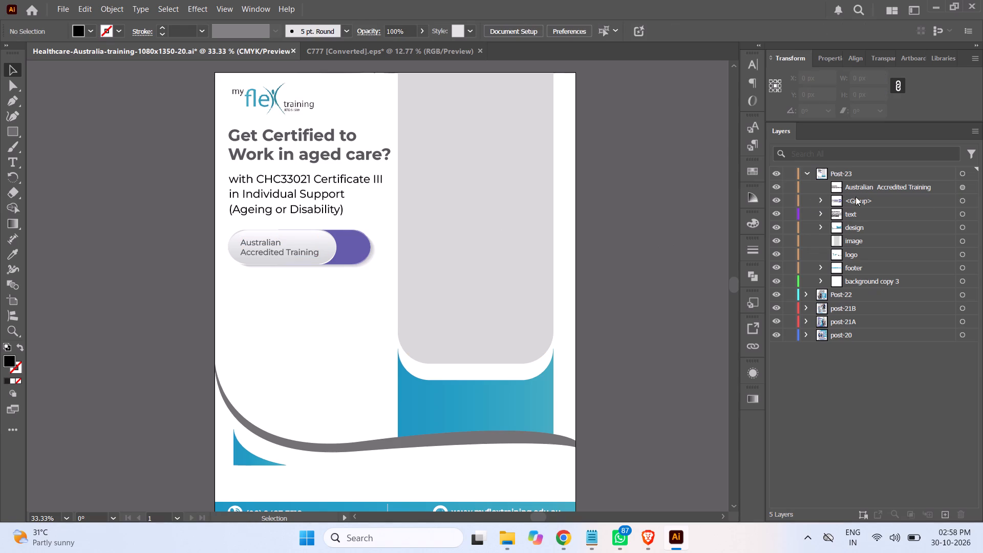
Move the "Australian Accredited Training" text back into the pill's group as its topmost item.
click(821, 201)
drag(881, 186, 881, 209)
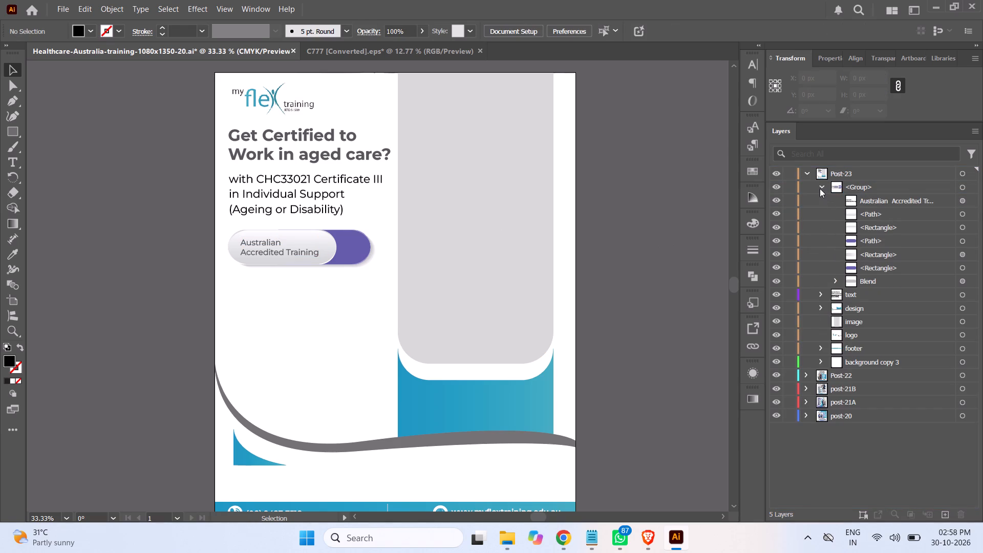
click(820, 187)
click(658, 248)
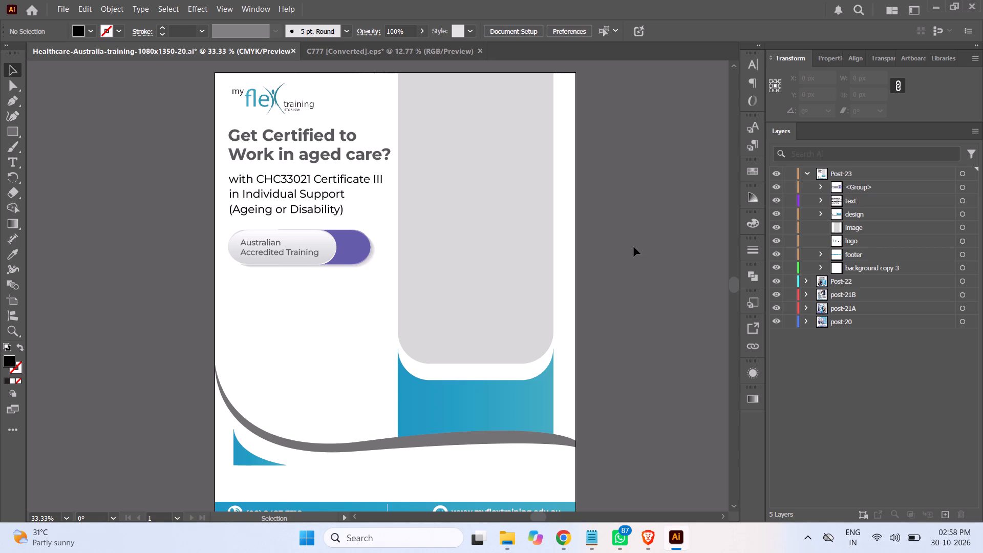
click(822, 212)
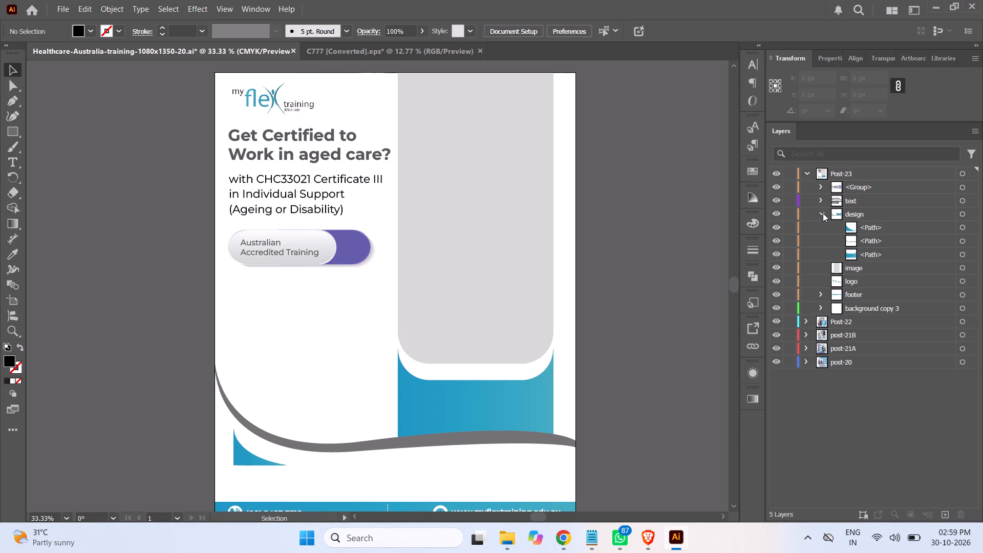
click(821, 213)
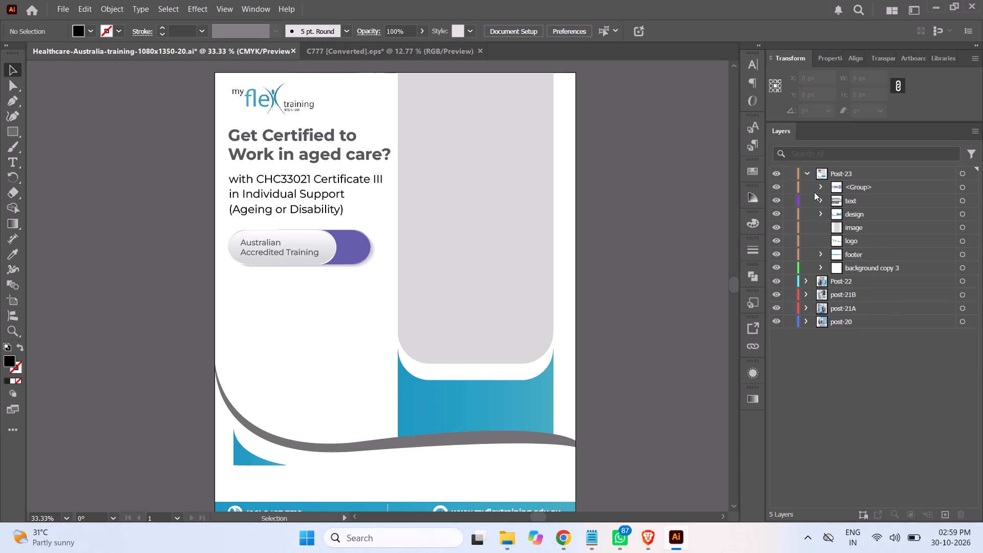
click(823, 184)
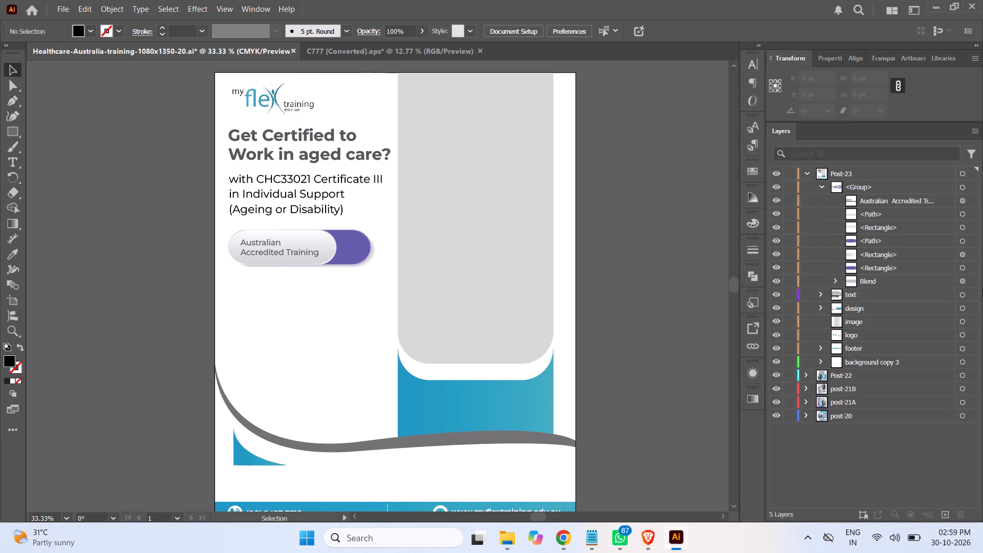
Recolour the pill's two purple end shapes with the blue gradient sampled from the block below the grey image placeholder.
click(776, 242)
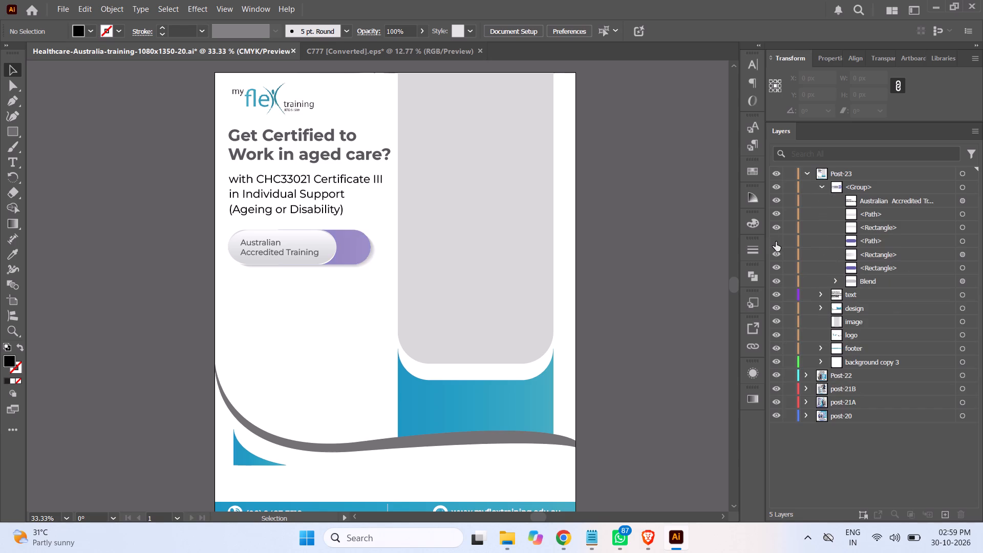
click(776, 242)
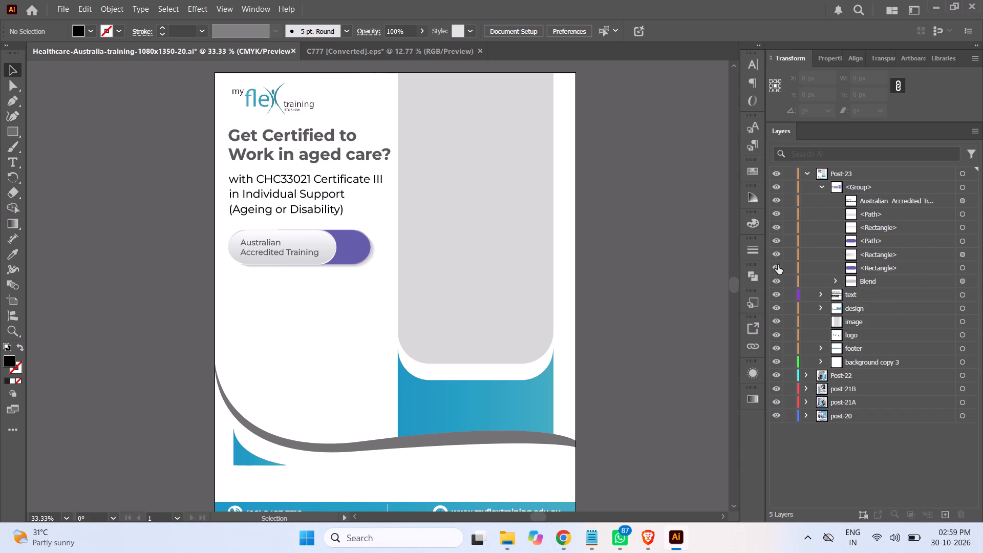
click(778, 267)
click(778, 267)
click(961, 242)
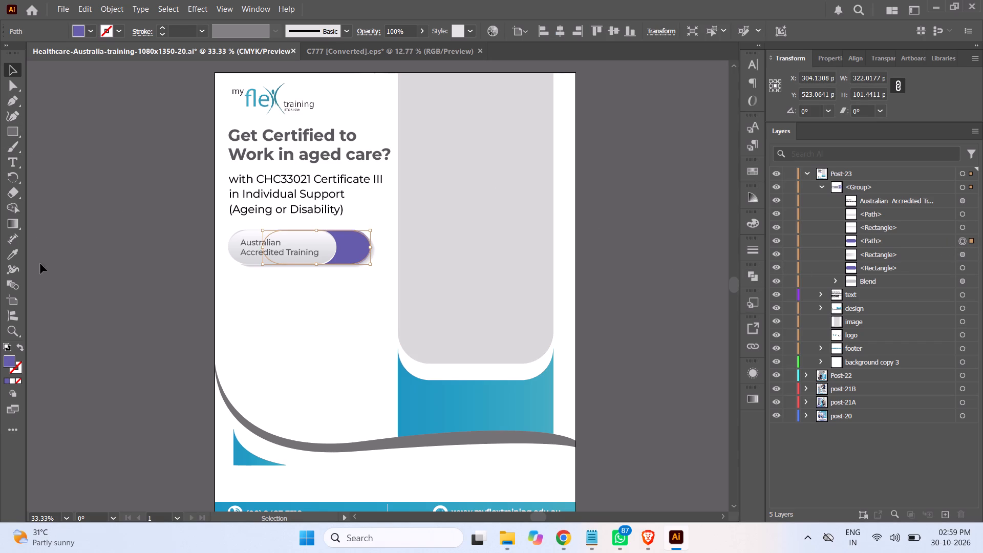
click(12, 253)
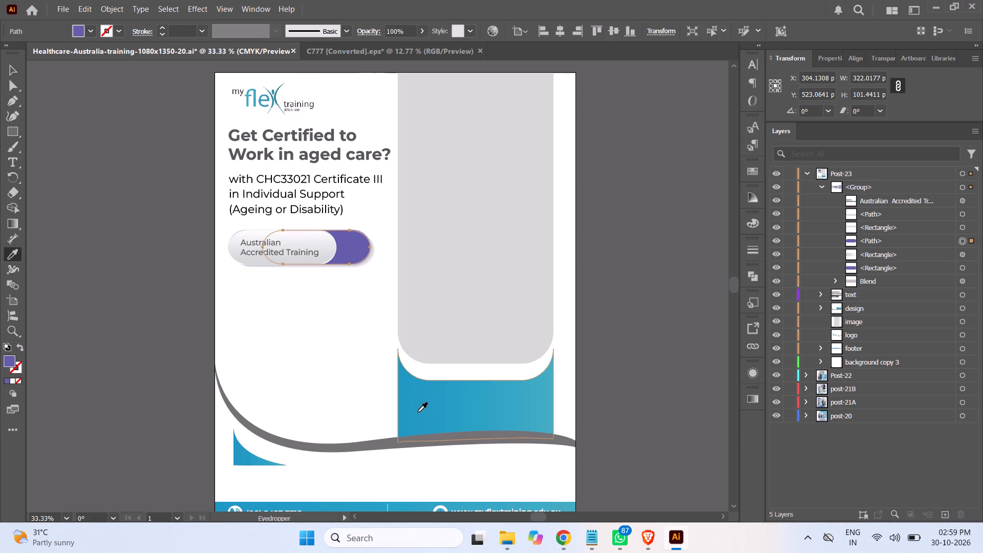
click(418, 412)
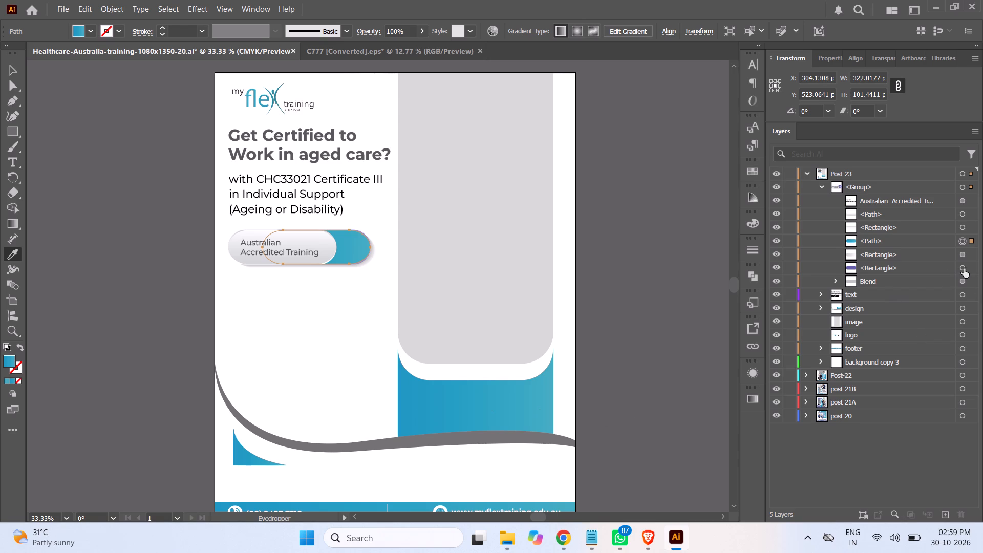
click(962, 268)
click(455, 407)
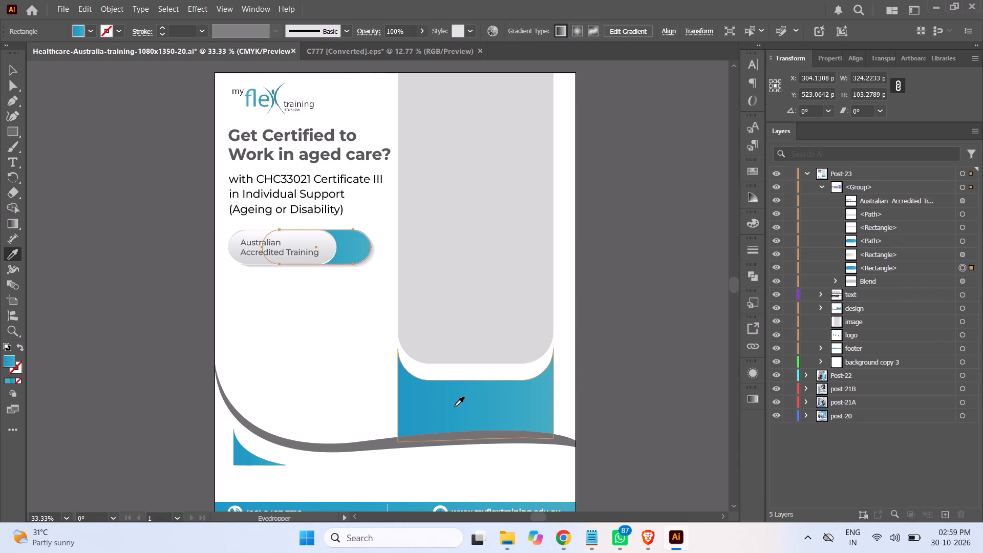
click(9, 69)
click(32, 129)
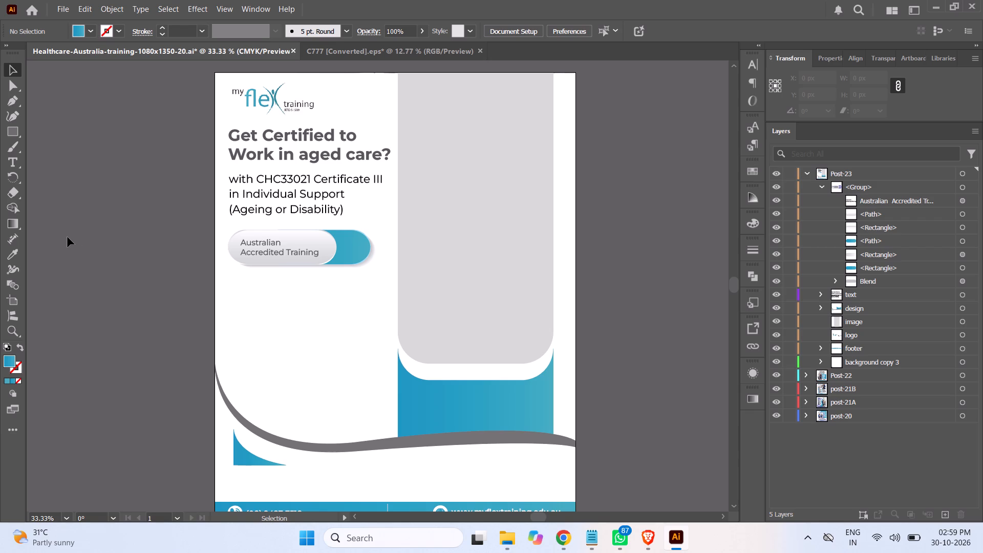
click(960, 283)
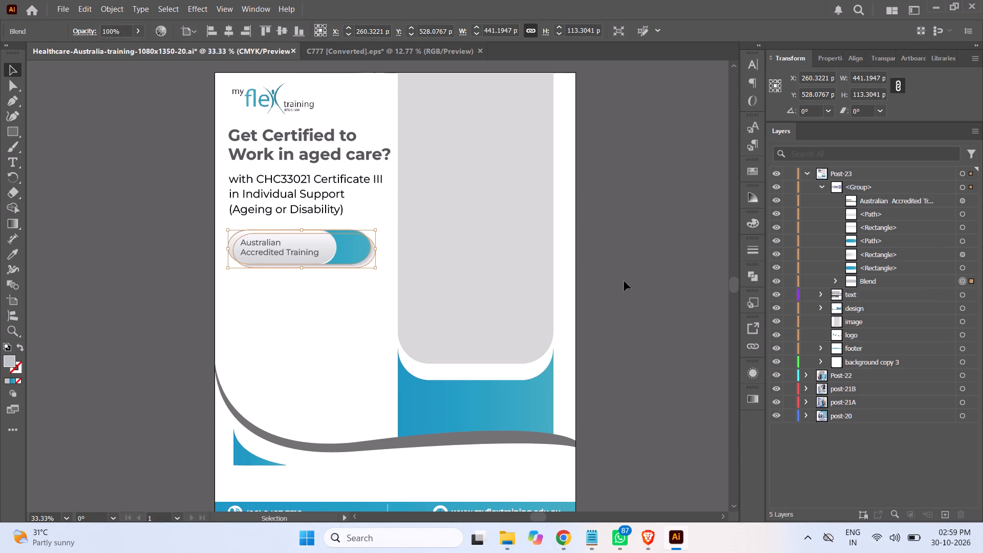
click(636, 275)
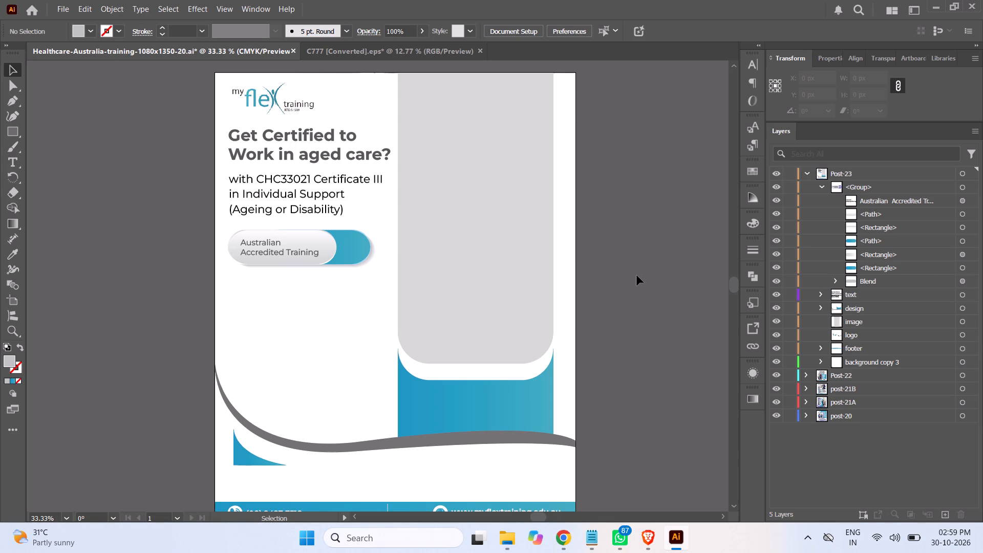
Undo the pill's recolouring, its text's grouping, opacity and position changes, and the pill's widening.
key(ctrl+equal)
key(ctrl+equal)
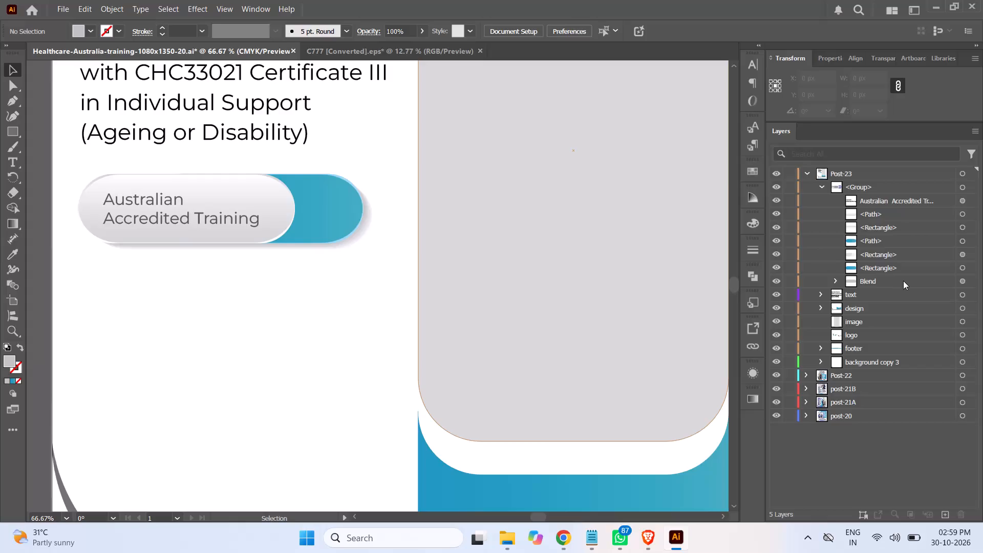
key(ctrl+z)
key(ctrl+z)
key(ctrl+z)
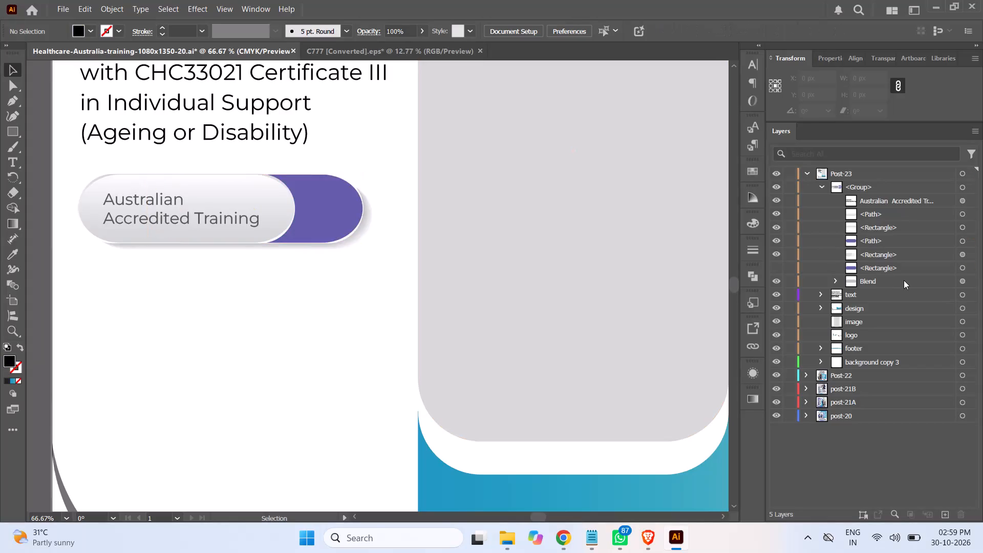
key(ctrl+z)
key(ctrl+z)
key(ctrl+z)
key(ctrl+z)
key(ctrl+z)
key(ctrl+z)
key(ctrl+z)
key(ctrl+z)
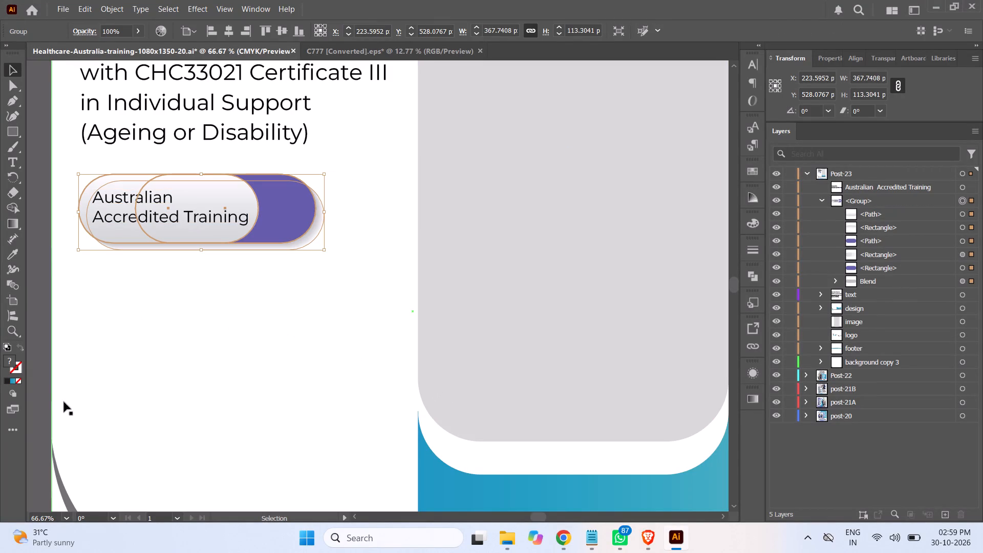
click(33, 395)
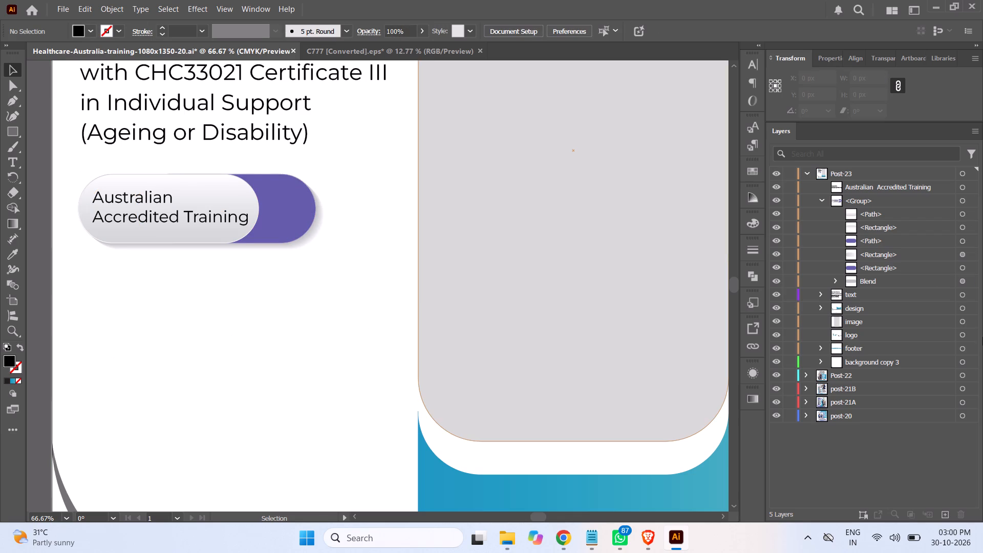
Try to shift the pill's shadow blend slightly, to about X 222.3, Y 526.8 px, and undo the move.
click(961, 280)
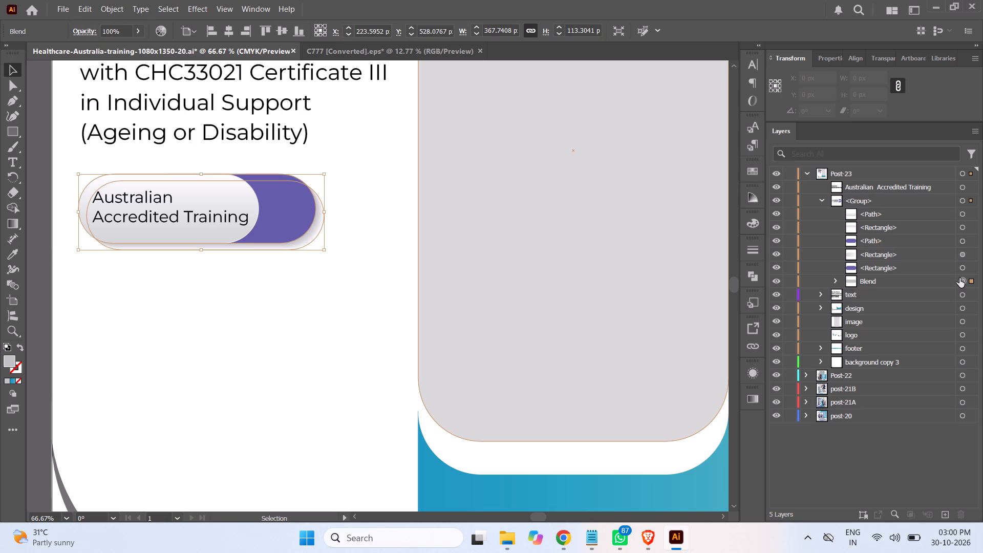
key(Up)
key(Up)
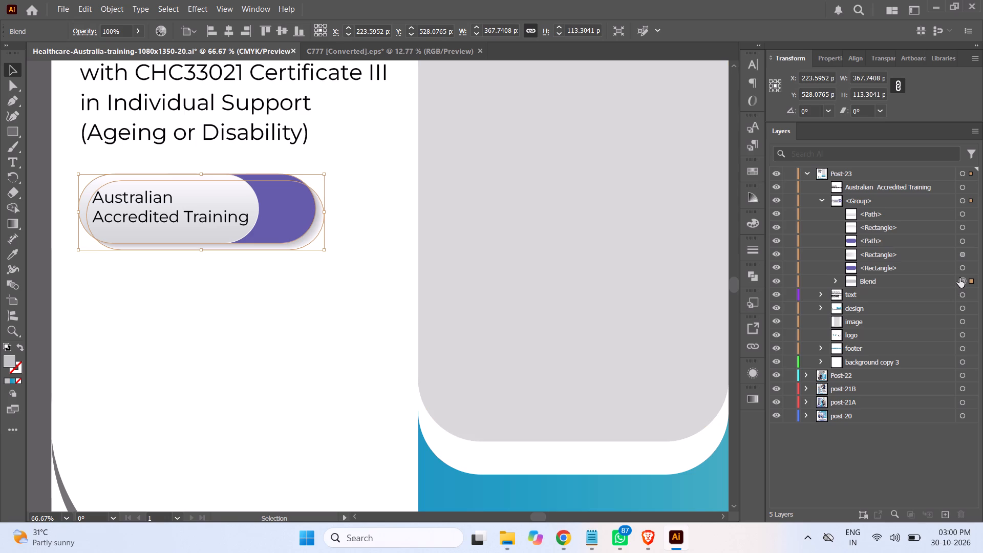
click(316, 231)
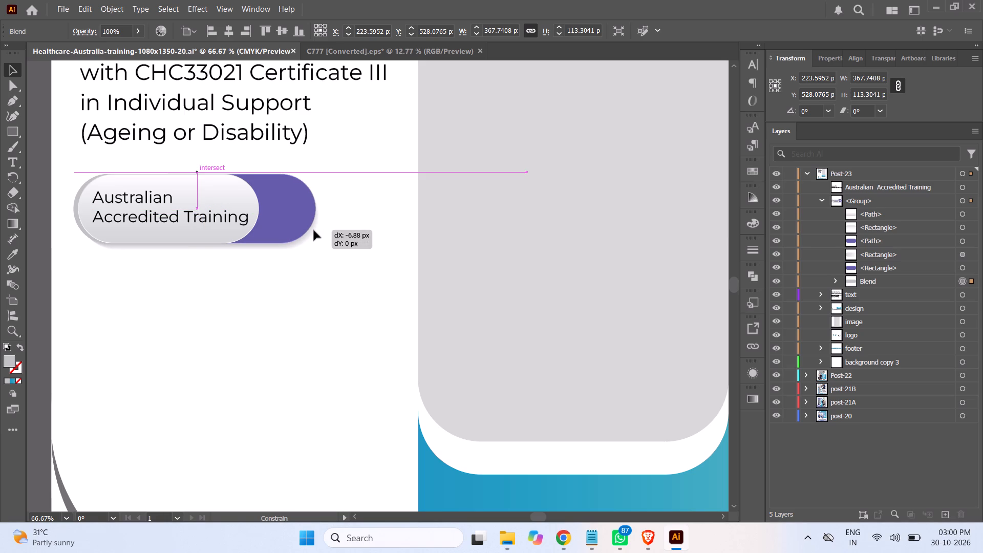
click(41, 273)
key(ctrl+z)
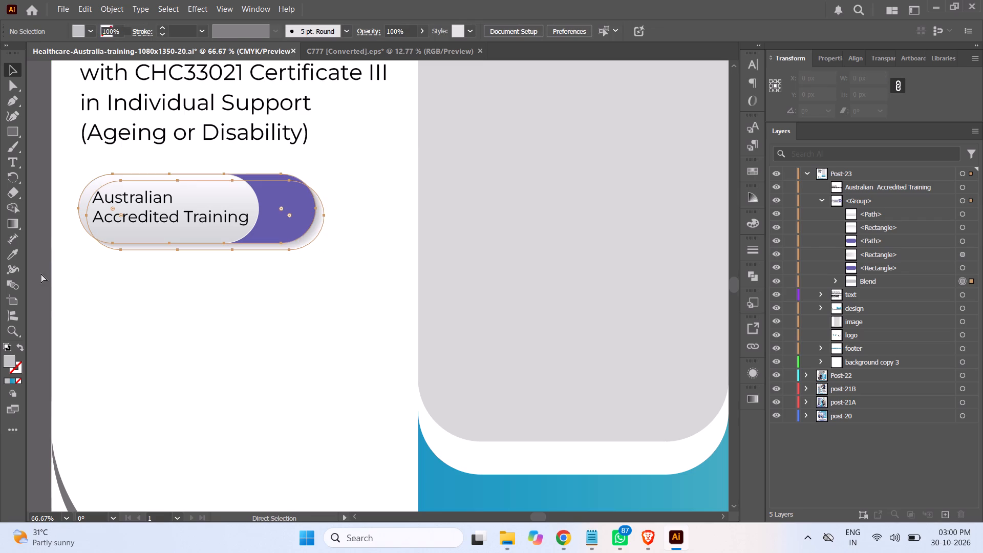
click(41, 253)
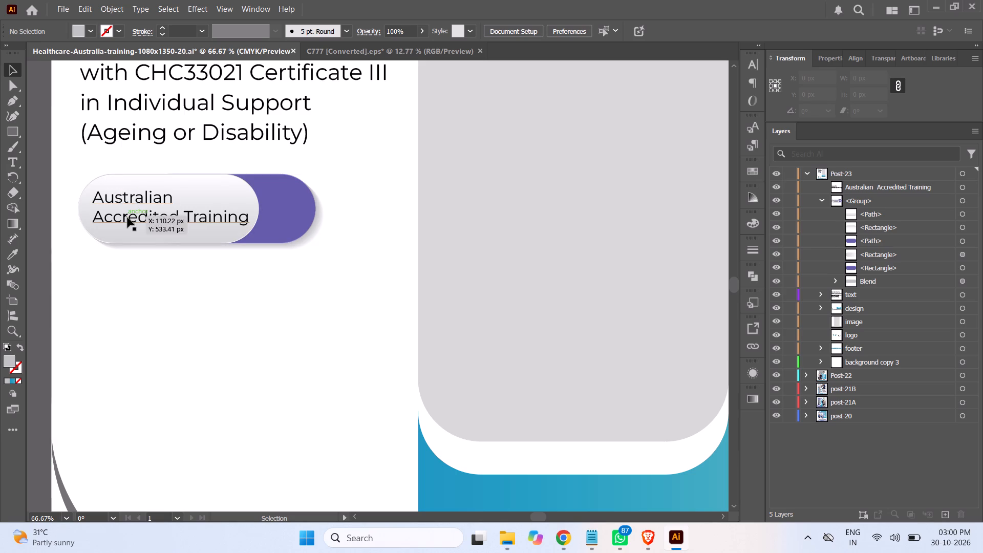
Set the "Australian Accredited Training" text's opacity to 80%.
click(964, 188)
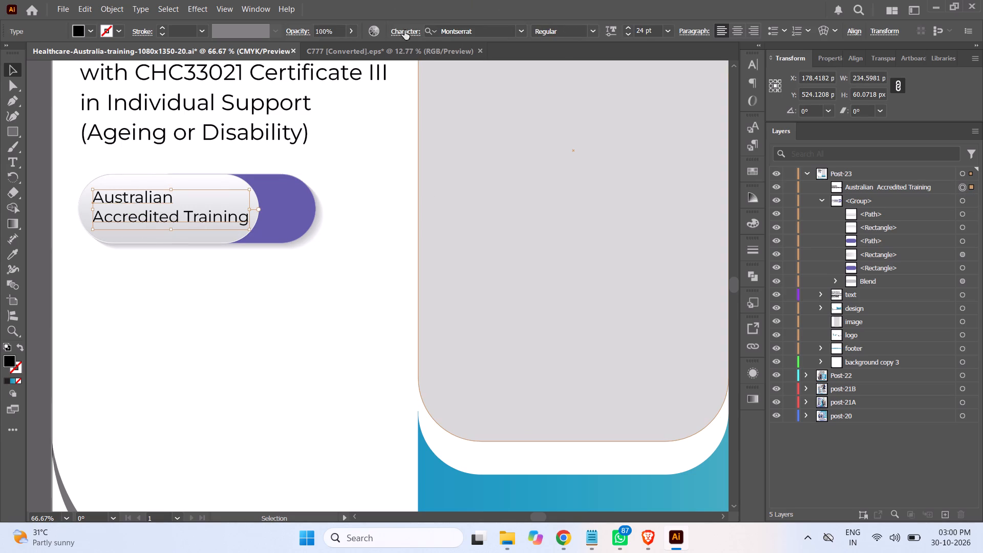
drag(338, 30, 273, 35)
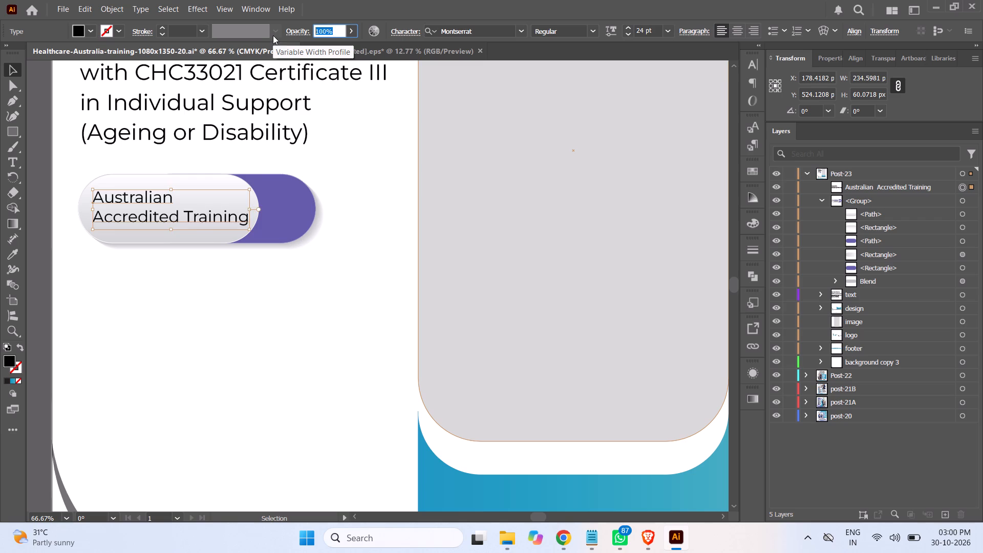
text(80)
key(Return)
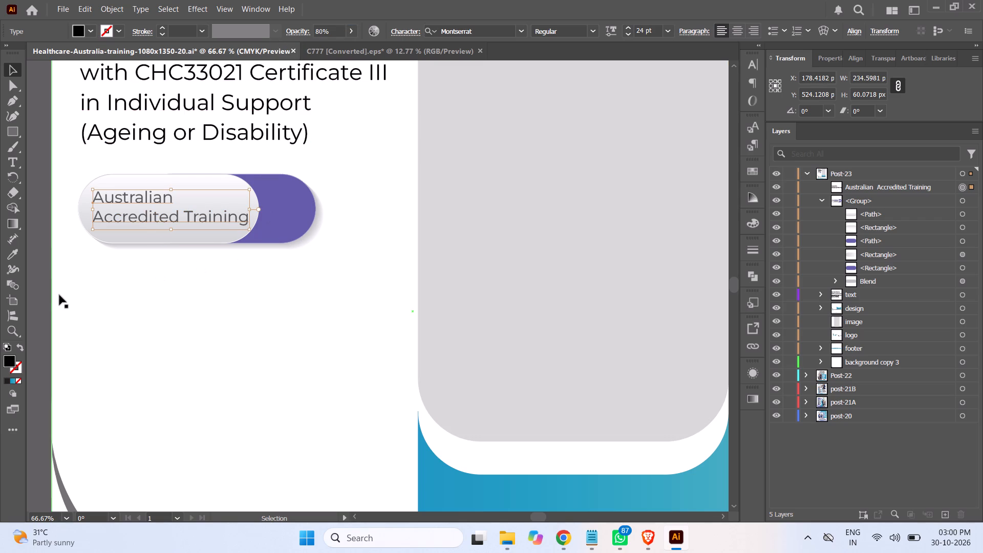
click(35, 282)
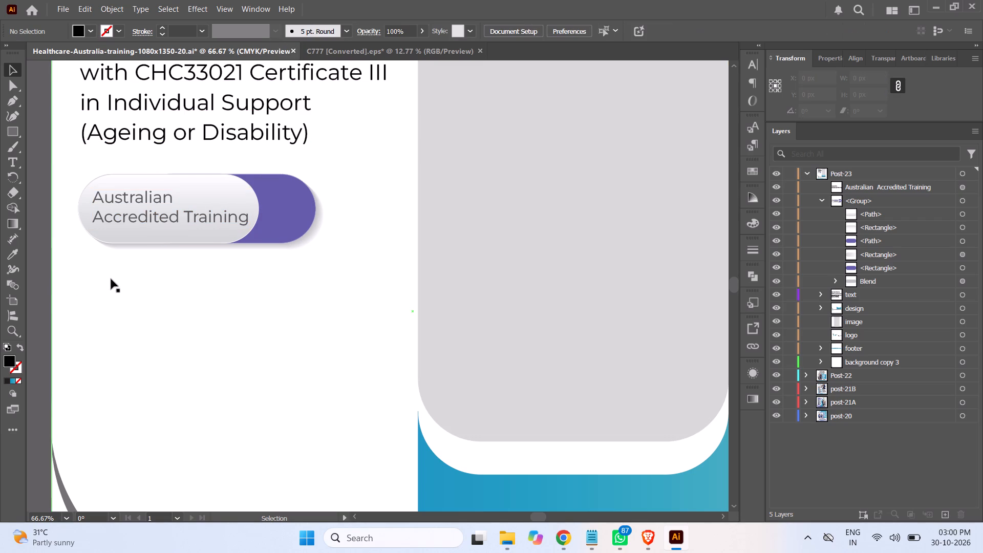
Recolour the pill's purple path and the purple rectangle beneath it with the blue gradient sampled from the block below the image placeholder.
key(ctrl+minus)
key(ctrl+minus)
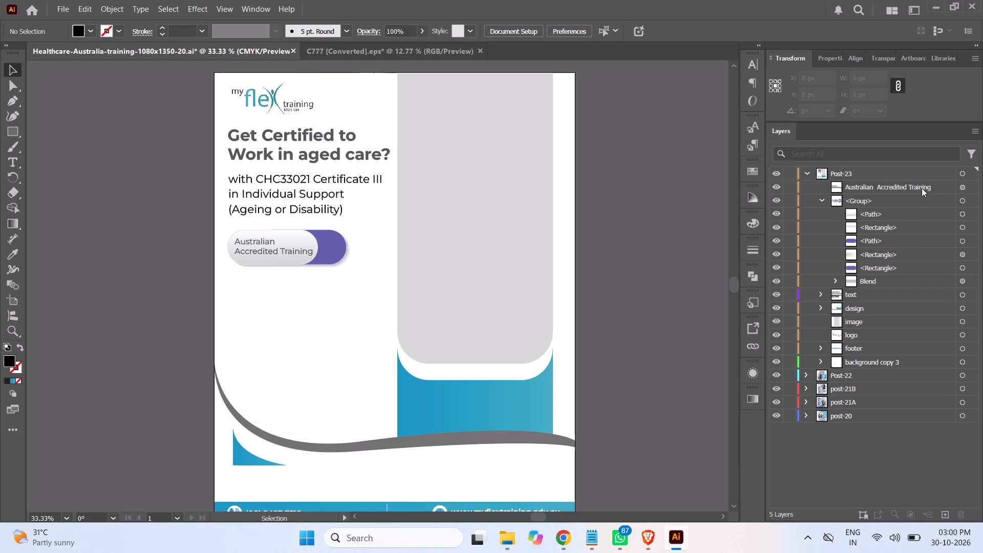
click(963, 244)
click(13, 252)
click(447, 410)
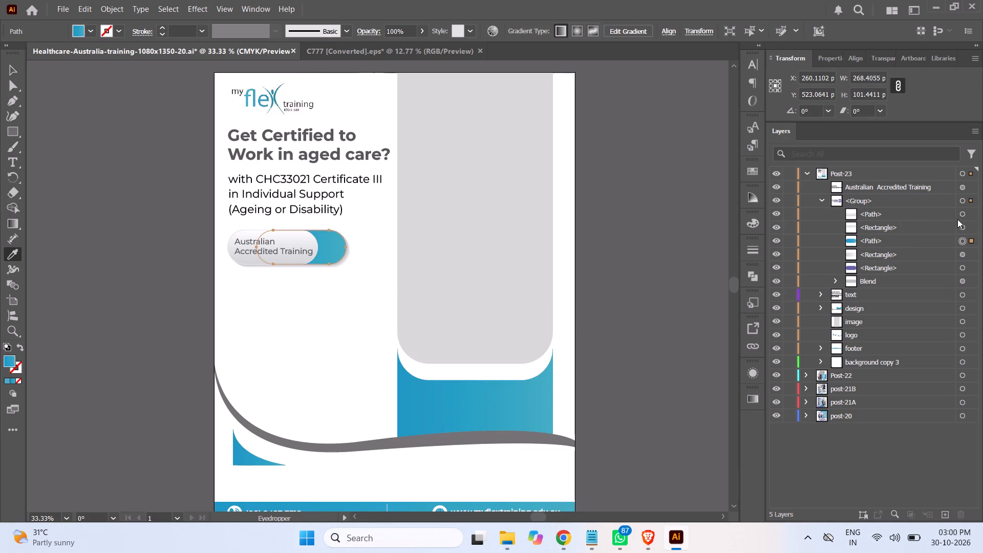
click(962, 267)
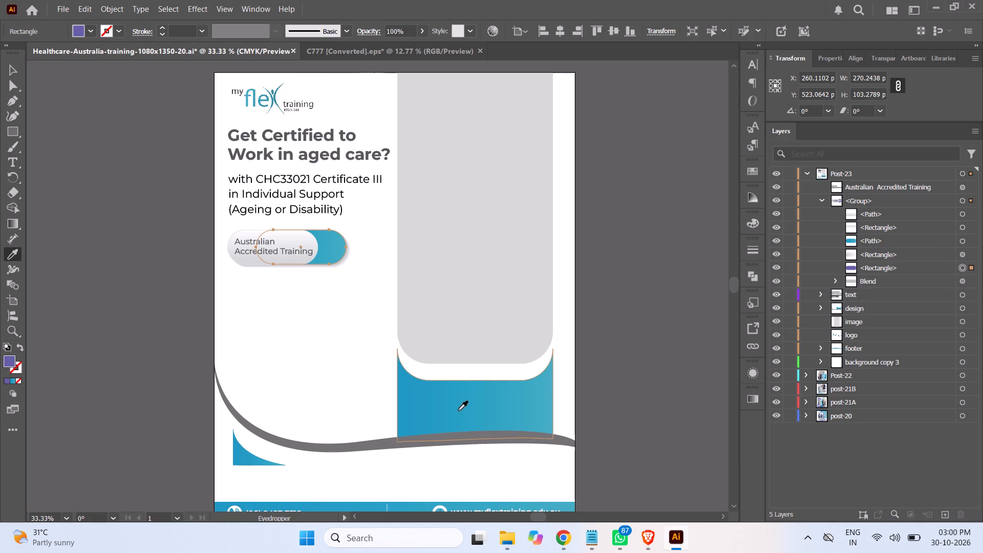
click(458, 411)
click(14, 72)
click(37, 145)
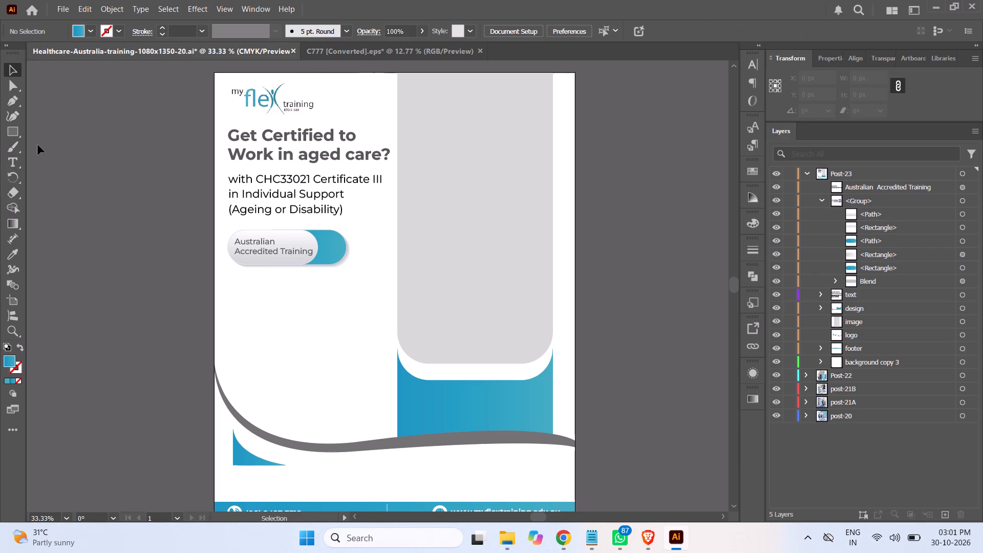
Shrink the transparent outer path of the pill's shadow blend proportionally to about 344 × 100 px, keeping its upper-left corner fixed.
click(777, 282)
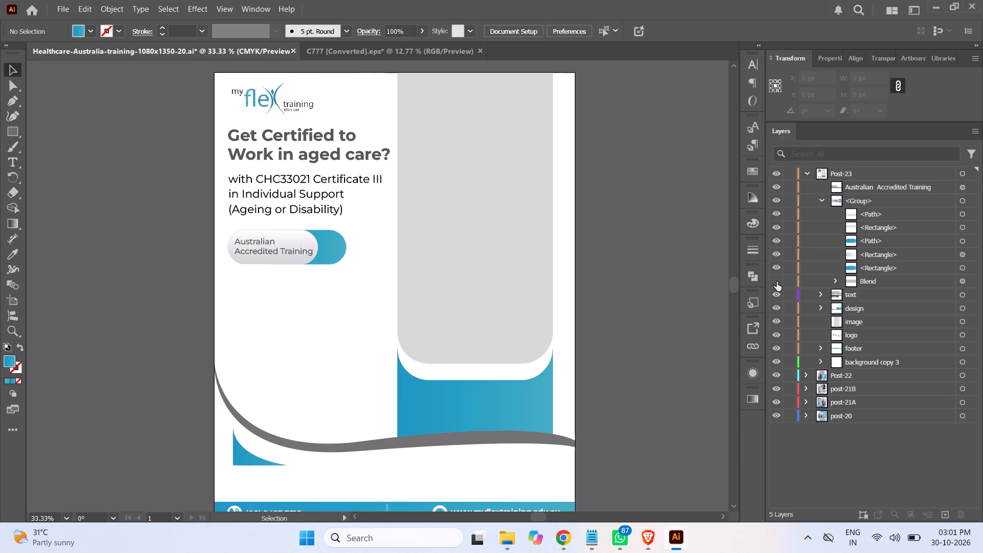
click(777, 282)
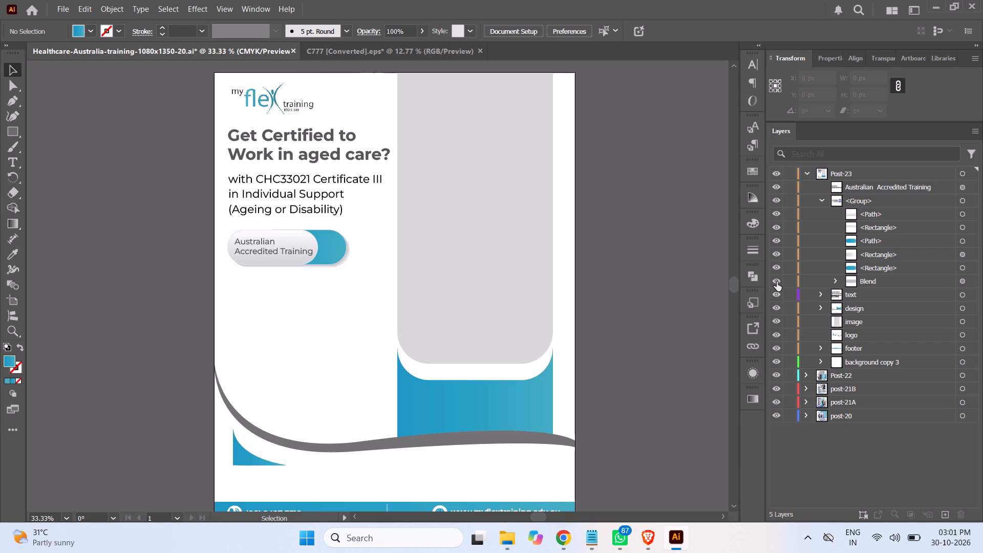
click(959, 283)
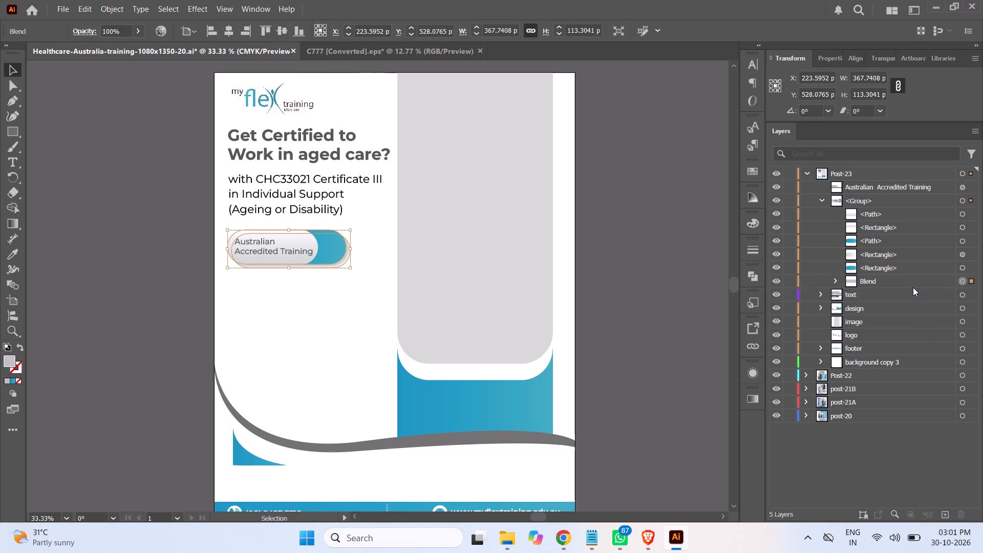
key(ctrl+equal)
key(ctrl+equal)
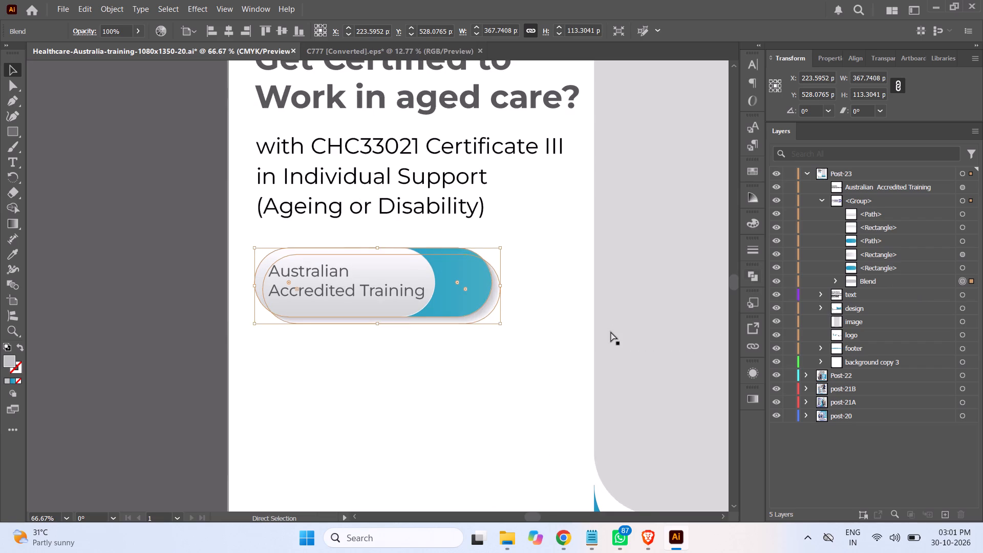
key(ctrl+equal)
key(ctrl+equal)
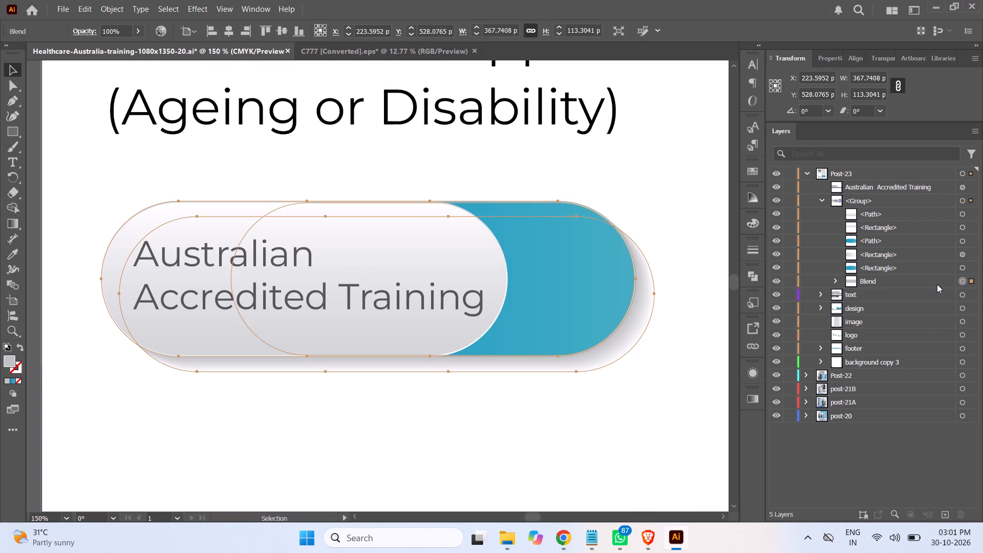
click(964, 282)
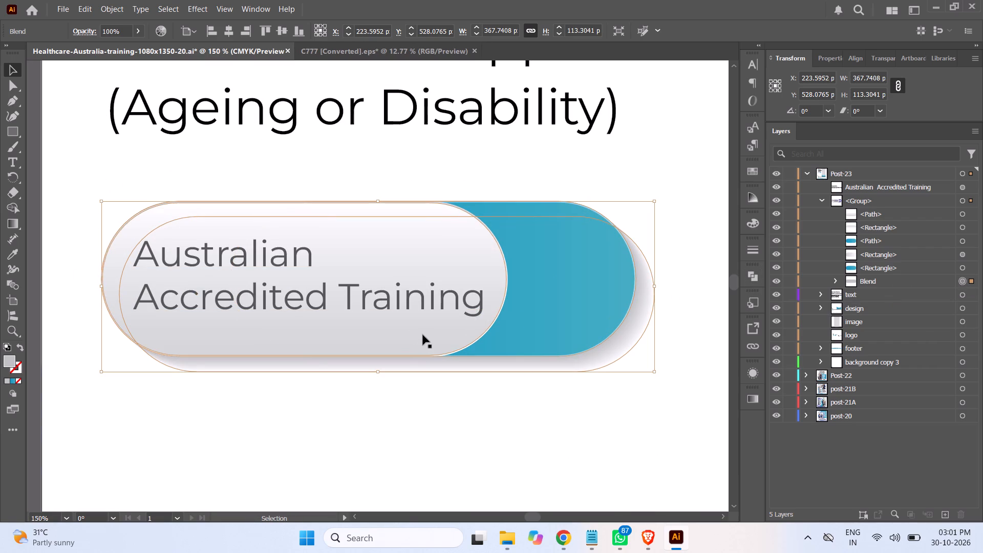
click(836, 280)
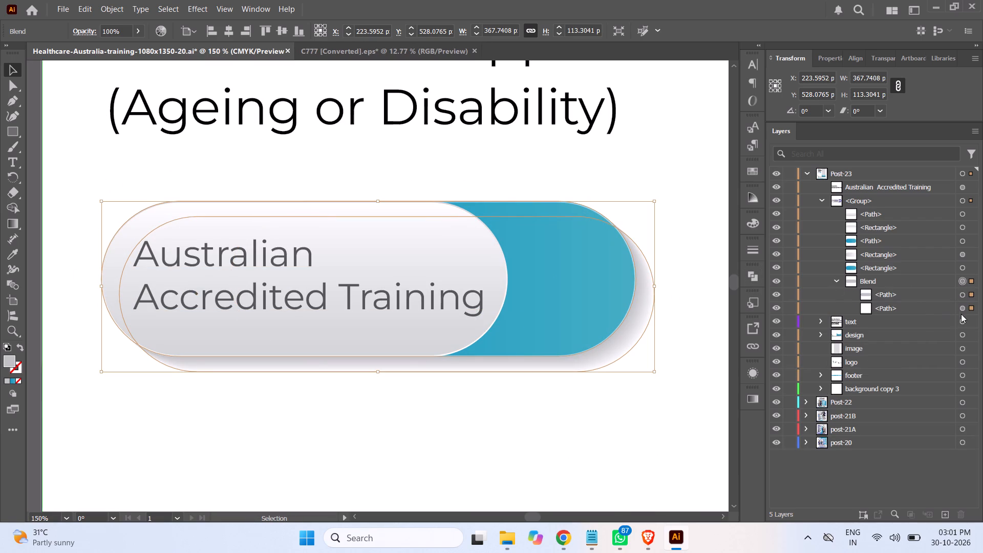
click(961, 295)
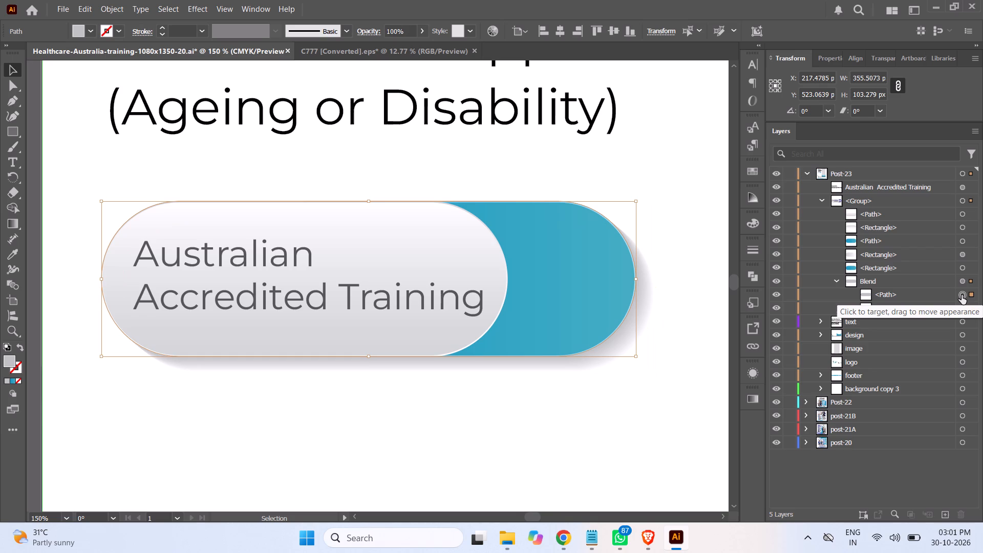
click(961, 311)
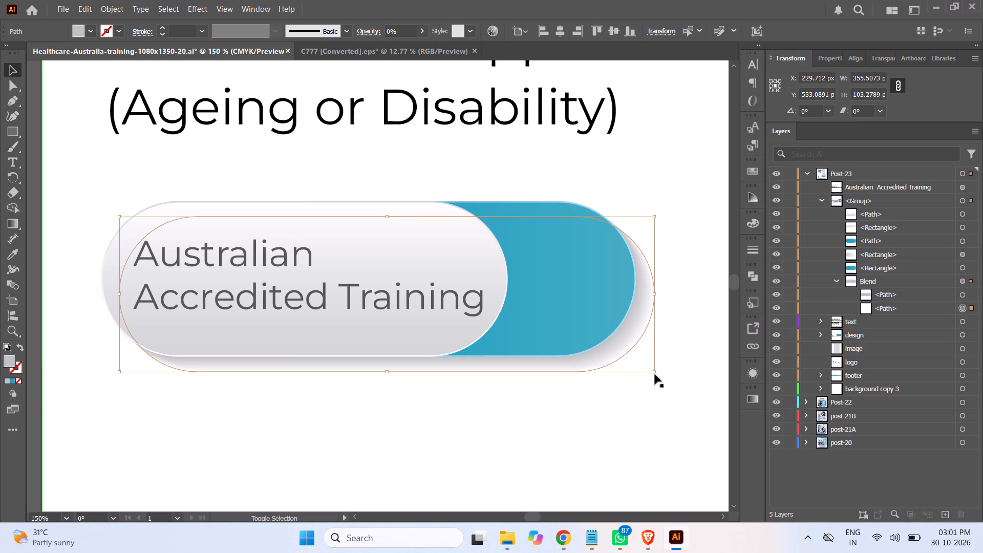
shift+drag(654, 374, 643, 366)
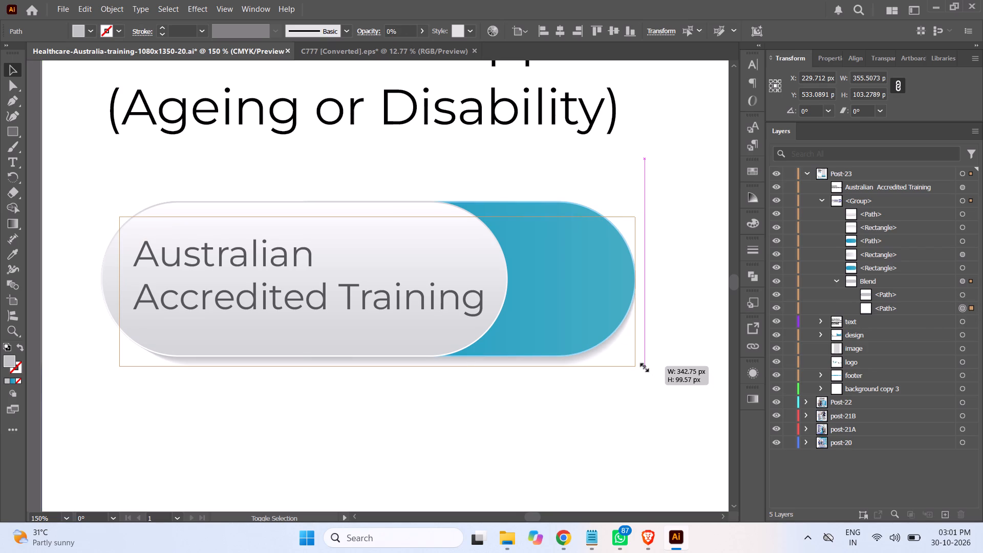
shift+drag(643, 366, 645, 367)
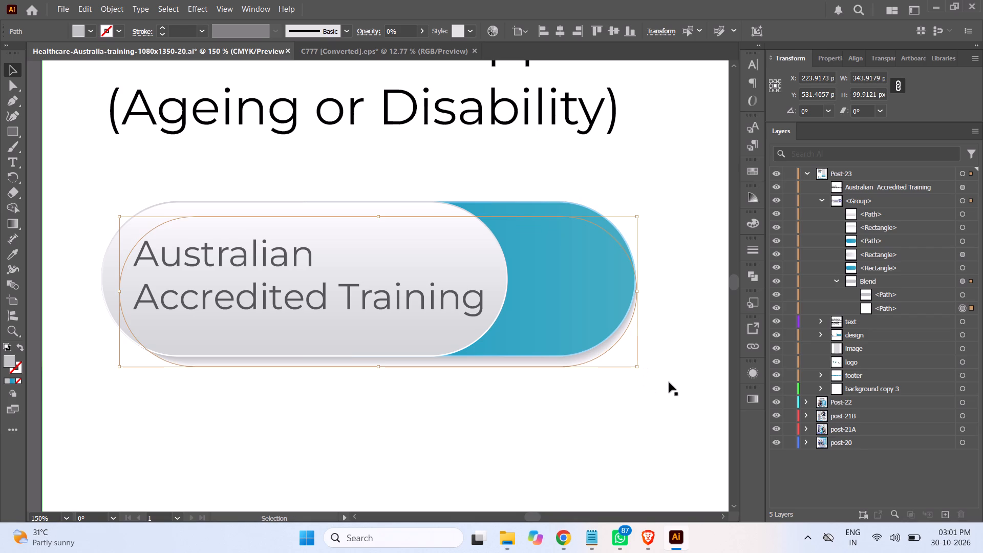
key(ctrl+minus)
key(ctrl+minus)
key(ctrl+minus)
click(156, 300)
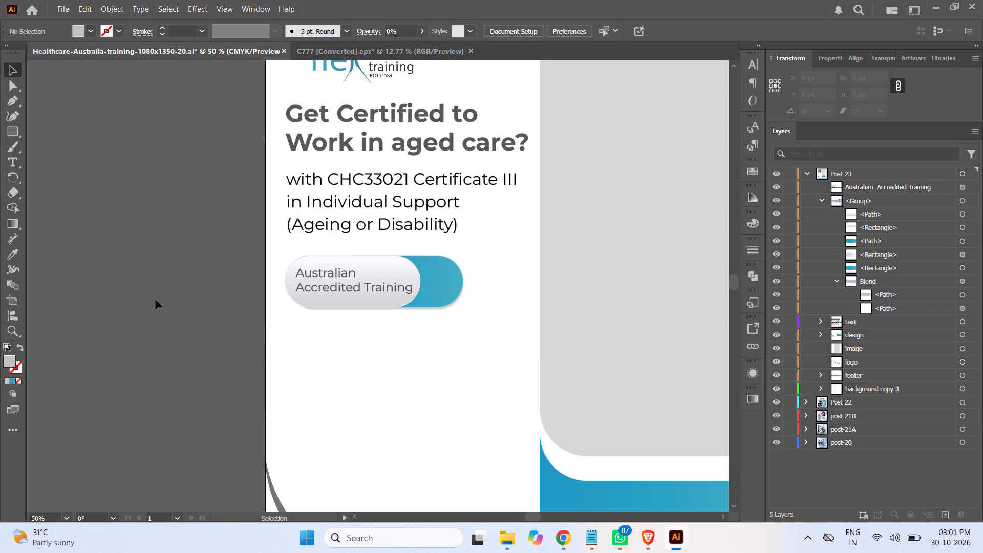
Collapse the shadow blend and the pill's group in the Post-23 layer, leaving nothing selected.
click(835, 281)
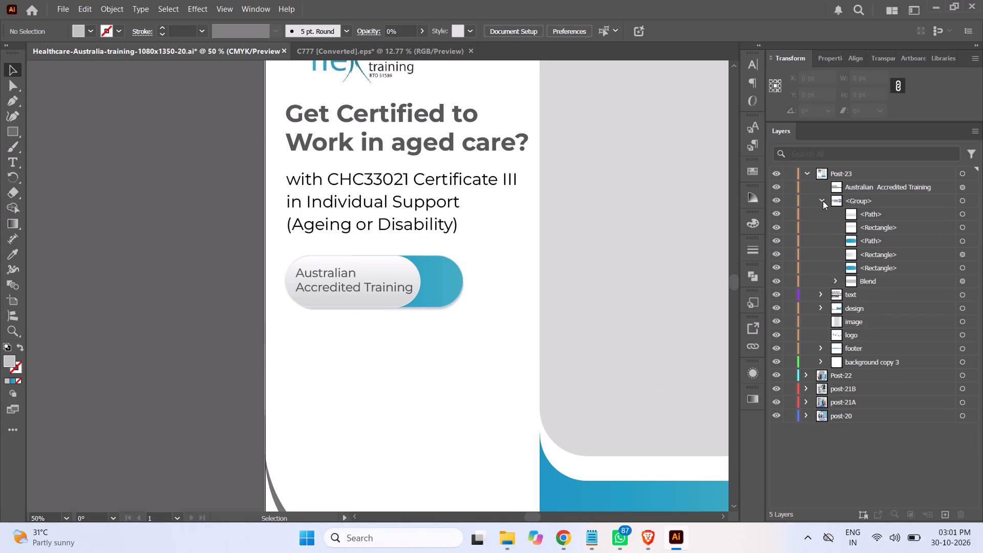
click(821, 199)
click(129, 291)
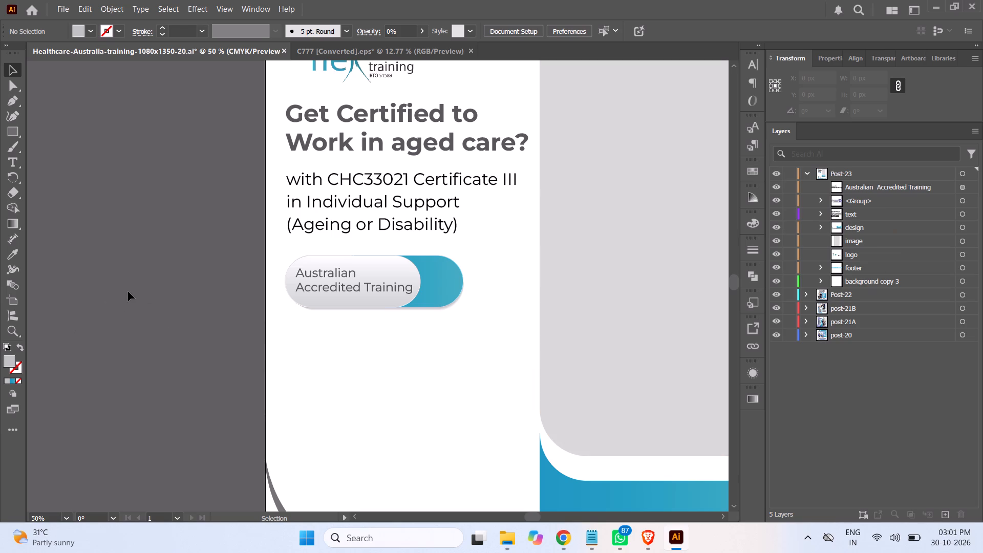
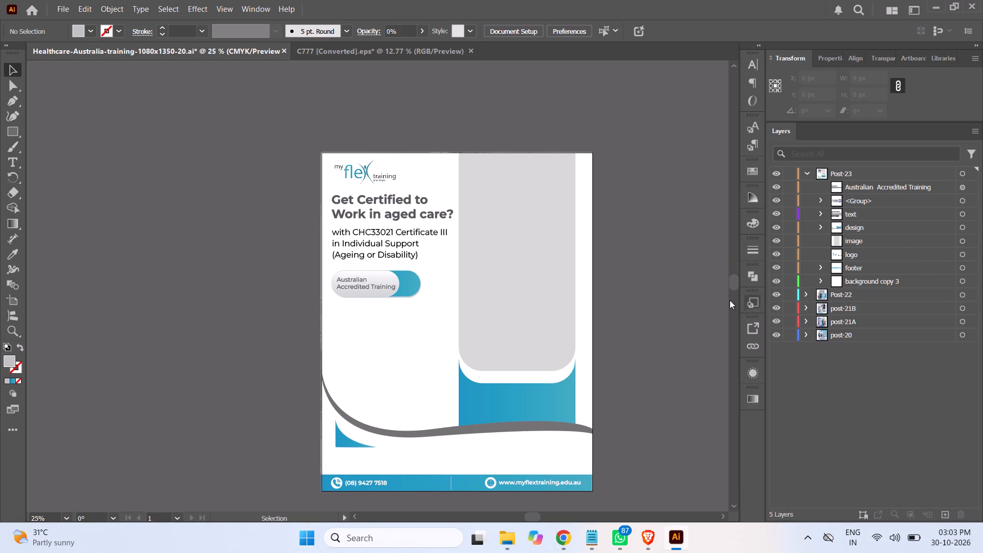
Recolour the blue gradient path at the right end of the "Australian Accredited Training" pill with a dark-to-medium grey gradient.
click(663, 280)
key(ctrl+equal)
key(ctrl+equal)
key(ctrl+equal)
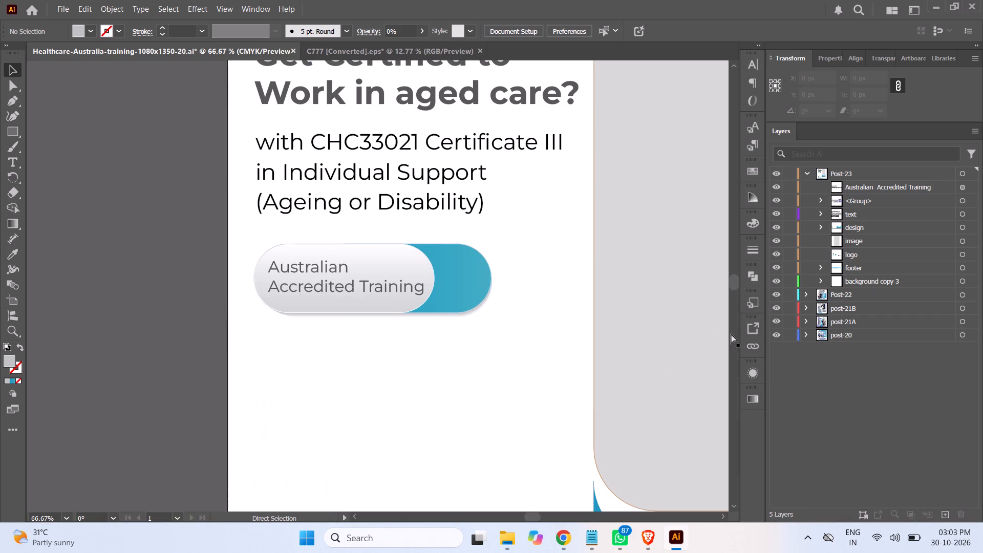
click(819, 225)
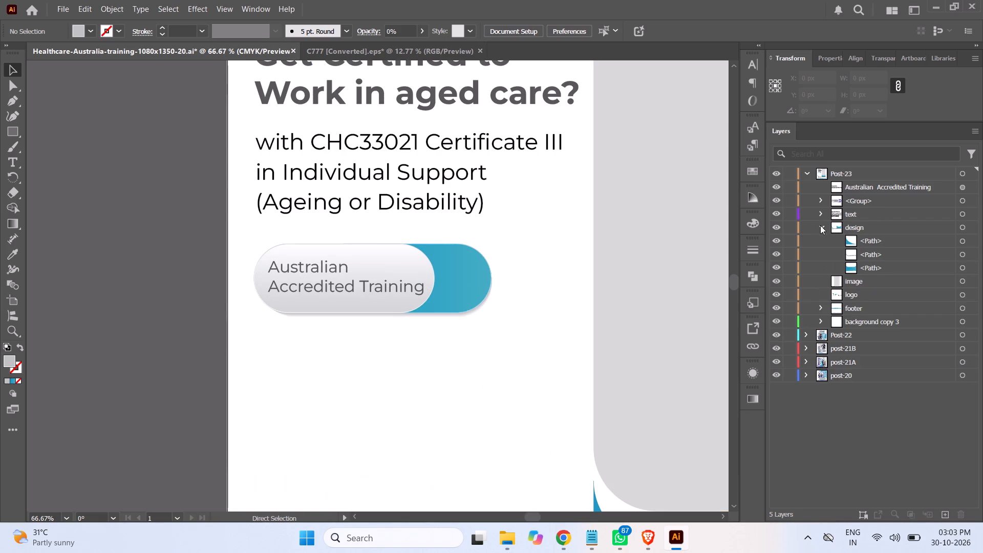
click(822, 227)
click(818, 197)
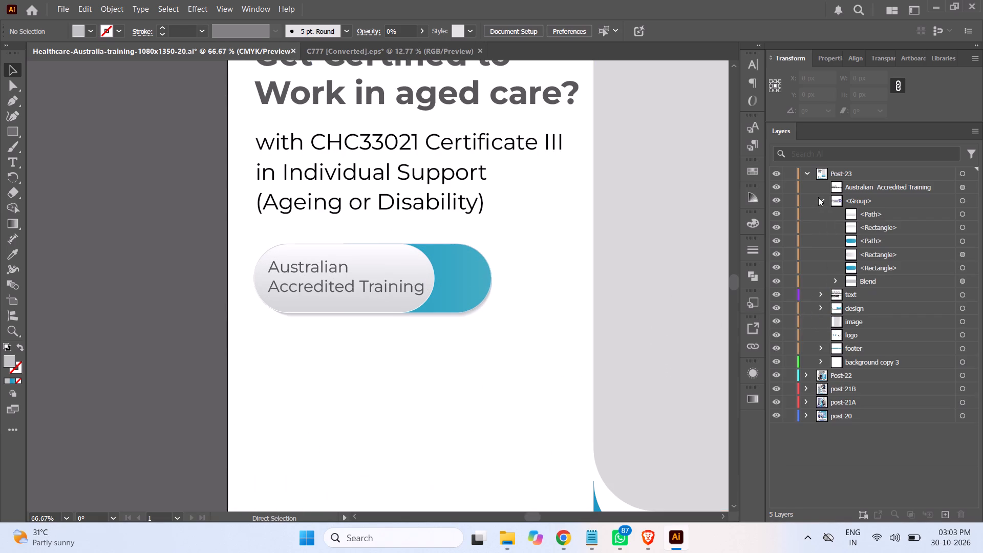
click(964, 243)
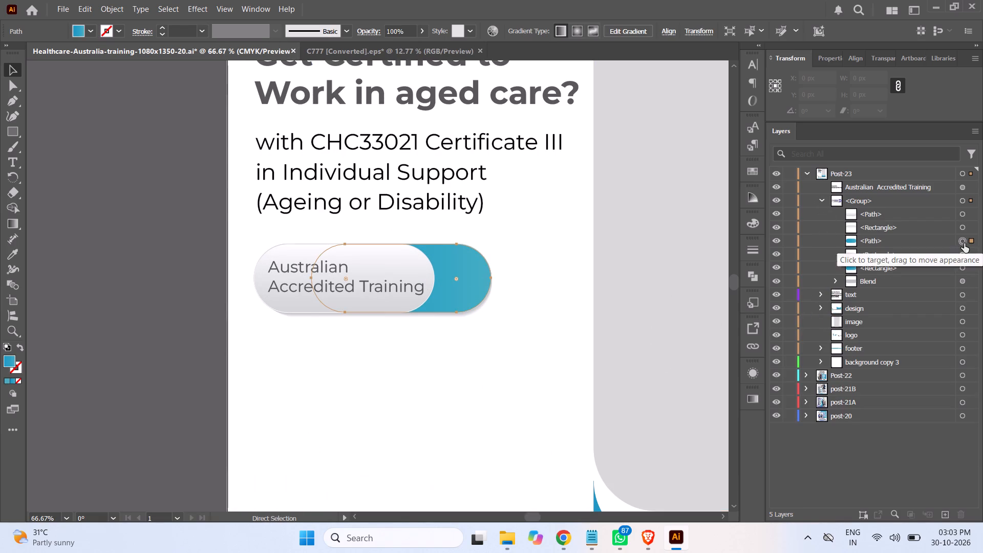
click(753, 399)
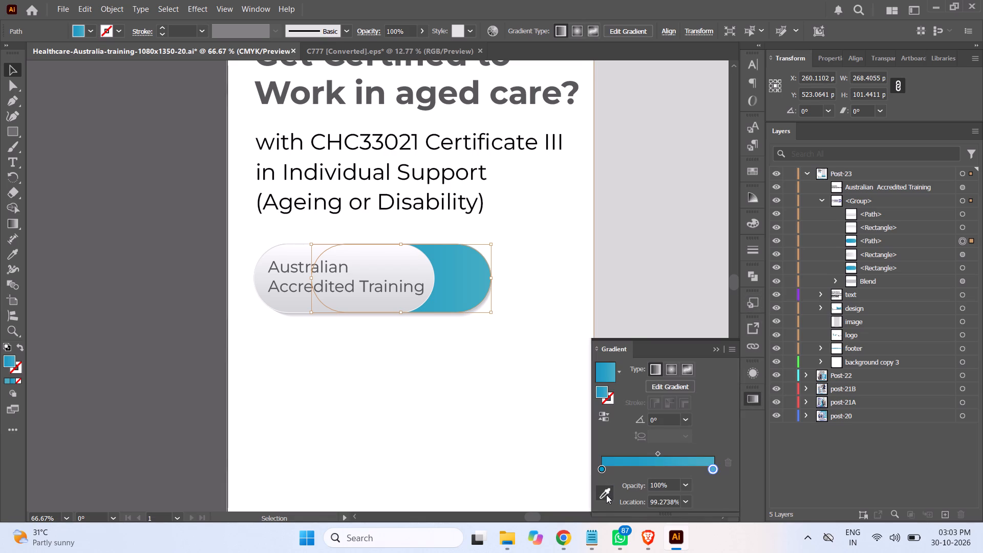
click(606, 494)
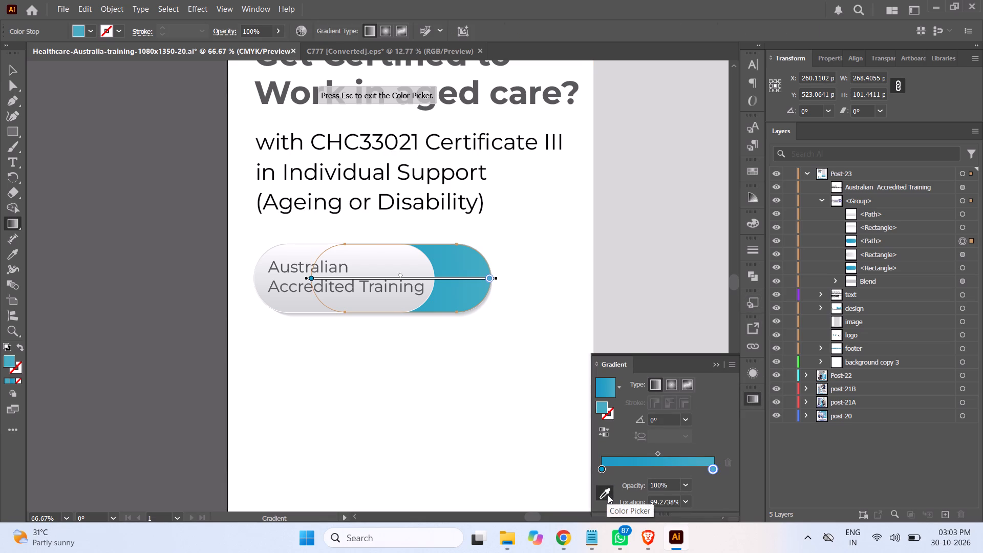
double_click(602, 469)
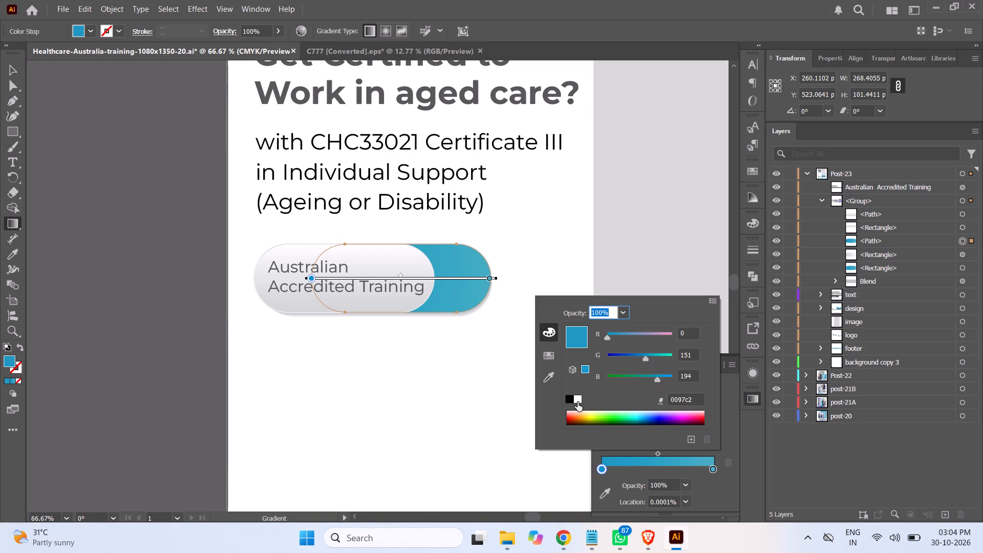
click(569, 401)
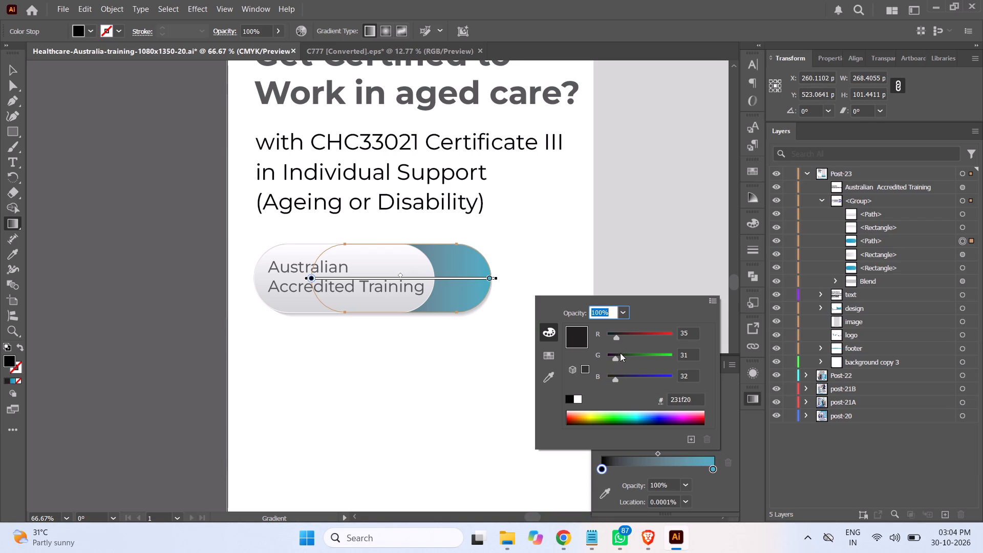
drag(614, 360, 642, 359)
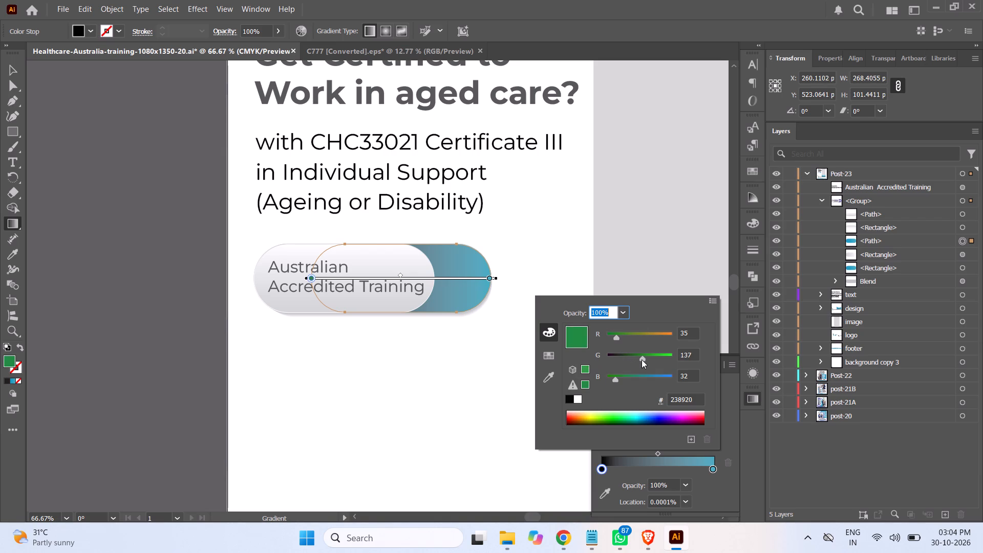
drag(642, 359, 601, 358)
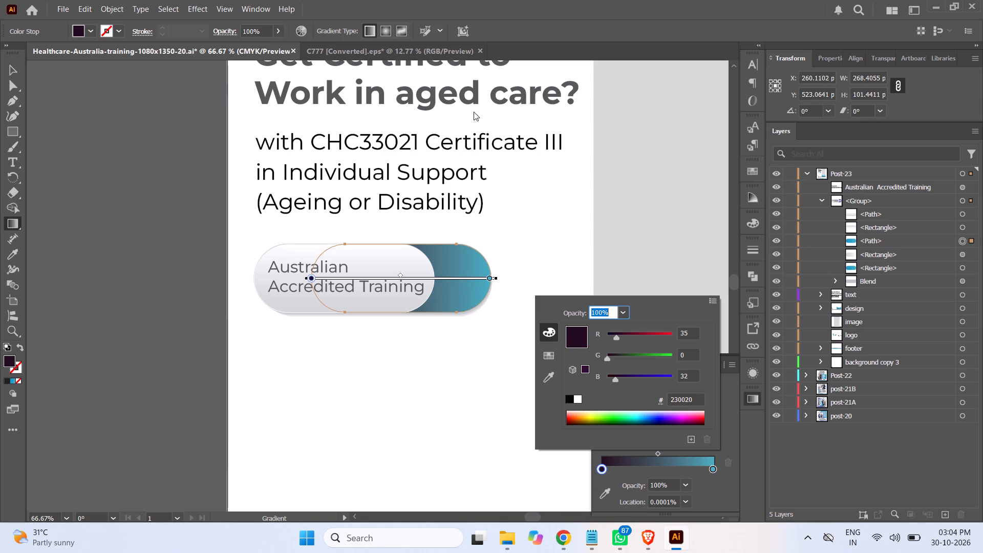
click(549, 376)
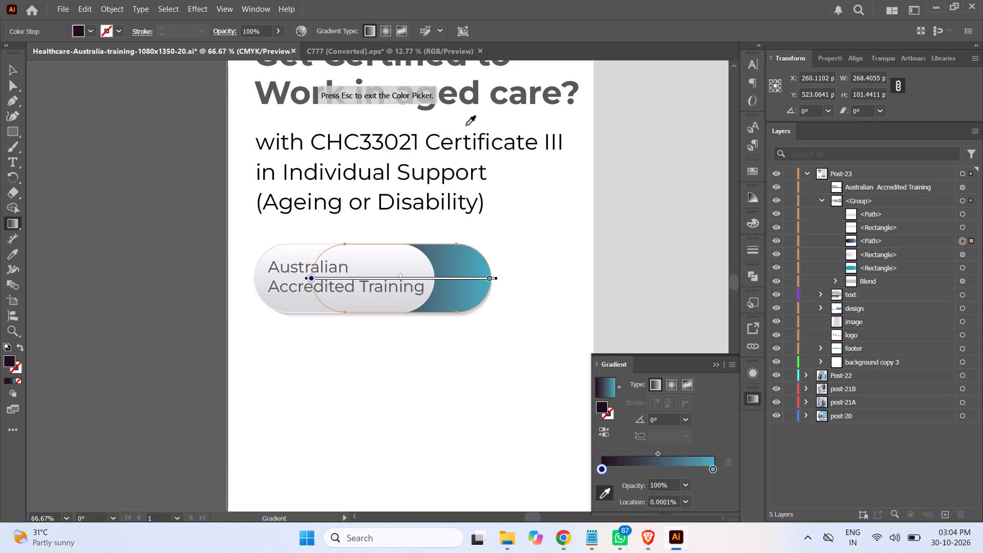
Set the pill path's gradient to run from the heading's dark grey, sampled for the first stop, to a medium grey swatch at the end stop.
click(477, 90)
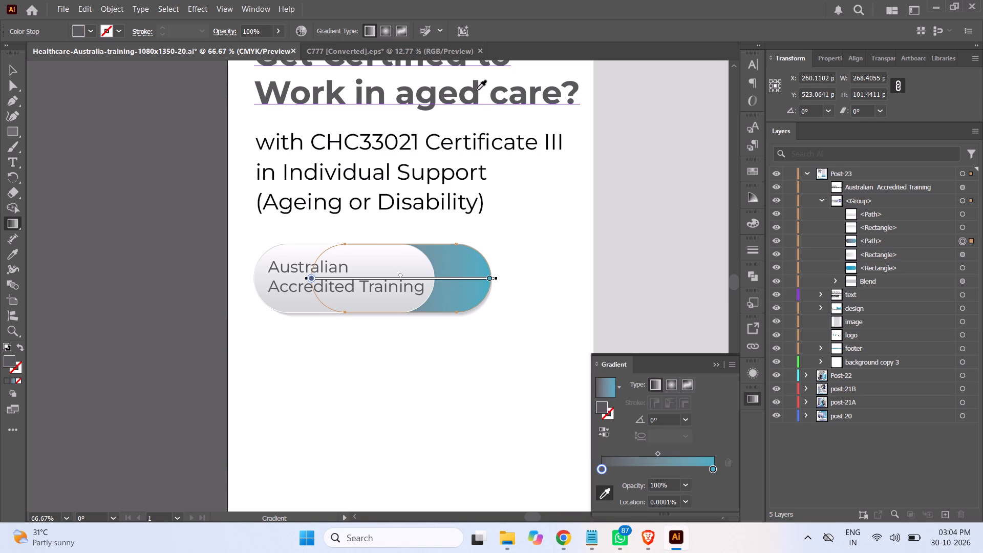
click(712, 469)
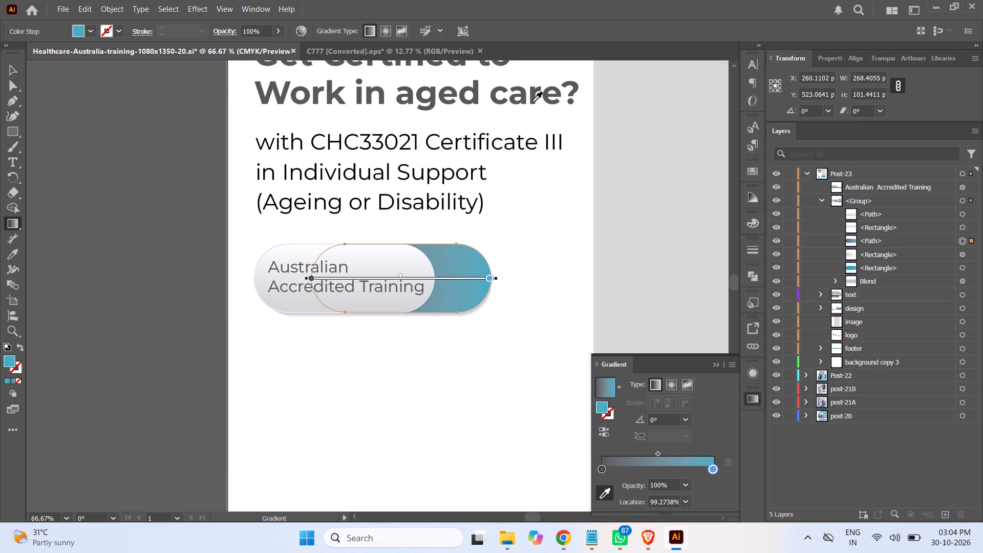
click(523, 94)
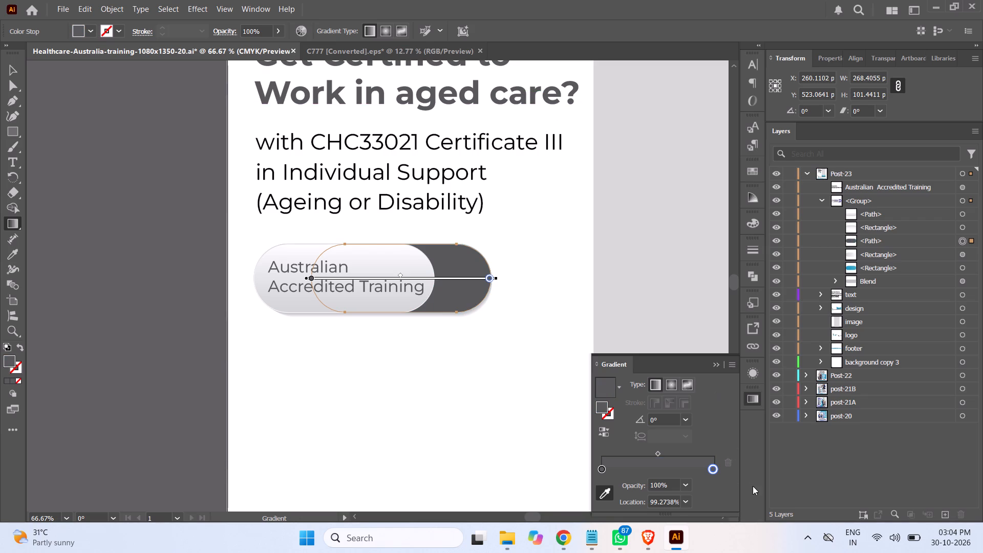
double_click(712, 469)
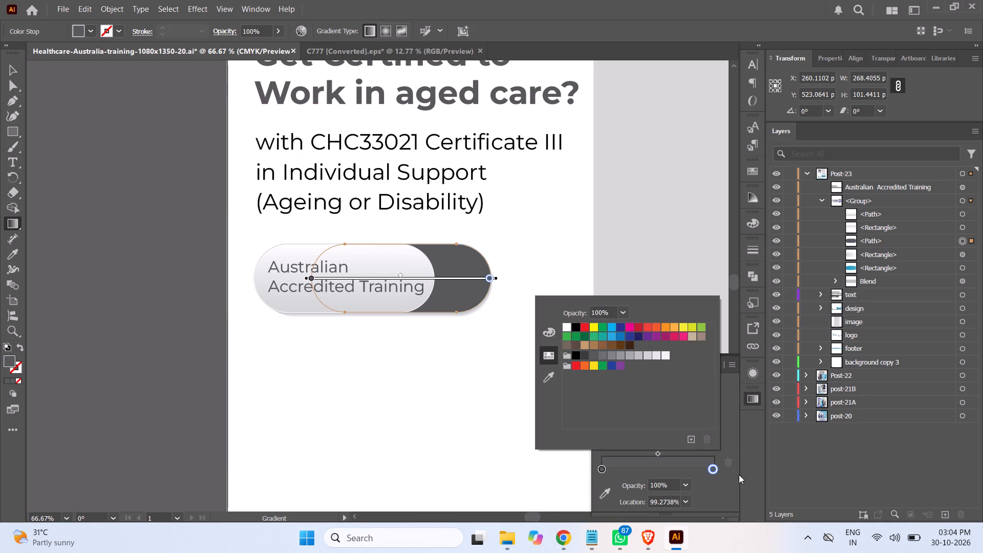
click(622, 356)
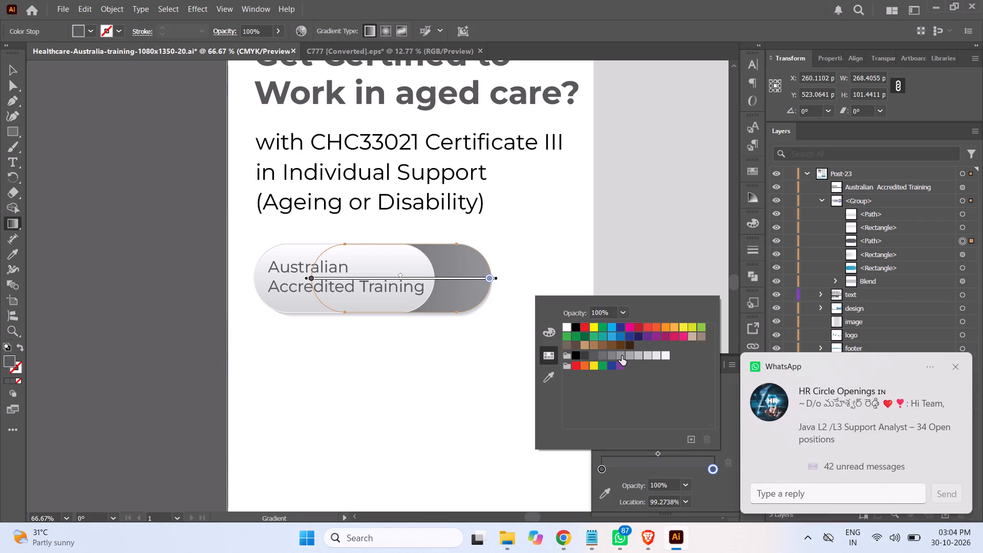
click(610, 355)
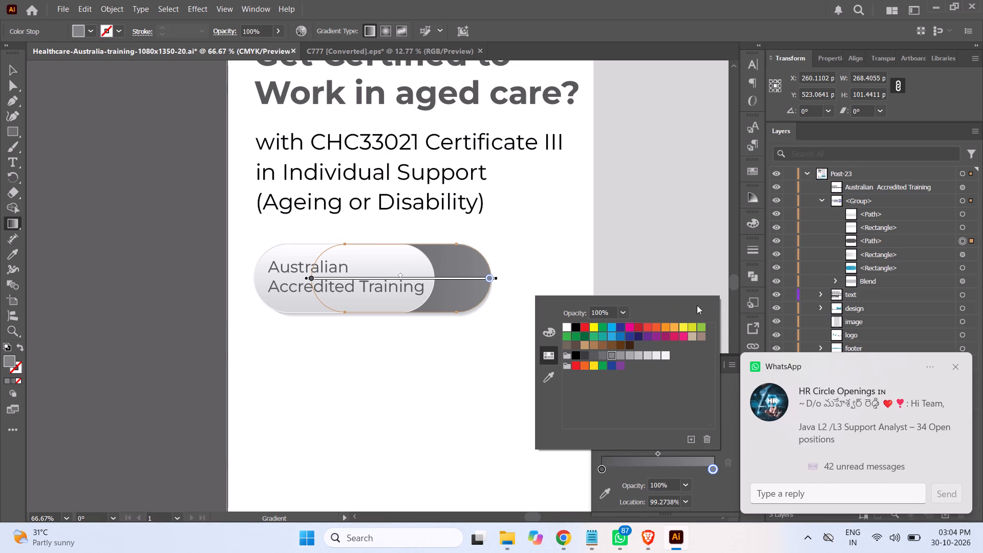
click(10, 68)
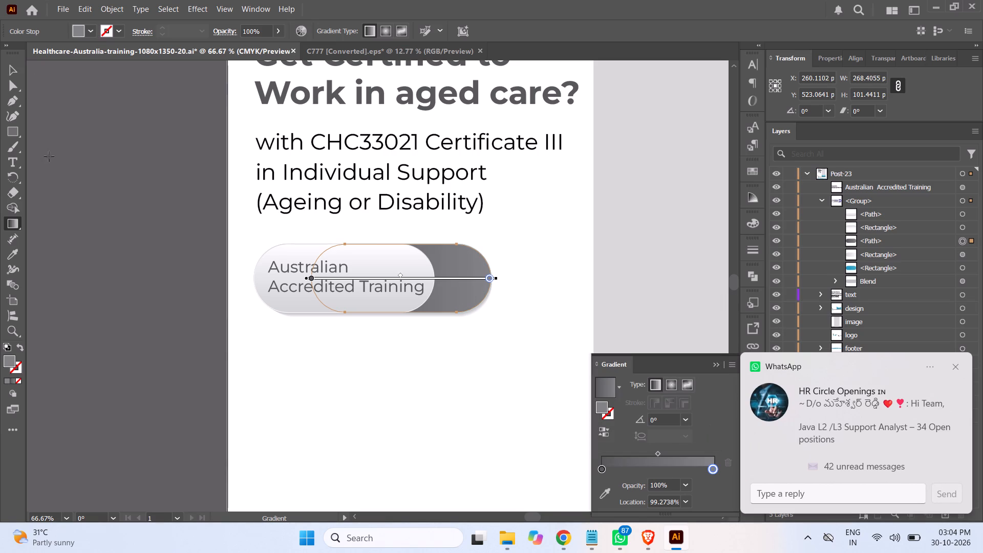
click(49, 157)
click(959, 366)
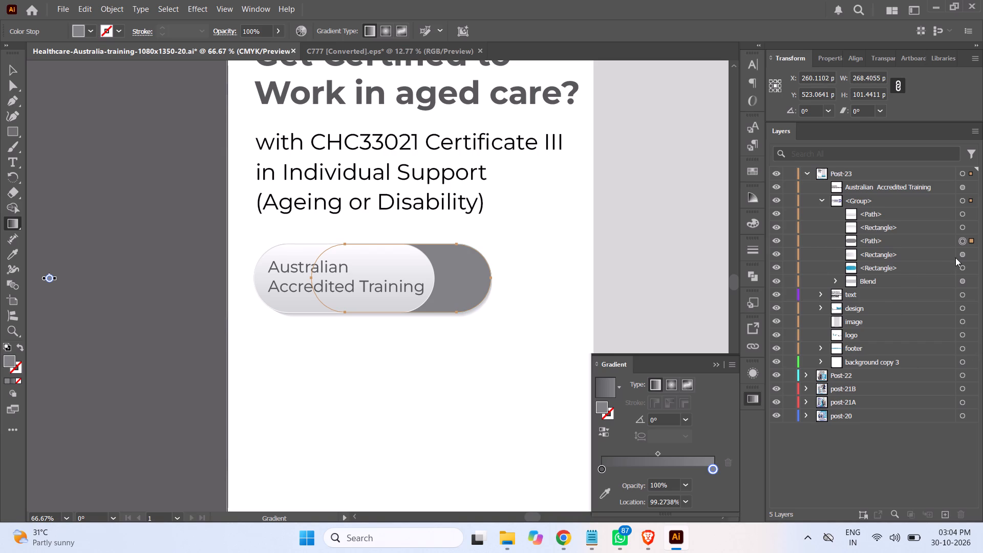
Select the blue gradient rectangle beneath the grey path in the pill's group.
click(959, 242)
click(961, 269)
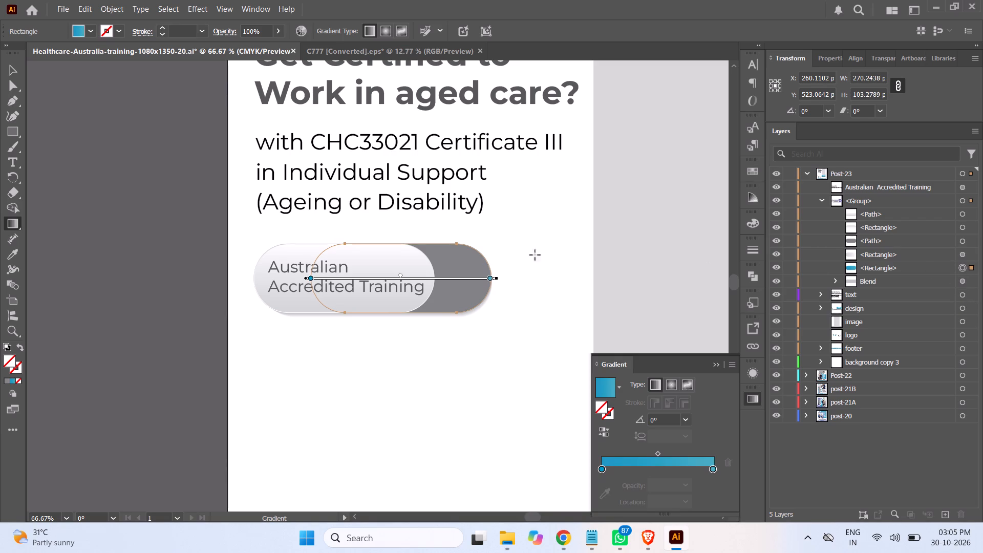
Apply the grey gradient sampled from the pill's right end to the blue rectangle beneath it, leaving nothing selected.
click(13, 252)
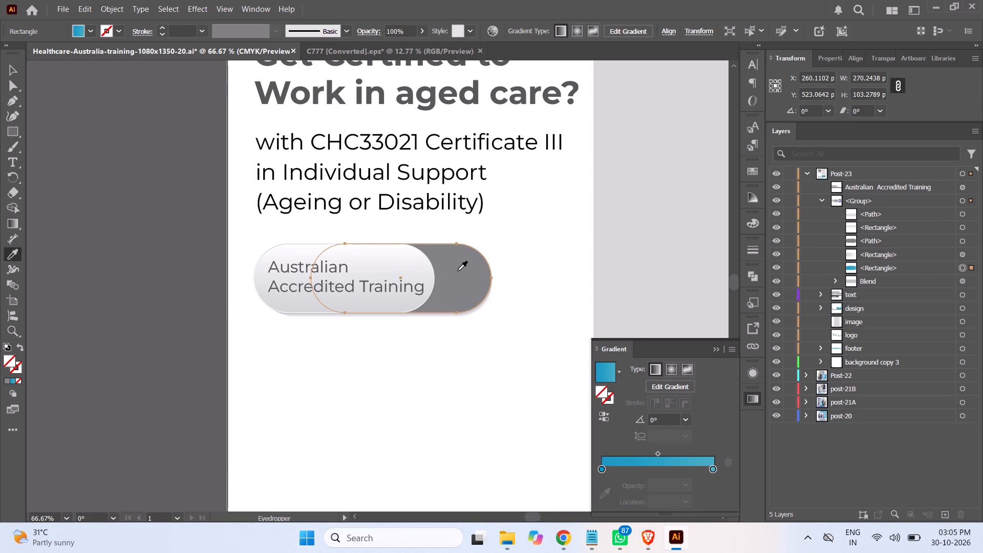
click(457, 271)
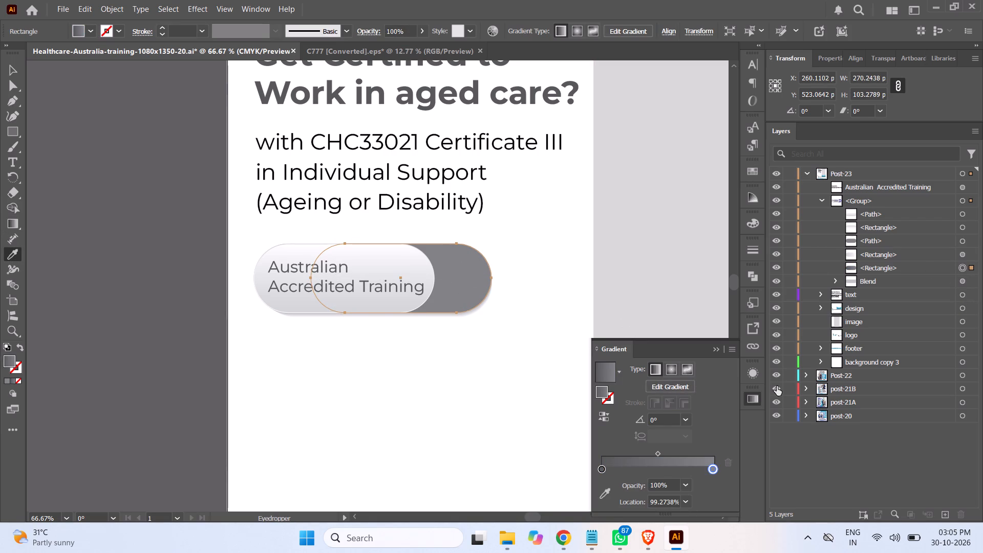
click(713, 349)
click(10, 70)
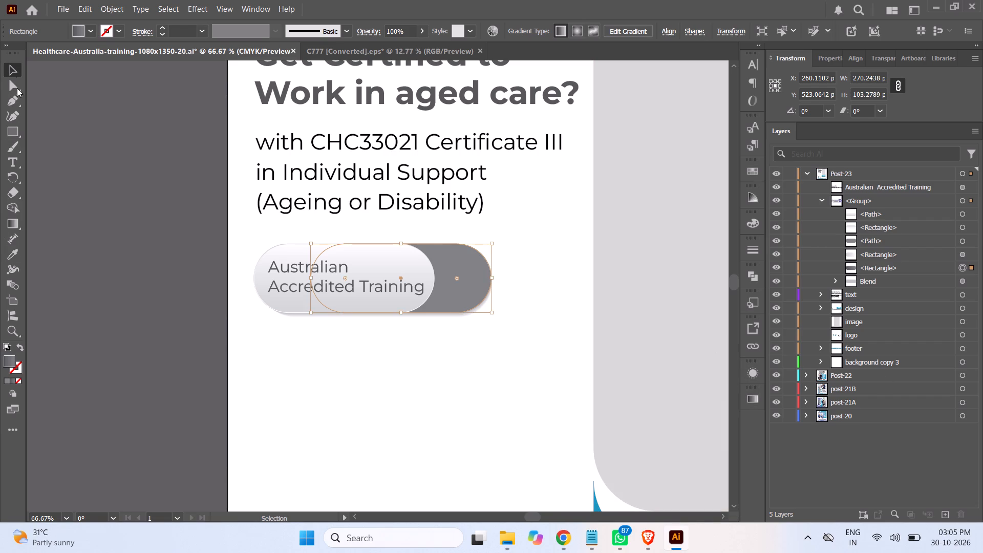
click(99, 252)
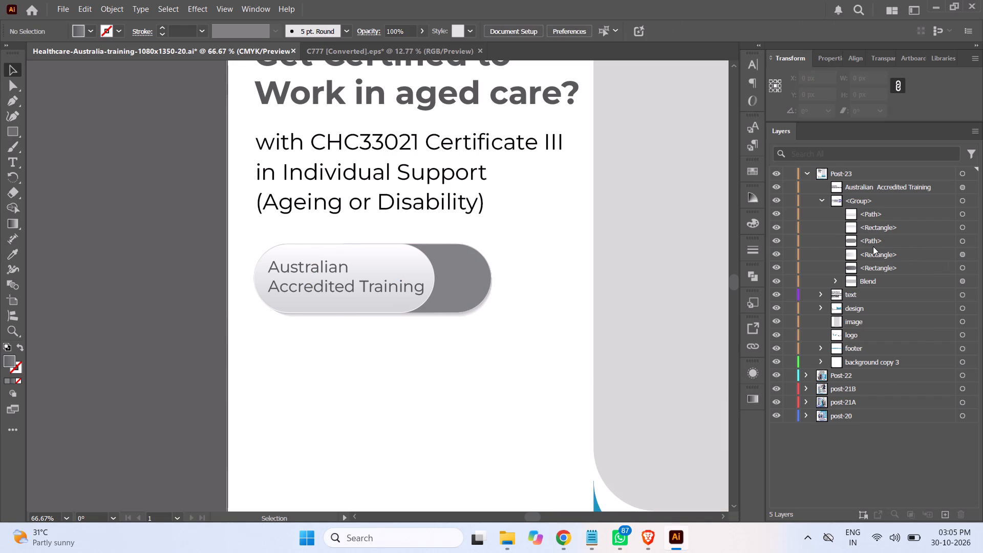
Examine the pill group's stacked path, rectangles and shadow blend paths to identify which shape each one forms.
click(964, 238)
click(965, 255)
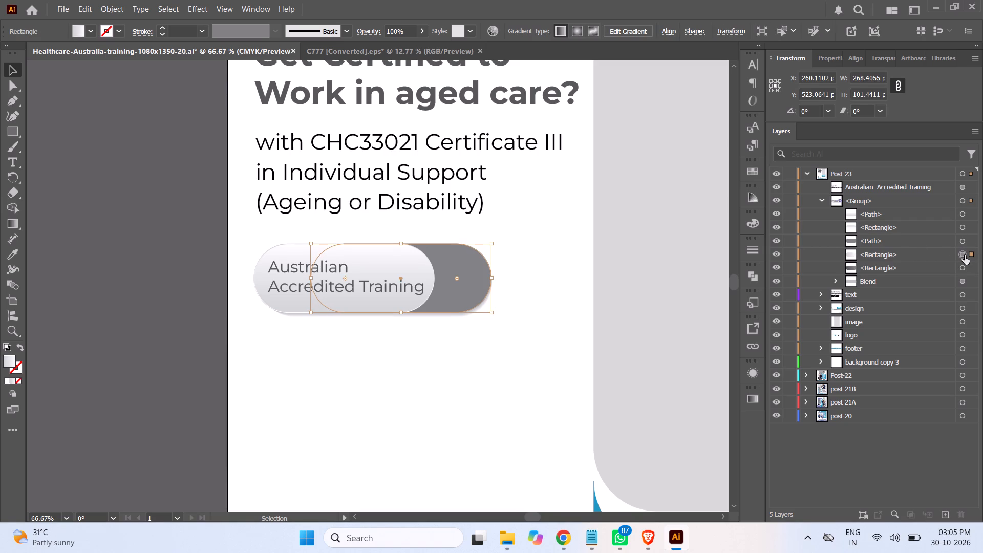
click(963, 240)
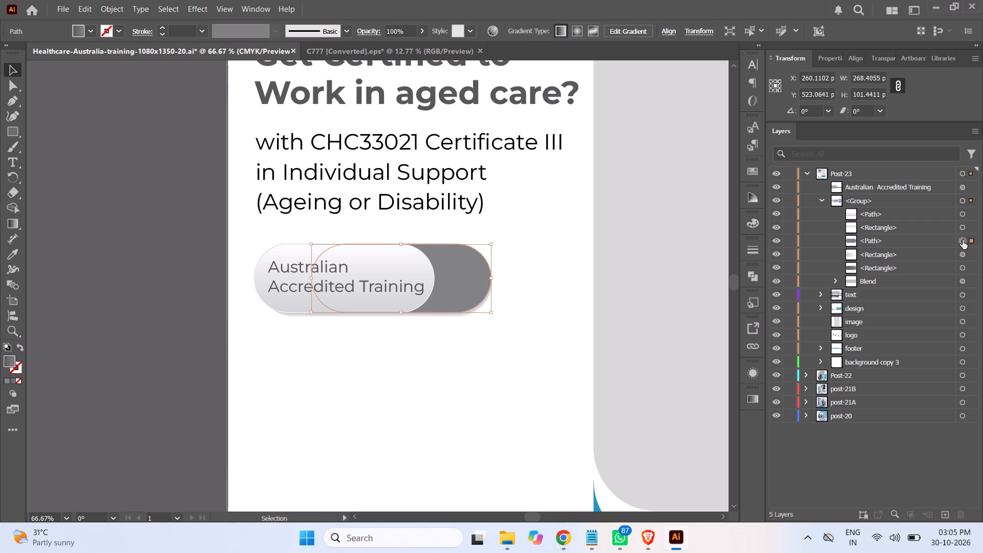
shift+click(964, 251)
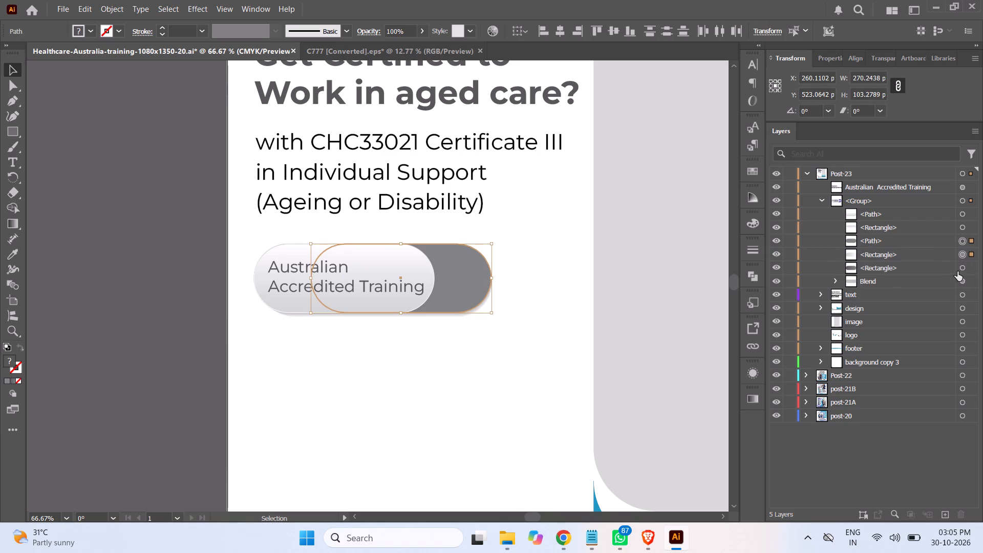
shift+click(960, 268)
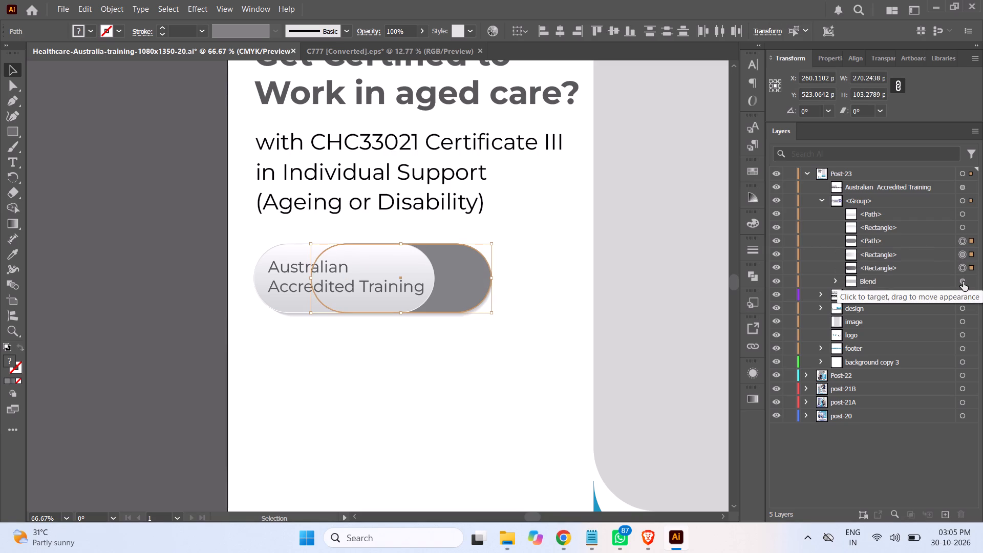
shift+click(963, 283)
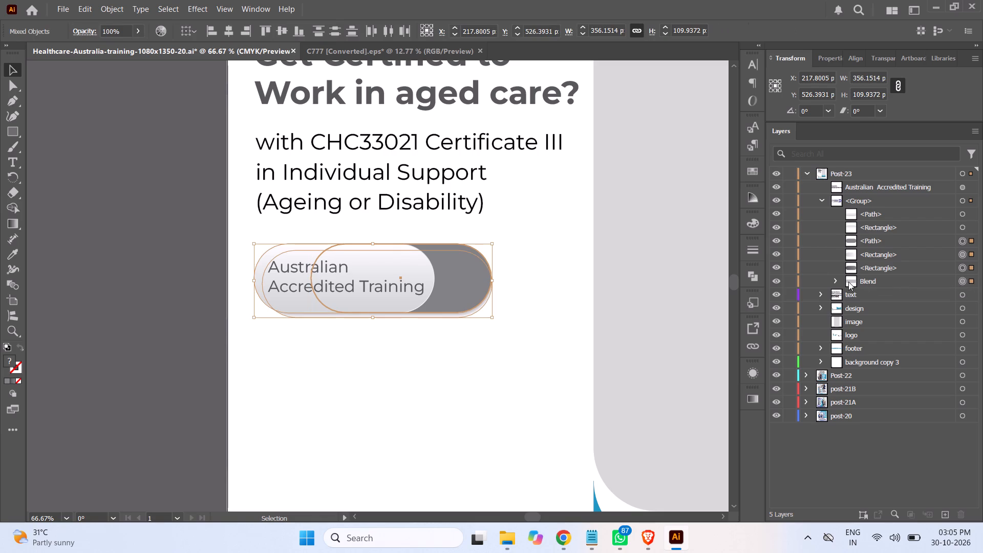
click(835, 282)
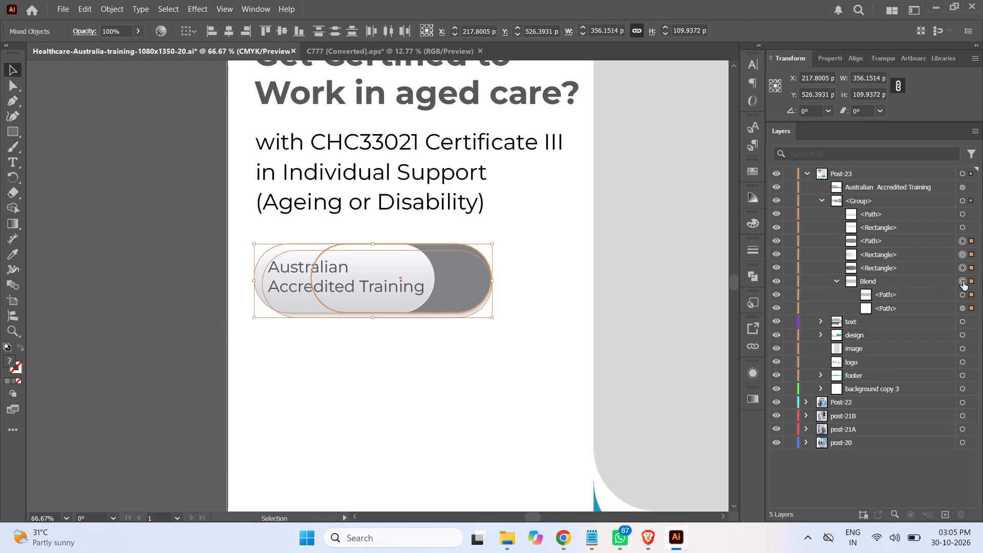
ctrl+click(963, 283)
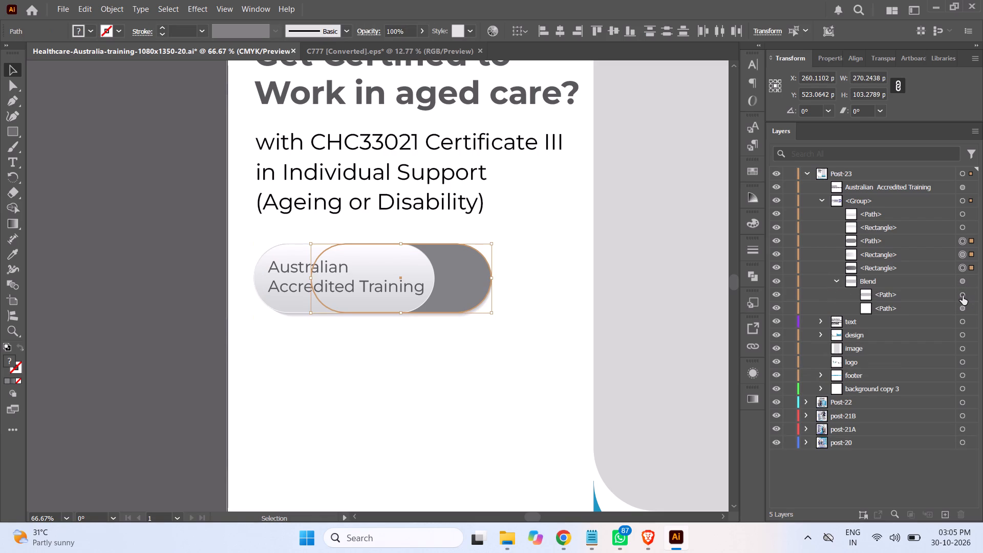
click(963, 295)
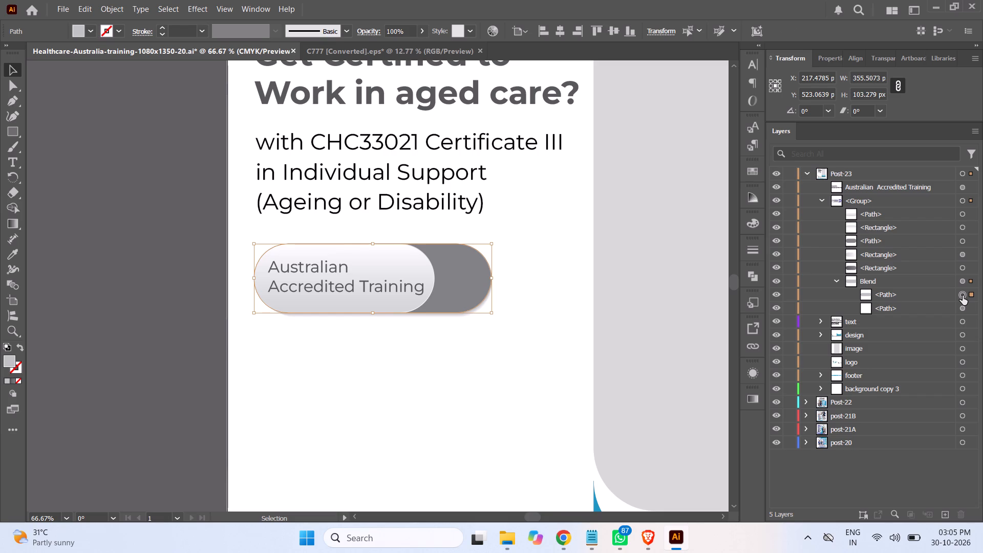
click(779, 296)
click(779, 296)
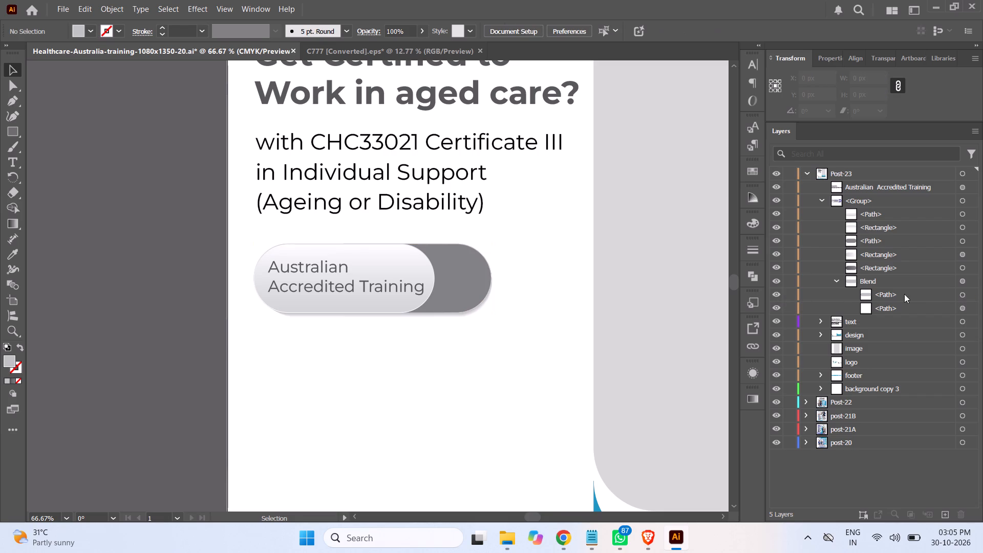
click(964, 294)
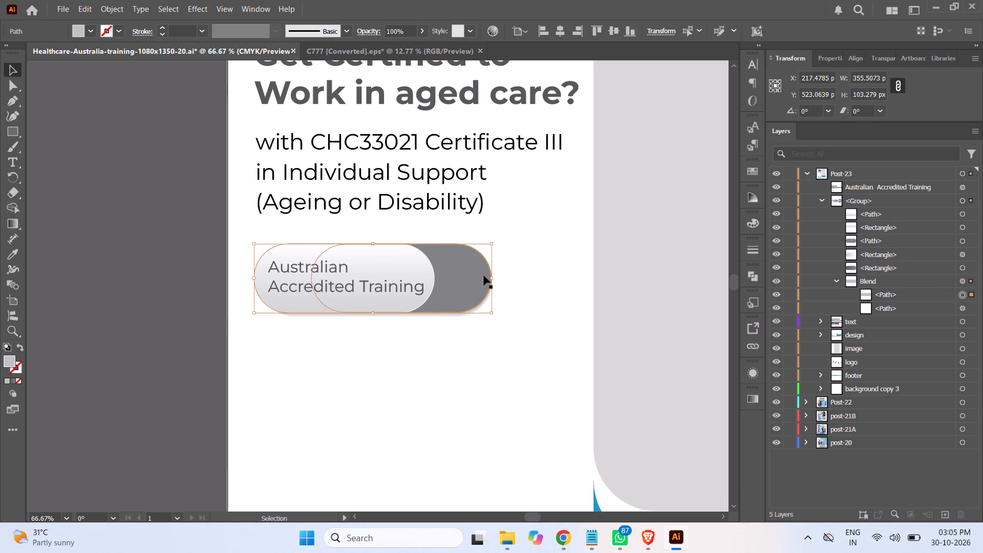
click(964, 308)
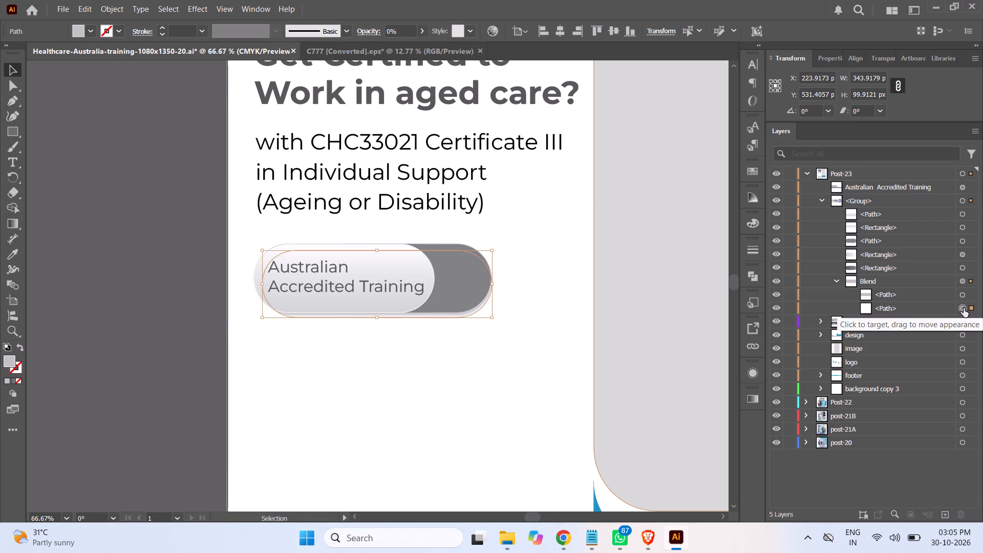
click(837, 281)
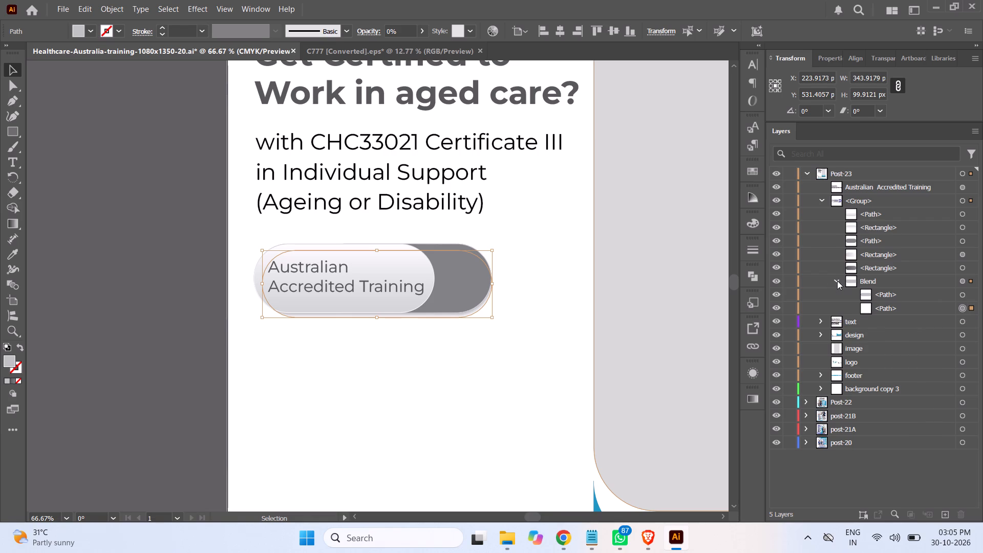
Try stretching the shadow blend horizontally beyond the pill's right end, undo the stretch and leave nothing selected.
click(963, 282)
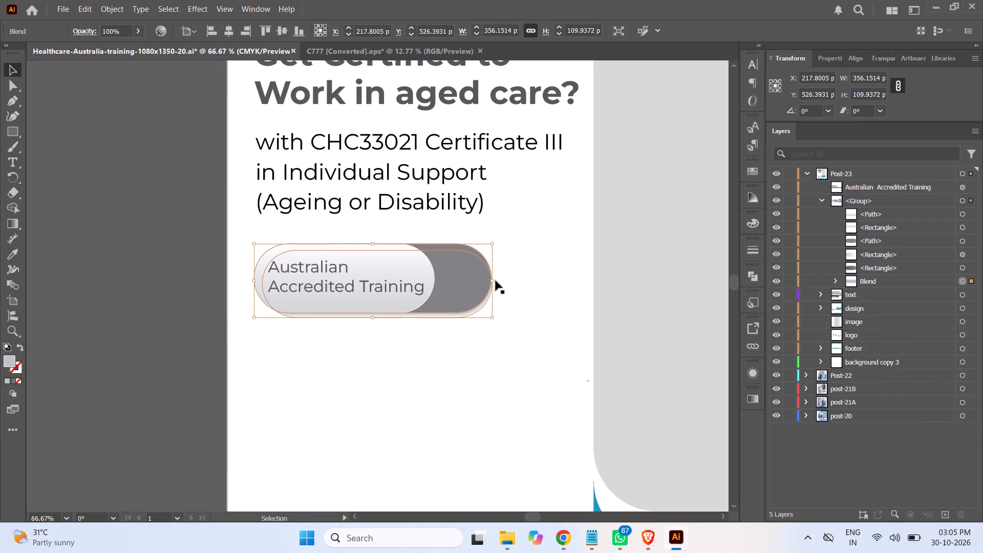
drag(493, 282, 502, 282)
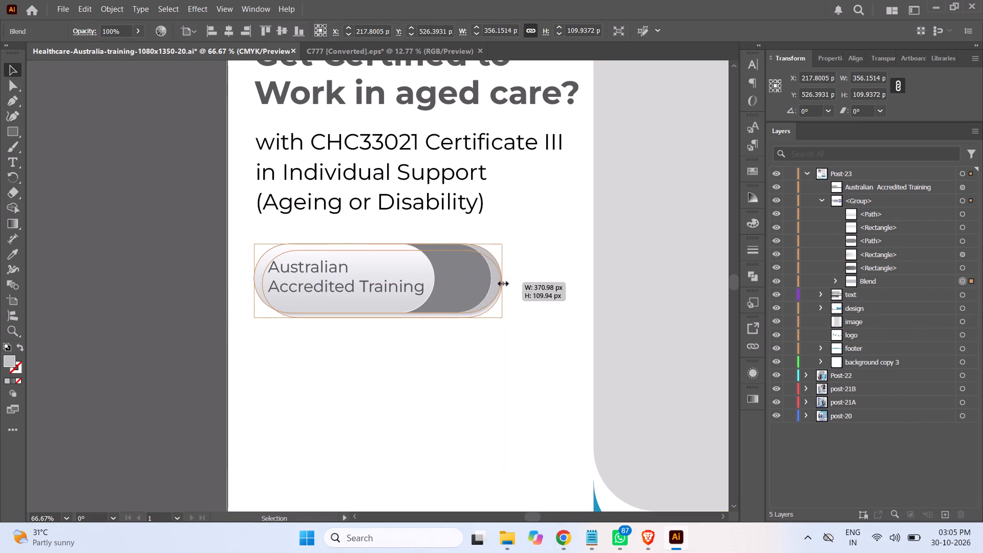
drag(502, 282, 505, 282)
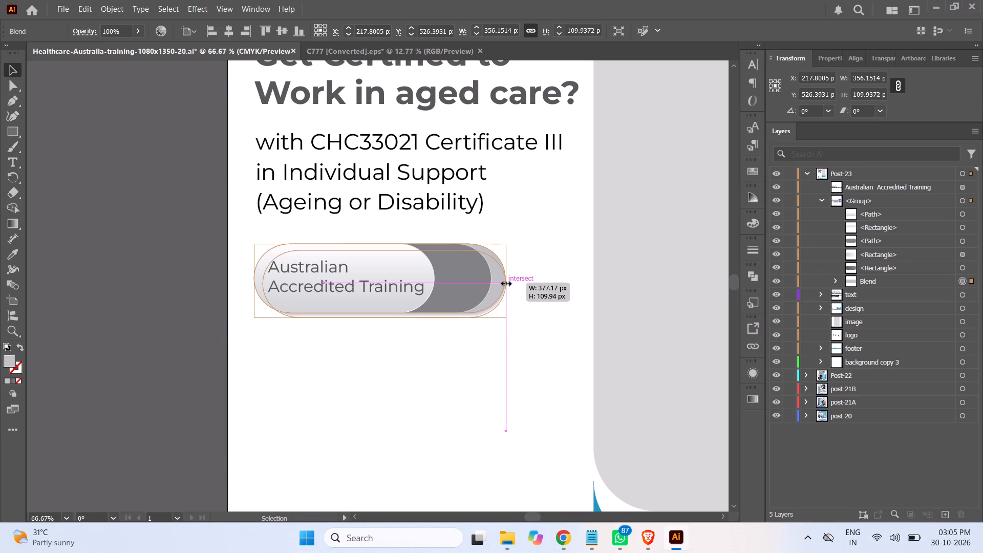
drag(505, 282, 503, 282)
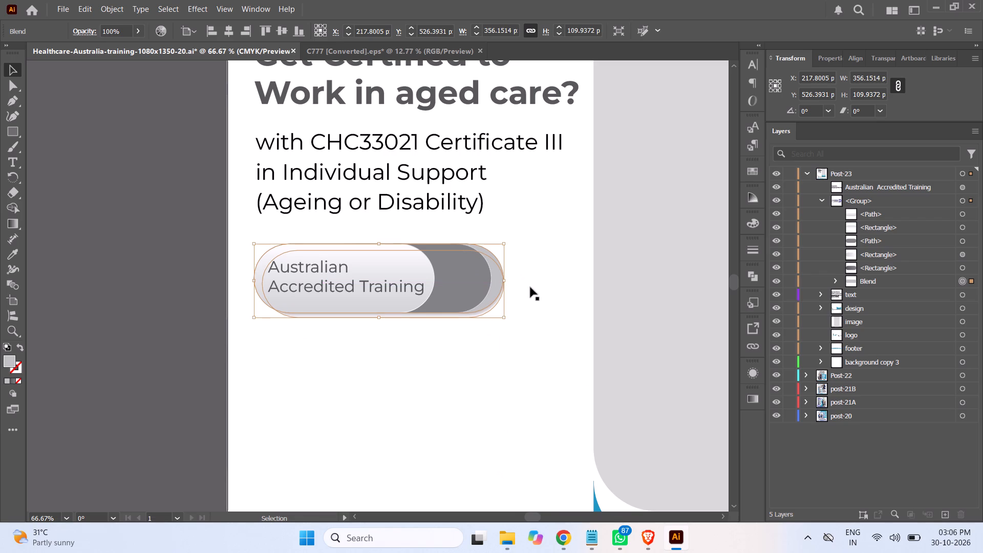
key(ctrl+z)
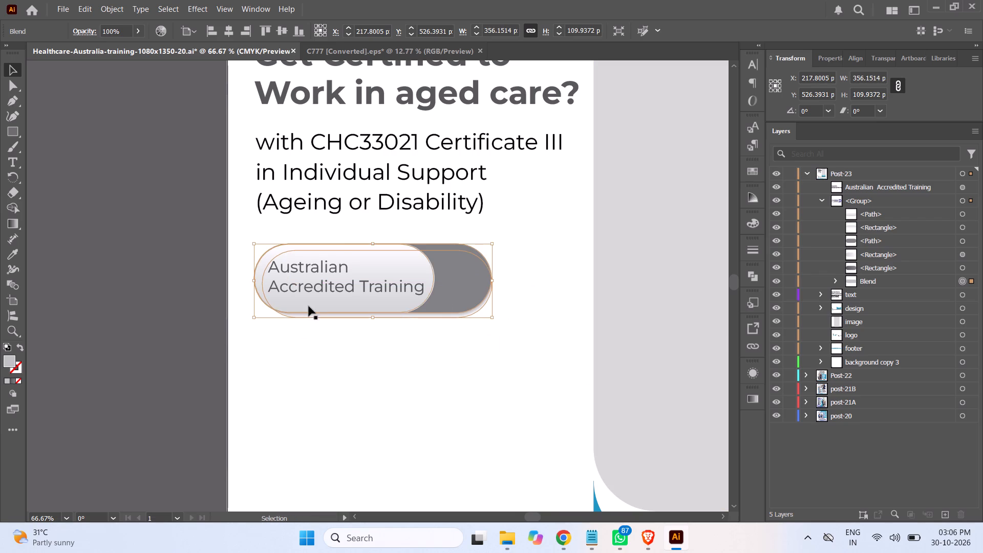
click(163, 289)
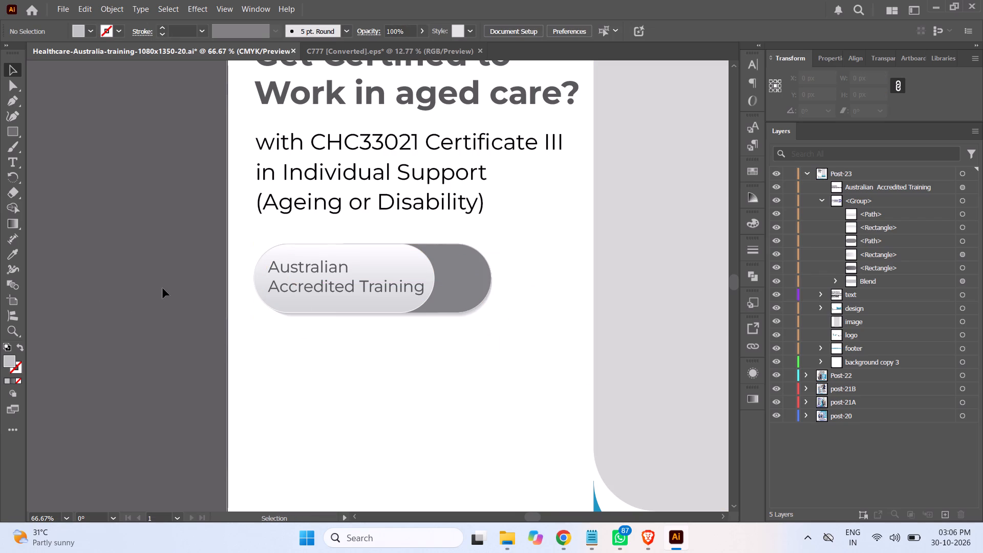
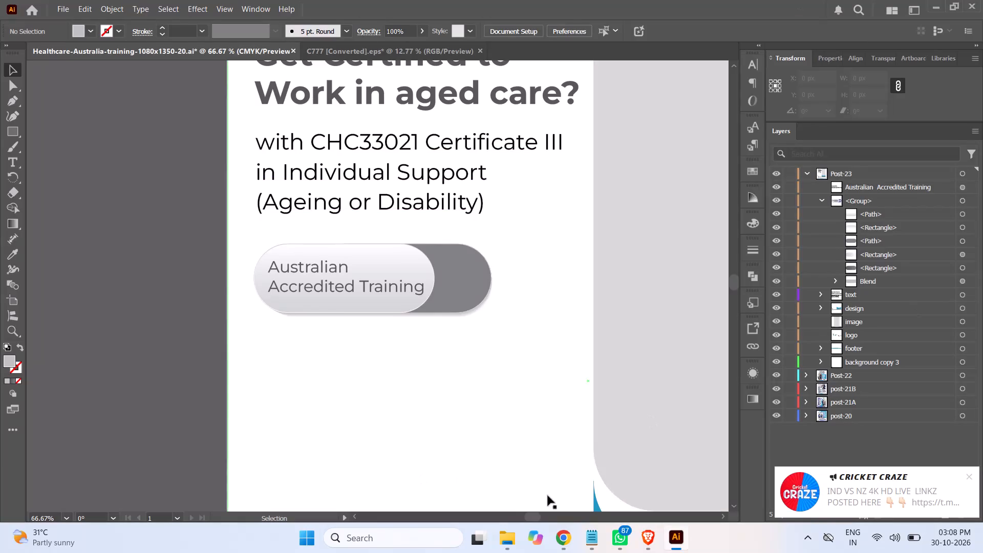
Examine the whole Post-23 layout with the grey "Australian Accredited Training" pill in place.
click(823, 199)
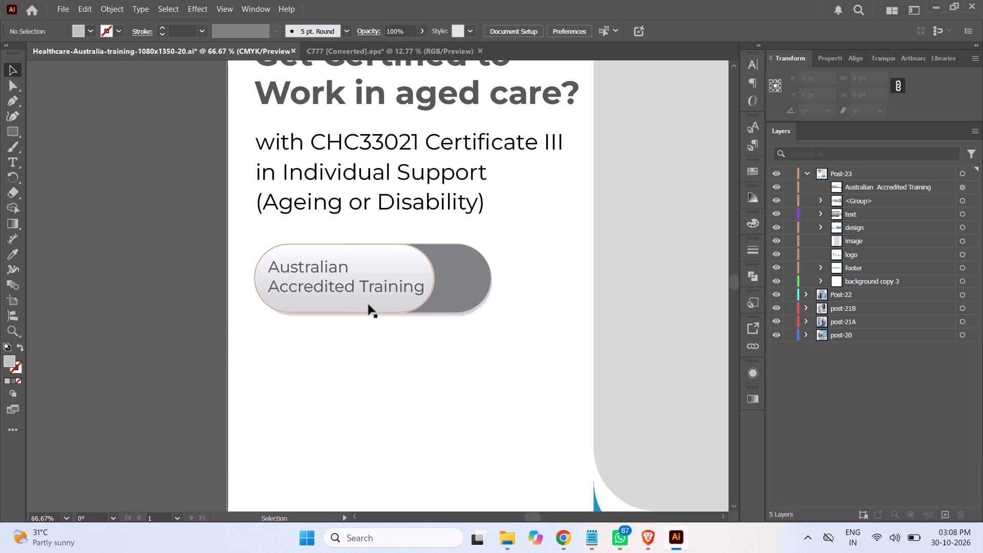
key(ctrl+minus)
key(ctrl+minus)
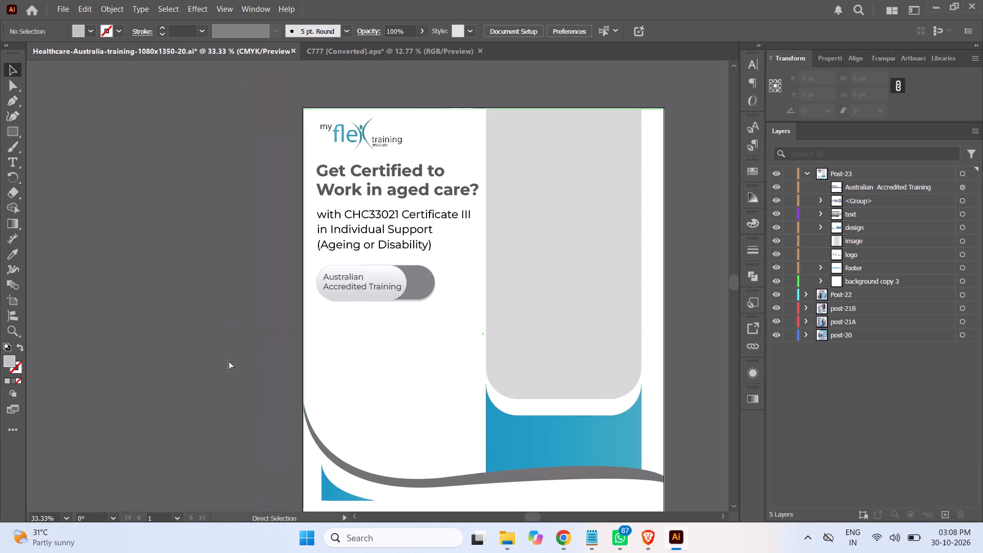
key(ctrl+minus)
click(196, 310)
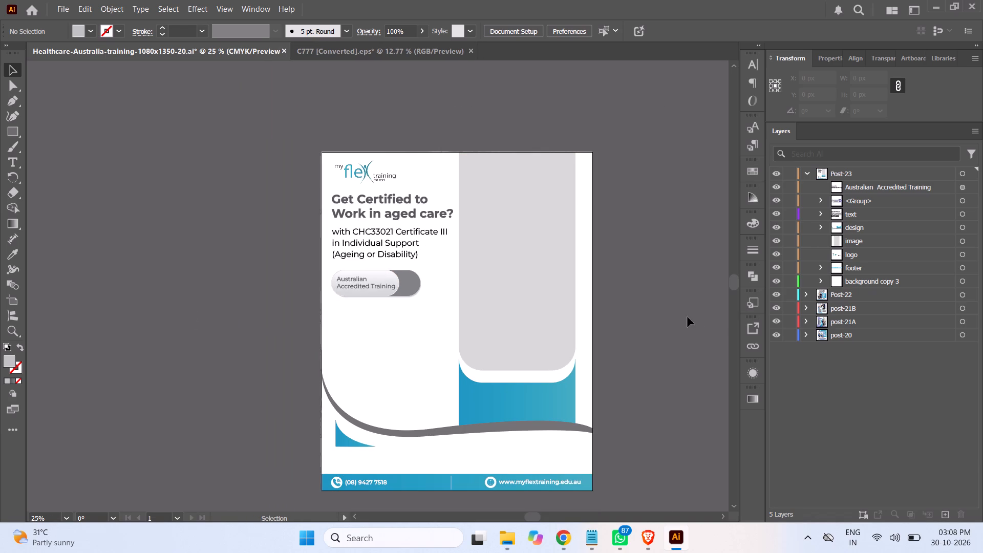
scroll(667, 315, down, 3)
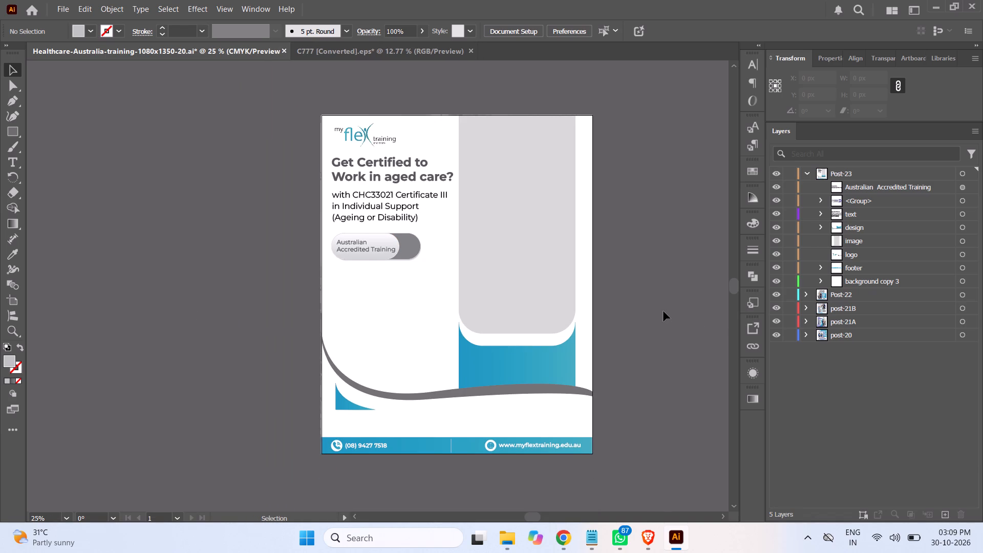
scroll(664, 311, up, 2)
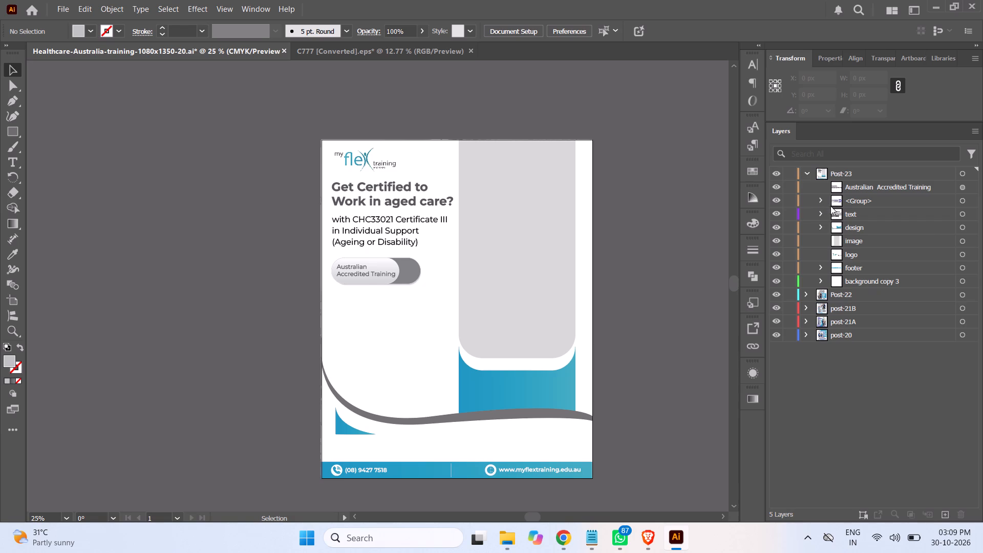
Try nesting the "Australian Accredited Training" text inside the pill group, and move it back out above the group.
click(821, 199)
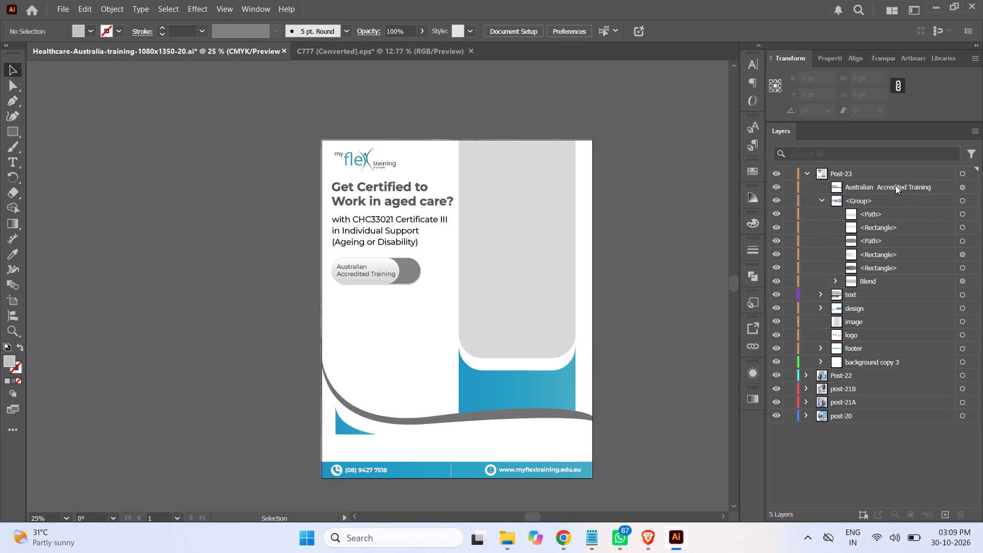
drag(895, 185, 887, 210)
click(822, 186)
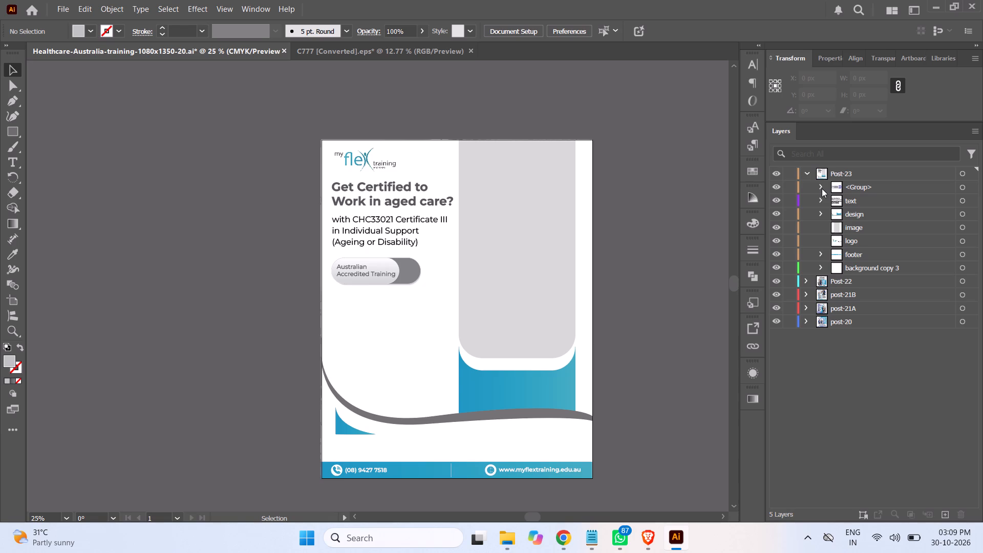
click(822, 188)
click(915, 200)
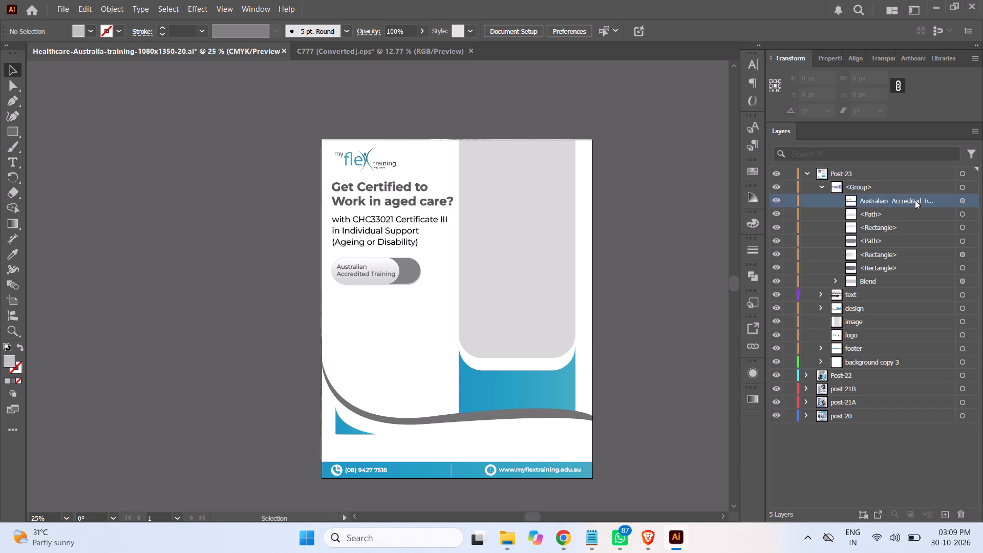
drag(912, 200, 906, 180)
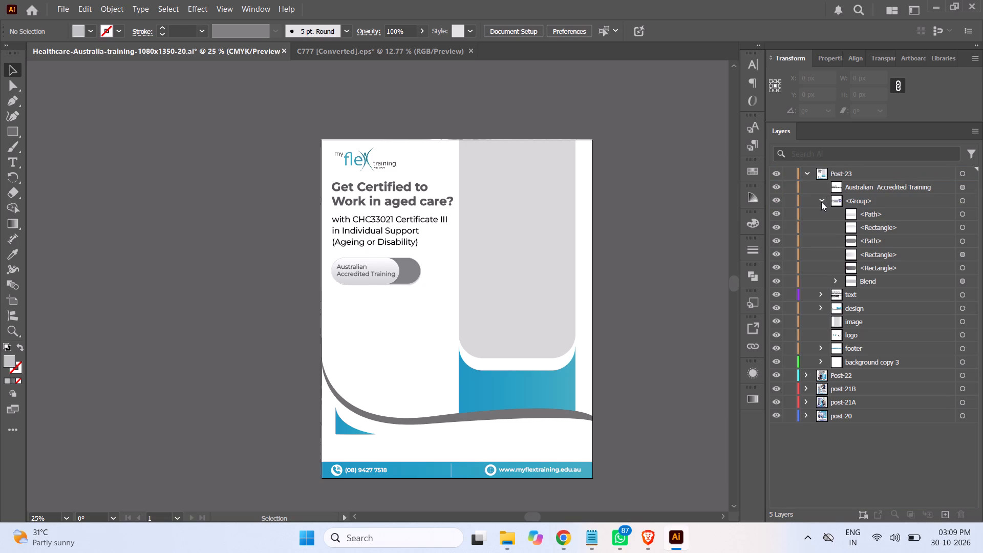
Delete the pill graphic group behind the "Australian Accredited Training" text, keeping the text.
click(820, 201)
click(908, 202)
click(963, 201)
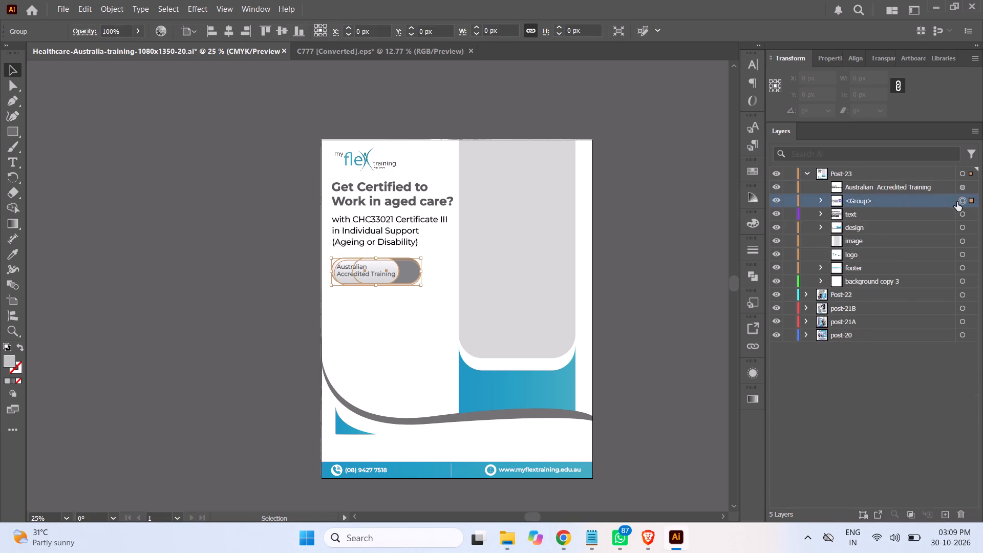
click(904, 199)
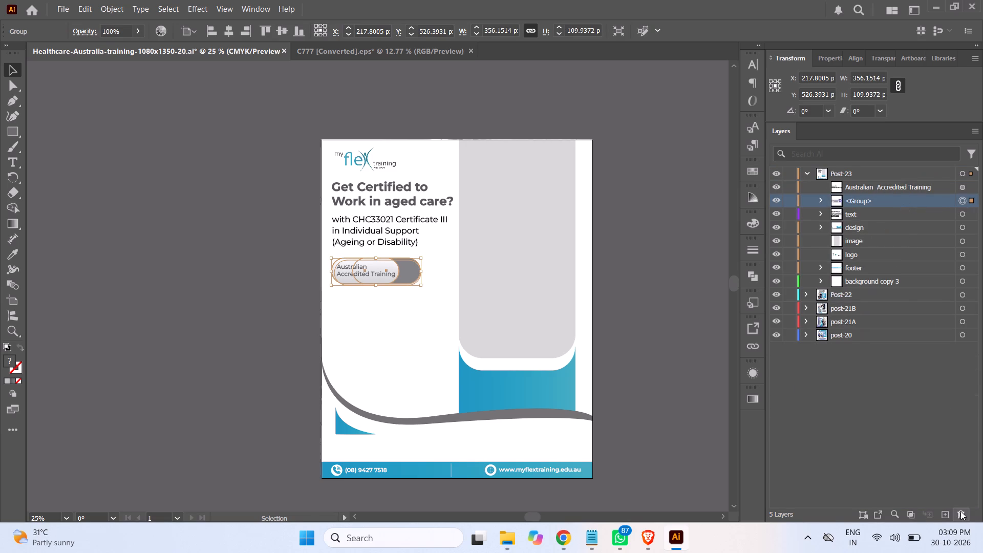
click(960, 516)
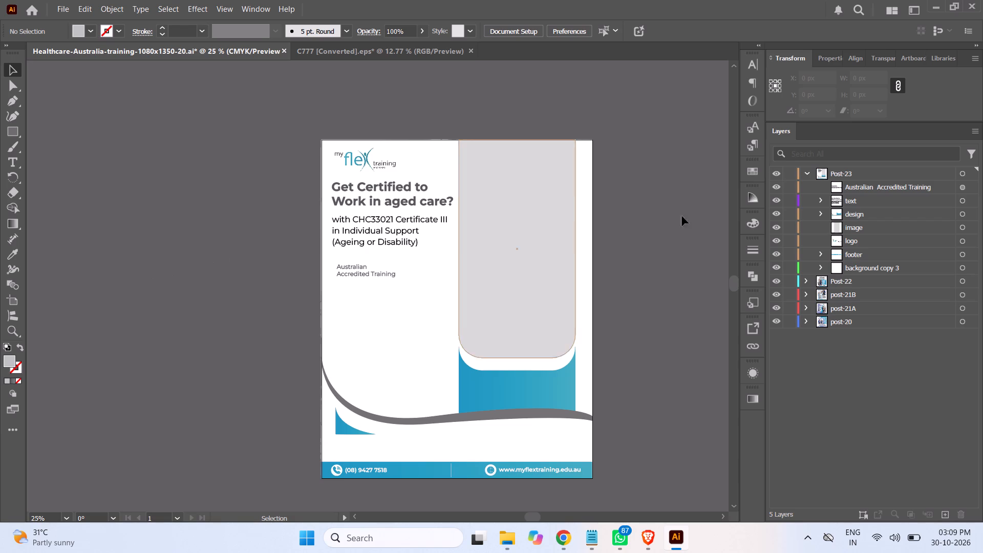
Duplicate the "Australian Accredited Training" text and place the copy about 90 px straight below the original.
click(960, 187)
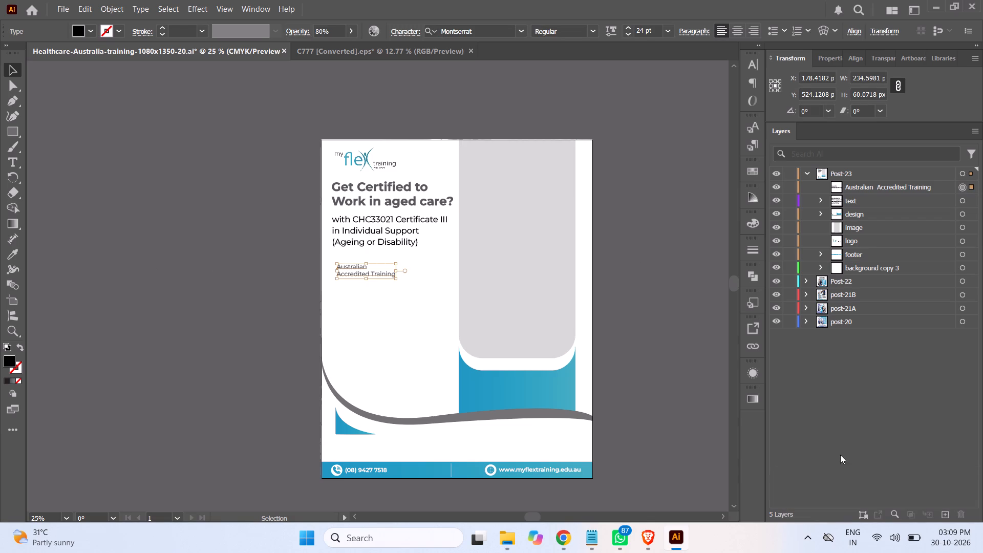
click(804, 539)
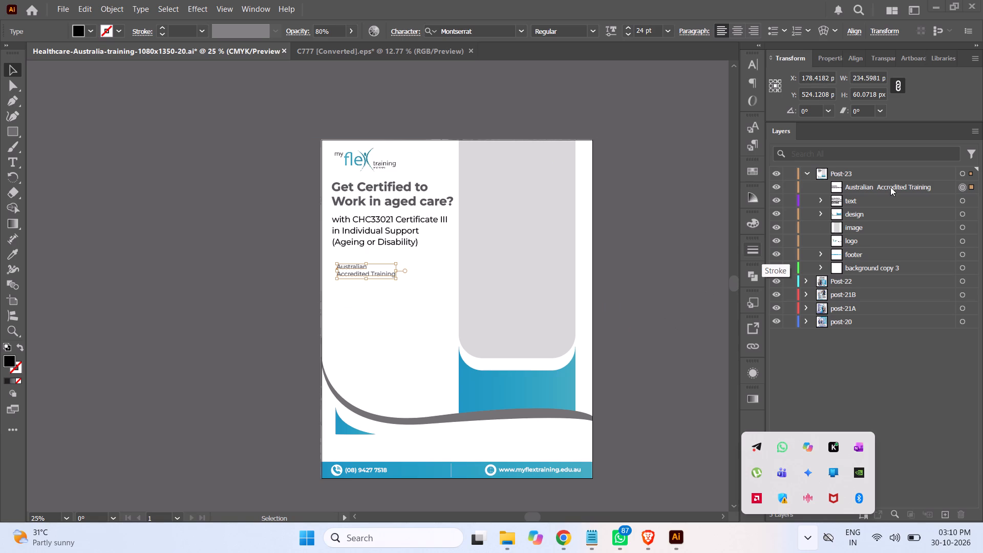
drag(890, 187, 955, 520)
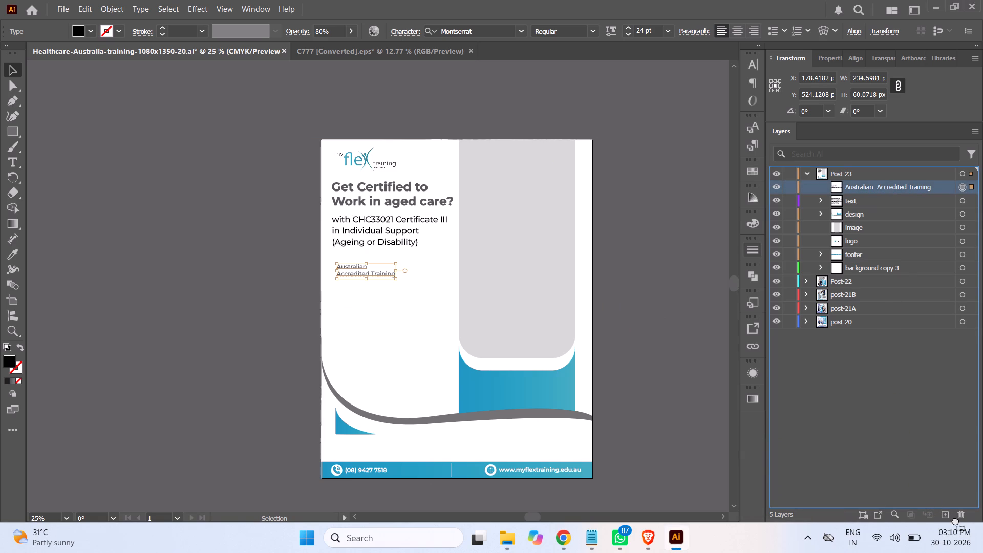
drag(955, 520, 947, 513)
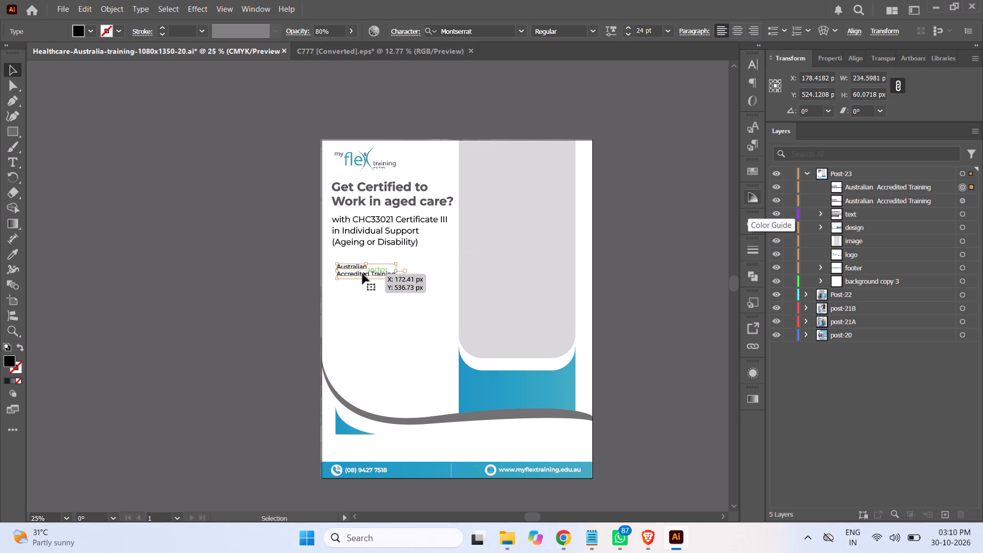
drag(362, 274, 360, 297)
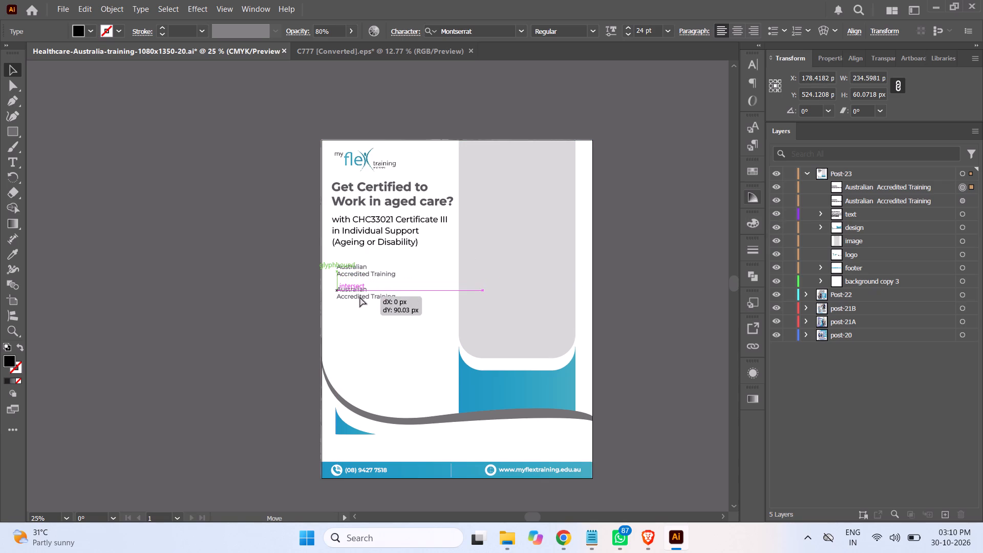
drag(360, 297, 360, 300)
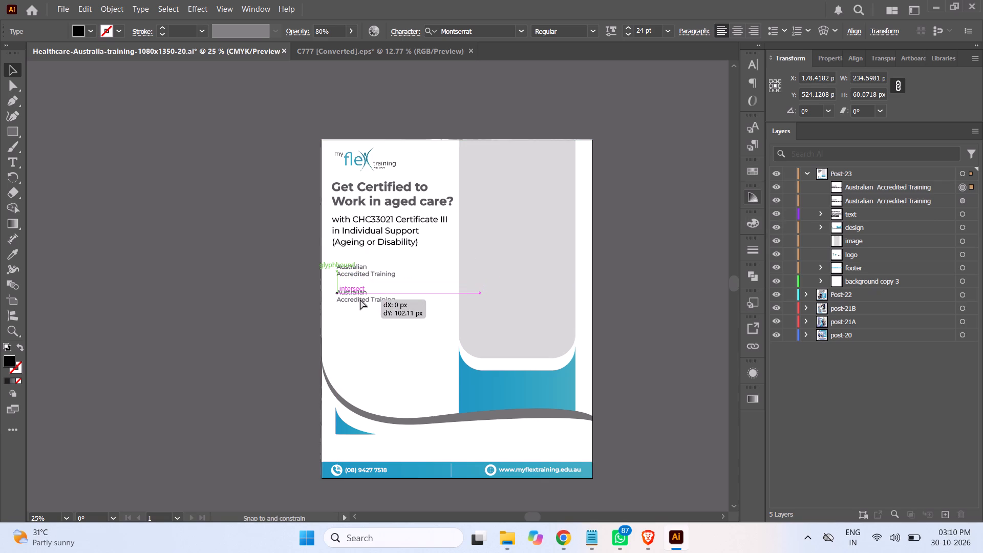
drag(360, 300, 360, 297)
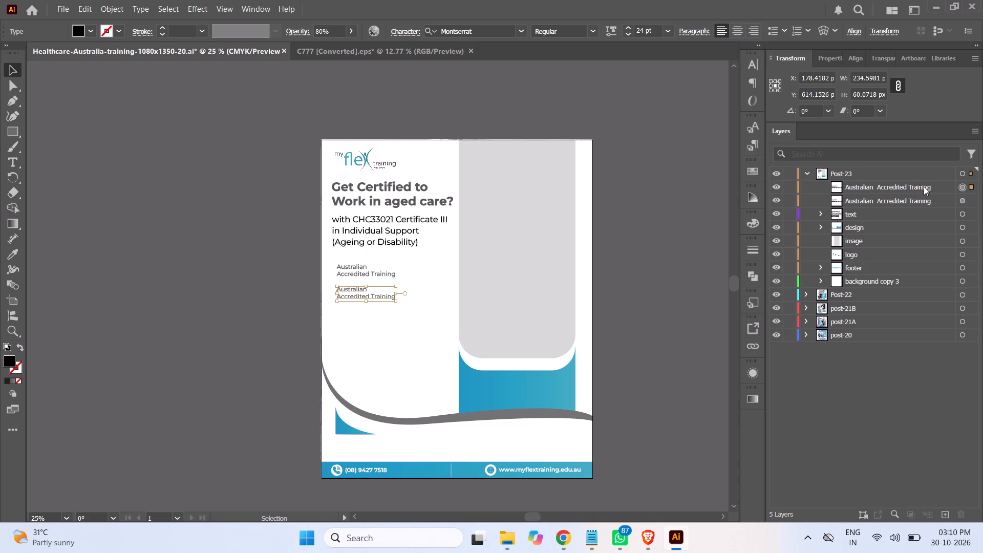
Replace the copy's wording with "Online and Self Paced Learning" from the Asana brief in Chrome, breaking the line before "Paced".
click(566, 538)
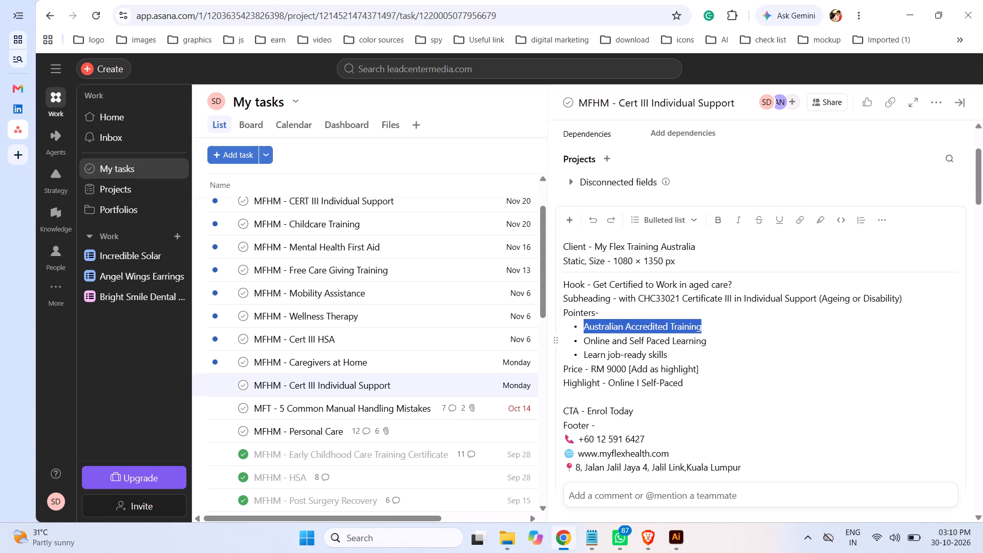
drag(715, 342, 592, 338)
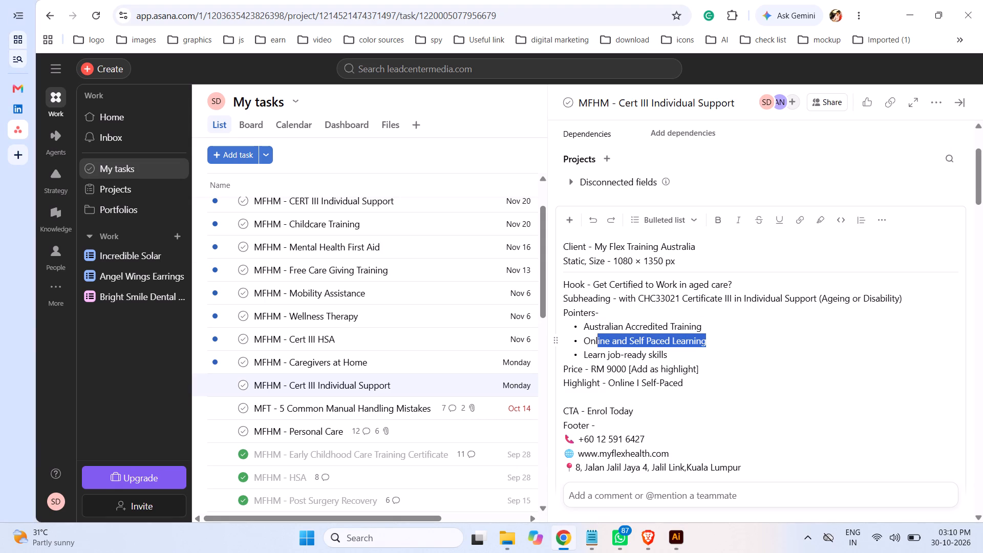
drag(592, 338, 584, 339)
key(ctrl+c)
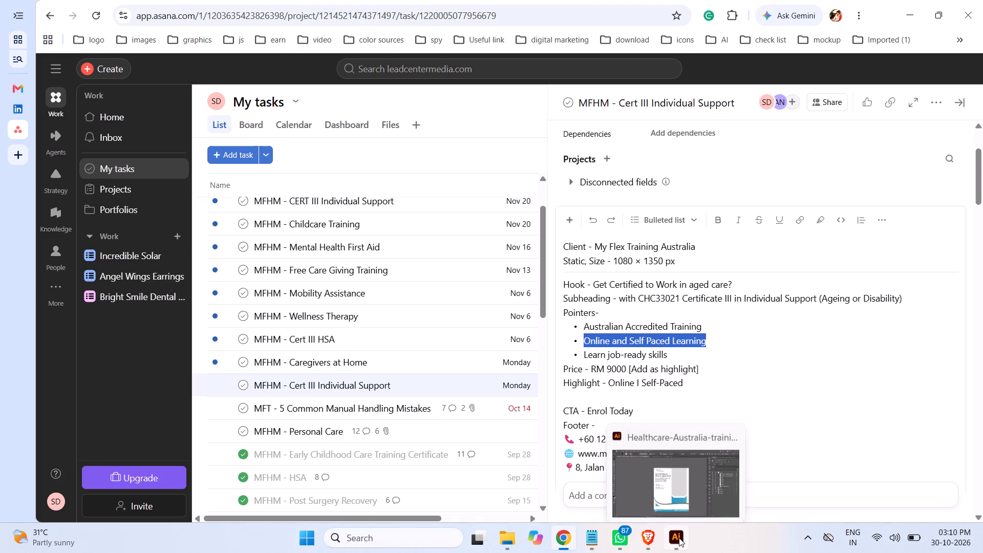
click(679, 538)
click(11, 162)
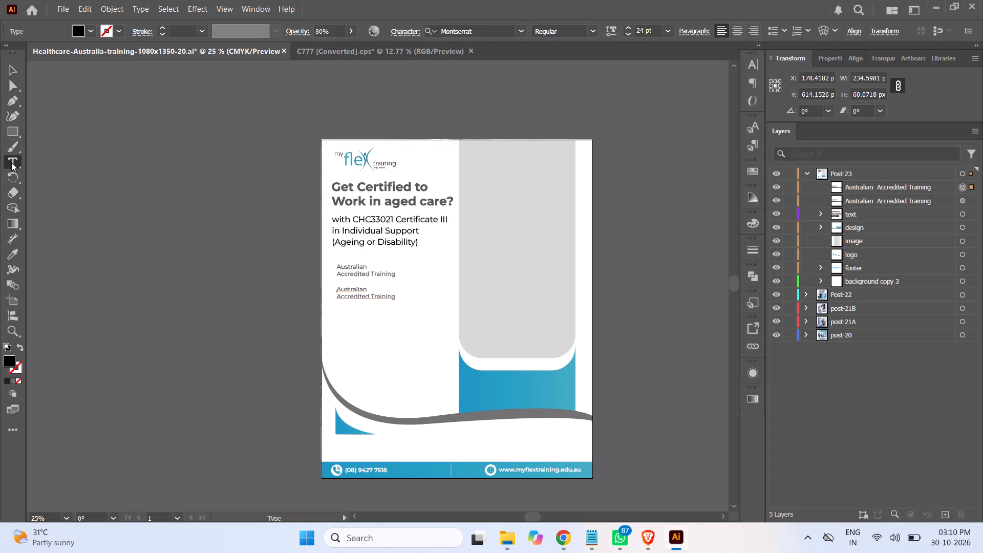
drag(338, 290, 393, 304)
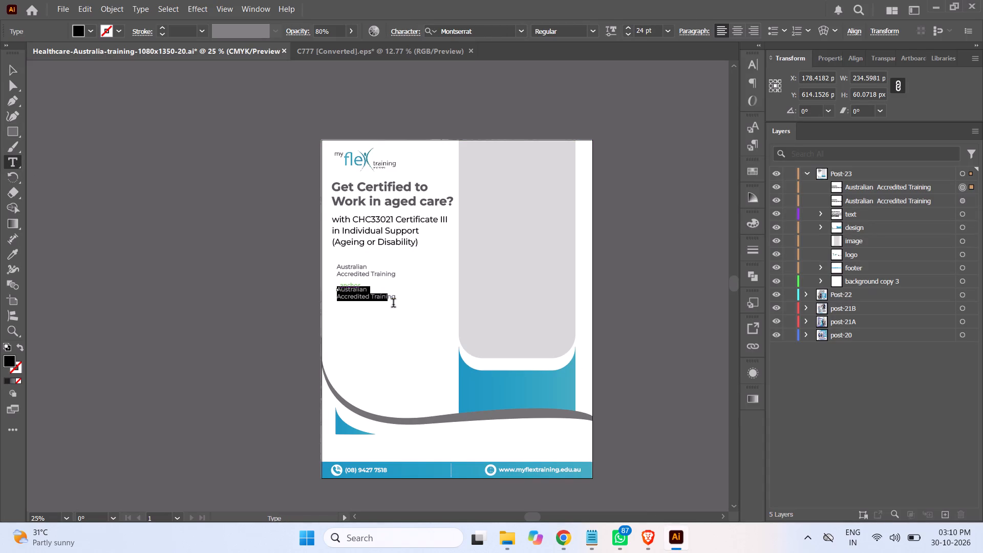
drag(393, 304, 419, 309)
key(ctrl+v)
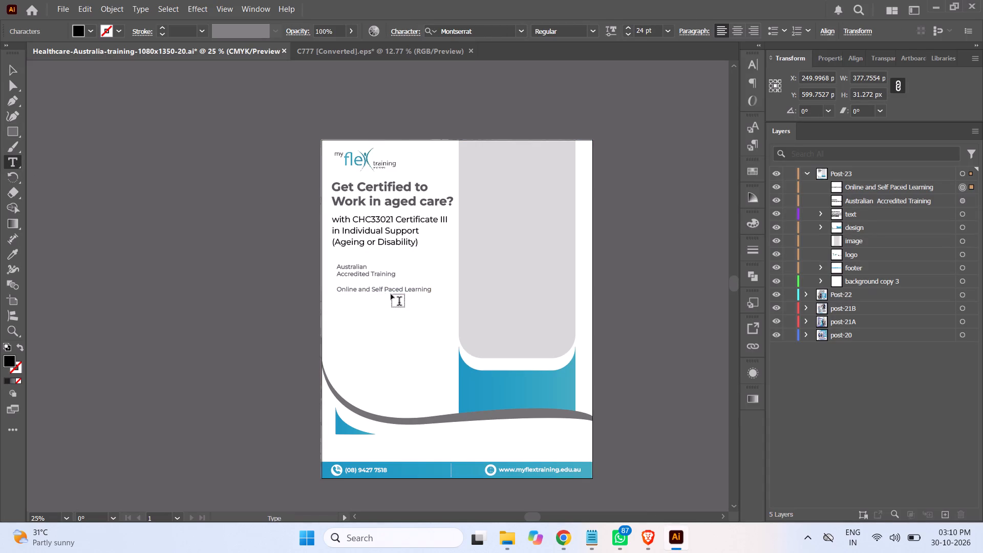
click(385, 291)
key(Return)
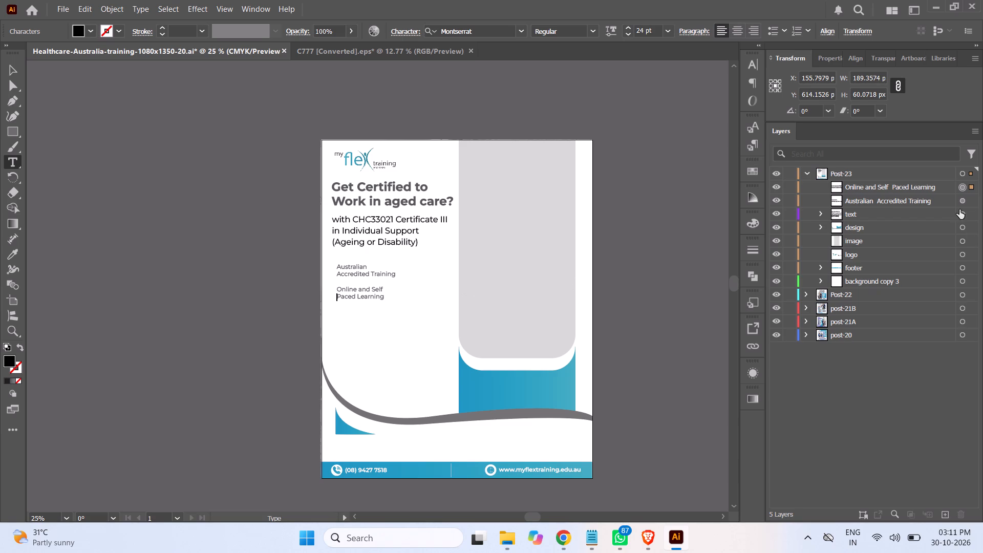
click(12, 67)
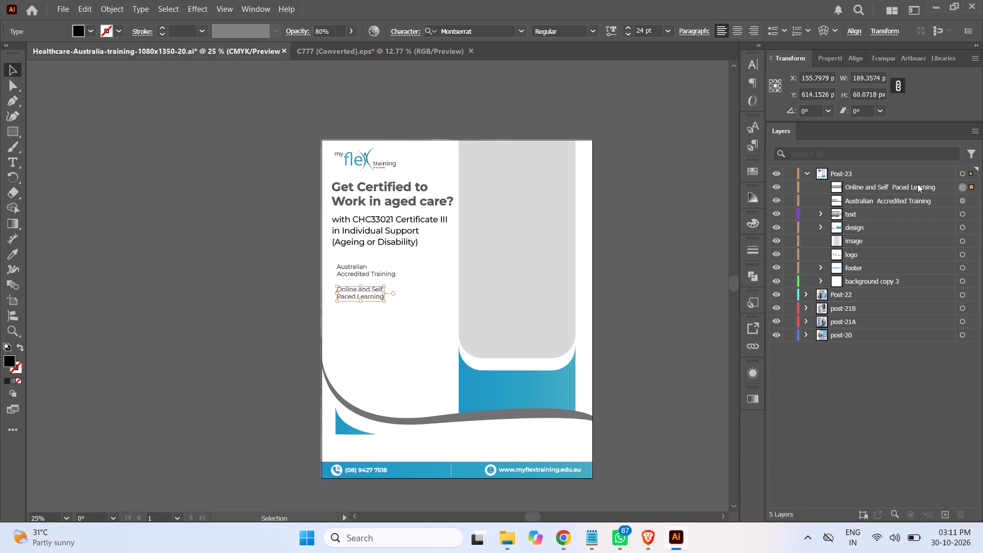
Duplicate the "Online and Self Paced Learning" text and place the copy about 85 px straight below it.
drag(917, 184, 946, 514)
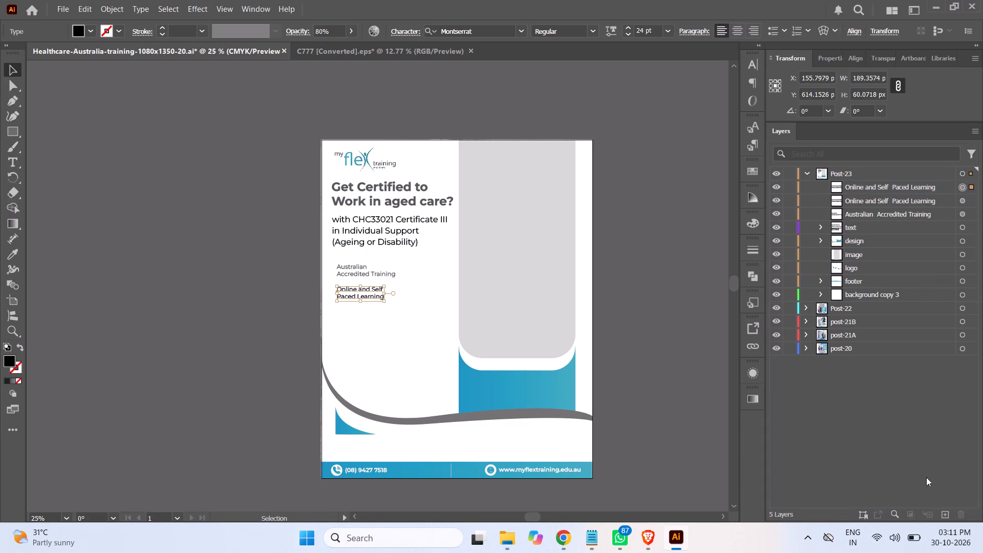
drag(353, 297, 352, 322)
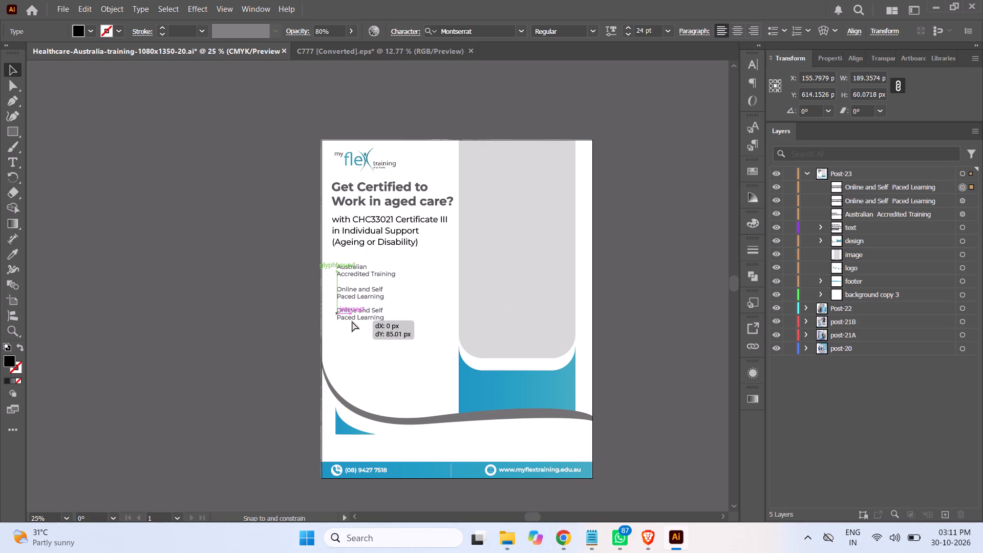
drag(352, 322, 352, 321)
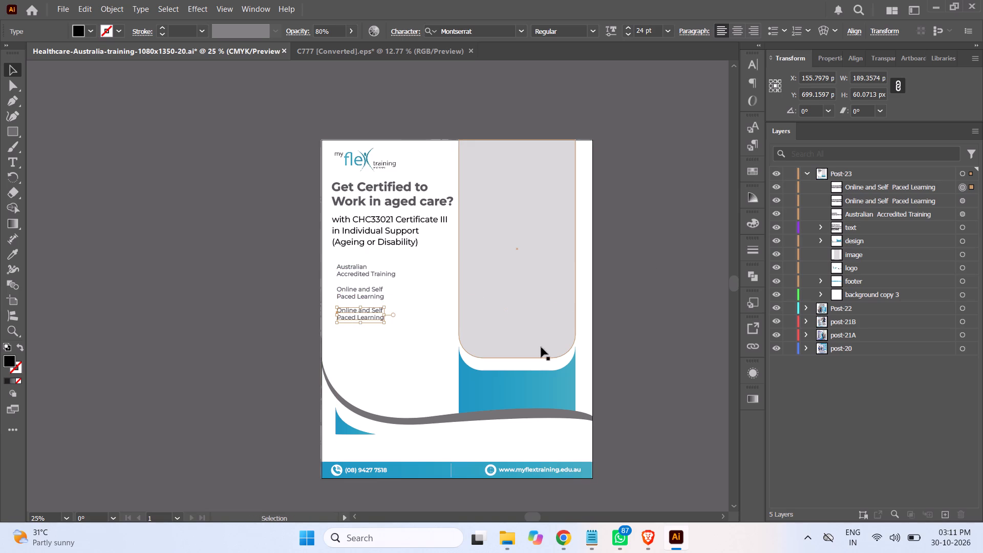
Replace the lowest pointer's wording with "Learn job-ready skills" from the Asana brief in Chrome, breaking the line after "Learn".
click(561, 538)
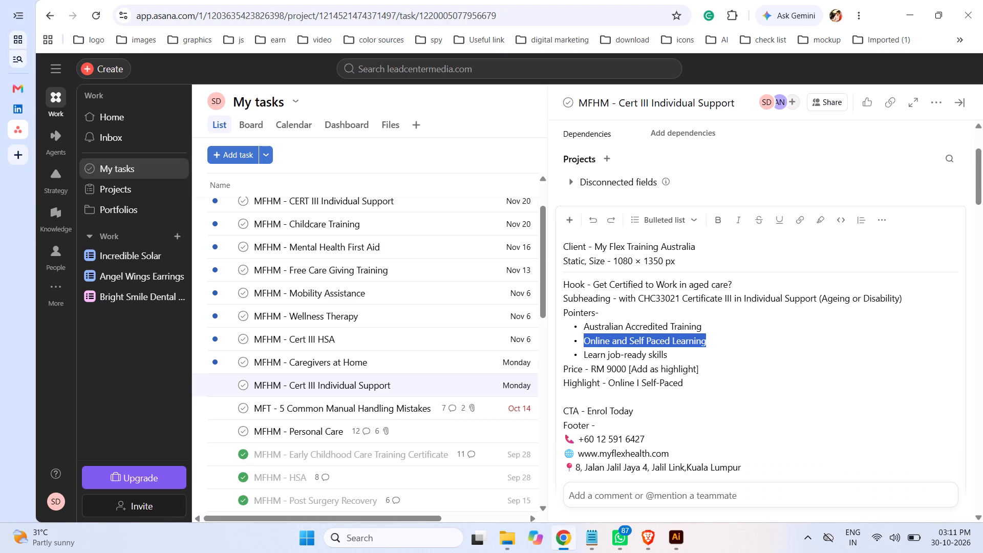
drag(584, 354, 647, 359)
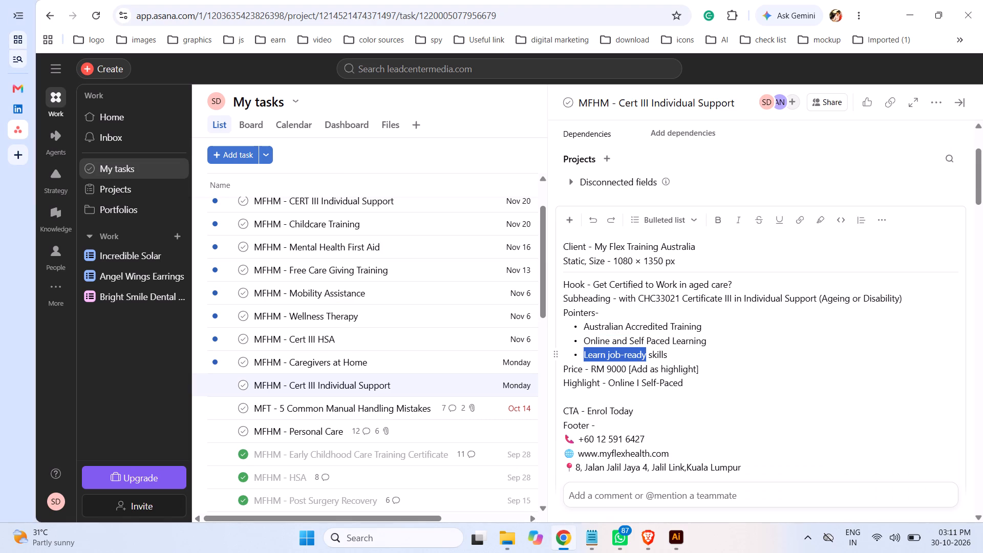
drag(647, 359, 668, 357)
key(ctrl+c)
click(676, 538)
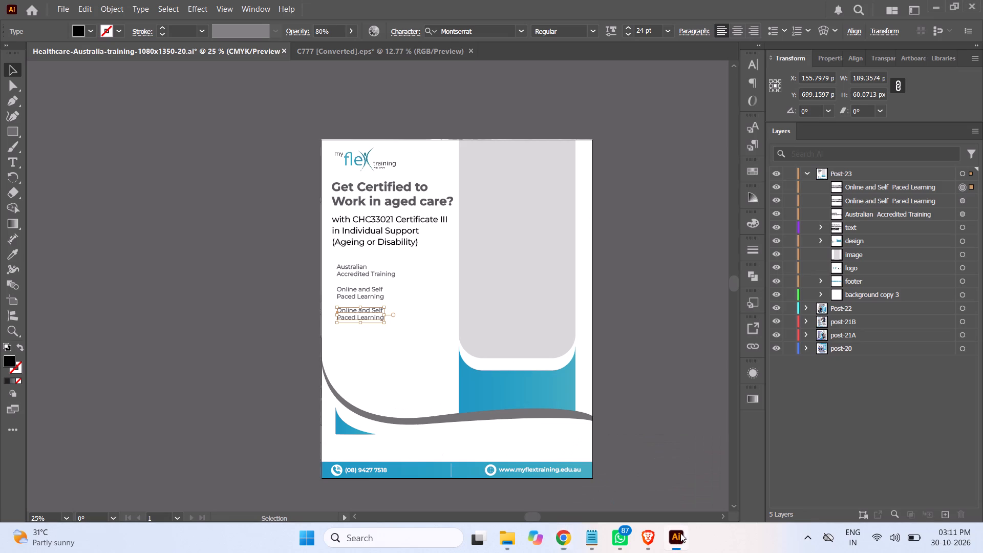
click(12, 162)
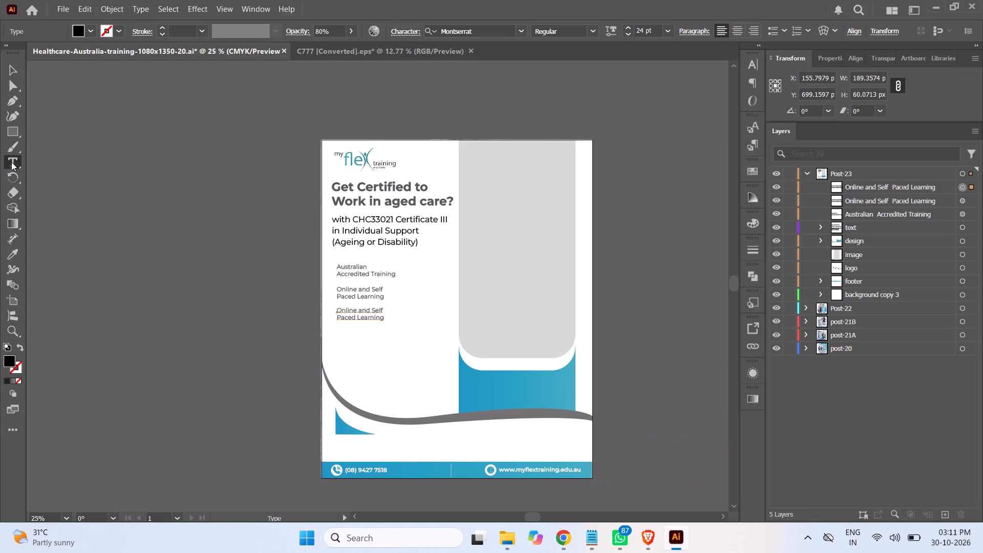
click(349, 313)
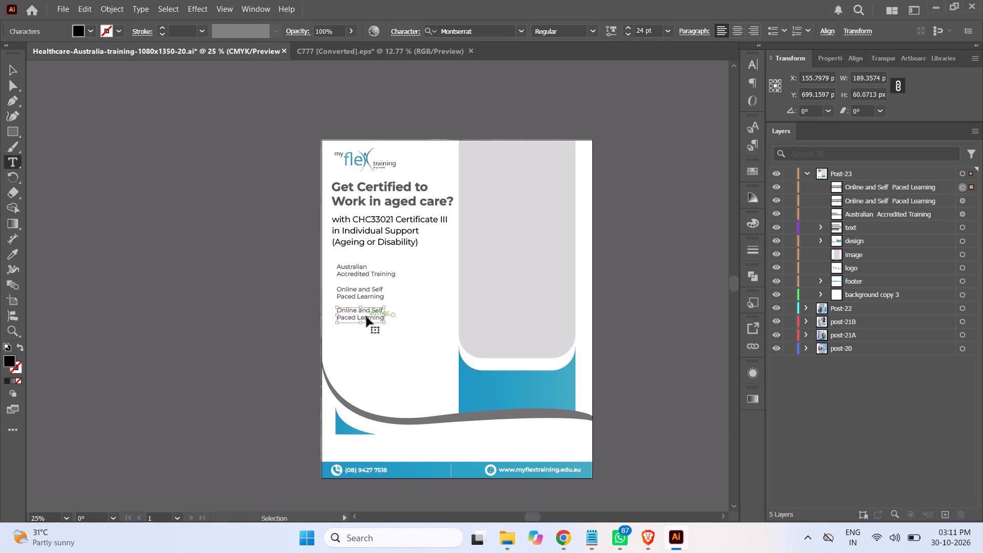
key(ctrl+a)
key(ctrl+v)
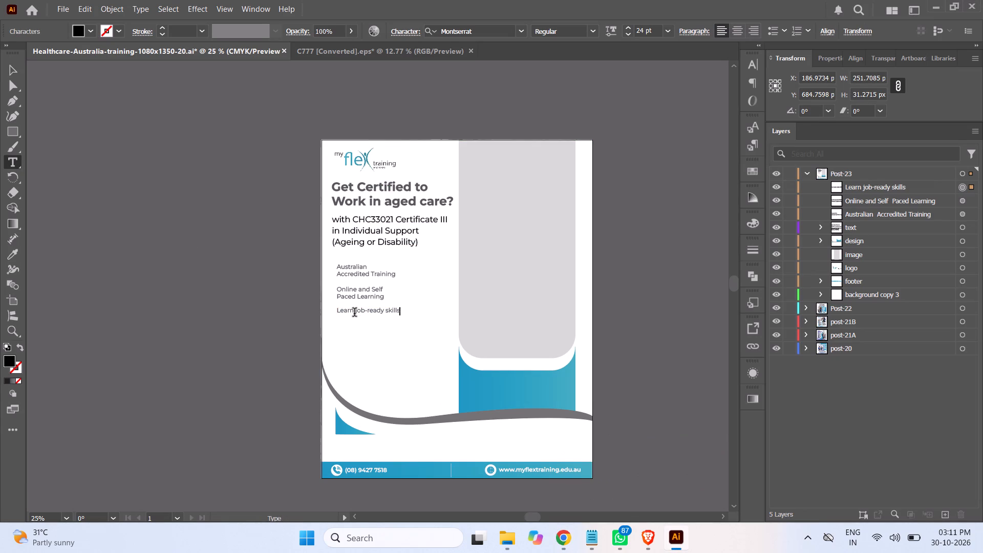
click(356, 310)
key(Left)
key(Return)
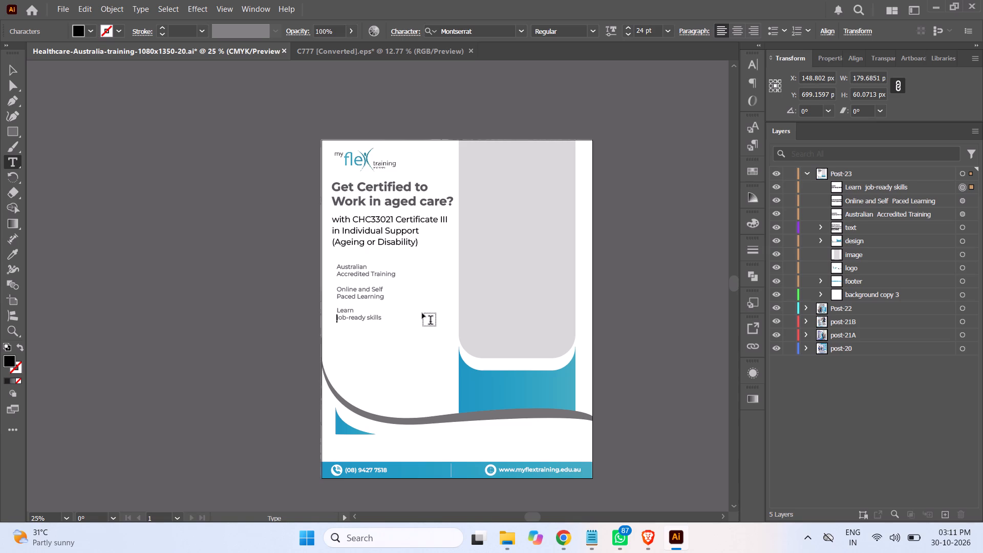
click(17, 63)
click(97, 207)
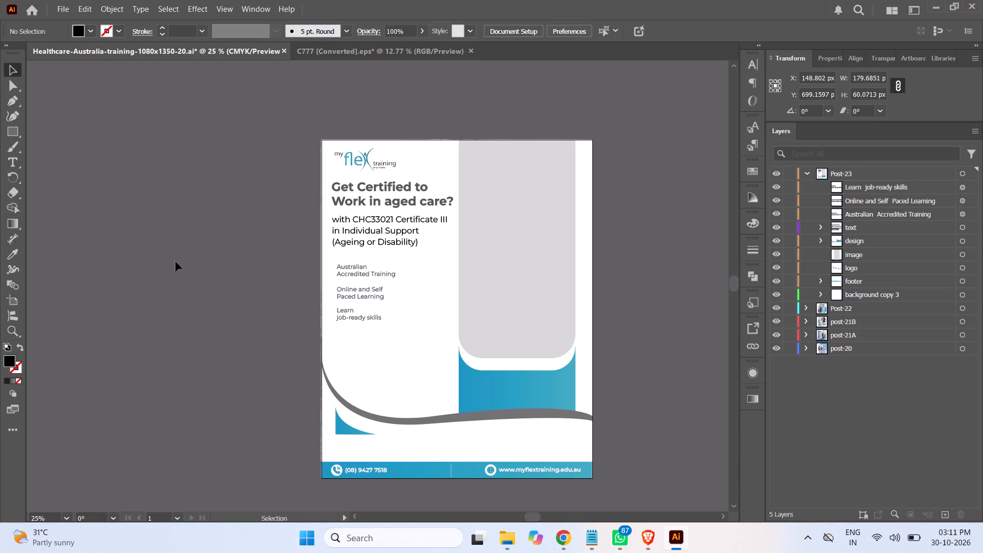
Set the font size of all three pointer texts to 28 pt.
click(376, 274)
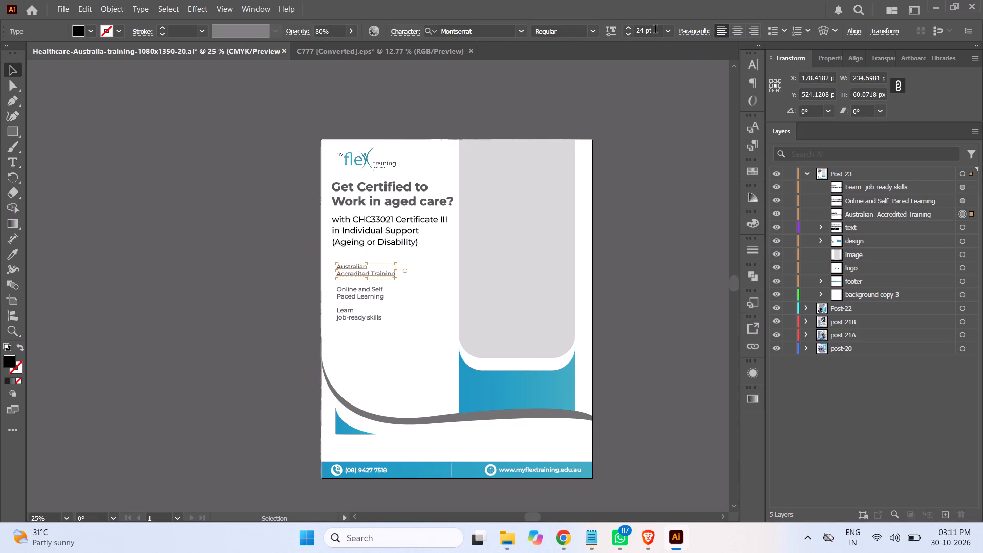
drag(655, 30, 608, 31)
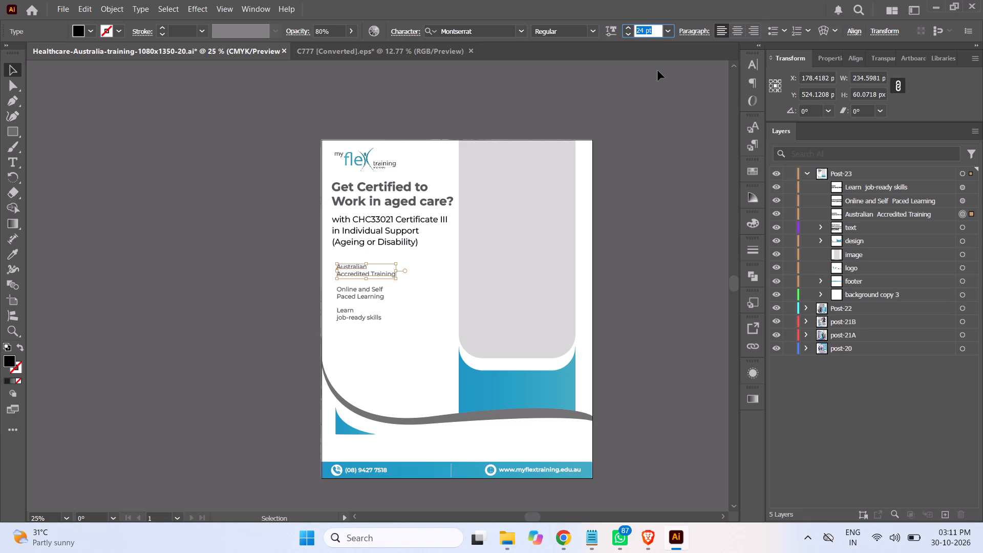
key(2)
key(8)
key(Return)
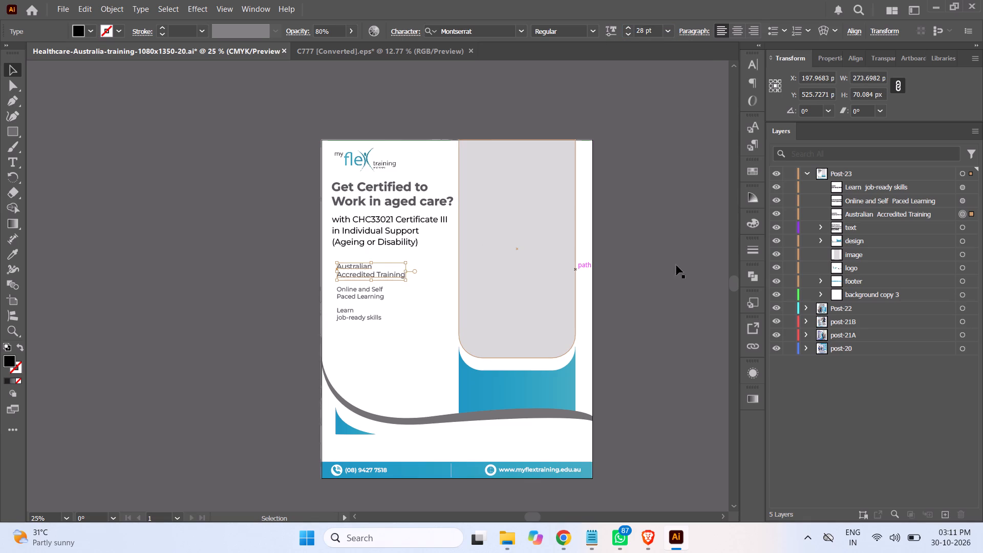
click(964, 199)
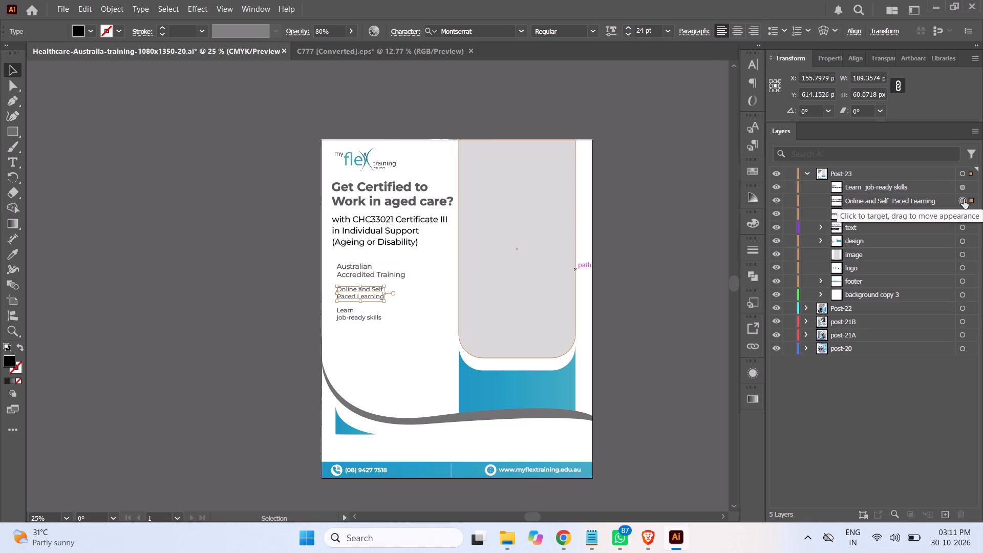
shift+click(963, 188)
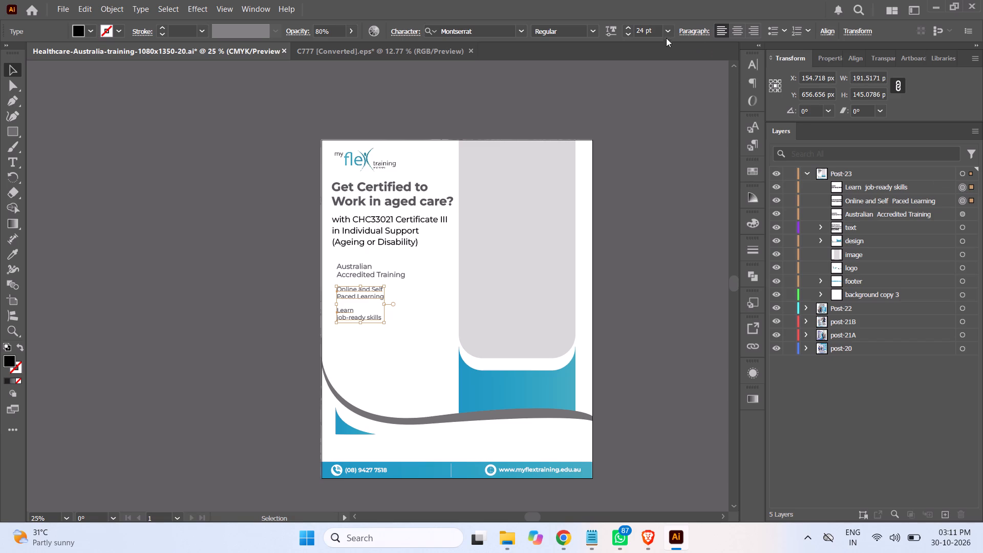
drag(655, 30, 592, 36)
text(28)
key(Return)
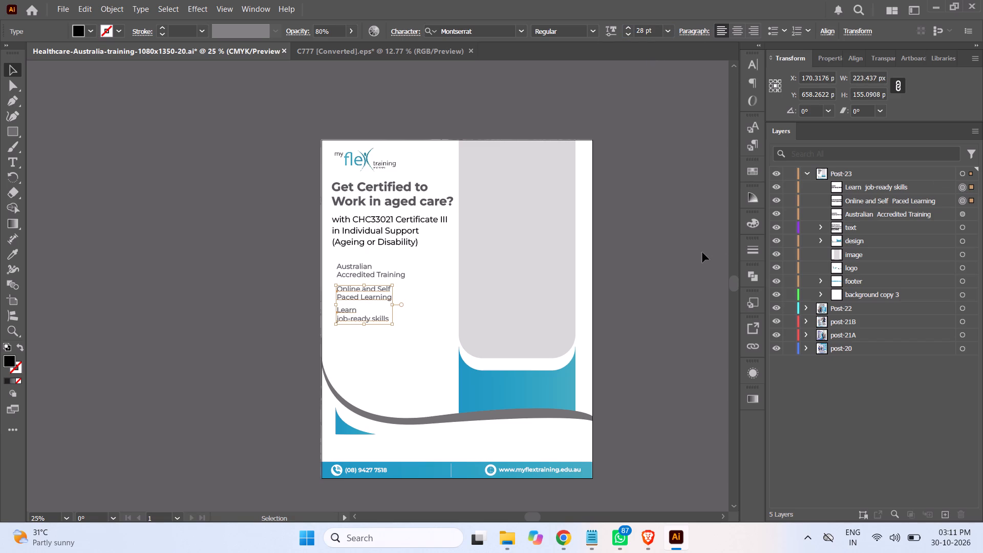
Move the three pointer texts together about 63 px to the right, keeping their height on the artboard.
ctrl+click(961, 215)
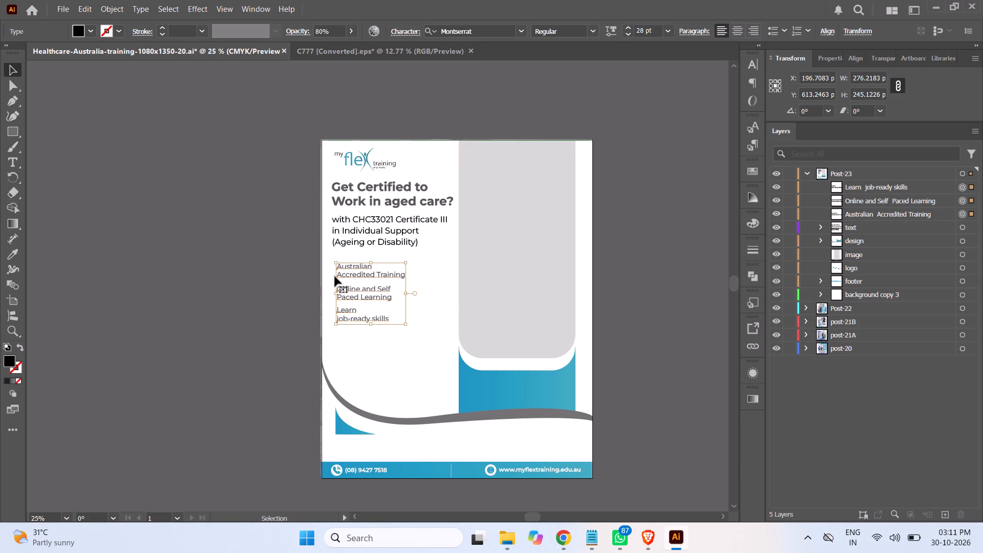
drag(372, 297, 377, 297)
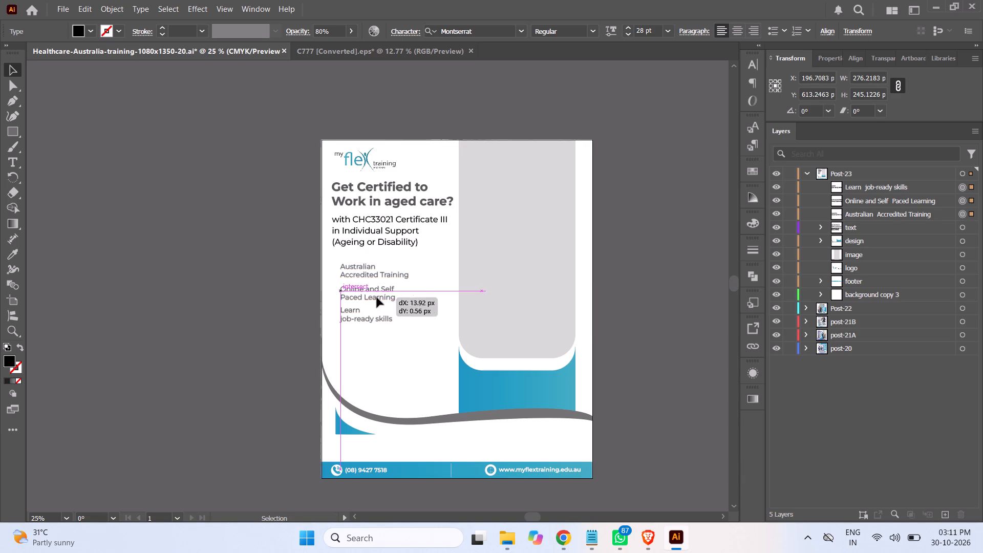
drag(377, 297, 388, 299)
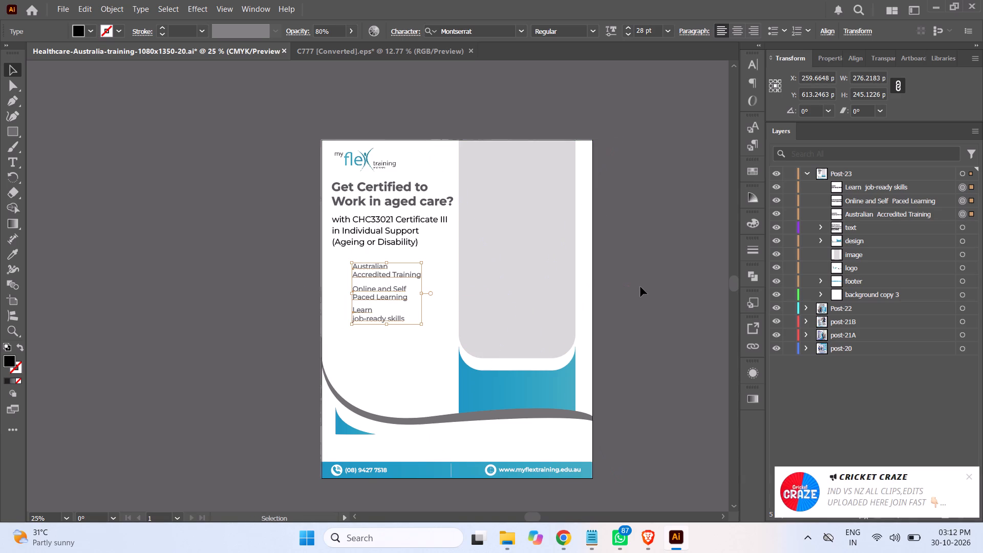
click(656, 287)
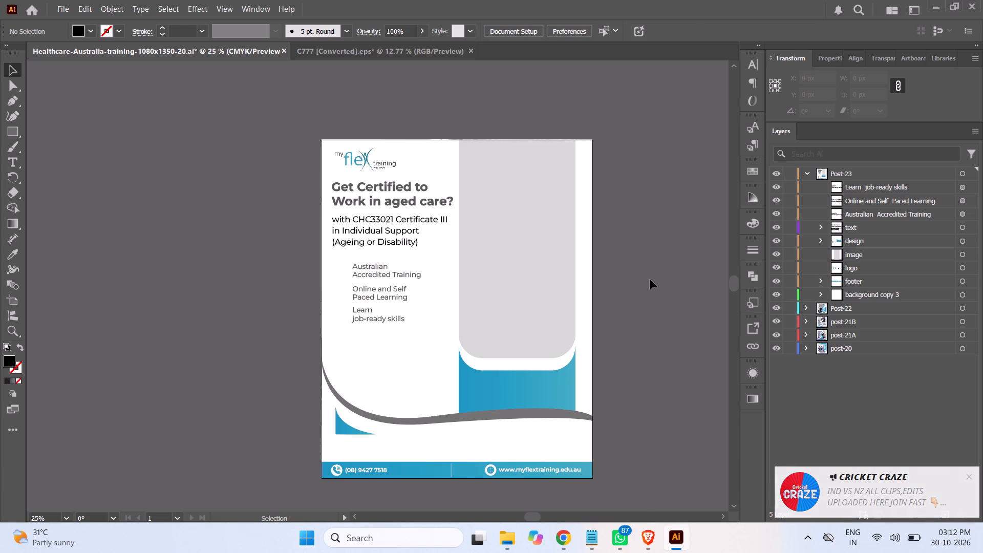
click(662, 279)
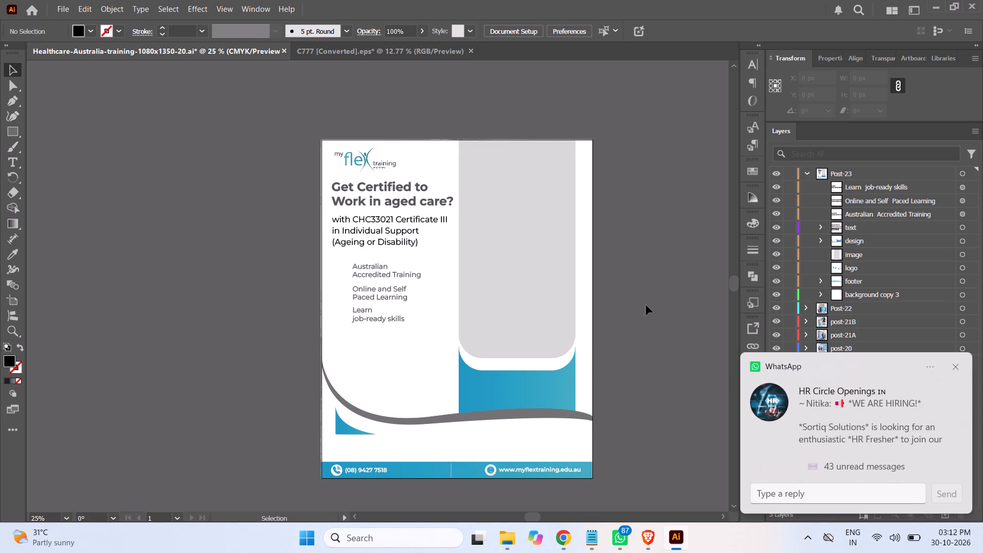
Nudge the "Learn job-ready skills" text up in twelve tiny increments, keeping its horizontal position.
click(957, 366)
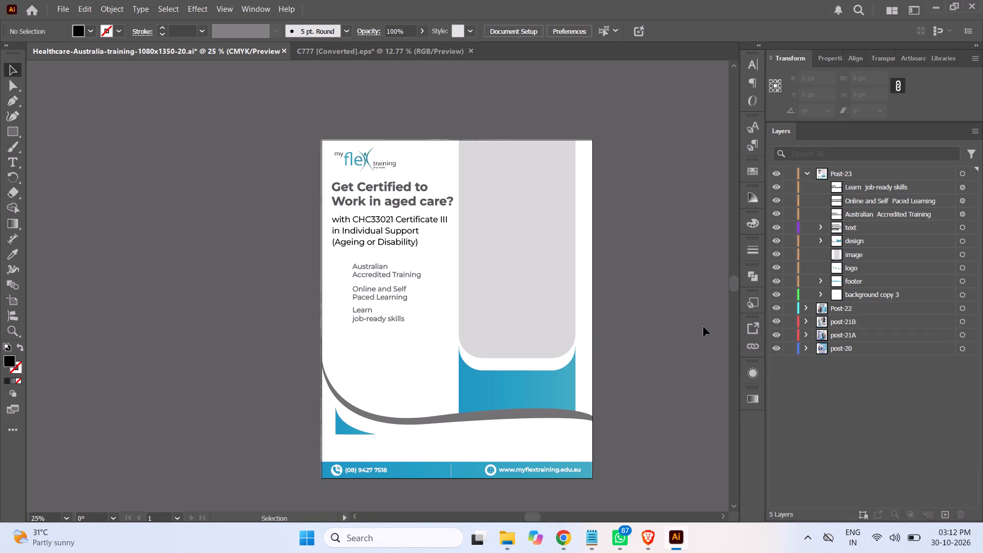
click(962, 187)
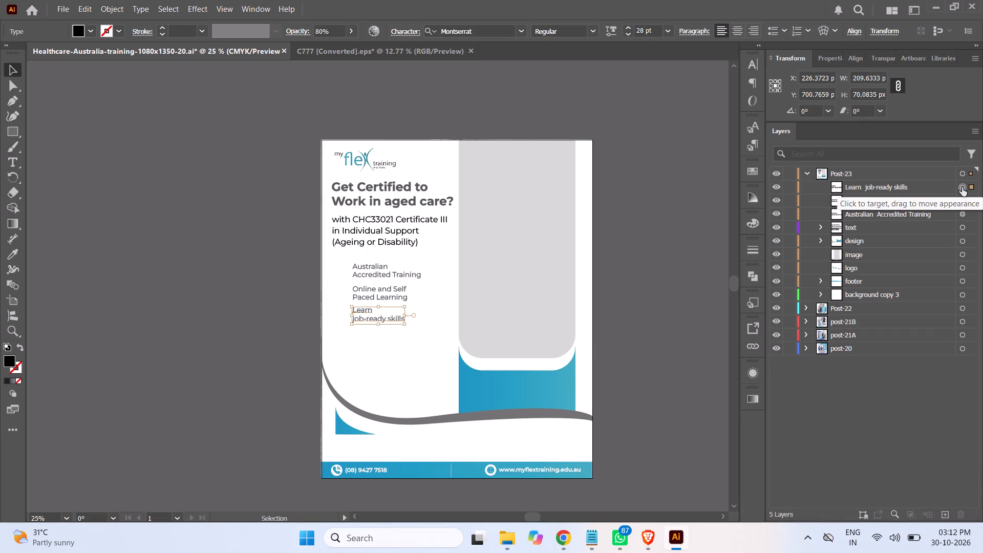
key(Up)
key(Up)
key(Up)
key(Up)
key(Up)
key(Up)
key(Up)
key(Up)
key(Up)
key(Up)
key(Up)
key(Up)
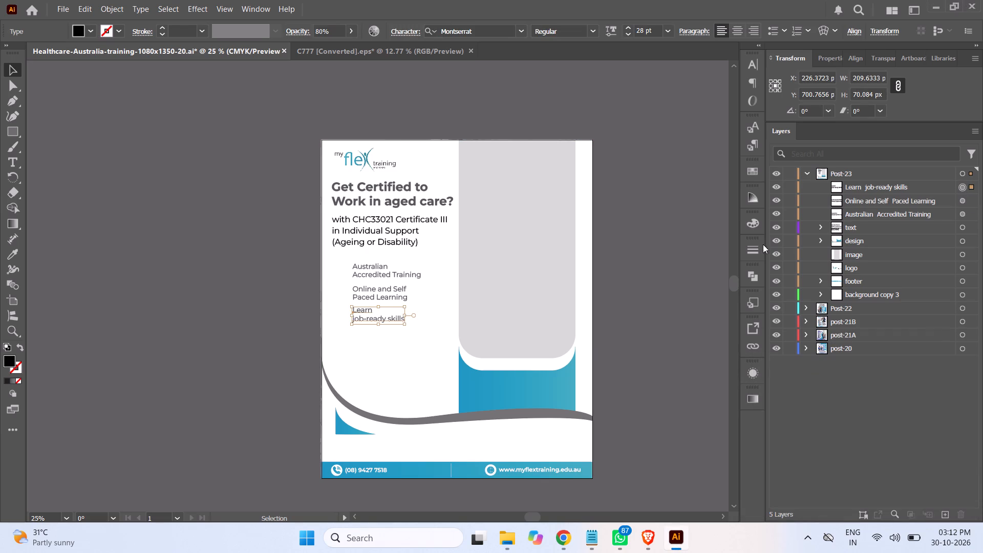
Start drawing a rectangle beside the "Australian Accredited Training" text, in line with the left edge of the headline.
key(ctrl+equal)
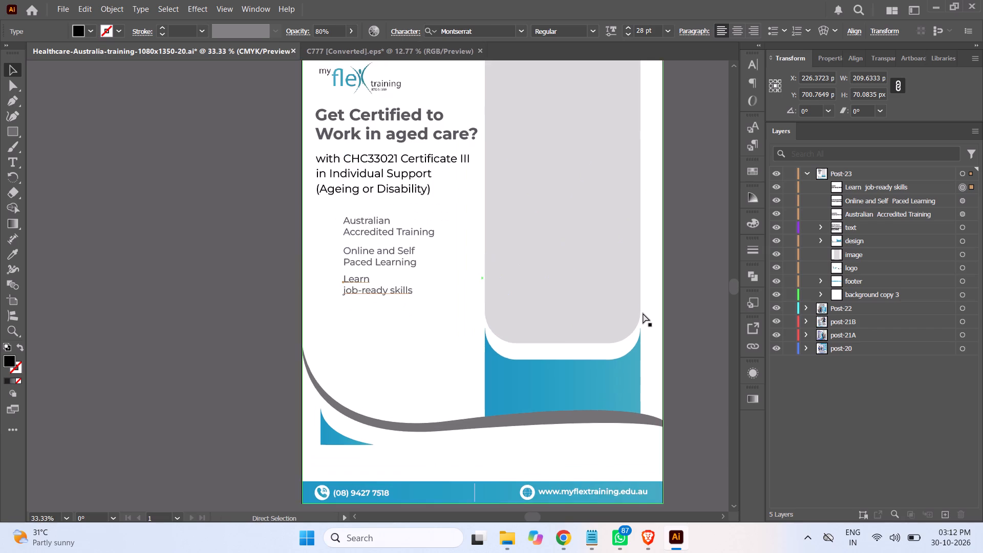
key(ctrl+equal)
scroll(143, 299, up, 4)
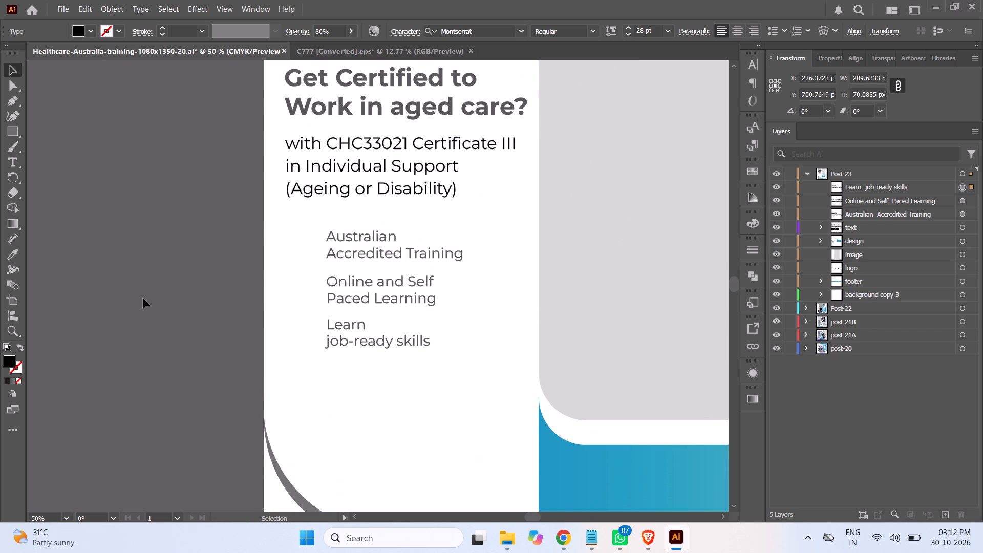
scroll(143, 299, up, 2)
click(11, 133)
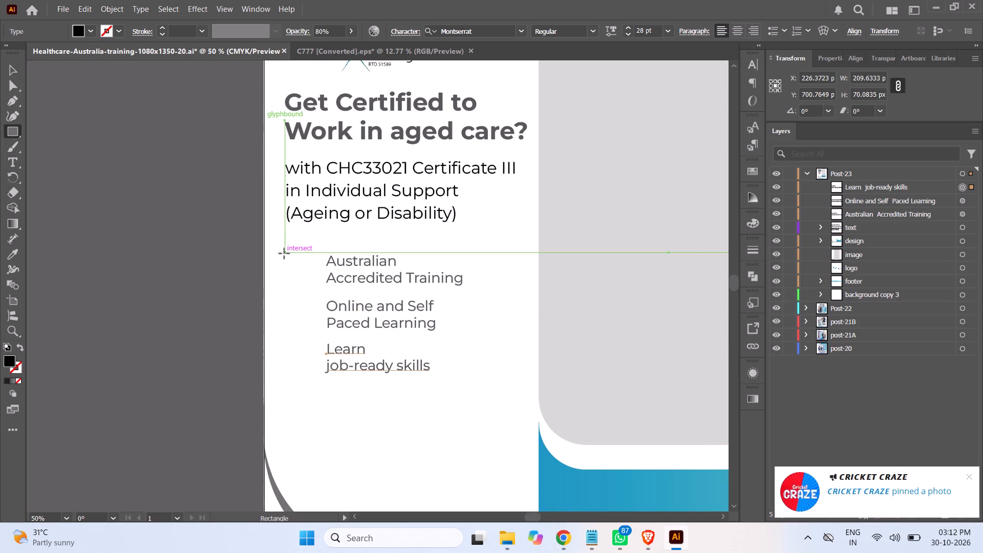
Draw a black square about 75 px wide just left of the "Australian Accredited Training" text and round its corners.
drag(284, 253, 301, 269)
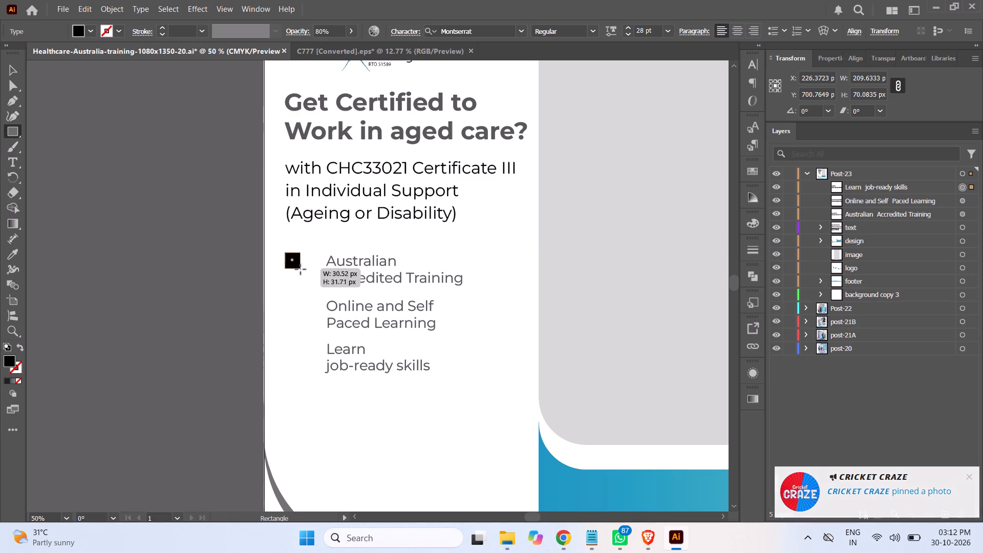
drag(301, 269, 308, 282)
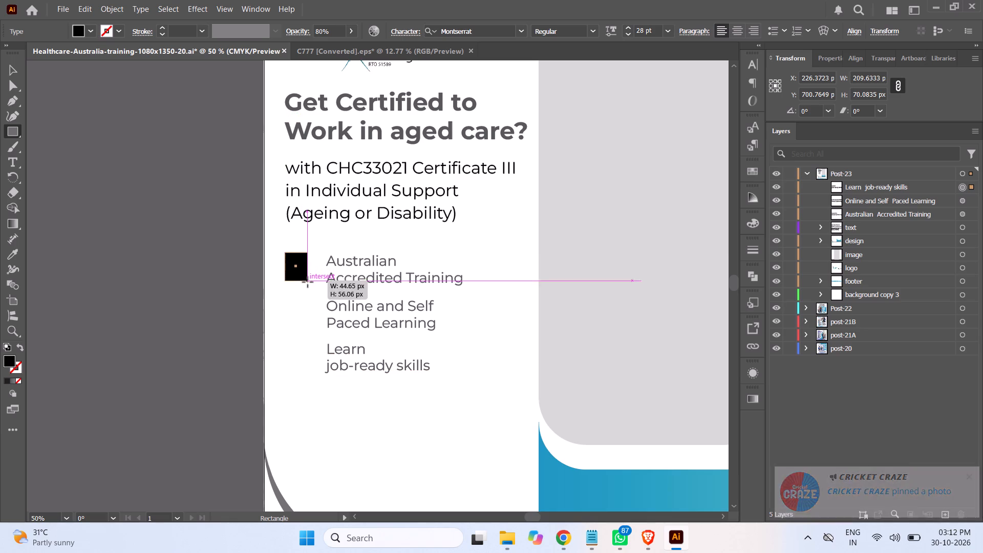
drag(308, 282, 317, 288)
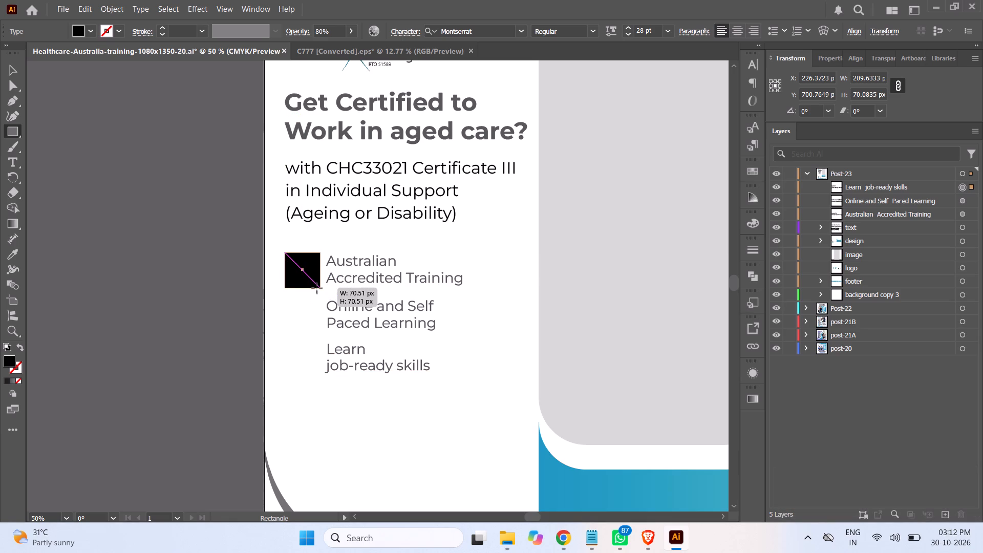
drag(317, 288, 317, 288)
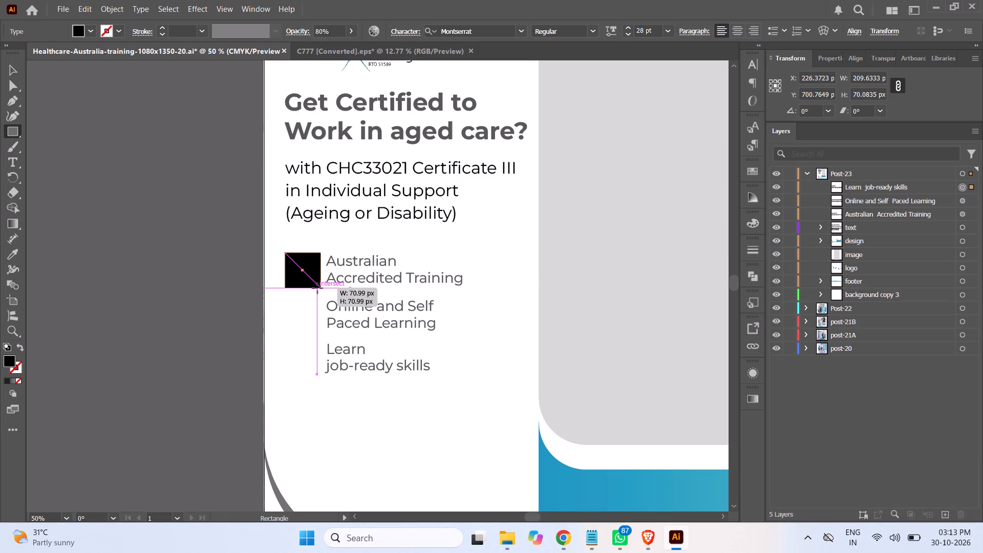
drag(317, 288, 319, 289)
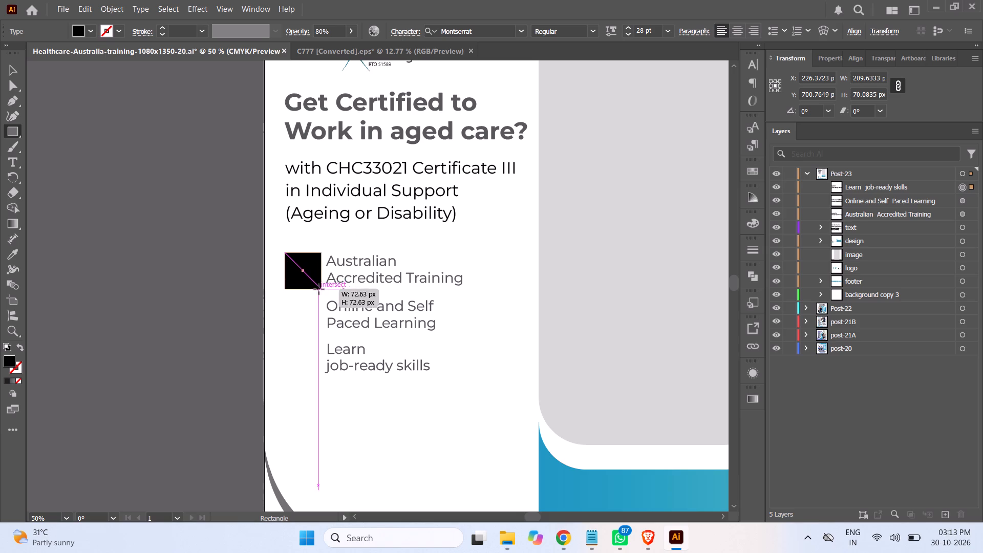
drag(319, 289, 319, 290)
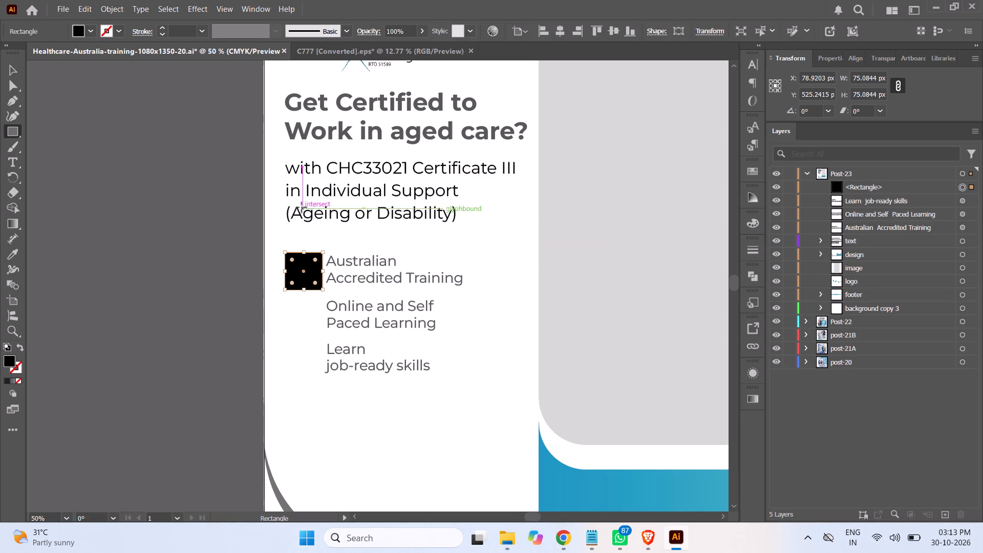
click(292, 261)
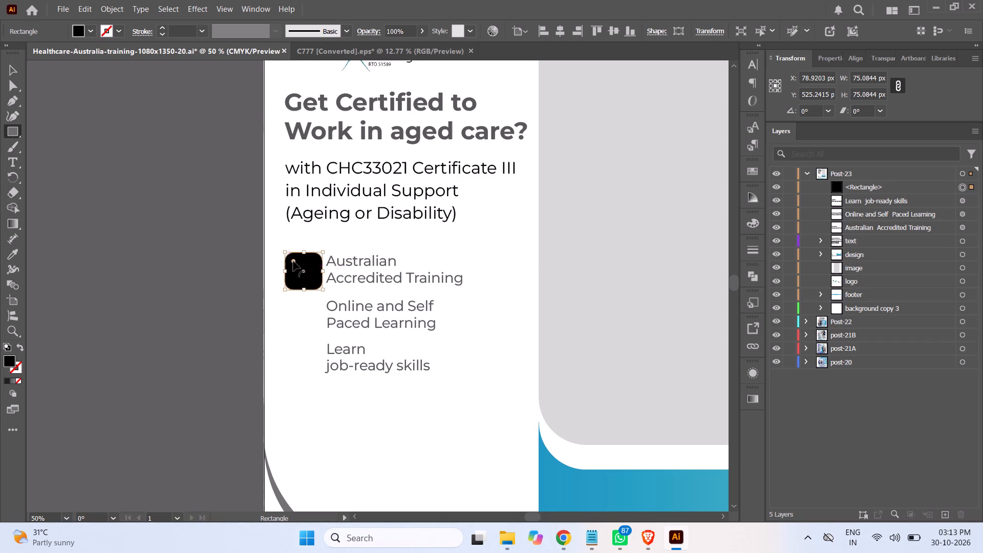
click(14, 68)
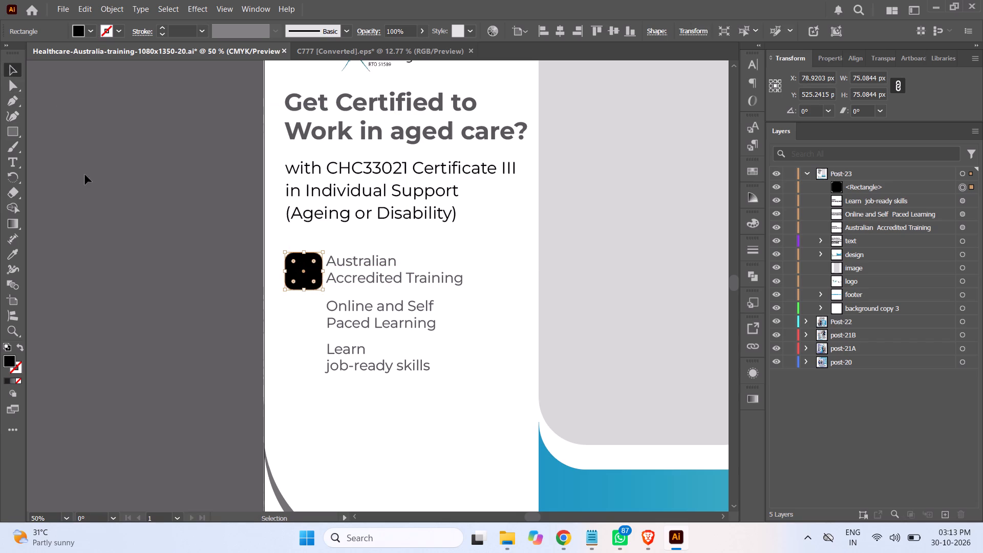
click(118, 204)
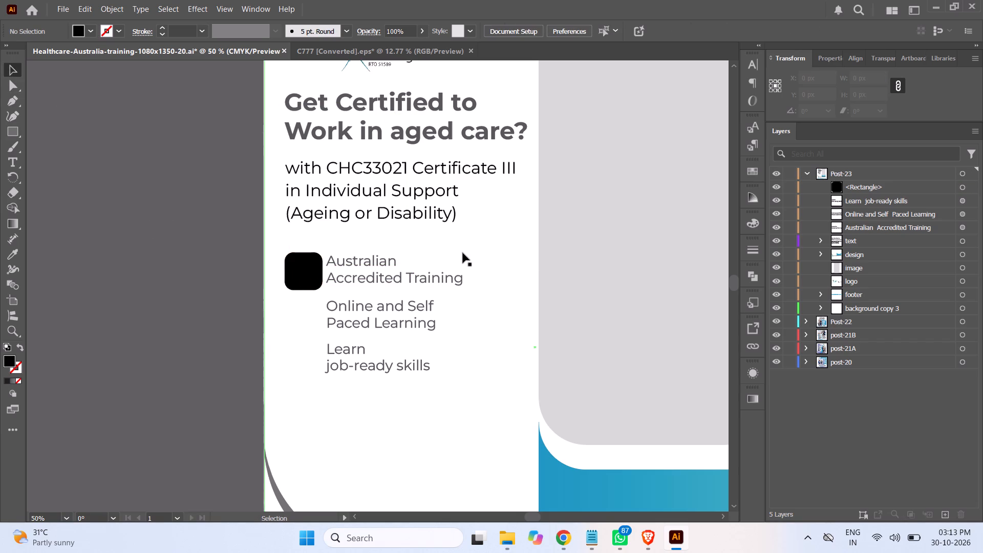
Set the rounded square's opacity to 20%.
click(963, 188)
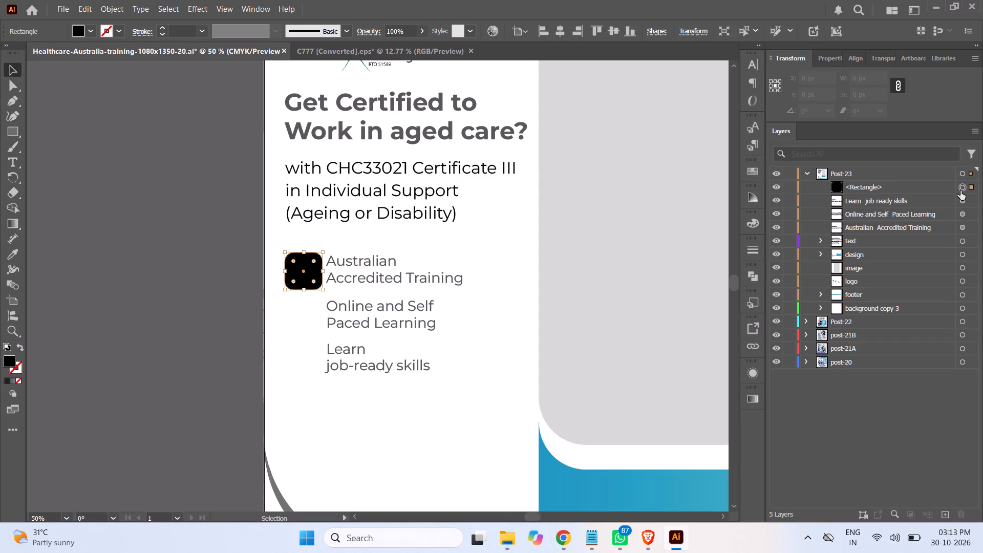
drag(406, 33, 330, 35)
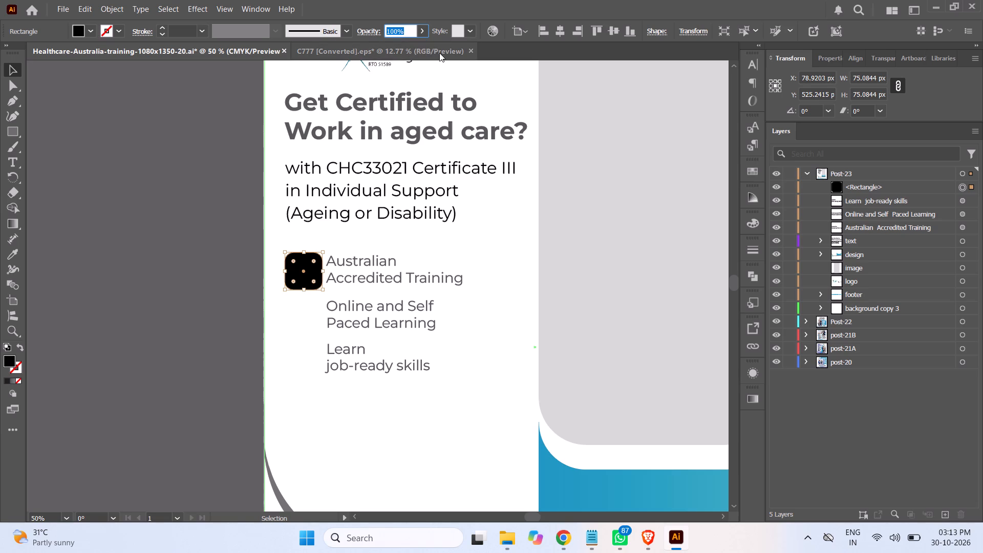
text(20)
key(Return)
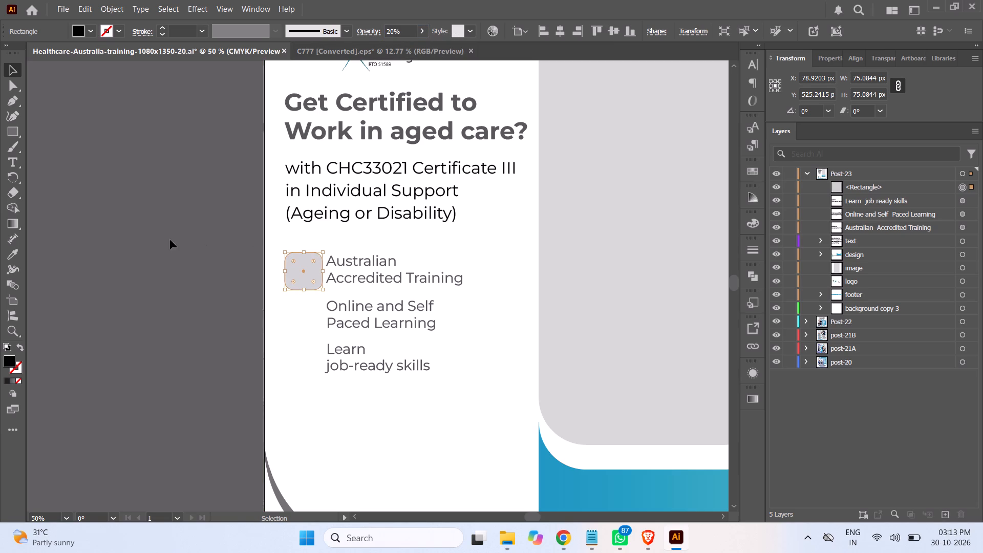
click(142, 241)
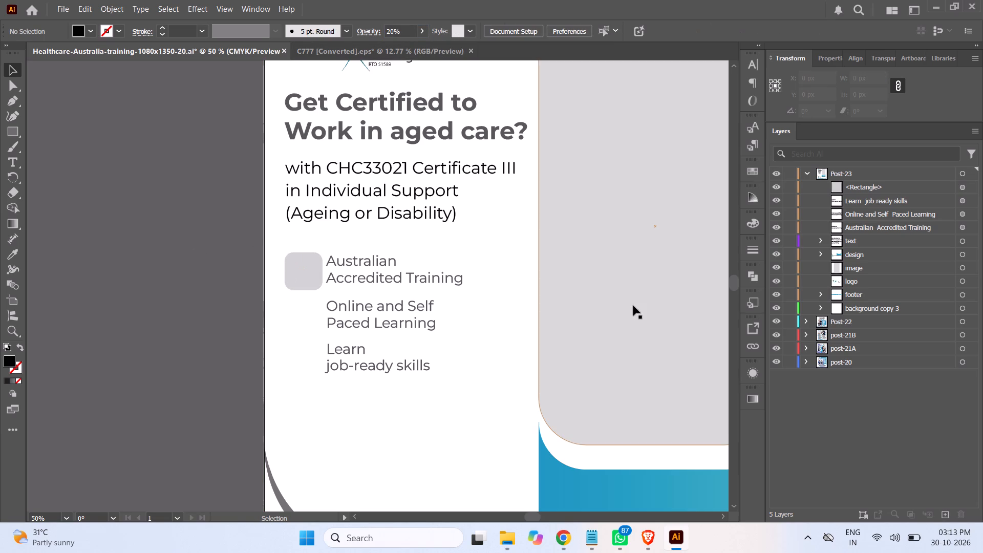
Duplicate the rounded square and place the copy about 89 px straight below, beside the "Online and Self Paced Learning" text.
click(899, 189)
click(963, 186)
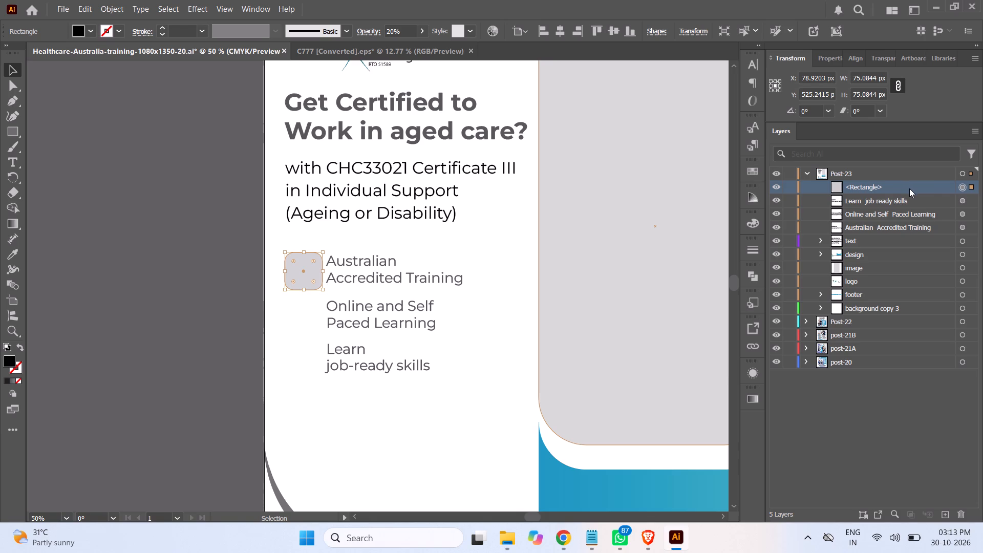
drag(909, 188, 945, 512)
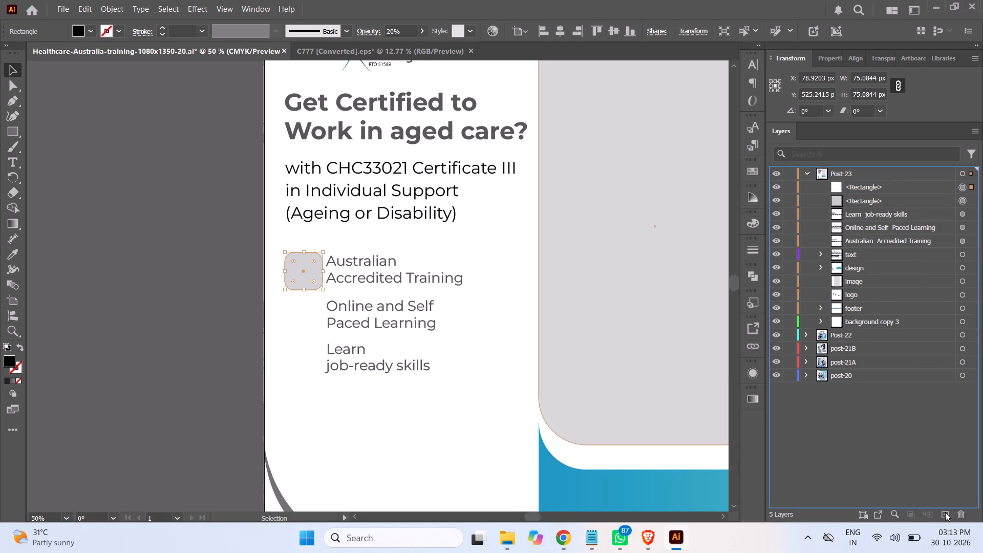
drag(304, 280, 304, 294)
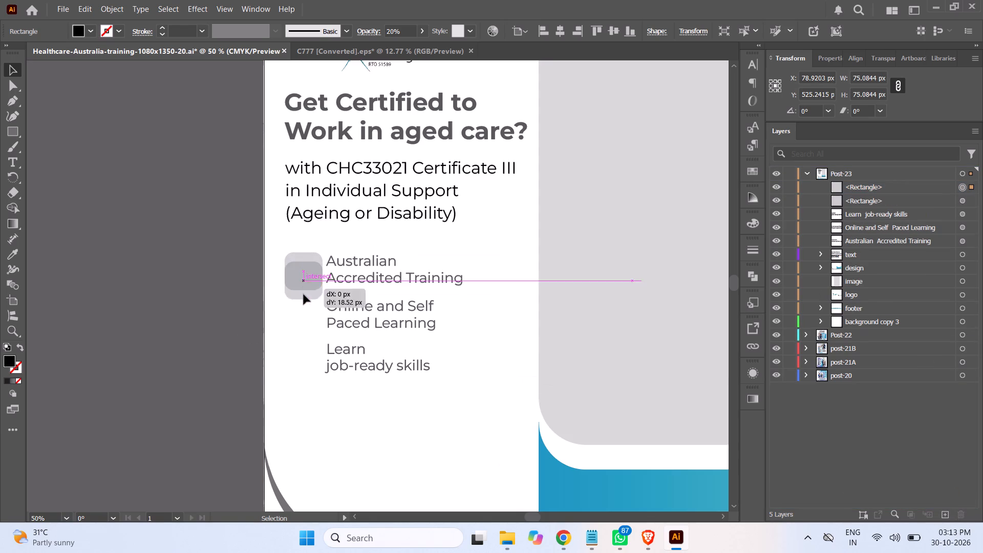
drag(304, 294, 303, 324)
Duplicate the second rounded square, beside "Online and Self Paced Learning", for the "Learn job-ready skills" pointer.
click(913, 186)
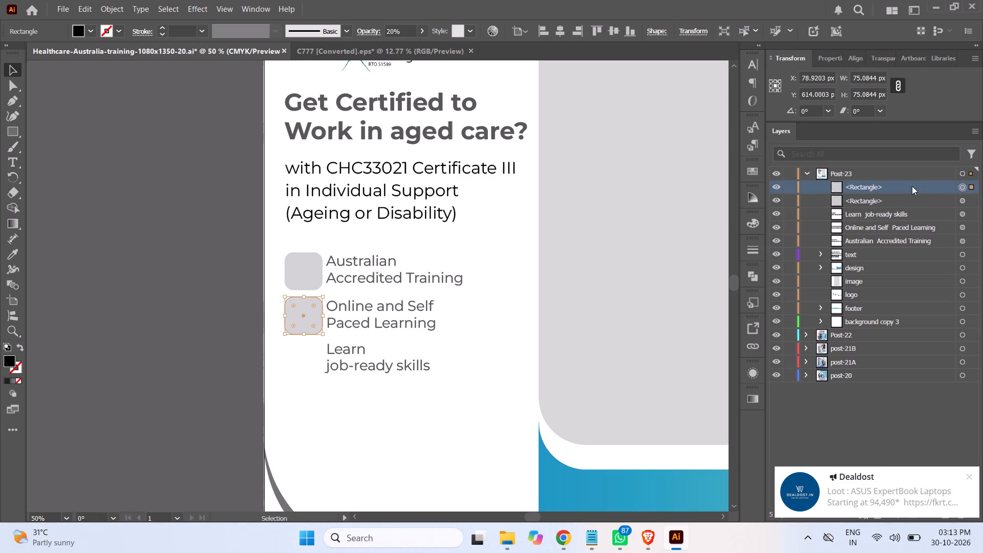
drag(912, 186, 914, 193)
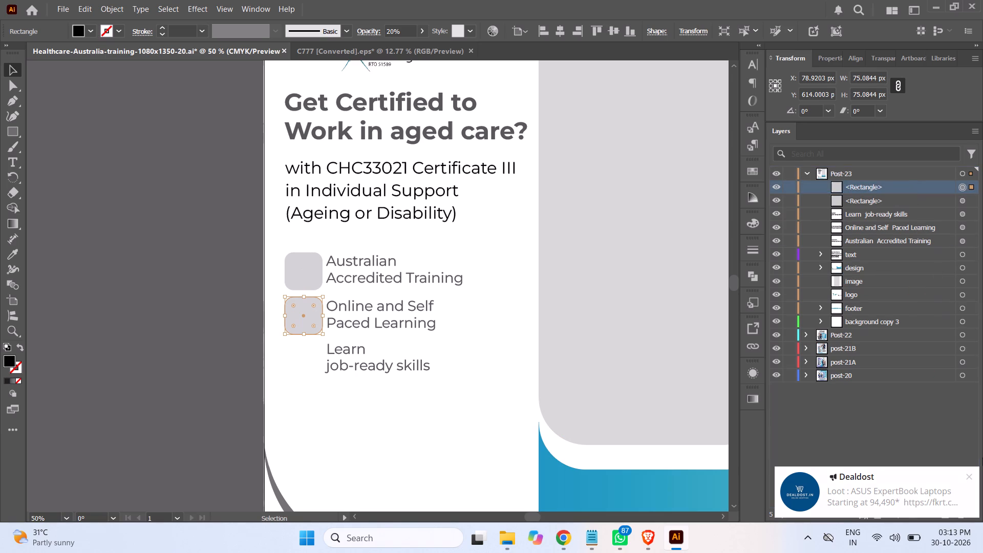
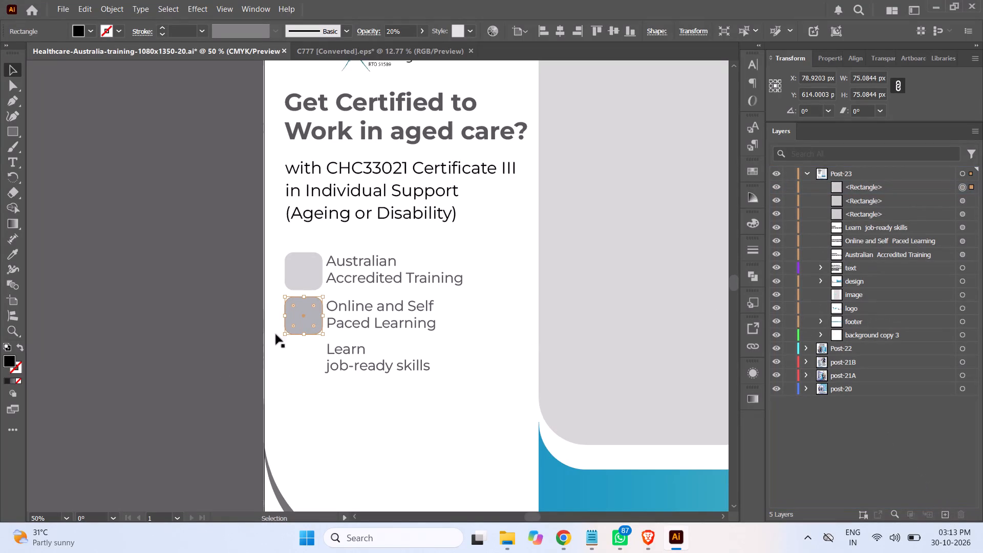
Place the duplicated rounded square about 91 px straight below the second one, beside the "Learn job-ready skills" text.
drag(304, 325, 304, 371)
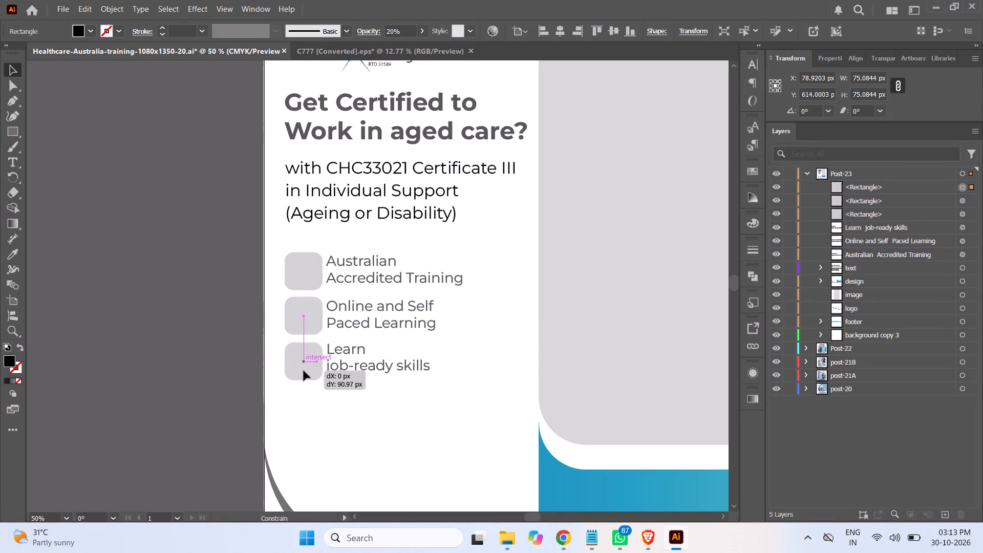
drag(304, 371, 304, 369)
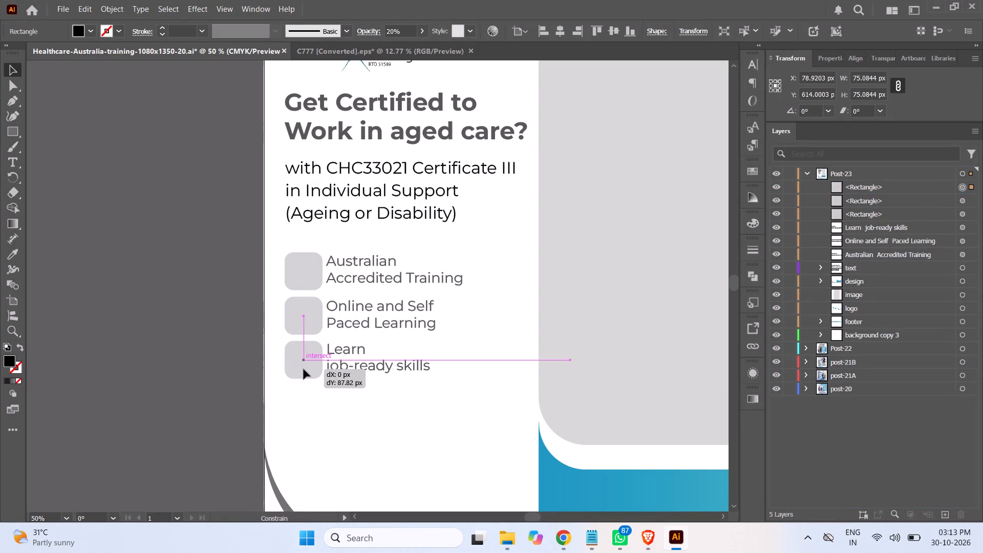
drag(304, 369, 304, 374)
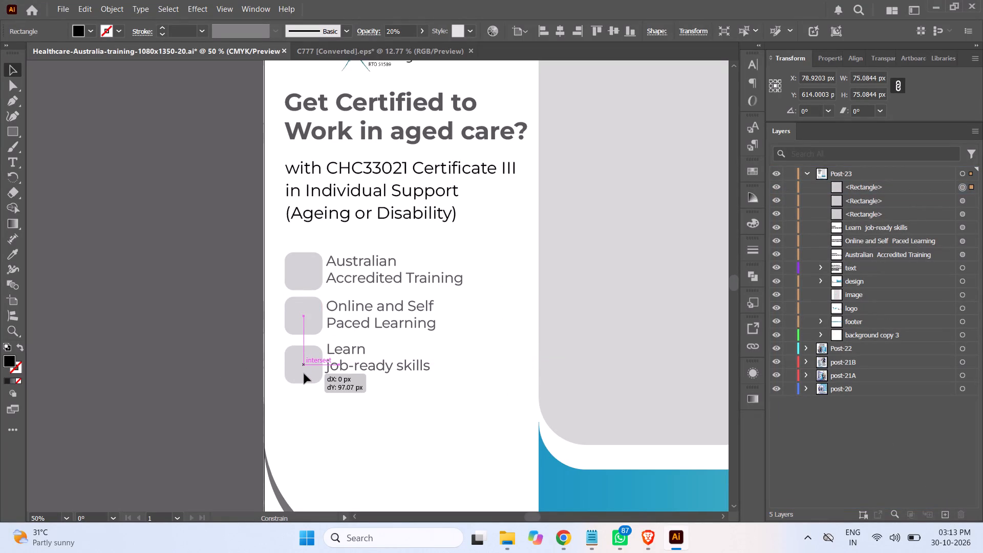
drag(304, 374, 303, 371)
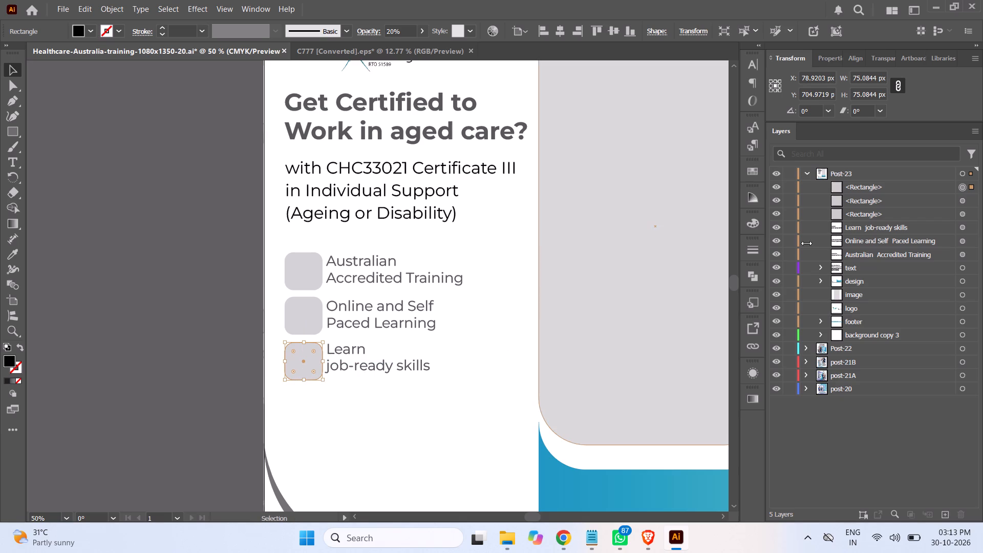
Distribute the three rounded squares evenly by their vertical centers.
shift+click(962, 200)
shift+click(960, 215)
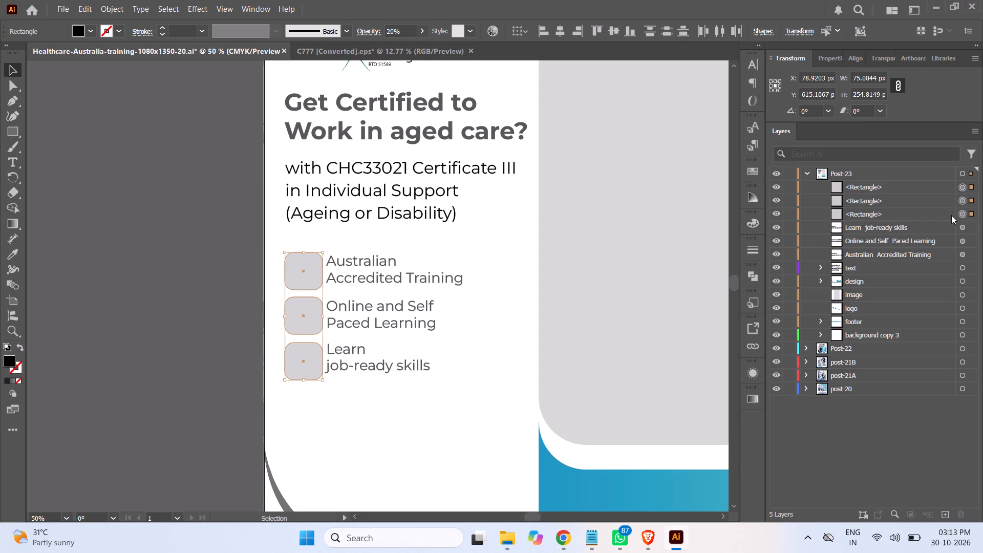
click(918, 188)
shift+click(910, 215)
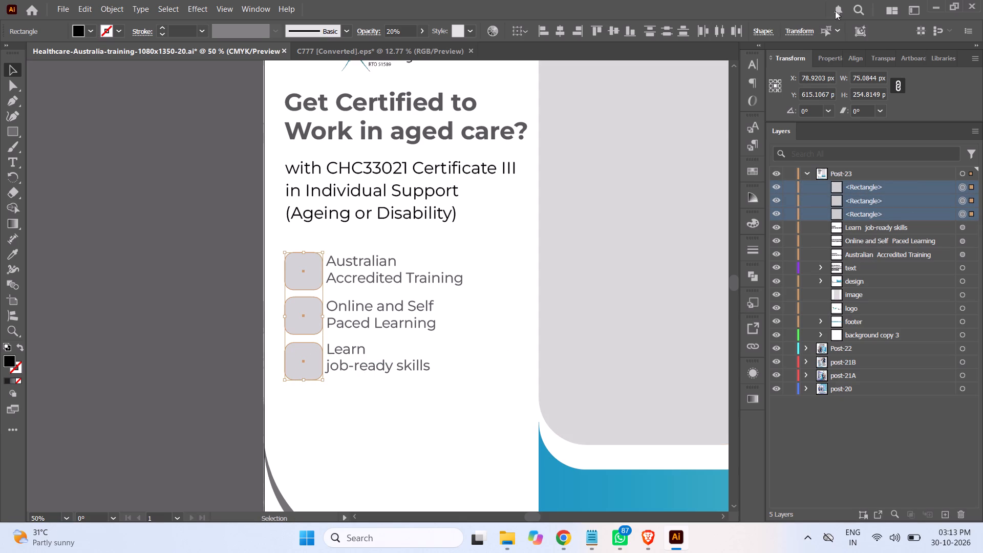
click(665, 31)
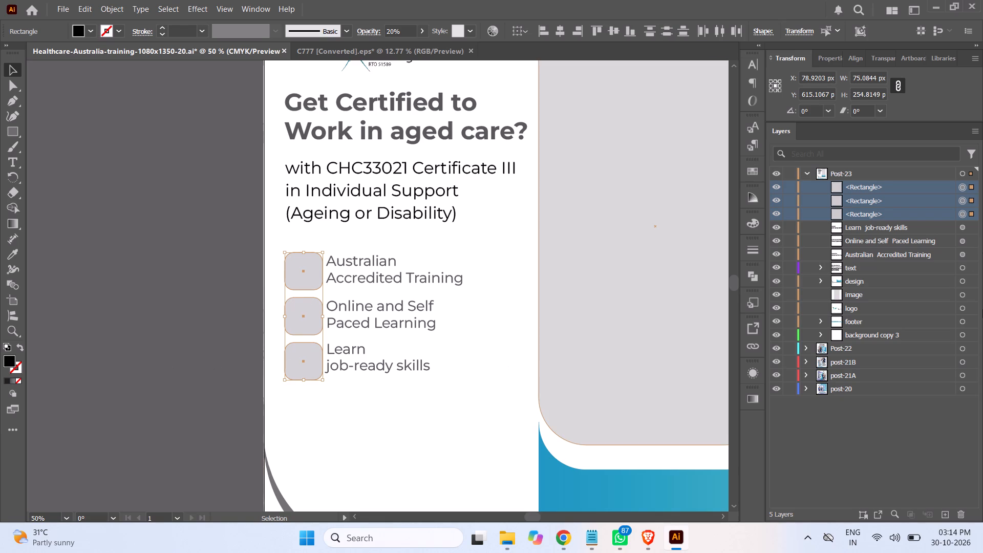
Move the three pointer texts together about 9 px right and 4 px down, away from the rounded squares.
click(962, 227)
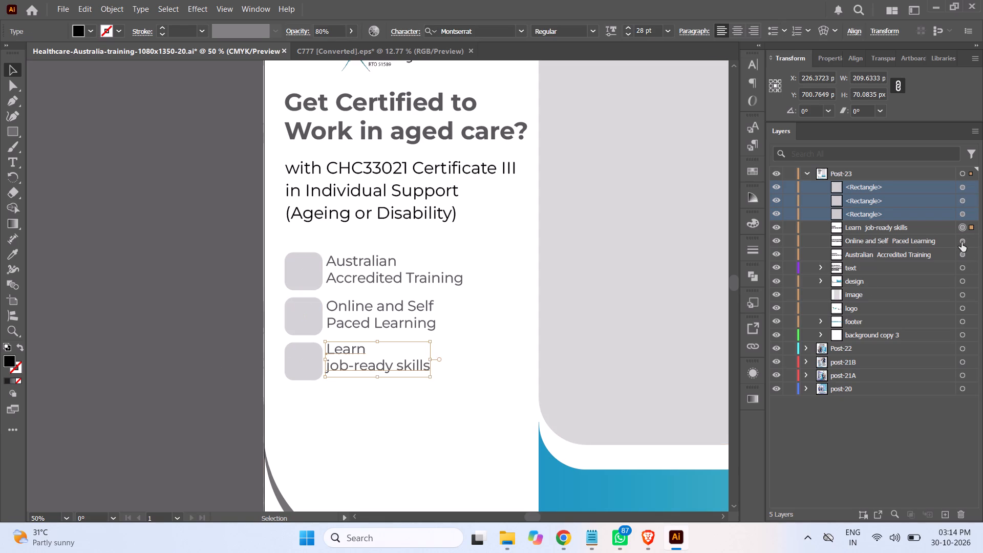
shift+click(961, 242)
shift+click(962, 257)
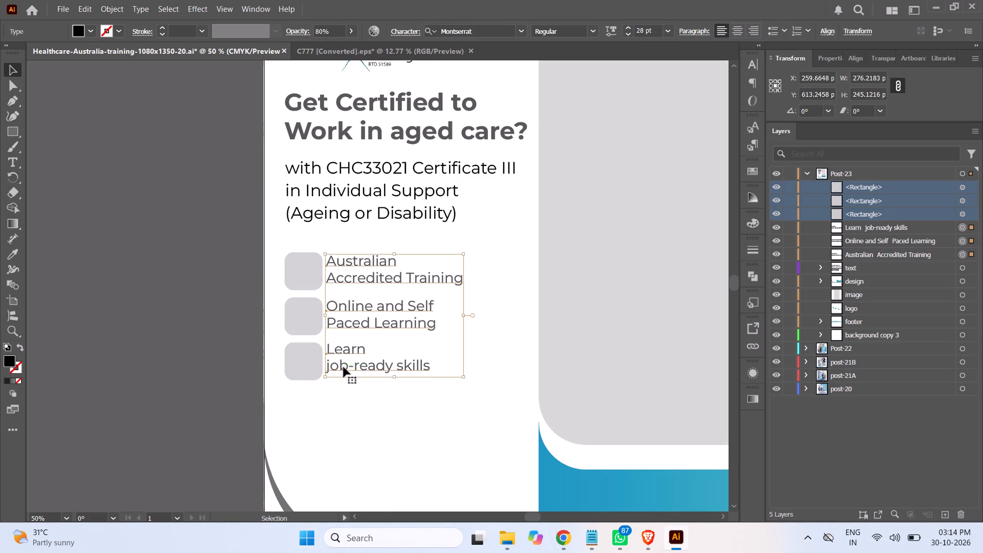
click(344, 369)
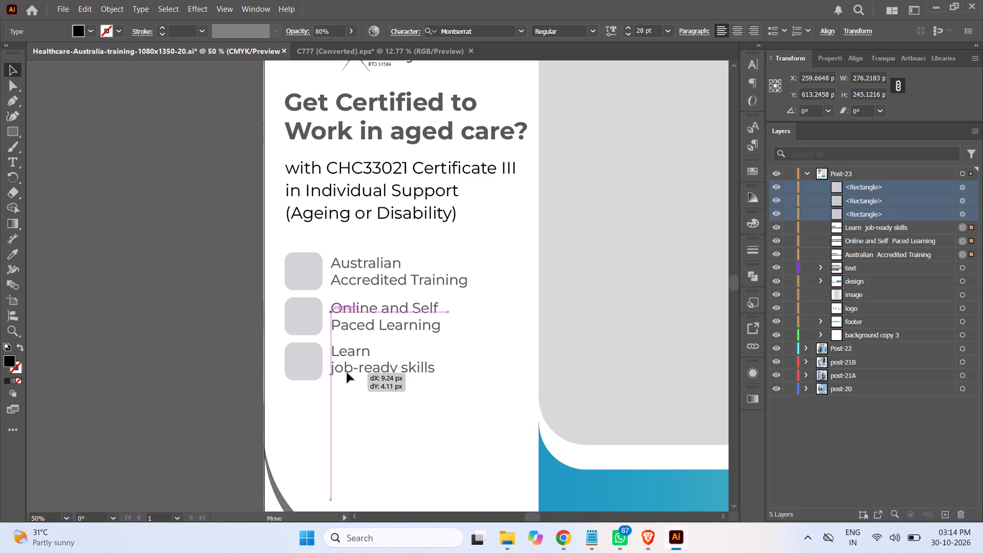
click(175, 348)
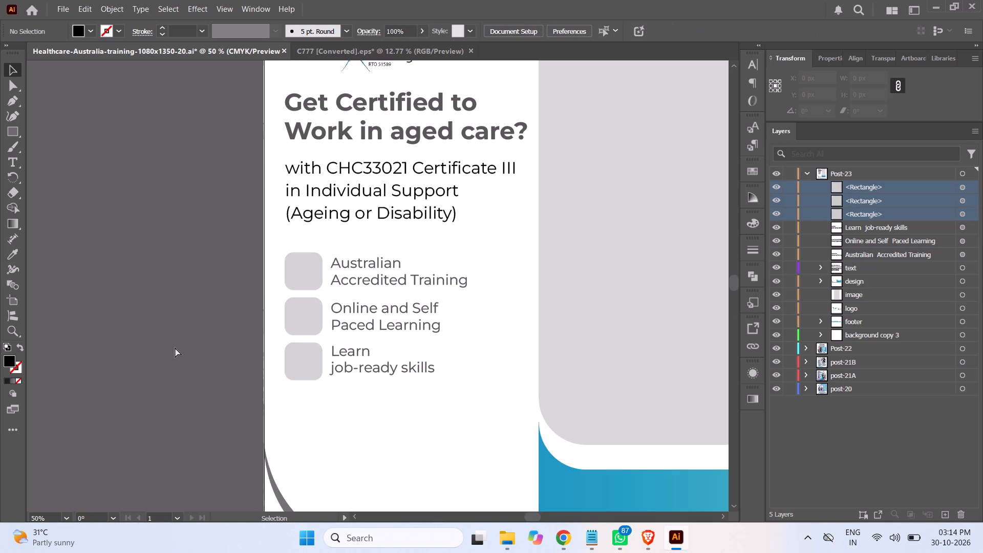
Save the document.
key(ctrl+s)
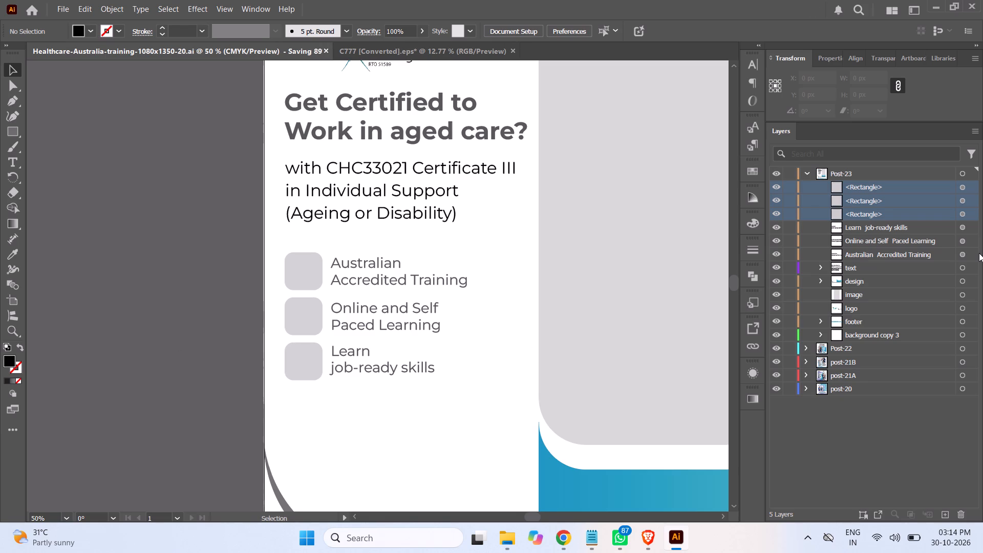
Group the three rounded squares with the three pointer texts and name the group "Services".
click(963, 188)
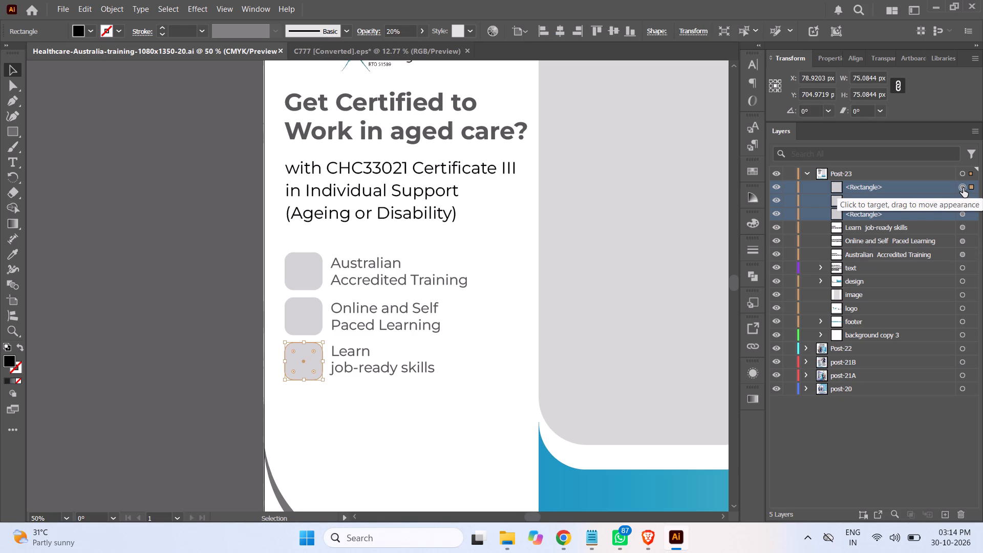
shift+click(961, 255)
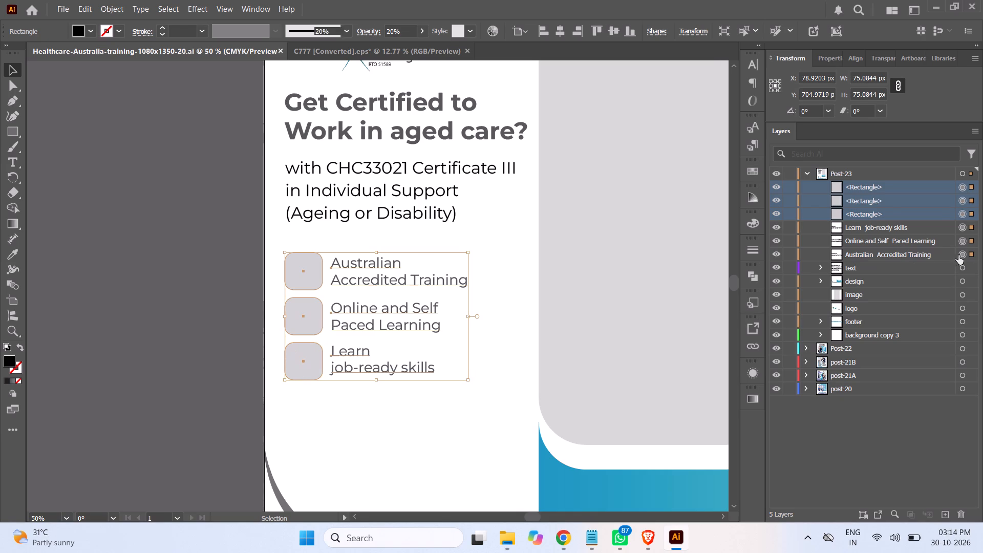
click(934, 255)
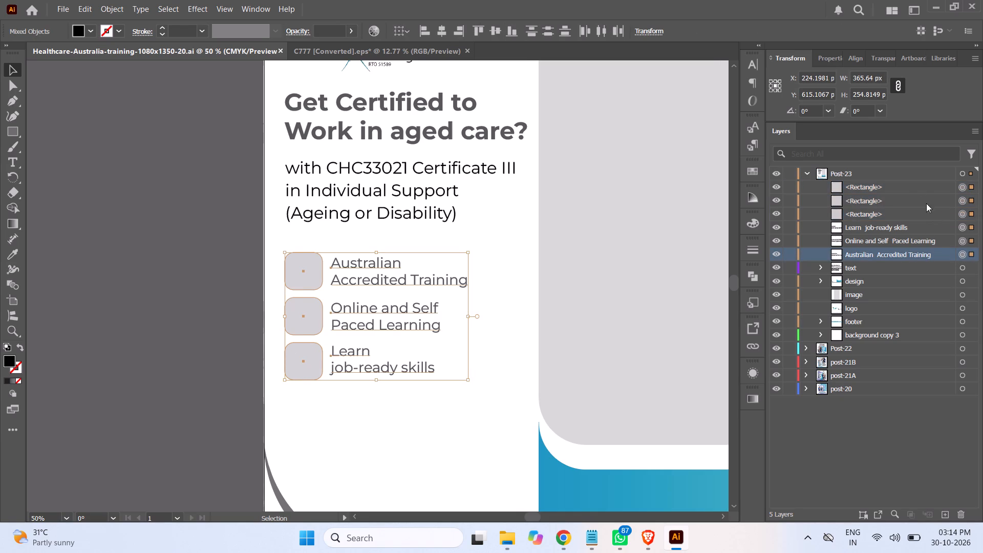
shift+click(916, 186)
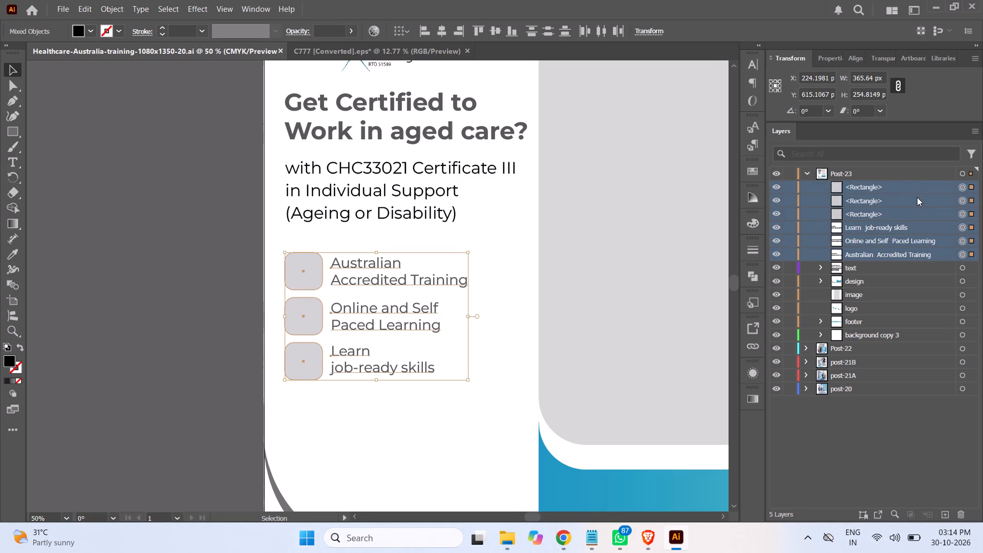
key(ctrl+g)
double_click(853, 188)
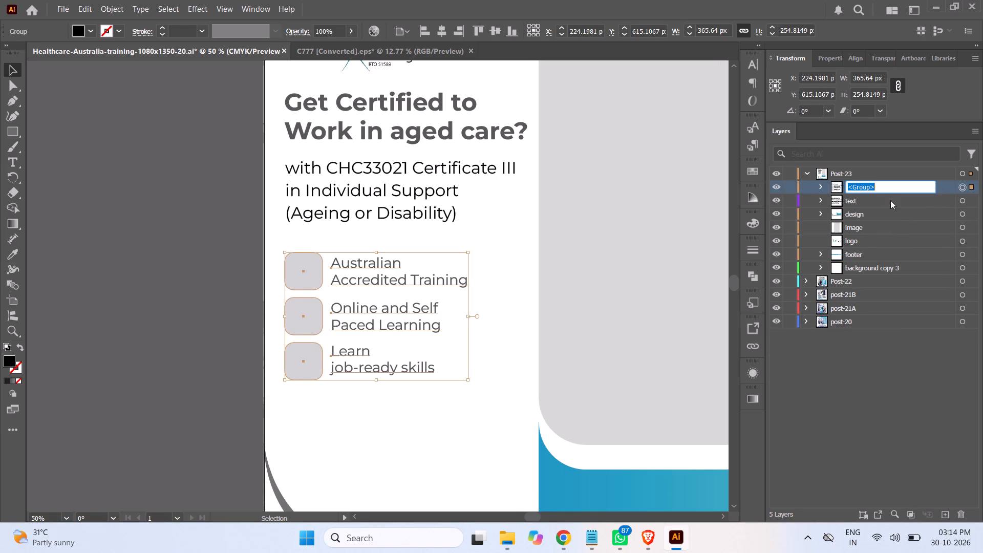
key(shift+s)
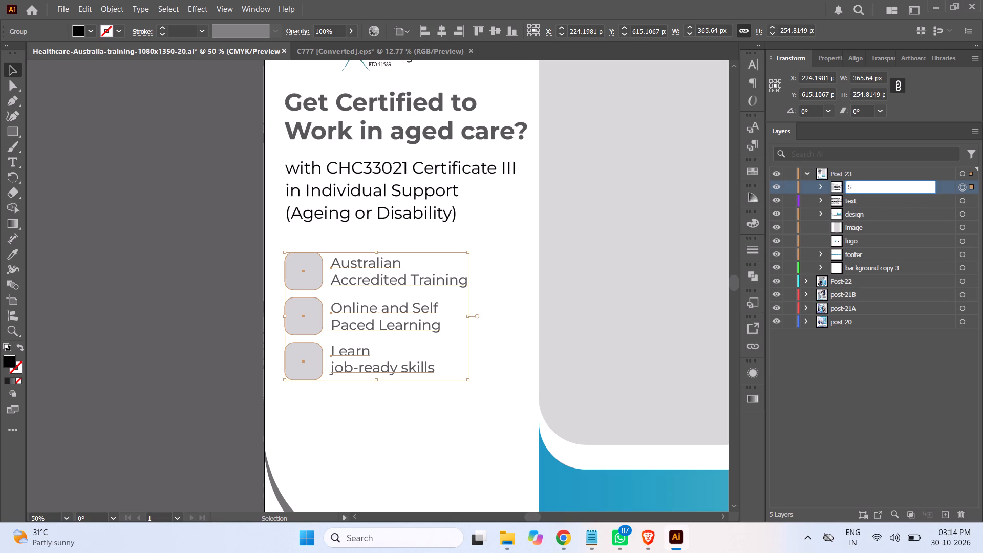
text(ervices)
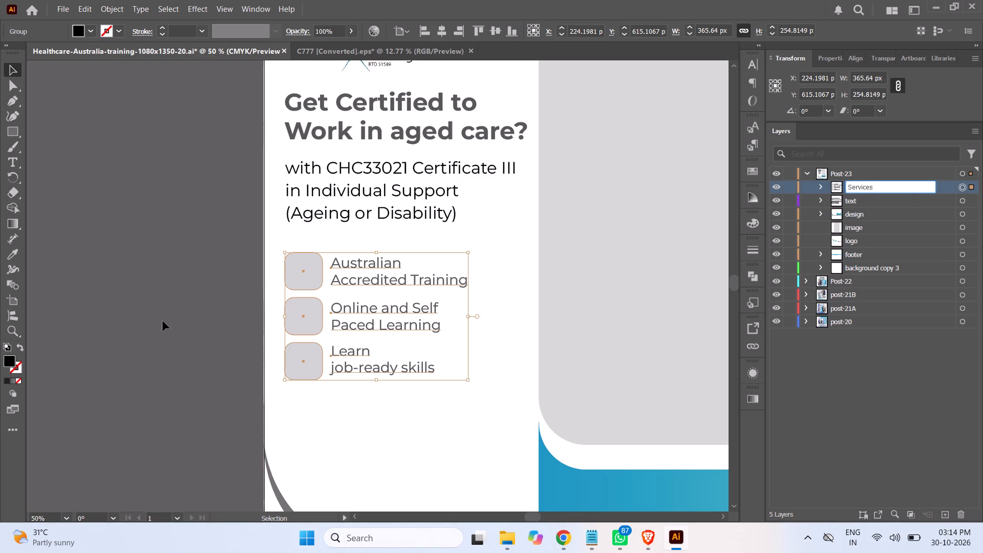
click(163, 321)
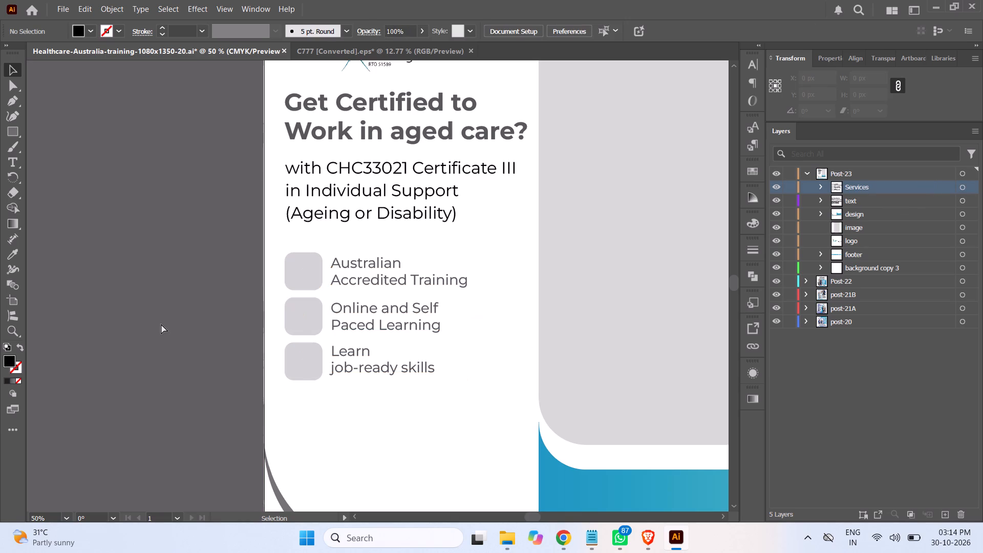
Compare the whole post with the "MFHM - Cert III Individual Support" brief in Asana, checking its size, hook, subheading, pointers, price and highlight.
key(ctrl+minus)
key(ctrl+minus)
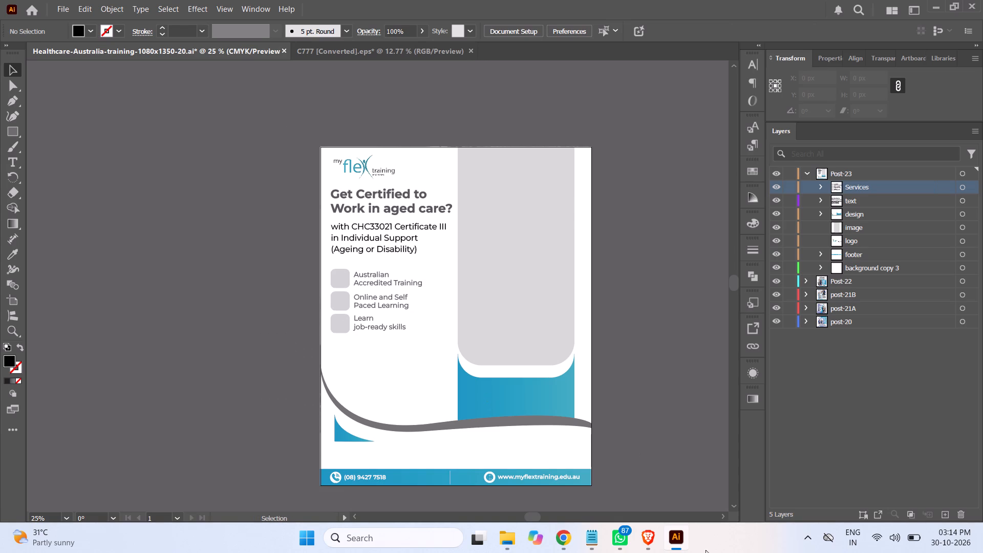
click(565, 539)
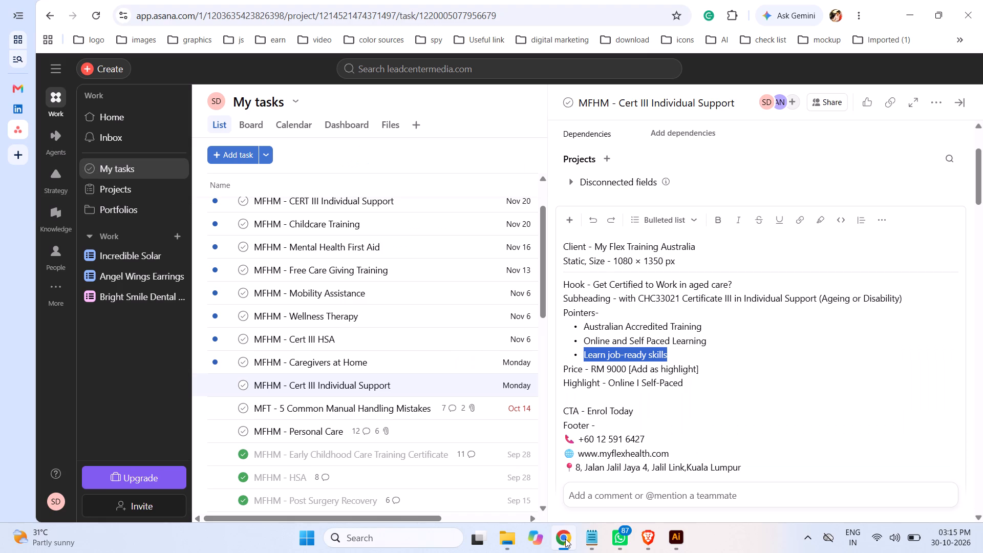
click(677, 541)
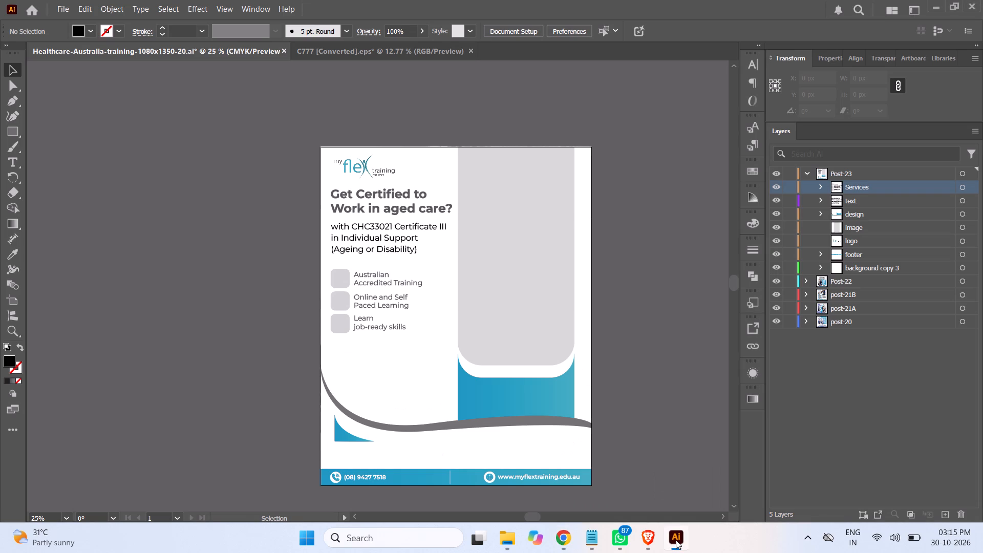
click(676, 540)
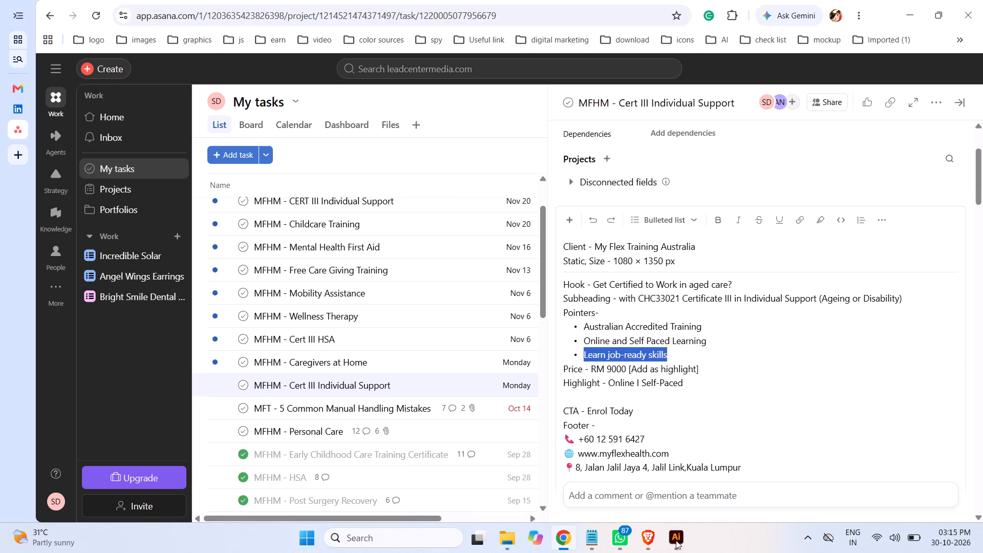
scroll(858, 424, up, 1)
scroll(858, 424, down, 1)
scroll(857, 424, up, 6)
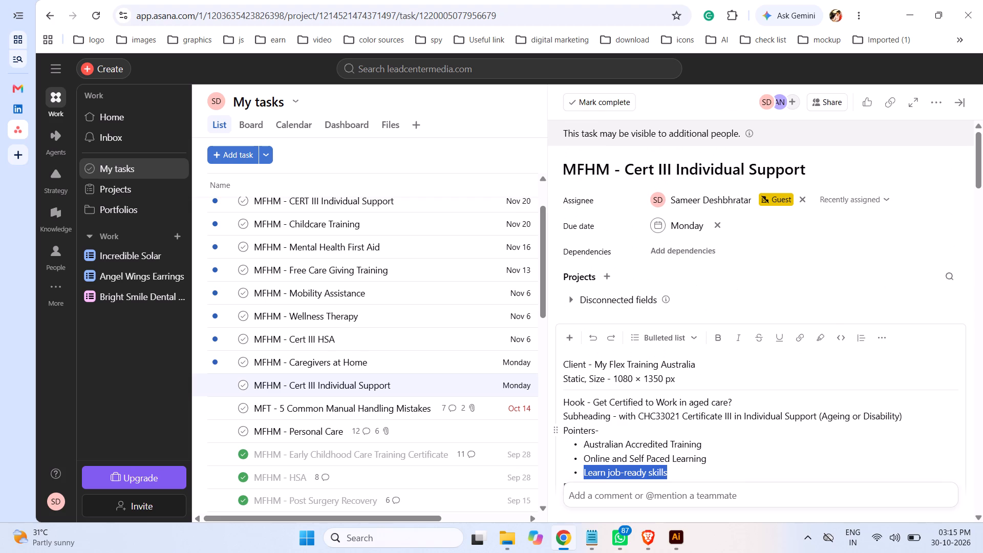
scroll(850, 424, up, 2)
scroll(849, 424, down, 3)
scroll(849, 424, up, 2)
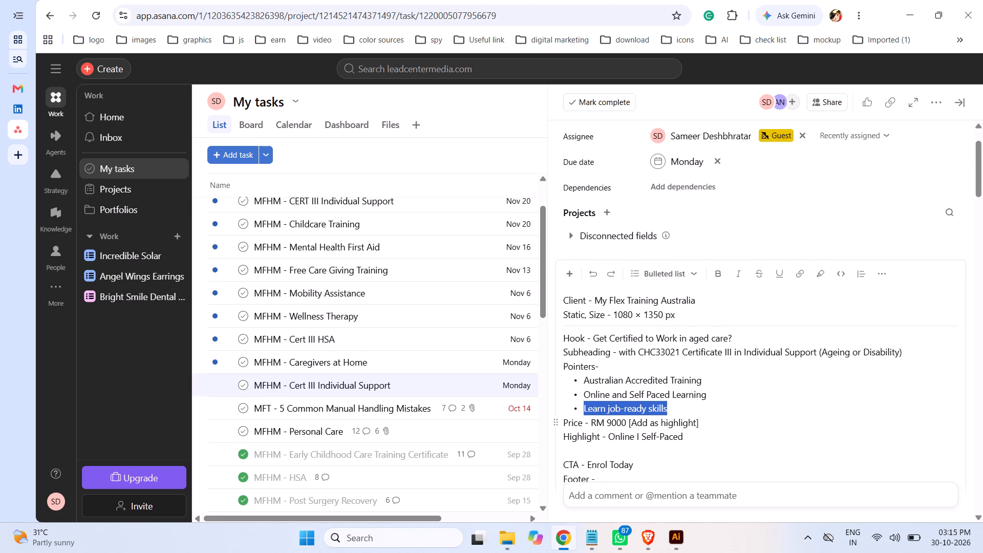
scroll(835, 427, up, 3)
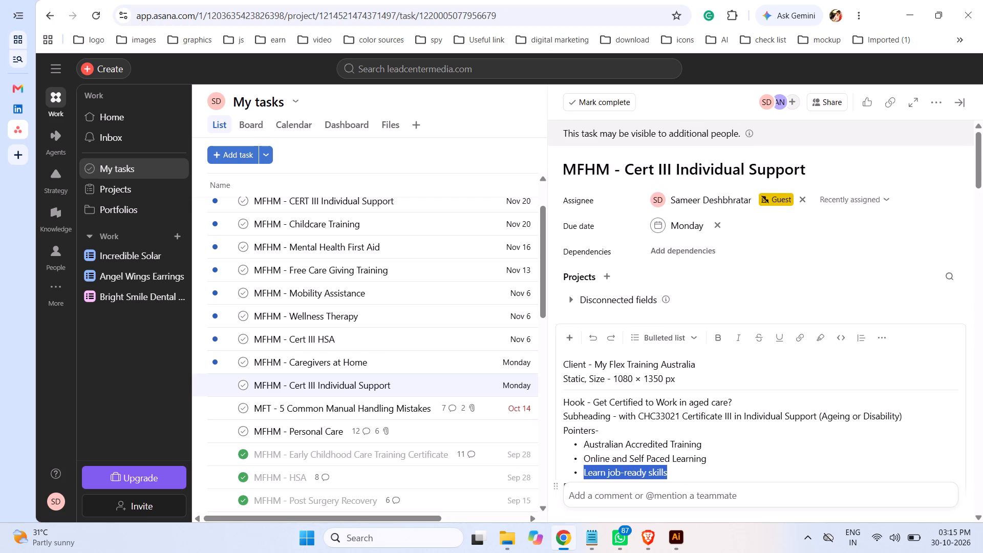
scroll(835, 427, up, 2)
scroll(835, 427, down, 1)
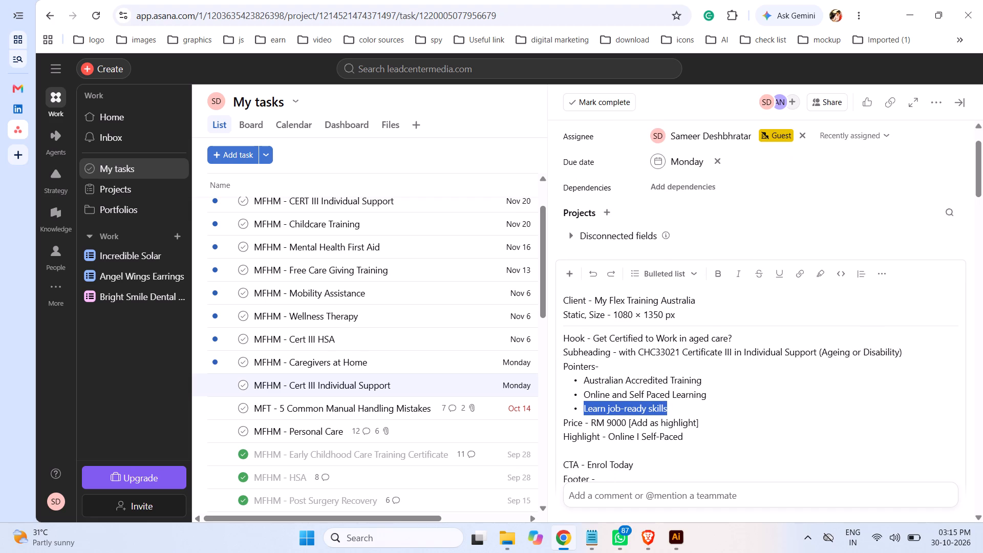
Switch to Illustrator and set the course code "CHC33021" in the Post-23 subheading to Montserrat Bold.
click(678, 539)
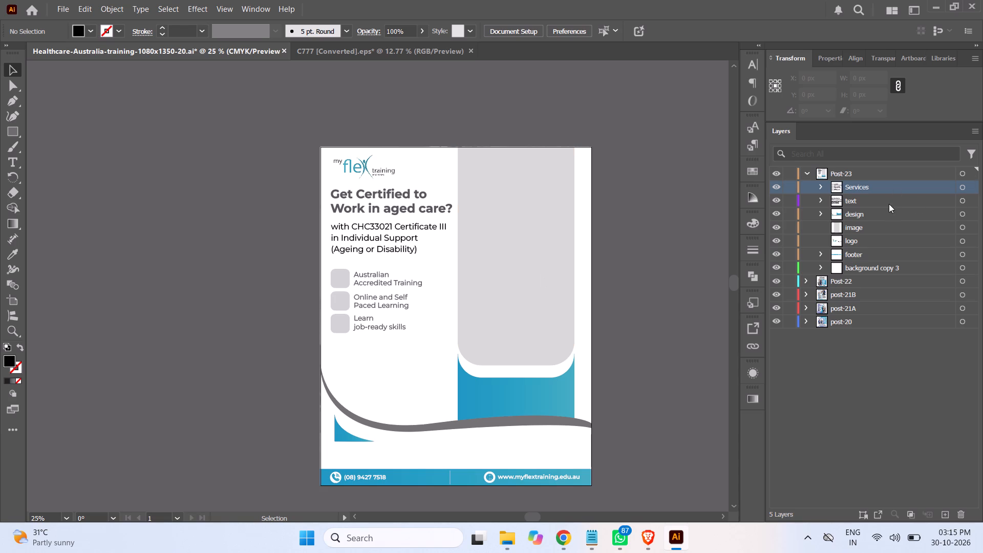
click(819, 199)
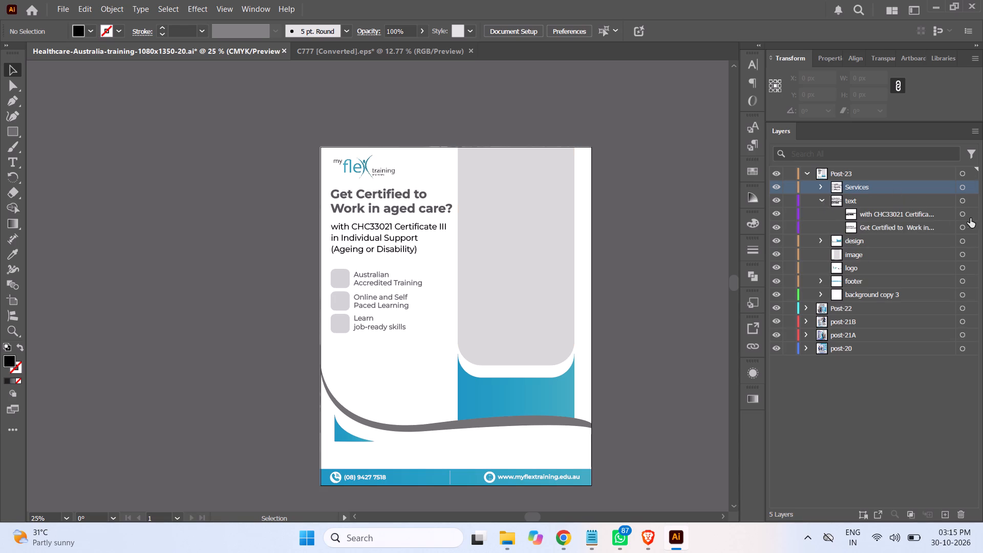
click(964, 216)
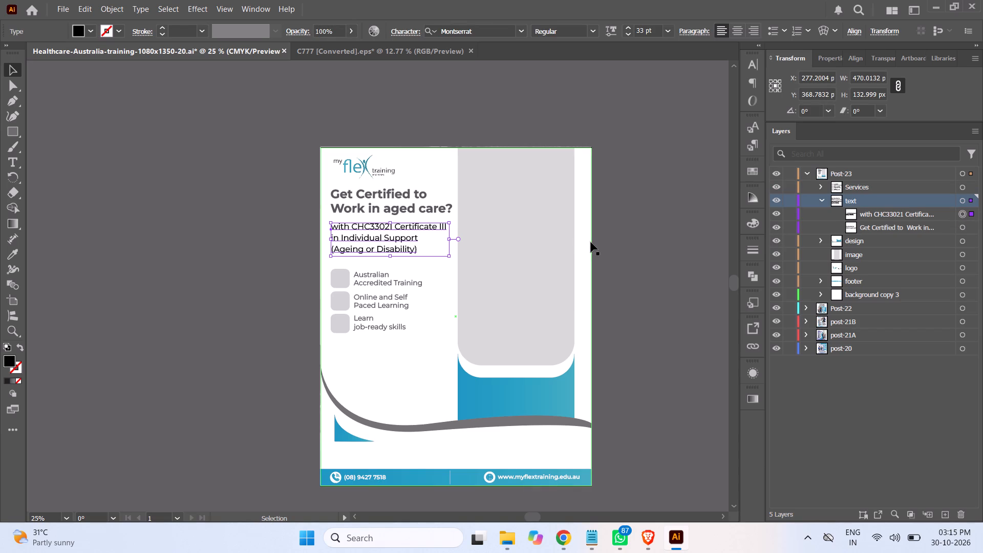
key(ctrl+equal)
key(ctrl+equal)
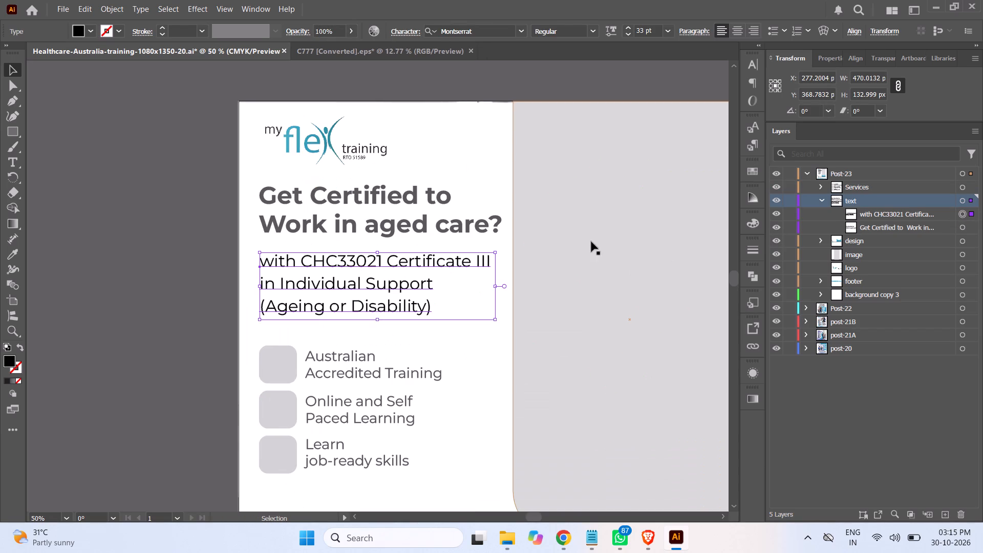
click(13, 160)
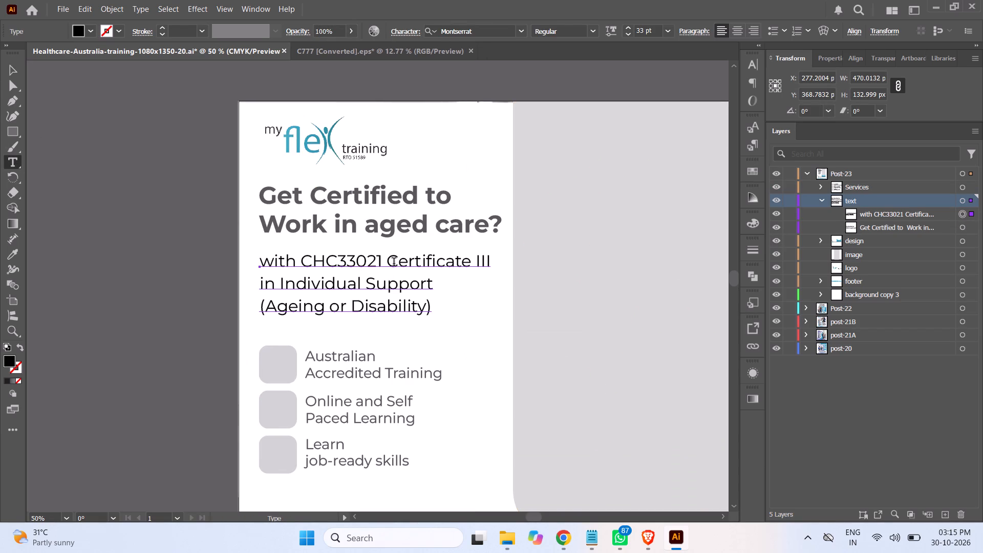
drag(381, 263, 301, 262)
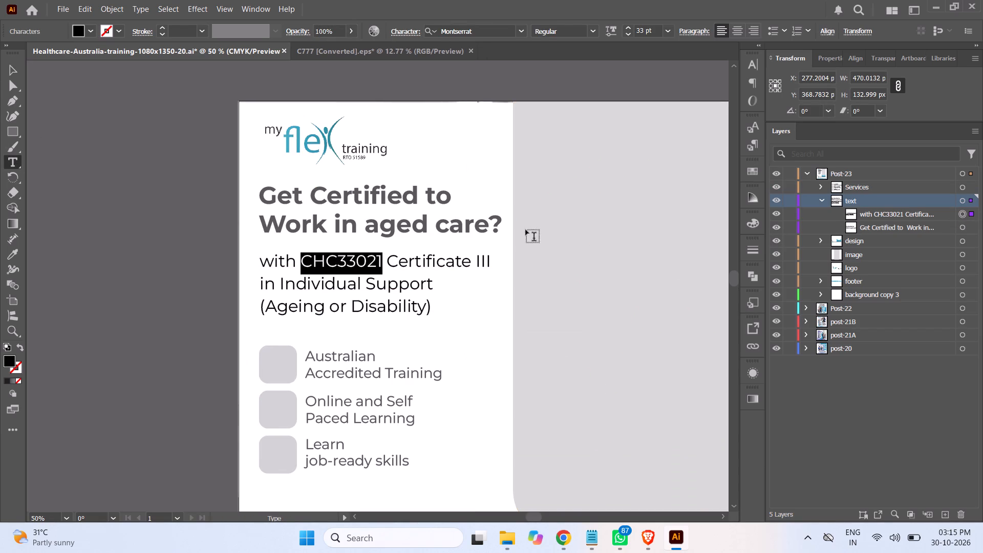
click(594, 32)
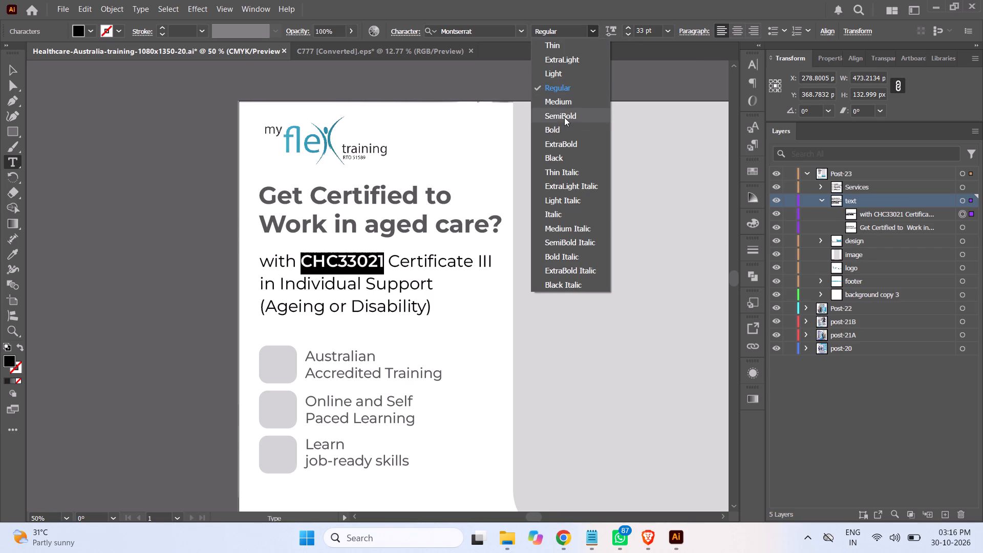
click(562, 131)
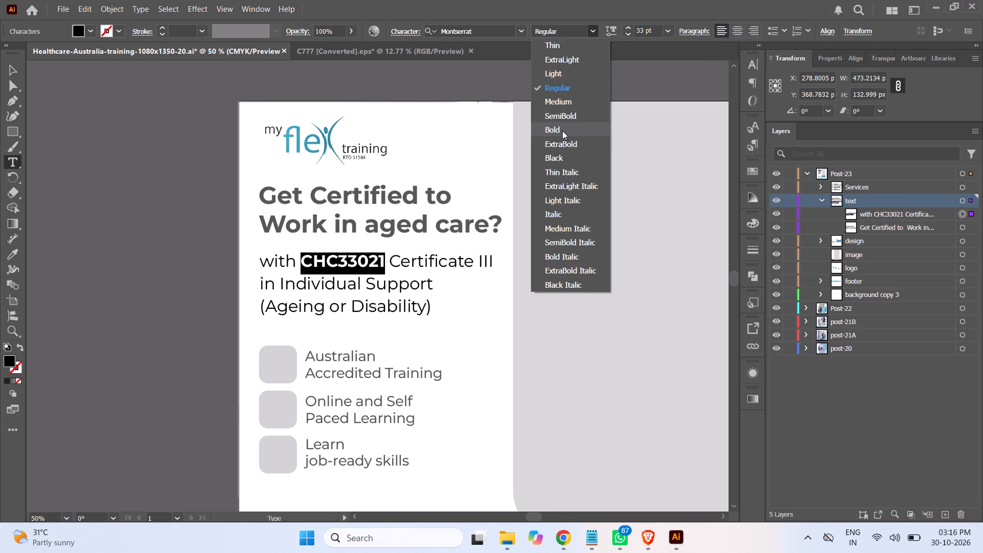
click(15, 71)
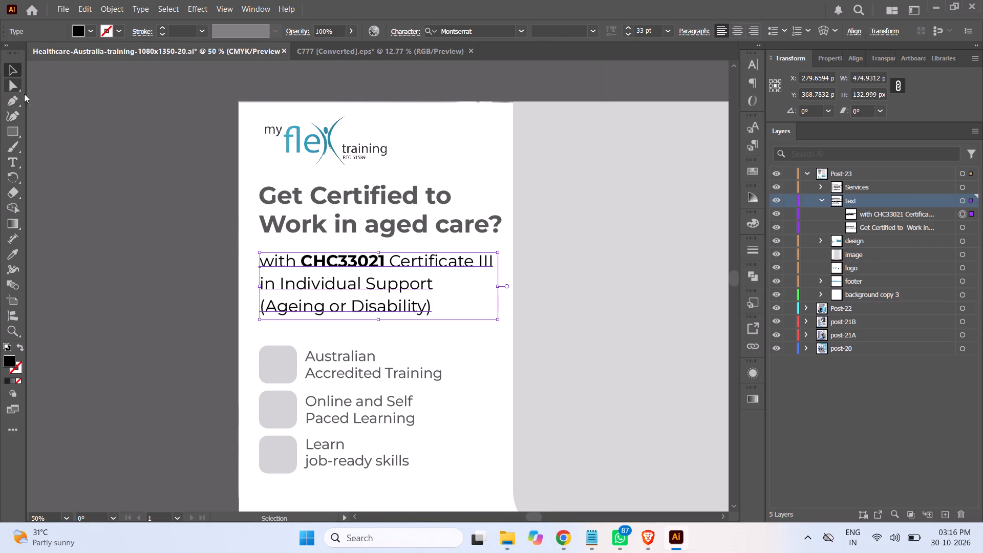
click(137, 222)
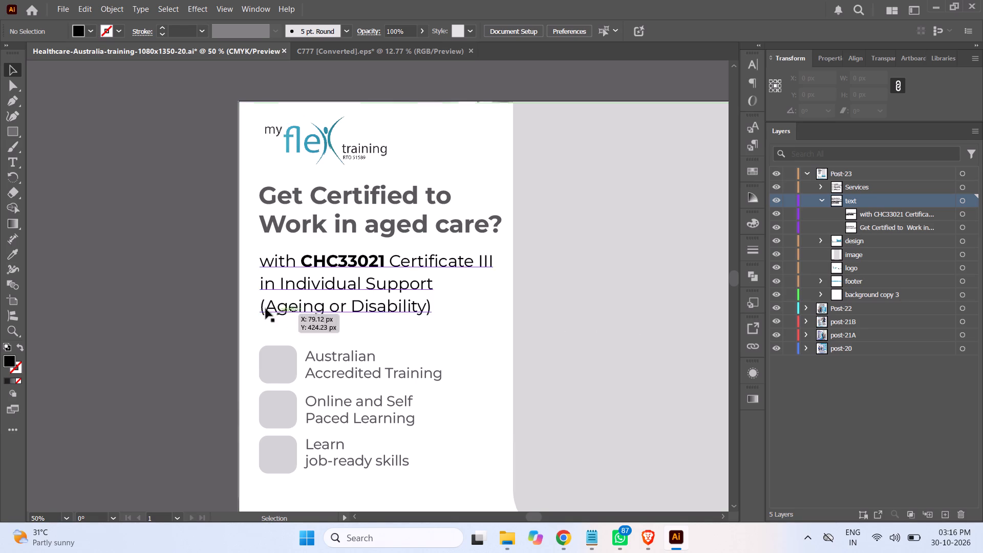
click(102, 246)
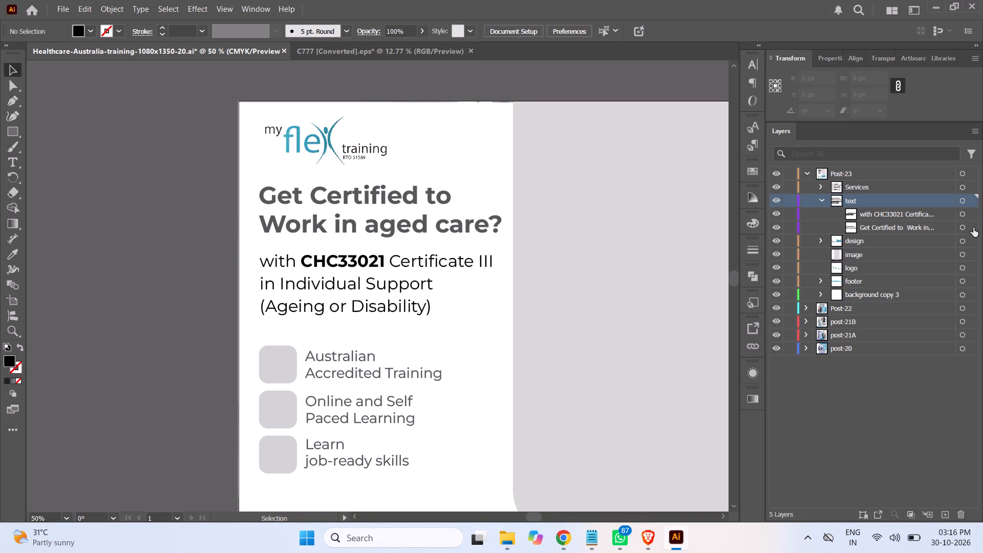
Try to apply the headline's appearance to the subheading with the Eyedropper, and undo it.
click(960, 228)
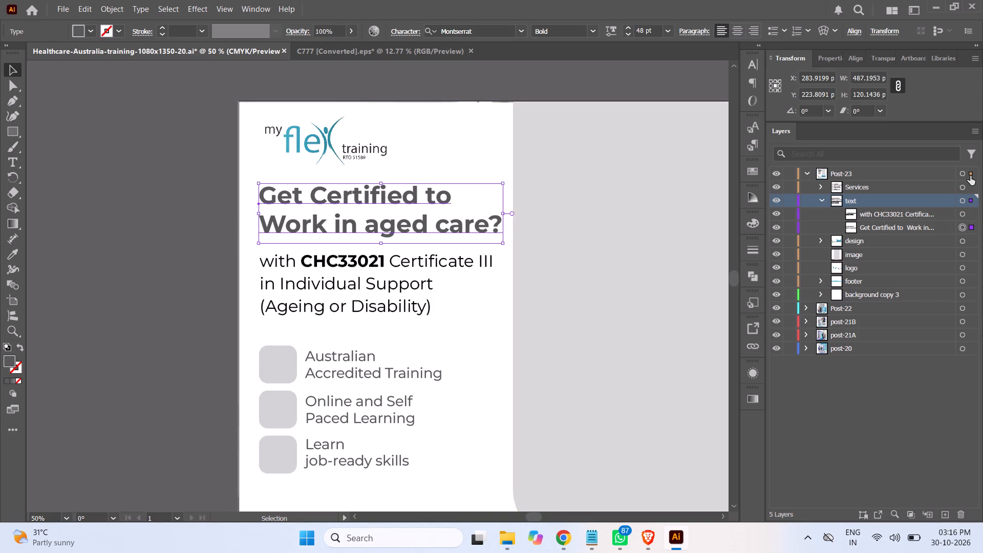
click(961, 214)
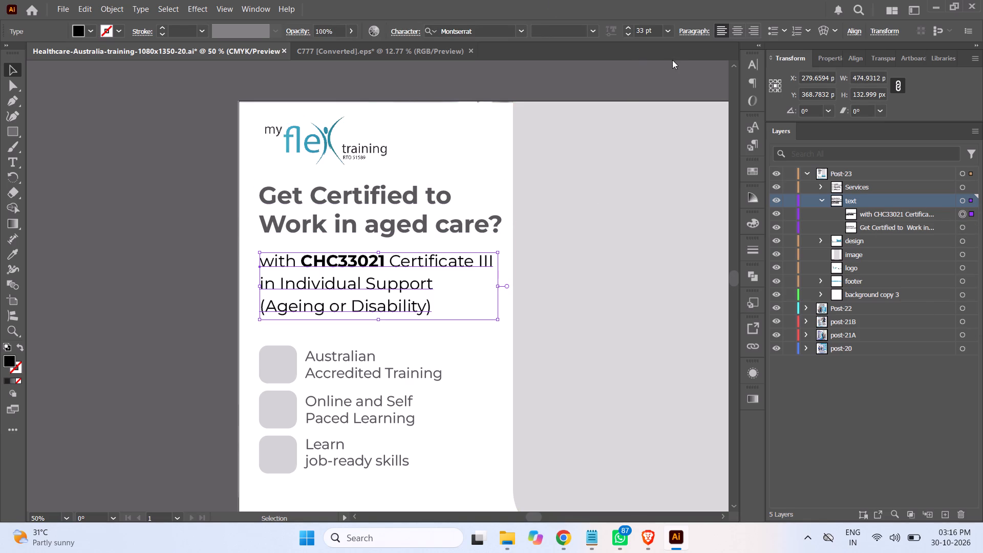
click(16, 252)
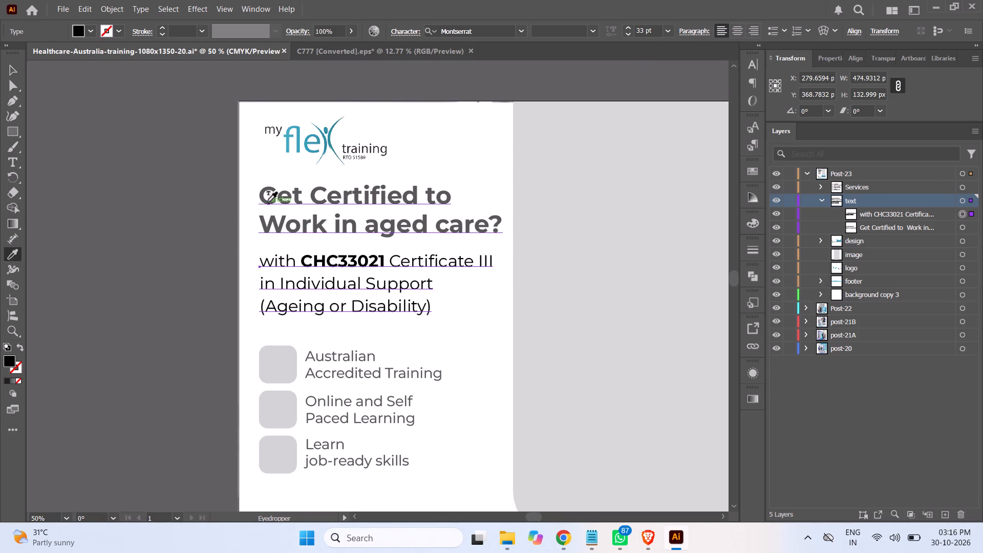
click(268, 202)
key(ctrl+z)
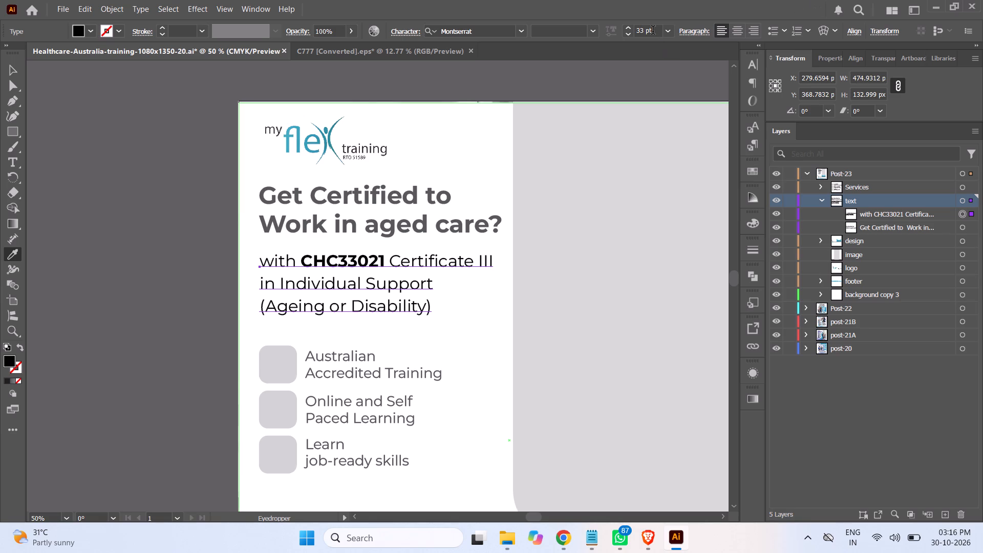
Set the opacity of the "with CHC33021 Certificate III…" subheading to 80%.
drag(338, 32, 281, 31)
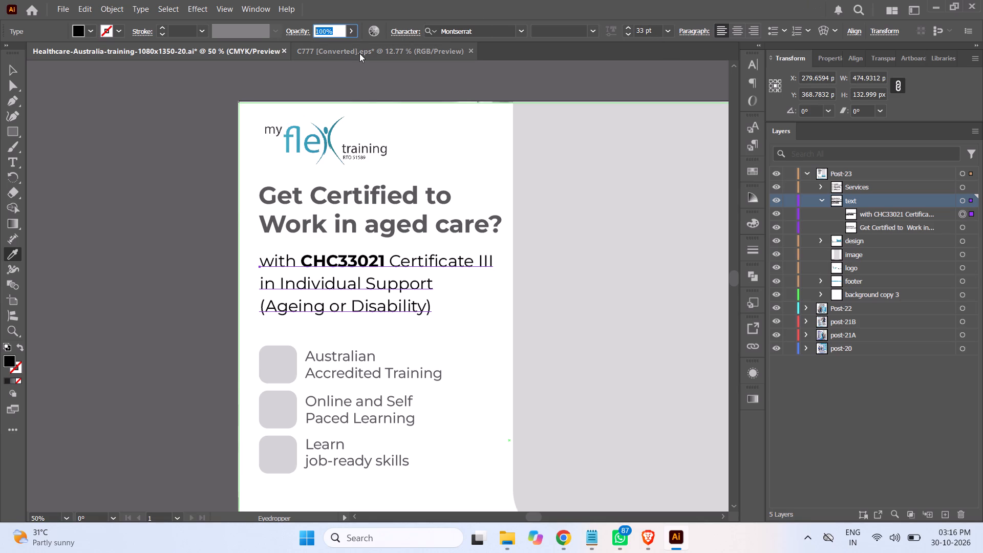
text(80)
key(Return)
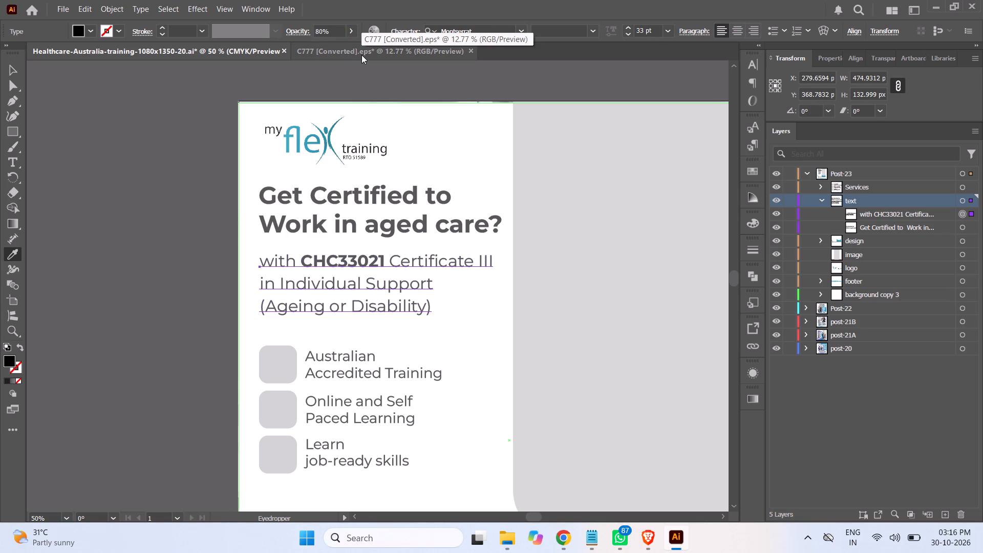
click(15, 71)
click(75, 166)
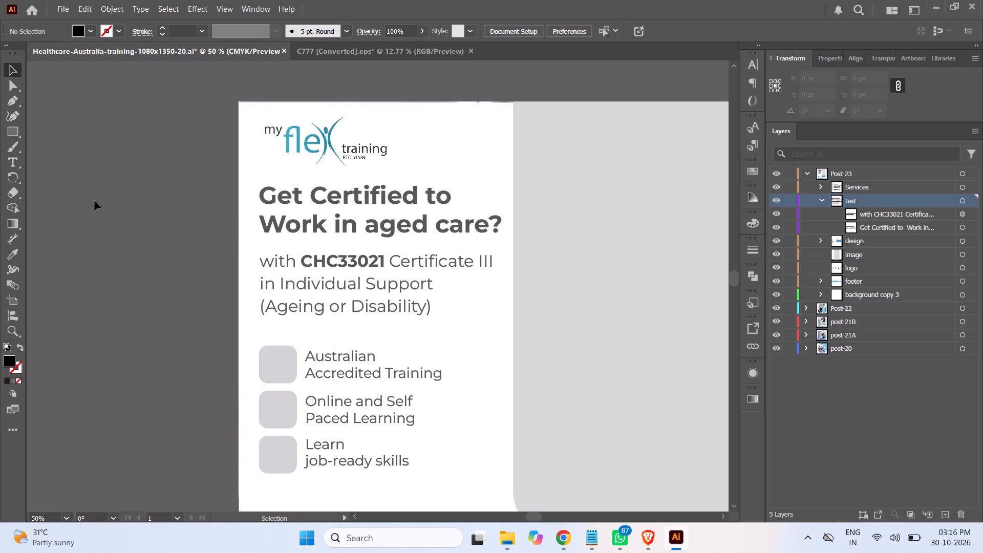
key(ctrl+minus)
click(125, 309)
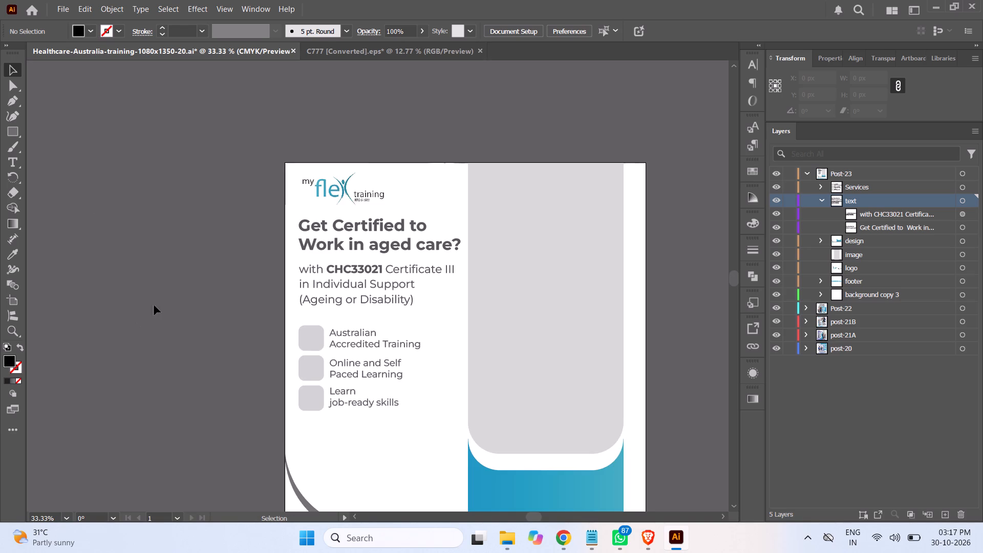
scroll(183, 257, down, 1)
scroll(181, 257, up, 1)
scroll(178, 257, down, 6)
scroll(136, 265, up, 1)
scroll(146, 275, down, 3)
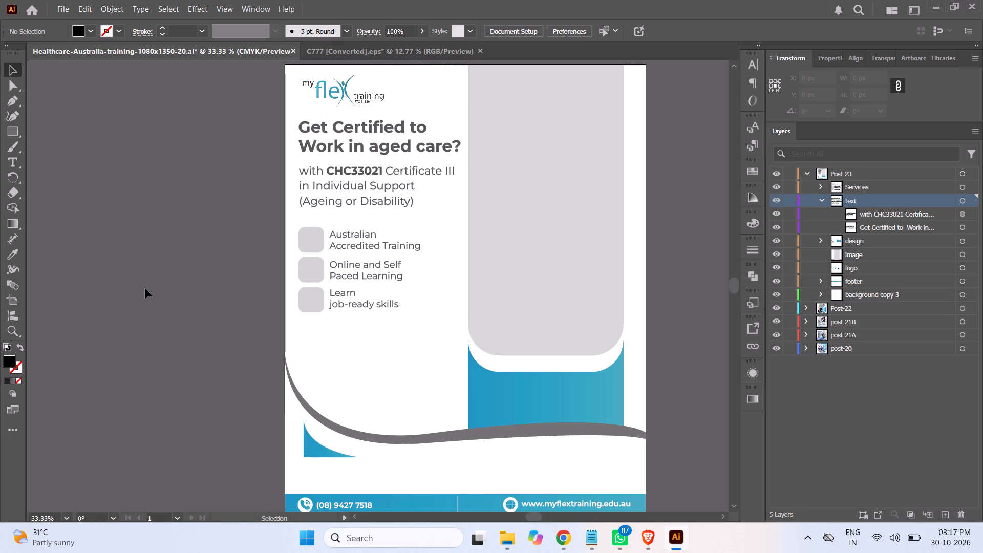
Examine the earlier designs by temporarily hiding Post-23, Post-22, post-21B and post-21A in turn, and show all four again.
click(822, 200)
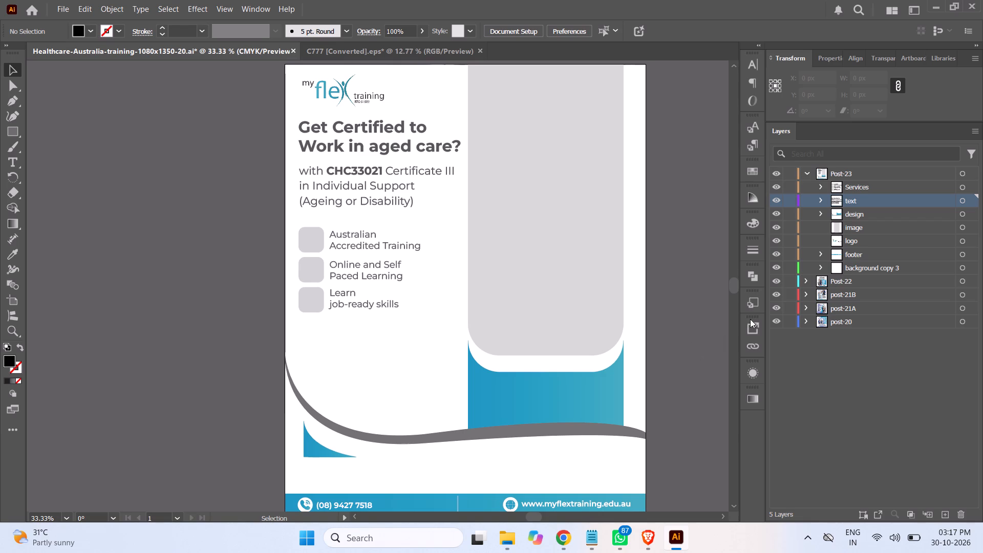
click(805, 175)
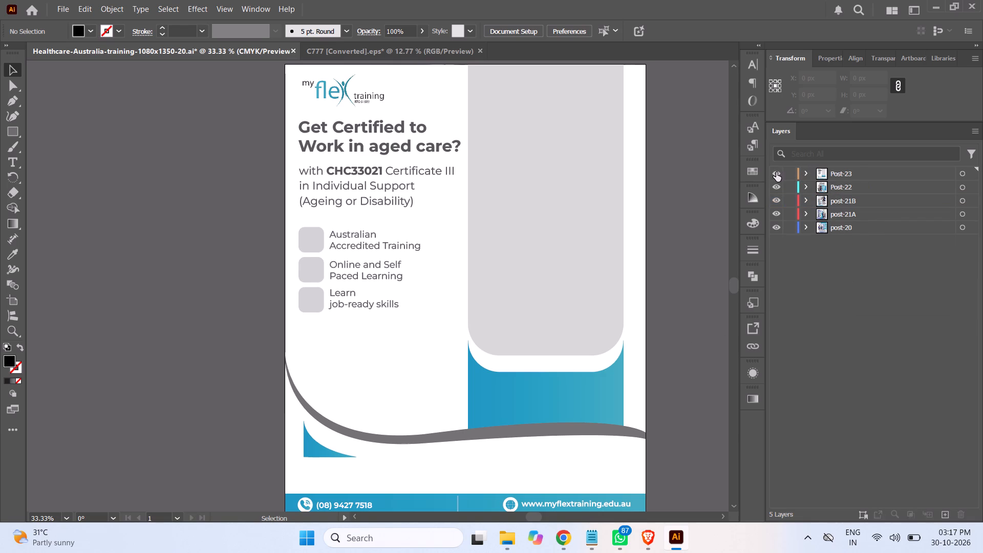
click(776, 172)
click(774, 186)
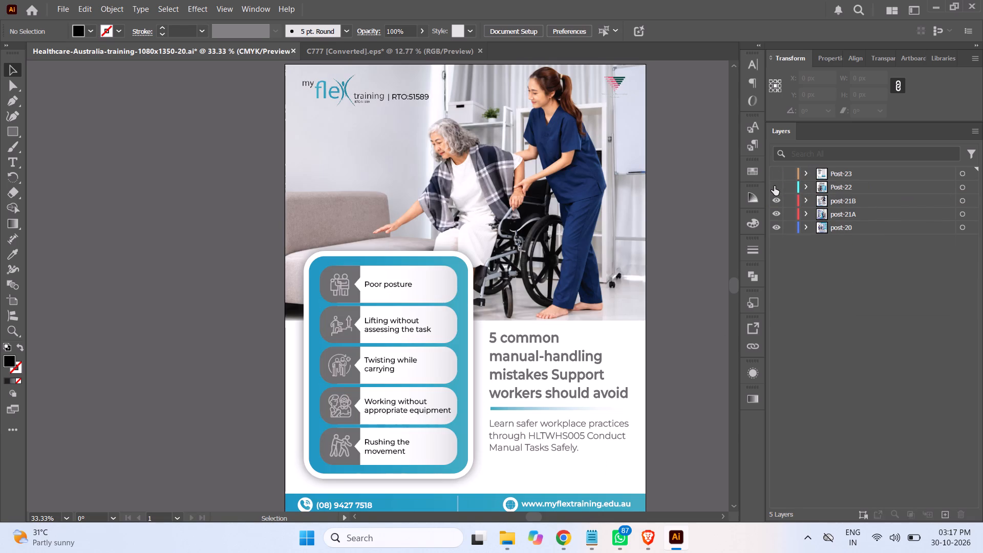
click(776, 200)
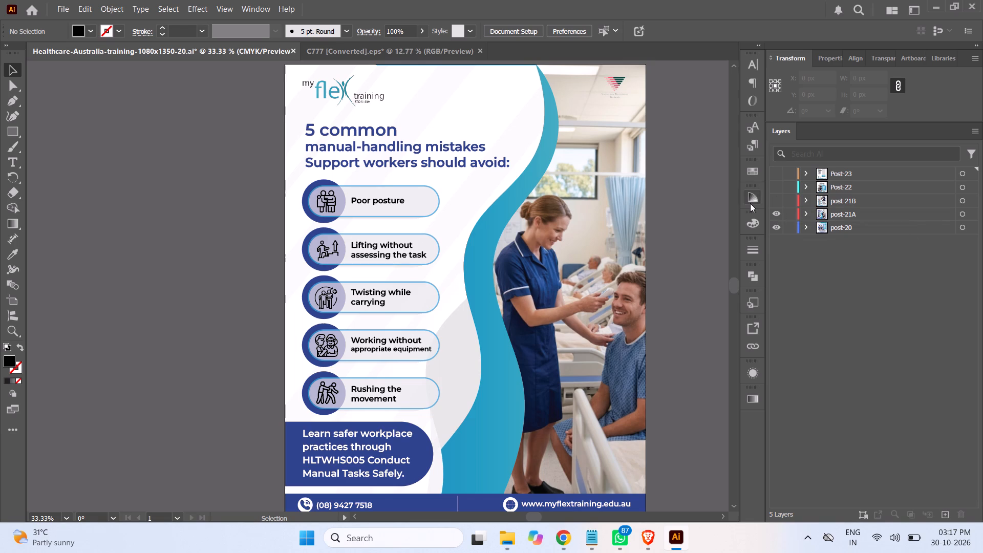
click(781, 212)
click(777, 213)
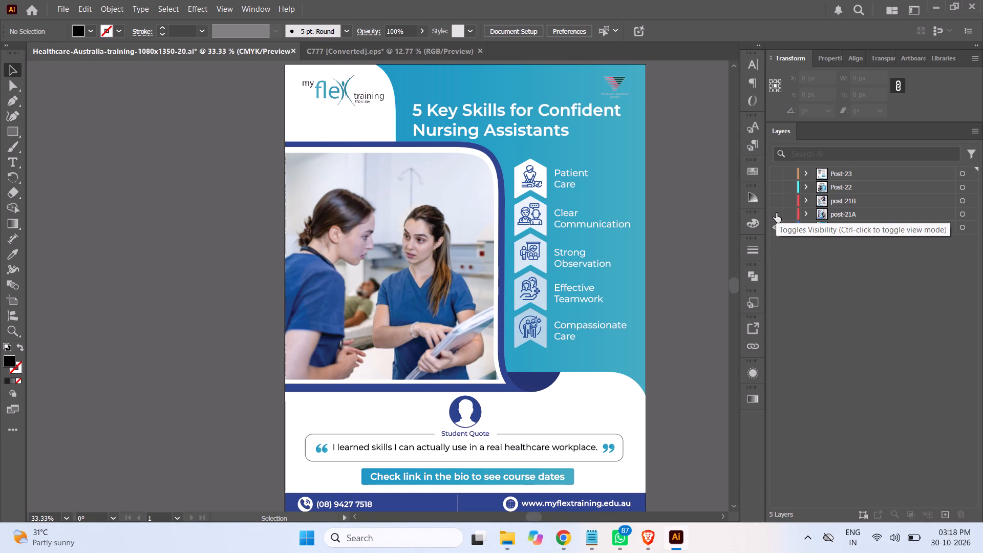
click(776, 213)
click(776, 199)
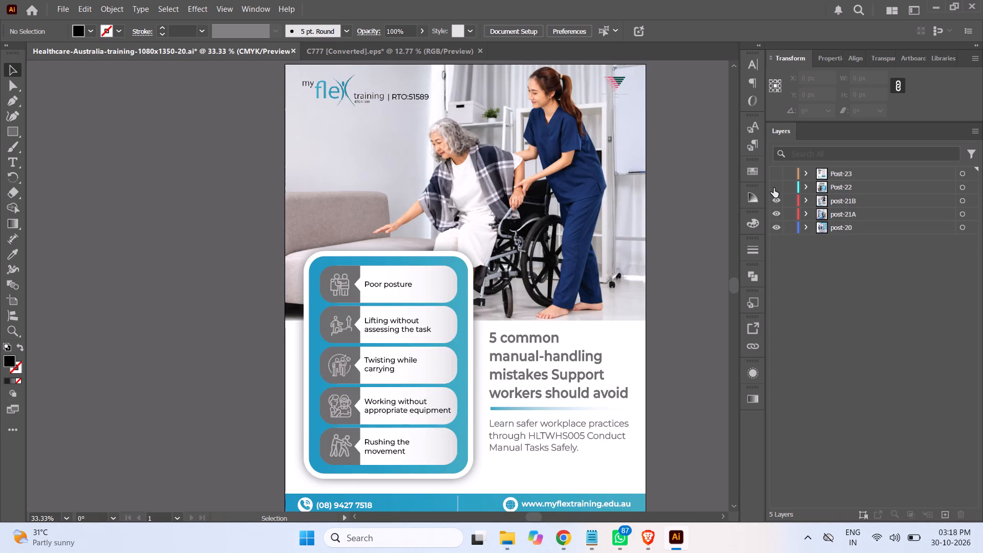
click(774, 188)
click(774, 176)
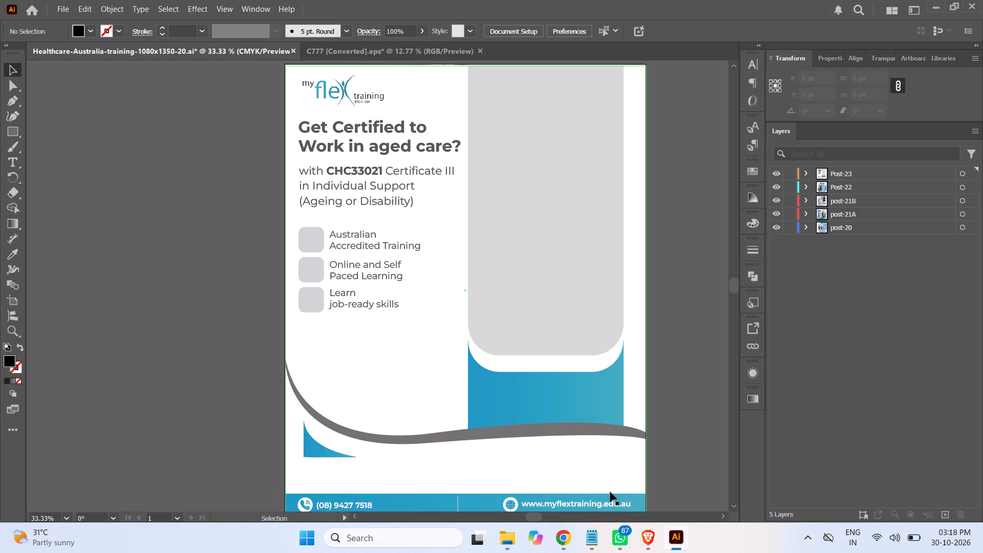
Copy the CTA text "Enrol Today" from the Asana brief in Chrome and return to the Illustrator document.
click(567, 537)
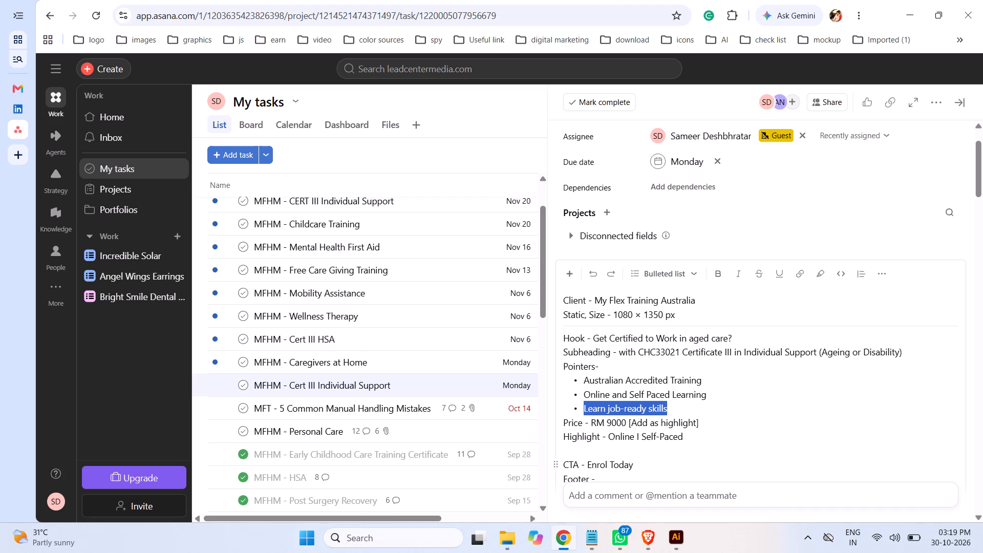
drag(634, 465, 588, 466)
right_click(600, 462)
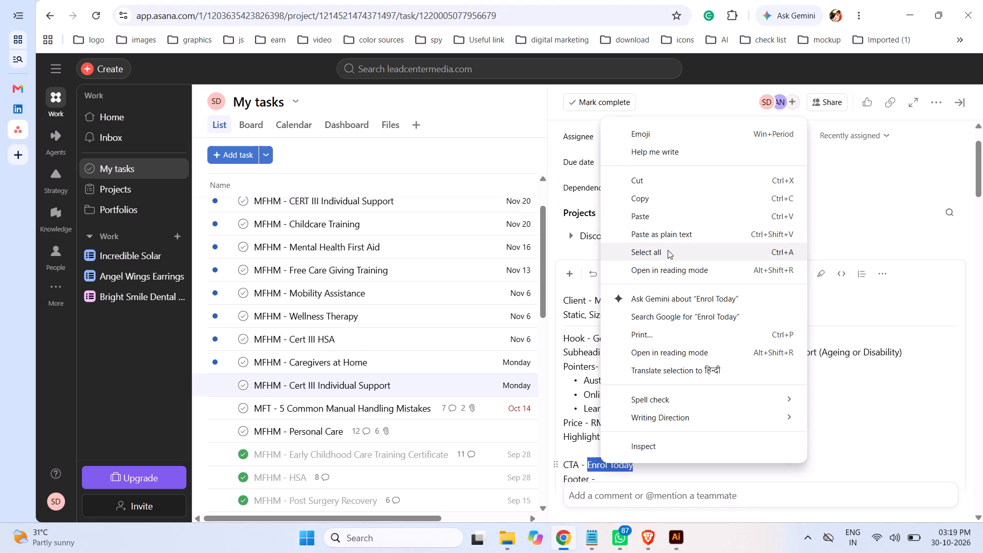
click(650, 196)
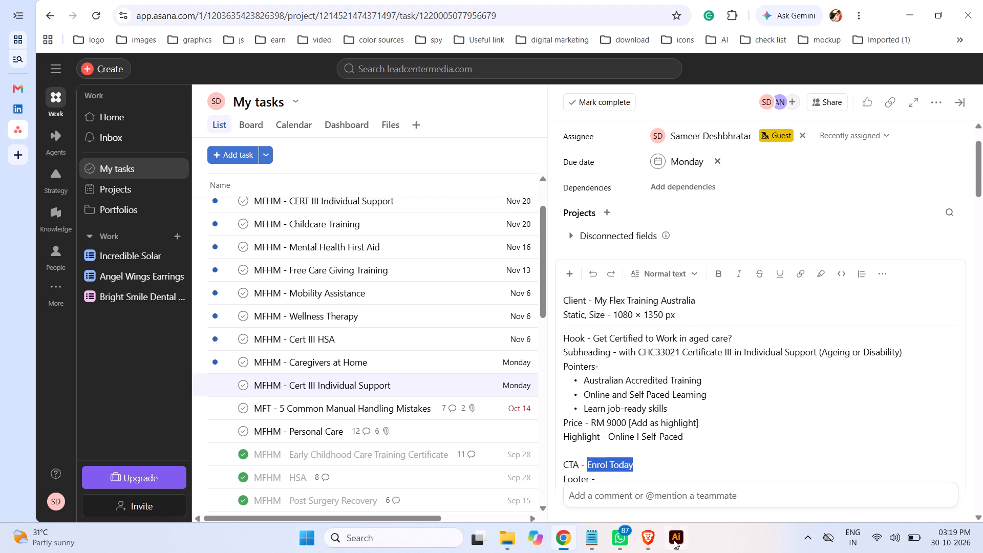
click(676, 533)
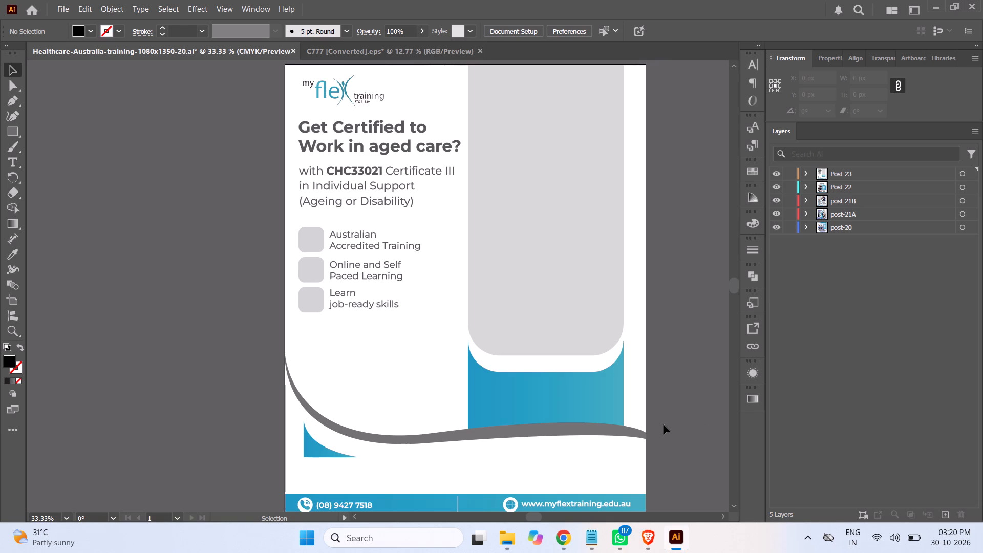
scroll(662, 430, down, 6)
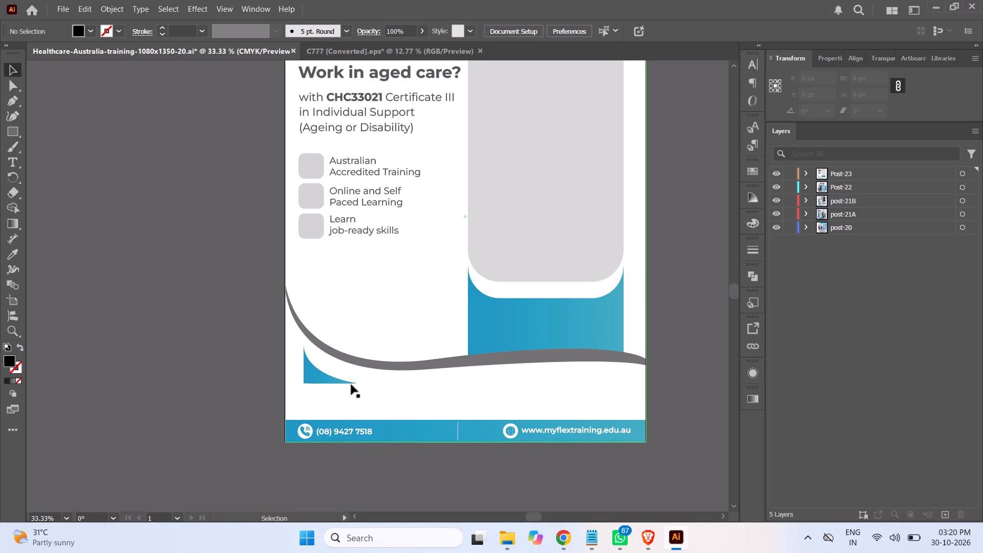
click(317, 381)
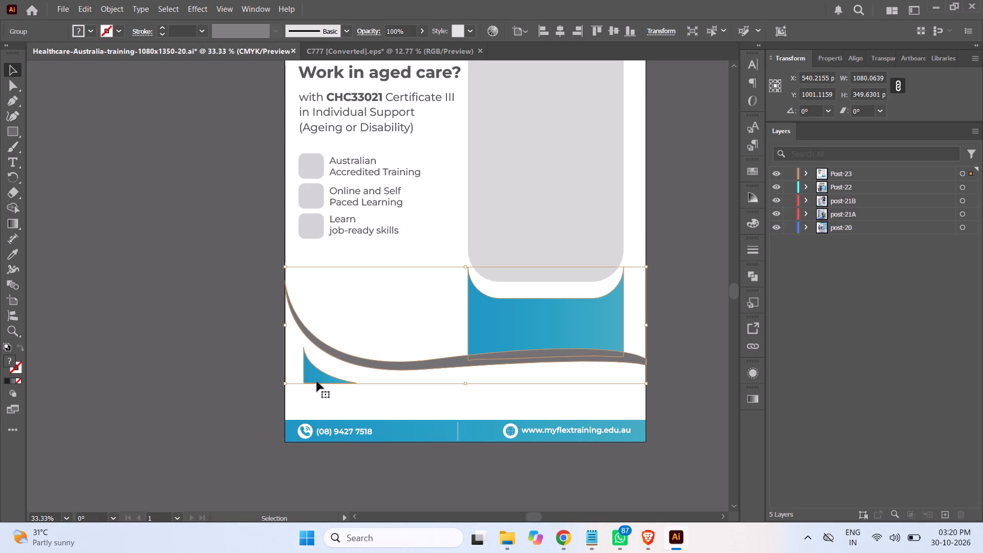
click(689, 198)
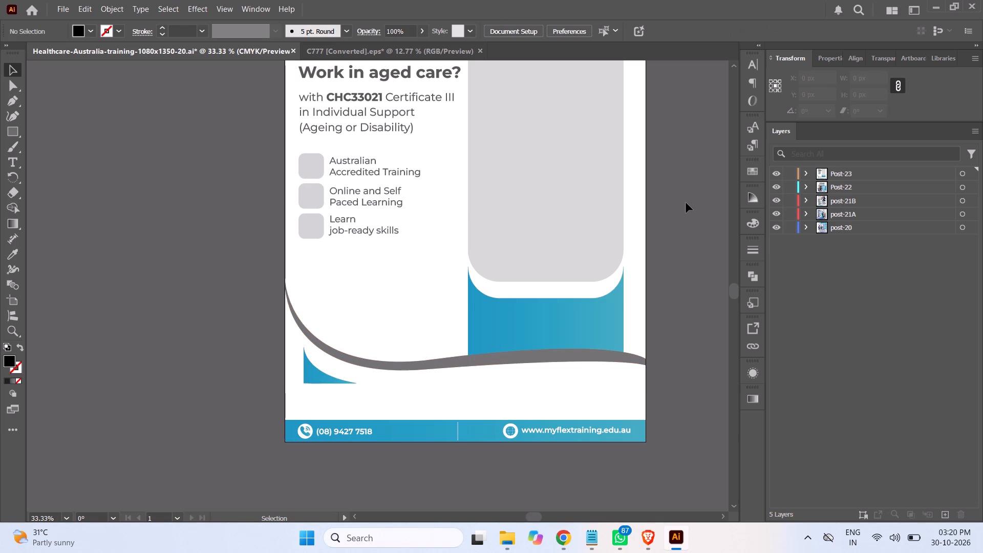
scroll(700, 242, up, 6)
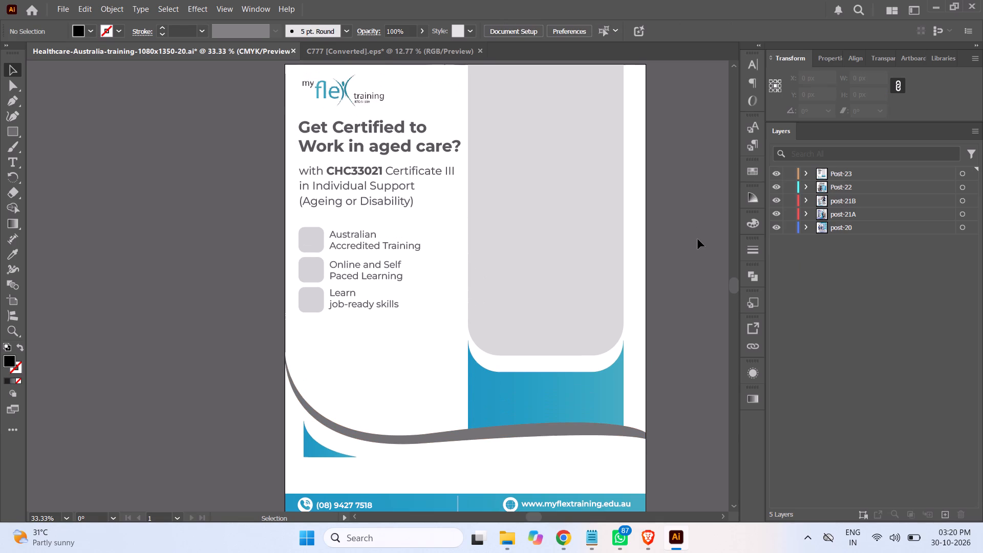
Reshape the lower edge of Post-23's grey wave by slightly raising the right-hand direction handle of its lower middle anchor point.
scroll(697, 239, down, 3)
scroll(695, 241, up, 1)
scroll(695, 241, down, 5)
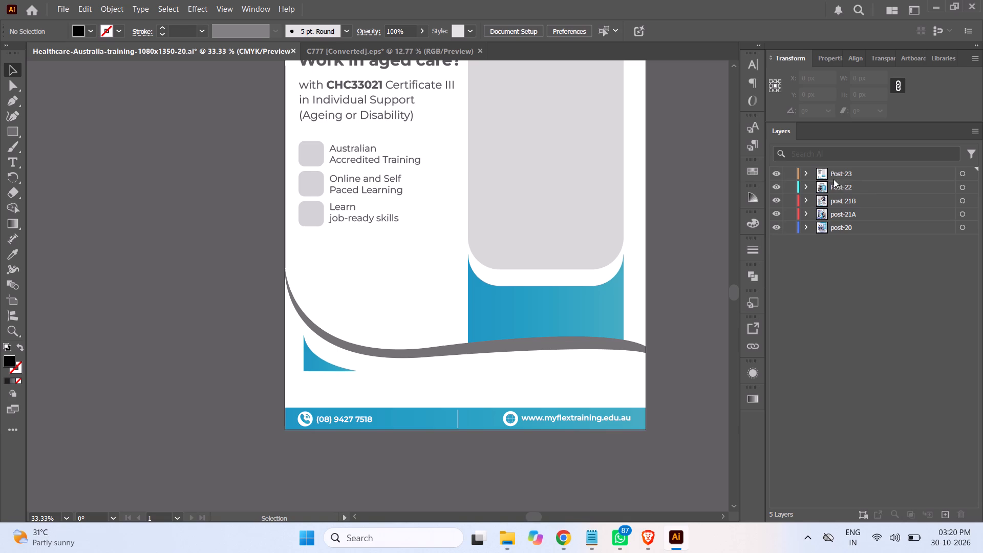
click(805, 176)
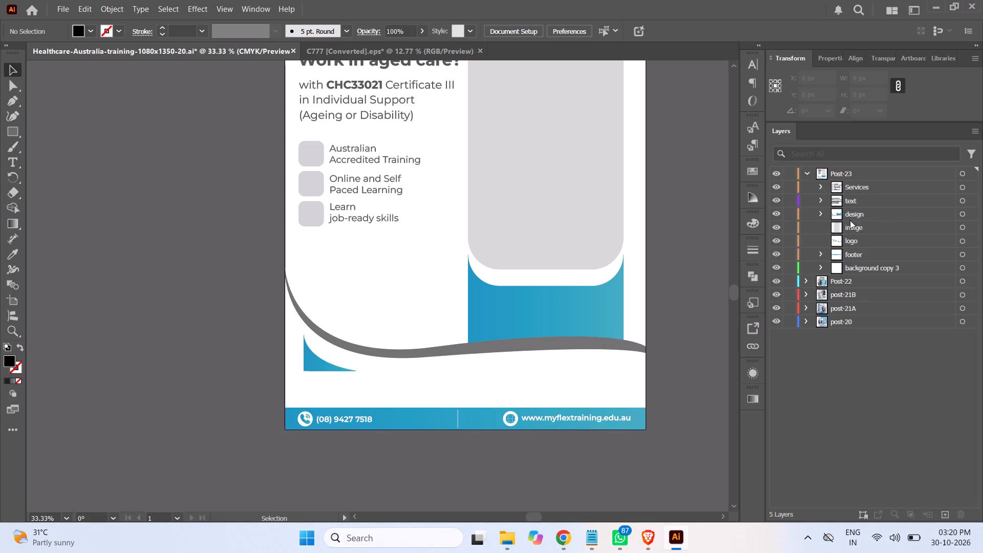
click(824, 212)
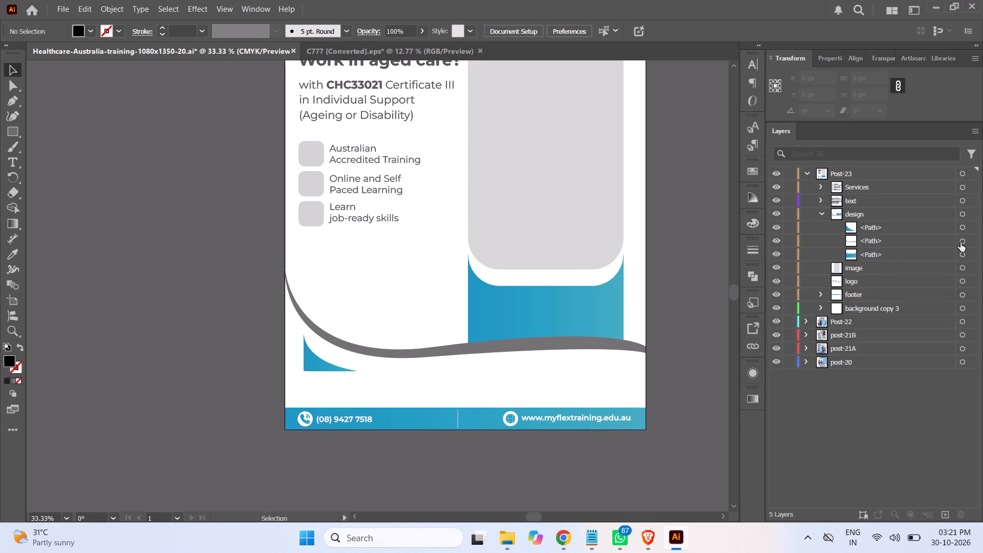
click(964, 243)
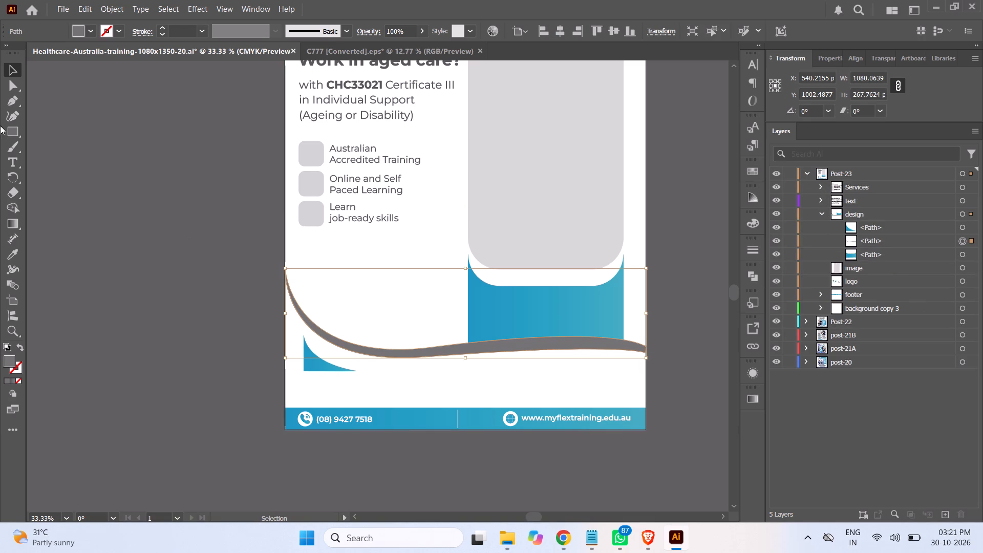
click(13, 87)
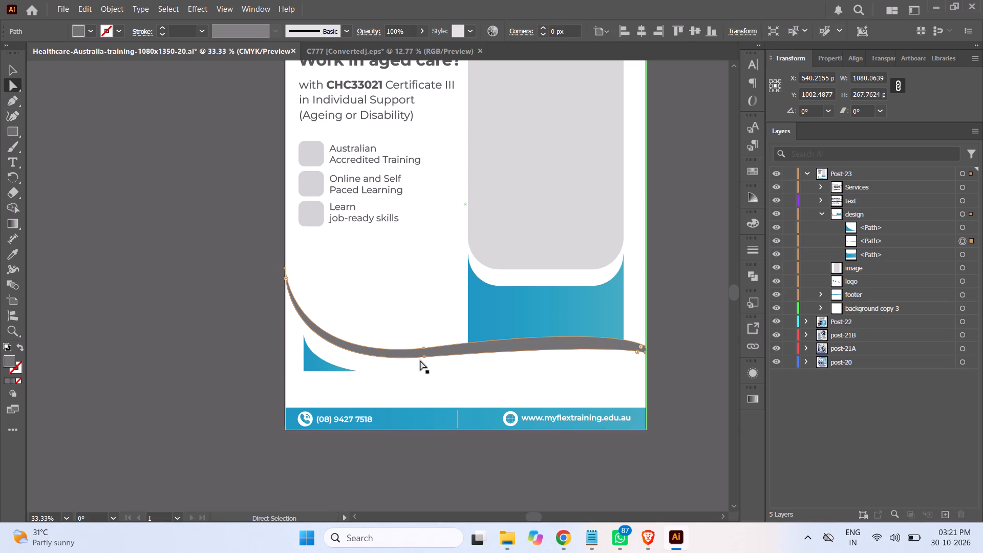
click(425, 358)
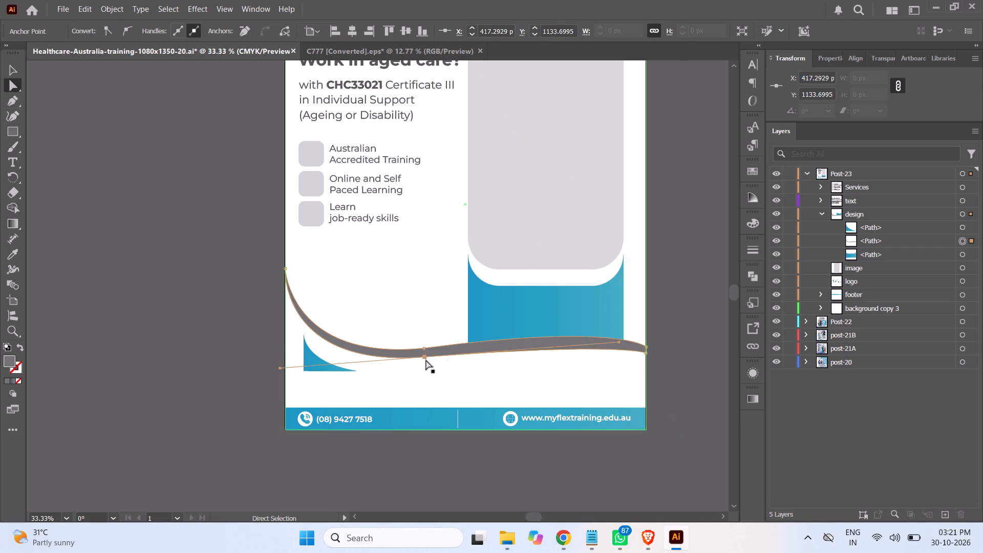
drag(620, 343, 619, 343)
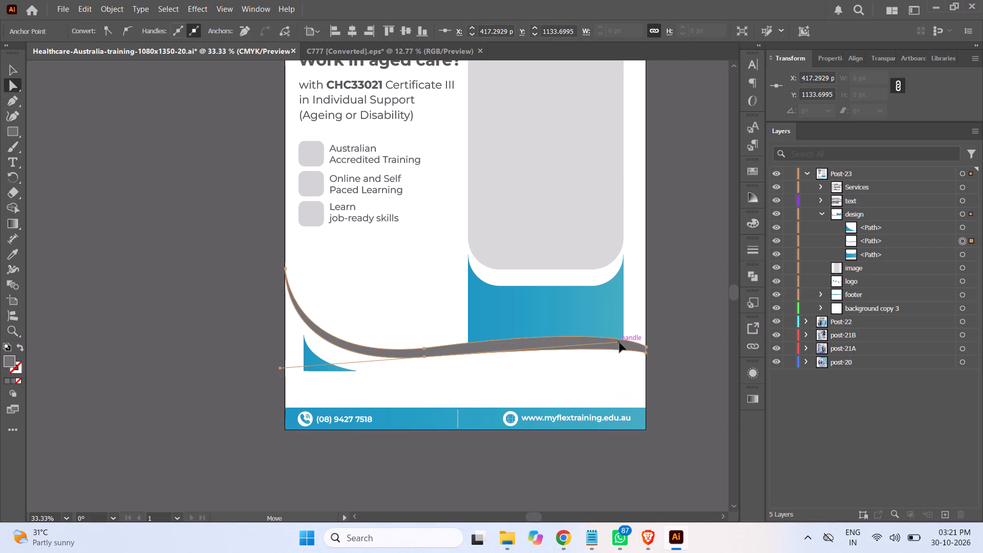
drag(619, 343, 615, 336)
triple_click(612, 333)
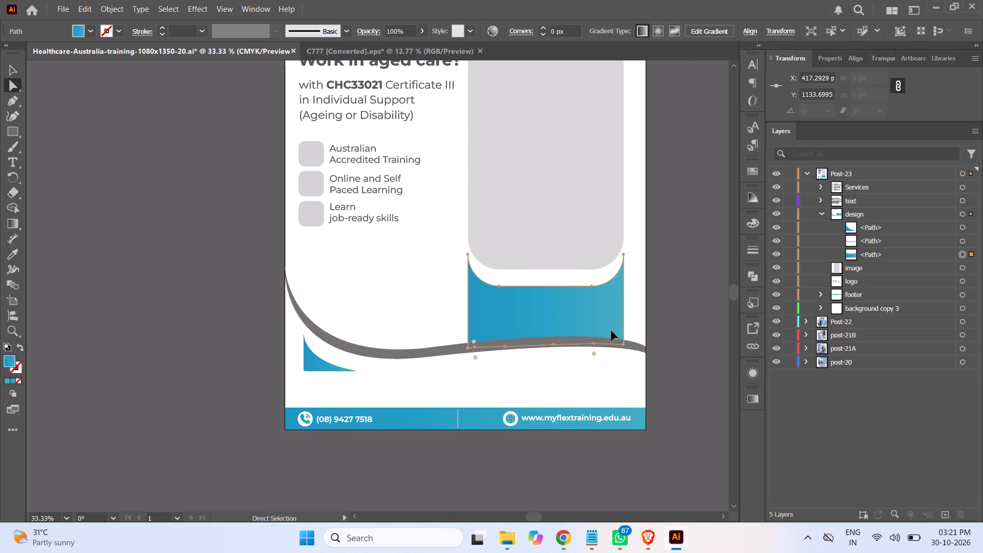
click(9, 69)
click(75, 194)
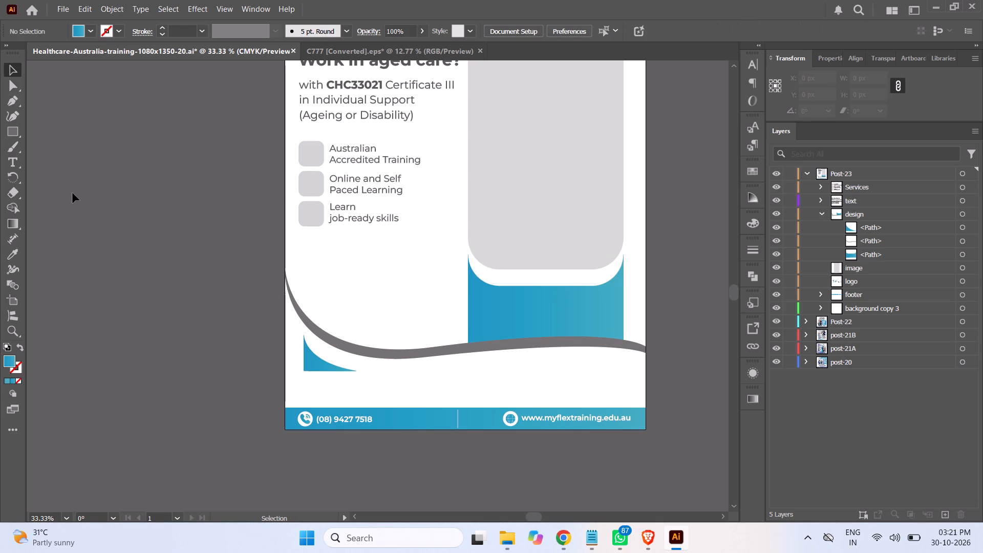
Raise the same anchor's right-hand handle a little more to thin the grey wave beneath the blue shape, and deselect it.
click(961, 241)
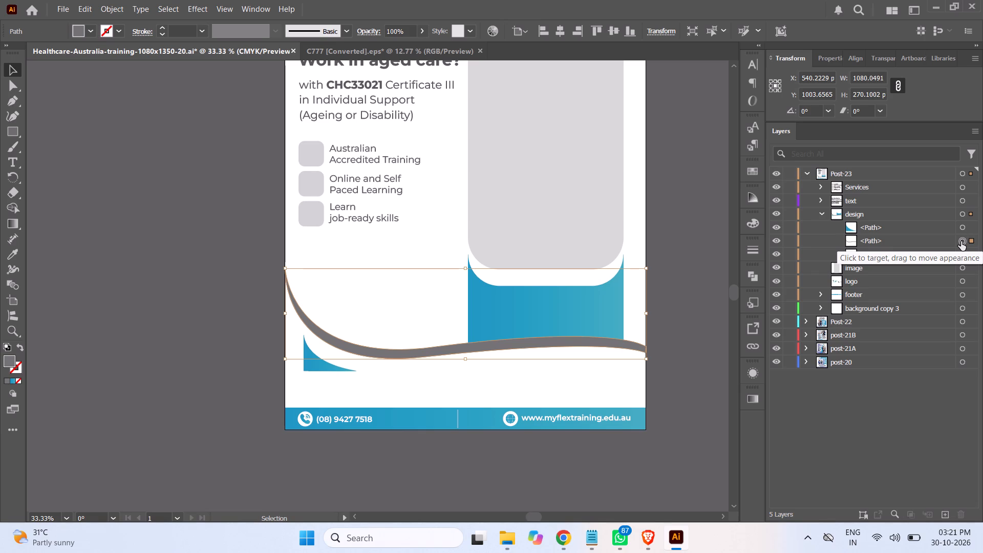
click(14, 85)
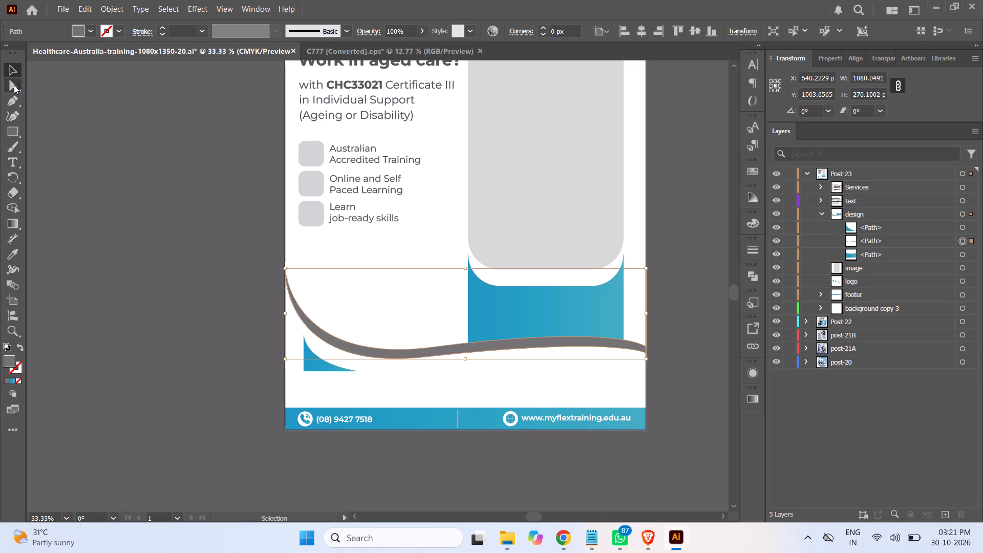
click(424, 356)
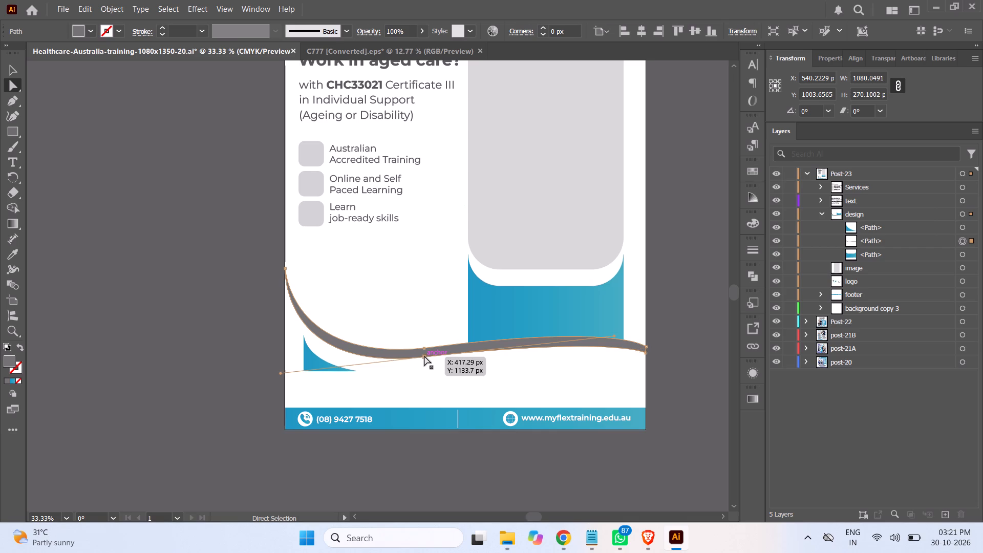
click(615, 335)
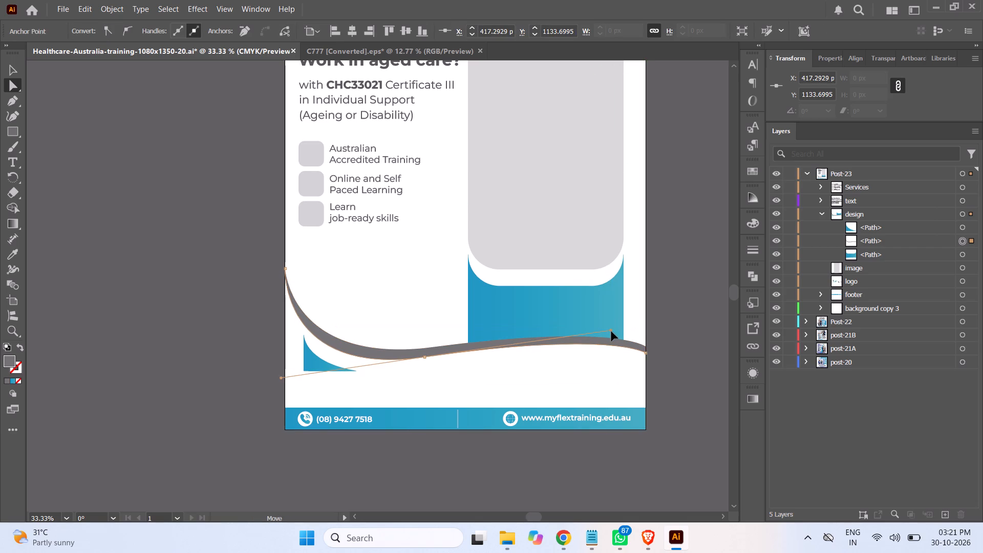
click(16, 69)
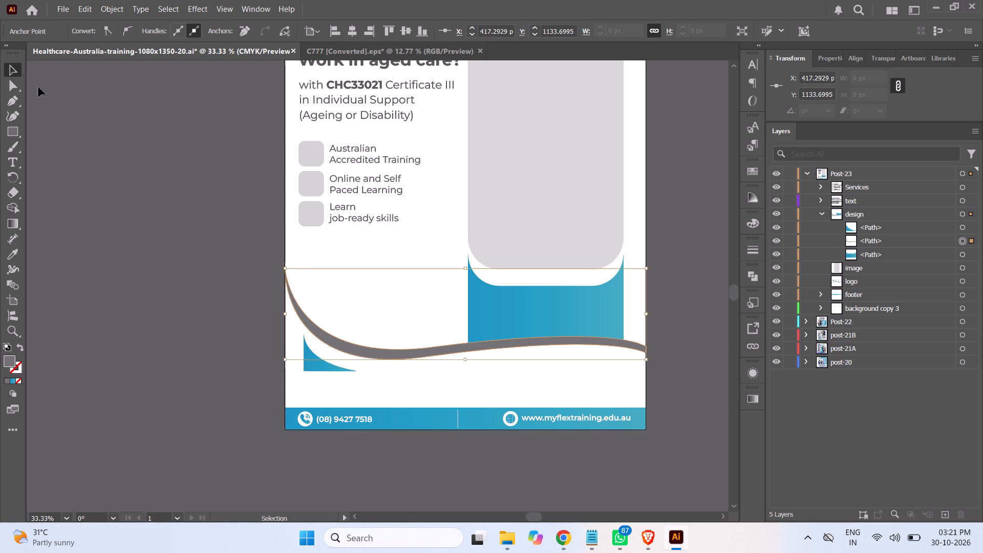
click(133, 162)
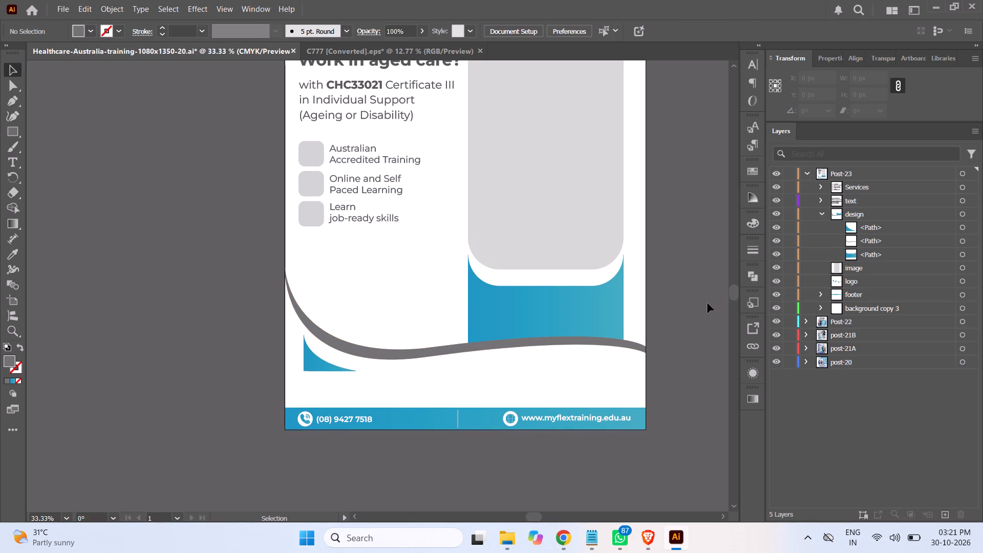
Save the Healthcare-Australia-training-1080x1350-20 document.
key(ctrl+s)
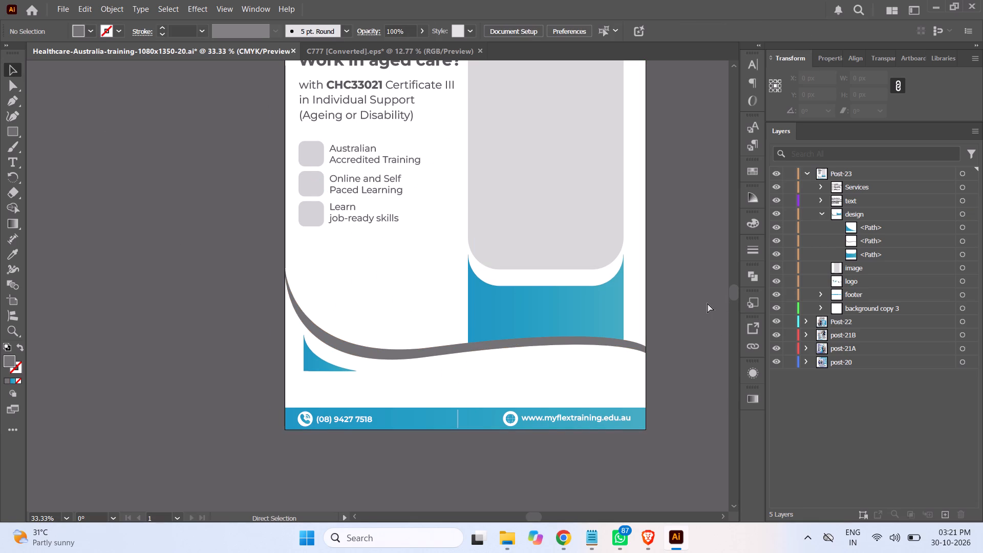
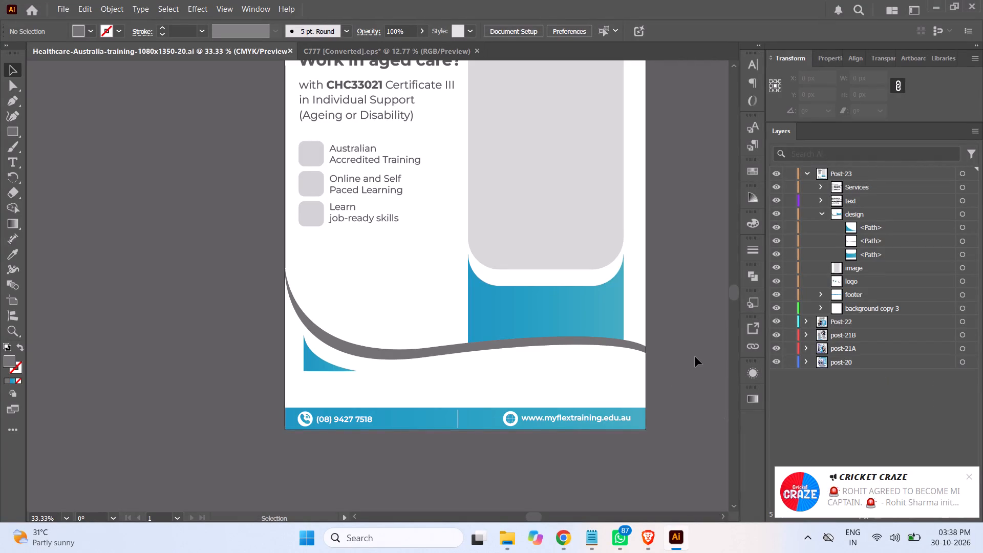
Open Healthcare-australia-Post-16.jpg from the my flex health training folder to examine its layout as a reference, and return to the Illustrator document.
scroll(685, 332, up, 7)
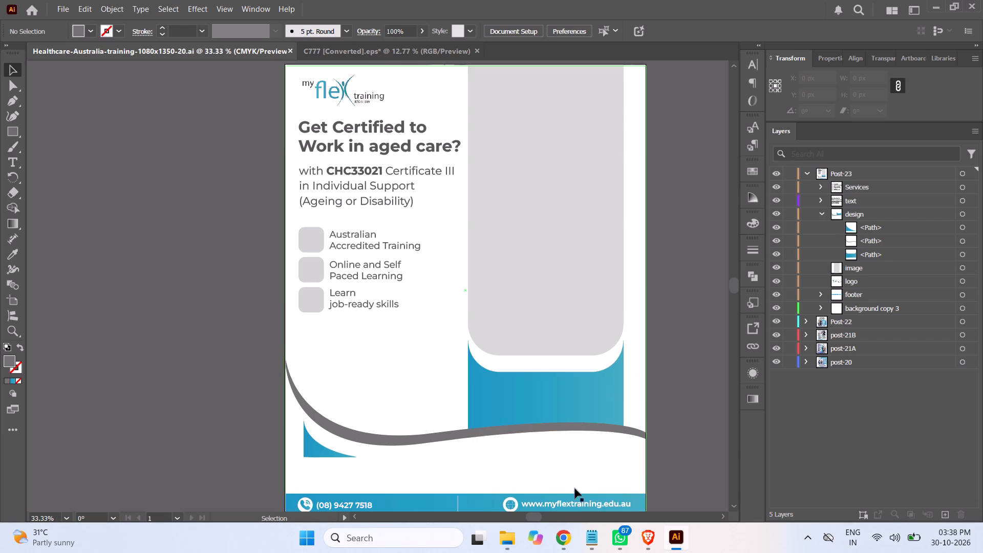
click(511, 538)
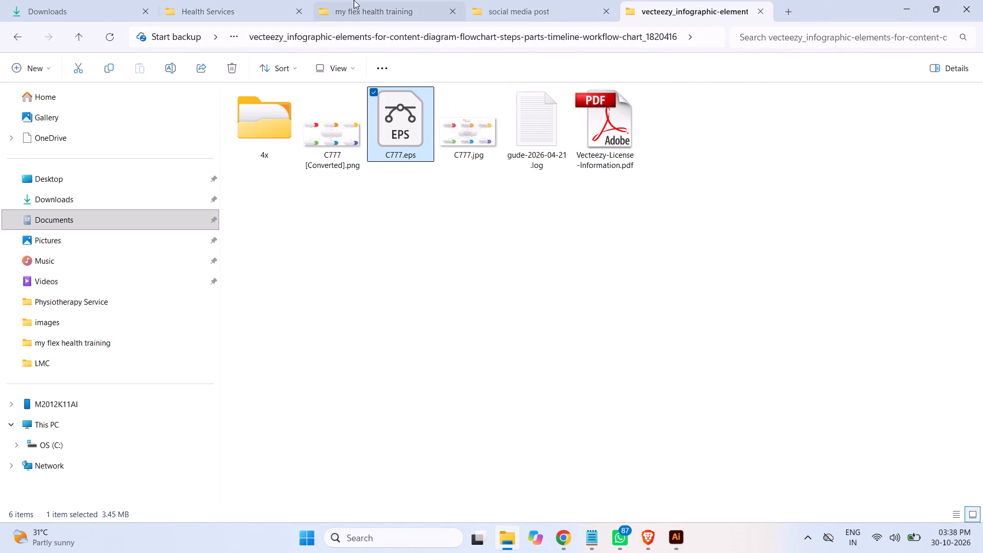
click(360, 12)
scroll(982, 305, down, 1)
scroll(973, 301, up, 2)
scroll(972, 301, down, 1)
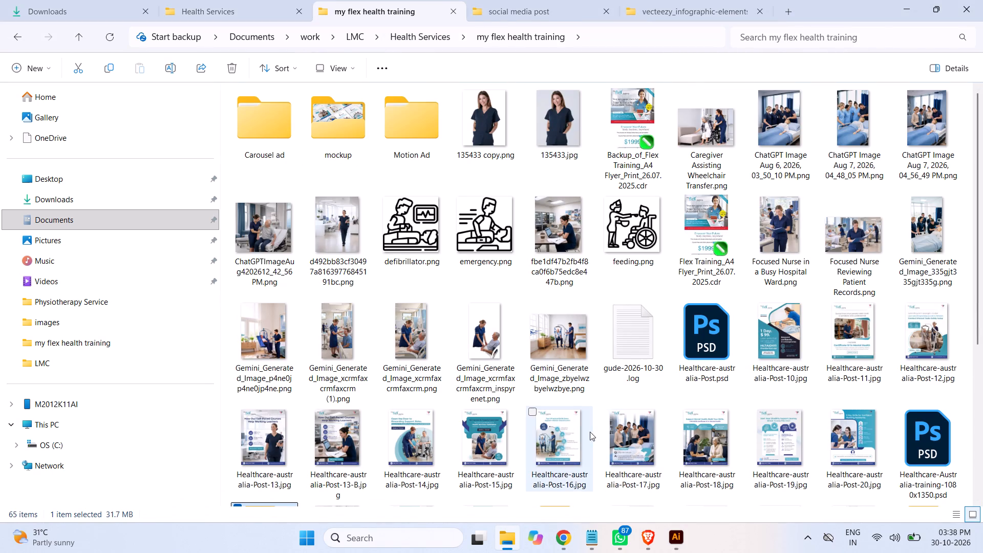
double_click(562, 449)
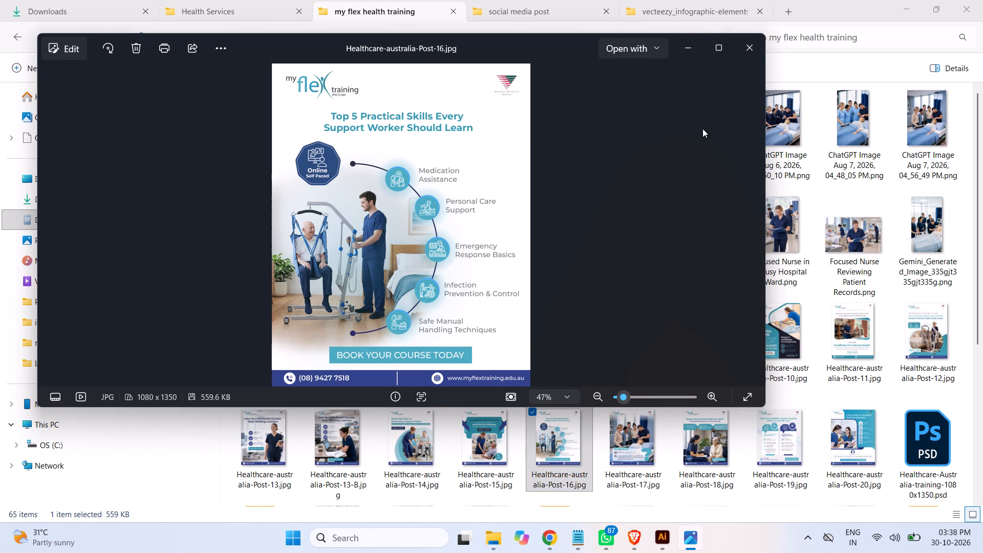
click(748, 47)
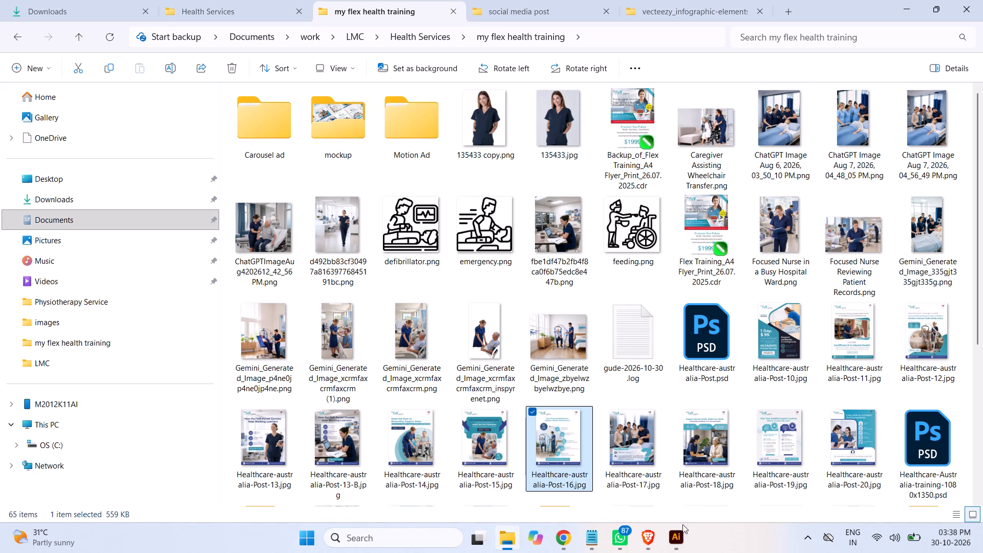
click(679, 534)
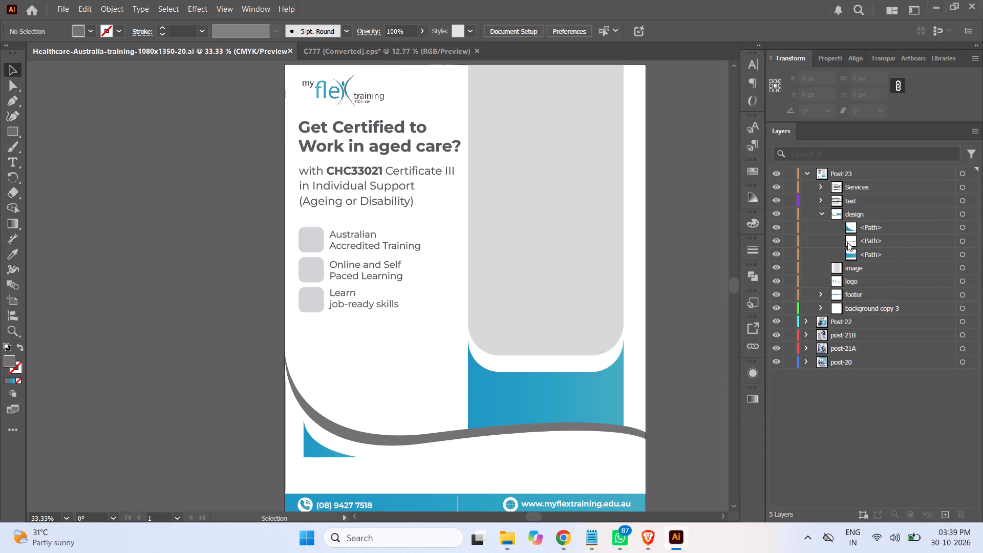
Collapse the design sublayer inside Post-23 and make it the active layer.
click(821, 211)
click(891, 216)
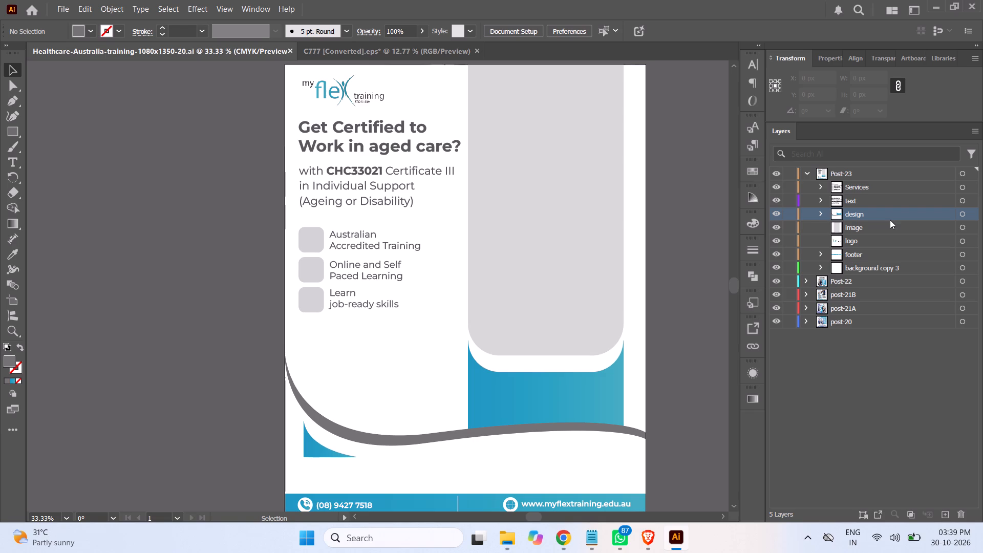
Switch to the Asana brief for MFHM - Cert III Individual Support in Chrome and review its layout and colour references, visual direction and caption.
click(563, 542)
scroll(860, 333, down, 1)
scroll(860, 333, up, 2)
scroll(860, 333, down, 7)
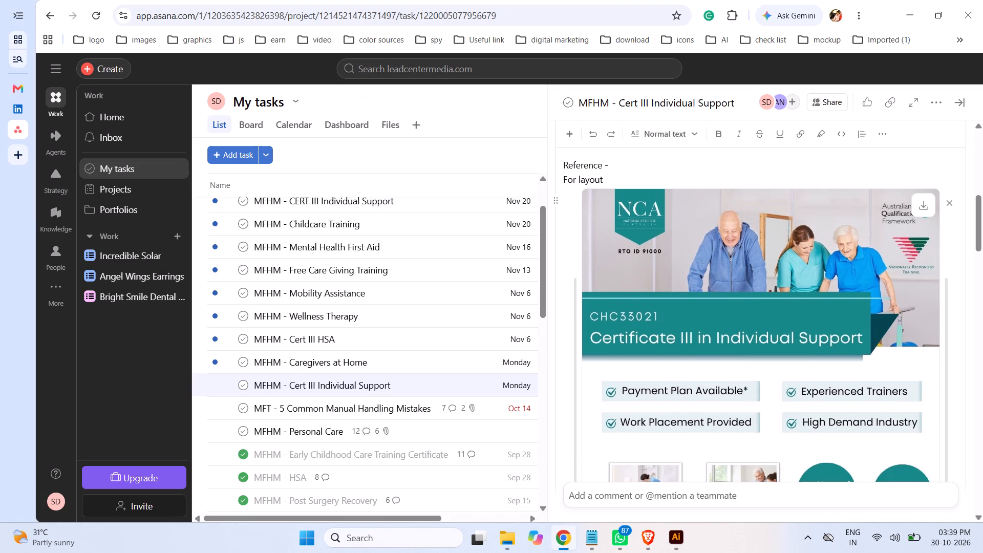
scroll(928, 328, down, 3)
scroll(929, 331, up, 1)
scroll(929, 331, down, 2)
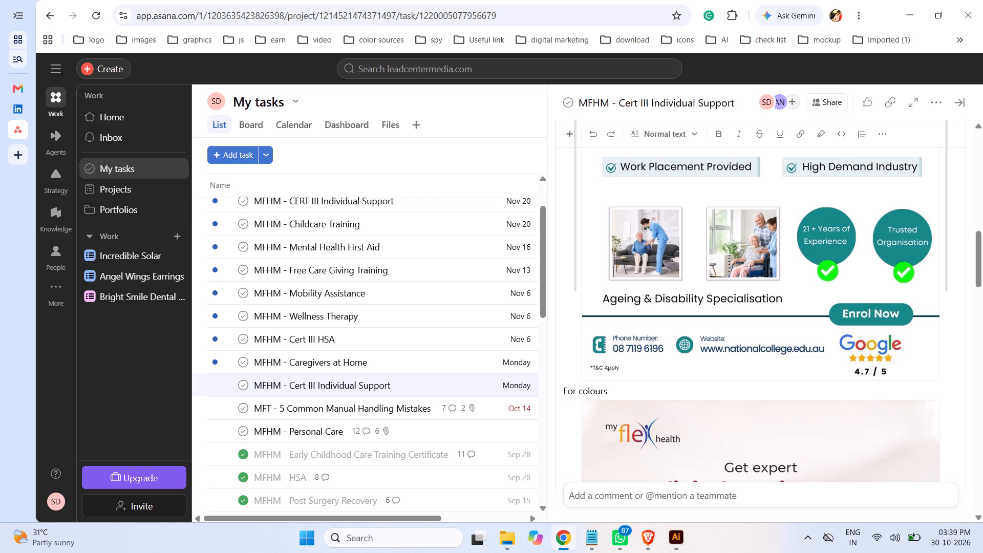
scroll(927, 328, down, 6)
scroll(920, 331, up, 1)
scroll(920, 331, down, 1)
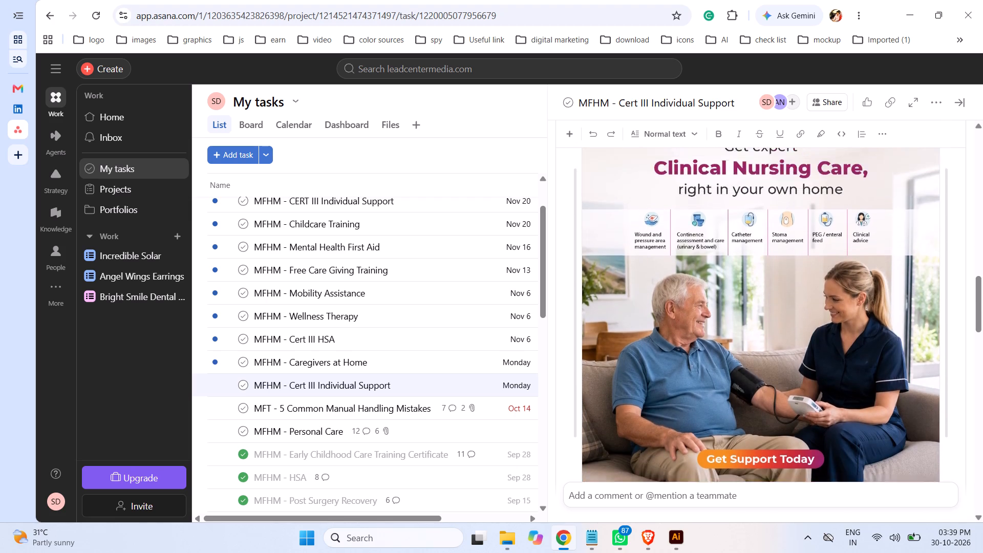
scroll(920, 331, down, 10)
scroll(916, 334, up, 2)
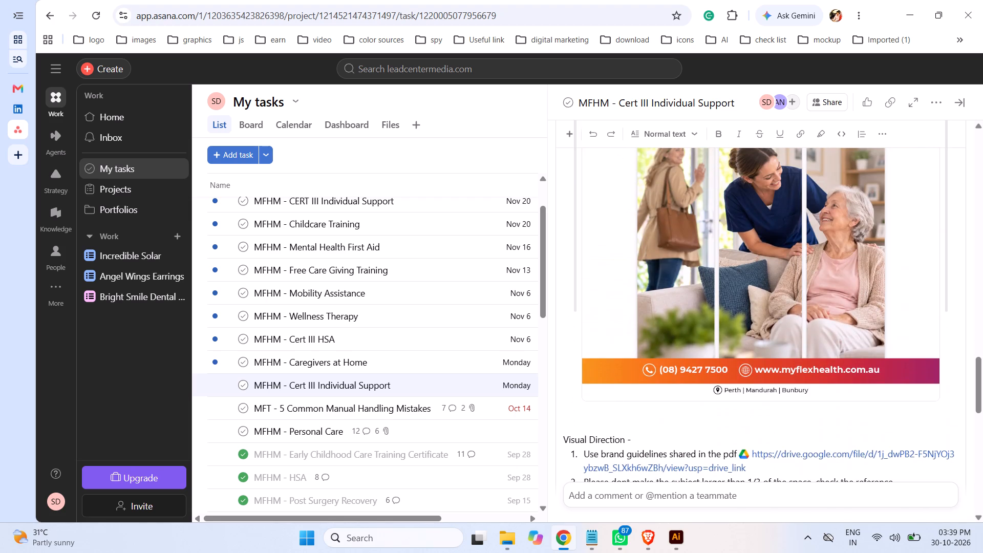
scroll(916, 334, up, 1)
scroll(914, 333, down, 5)
scroll(914, 335, up, 1)
scroll(914, 335, down, 3)
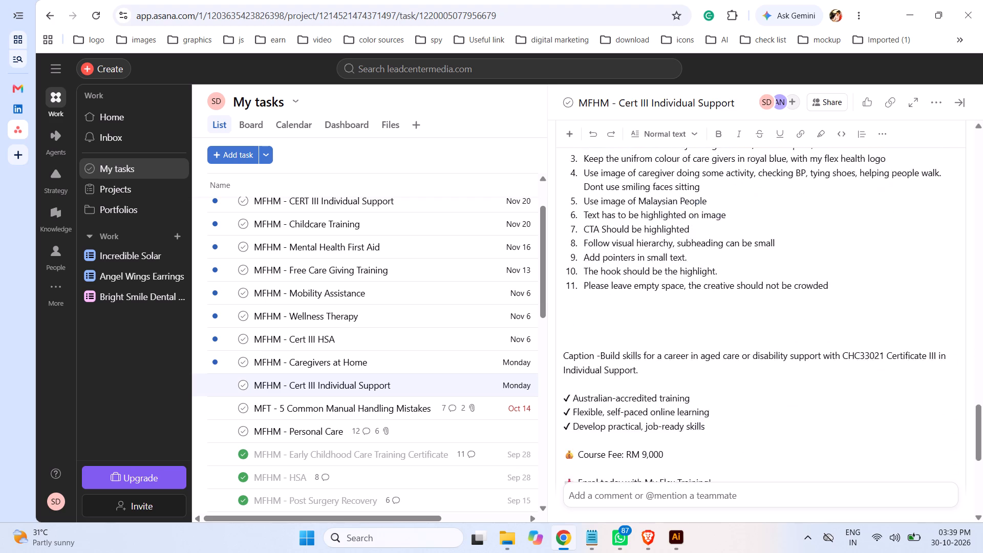
scroll(913, 336, down, 10)
scroll(910, 336, up, 10)
scroll(908, 333, down, 1)
scroll(905, 330, up, 1)
scroll(905, 330, down, 2)
scroll(905, 330, up, 7)
scroll(903, 329, up, 14)
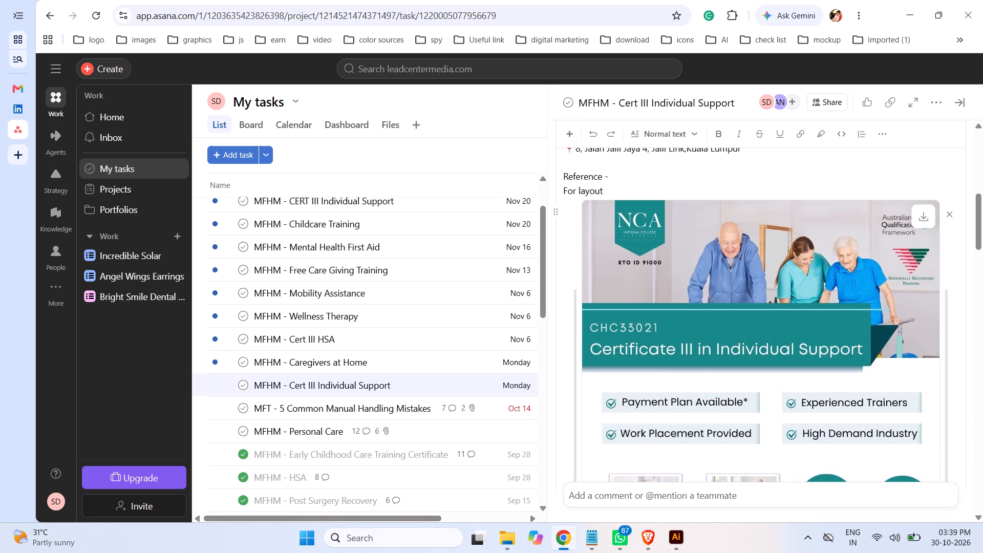
scroll(901, 330, up, 1)
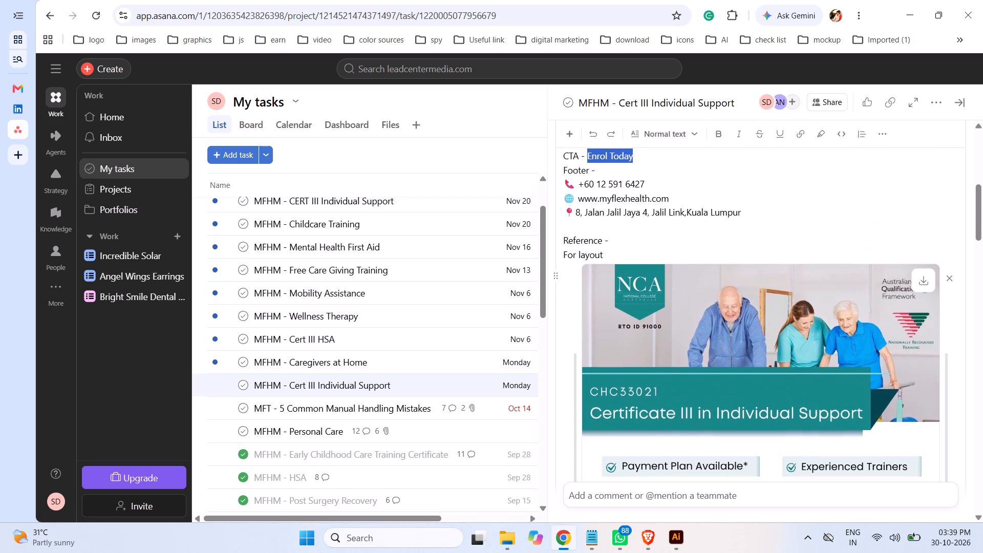
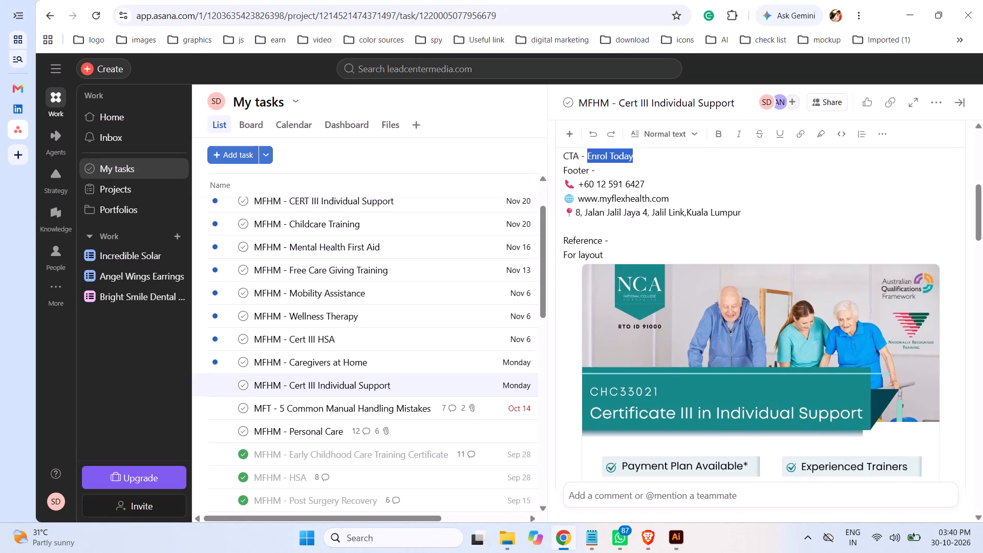
Review the layout reference, colour reference and Visual Direction notes in the Asana brief, and return to the Illustrator document.
scroll(864, 243, down, 5)
scroll(926, 242, down, 1)
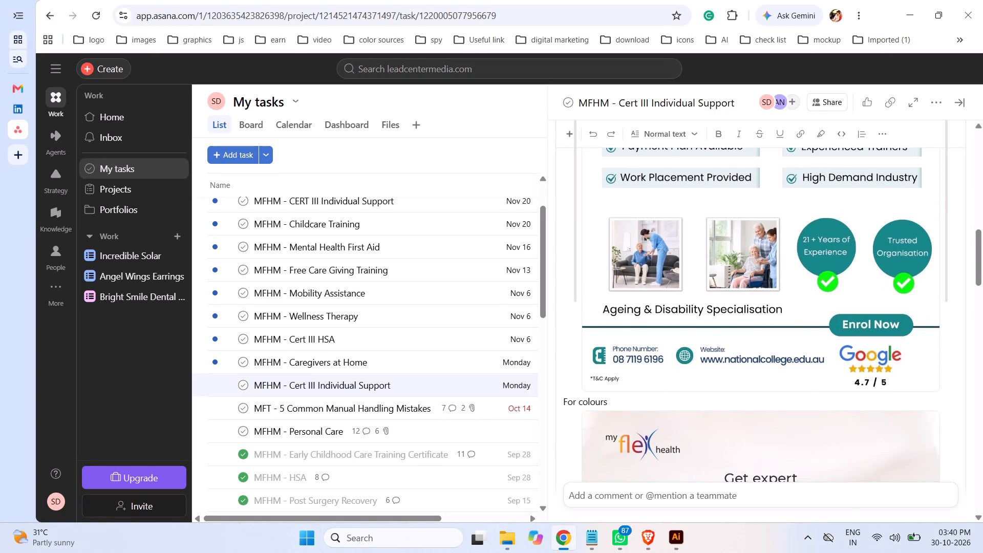
scroll(926, 241, down, 4)
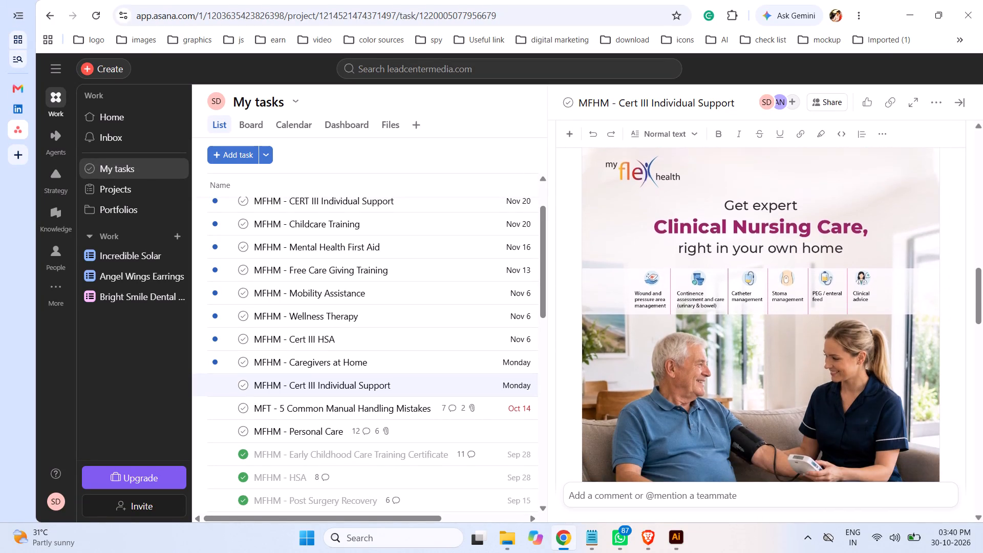
scroll(926, 241, down, 1)
scroll(925, 240, up, 1)
scroll(924, 240, down, 11)
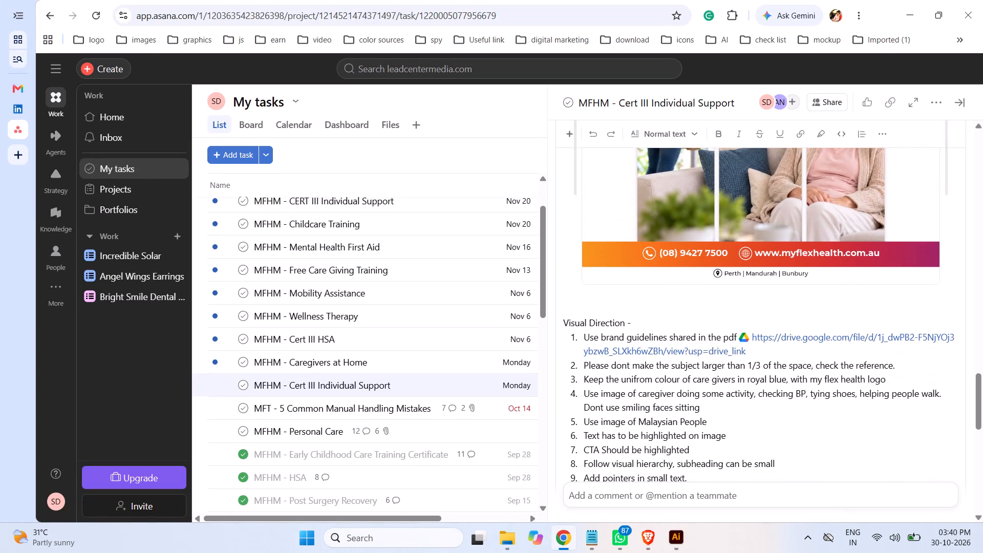
click(673, 544)
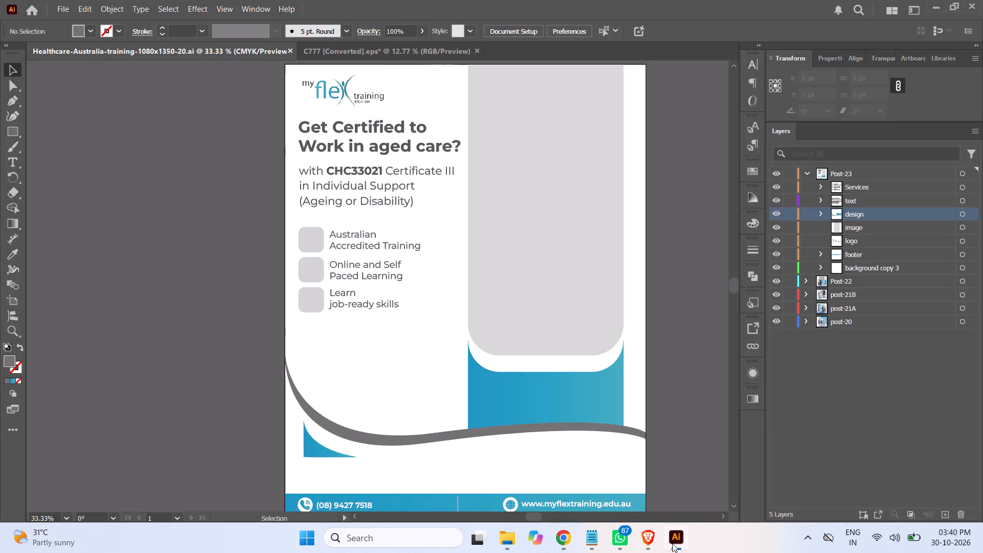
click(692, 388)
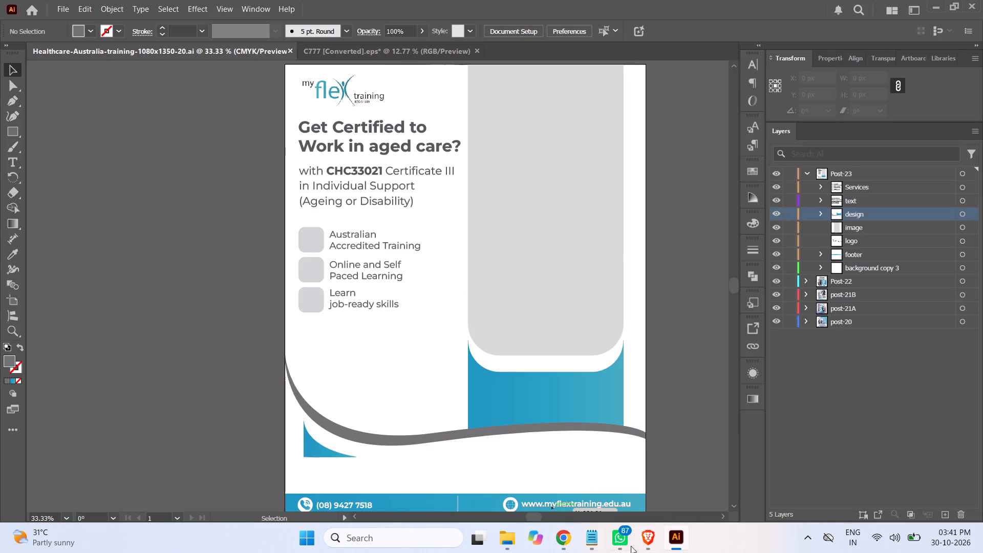
Switch to the Asana brief in Chrome and select the text "Price - RM 9000" in its copy section.
click(564, 538)
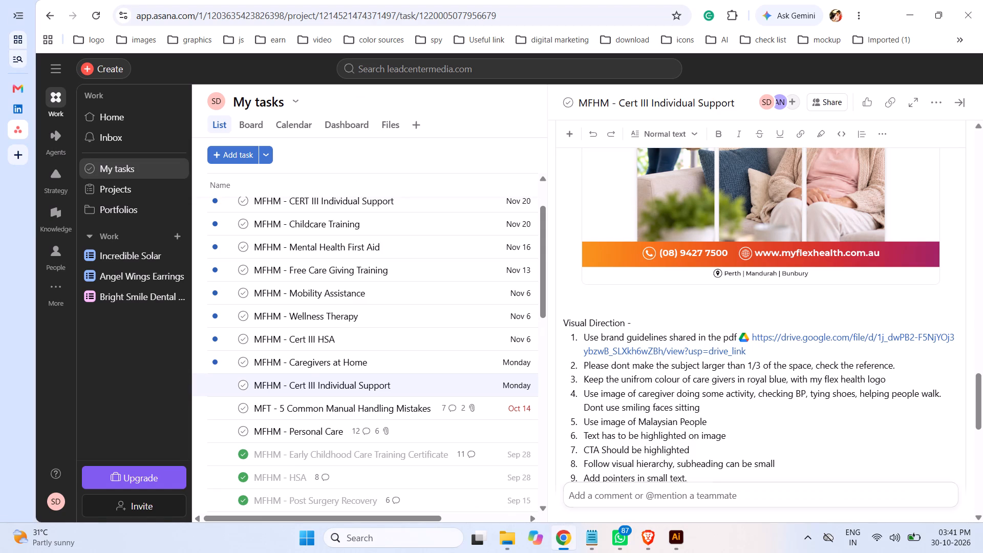
scroll(756, 356, up, 6)
scroll(742, 361, down, 2)
scroll(742, 361, up, 8)
scroll(732, 363, down, 4)
scroll(729, 361, up, 2)
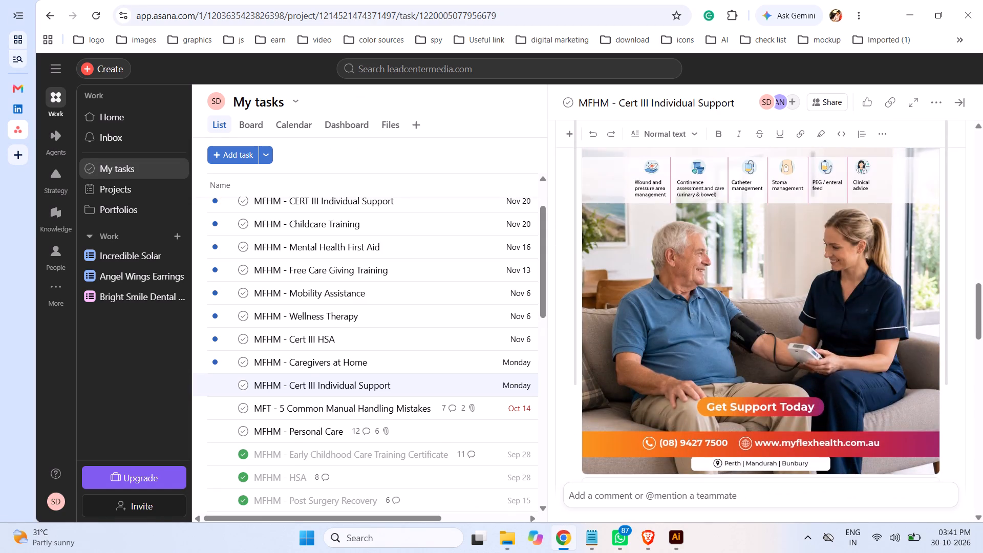
scroll(725, 358, down, 4)
scroll(725, 358, up, 12)
scroll(734, 348, down, 1)
scroll(734, 348, up, 1)
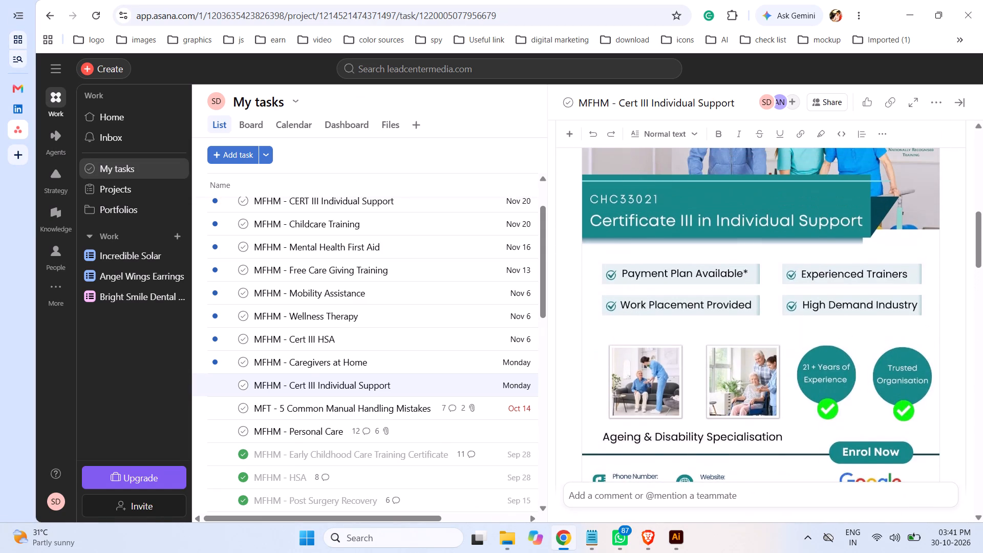
scroll(744, 344, up, 9)
scroll(738, 347, down, 3)
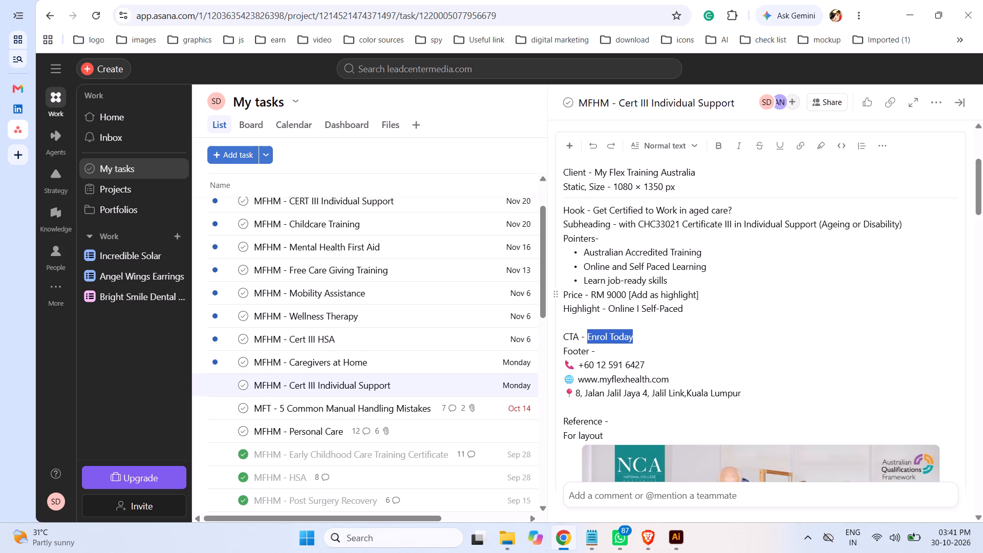
drag(626, 294, 565, 299)
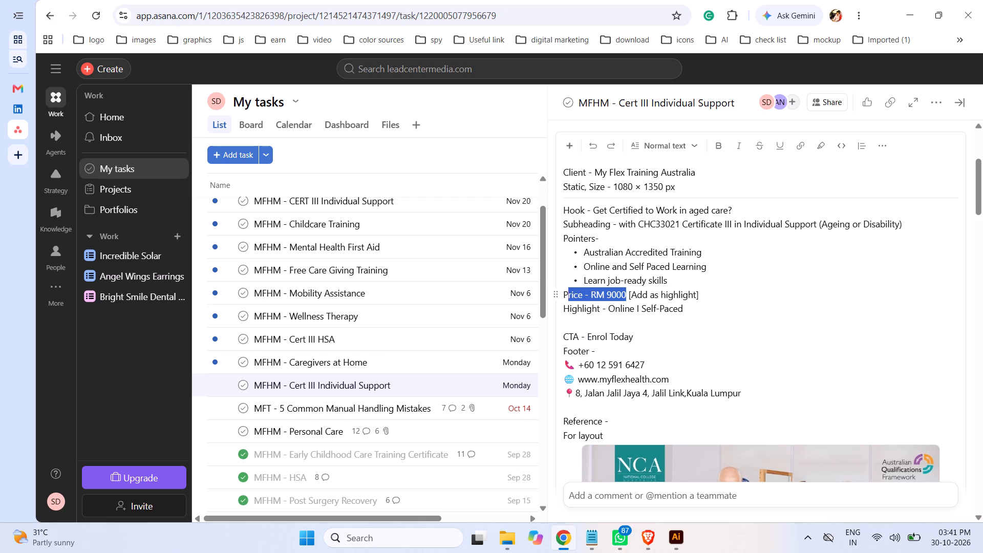
drag(565, 299, 560, 297)
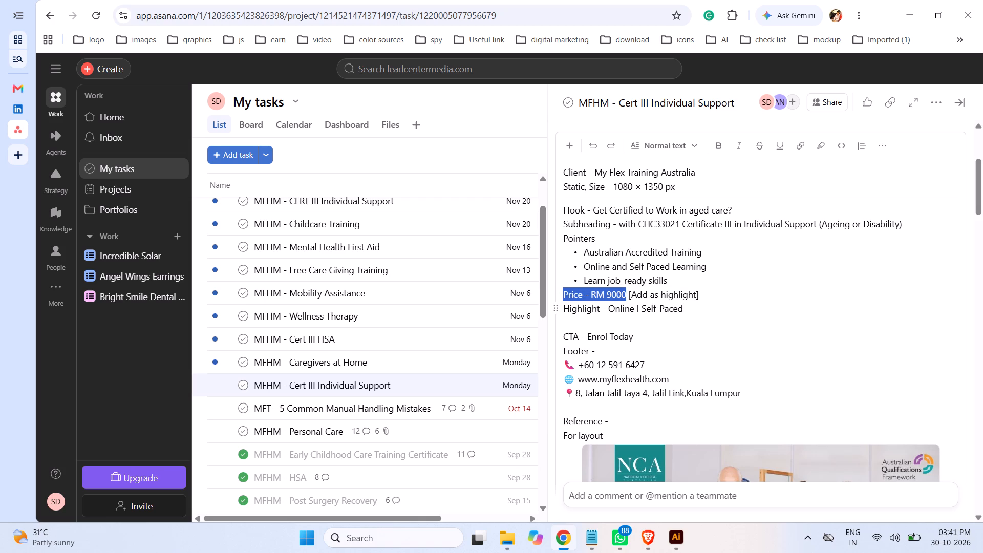
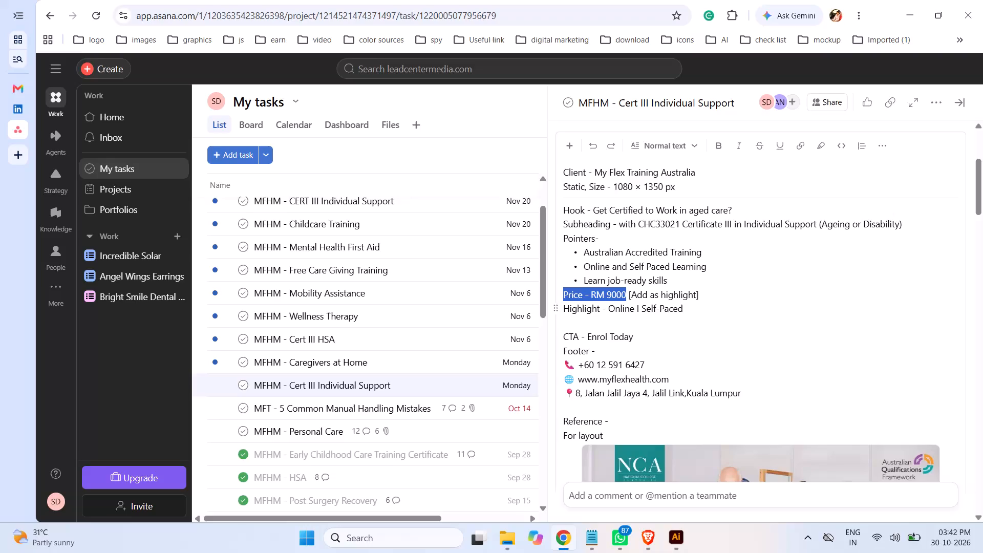
In Illustrator, add the brief's text "Price - RM 9000" beside the artboard's left edge, with "RM 9000" on a second line.
click(679, 535)
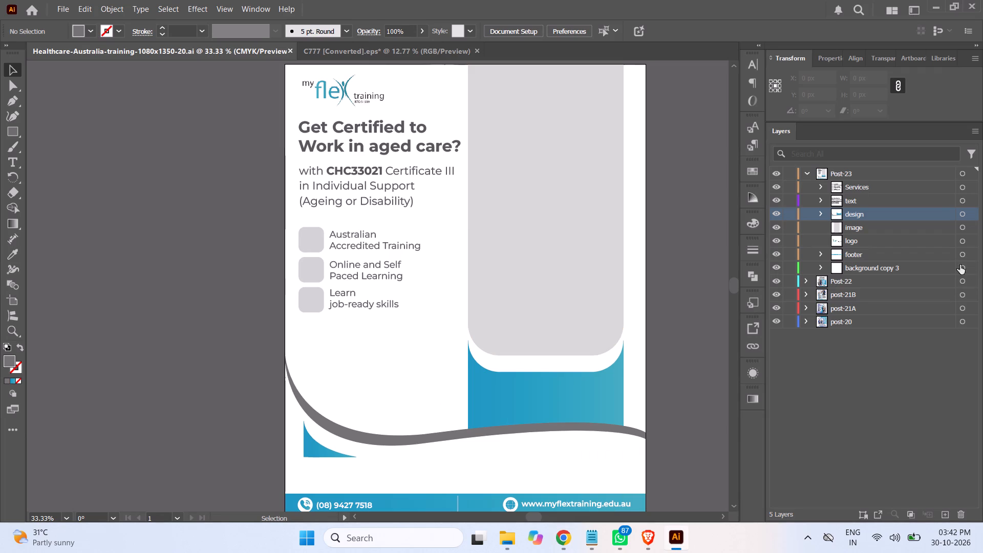
click(13, 161)
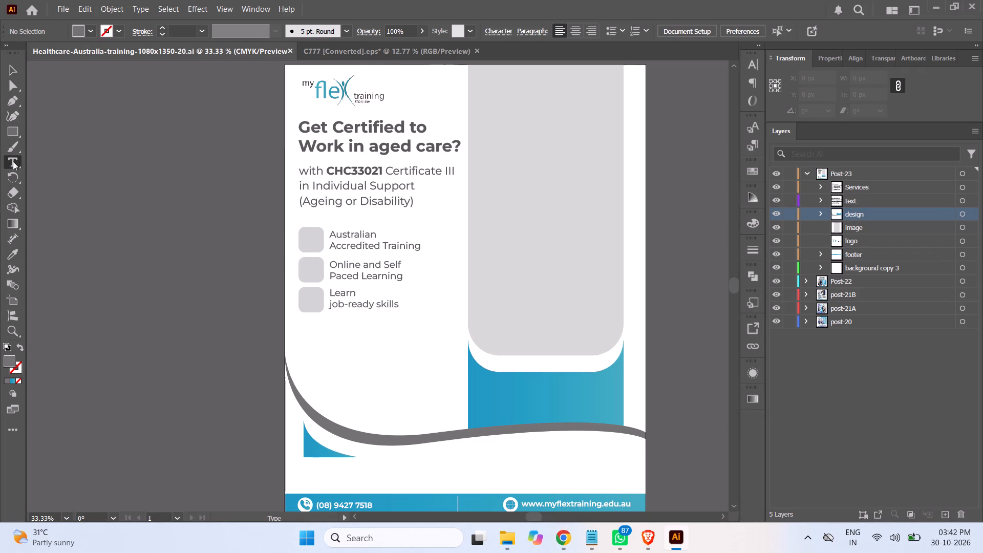
click(199, 377)
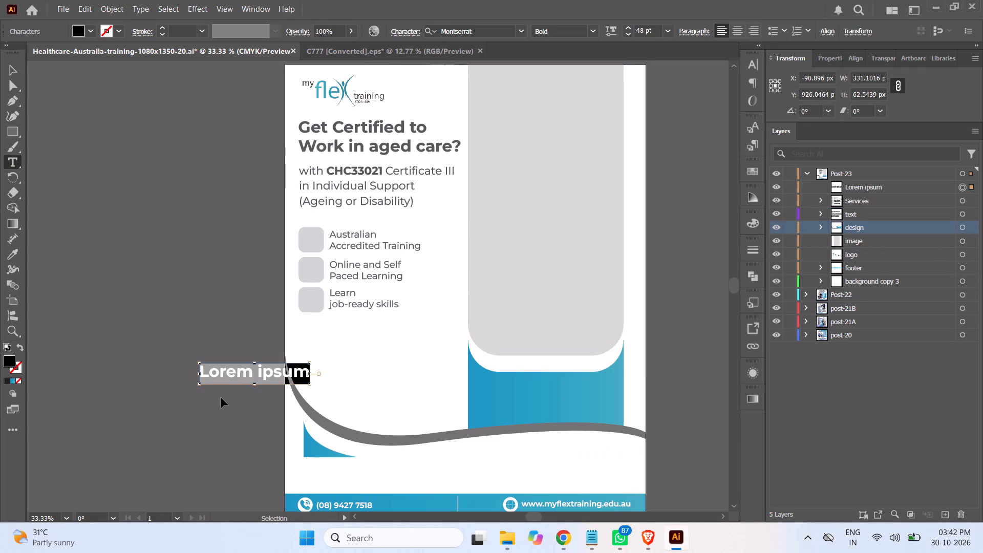
key(ctrl+v)
click(258, 374)
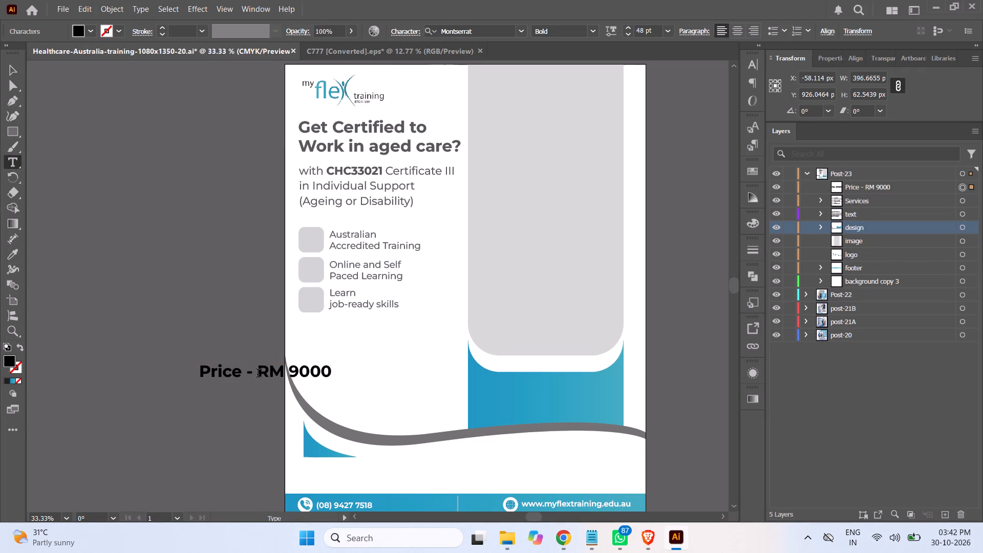
key(Return)
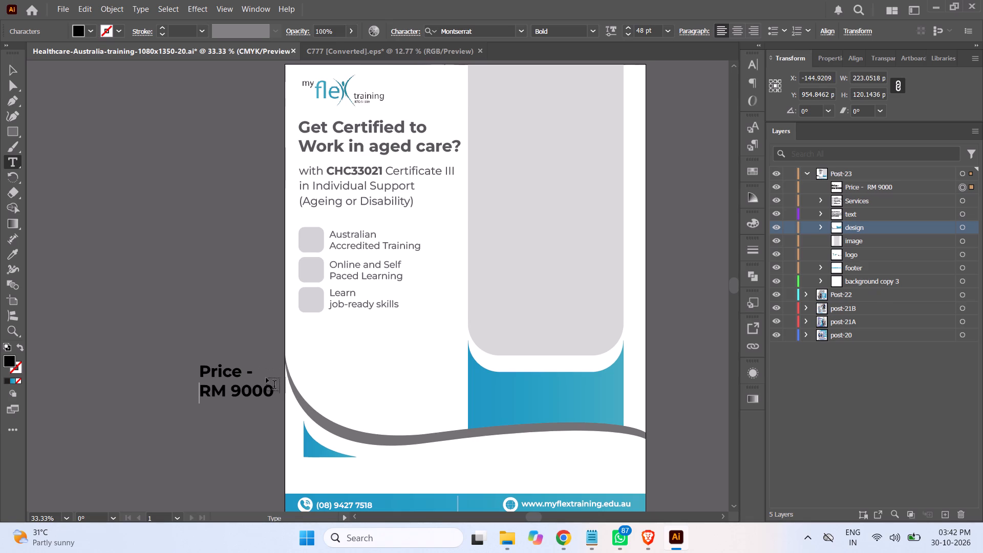
Remove the dash after "Price" and centre-align the two-line "Price RM 9000" text.
drag(257, 375, 246, 370)
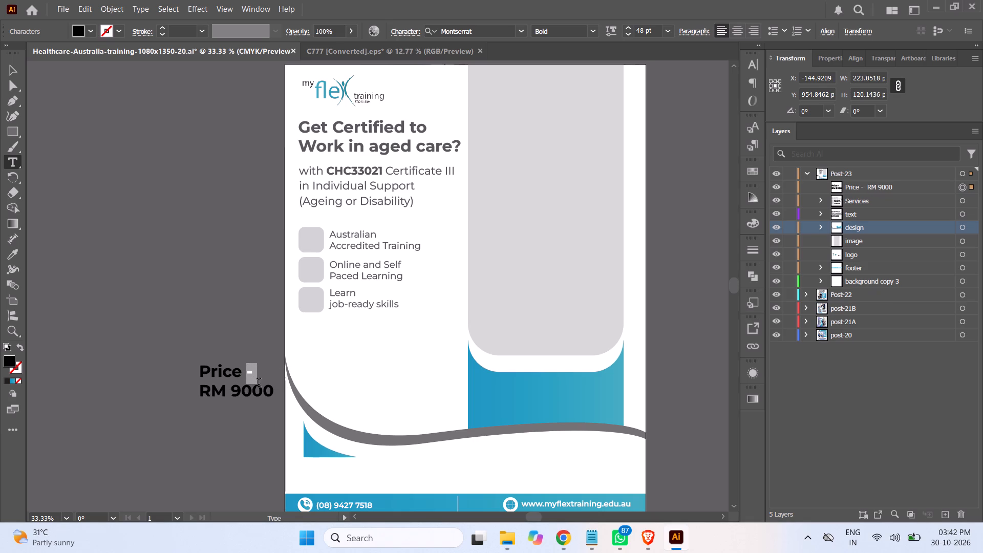
key(BackSpace)
key(ctrl+a)
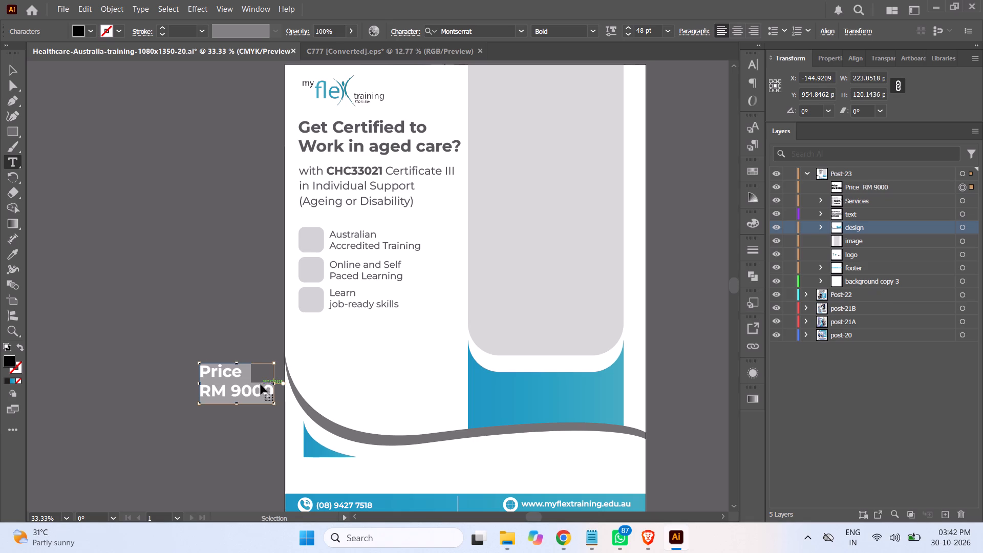
click(739, 34)
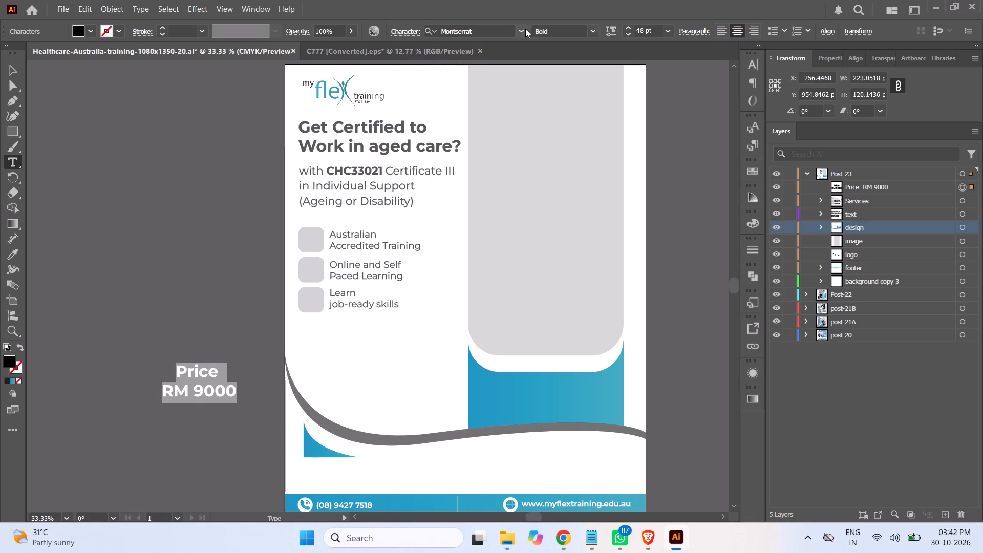
Move the price text onto the blue panel below the grey image placeholder and save the document.
click(9, 69)
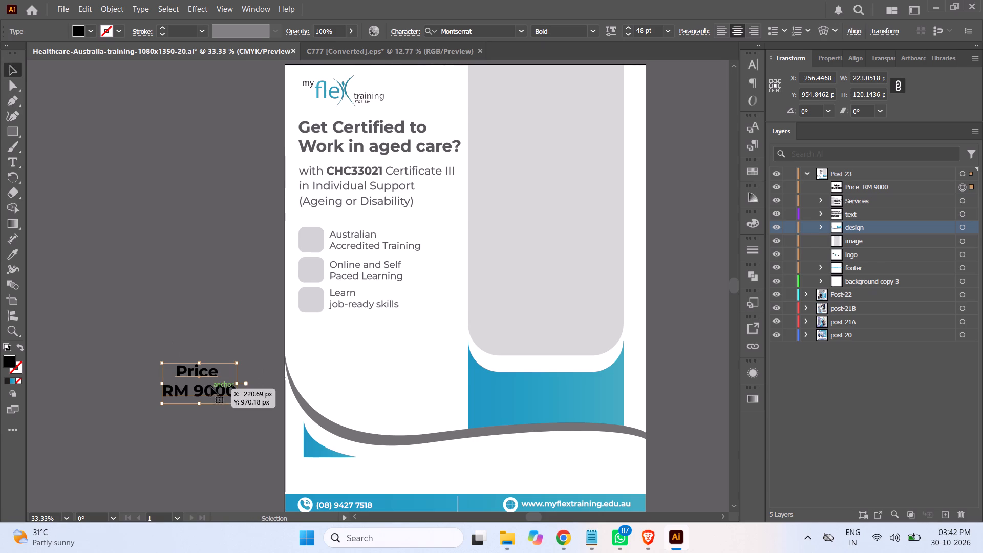
drag(213, 391, 563, 406)
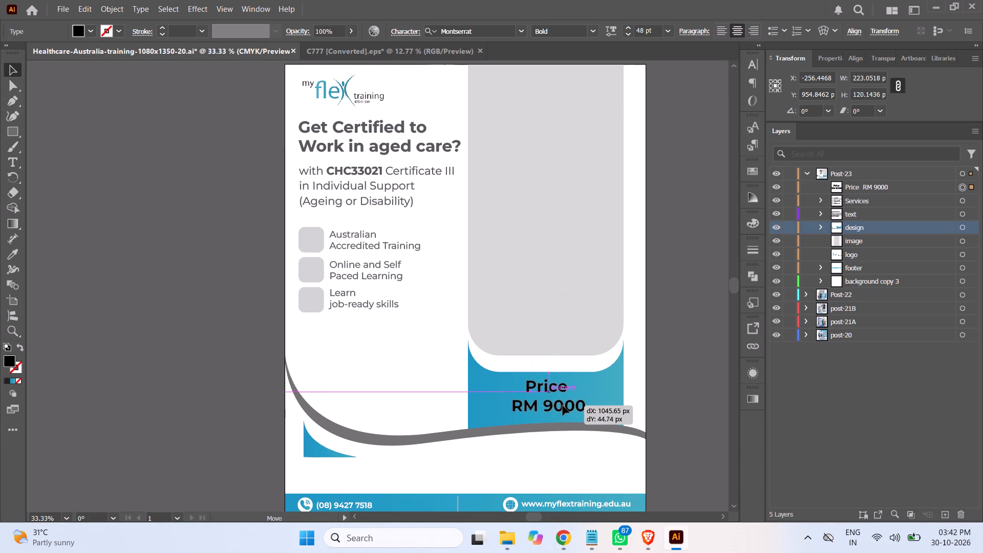
drag(563, 406, 561, 407)
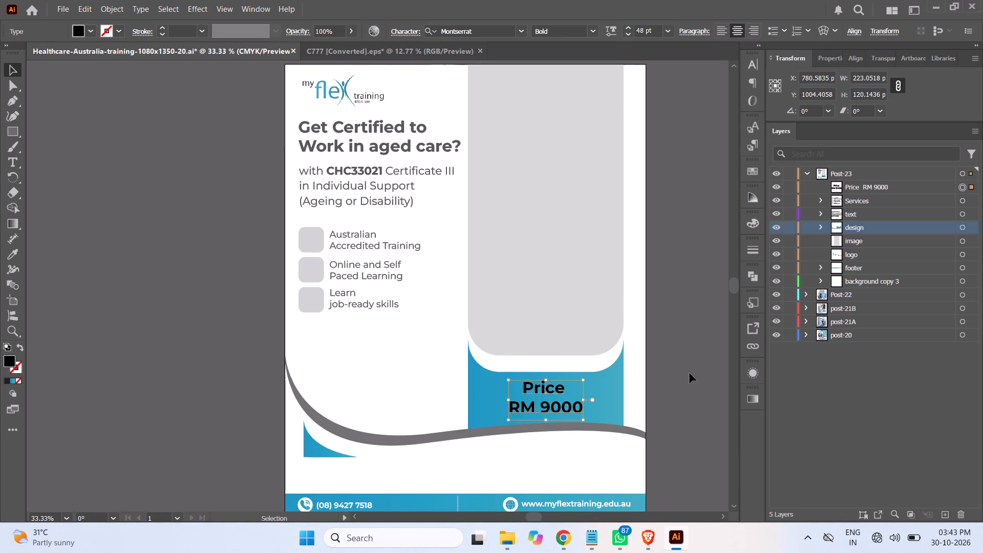
click(690, 373)
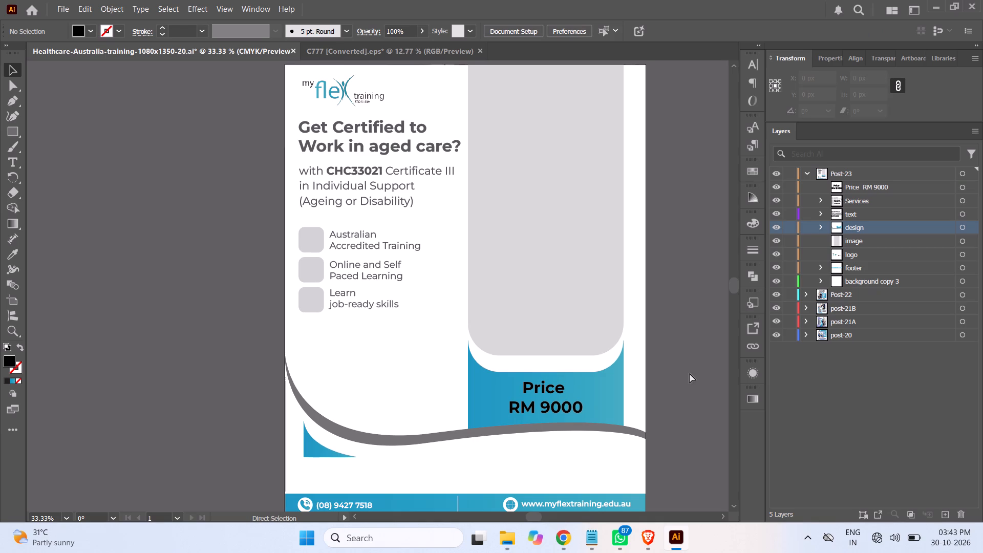
key(ctrl+s)
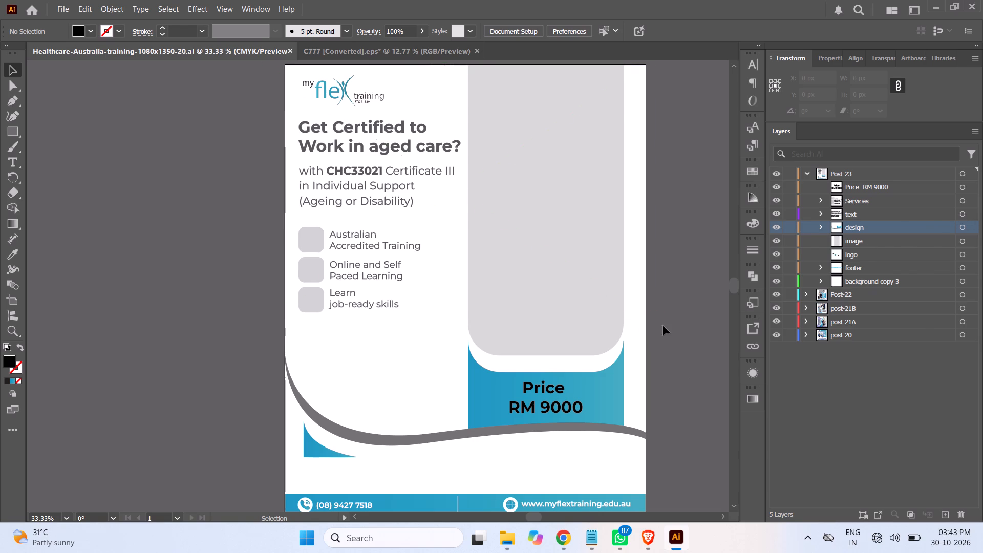
Switch to File Explorer and look through the image and icon files in the my flex health training folder.
click(511, 541)
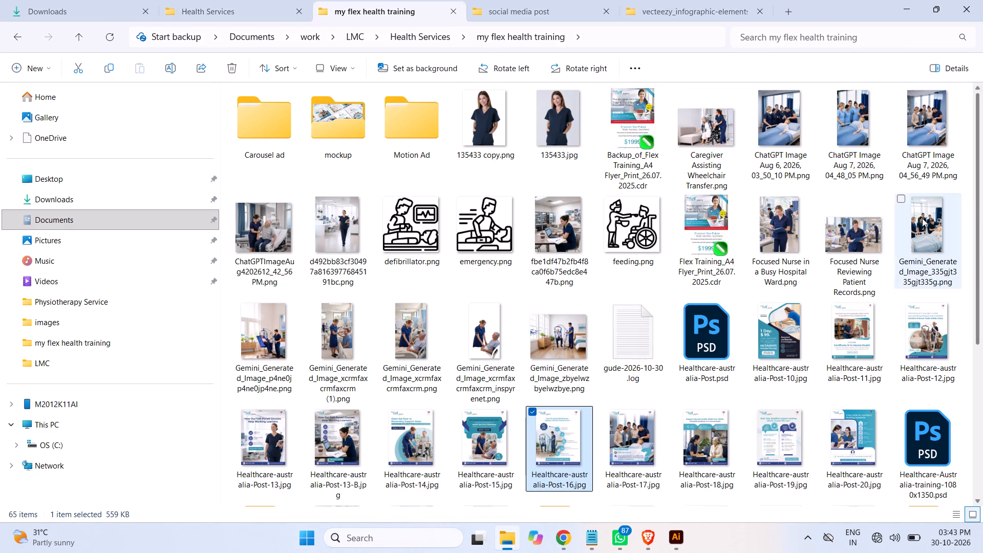
drag(978, 202, 978, 257)
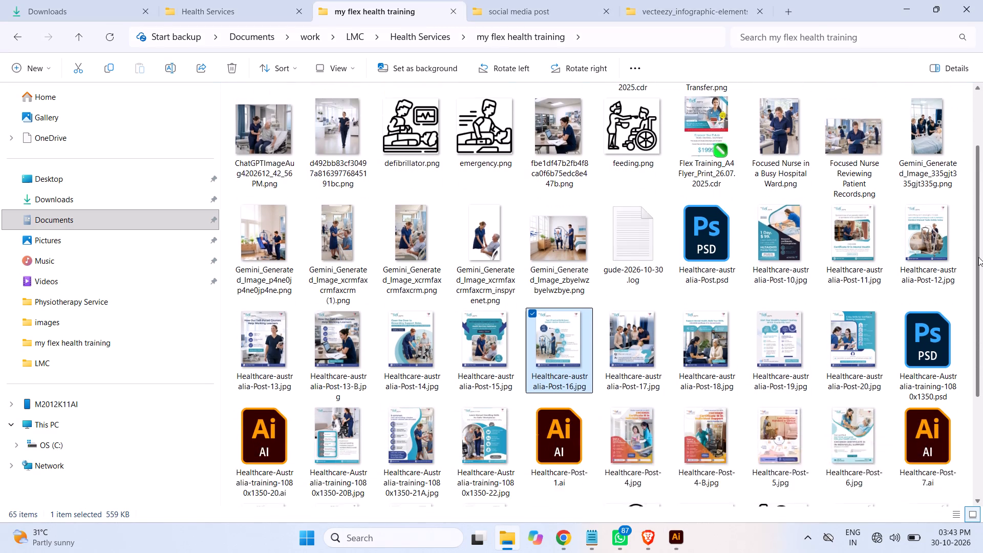
drag(978, 257, 979, 358)
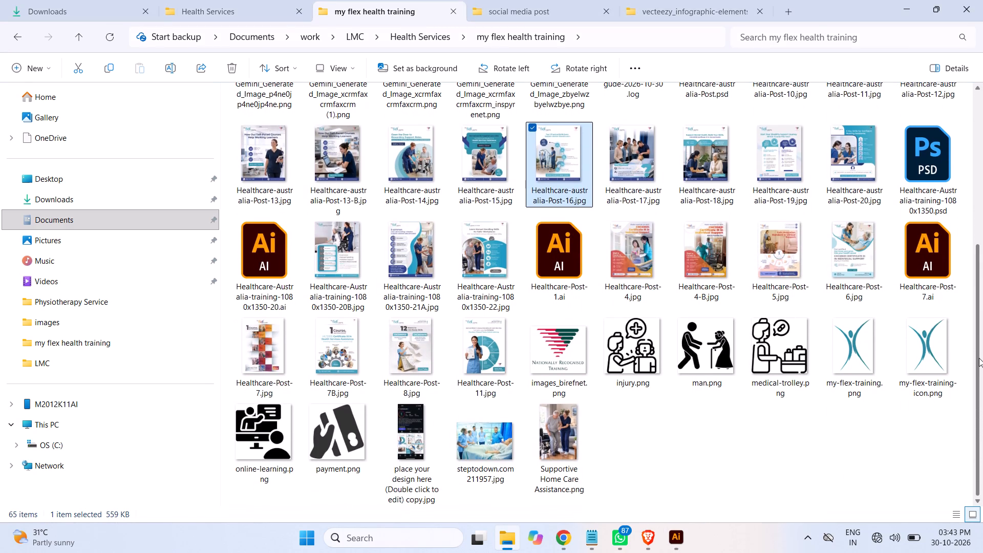
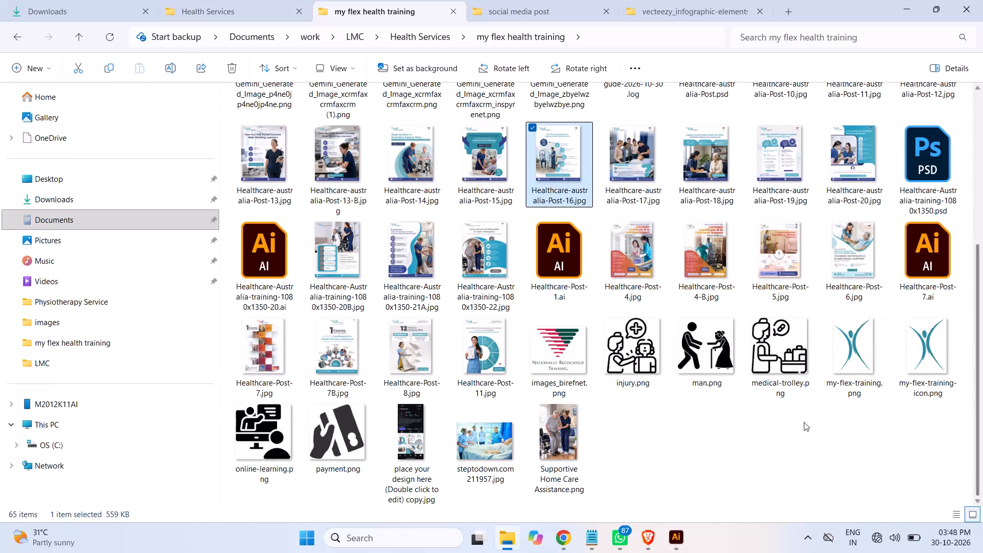
Switch back to Illustrator and change the "Price RM 9000" text fill to white (ffffff).
click(745, 436)
click(681, 536)
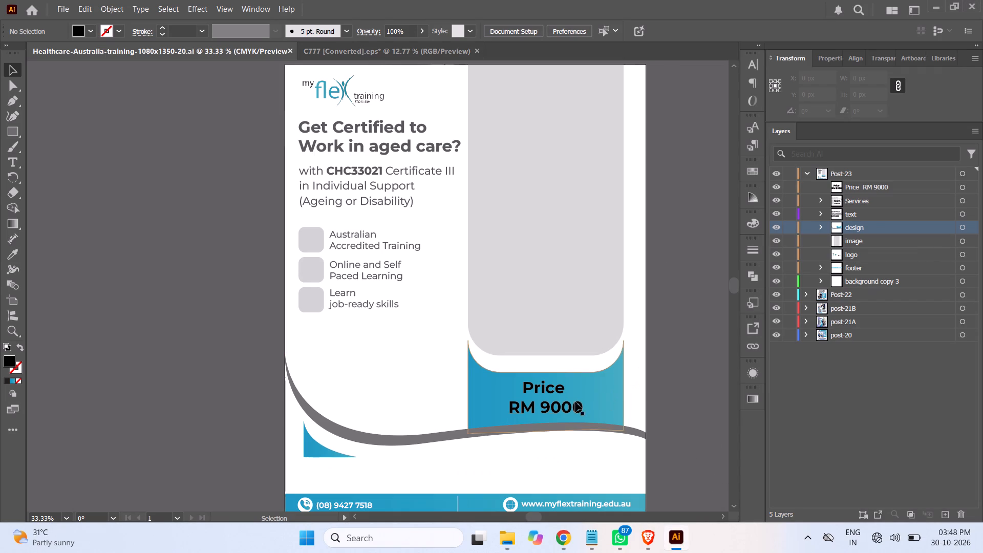
click(564, 407)
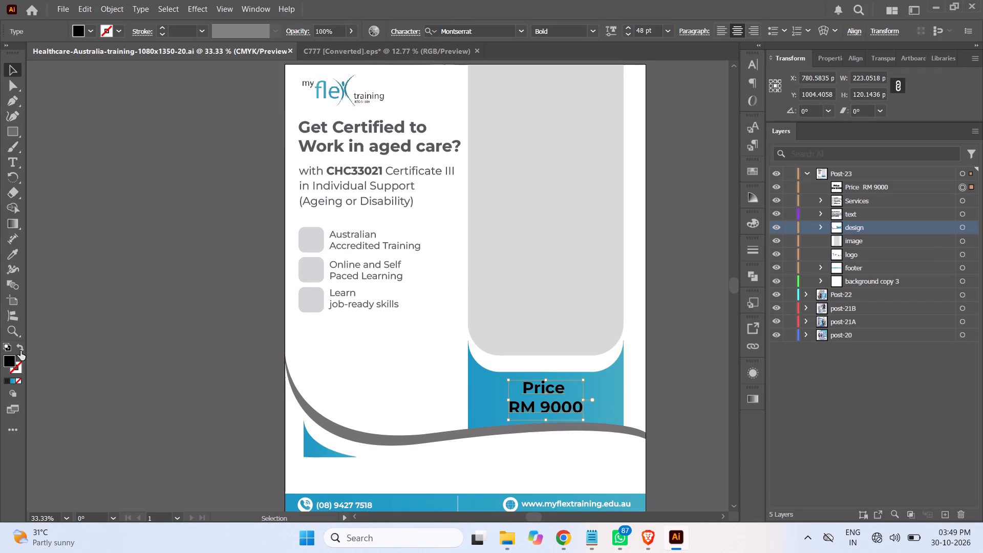
double_click(6, 358)
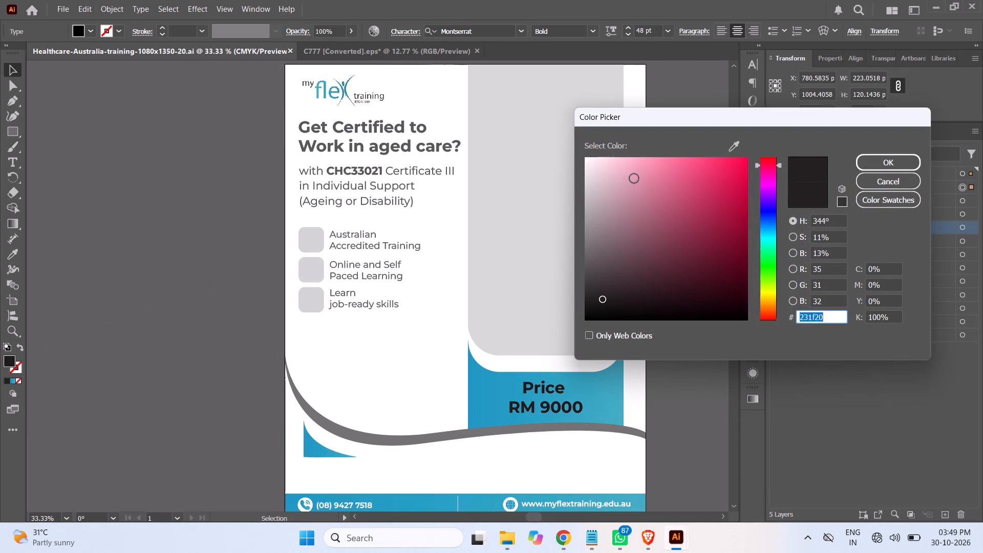
drag(626, 178, 554, 135)
click(893, 165)
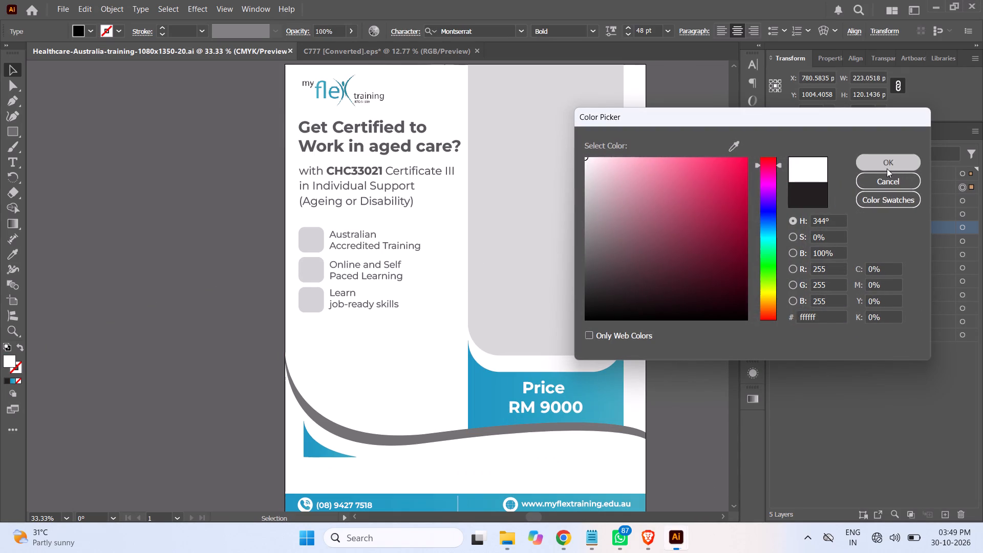
click(698, 200)
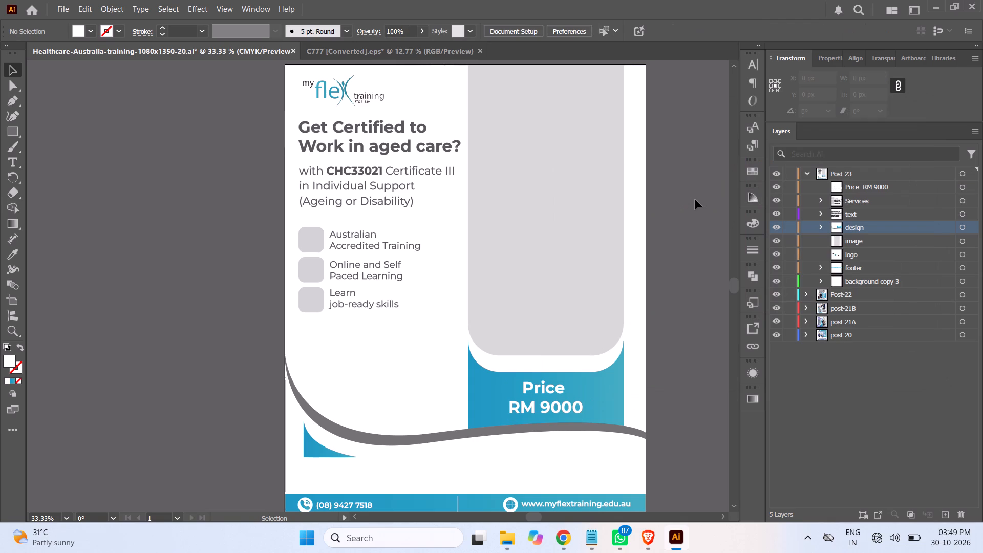
Place online-learning.png from the my flex health training folder in File Explorer onto the Post-23 artboard, below the pointers.
click(507, 541)
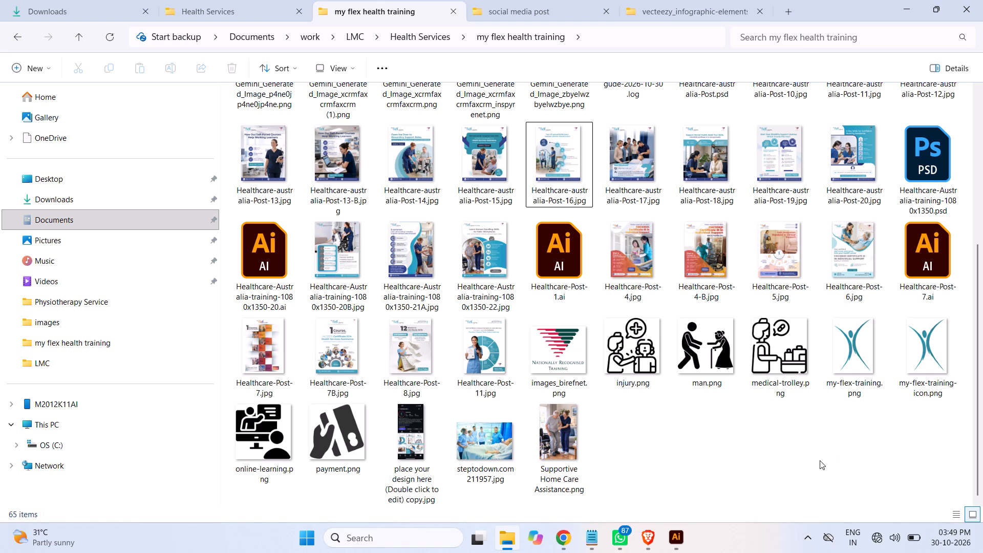
click(263, 438)
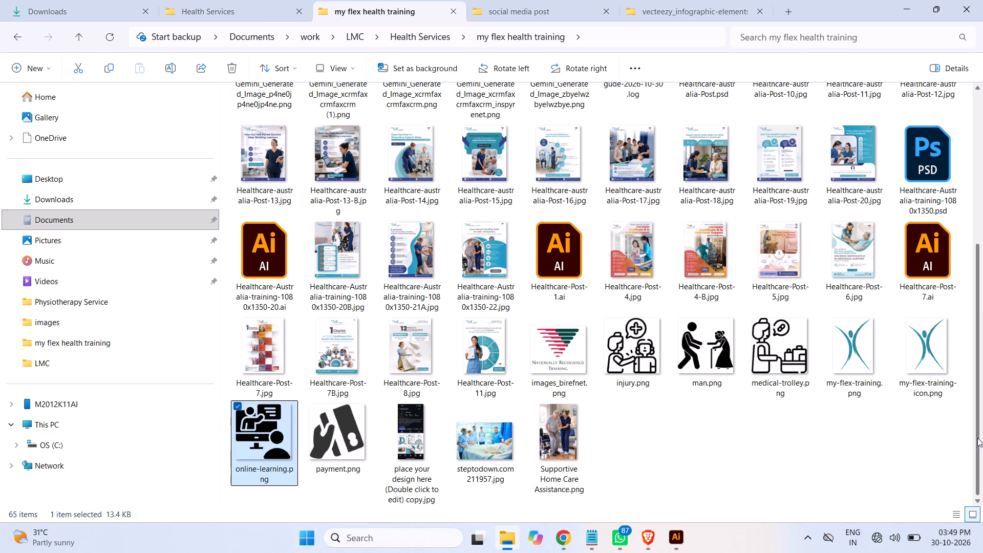
drag(977, 438, 972, 243)
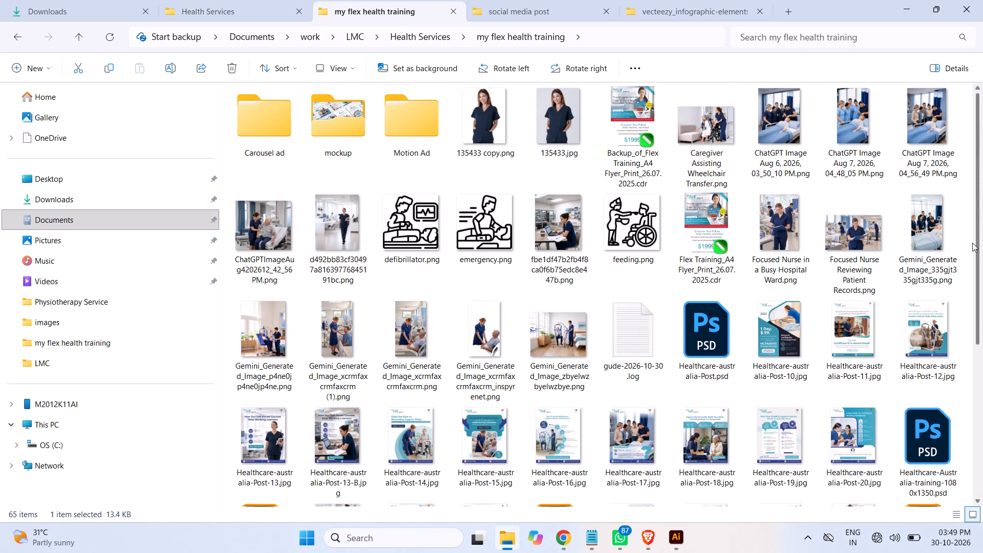
drag(972, 243, 982, 503)
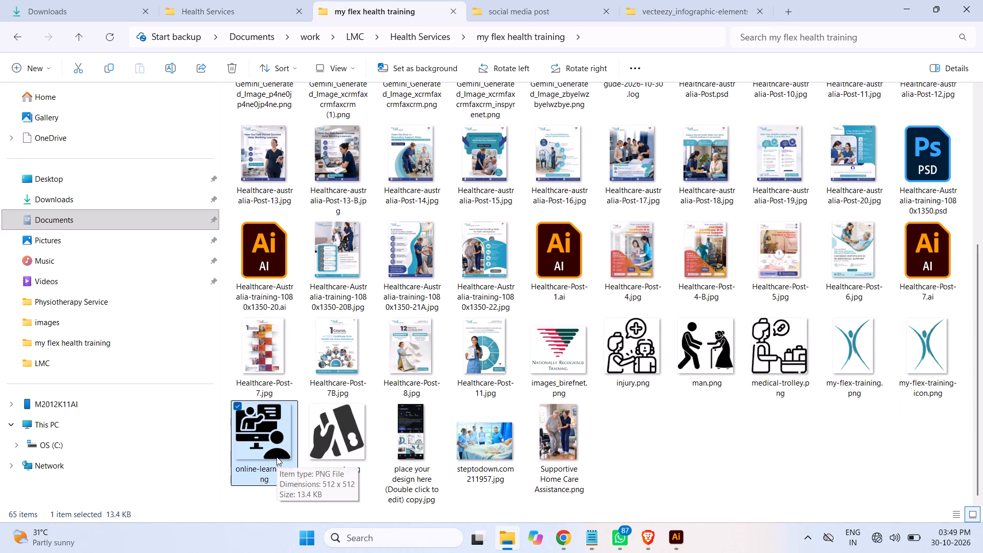
drag(276, 457, 679, 543)
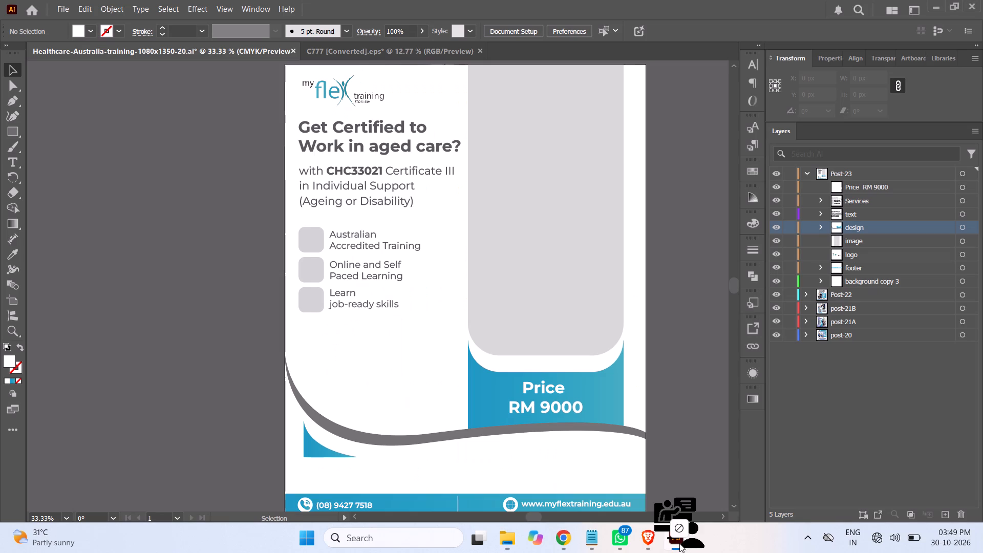
drag(679, 543, 359, 364)
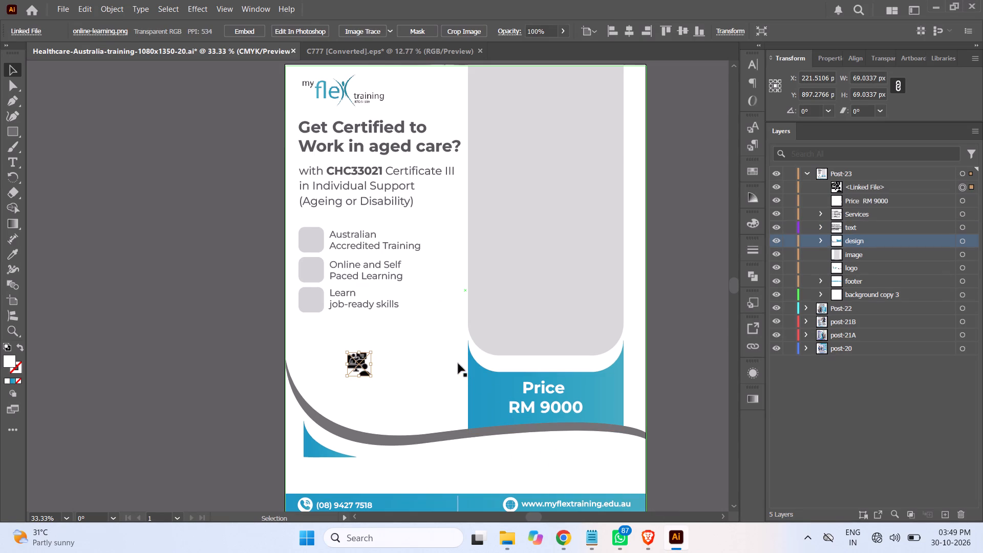
Enlarge the online-learning icon proportionally to about 157 px square and move it into the blank area just above the grey curve.
shift+drag(370, 352, 397, 340)
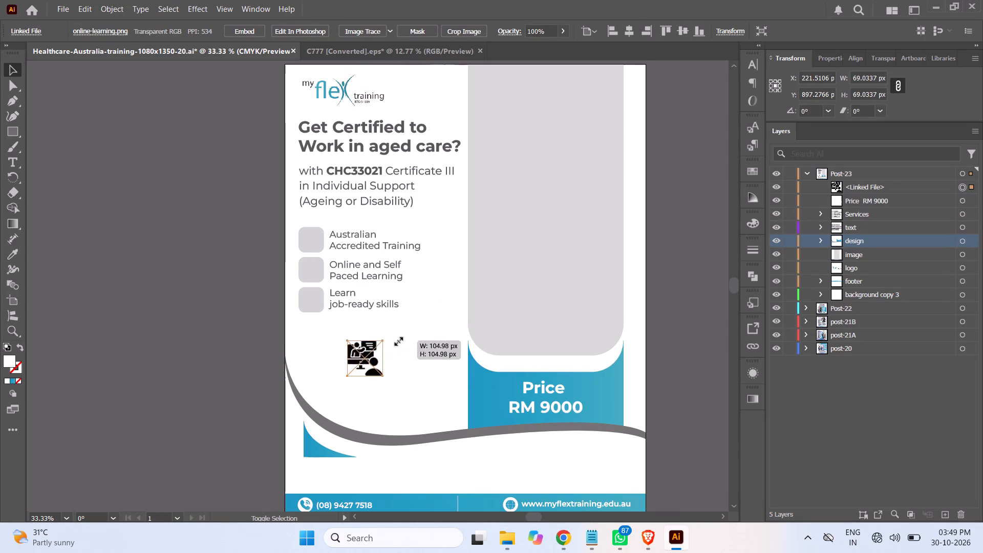
shift+drag(397, 340, 436, 323)
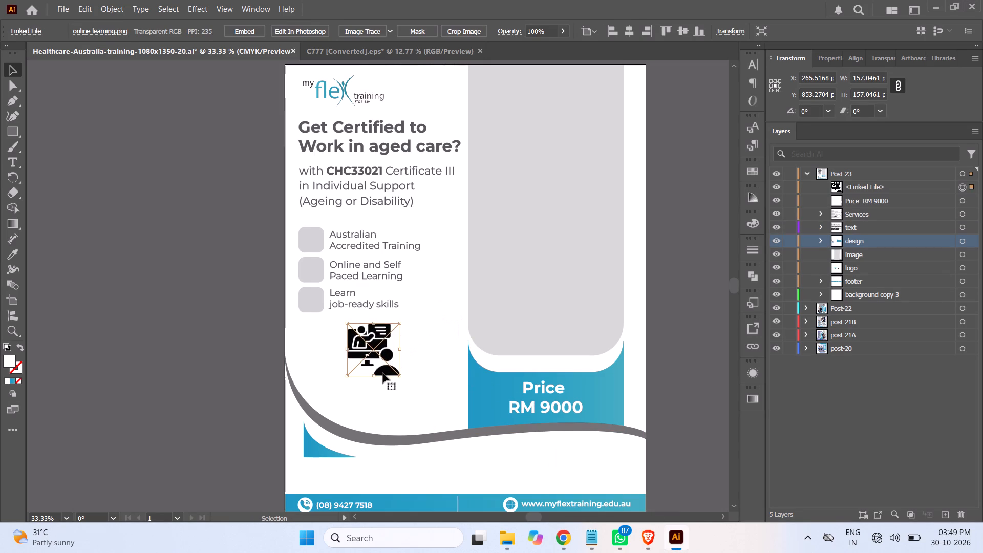
drag(383, 373, 382, 404)
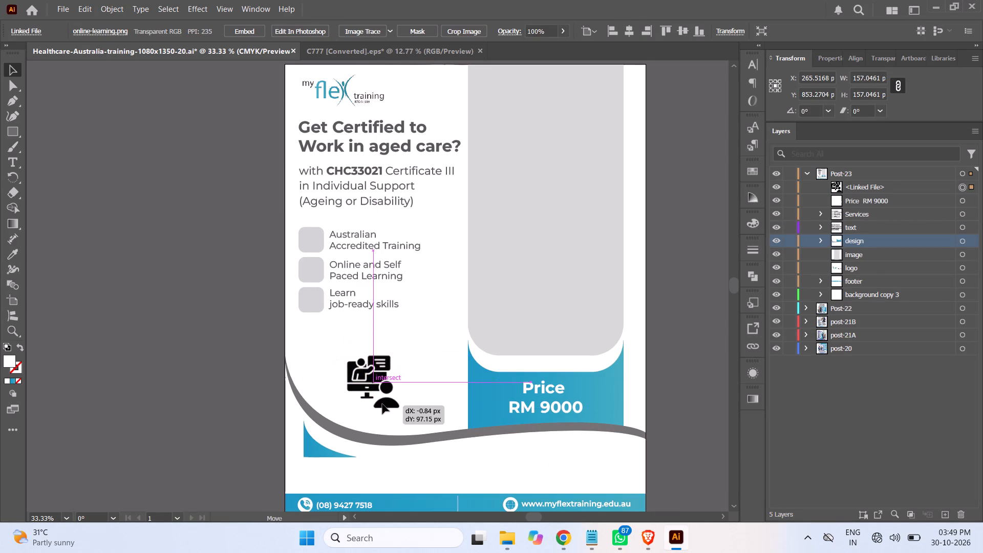
drag(382, 404, 388, 399)
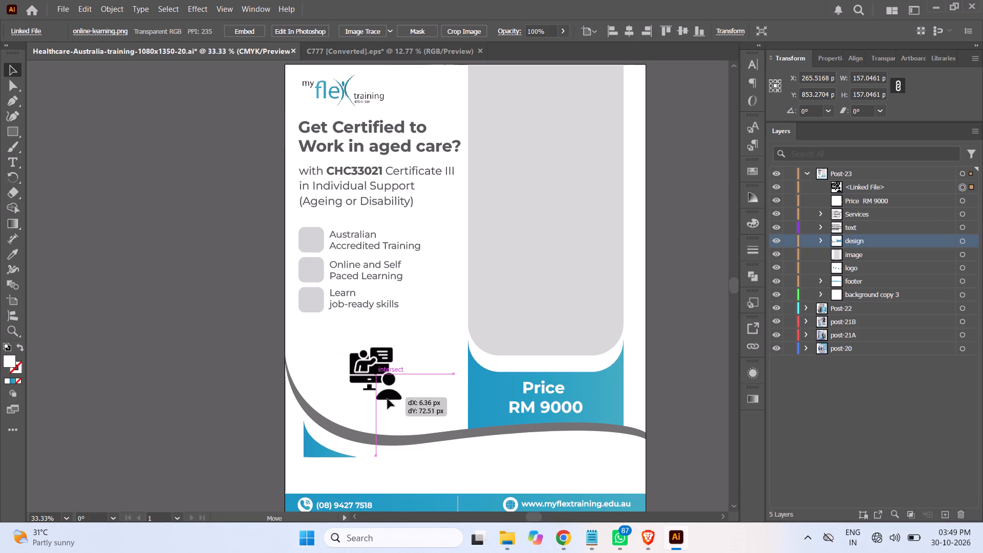
drag(388, 399, 389, 399)
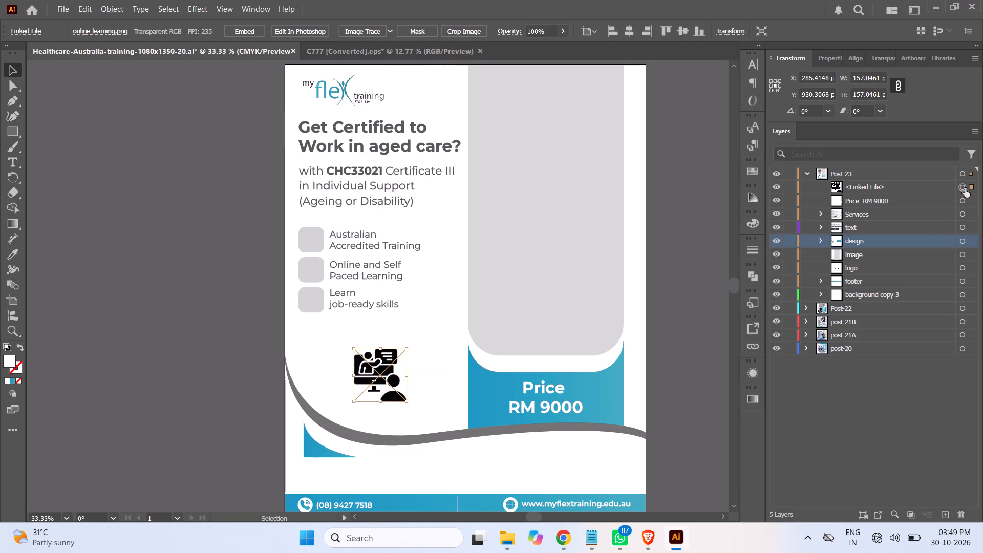
Trace the placed online-learning icon with Image Trace and expand it into editable vector paths.
click(965, 188)
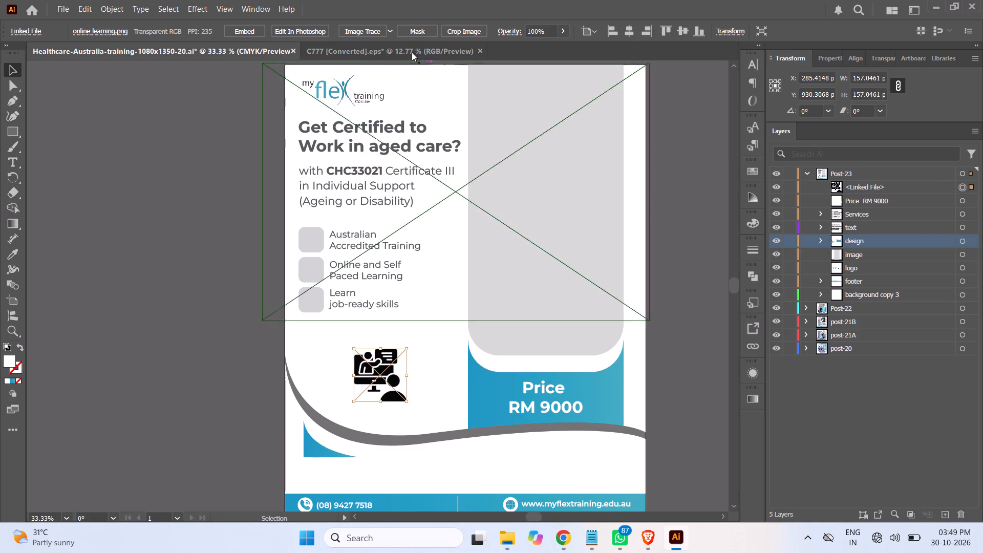
click(363, 32)
click(335, 31)
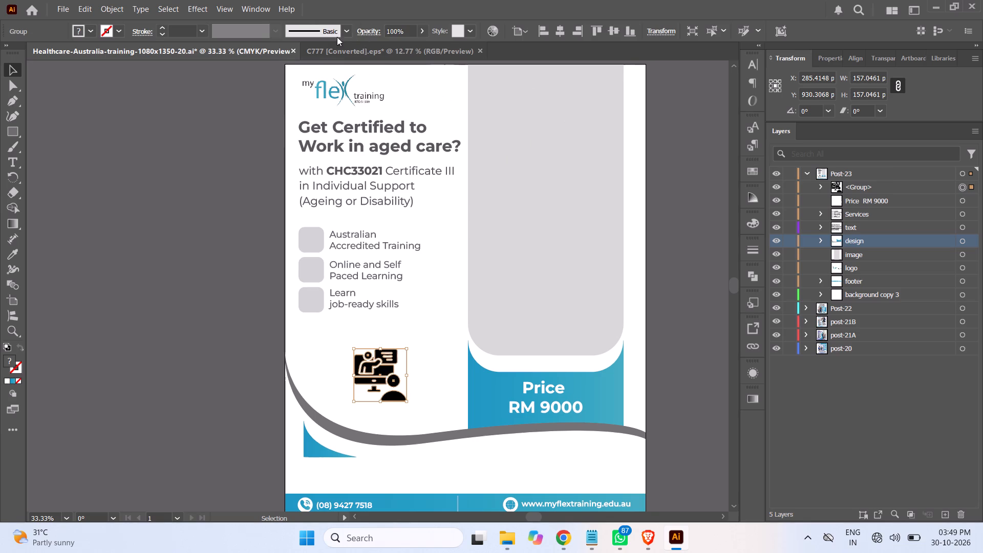
Delete the four white paths and the white background compound path from the traced icon group.
click(821, 187)
click(899, 202)
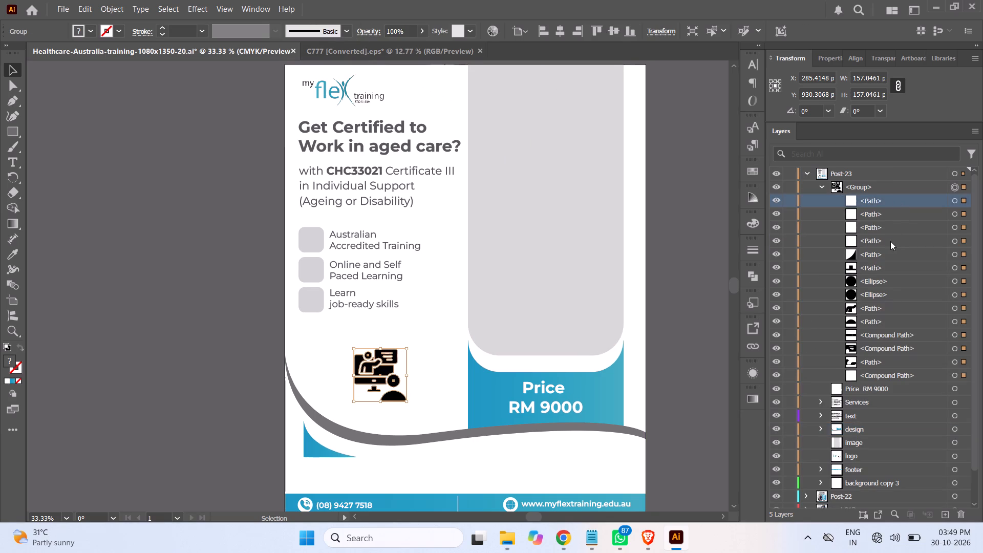
shift+click(888, 239)
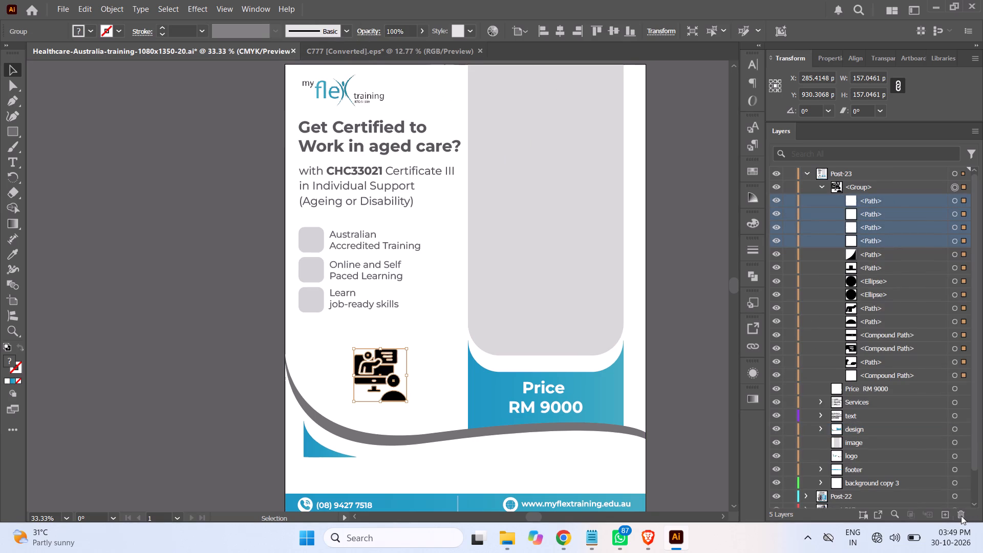
click(961, 516)
click(915, 323)
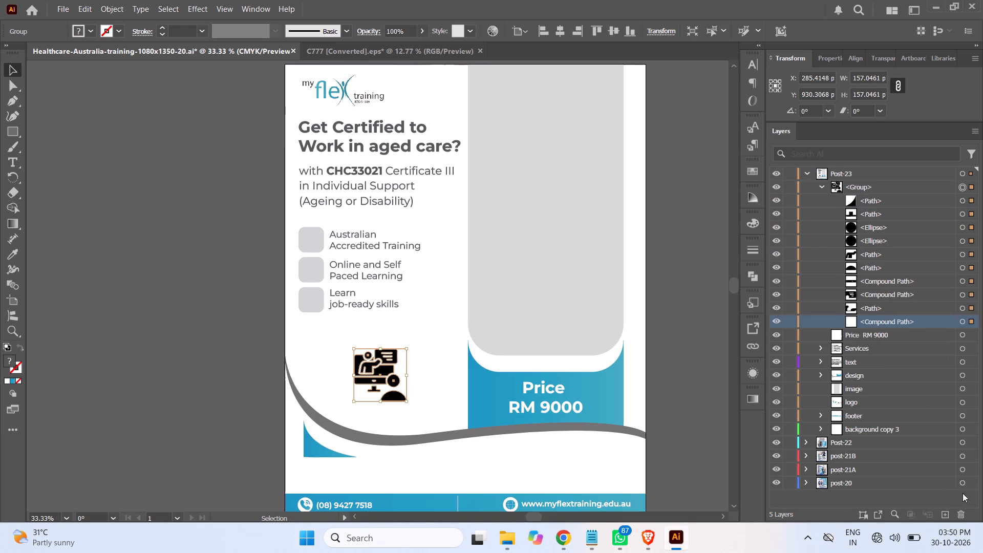
click(960, 517)
click(820, 185)
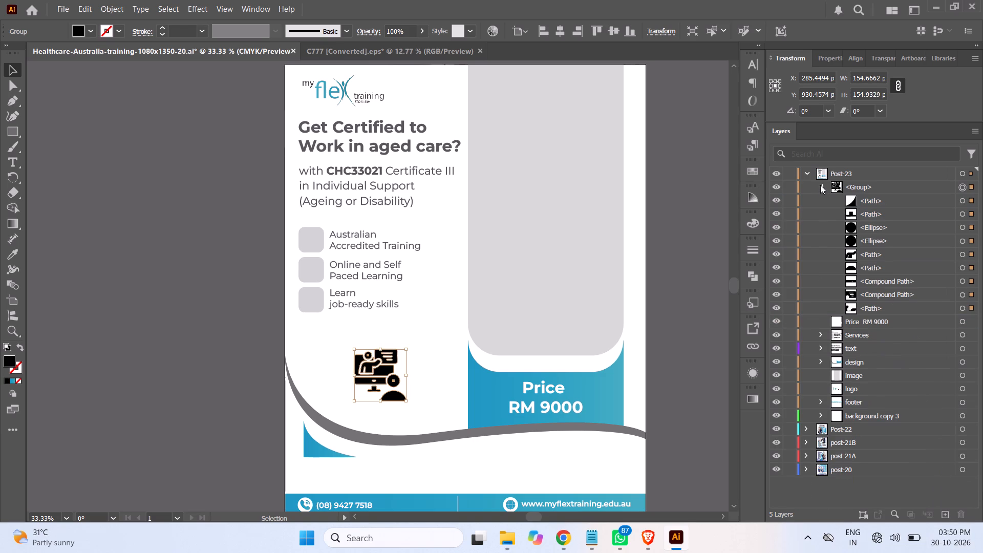
Set the opacity of the whole online-learning icon group to 30%.
click(960, 187)
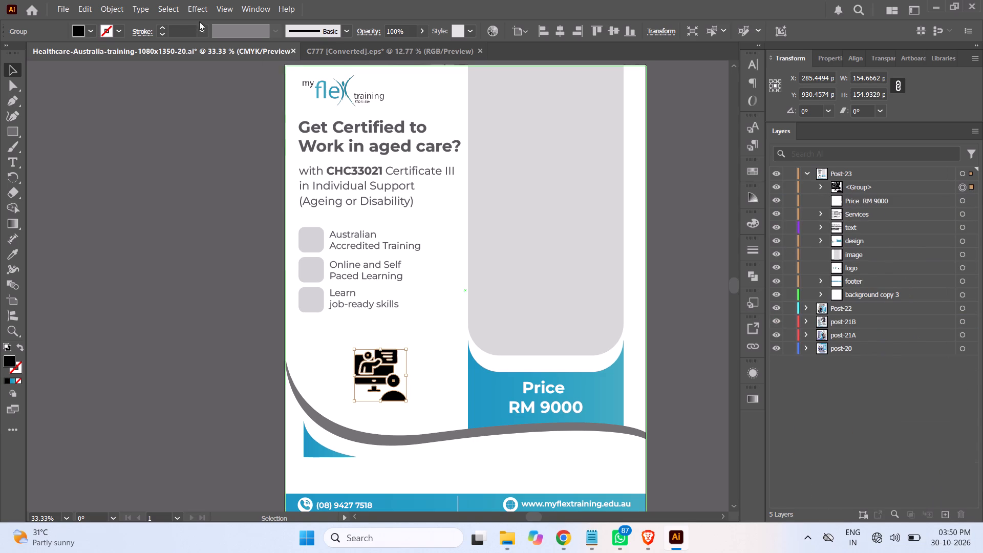
drag(406, 31, 345, 28)
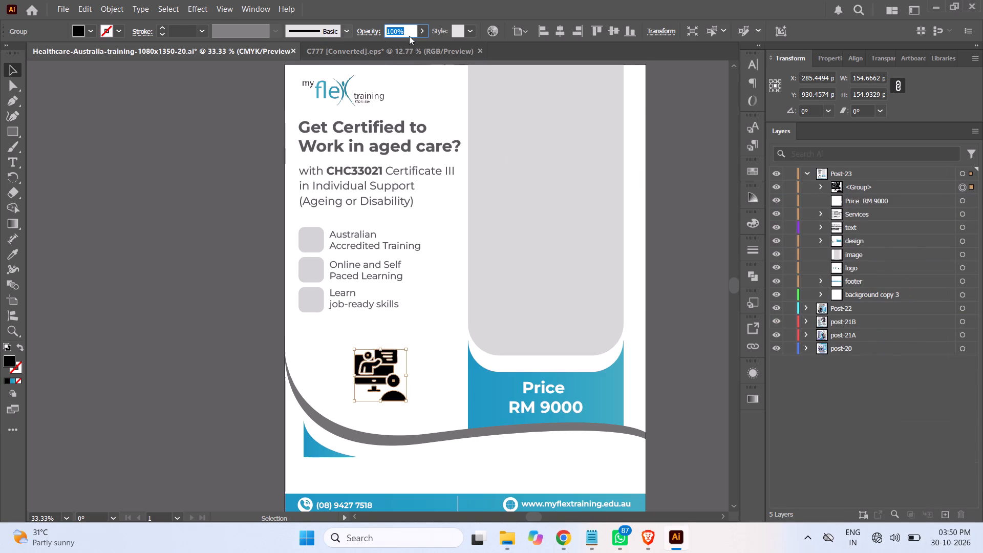
text(30)
key(Return)
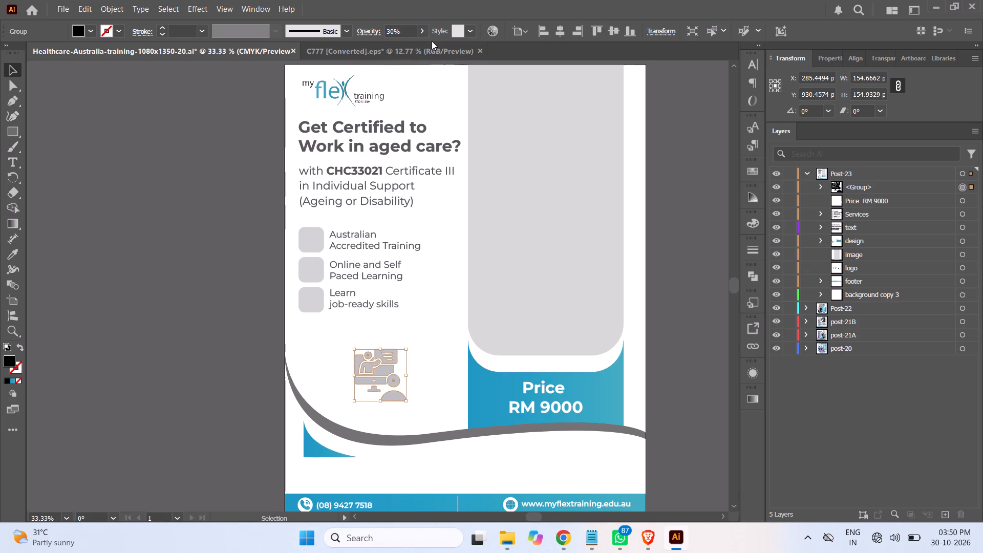
click(182, 320)
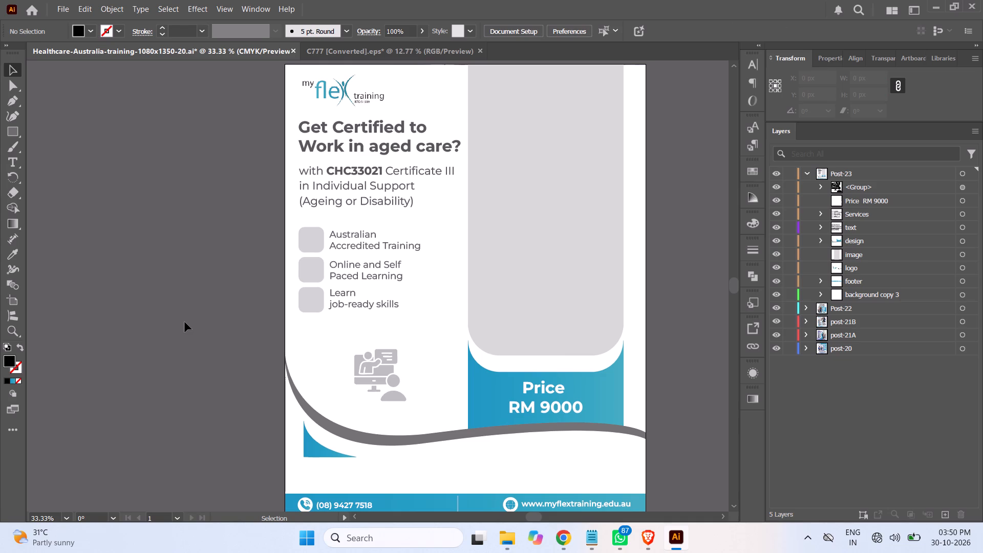
Switch to the Asana brief in Chrome and copy the highlight text "Online I Self-Paced".
click(570, 537)
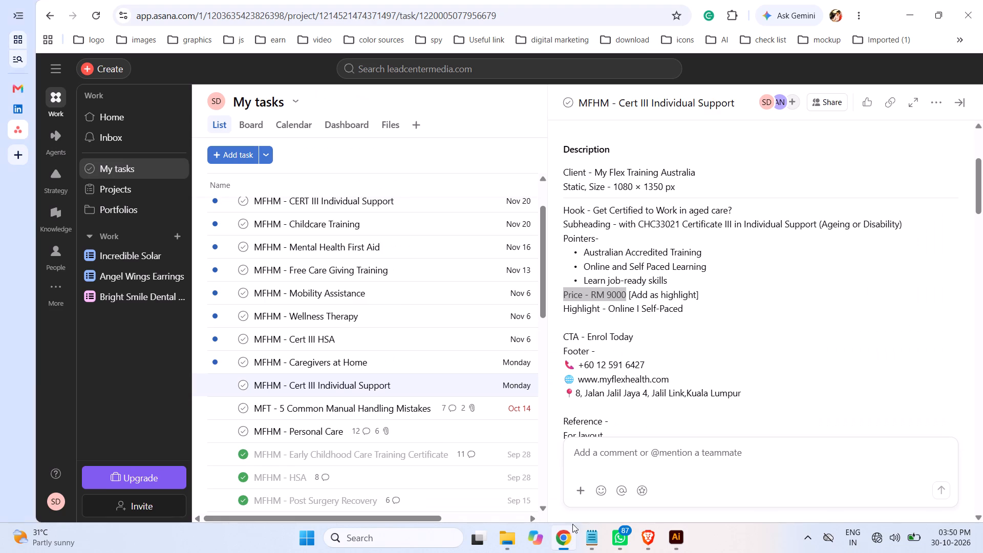
click(700, 322)
click(719, 318)
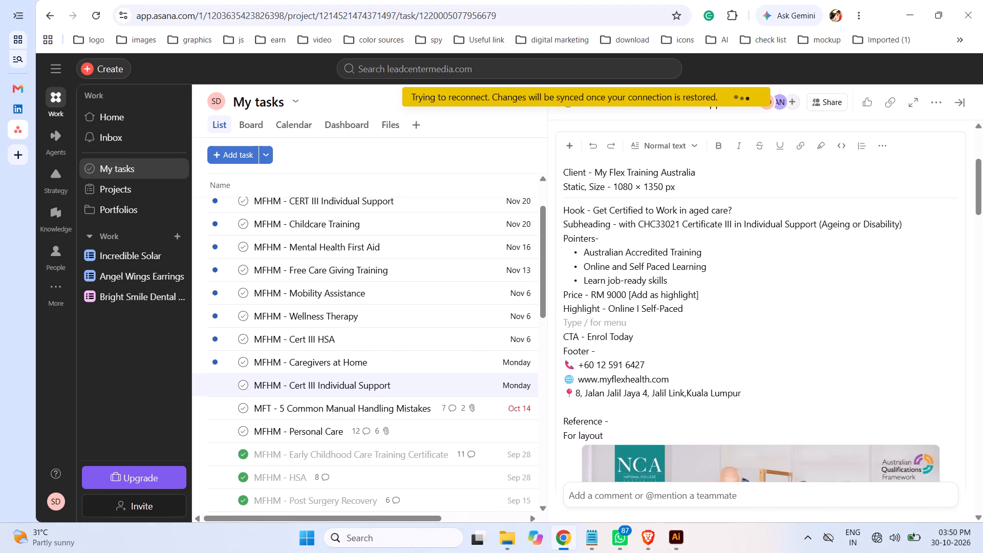
drag(880, 305, 607, 307)
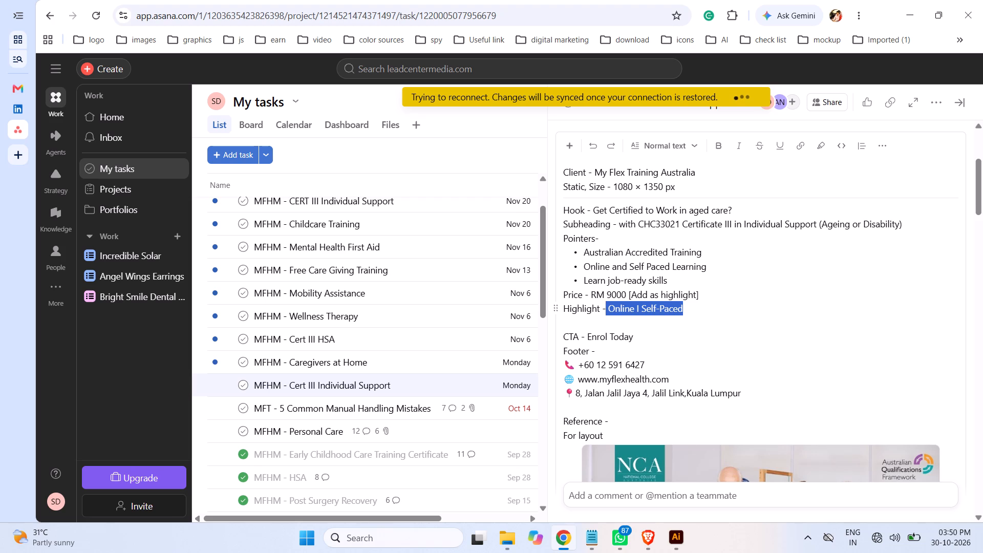
drag(607, 307, 610, 308)
key(ctrl+c)
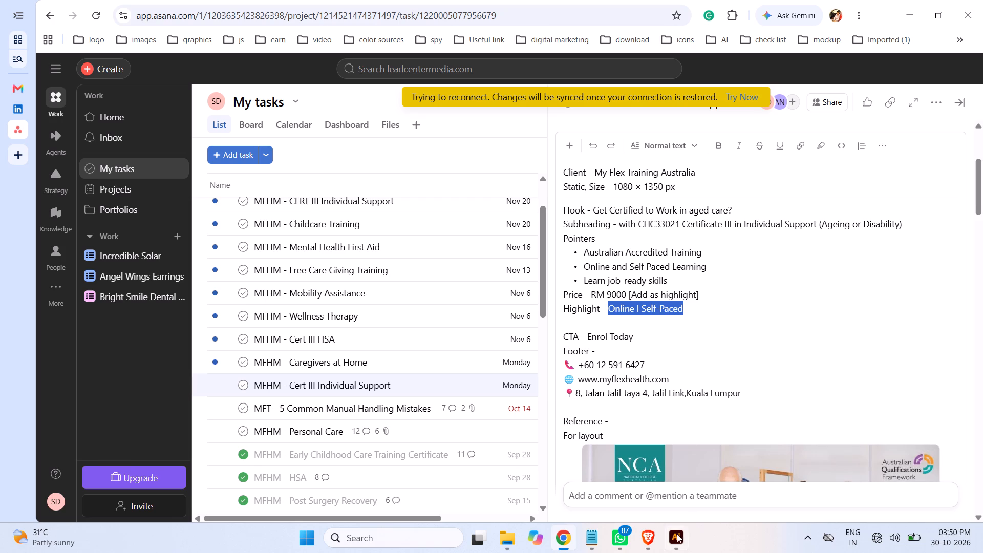
Back in Illustrator, add the copied "Online I Self-Paced" as new text beside the faded icon and select all of its characters.
click(676, 535)
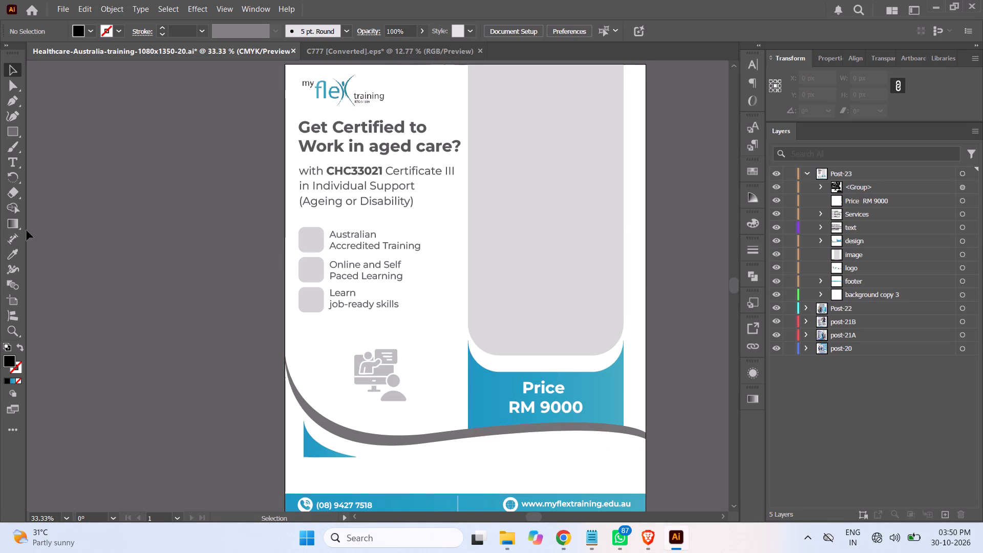
click(8, 165)
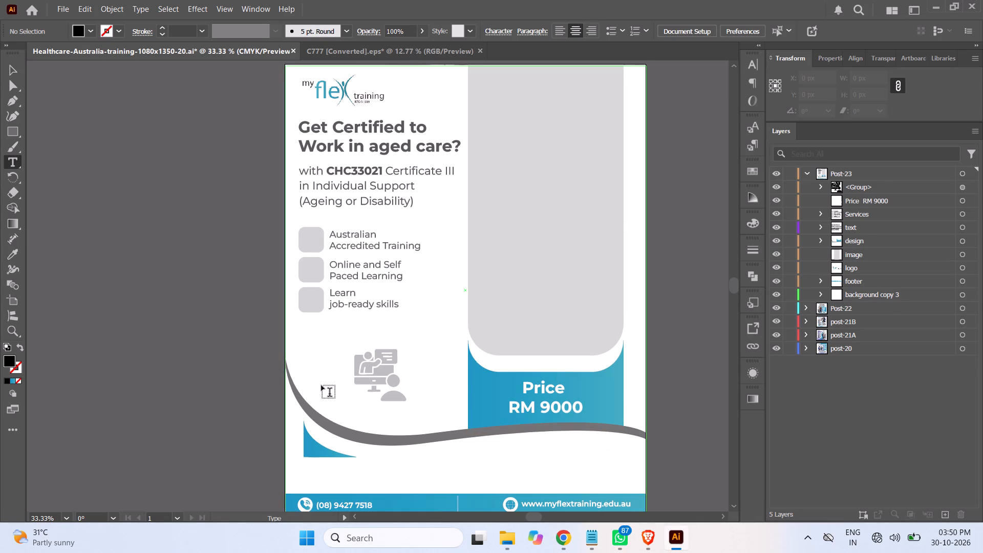
click(322, 386)
key(ctrl+v)
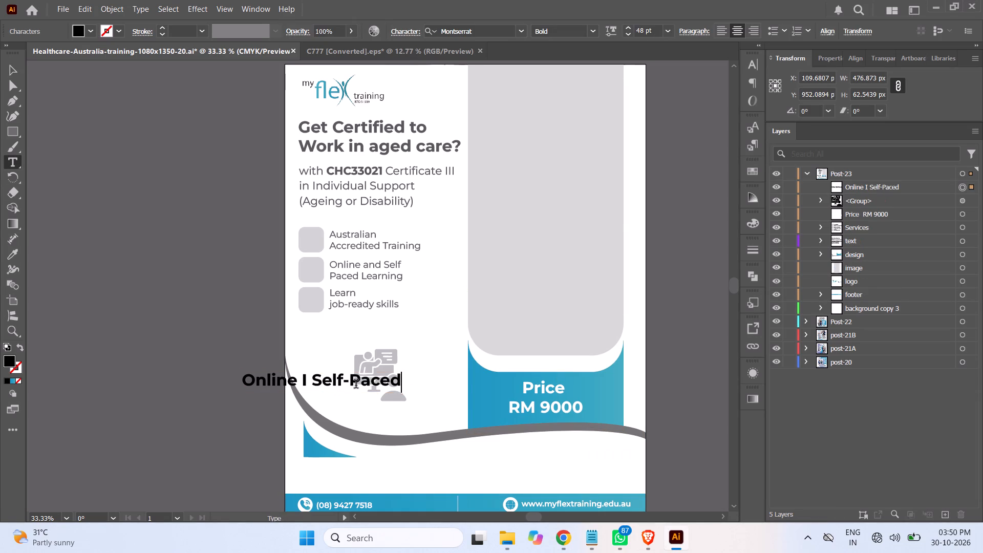
key(ctrl+a)
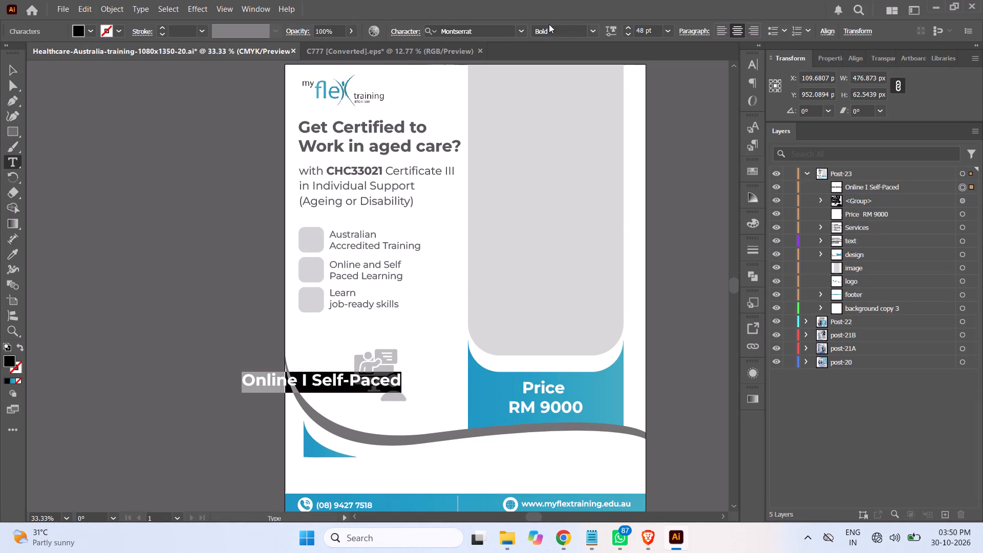
Format the "Online I Self-Paced" text in the Regular weight at 24 pt.
click(591, 32)
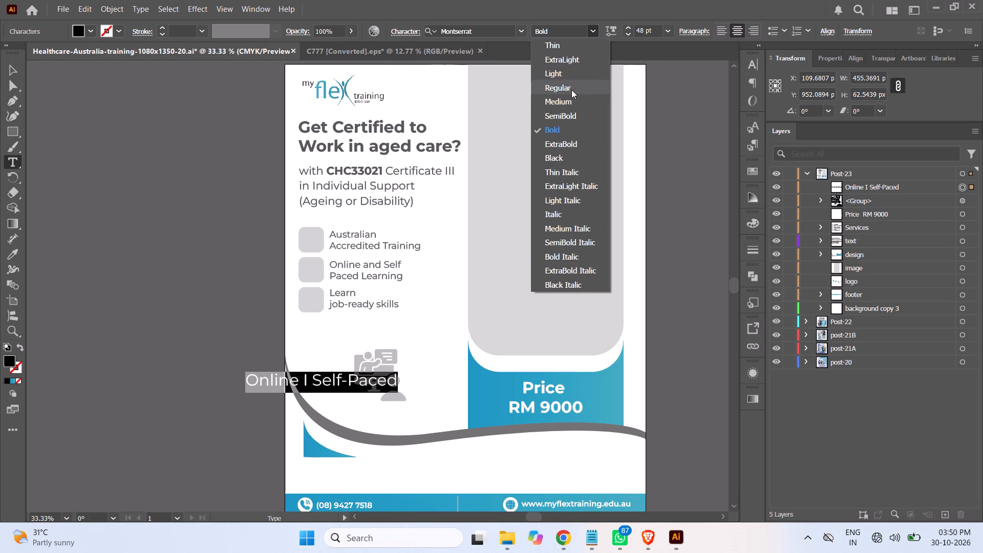
click(571, 90)
click(665, 30)
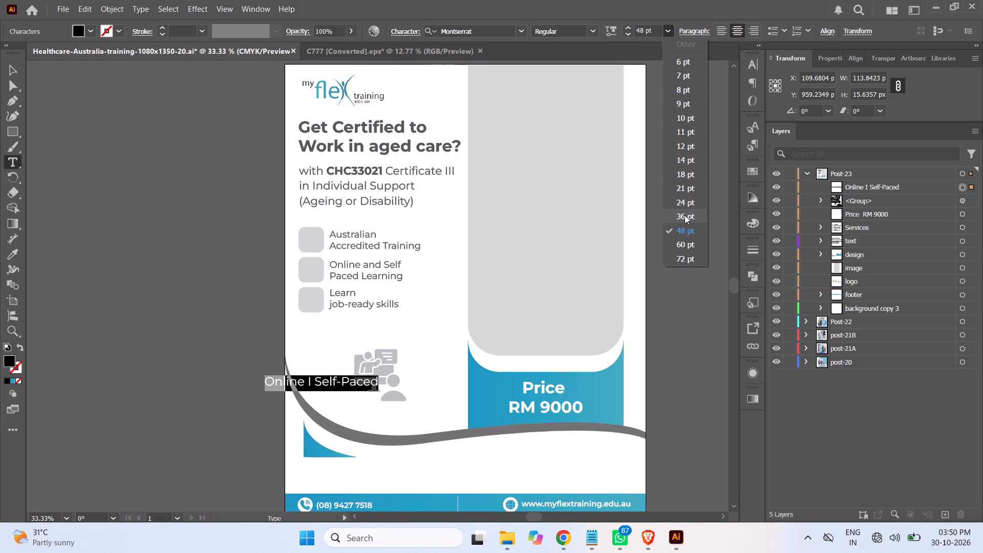
click(684, 200)
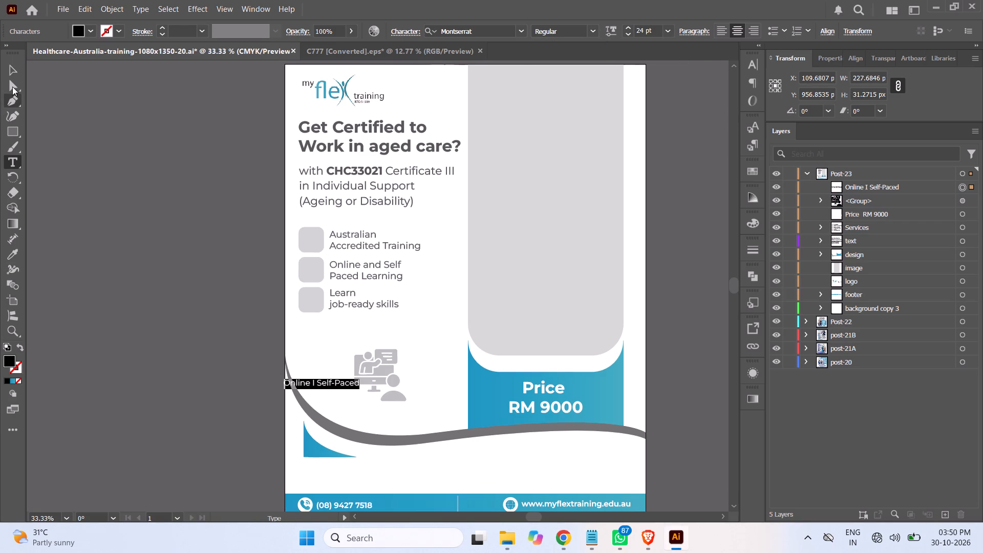
Move the "Online I Self-Paced" text directly beneath the faded online-learning icon.
click(11, 70)
drag(338, 385, 399, 422)
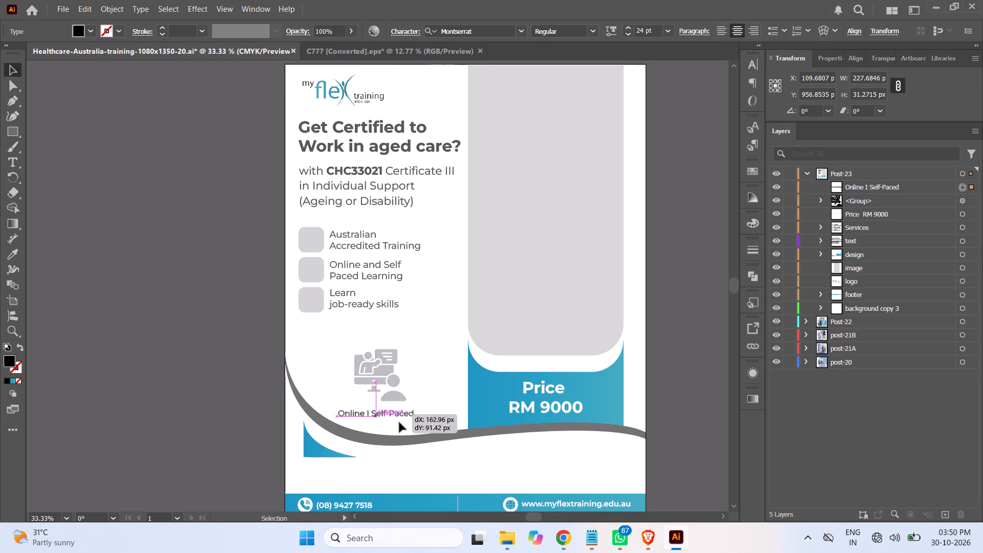
drag(399, 422, 393, 410)
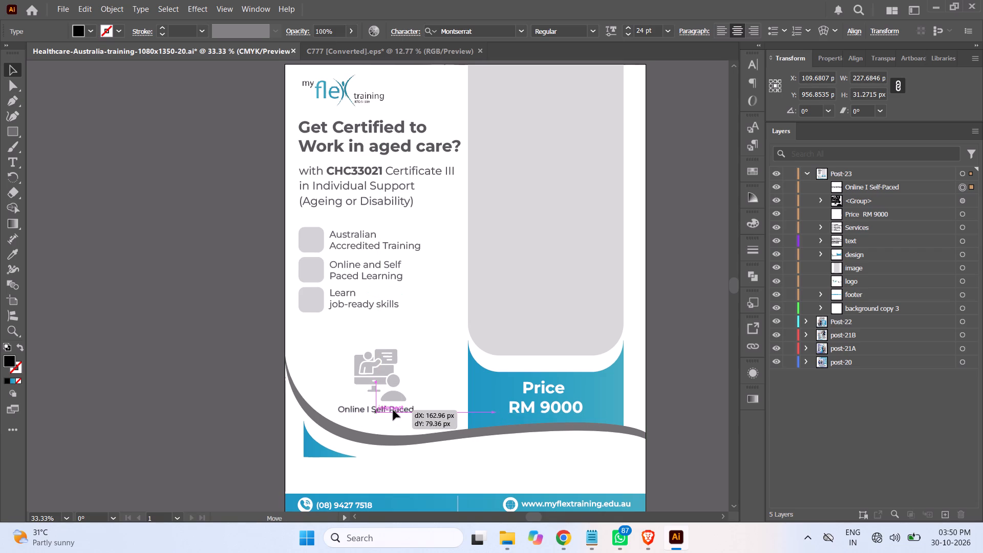
drag(393, 410, 394, 410)
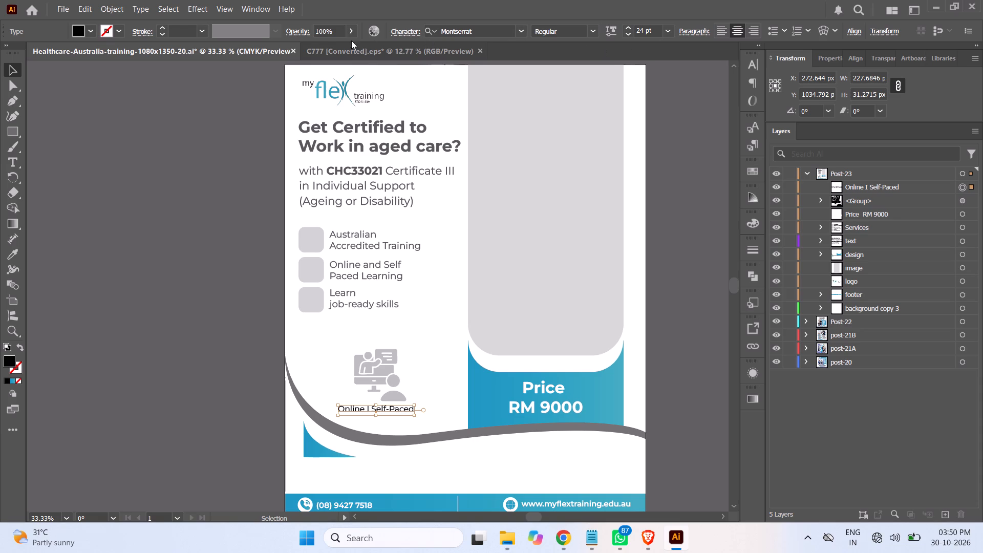
Set the opacity of the "Online I Self-Paced" text to 80% and deselect it.
drag(338, 31, 230, 41)
text(80)
key(Return)
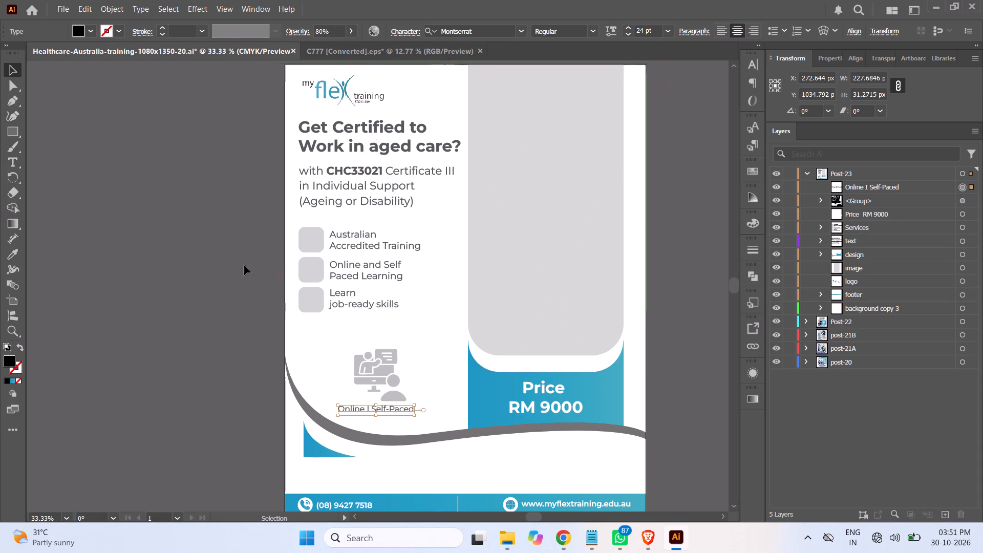
click(187, 192)
click(173, 216)
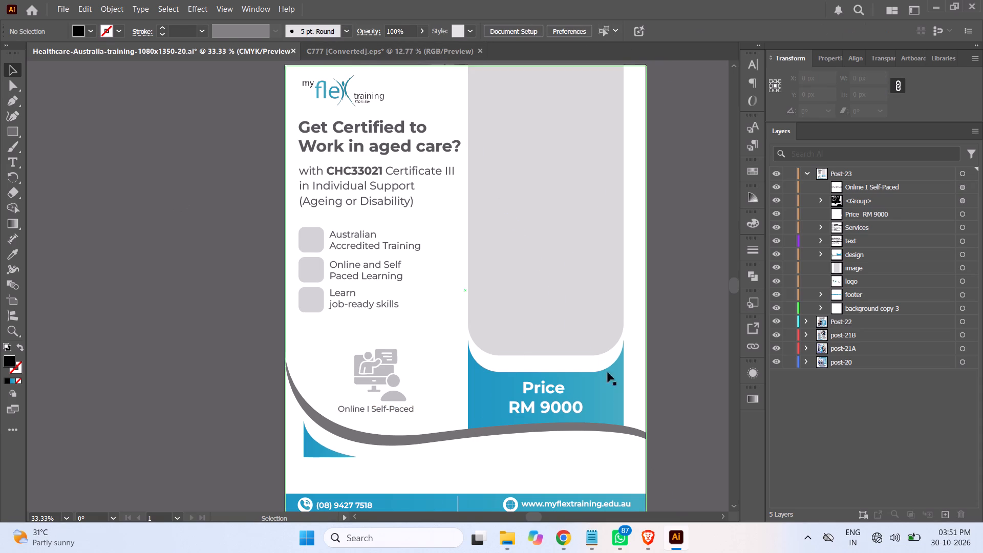
Select the "Online I Self-Paced" text together with the online-learning icon group and align their horizontal centres.
scroll(711, 308, down, 13)
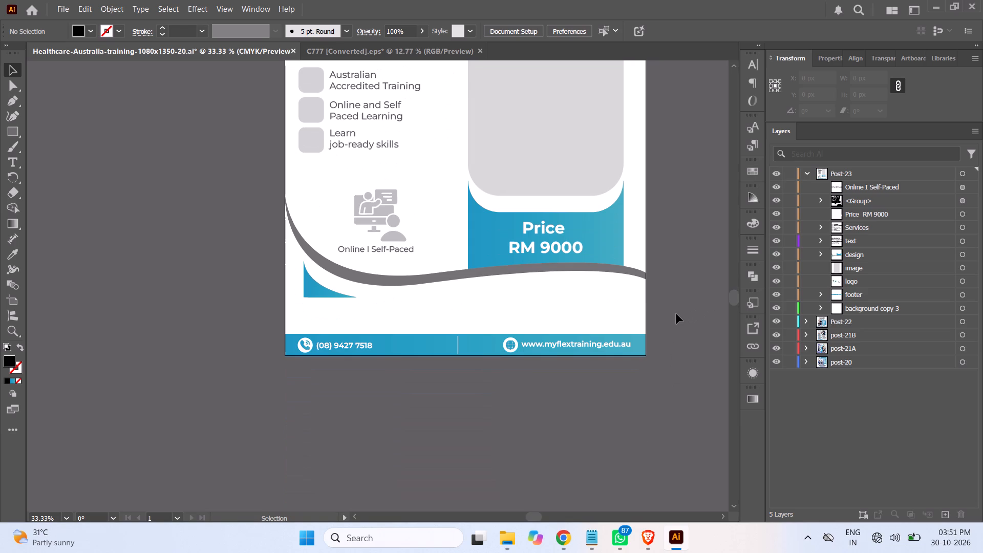
scroll(676, 314, up, 8)
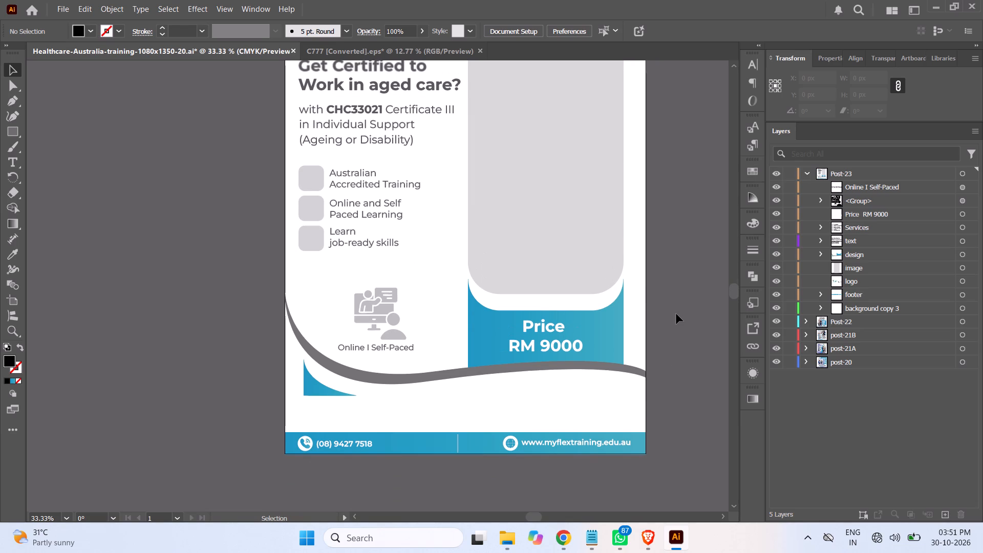
click(963, 189)
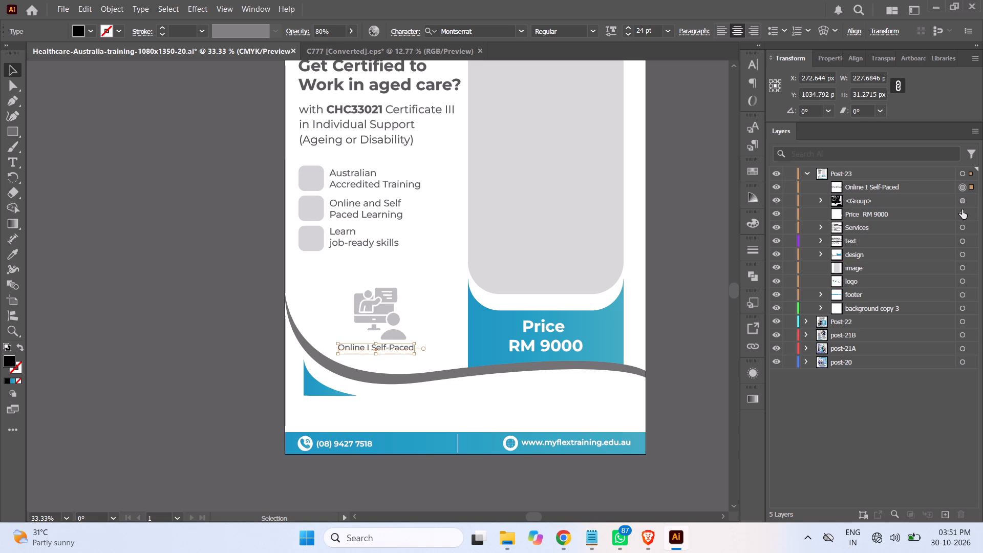
shift+click(960, 200)
shift+click(922, 201)
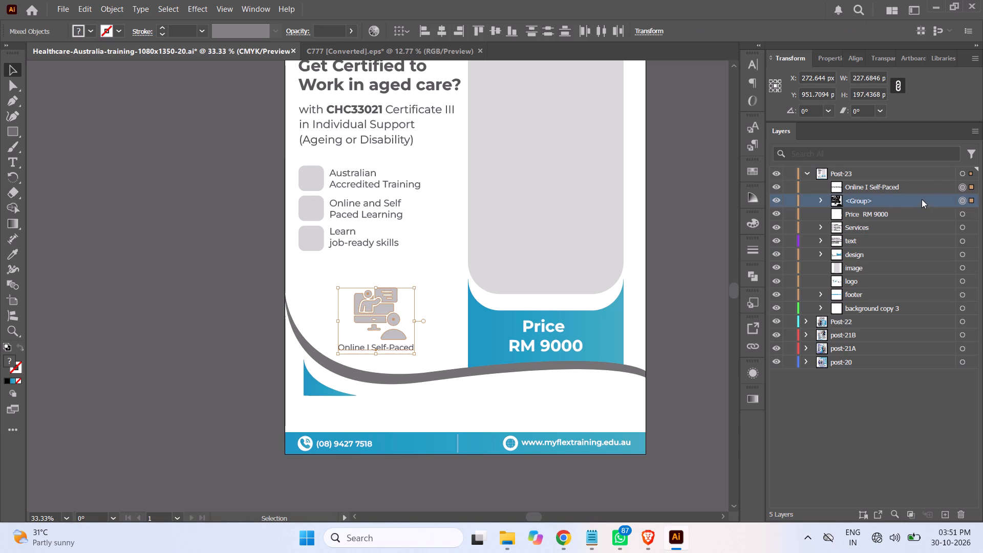
shift+click(924, 184)
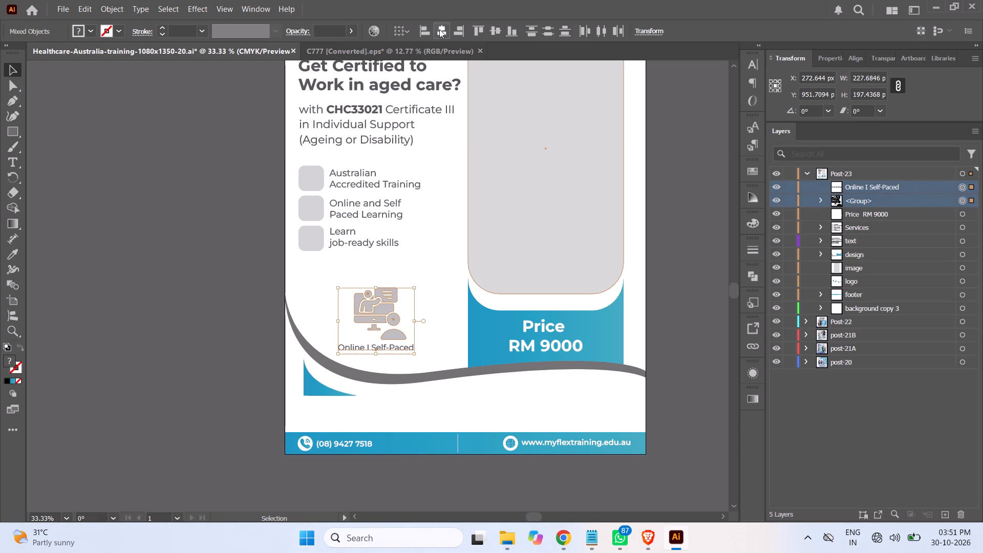
click(439, 29)
Move the aligned icon and text up about 62 px, clear of the grey curve, and deselect them.
drag(394, 333, 387, 326)
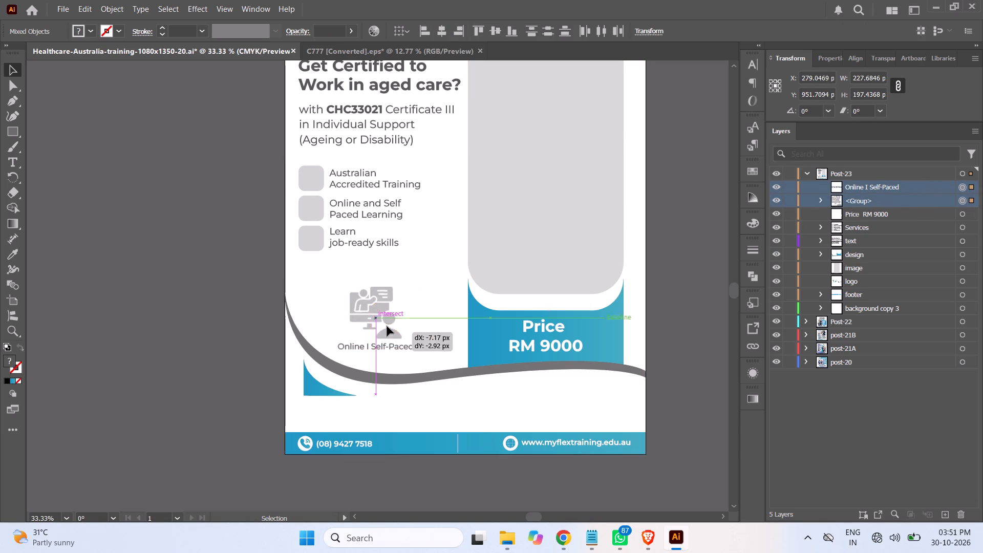
drag(387, 326, 395, 312)
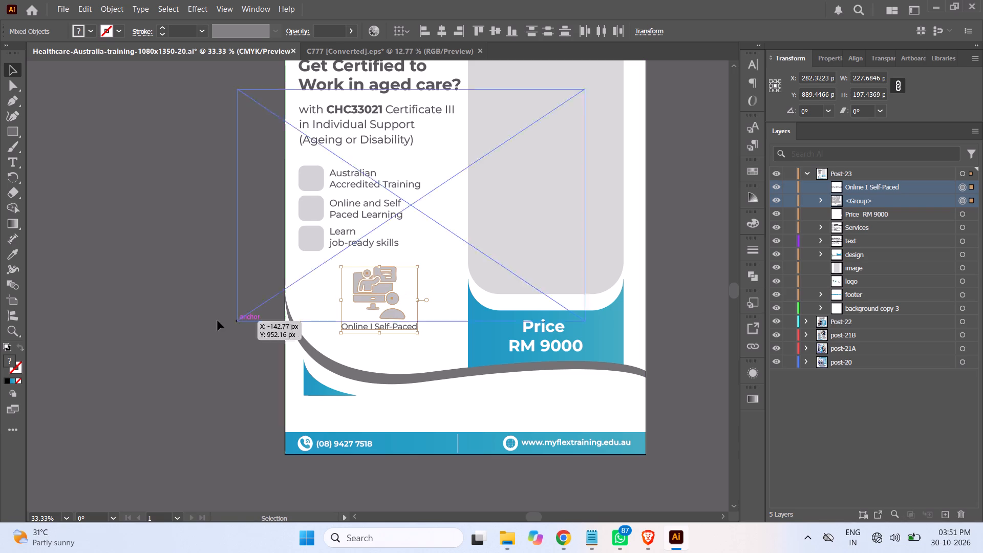
click(217, 321)
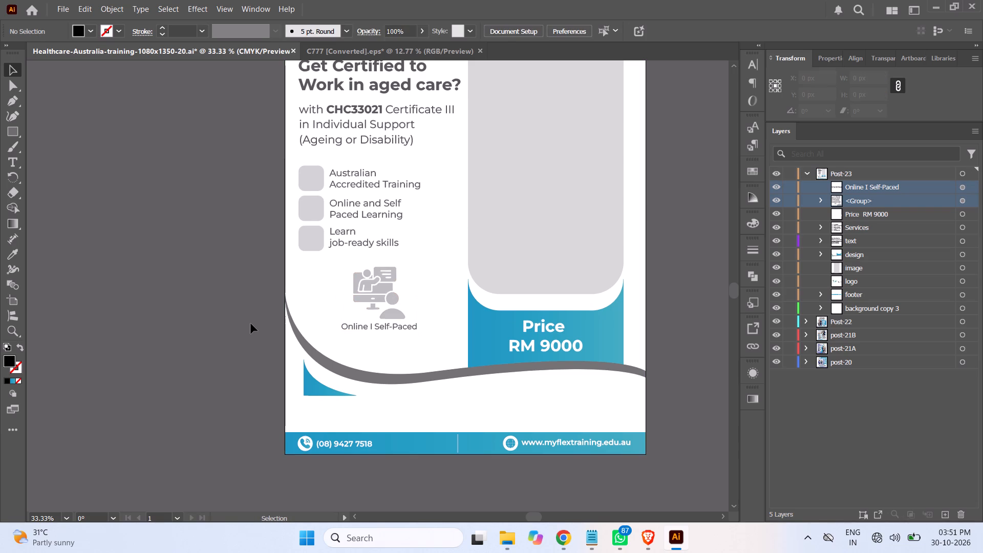
Review the Post-23 layout from the logo down to the footer.
scroll(234, 303, up, 2)
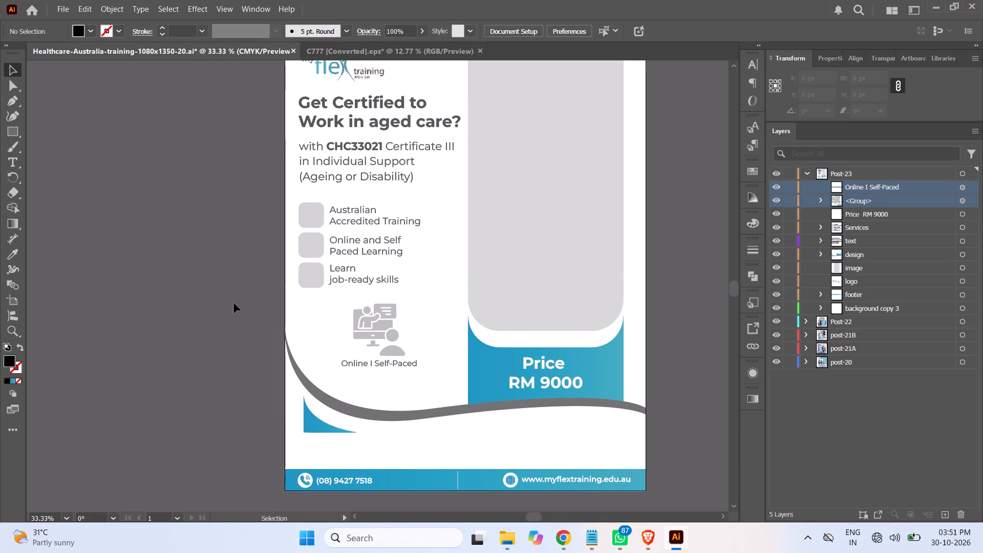
scroll(234, 303, up, 7)
scroll(234, 303, down, 3)
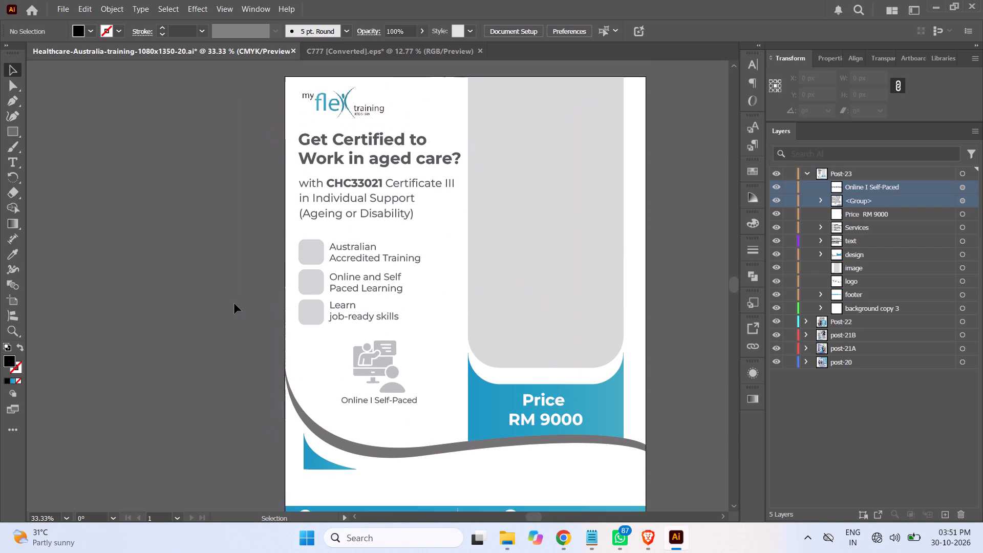
scroll(234, 304, down, 6)
scroll(234, 306, up, 1)
scroll(234, 306, down, 1)
scroll(234, 306, up, 1)
scroll(234, 306, down, 1)
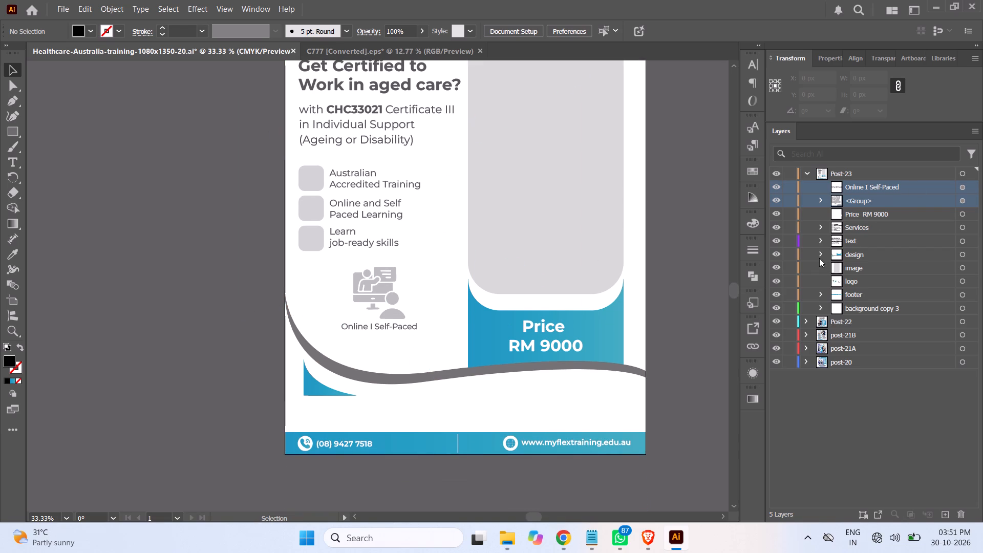
Hide the small blue corner path beneath the grey curve in Post-23's design group.
click(824, 253)
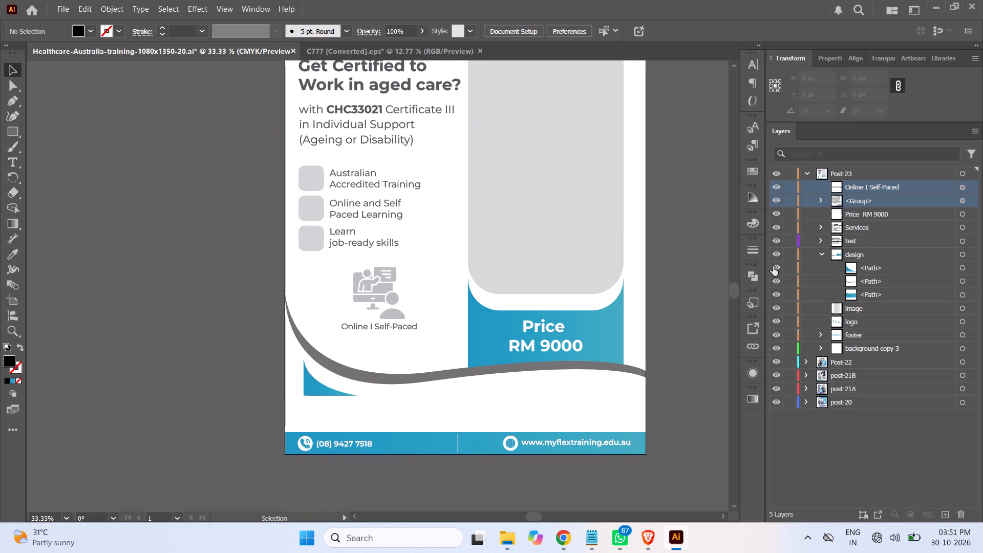
click(773, 266)
click(821, 253)
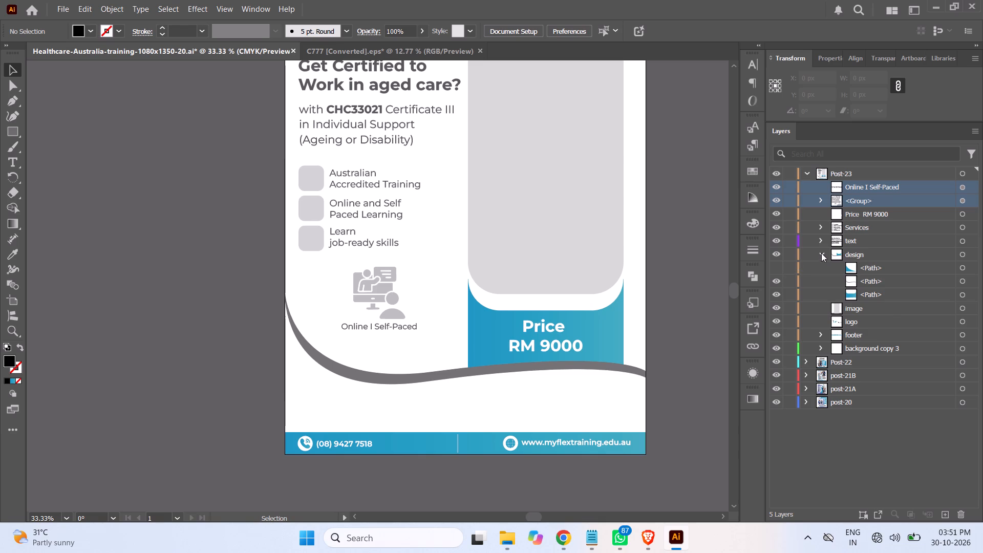
click(682, 282)
Check the layout without the blue corner shape and save the document.
scroll(706, 261, up, 10)
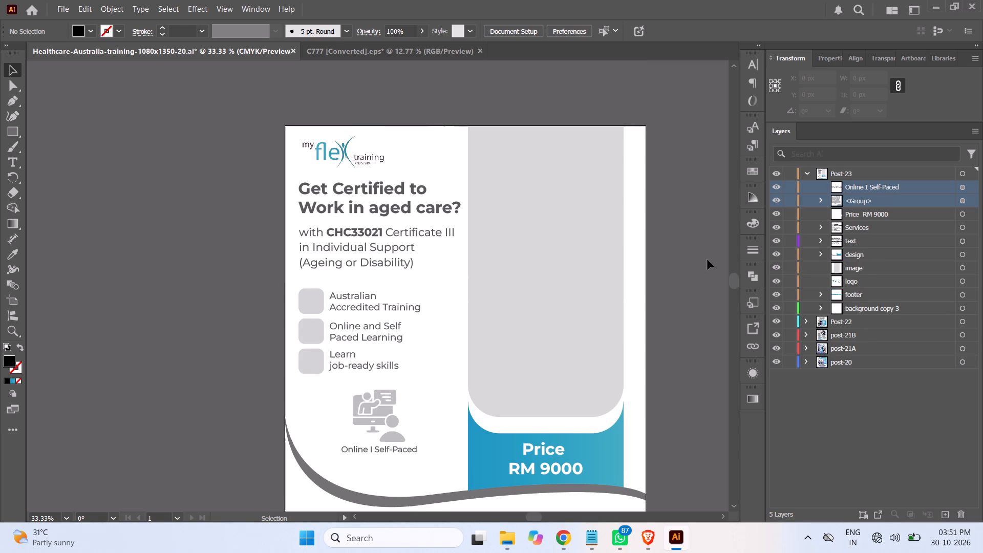
scroll(708, 259, down, 5)
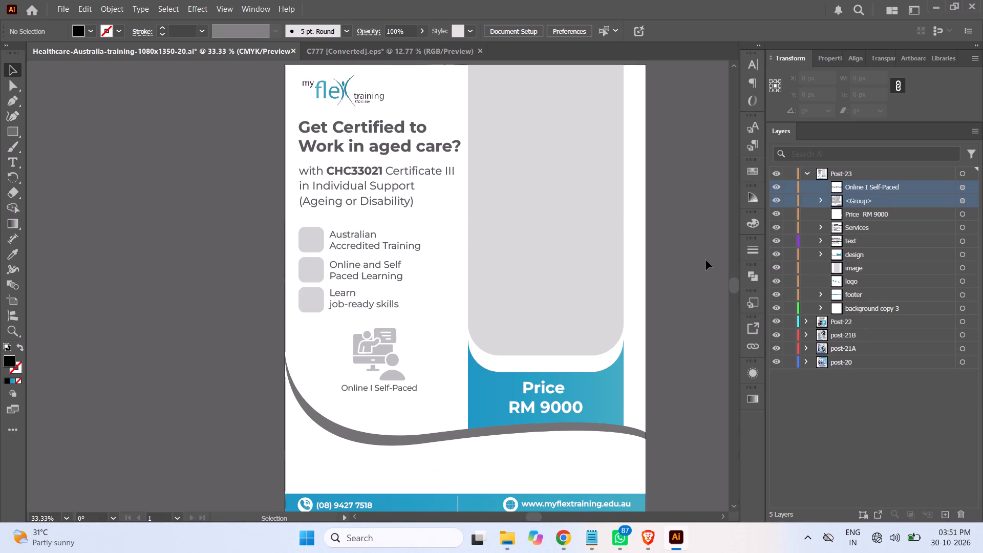
scroll(706, 260, down, 1)
scroll(706, 260, up, 1)
scroll(706, 260, down, 3)
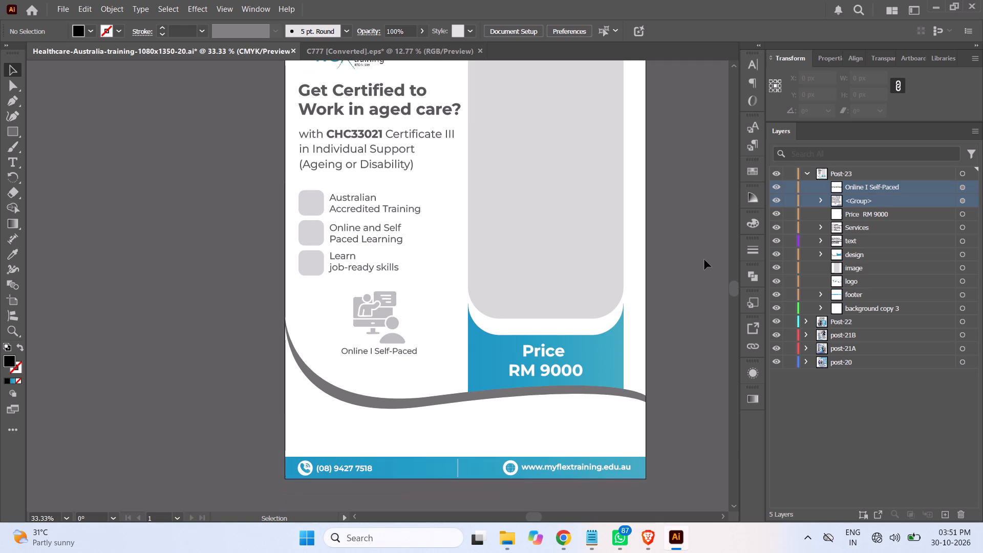
key(ctrl+s)
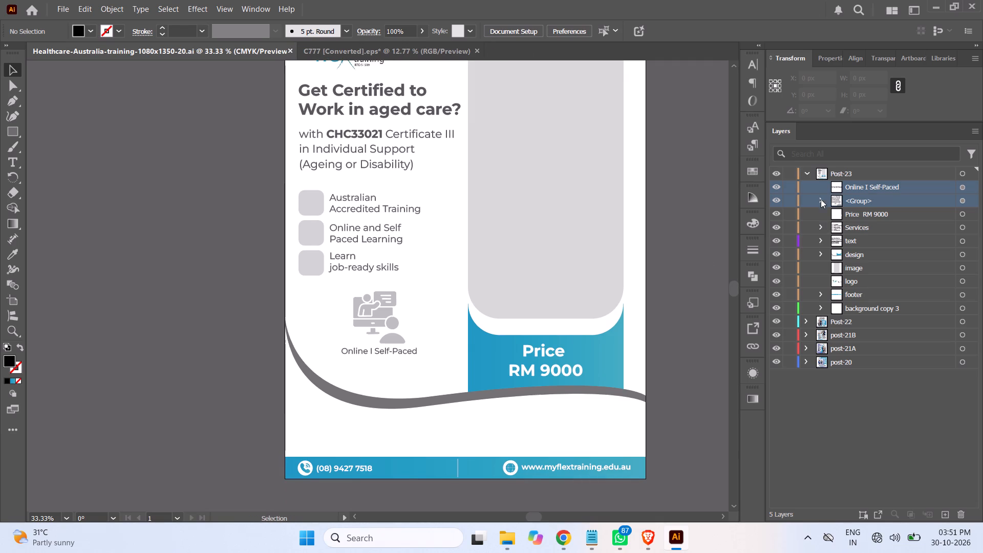
Duplicate the CTA group in the Post-22 layer and move the copy into the Post-23 layer.
click(803, 172)
click(804, 187)
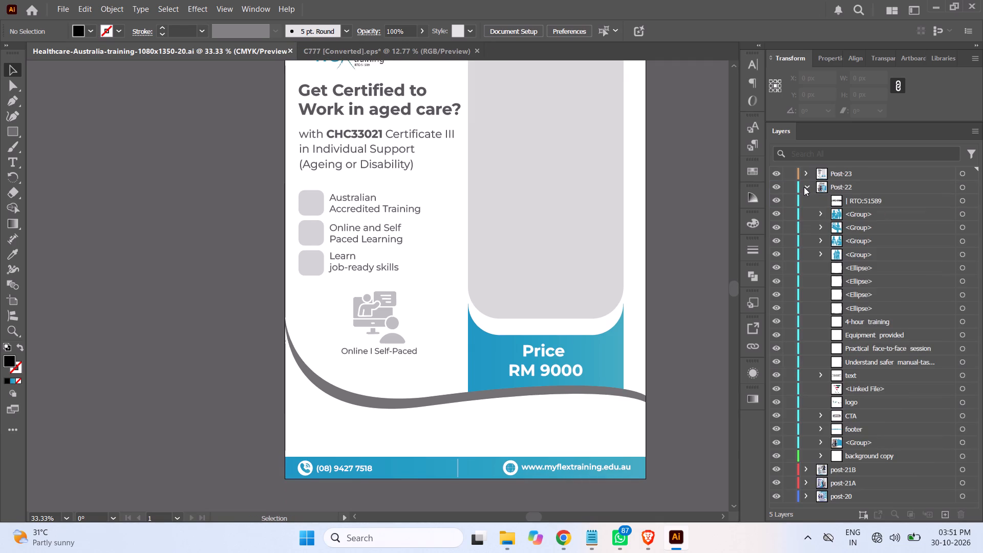
click(962, 415)
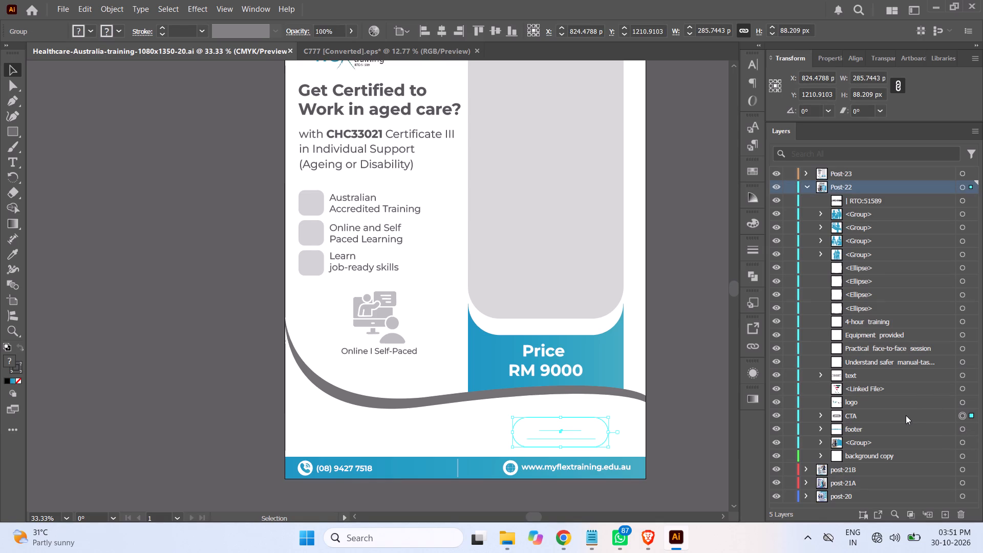
click(906, 415)
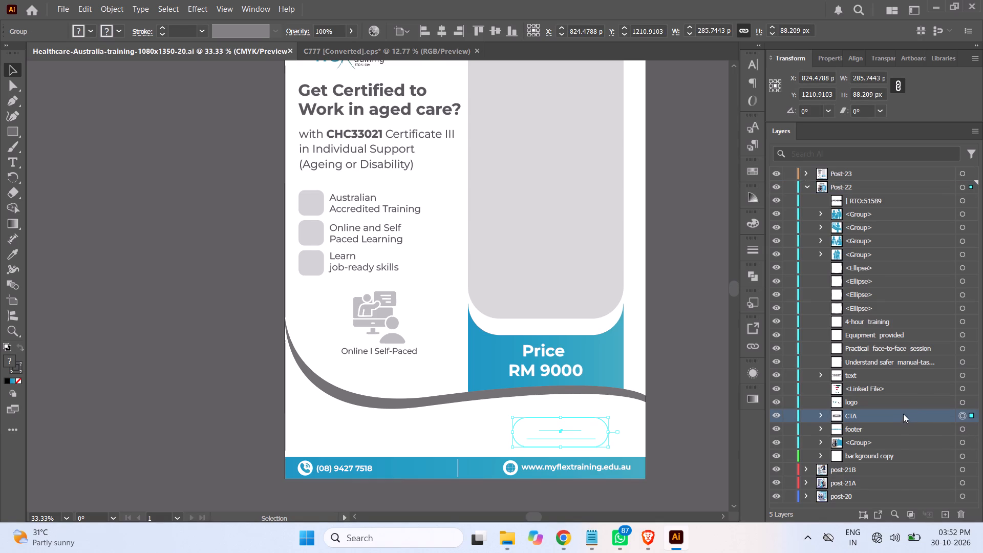
drag(903, 414, 946, 514)
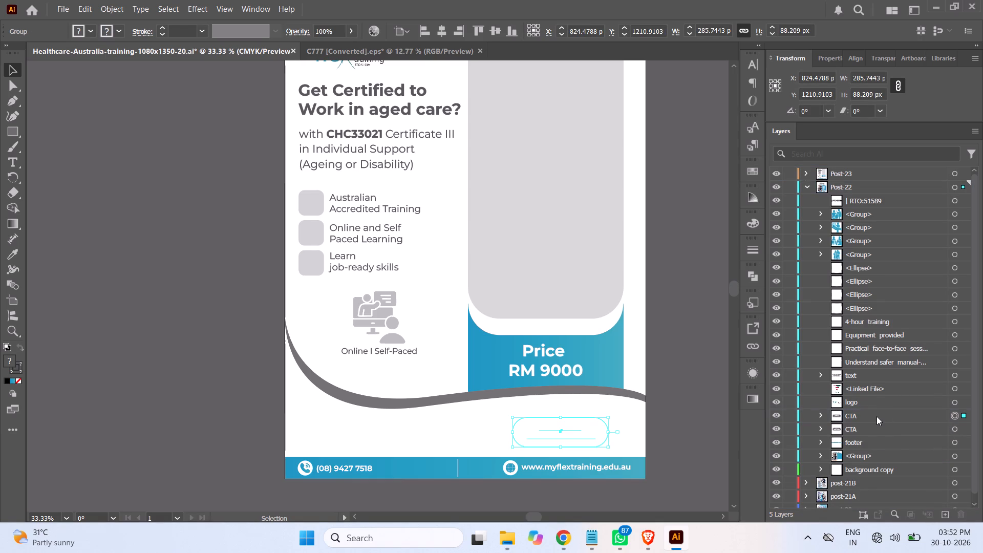
click(877, 416)
drag(877, 416, 848, 174)
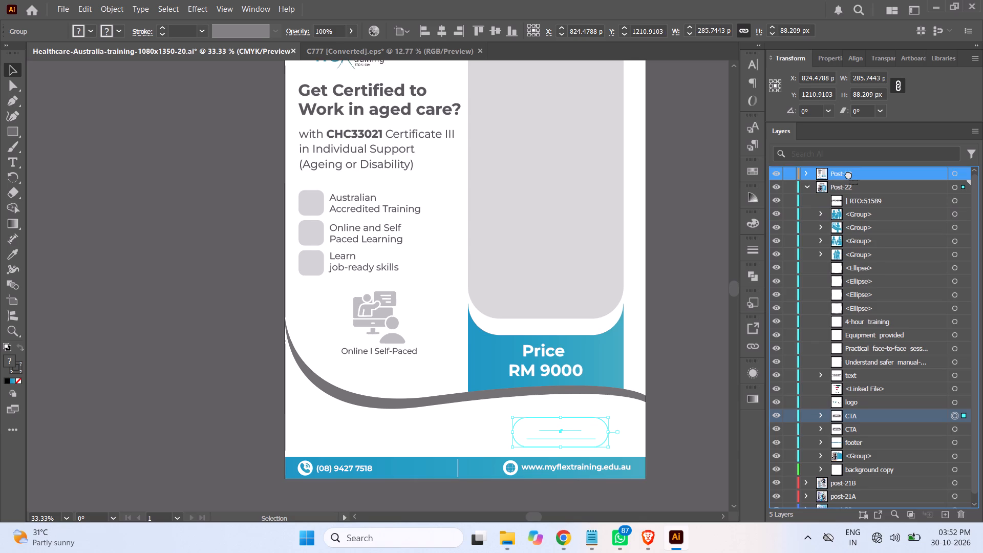
drag(848, 174, 847, 173)
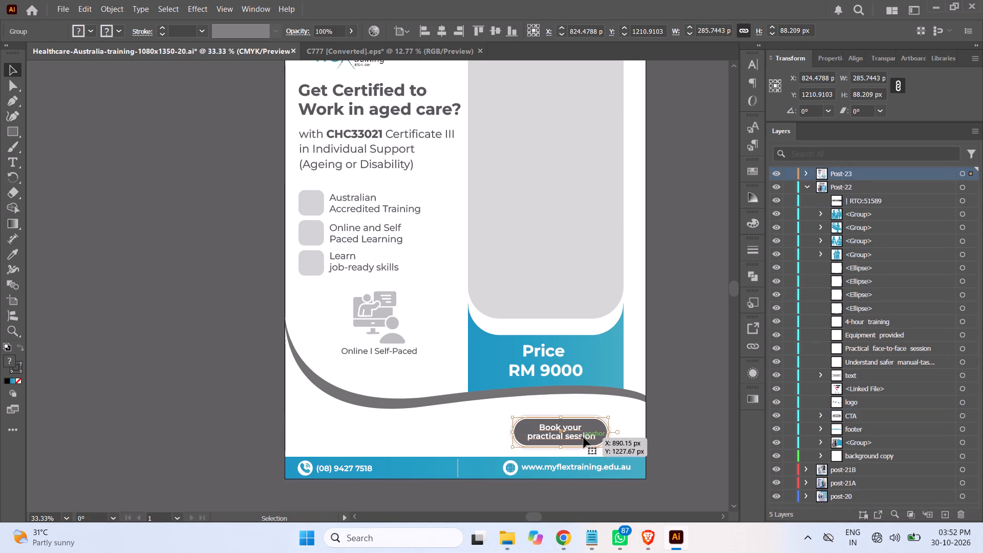
click(808, 186)
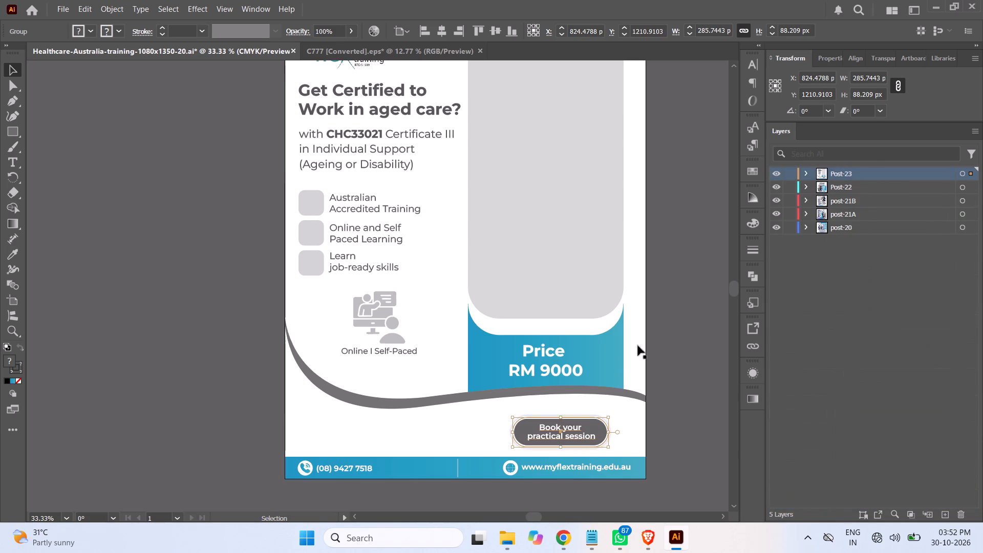
Move the copied CTA button to the horizontal middle above the footer, at about X 529 px, Y 1213 px.
drag(581, 437, 485, 435)
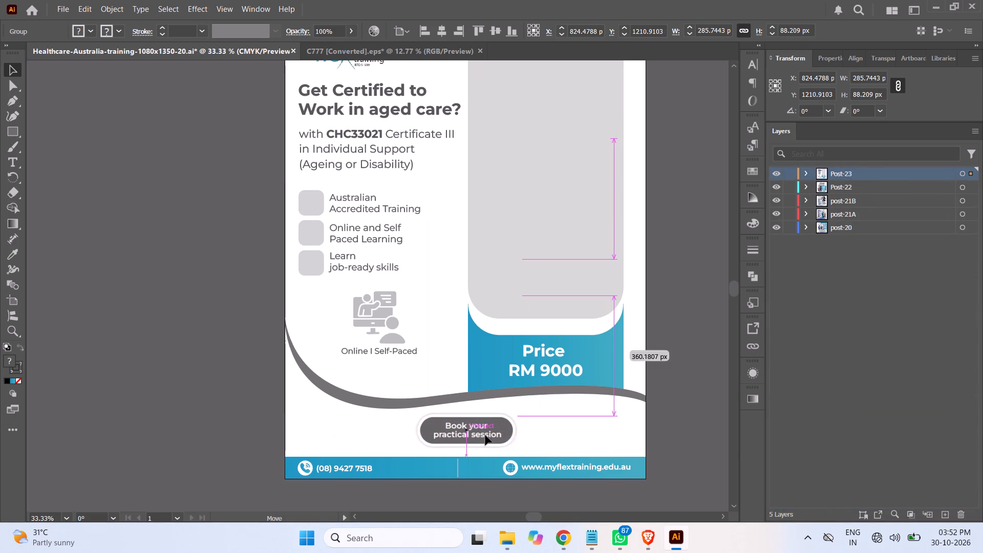
drag(485, 435, 483, 438)
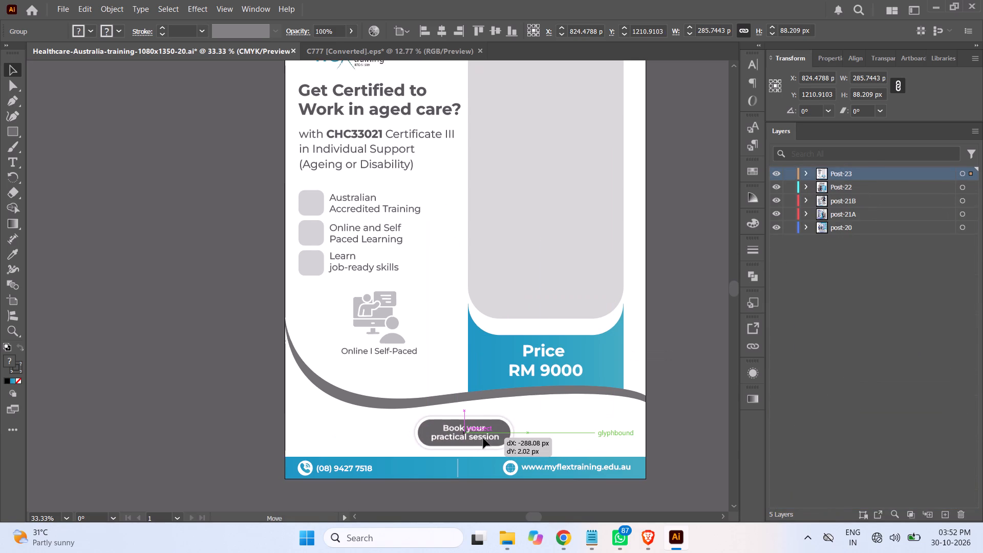
drag(483, 438, 482, 438)
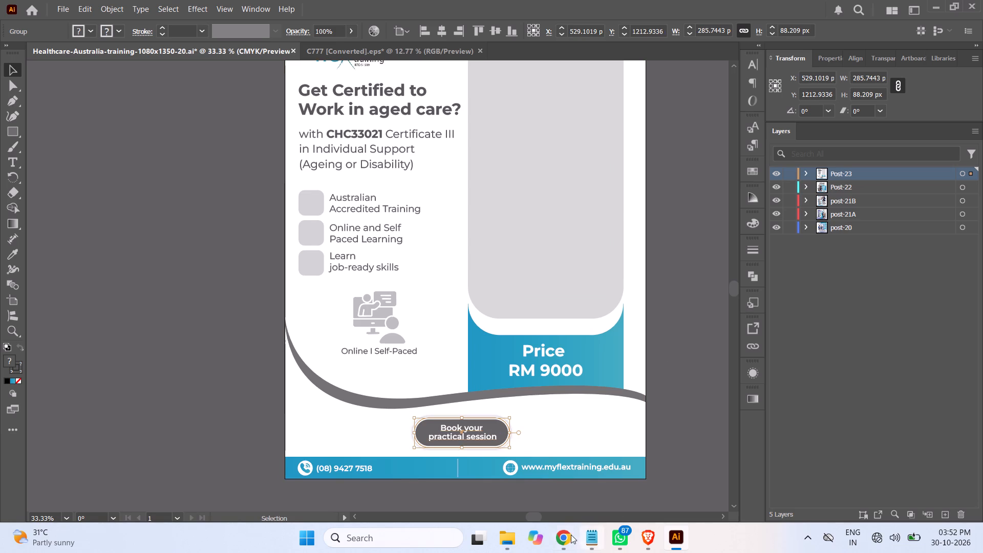
Switch to the Asana brief in Chrome and copy the CTA wording "Enrol Today".
click(561, 539)
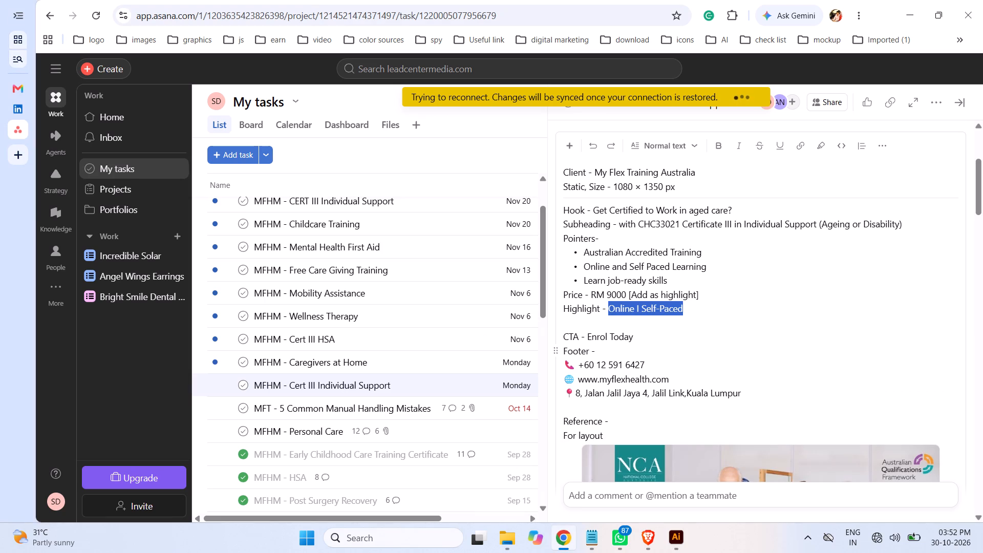
drag(632, 348, 587, 340)
click(635, 339)
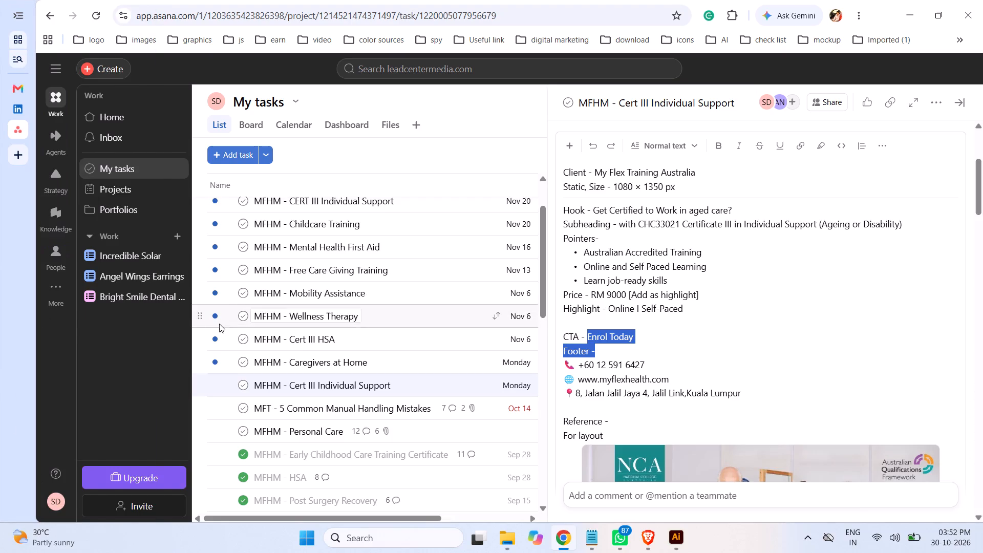
click(667, 348)
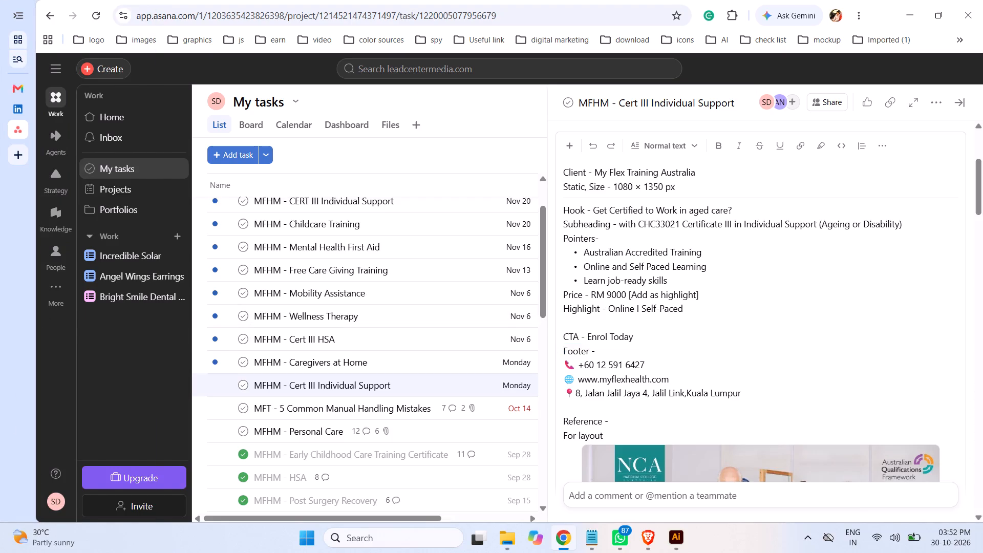
click(753, 332)
drag(638, 337, 586, 336)
key(ctrl+c)
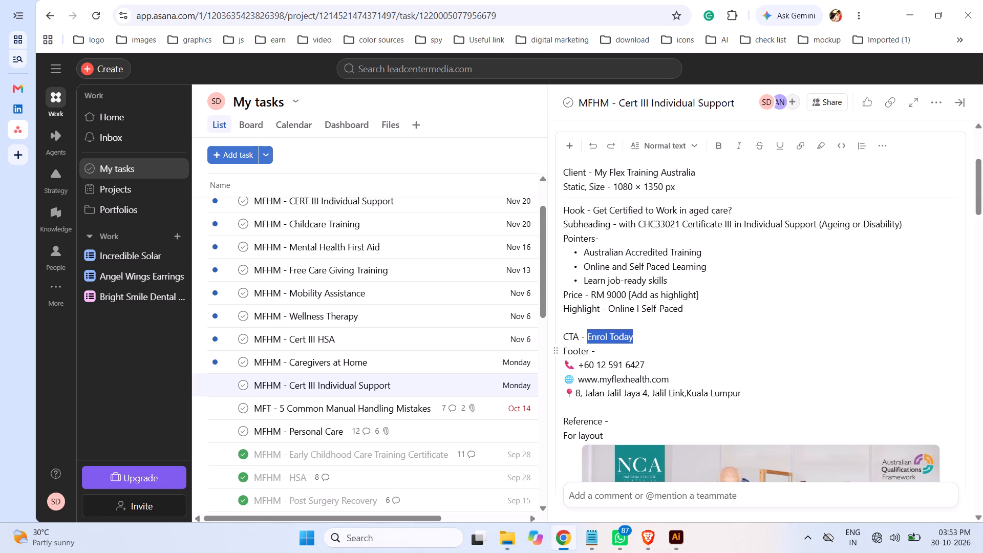
Back in Illustrator, replace the "Book your practical session" text in Post-23's CTA group with the copied "Enrol Today".
click(679, 540)
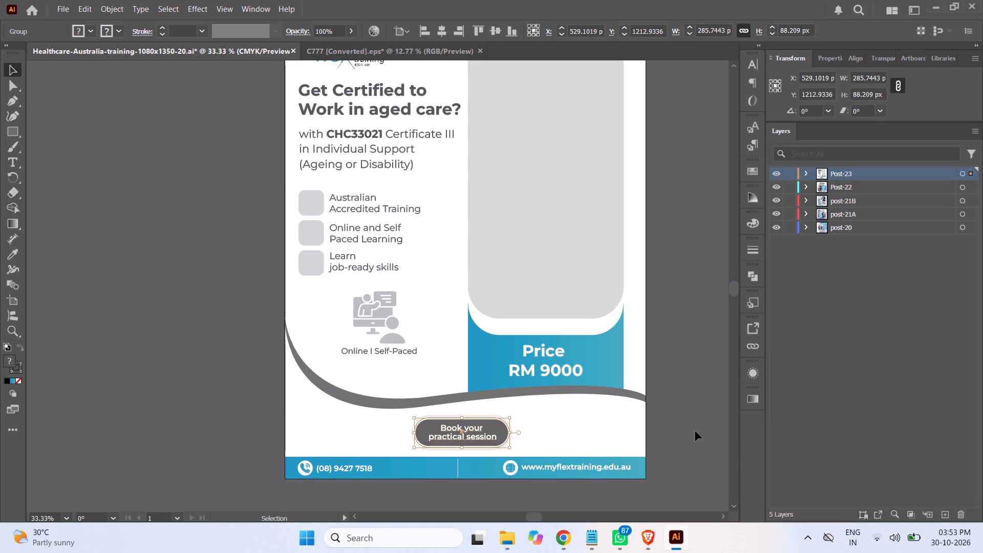
click(806, 173)
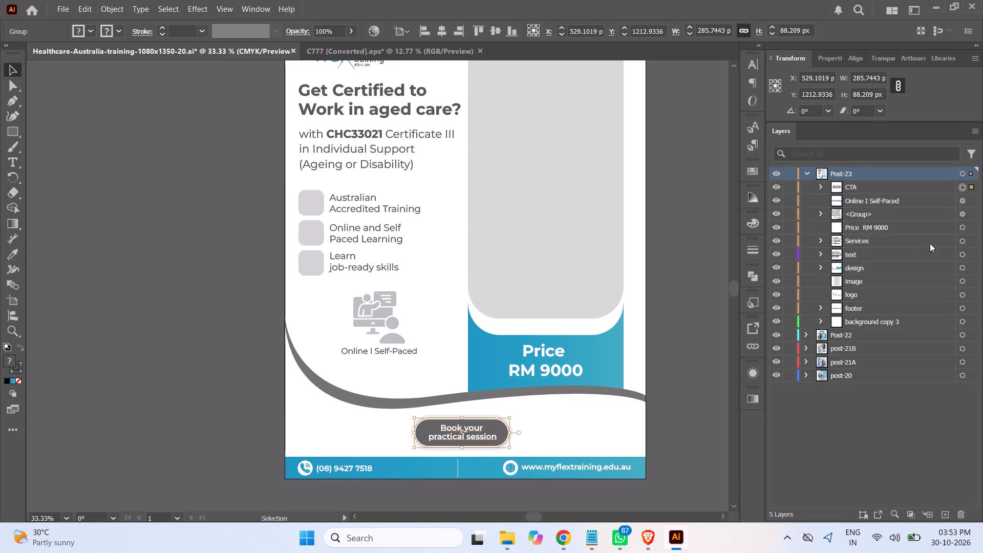
click(823, 185)
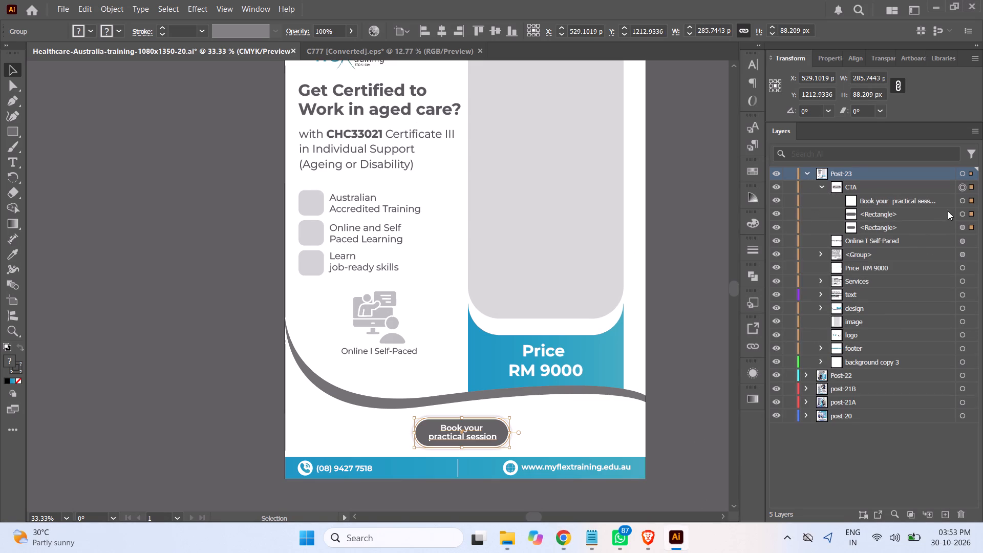
click(963, 199)
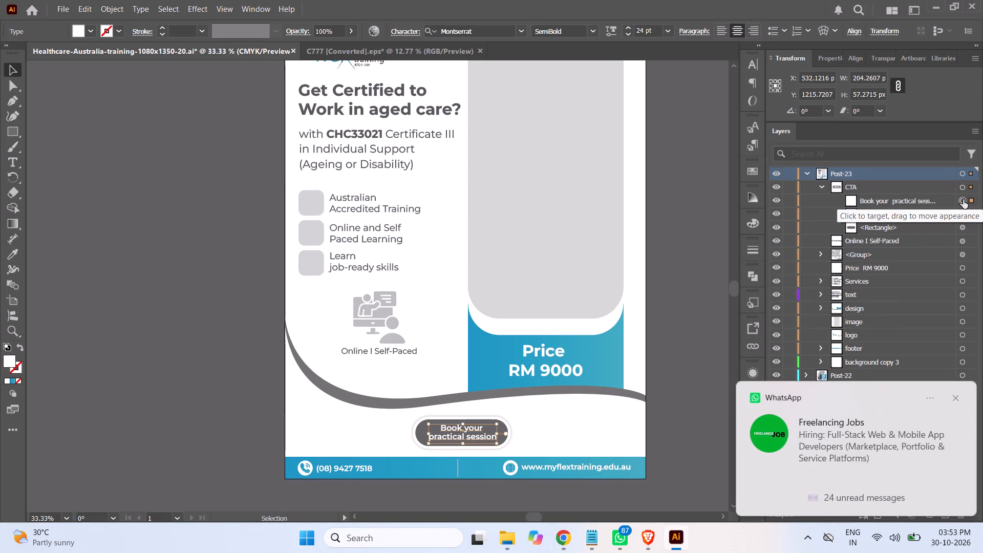
click(10, 161)
click(463, 437)
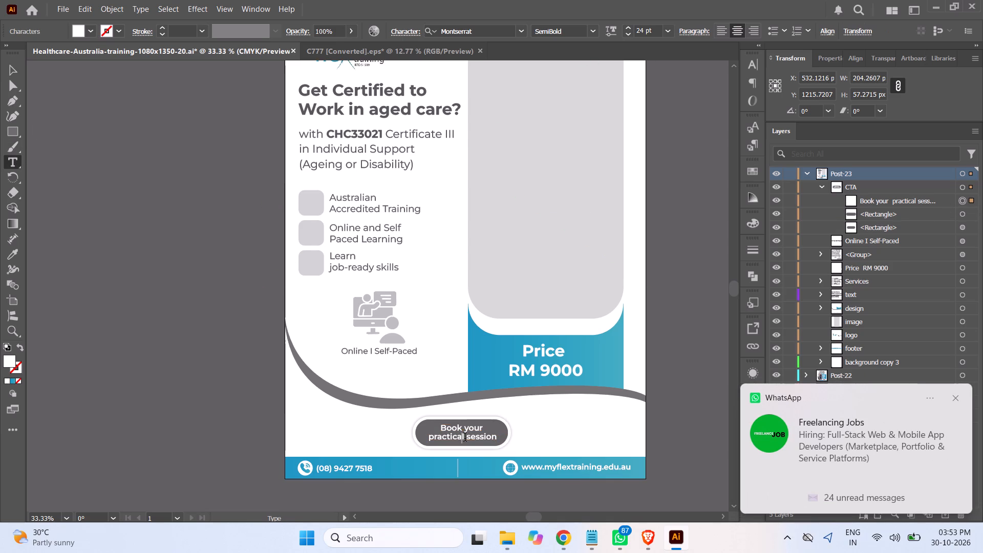
key(ctrl+a)
key(ctrl+v)
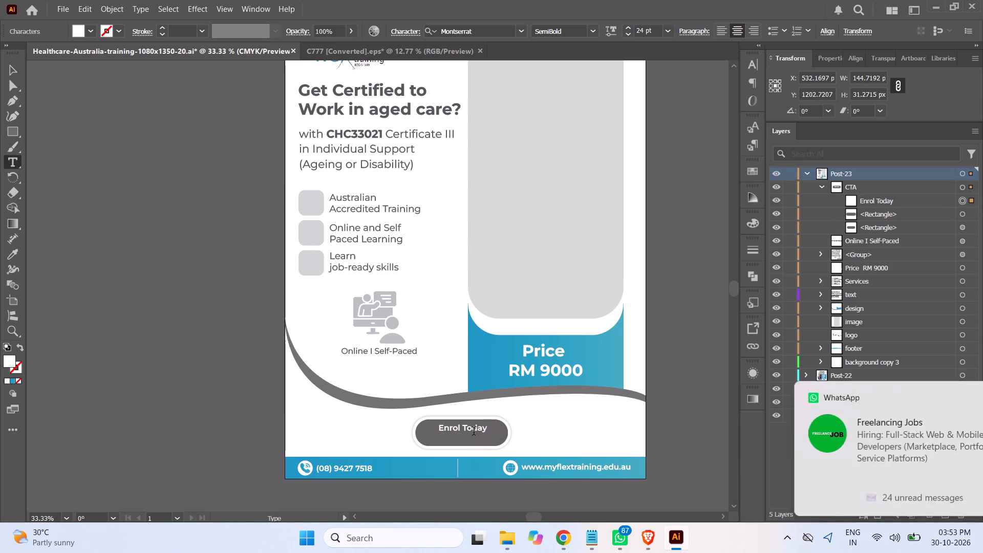
Move the Enrol Today text to the middle of the button shape, at about X 527 px, Y 1217 px.
click(11, 71)
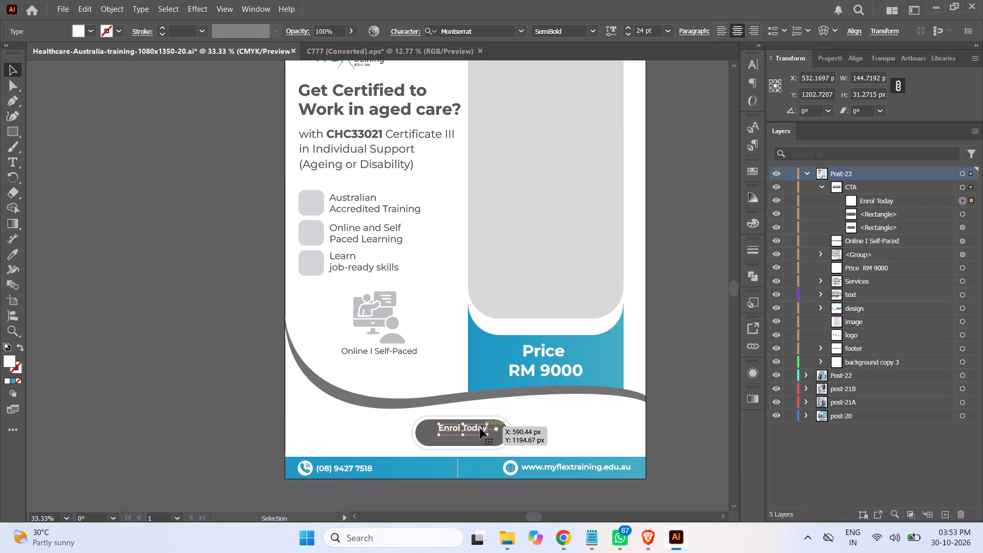
click(476, 428)
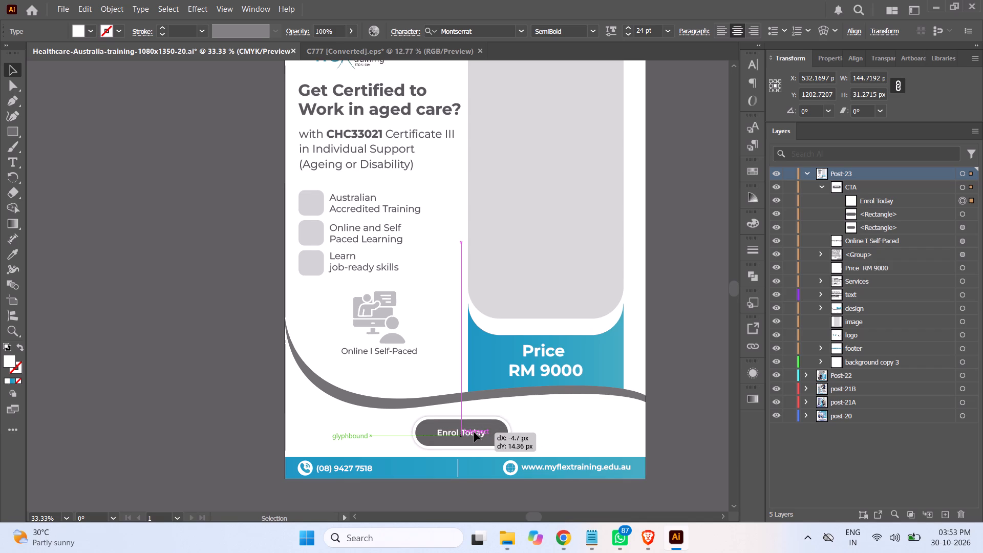
double_click(474, 433)
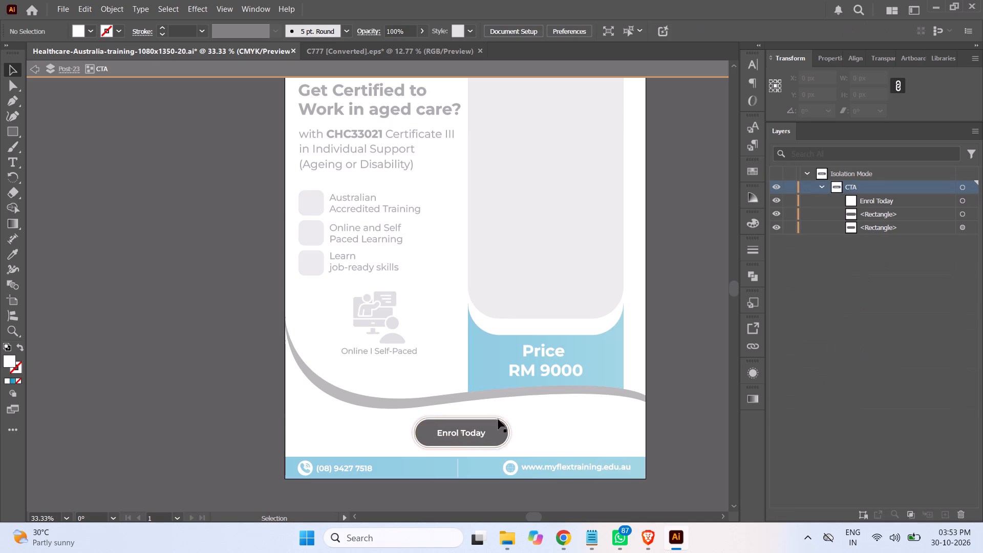
click(40, 70)
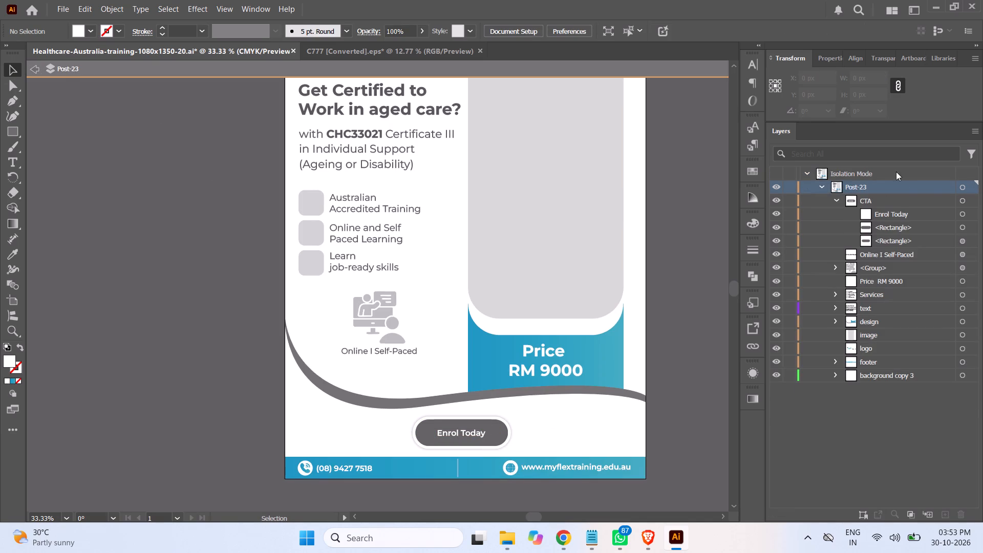
Format the Enrol Today text in all caps with 27 pt size and 28 pt leading.
click(958, 215)
click(754, 62)
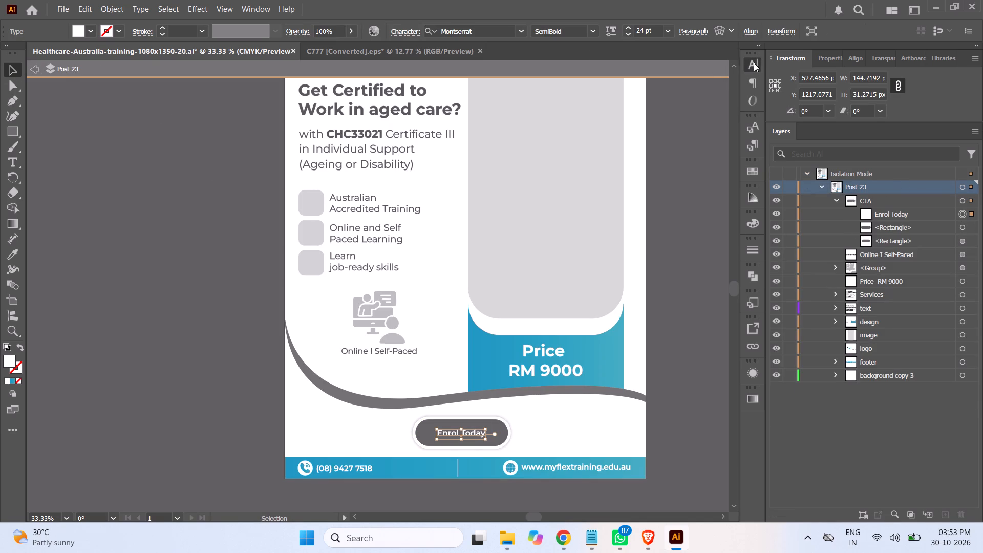
click(604, 193)
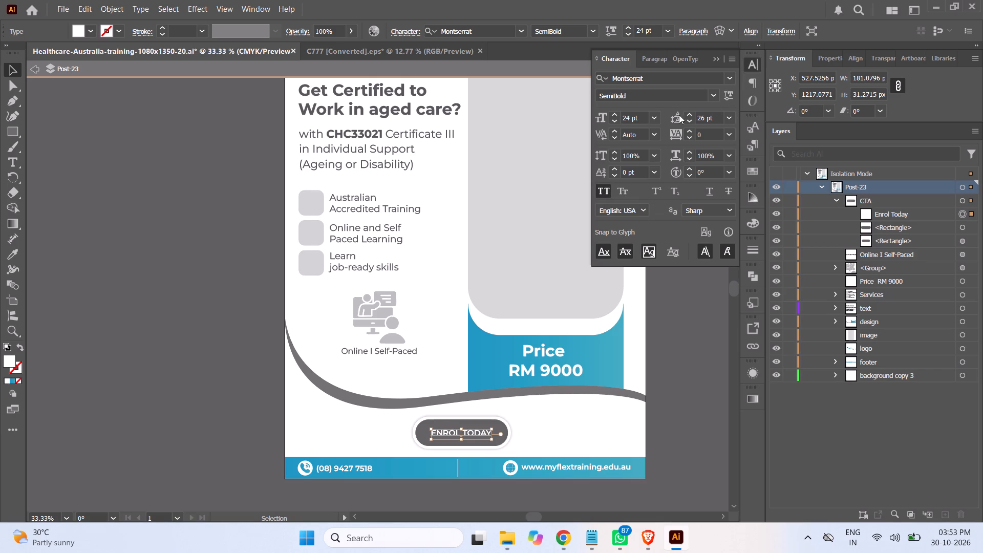
click(714, 118)
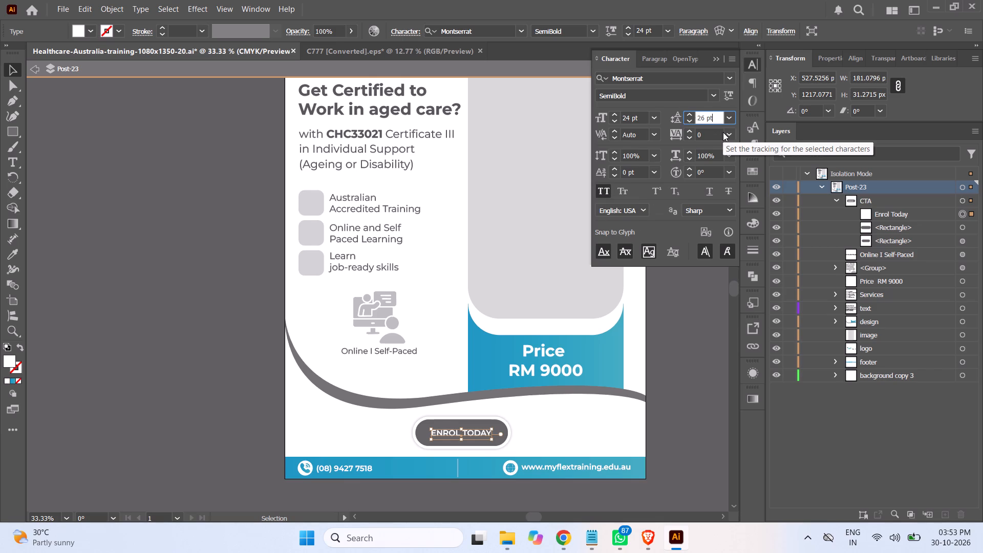
key(Up)
key(Up)
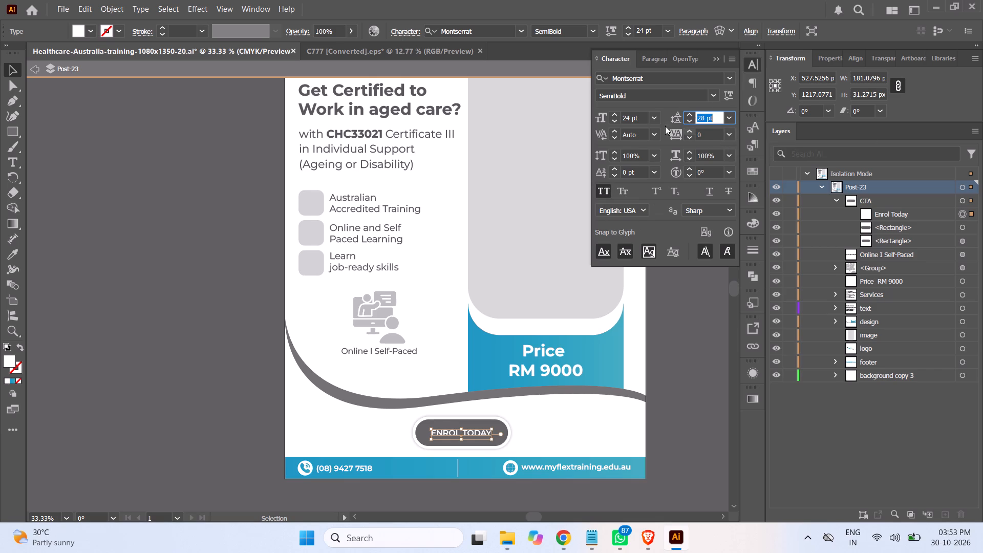
click(643, 118)
key(Up)
key(Up)
key(Up)
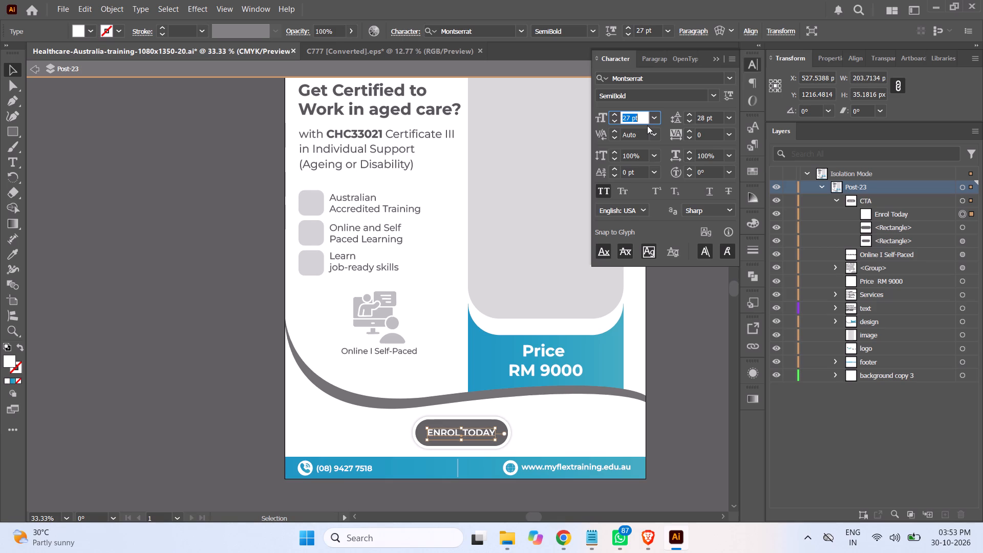
click(12, 72)
click(99, 200)
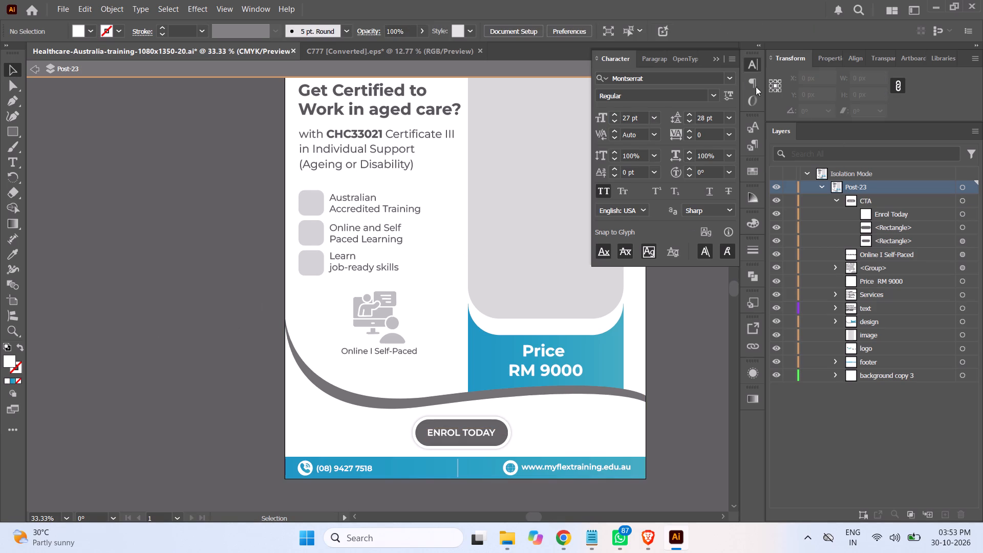
click(716, 56)
click(697, 219)
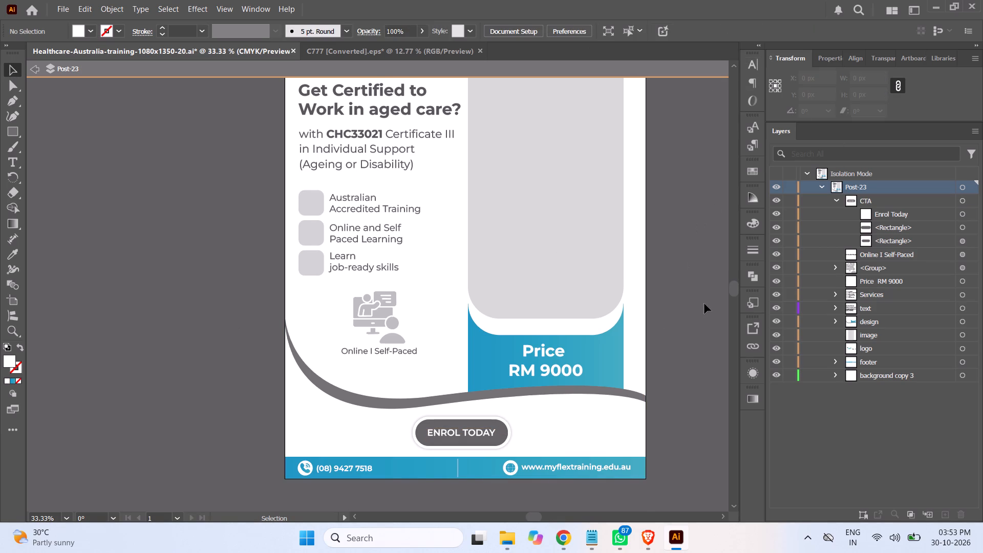
Review the whole Post-23 layout with the CTA button in place.
scroll(688, 301, up, 3)
scroll(685, 296, down, 1)
scroll(682, 294, up, 2)
scroll(682, 294, down, 3)
scroll(682, 294, up, 4)
scroll(680, 293, down, 2)
scroll(677, 293, up, 1)
scroll(677, 294, down, 1)
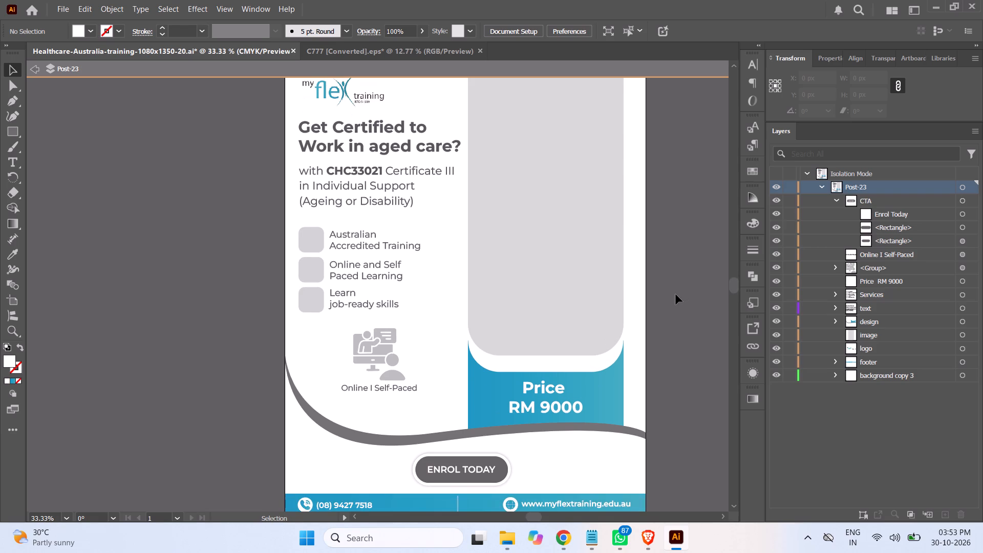
key(ctrl+minus)
click(679, 288)
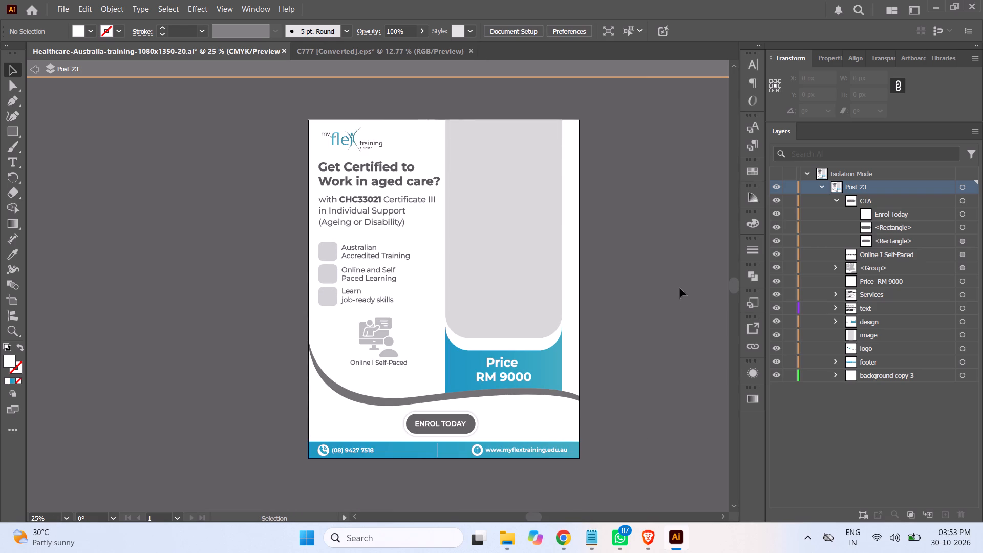
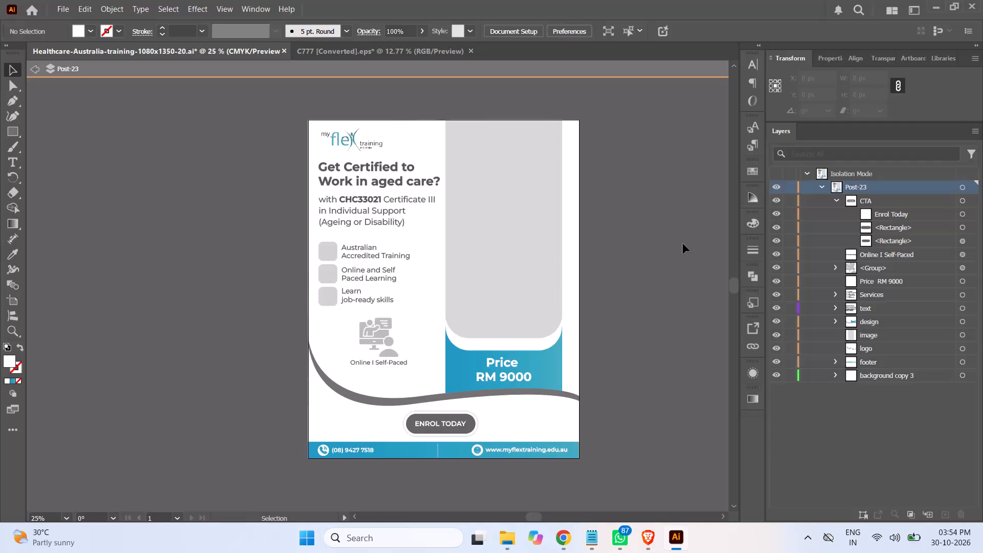
Exit isolation of Post-23 and close the C777 [Converted].eps infographic file without saving its changes.
click(36, 69)
click(101, 153)
click(378, 51)
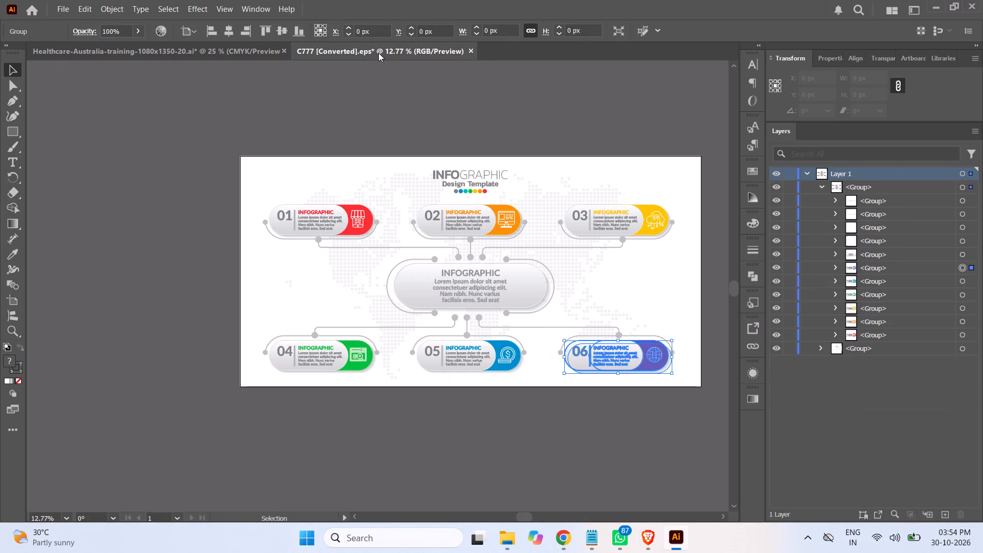
click(472, 51)
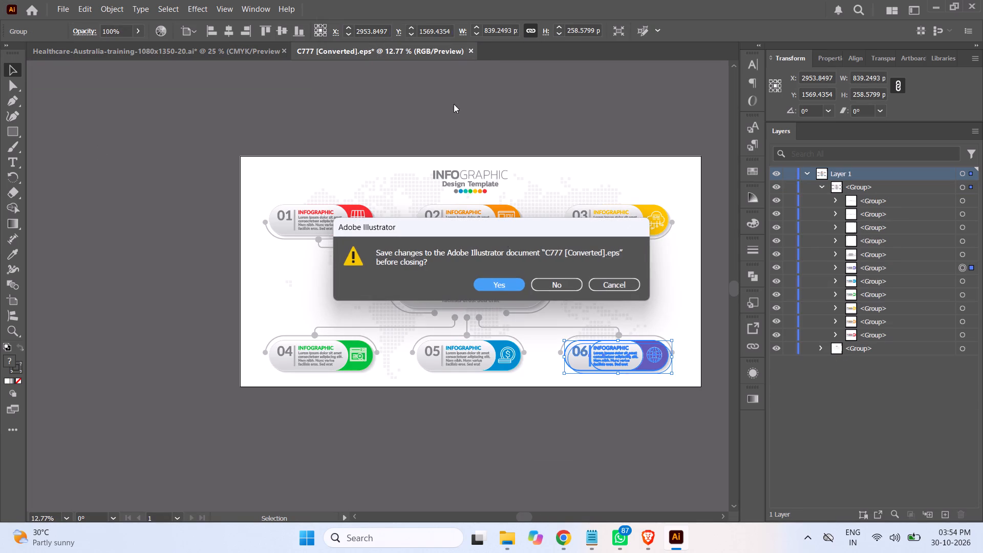
click(560, 283)
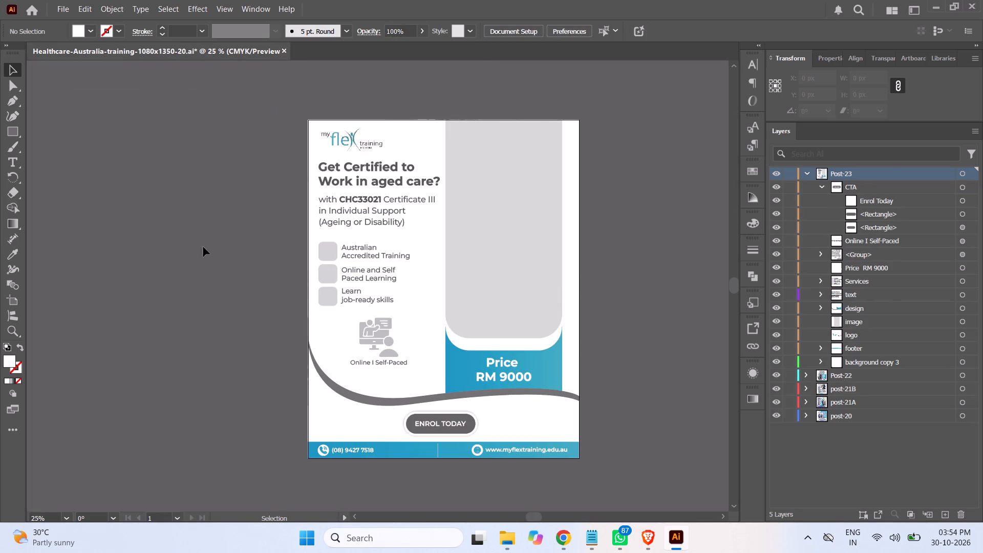
Save the Healthcare-Australia-training-1080x1350-20.ai document with the Post-23 layout.
click(191, 243)
key(ctrl+s)
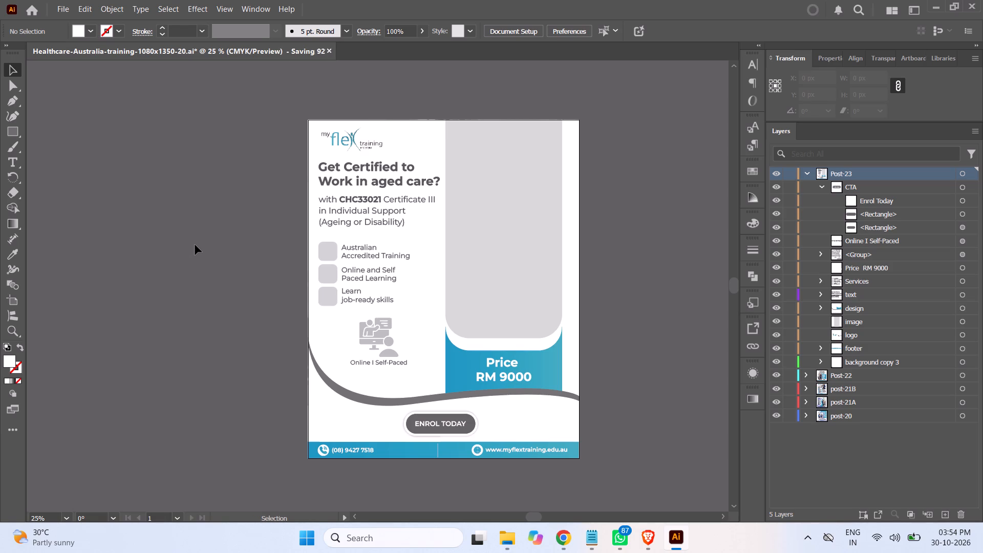
Move Post-23's e-learning icon group and its Online I Self-Paced caption down together, to about Y 953 px.
click(824, 188)
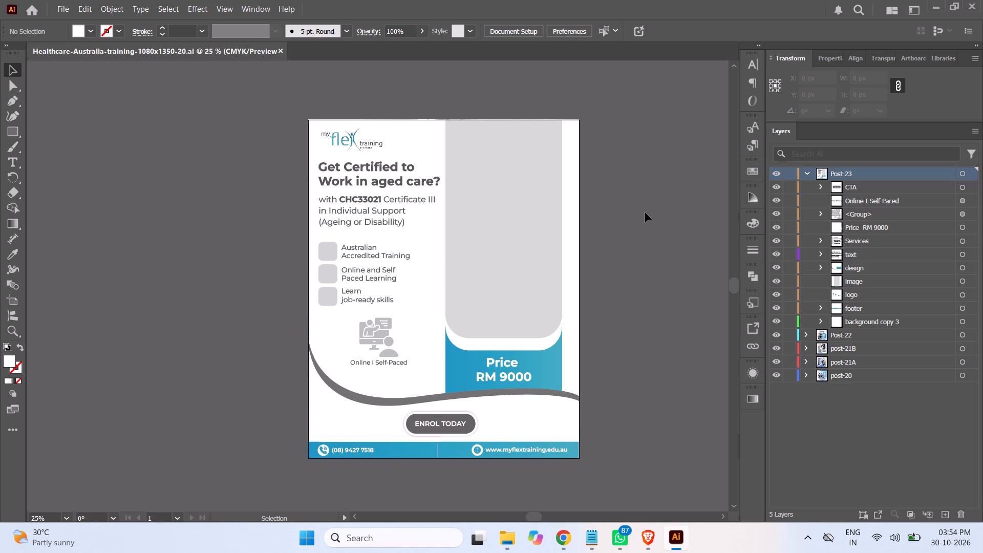
click(559, 537)
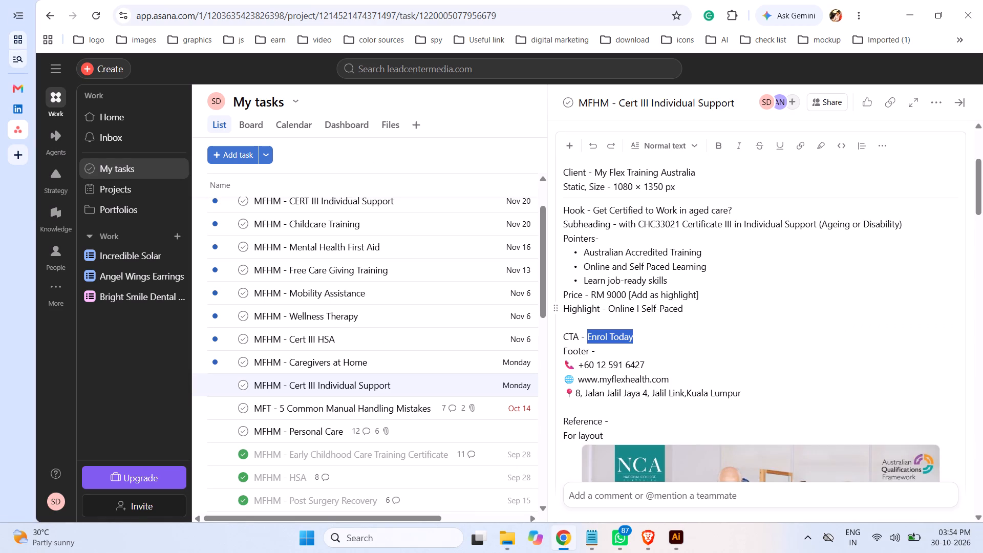
click(677, 535)
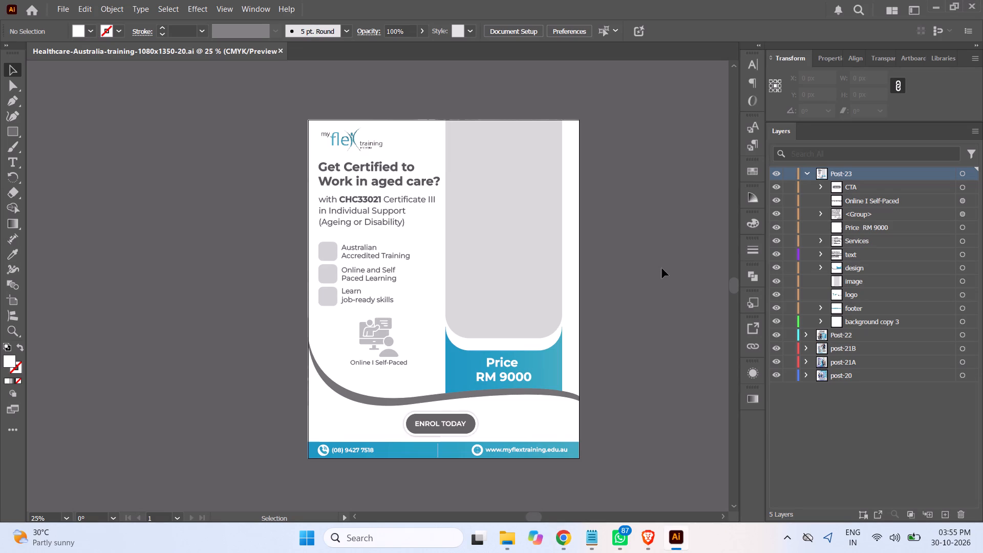
click(963, 199)
shift+click(962, 213)
click(931, 200)
shift+click(922, 211)
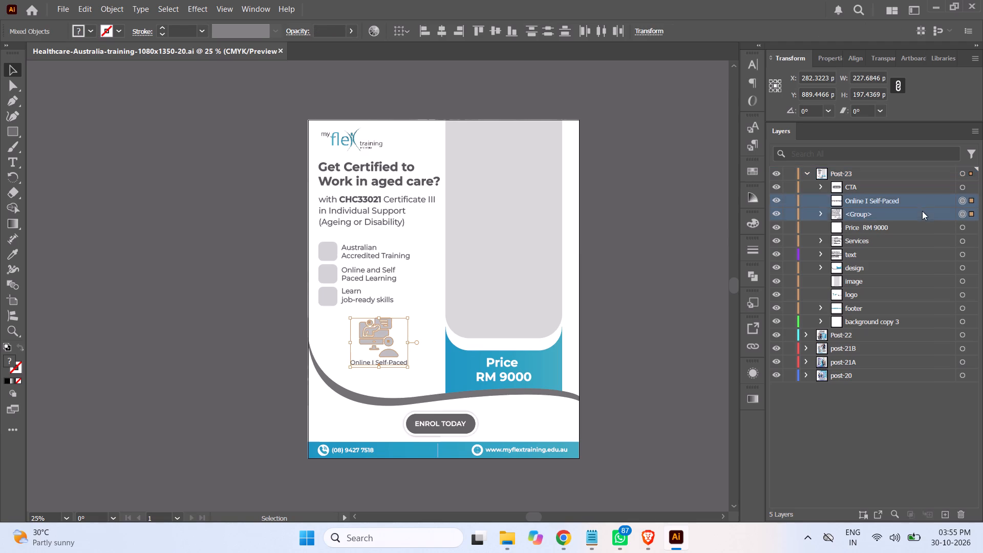
drag(391, 354, 389, 370)
click(640, 352)
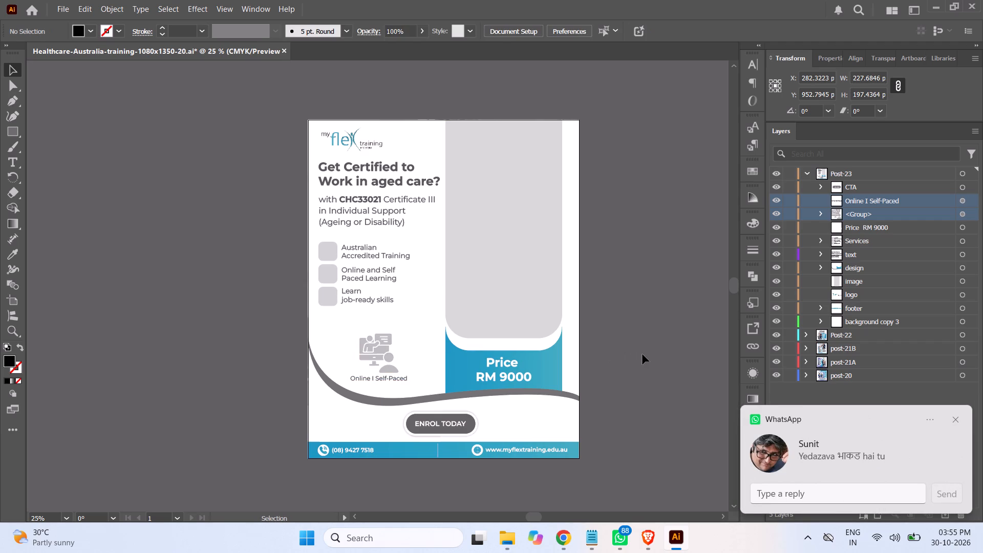
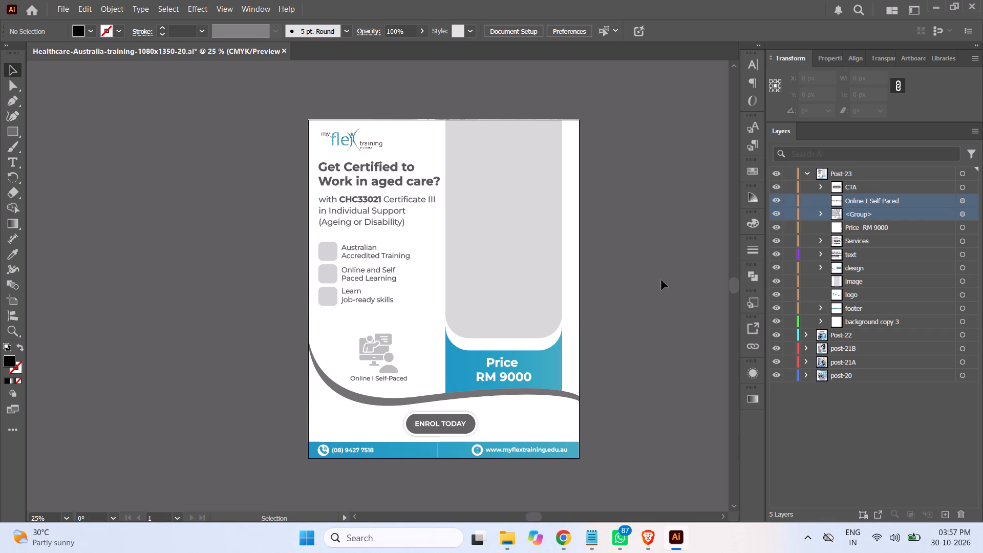
click(561, 540)
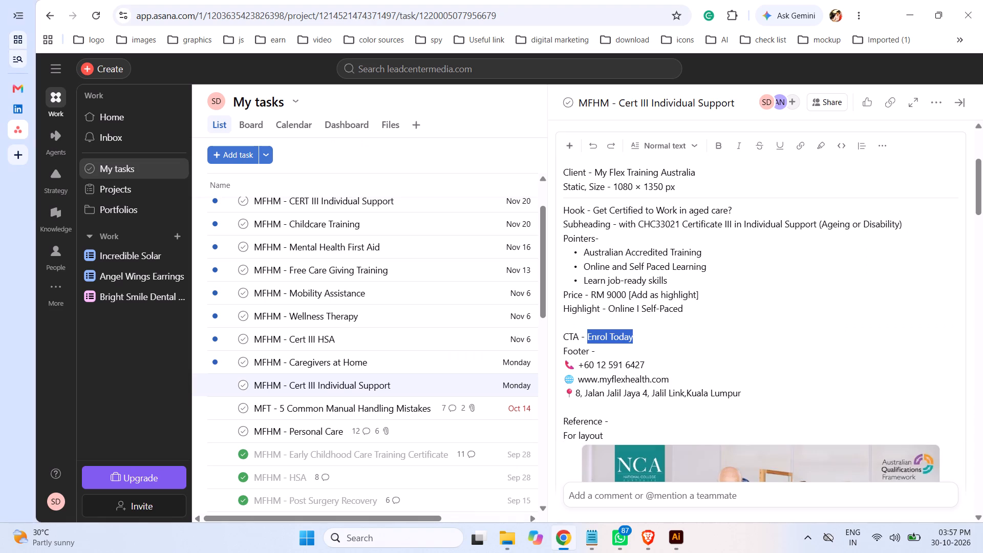
click(779, 332)
scroll(778, 332, down, 1)
scroll(778, 332, up, 1)
scroll(778, 332, down, 1)
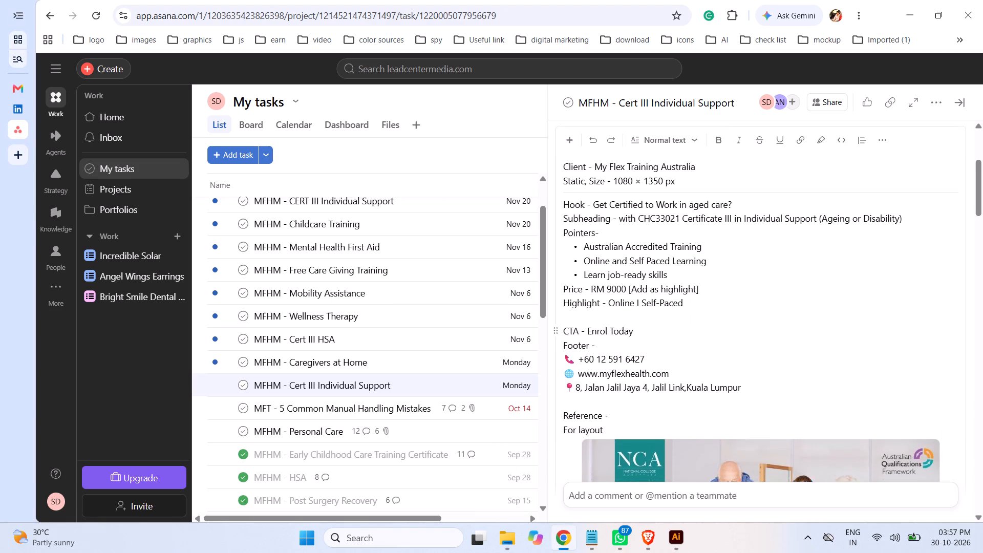
scroll(778, 332, down, 3)
scroll(834, 305, up, 1)
scroll(837, 297, down, 3)
scroll(793, 277, down, 7)
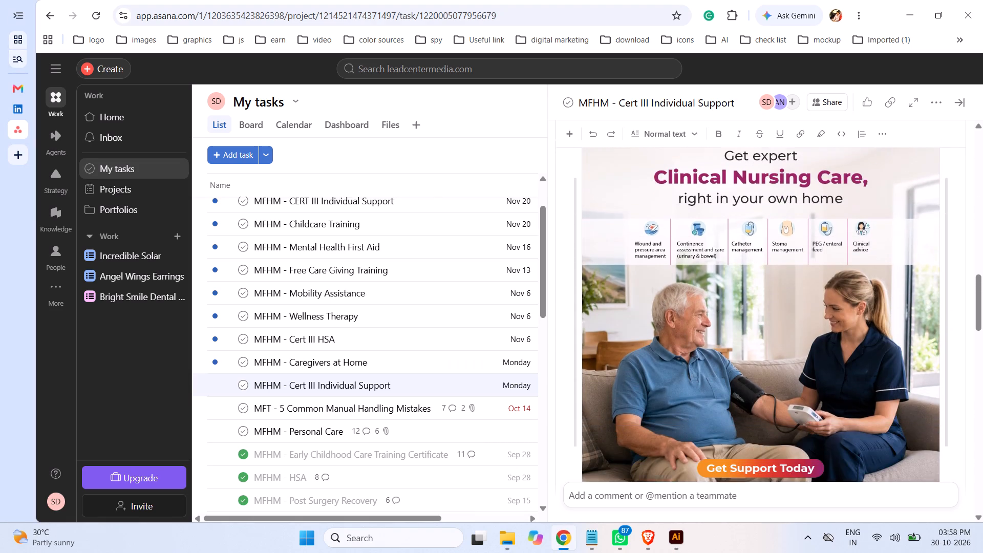
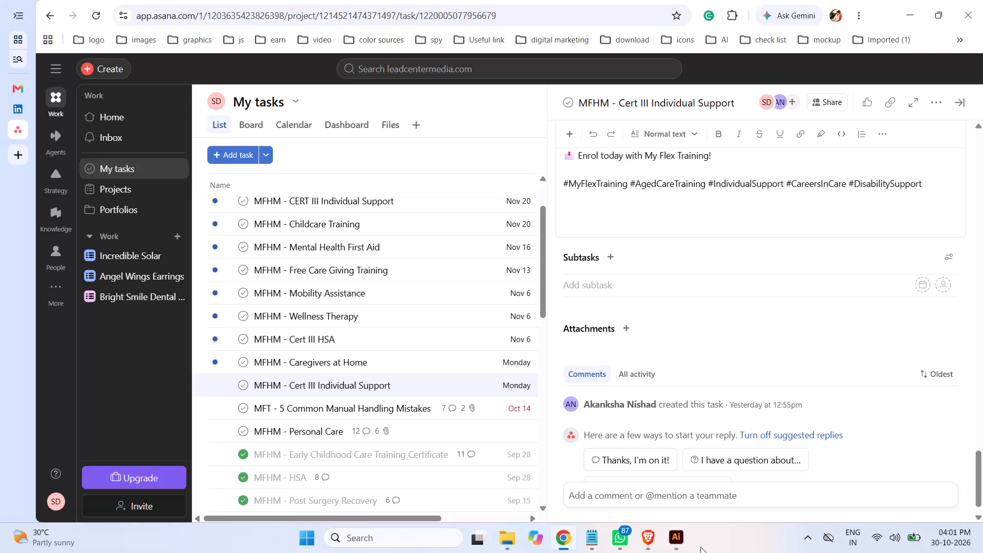
Switch from the Asana brief back to Illustrator to view the Post-23 layout in Healthcare-Australia-training-1080x1350-20.ai.
click(678, 538)
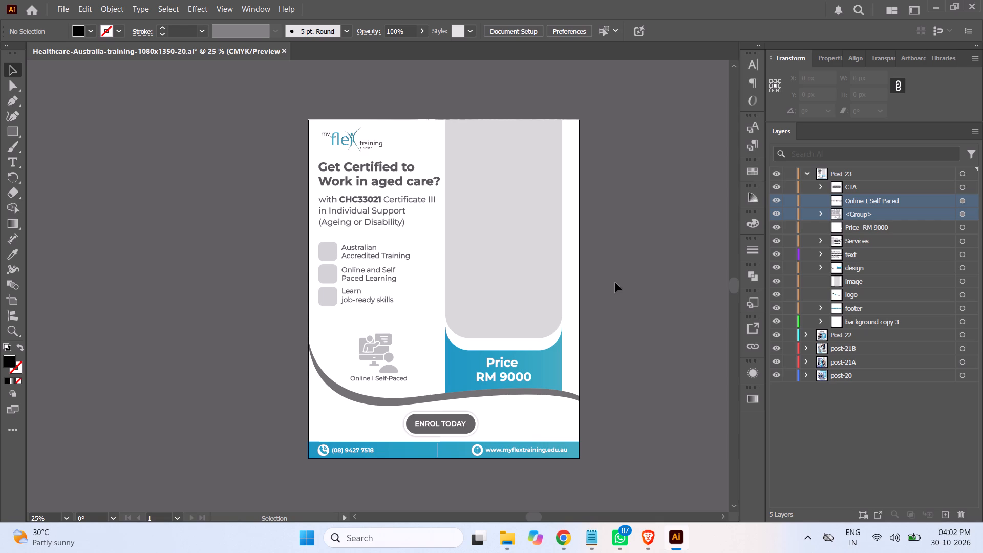
Look through the Health Services folder for icons that suit Post-23's three service points.
click(512, 535)
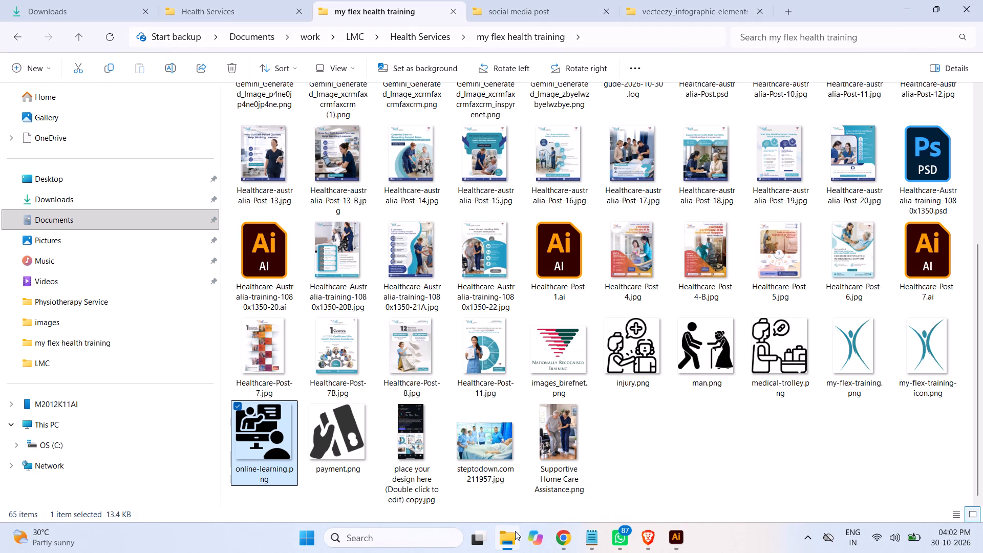
click(212, 4)
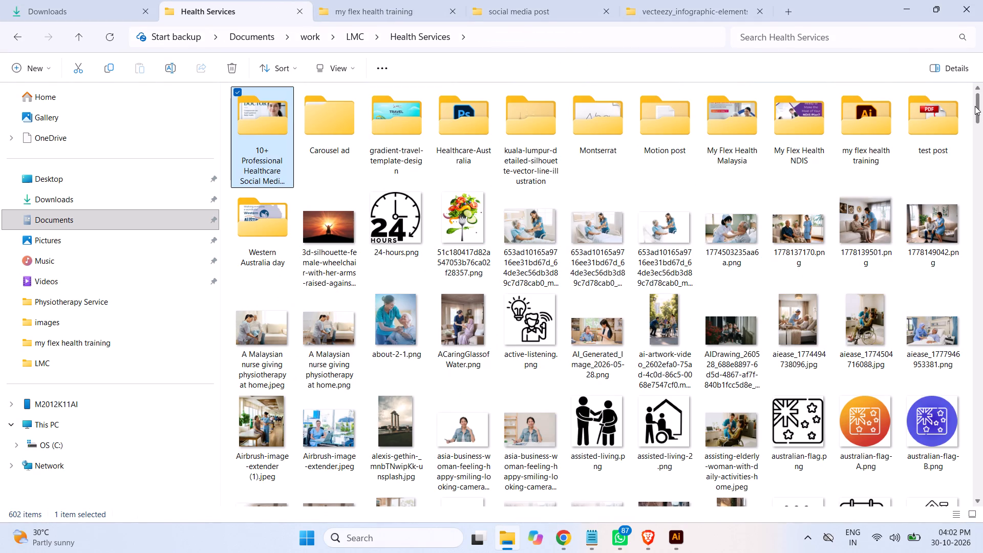
drag(978, 111, 982, 135)
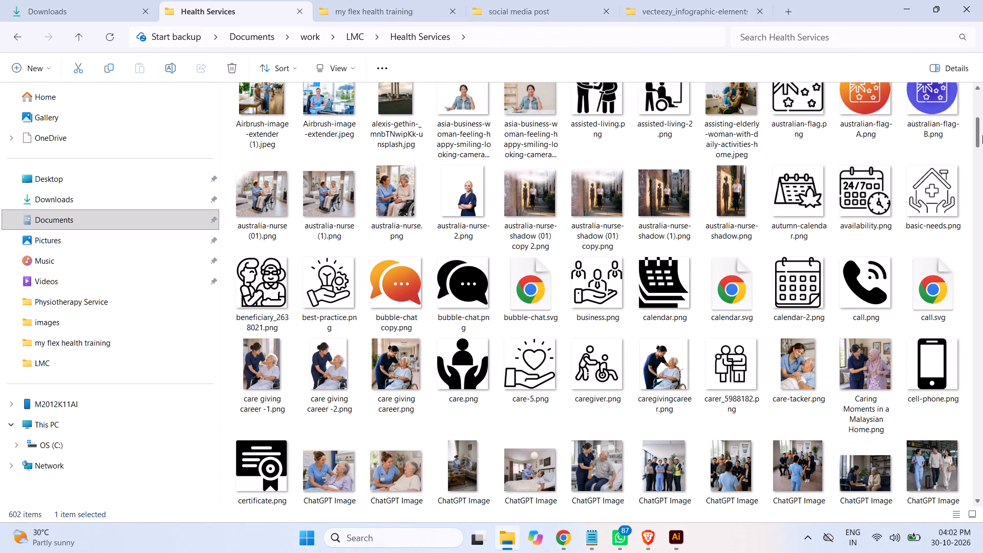
drag(982, 135, 982, 141)
triple_click(982, 141)
drag(982, 141, 982, 144)
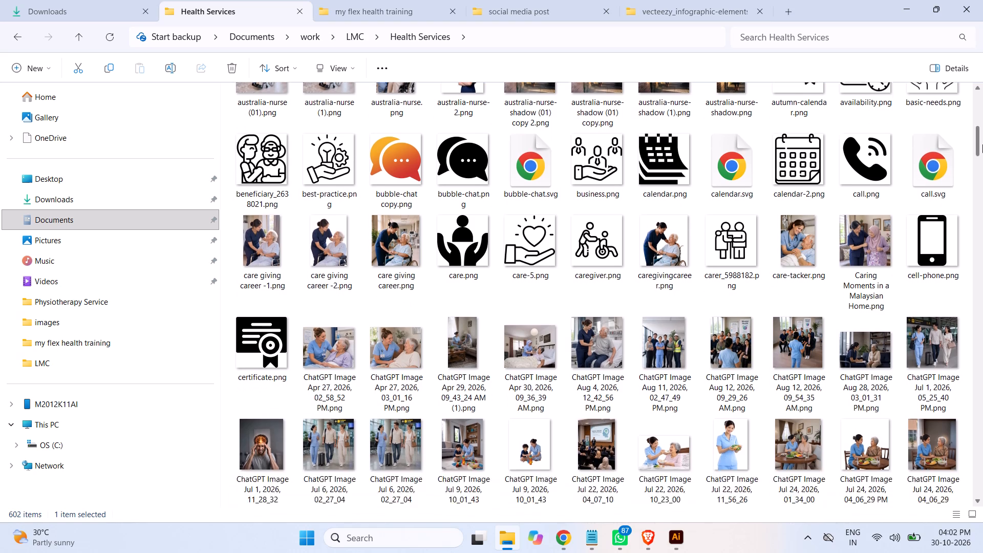
drag(982, 144, 982, 204)
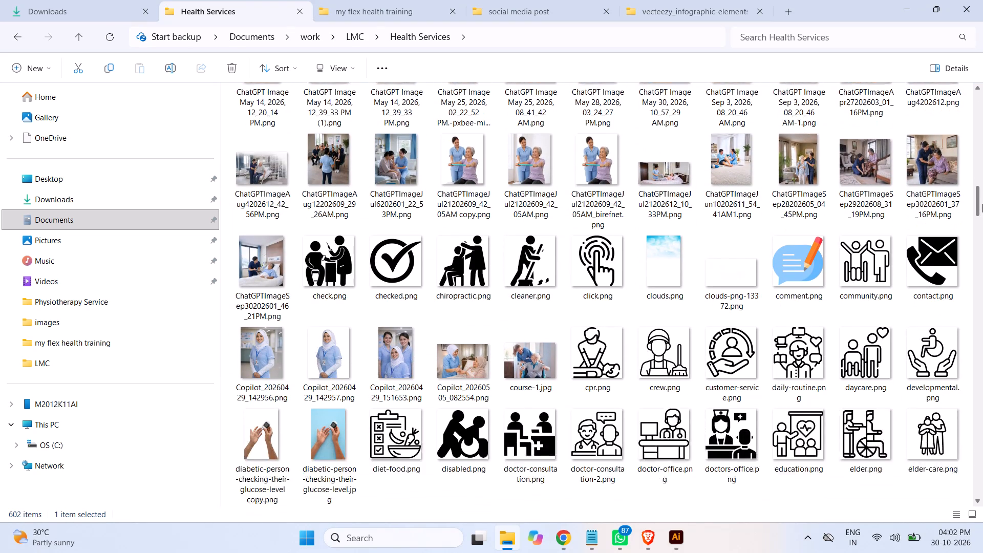
drag(982, 204, 982, 211)
click(982, 211)
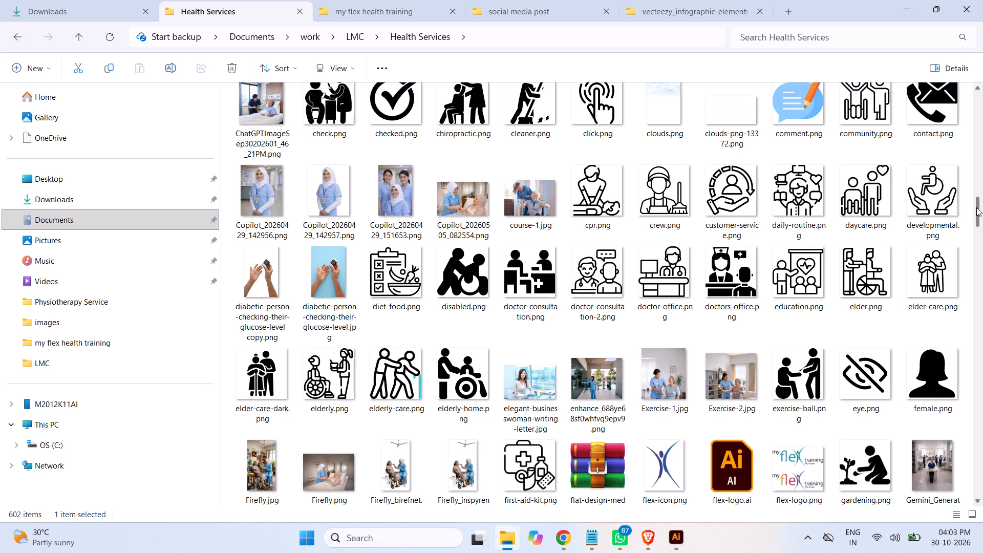
drag(979, 214, 982, 256)
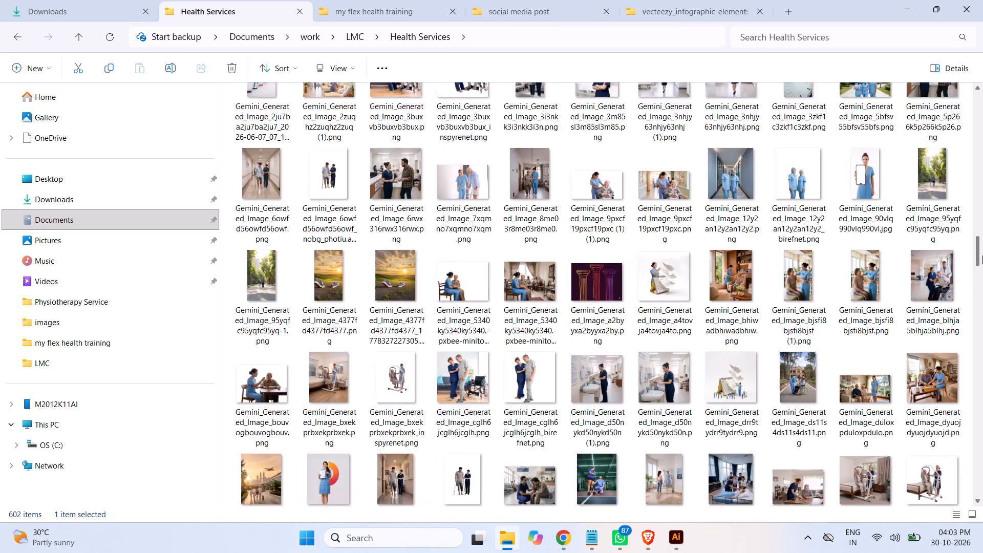
drag(982, 256, 978, 307)
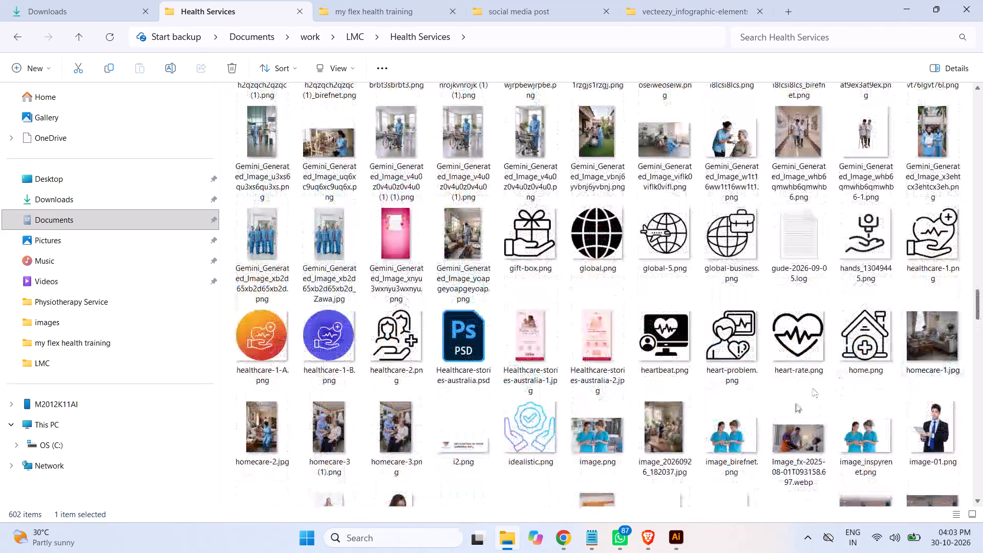
click(677, 537)
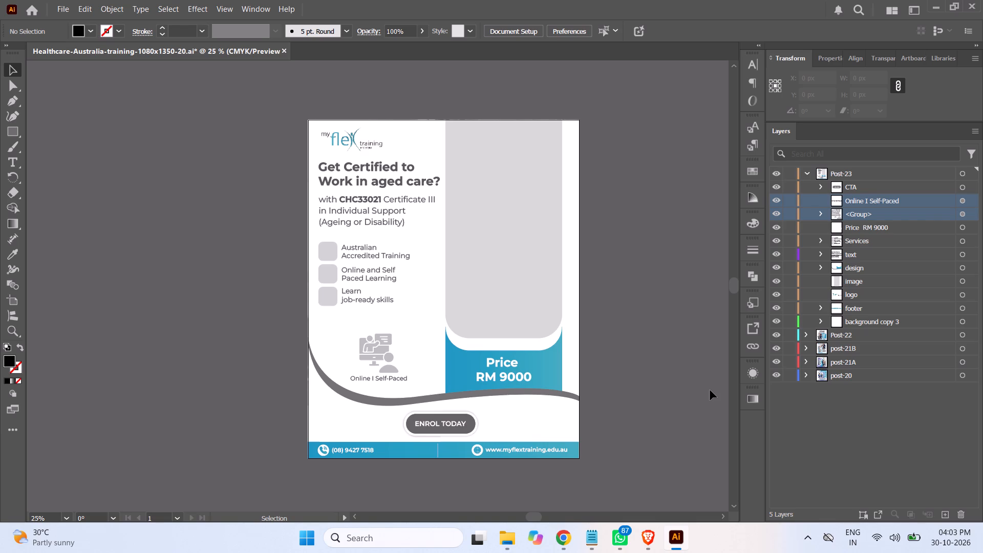
click(515, 541)
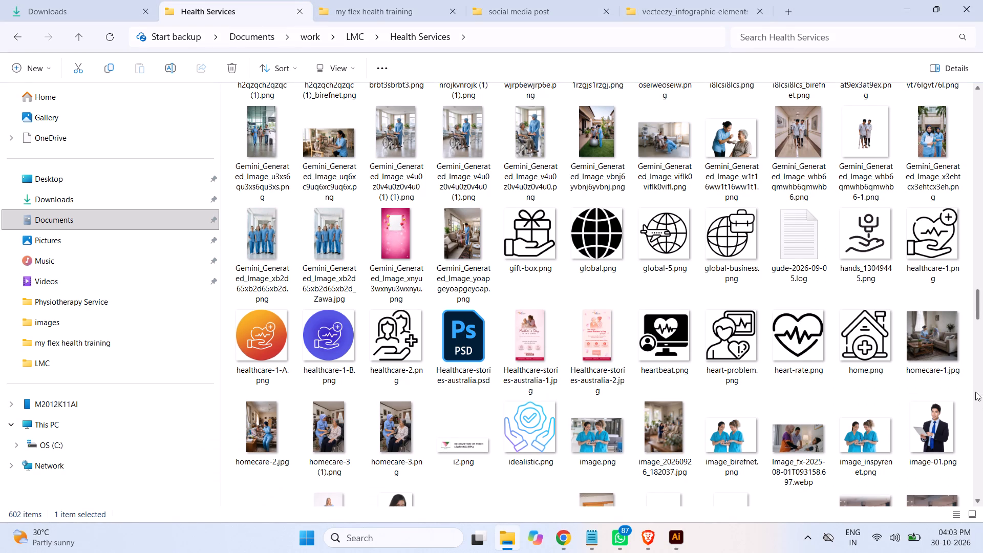
drag(978, 308, 979, 312)
click(979, 313)
drag(980, 315, 982, 354)
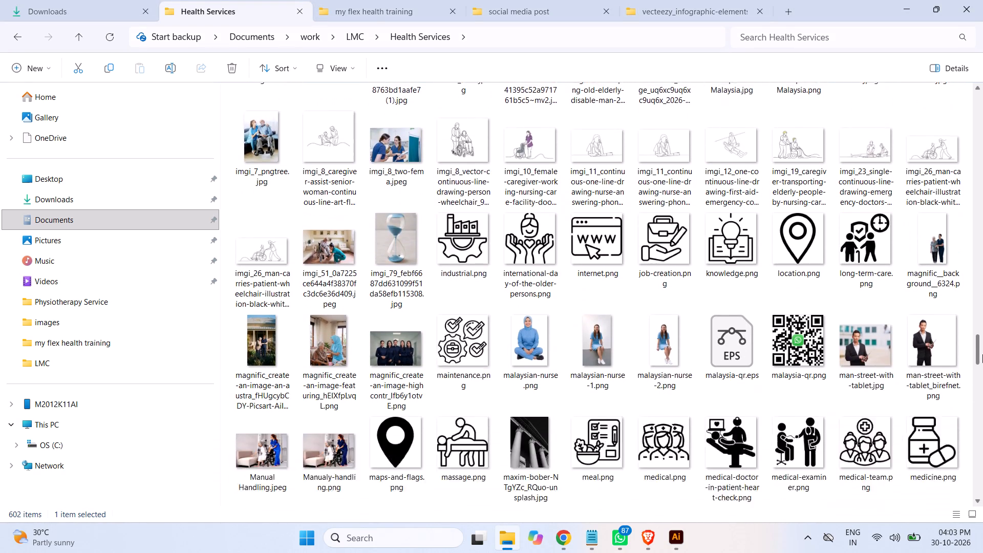
drag(982, 354, 982, 366)
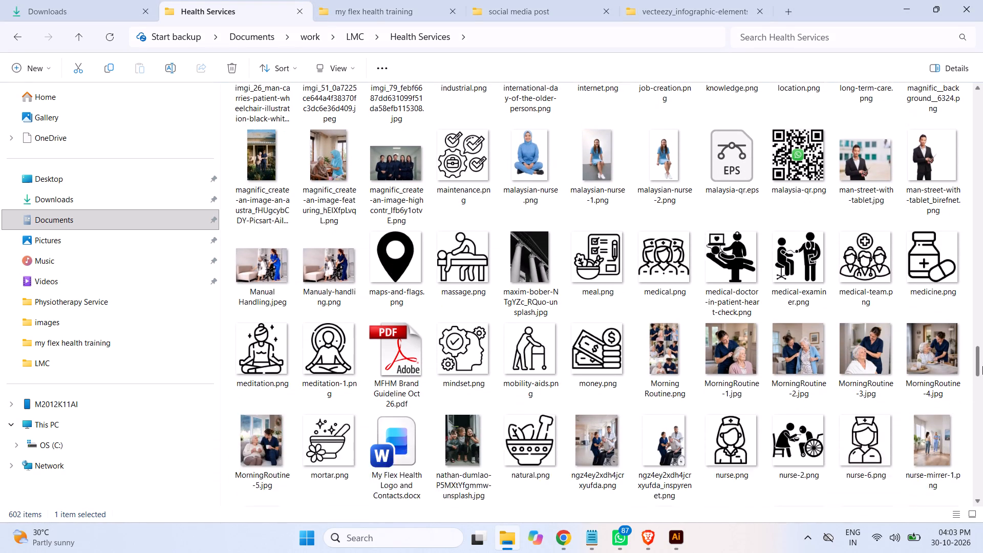
drag(982, 366, 982, 368)
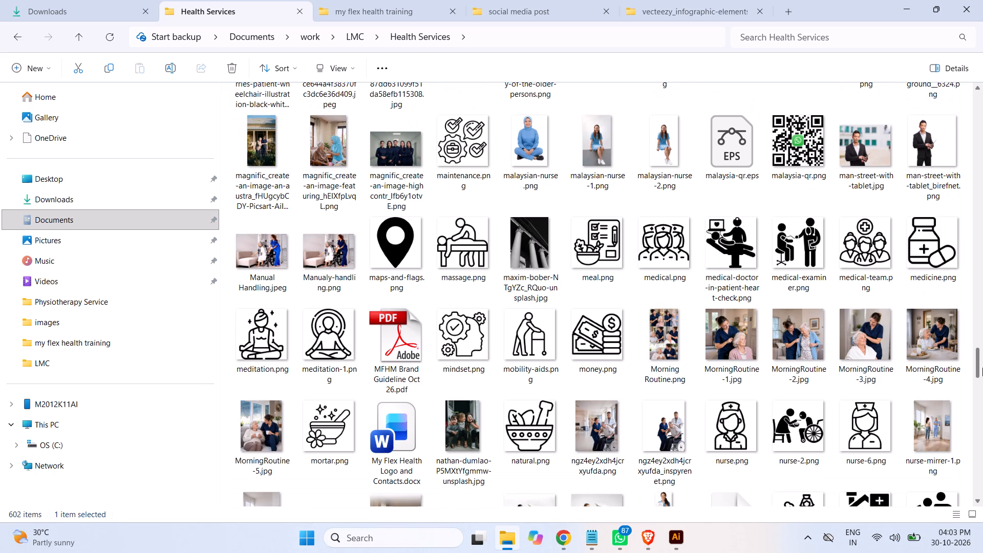
drag(982, 368, 982, 387)
click(982, 387)
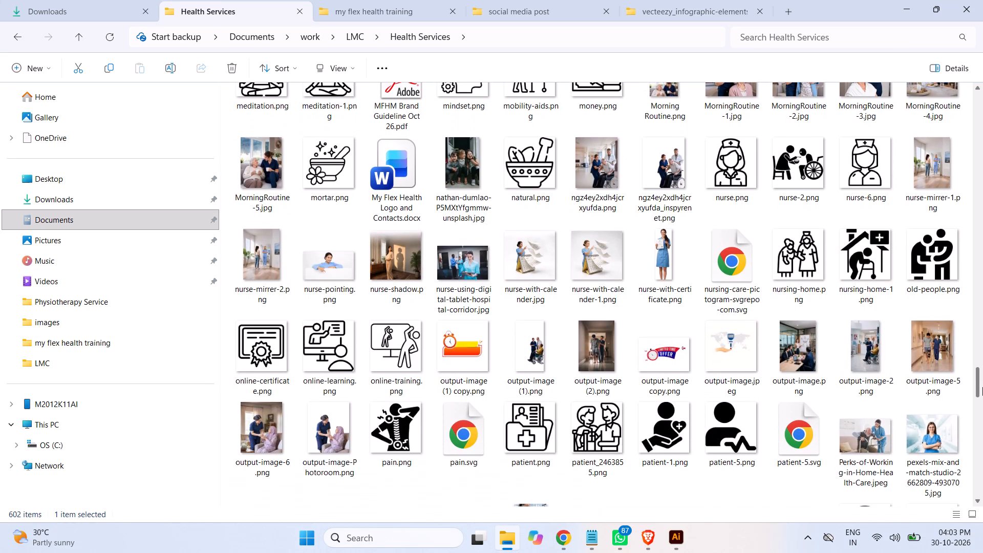
click(982, 387)
triple_click(982, 387)
drag(982, 387, 982, 390)
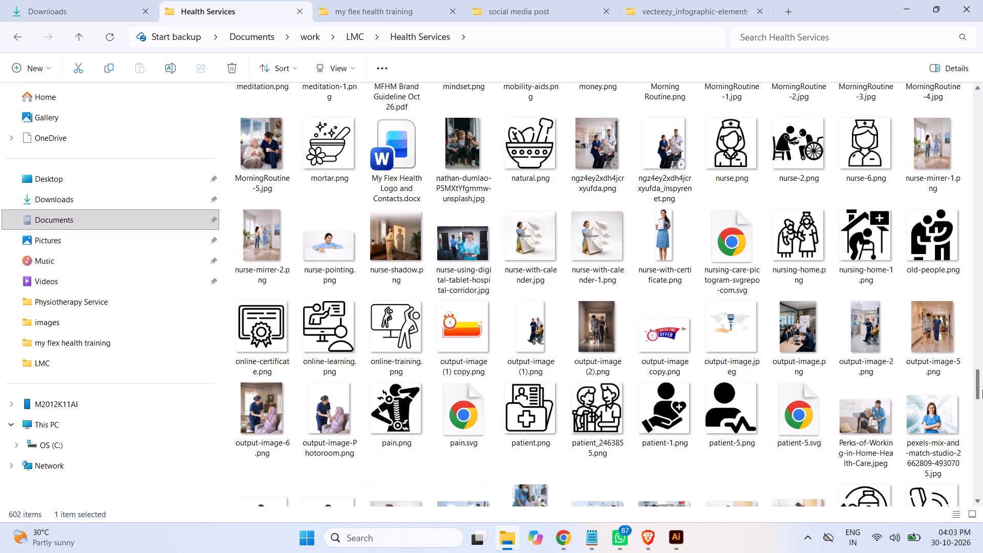
drag(982, 390, 981, 417)
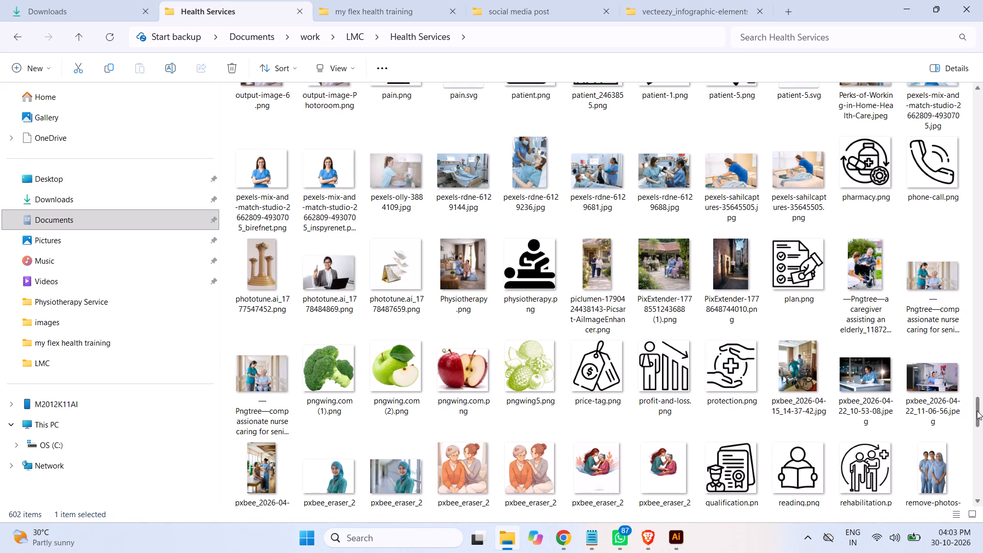
drag(977, 411, 982, 439)
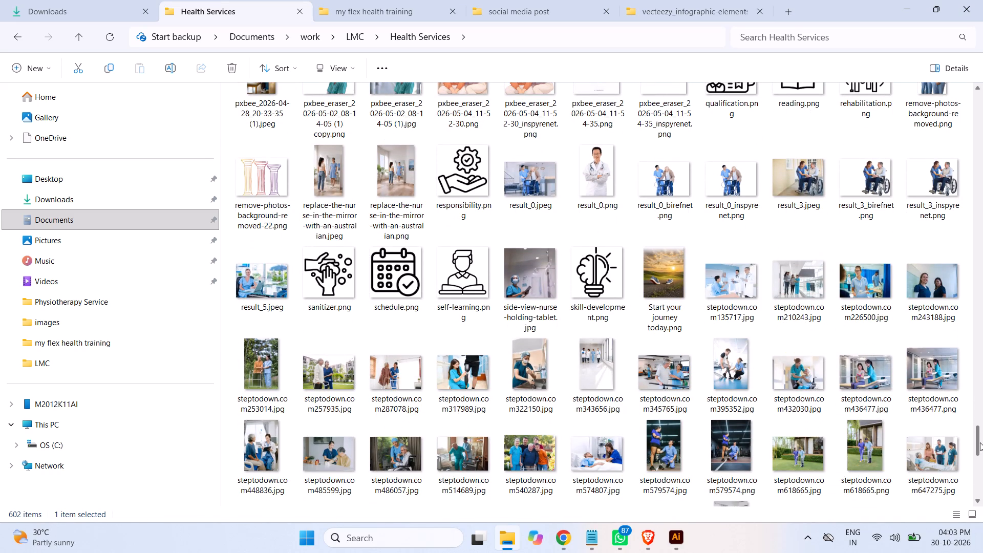
drag(978, 441, 982, 464)
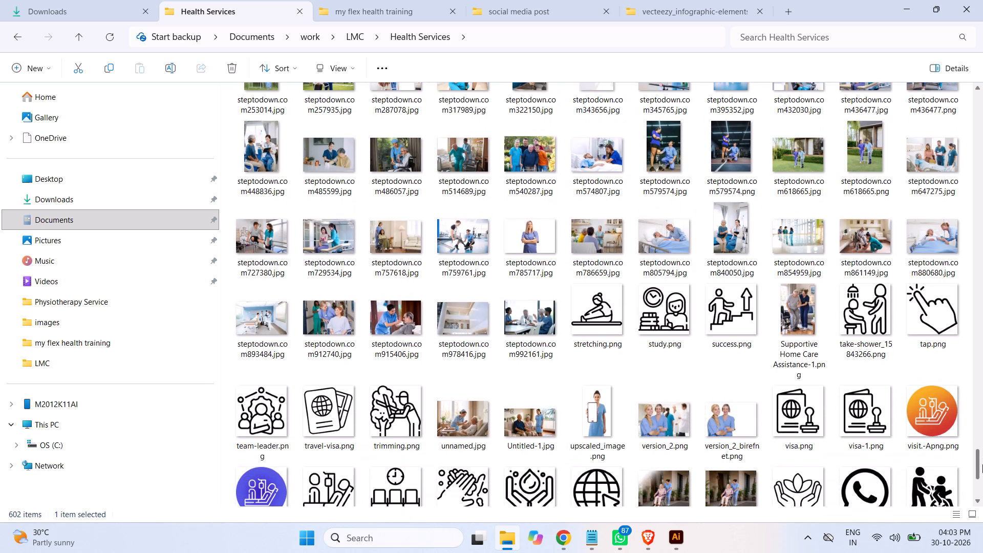
drag(982, 464, 982, 476)
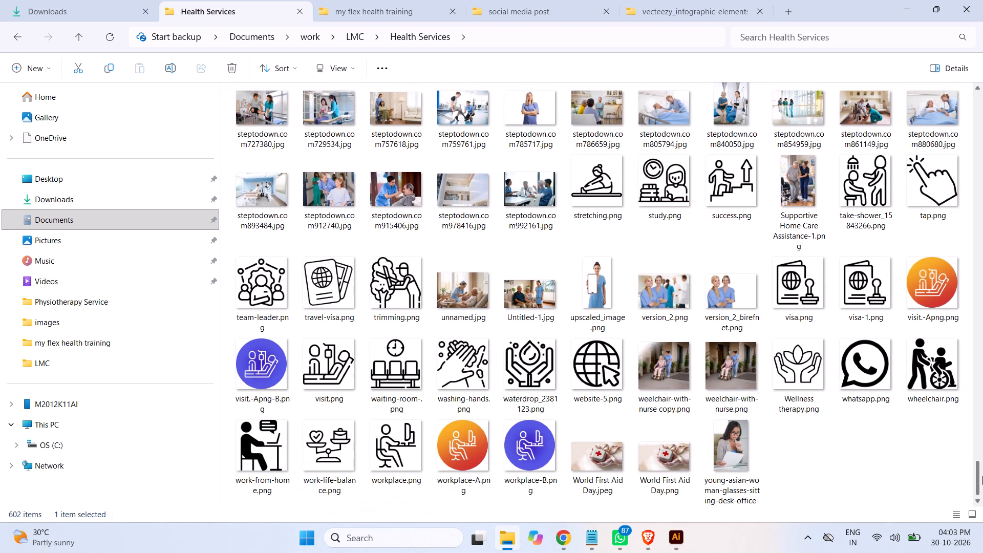
drag(982, 476, 982, 478)
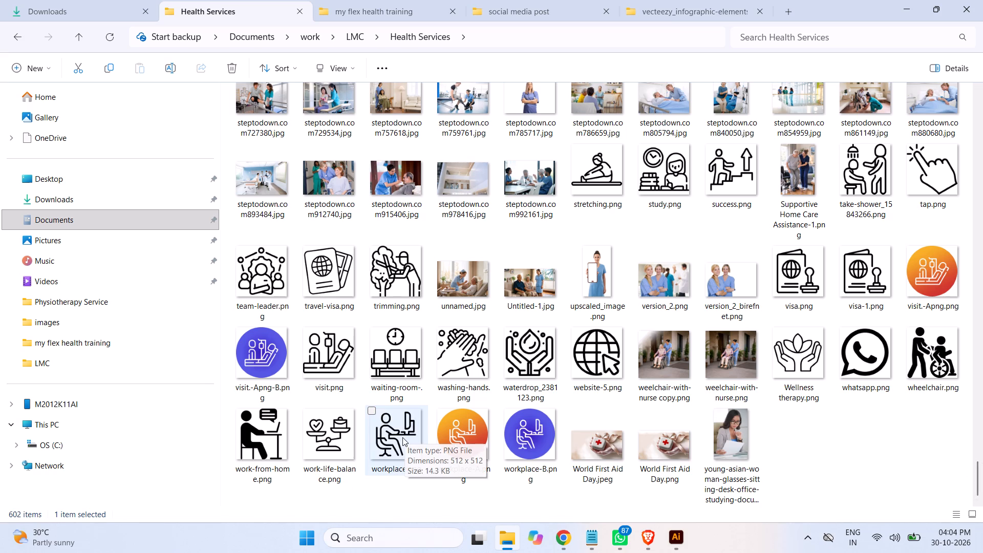
Place workplace.png from the Health Services folder in the Post-23 layer, over the lower part of the services list.
click(678, 545)
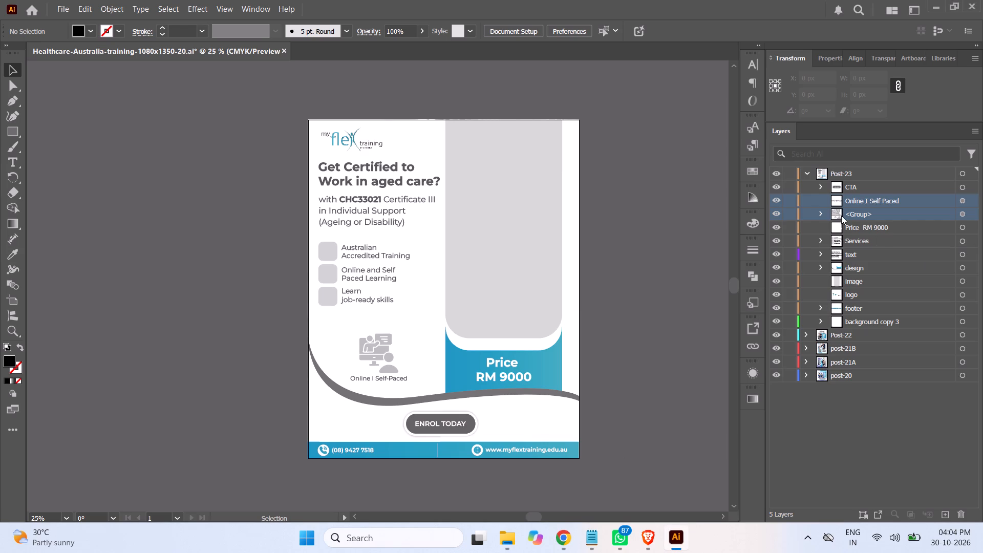
click(821, 239)
click(906, 254)
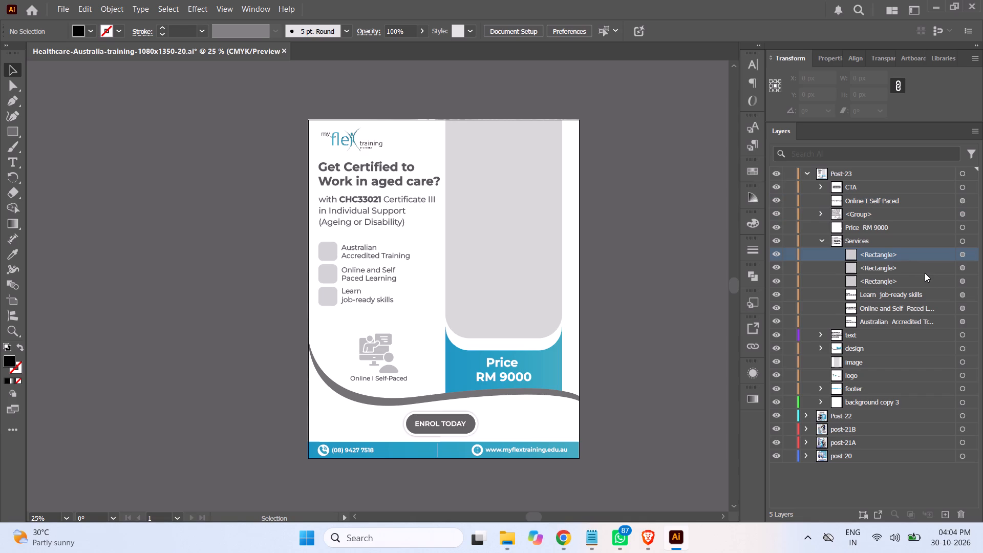
click(507, 540)
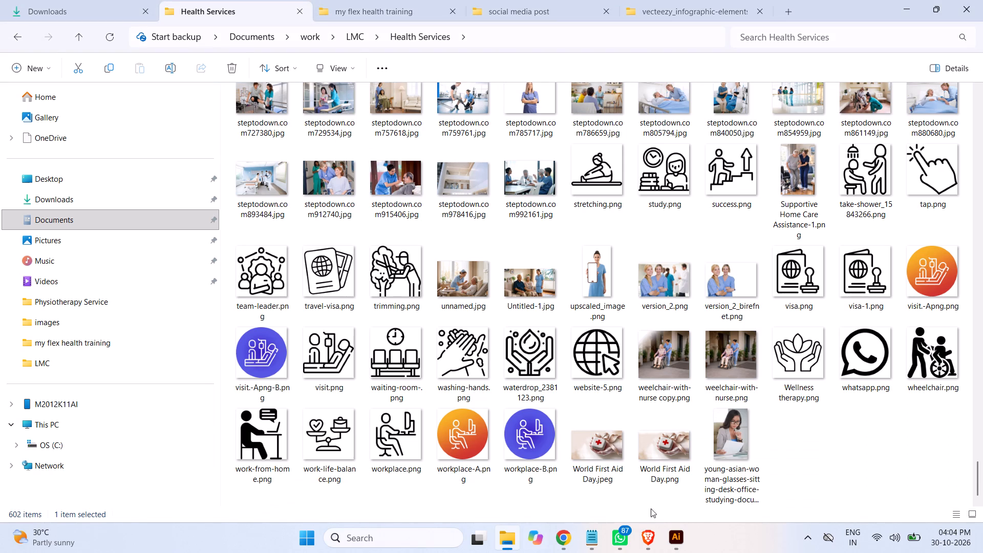
drag(399, 449, 593, 486)
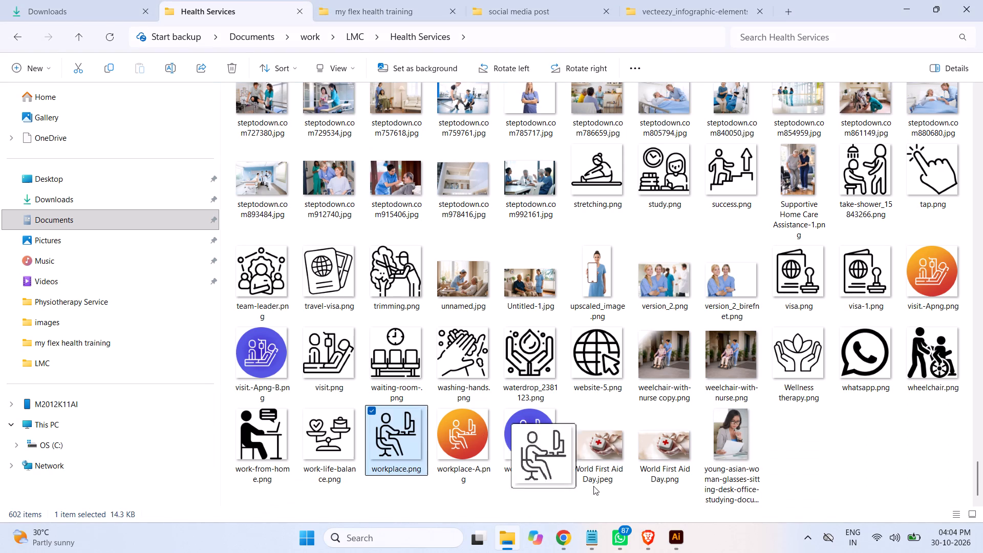
drag(593, 486, 381, 366)
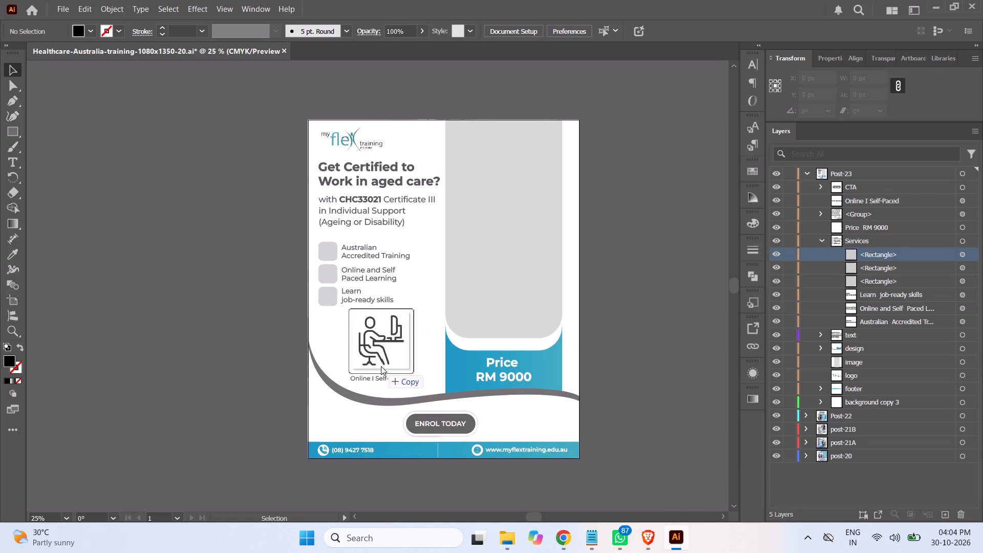
drag(381, 366, 345, 317)
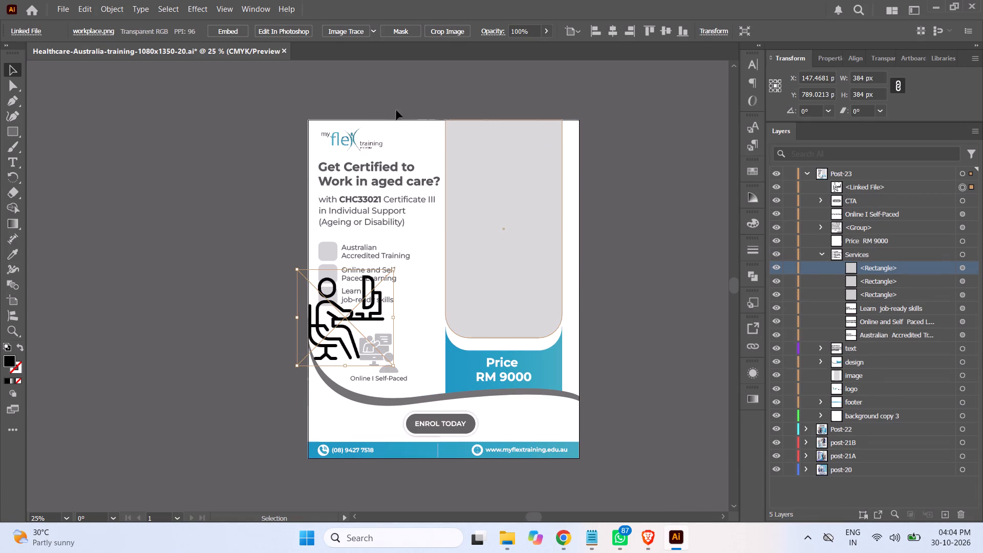
Image Trace the placed workplace.png icon and expand the tracing into editable vector paths.
click(351, 31)
click(338, 31)
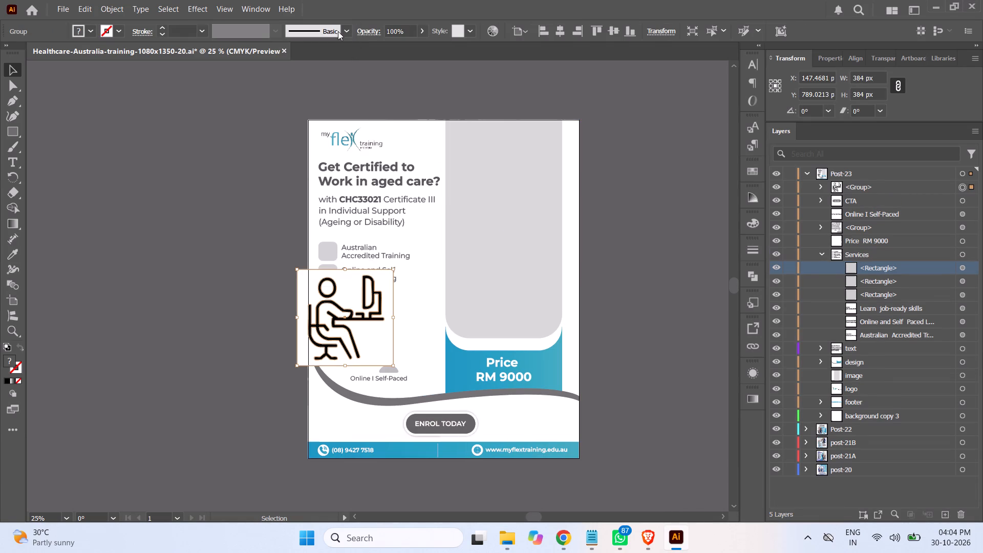
Delete the two white paths and the white background compound path from the traced workplace icon group, keeping the black artwork.
click(820, 188)
click(887, 200)
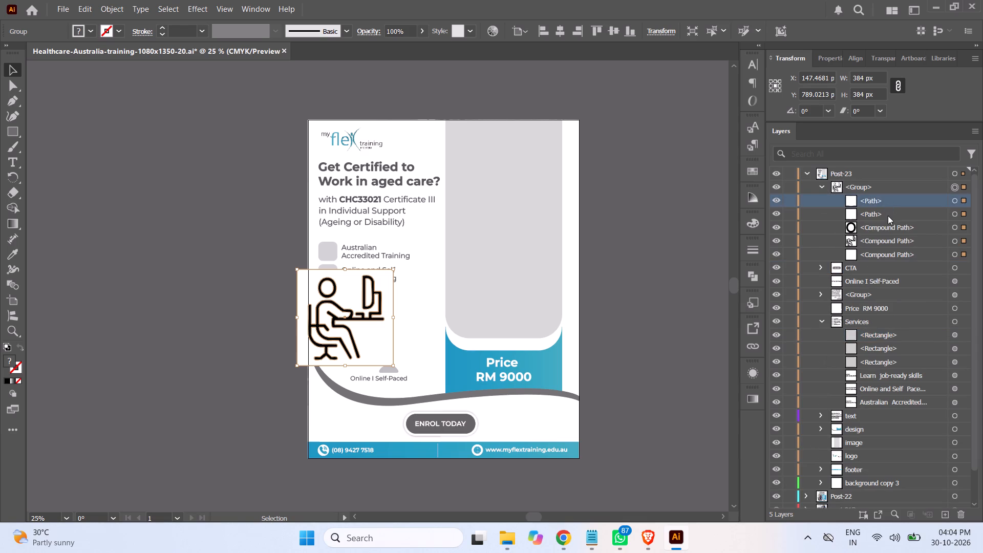
shift+click(887, 215)
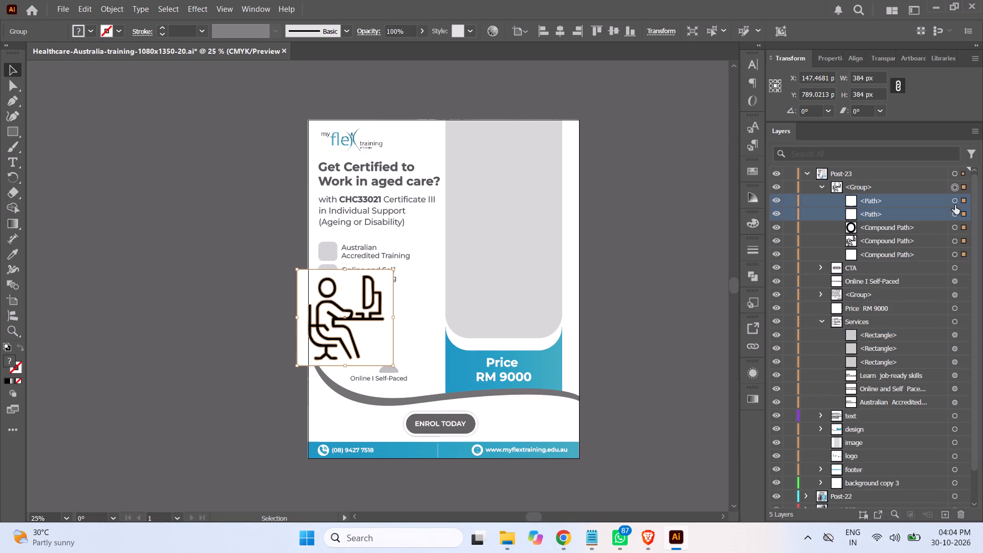
click(954, 202)
shift+click(953, 215)
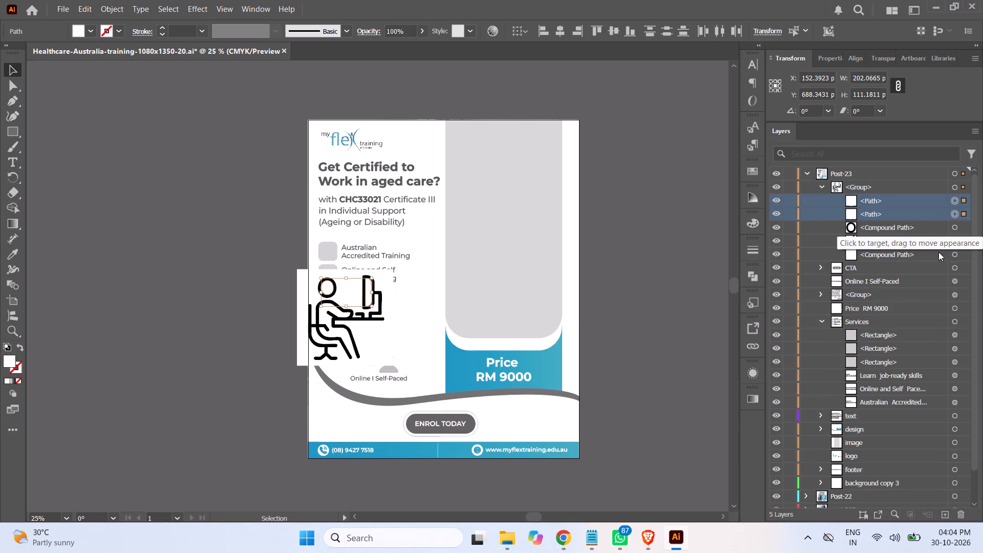
ctrl+click(955, 255)
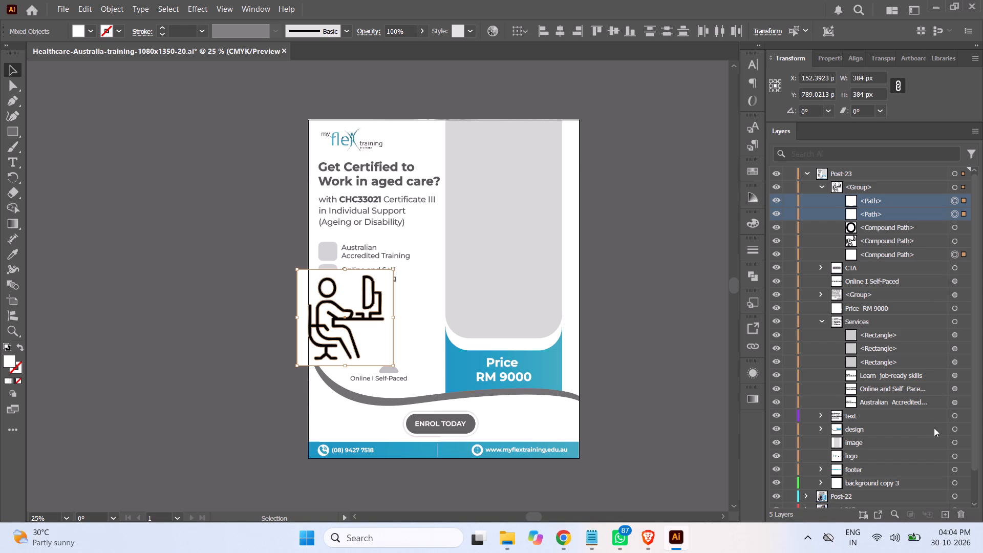
click(961, 511)
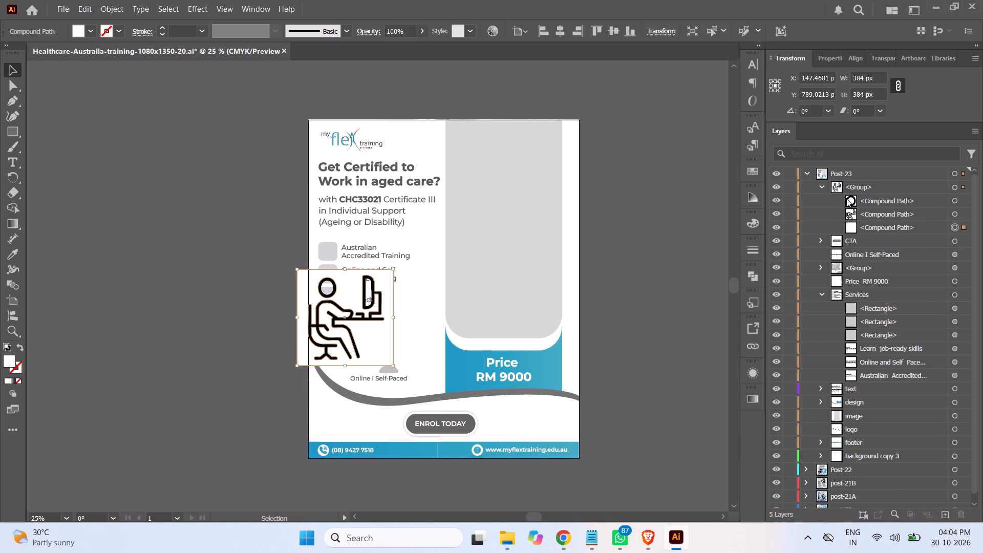
click(913, 230)
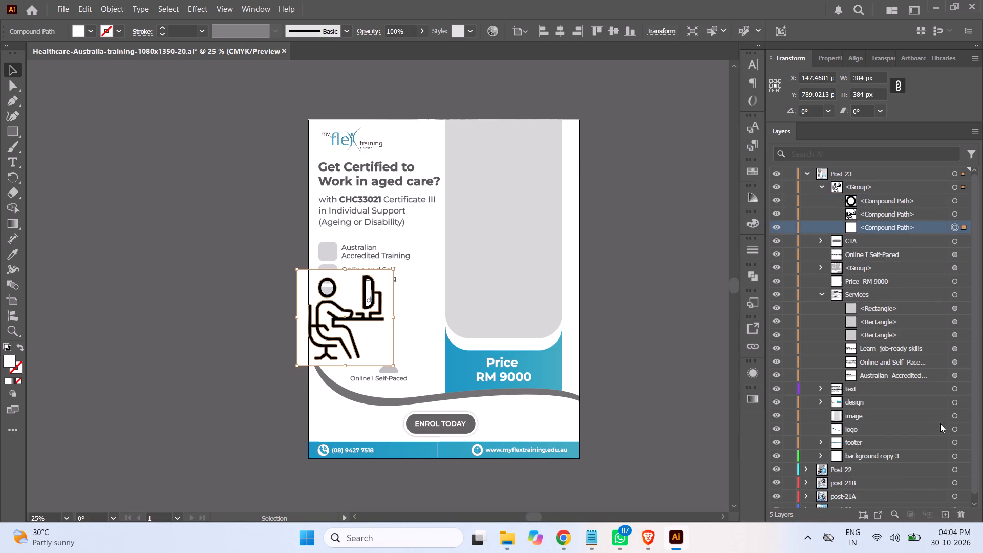
click(959, 516)
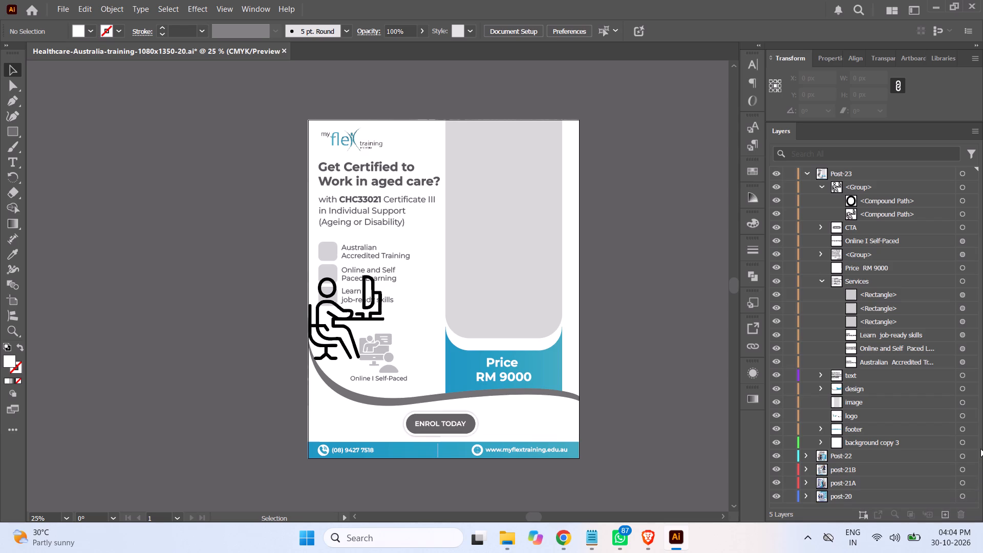
Scale the traced workplace icon group to about 55 by 62 px and place it on the grey square beside Online and Self Paced Learning.
click(821, 187)
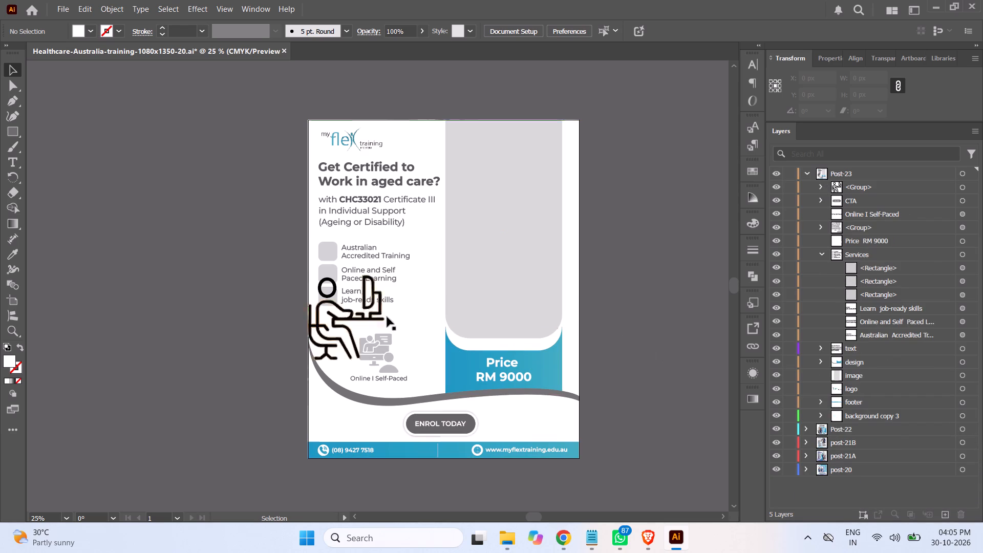
click(961, 189)
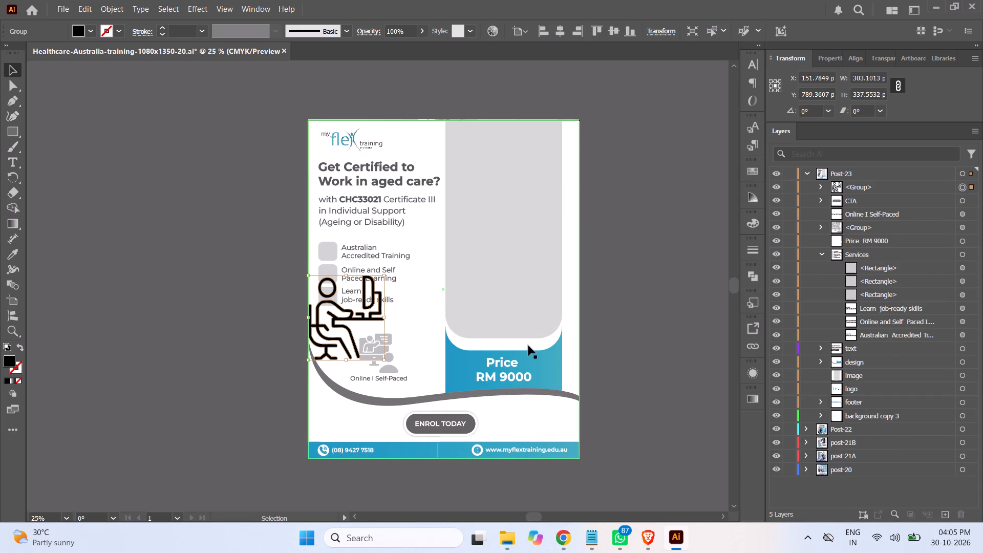
shift+drag(384, 360, 350, 330)
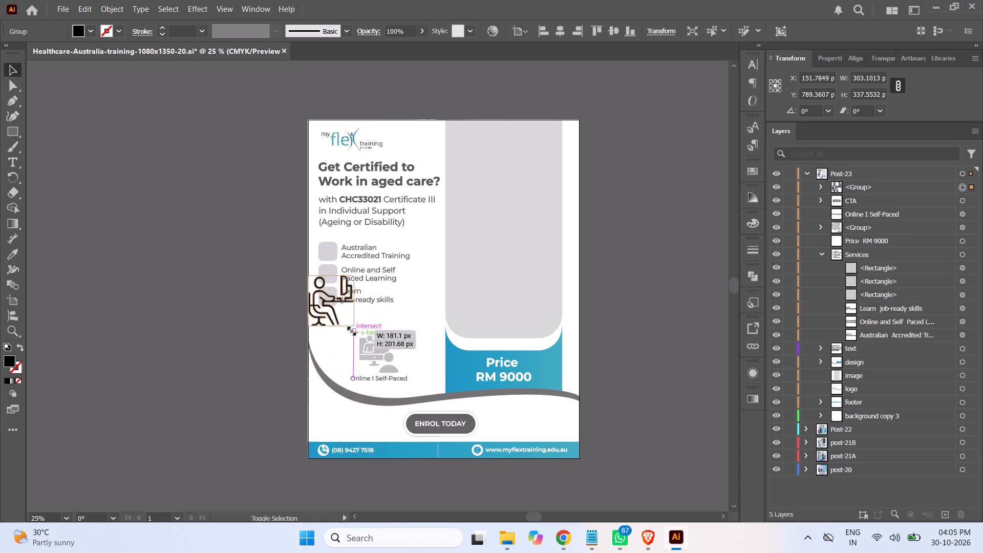
shift+drag(350, 330, 323, 300)
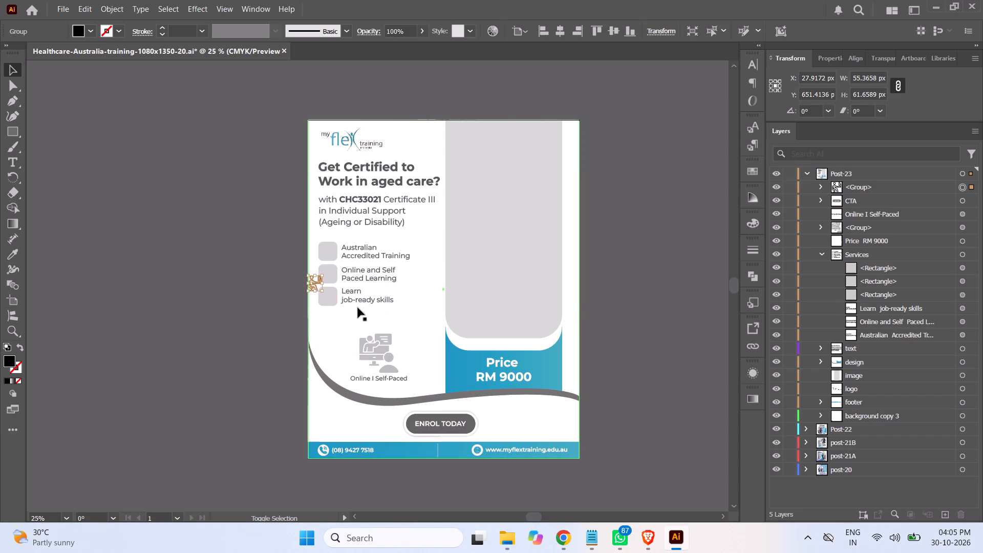
drag(315, 284, 315, 283)
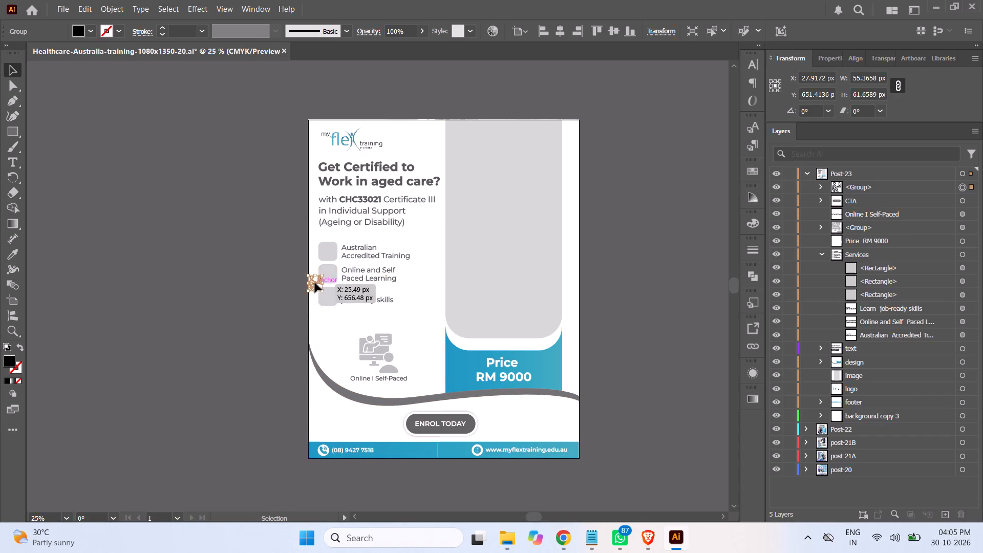
drag(315, 283, 329, 275)
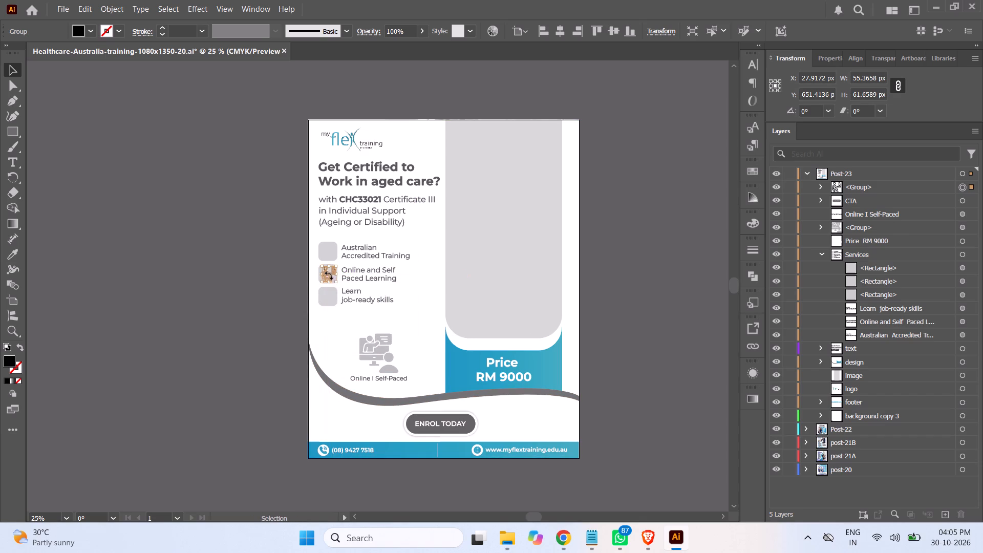
click(201, 321)
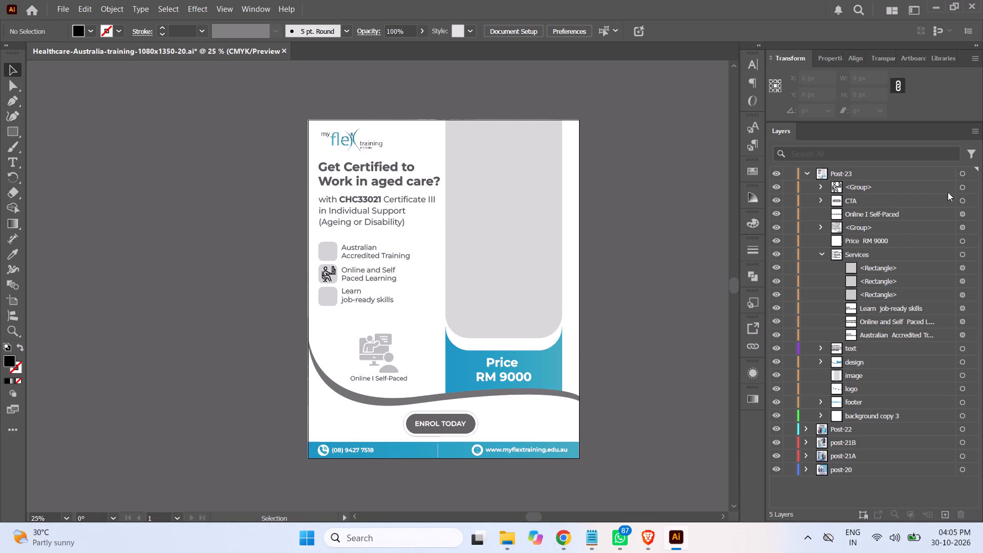
Move the traced workplace icon group into the Services group, directly below its first rectangle in the stacking order.
click(960, 188)
click(902, 192)
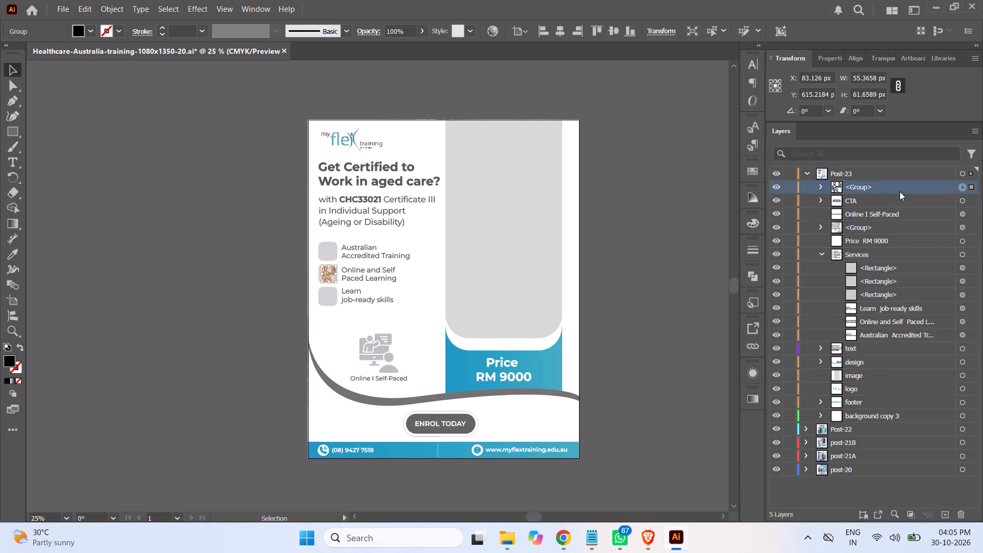
drag(896, 187, 880, 276)
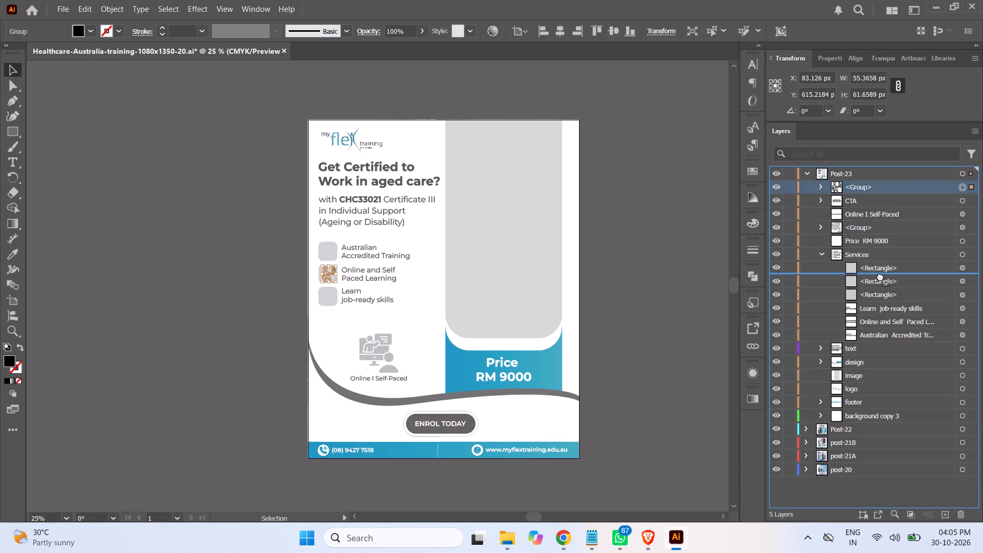
drag(880, 276, 880, 276)
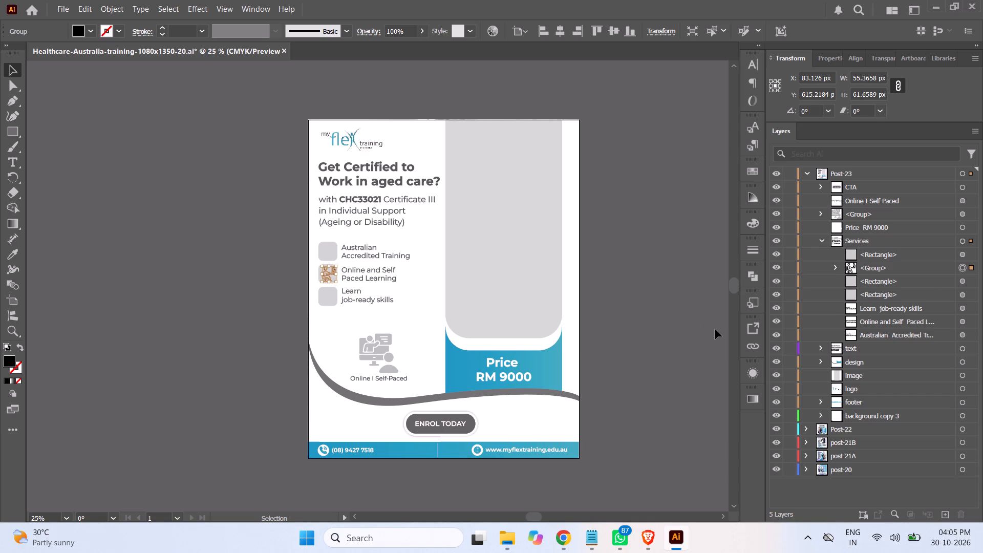
click(658, 294)
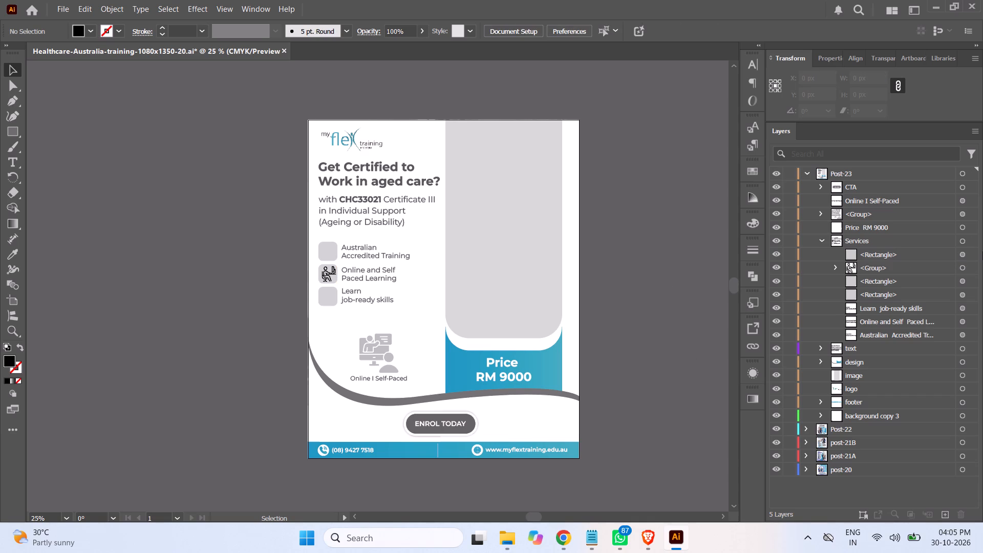
Recolour the workplace icon group in the Services group with the blue fill sampled from the footer bar using the Eyedropper.
click(962, 267)
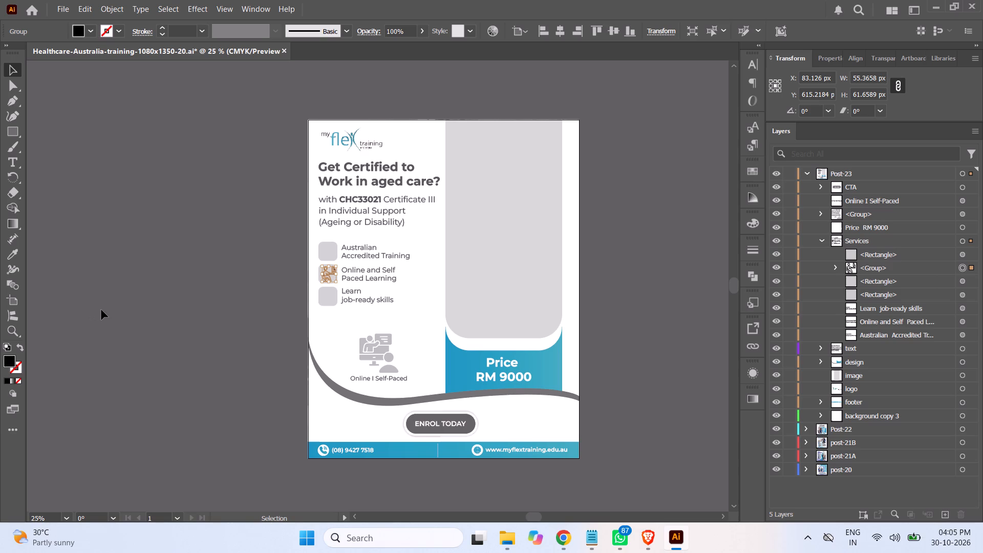
click(10, 253)
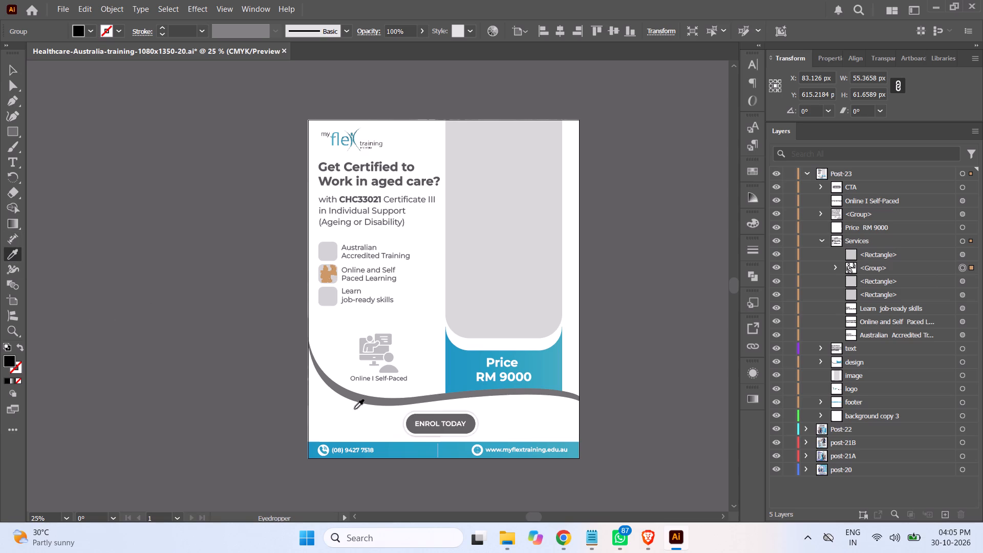
click(386, 448)
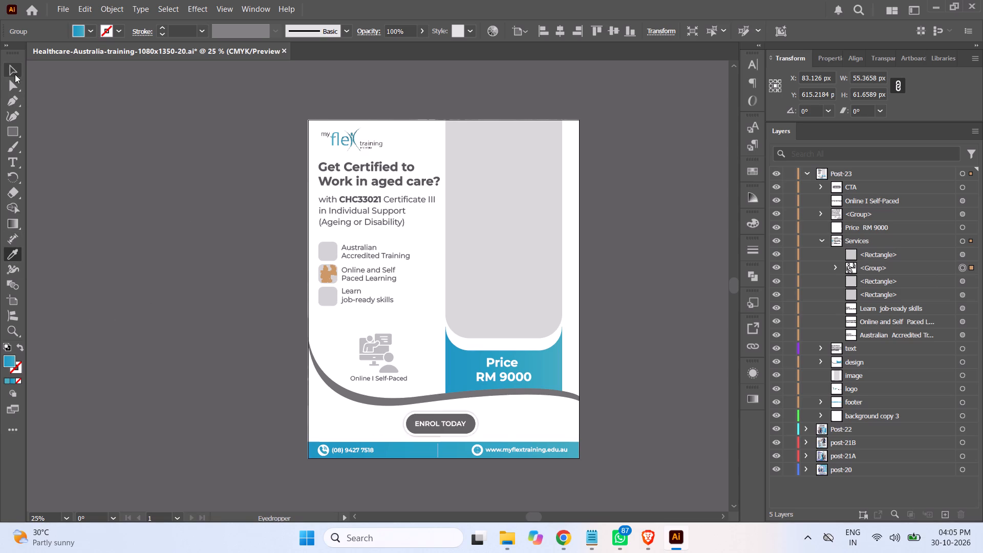
click(13, 71)
click(81, 172)
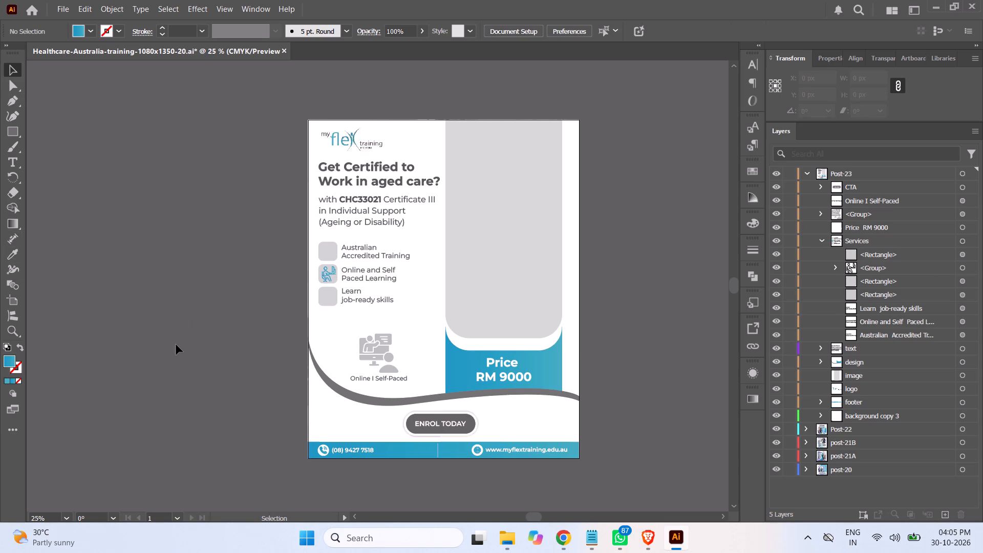
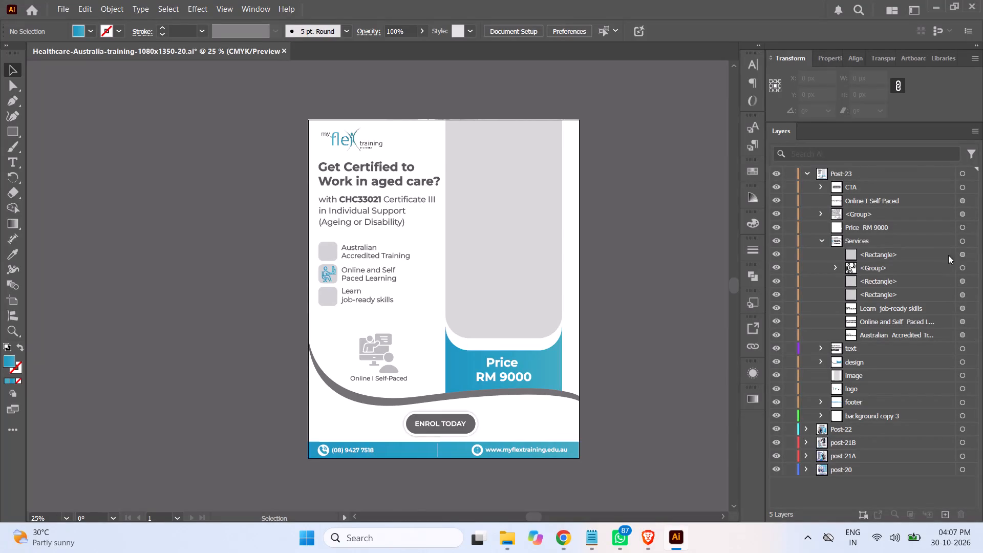
Open the fill colour of the traced workplace icon group beside Online and Self Paced Learning for editing.
click(964, 254)
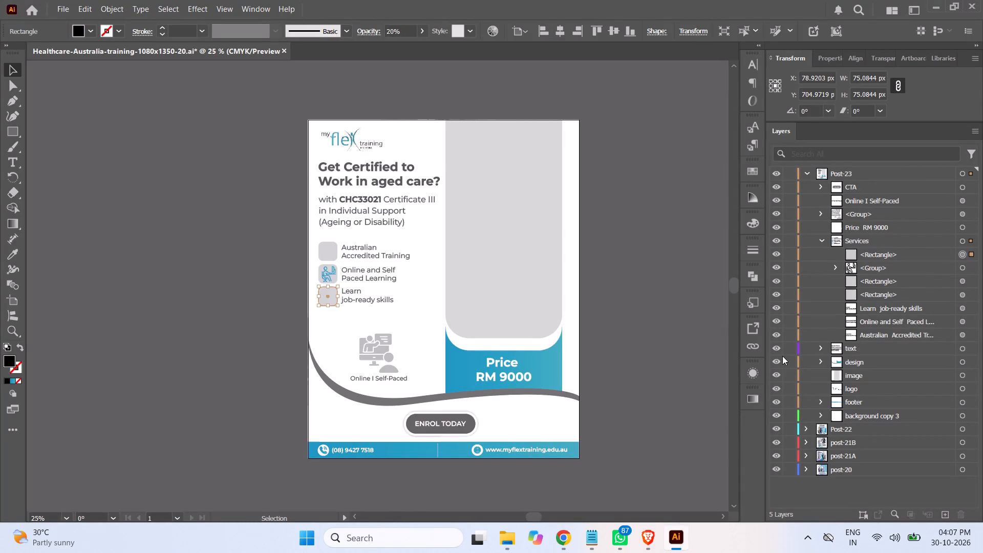
click(963, 268)
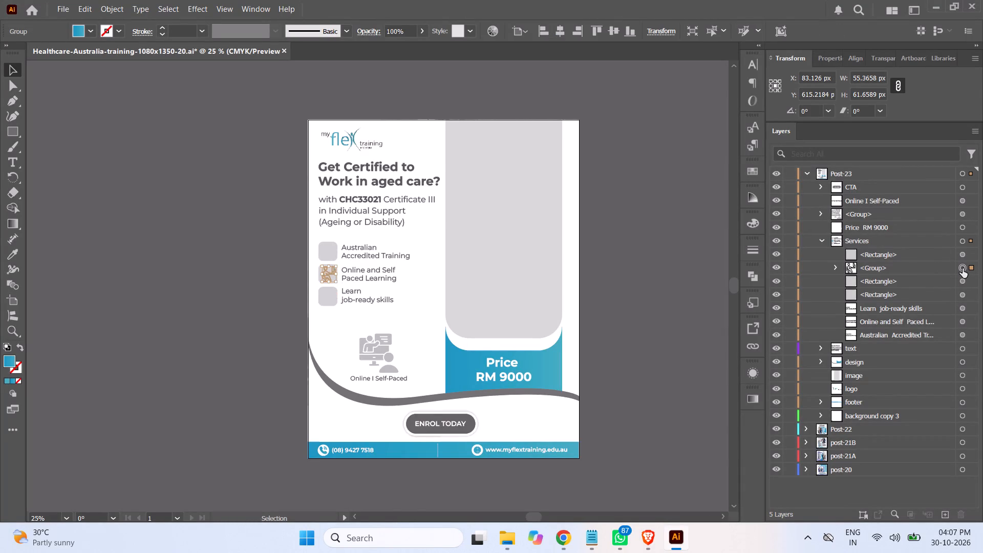
double_click(9, 360)
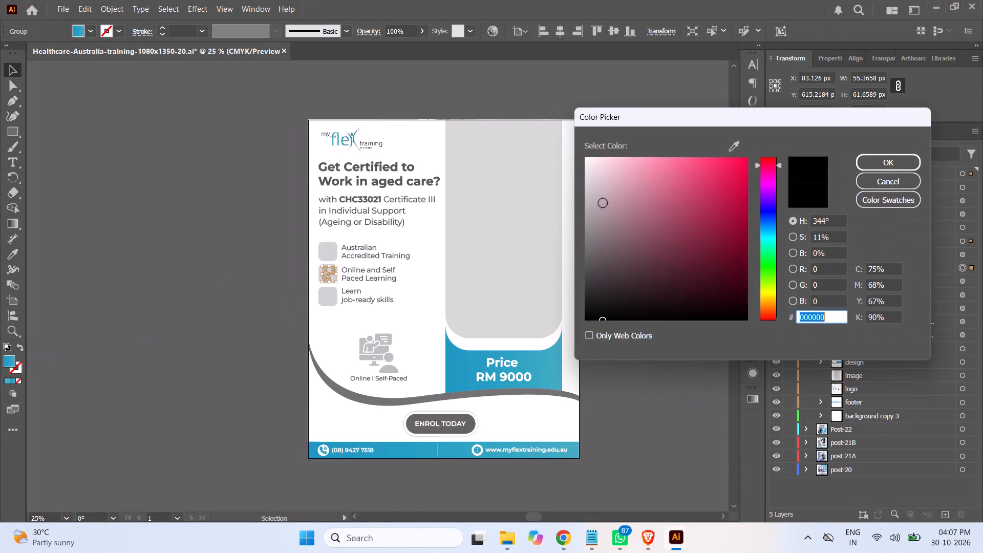
Fill the traced workplace icon beside Online and Self Paced Learning with mid-grey #828282.
click(578, 284)
drag(590, 277, 588, 281)
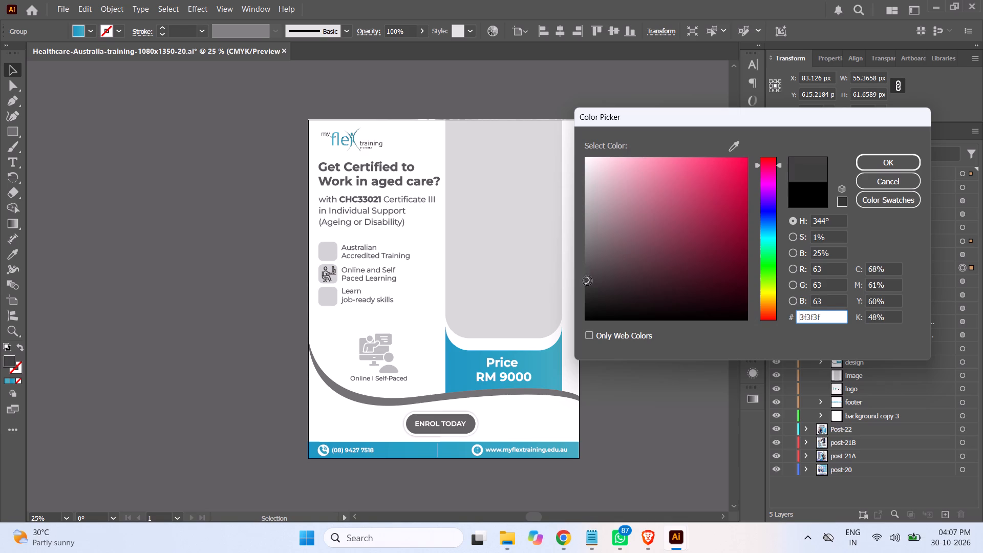
drag(588, 281, 586, 288)
drag(591, 282, 578, 261)
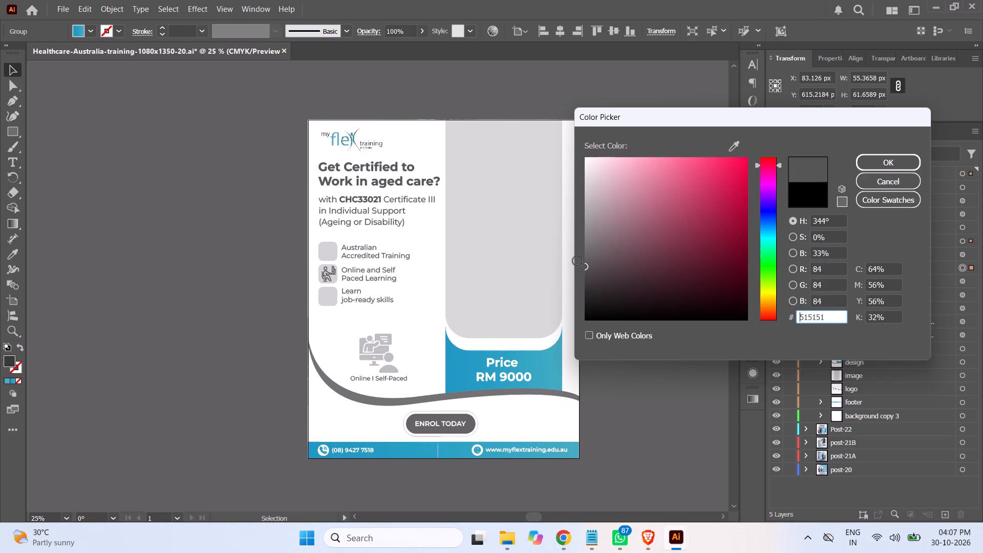
drag(578, 261, 572, 236)
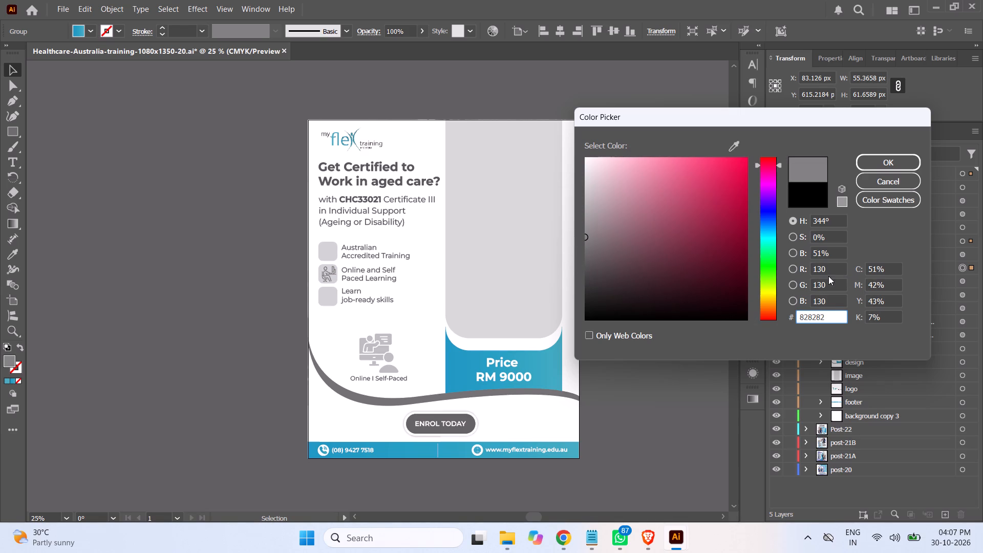
click(890, 161)
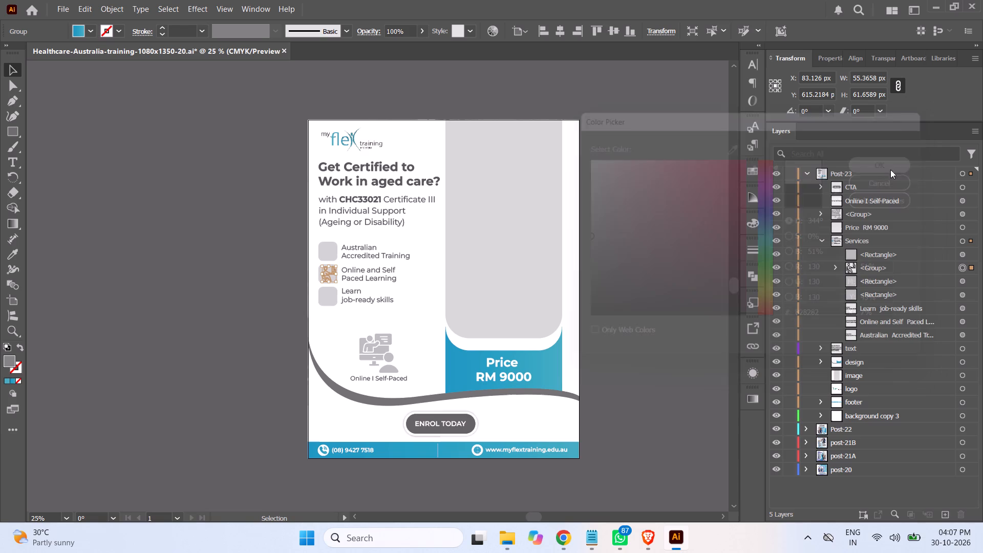
Place elder-care.png from the Health Services folder in the Post-23 layer, below the services list and over the grey curve.
click(506, 541)
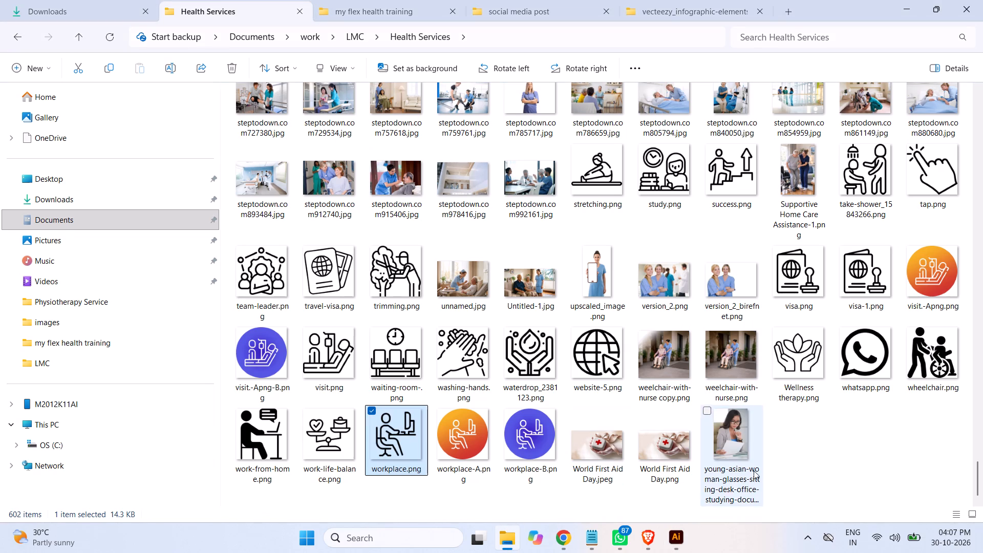
drag(975, 479, 976, 476)
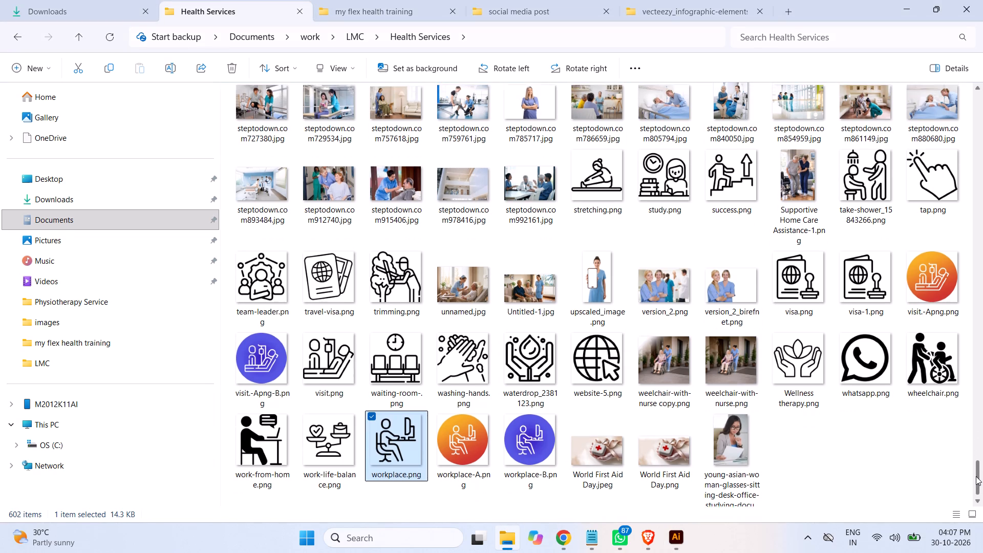
drag(976, 476, 979, 369)
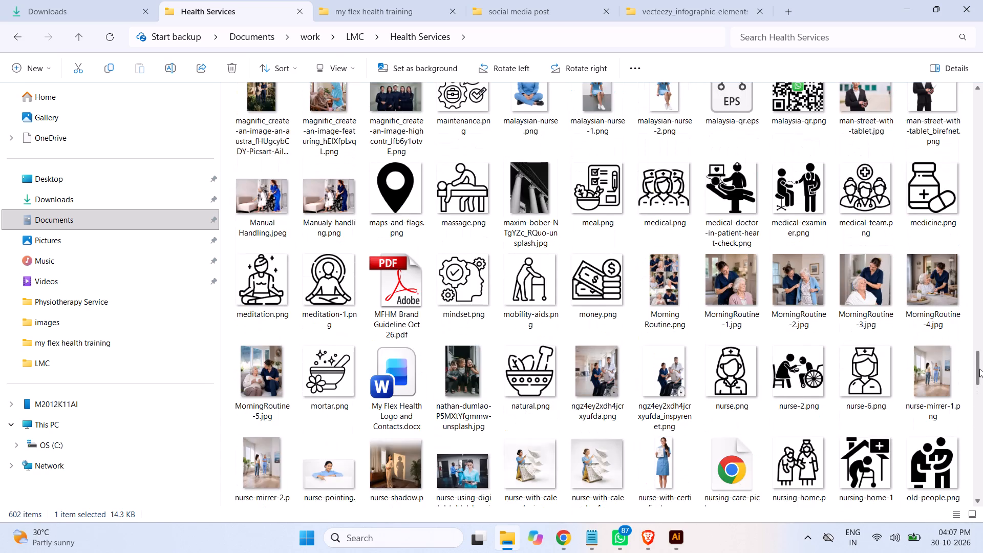
drag(979, 369, 971, 133)
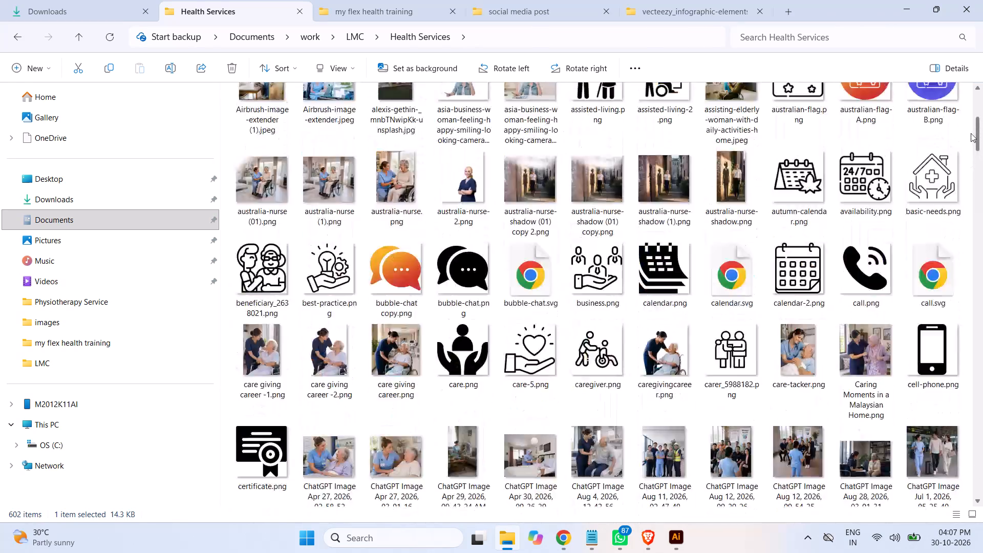
drag(971, 133, 979, 138)
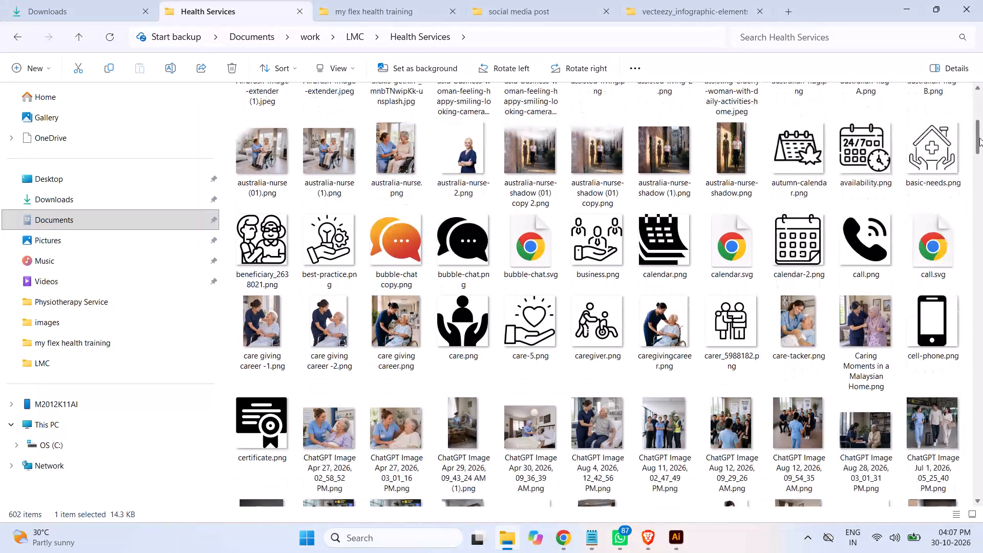
drag(979, 138, 982, 150)
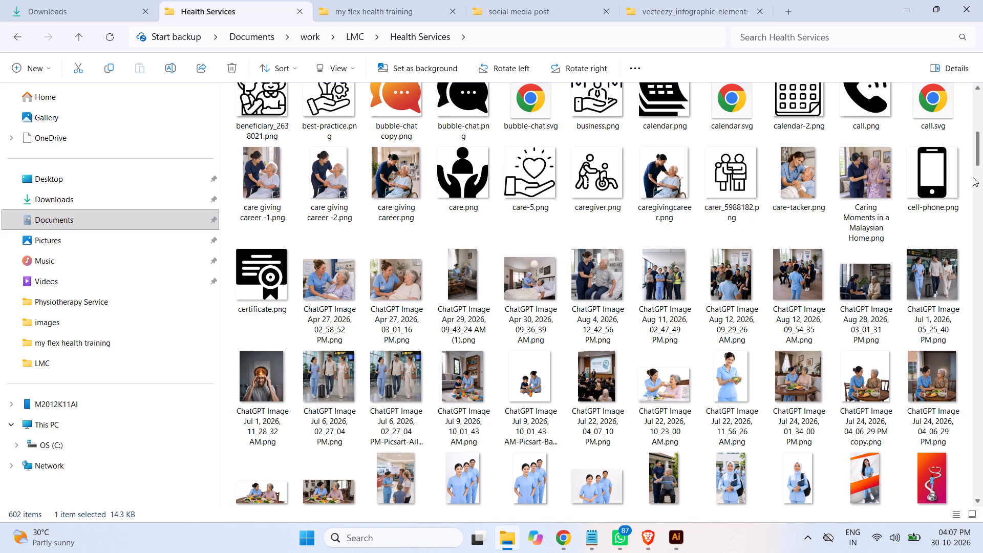
drag(979, 151, 981, 176)
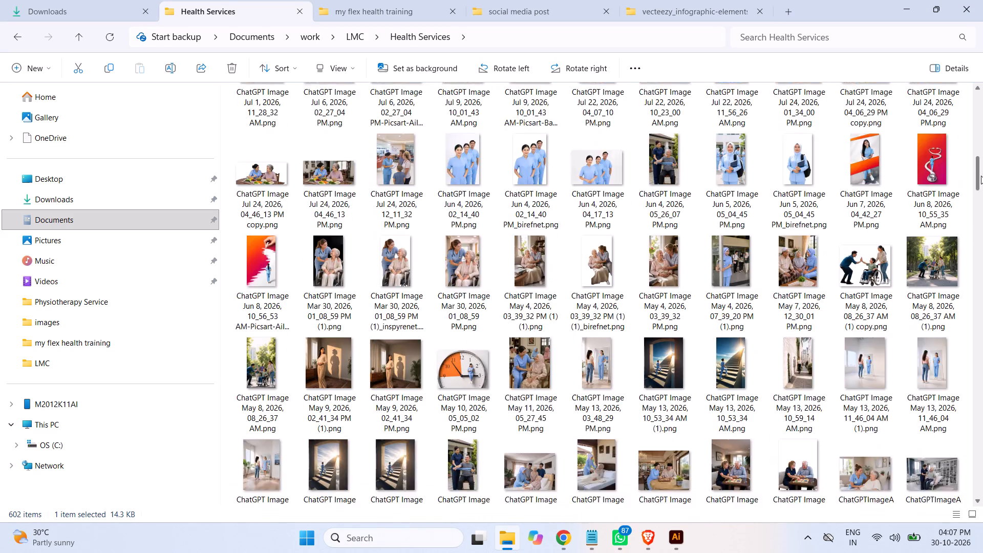
drag(981, 176, 982, 209)
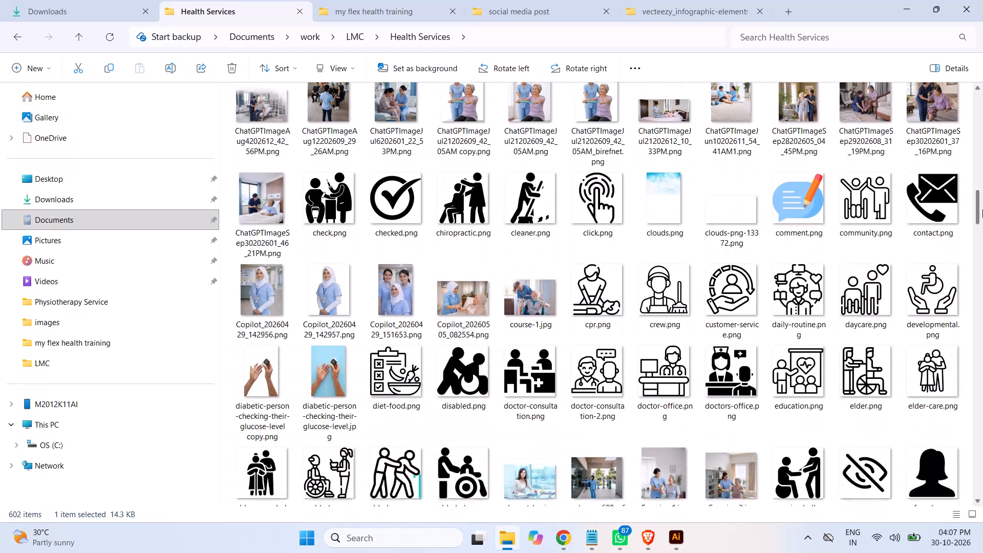
drag(982, 209, 982, 216)
drag(932, 284, 933, 311)
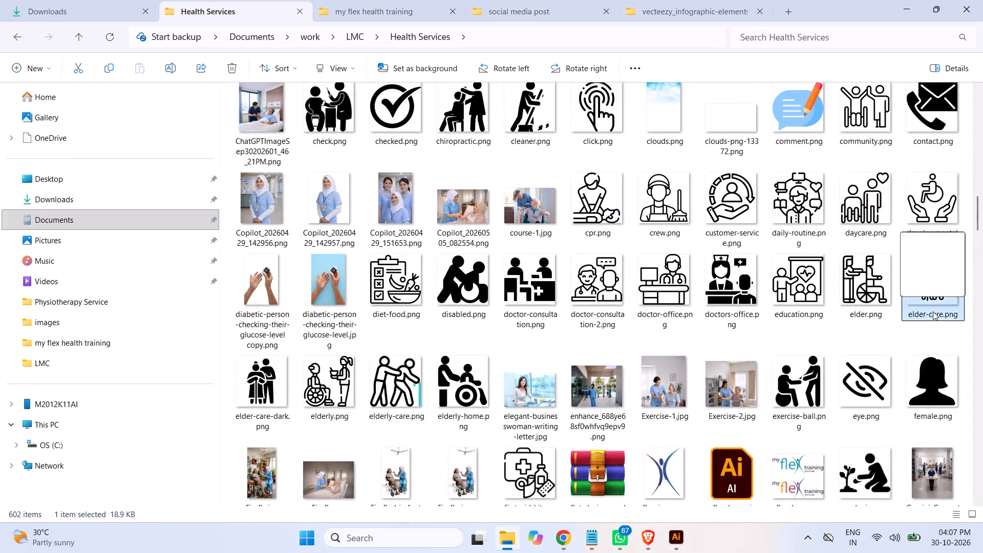
drag(933, 311, 333, 360)
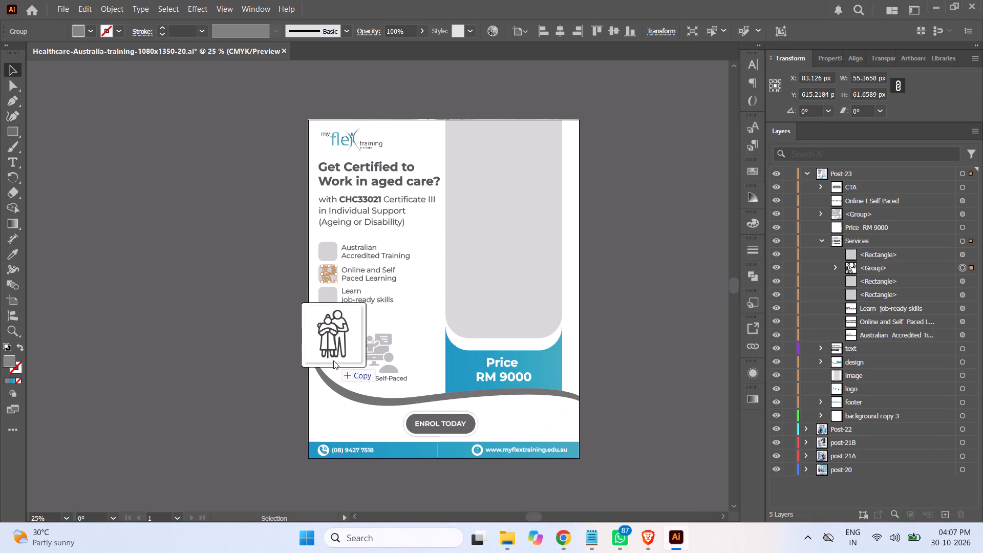
drag(333, 360, 331, 354)
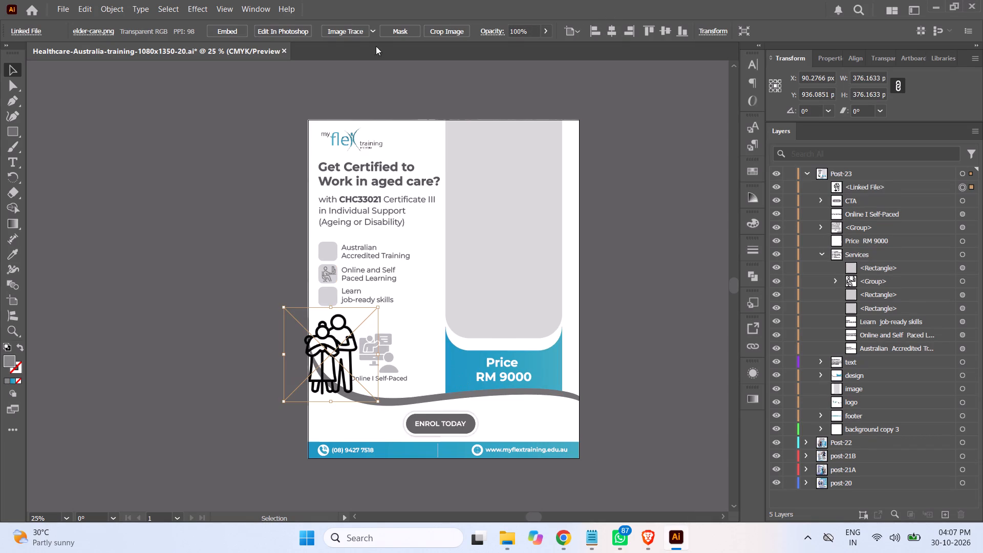
Image Trace the placed elder-care.png icon and expand the tracing into editable vector paths.
click(343, 31)
click(341, 31)
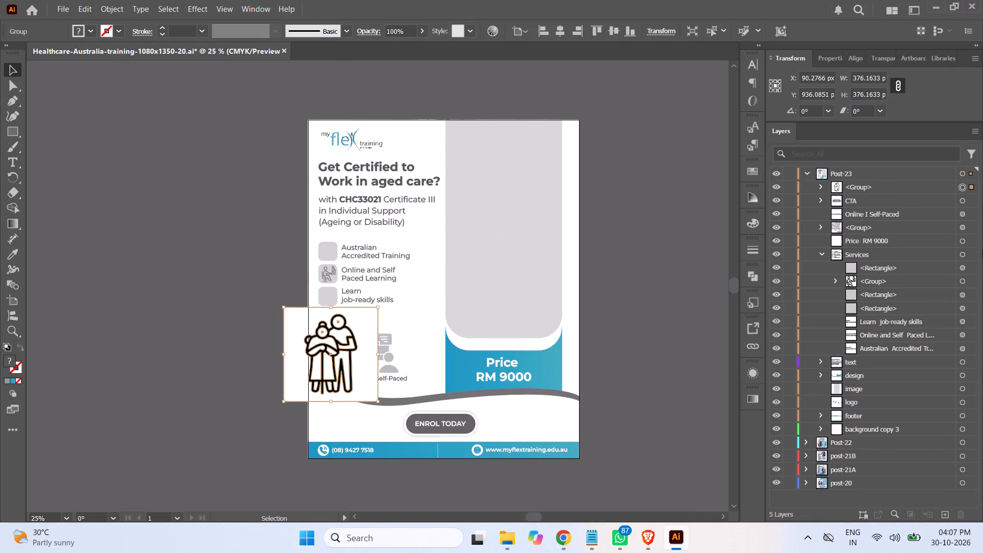
Delete the white paths, ellipses and white background compound path from the traced elder-care group, keeping the black artwork.
click(822, 186)
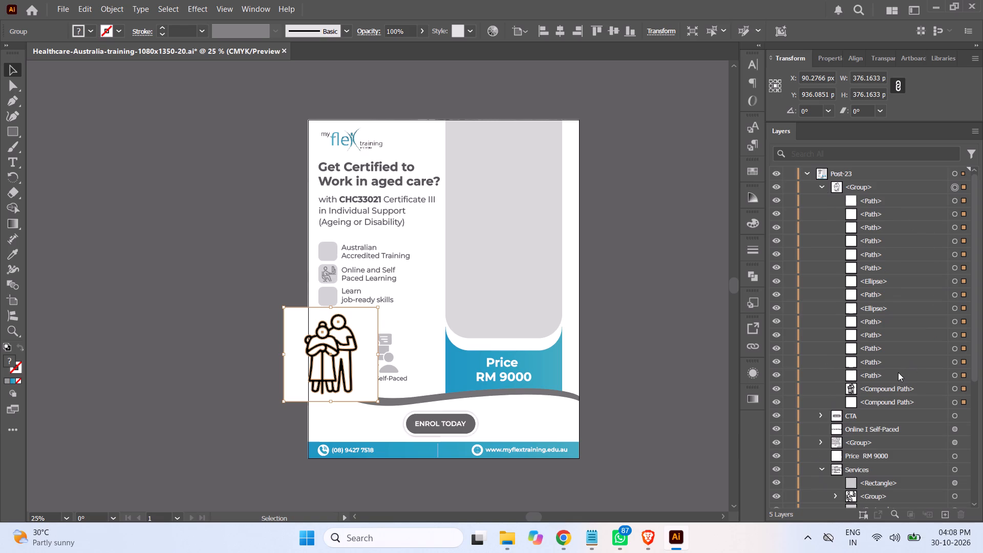
click(898, 372)
shift+click(902, 201)
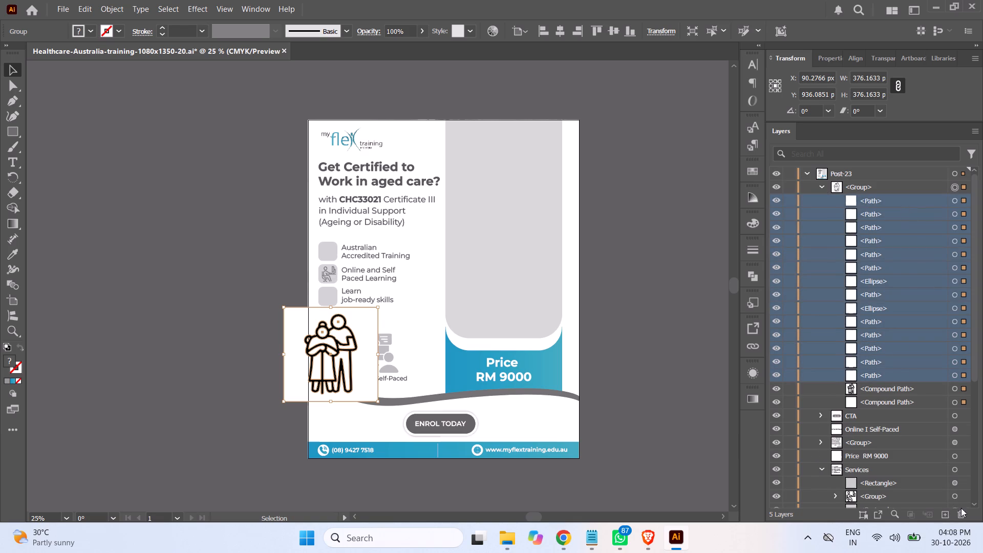
click(961, 515)
click(892, 215)
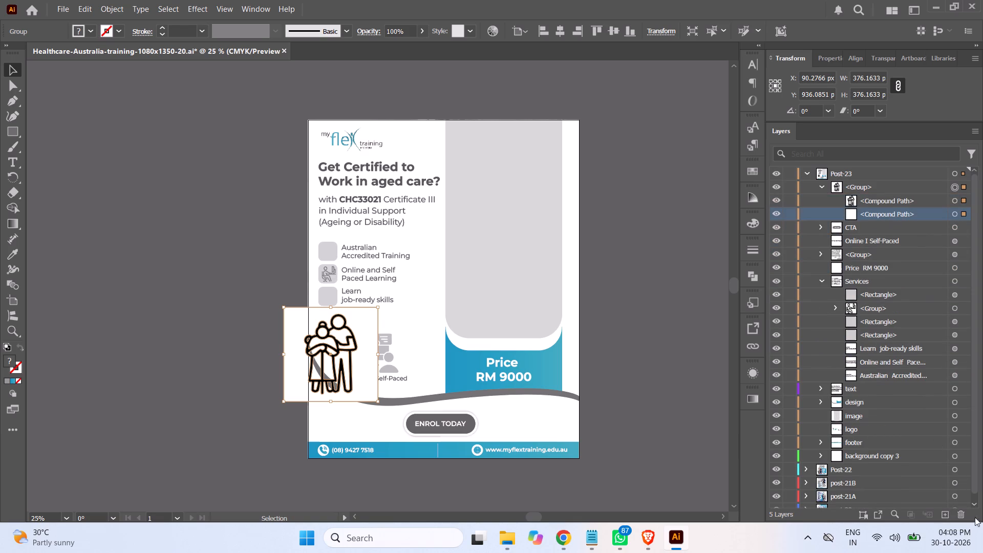
shift+click(960, 514)
click(823, 187)
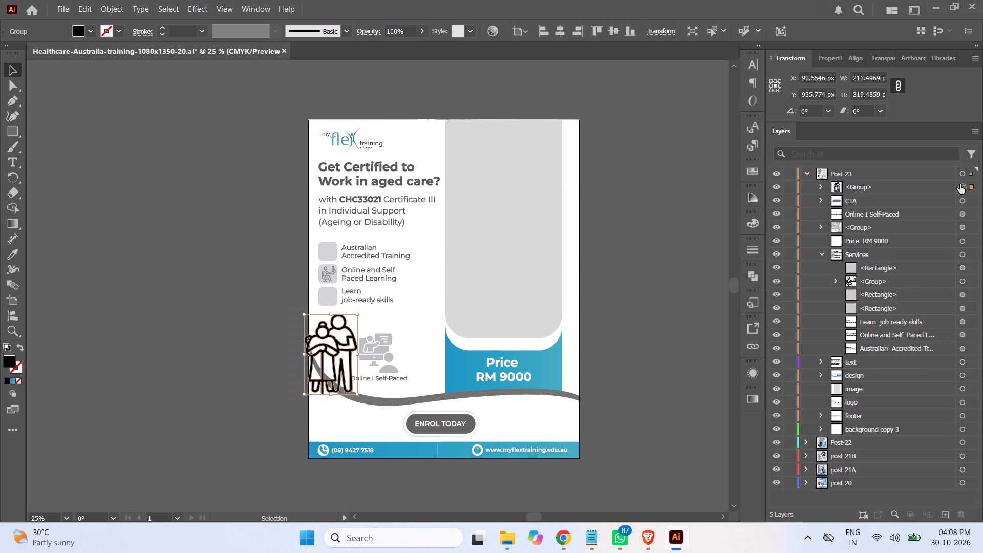
Fill the traced elder-care icon group with grey #828282.
click(963, 188)
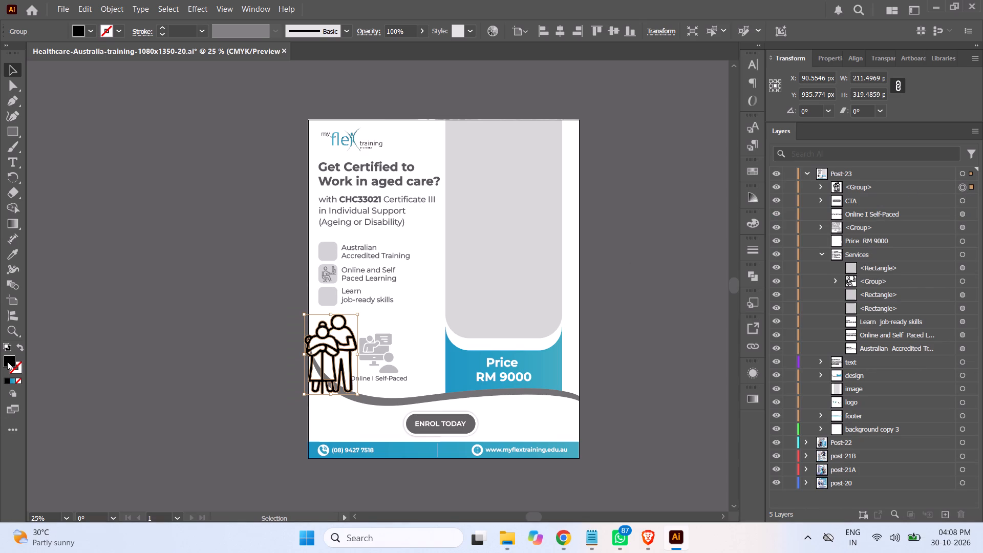
double_click(7, 361)
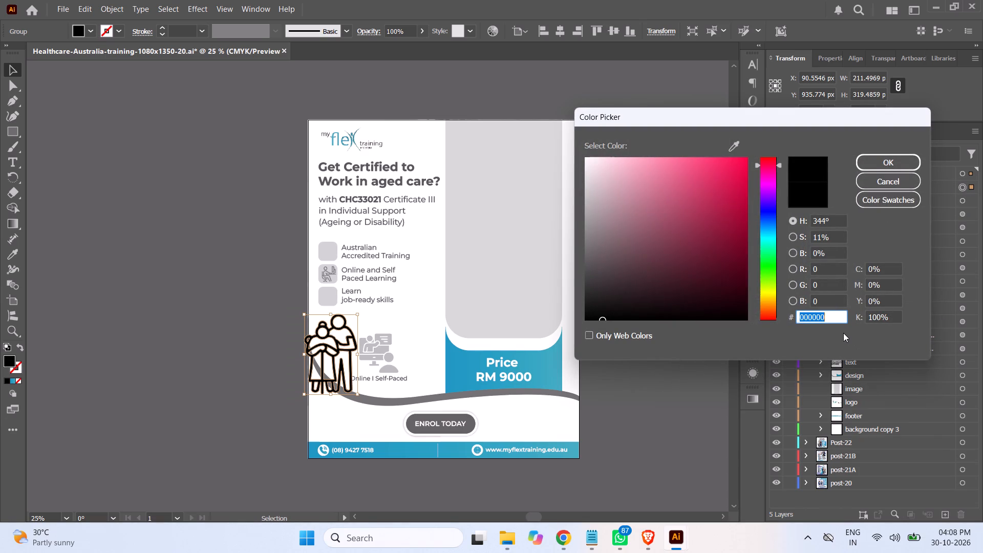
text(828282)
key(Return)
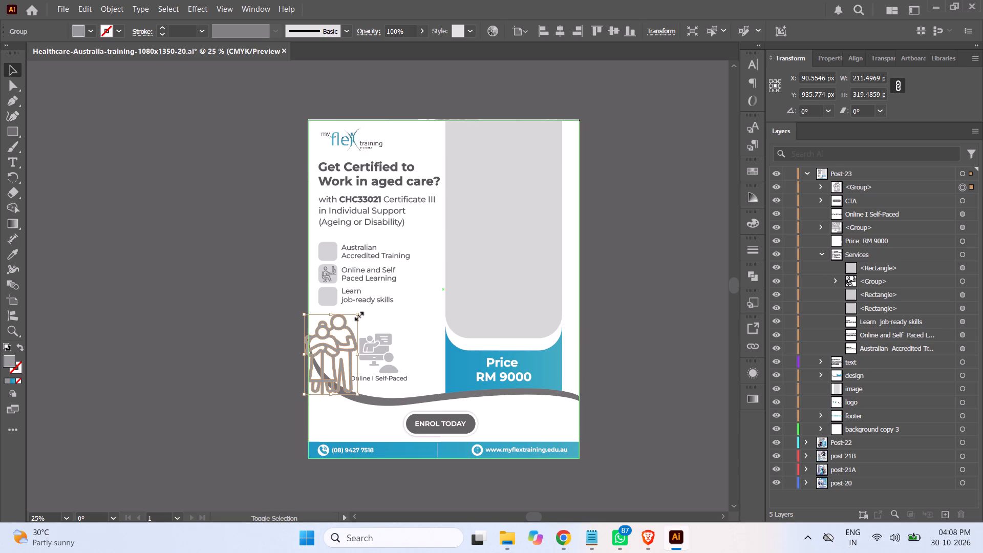
Scale the elder-care icon group to about 52 by 79 px and move it onto the grey square beside Australian Accredited Training.
shift+drag(357, 314, 331, 377)
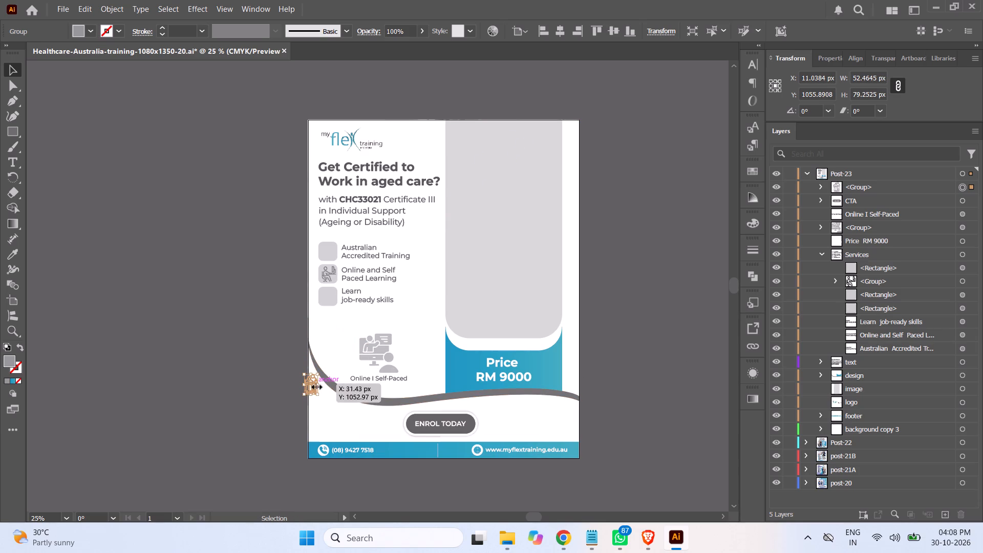
drag(313, 384, 330, 252)
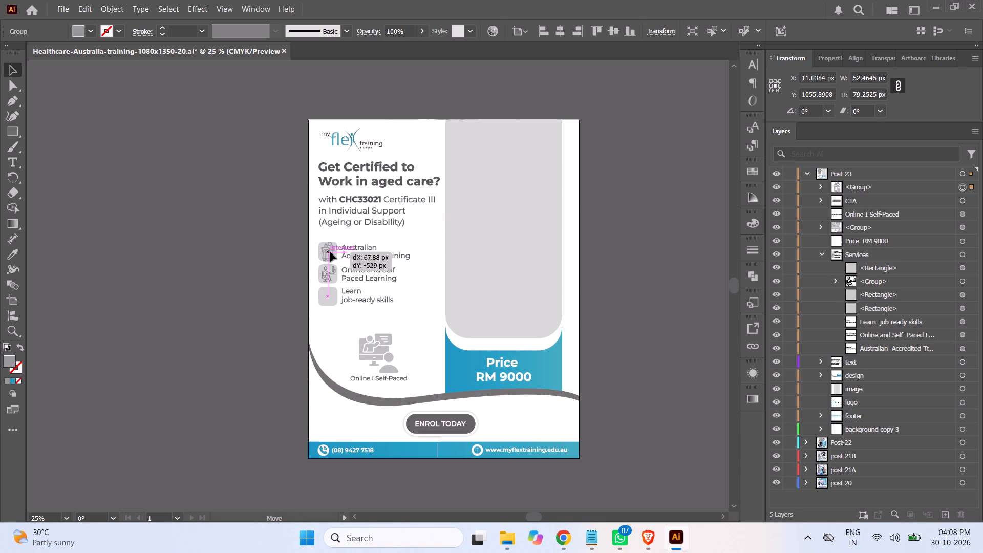
drag(330, 252, 330, 254)
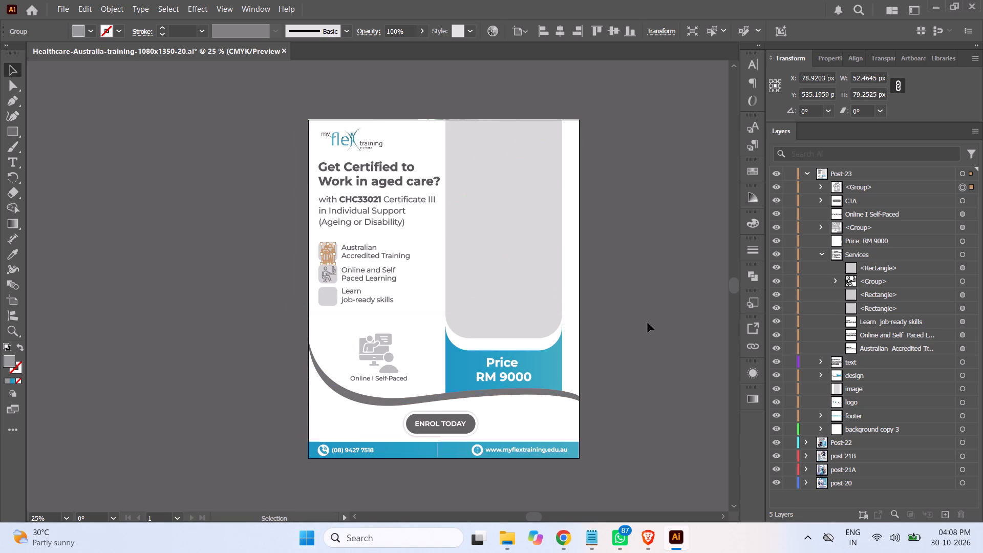
click(649, 323)
Move the workplace icon group to the top of the Services group, above all the grey rectangles.
key(ctrl+equal)
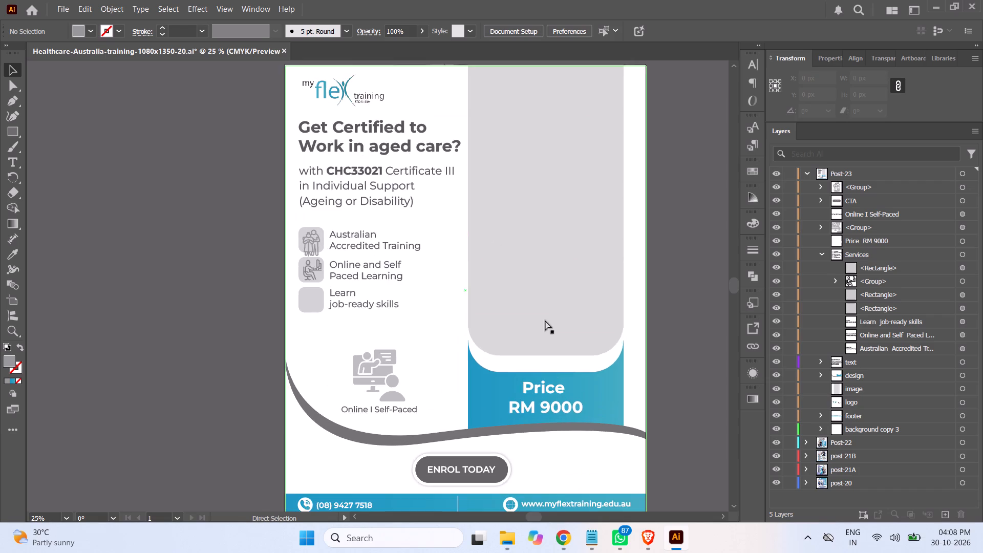
key(ctrl+equal)
key(ctrl+equal)
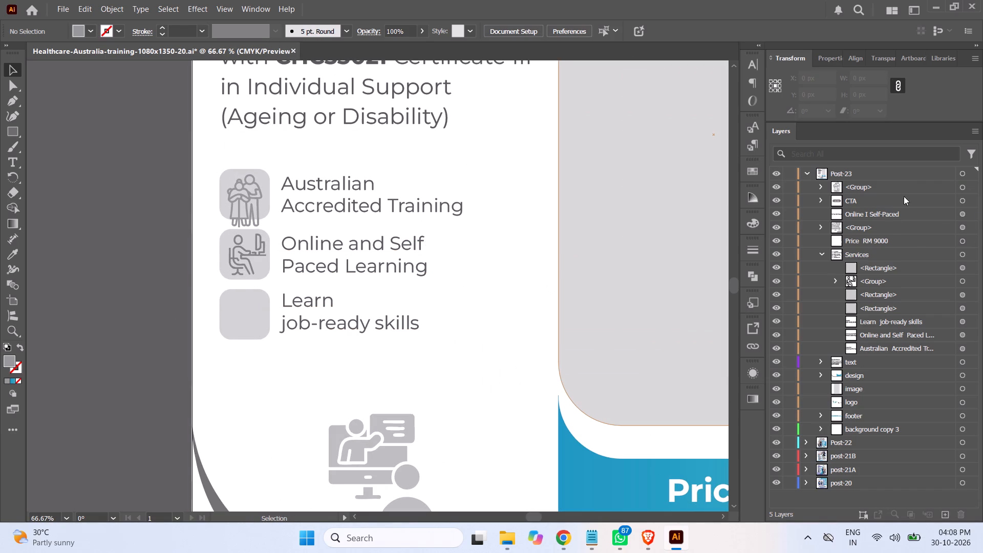
click(911, 283)
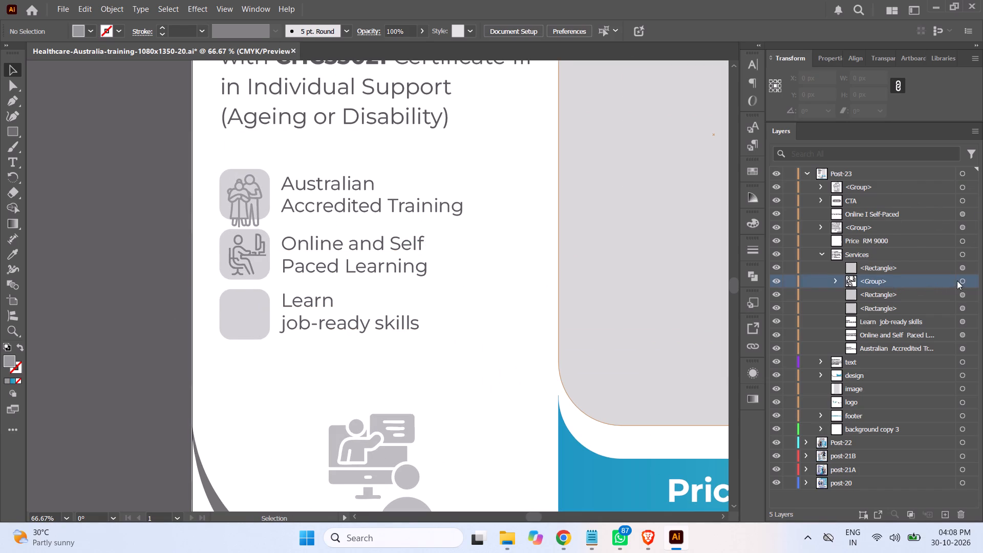
click(961, 283)
drag(933, 284, 927, 263)
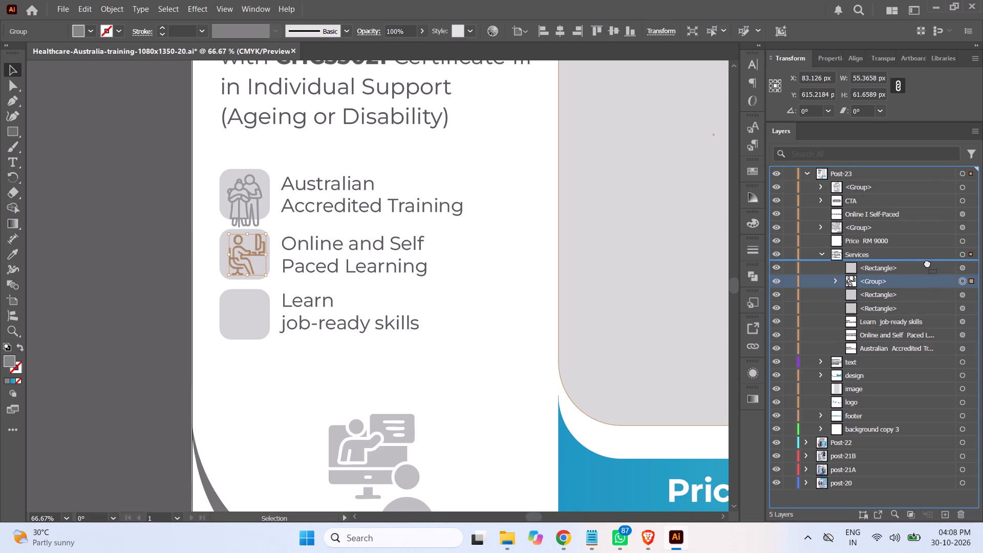
drag(927, 263, 923, 261)
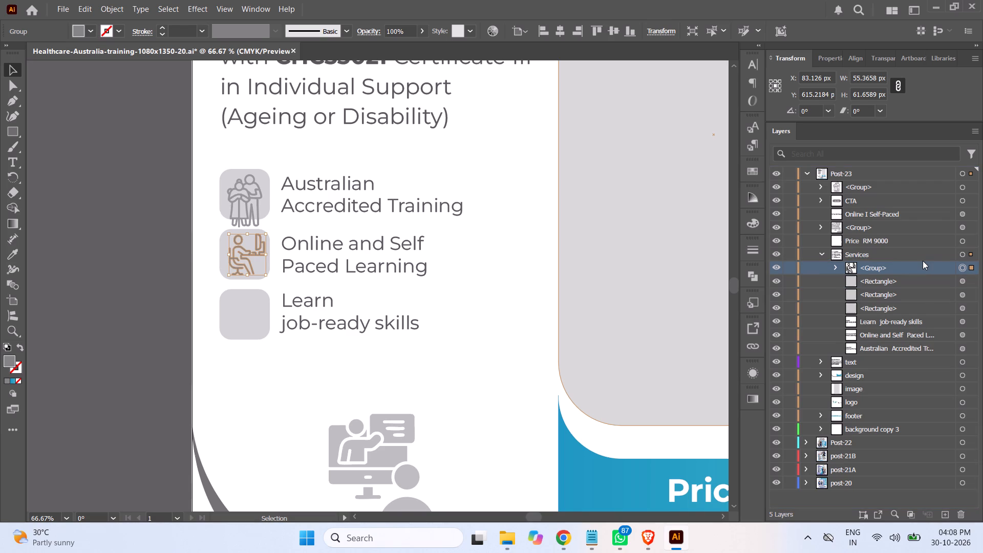
Shrink the elder-care icon group to about 42 by 63 px and center it on the grey square beside Australian Accredited Training.
click(961, 188)
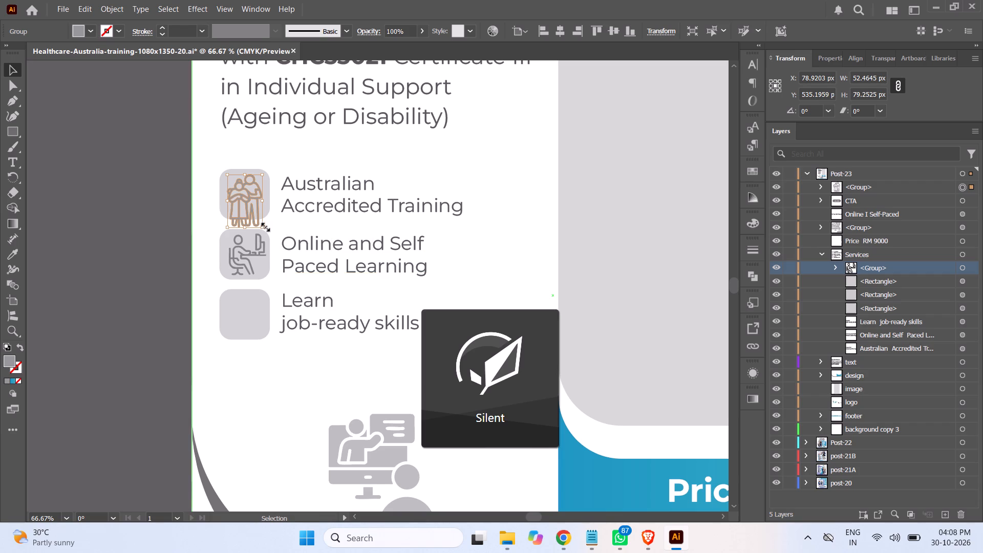
shift+drag(261, 226, 255, 217)
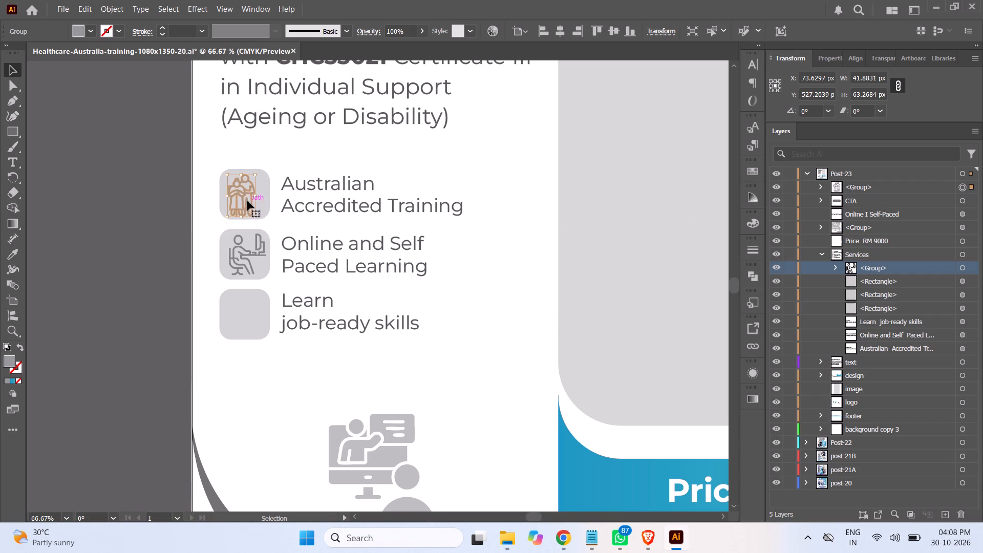
drag(243, 199, 243, 195)
click(148, 244)
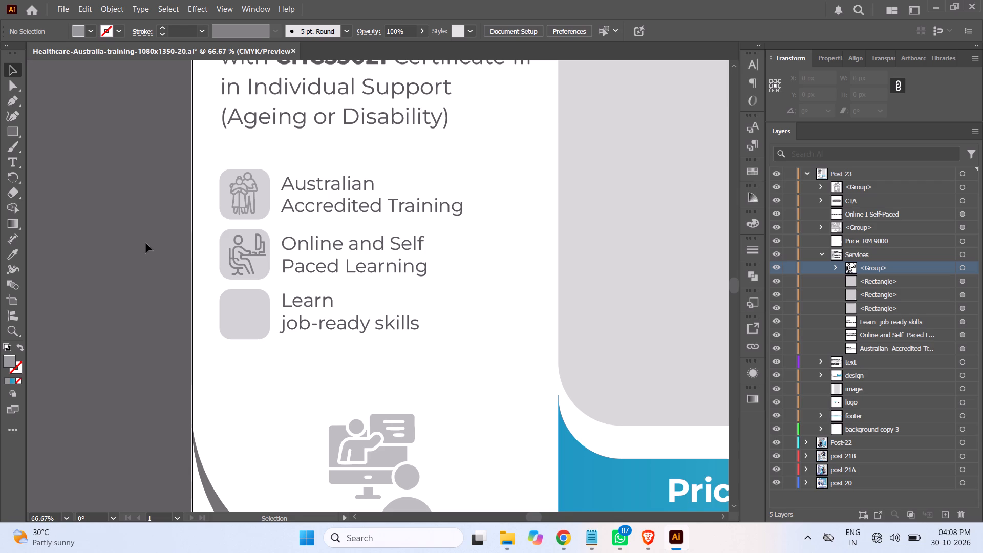
Compare the fill colours of the workplace icon group and the elder-care icon group.
click(961, 267)
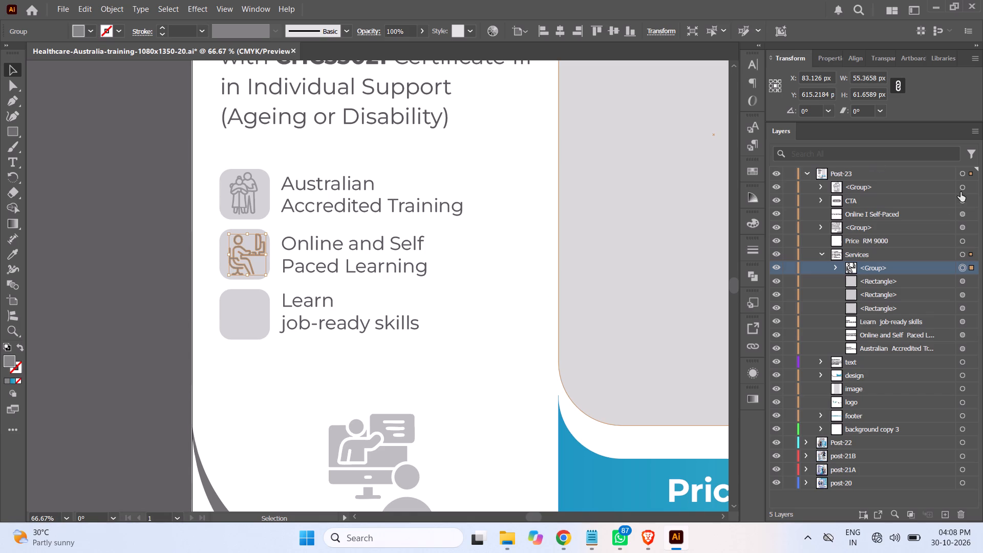
double_click(10, 360)
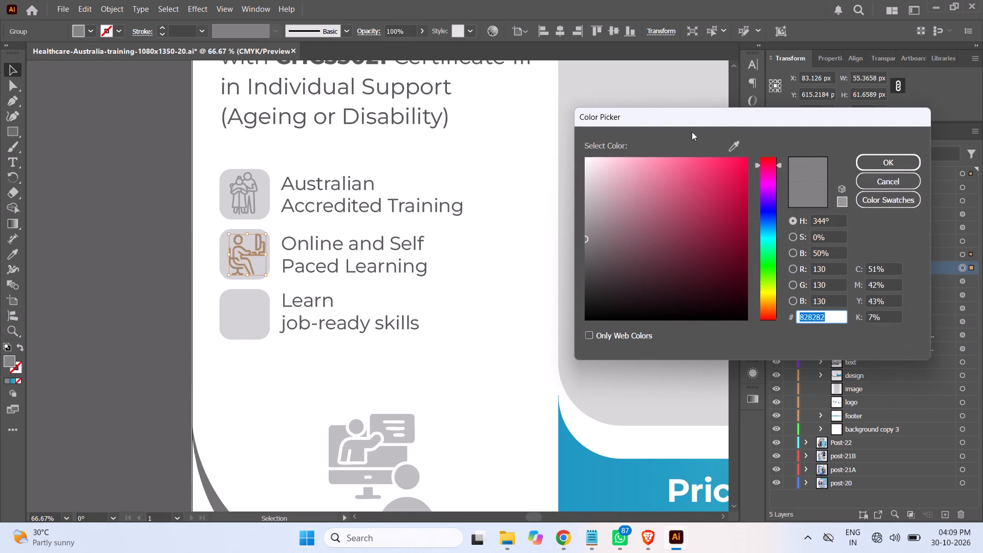
click(900, 169)
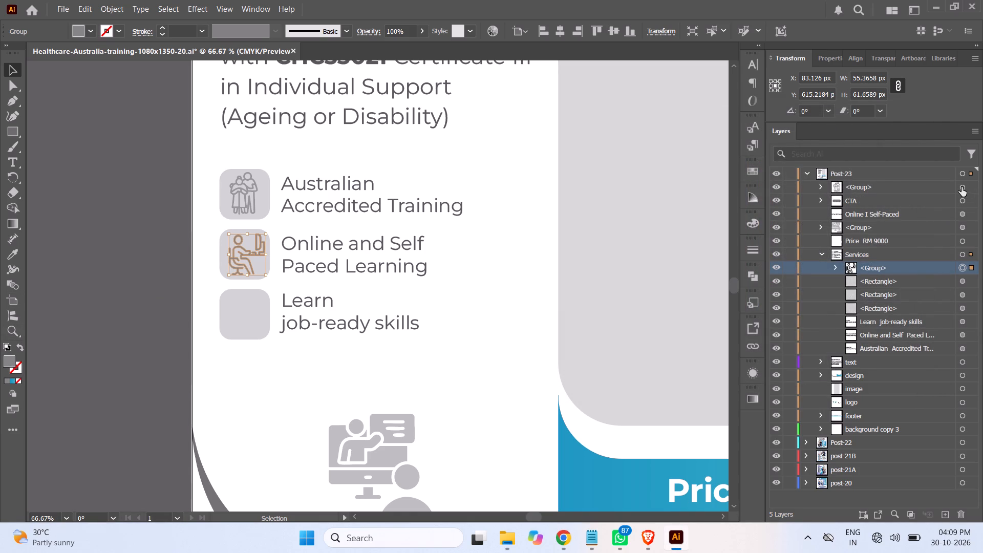
click(961, 188)
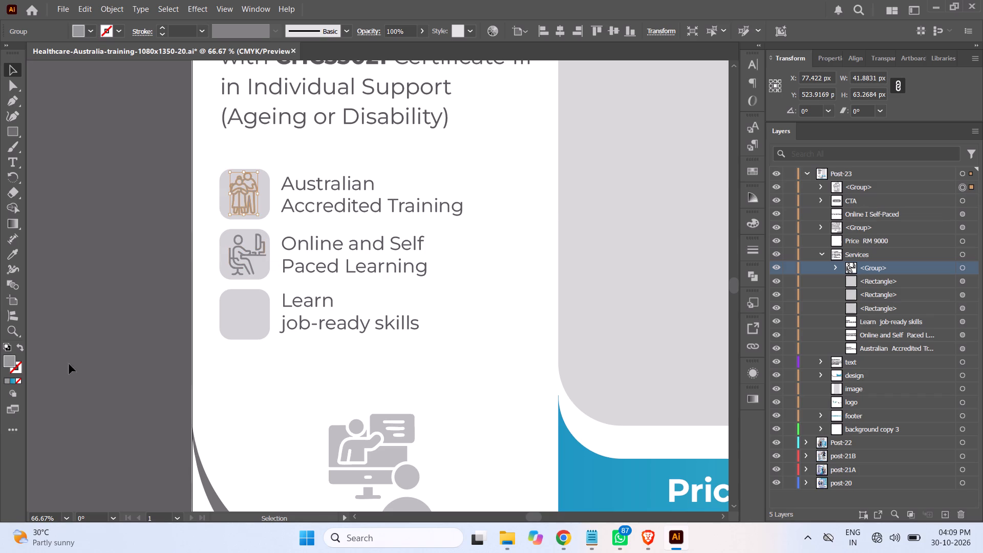
double_click(5, 362)
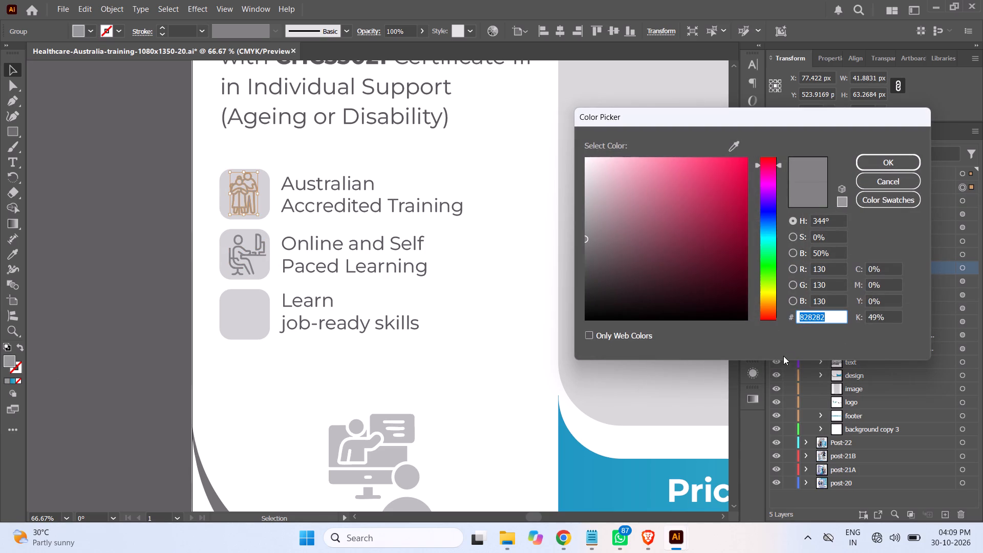
click(897, 183)
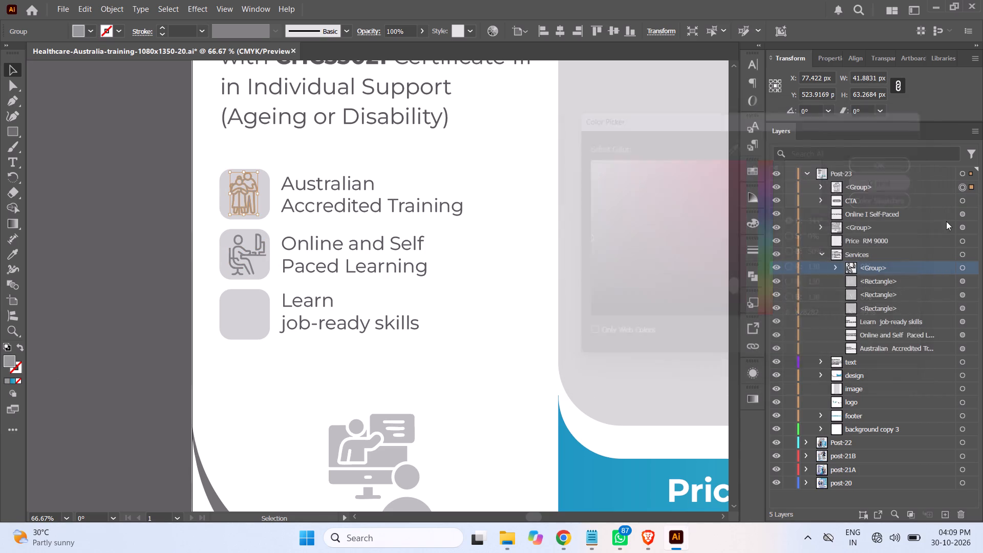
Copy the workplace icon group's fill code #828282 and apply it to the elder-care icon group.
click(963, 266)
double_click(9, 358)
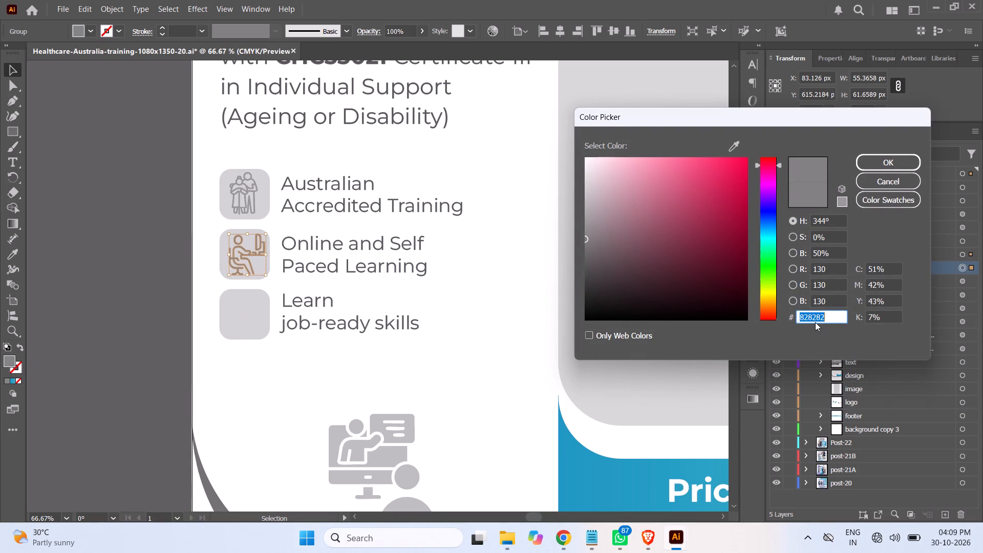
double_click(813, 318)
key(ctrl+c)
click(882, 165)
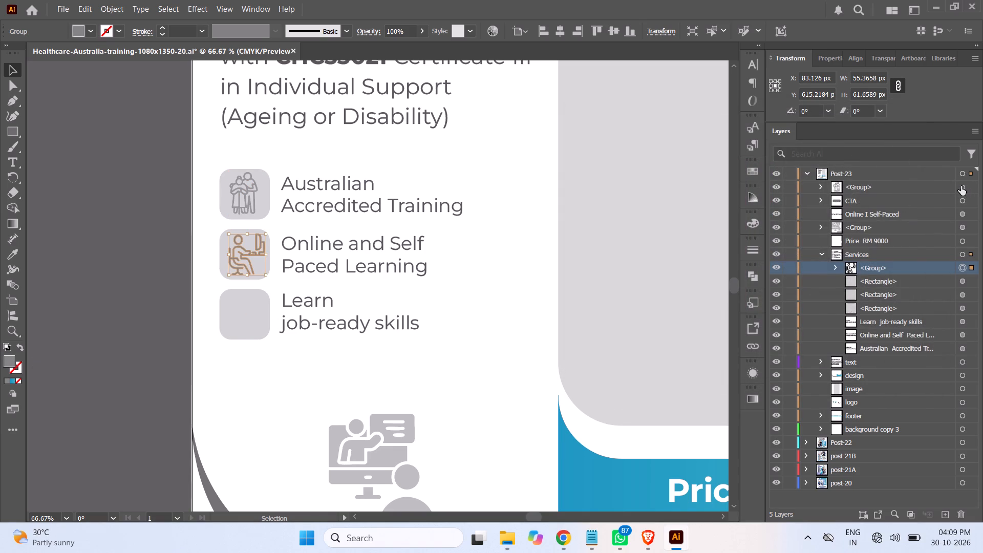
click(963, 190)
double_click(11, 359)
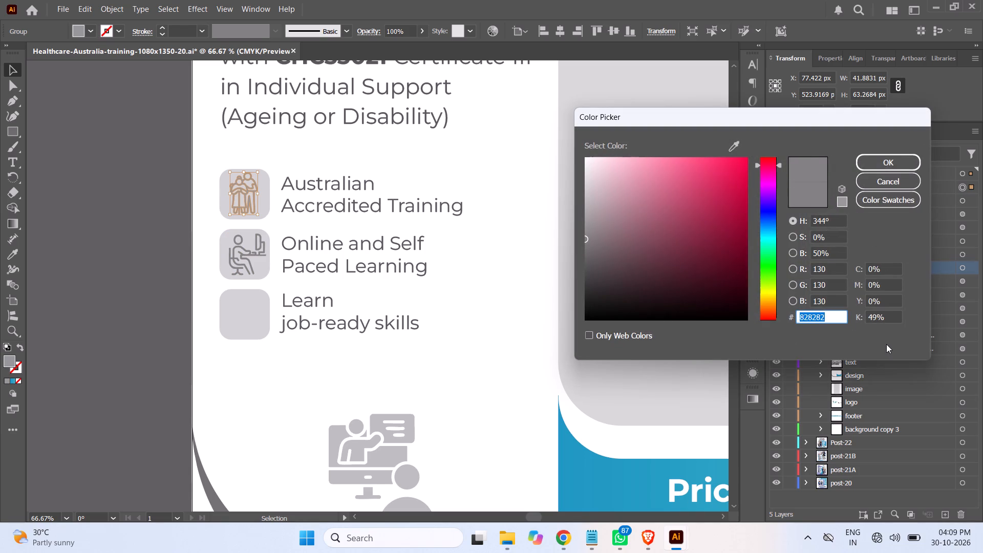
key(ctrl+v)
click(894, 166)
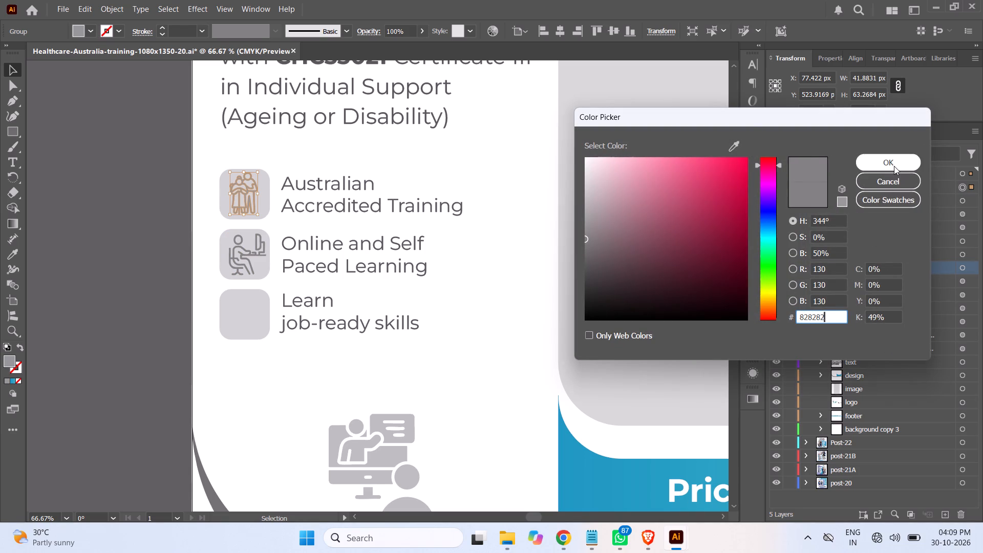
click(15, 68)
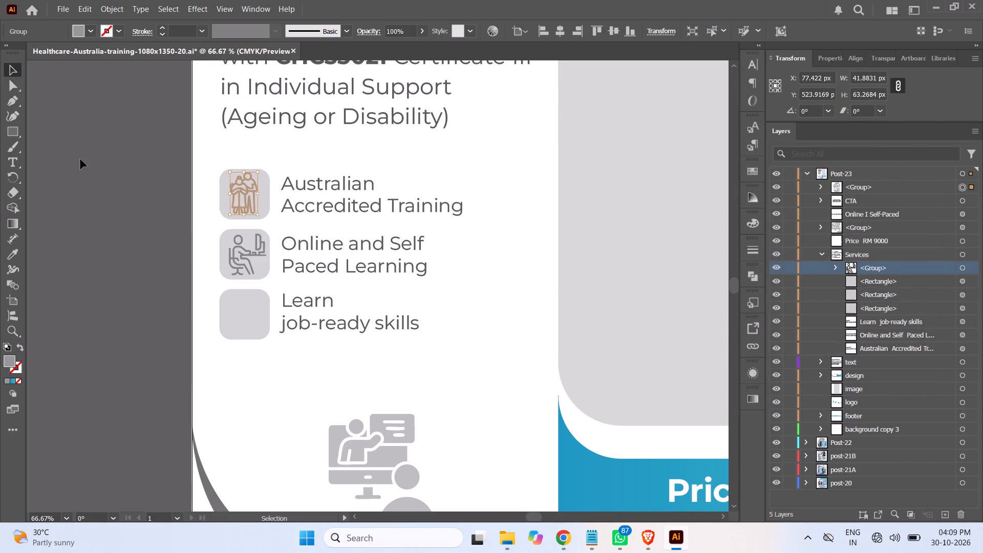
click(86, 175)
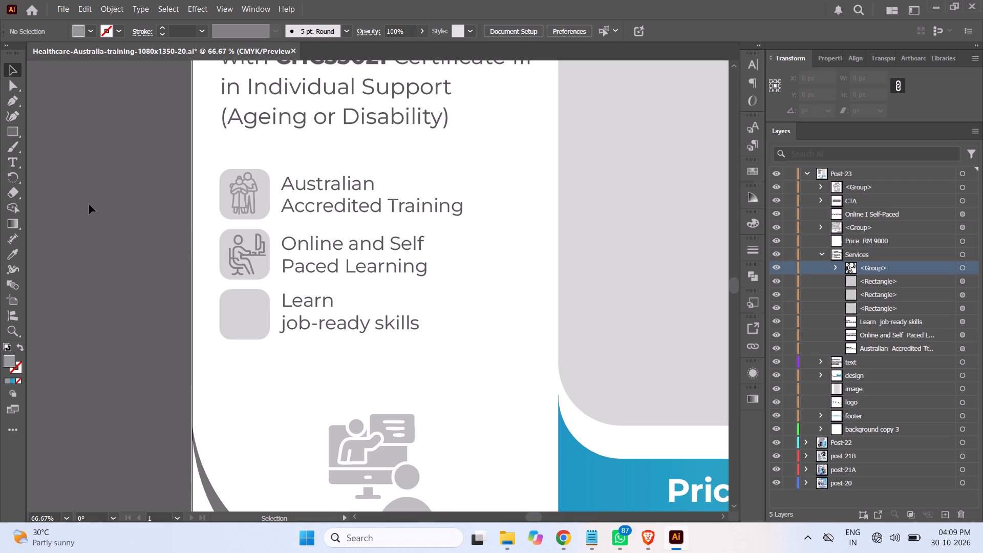
Move the elder-care icon group into the Services group, directly above the workplace icon group.
click(877, 186)
drag(873, 186, 867, 254)
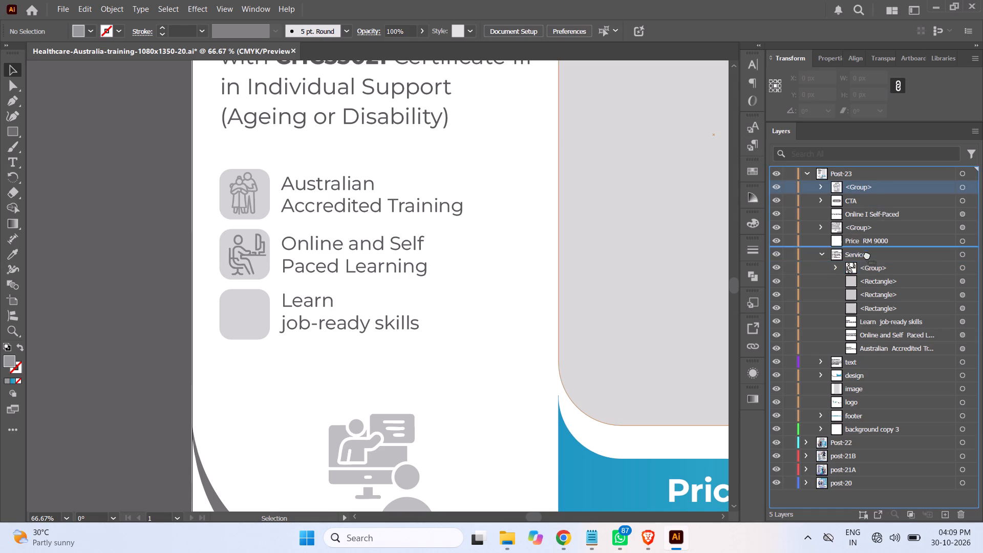
drag(867, 254, 866, 264)
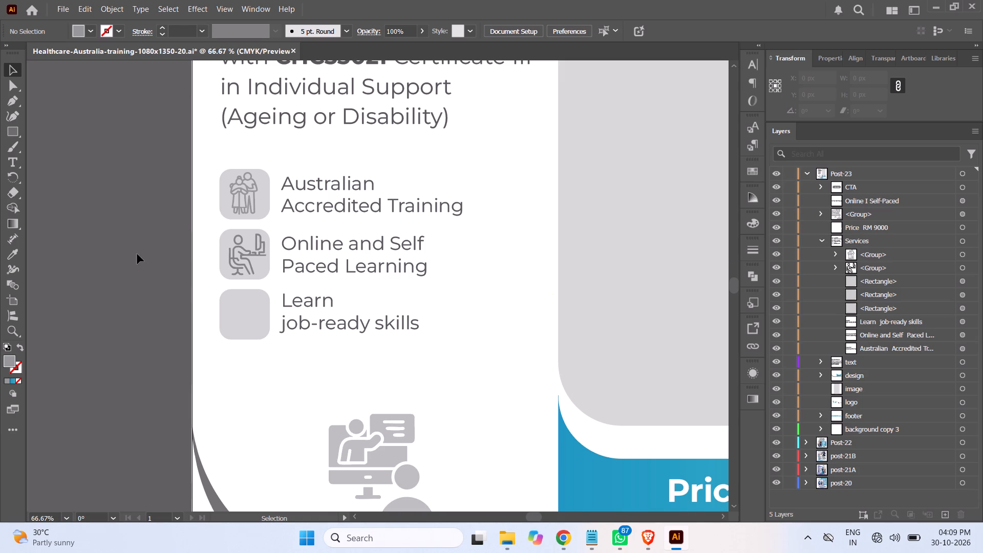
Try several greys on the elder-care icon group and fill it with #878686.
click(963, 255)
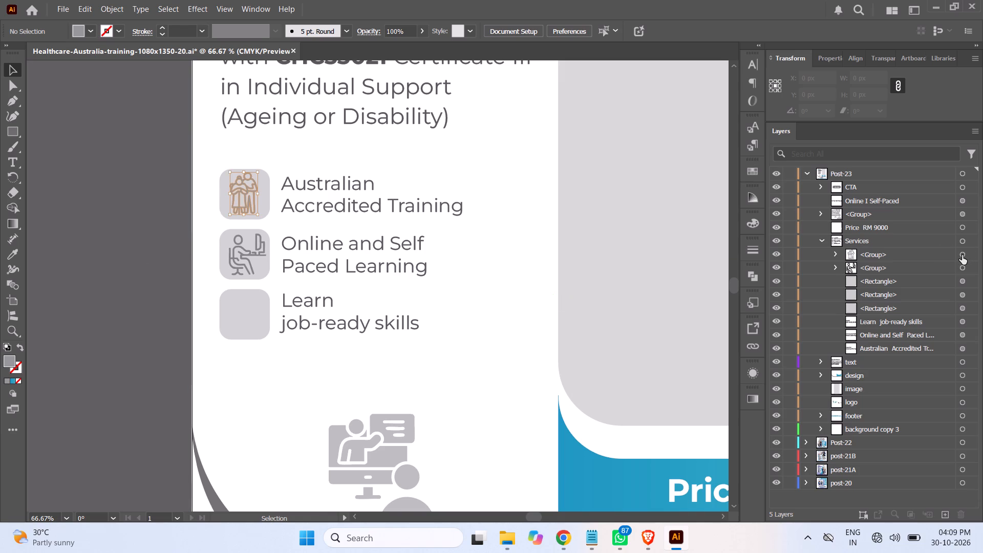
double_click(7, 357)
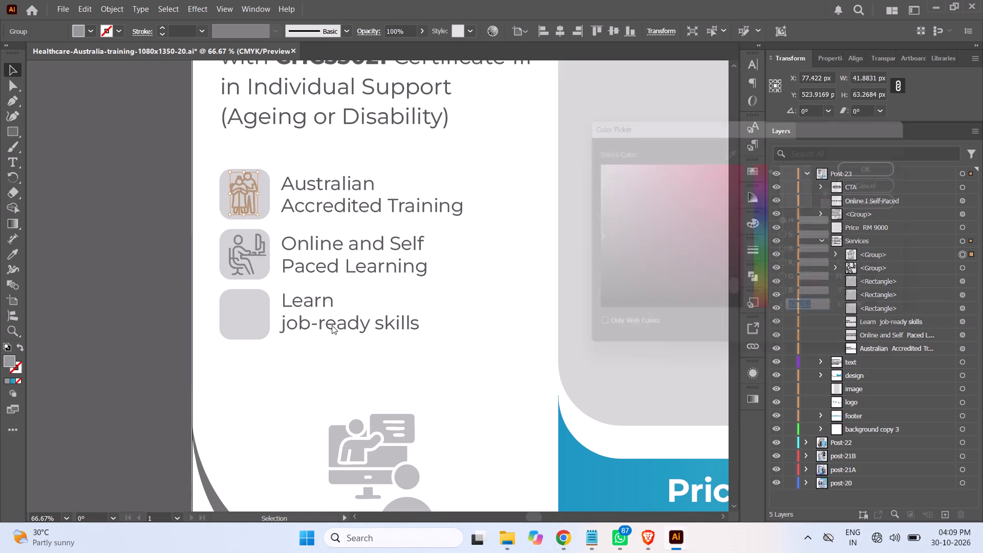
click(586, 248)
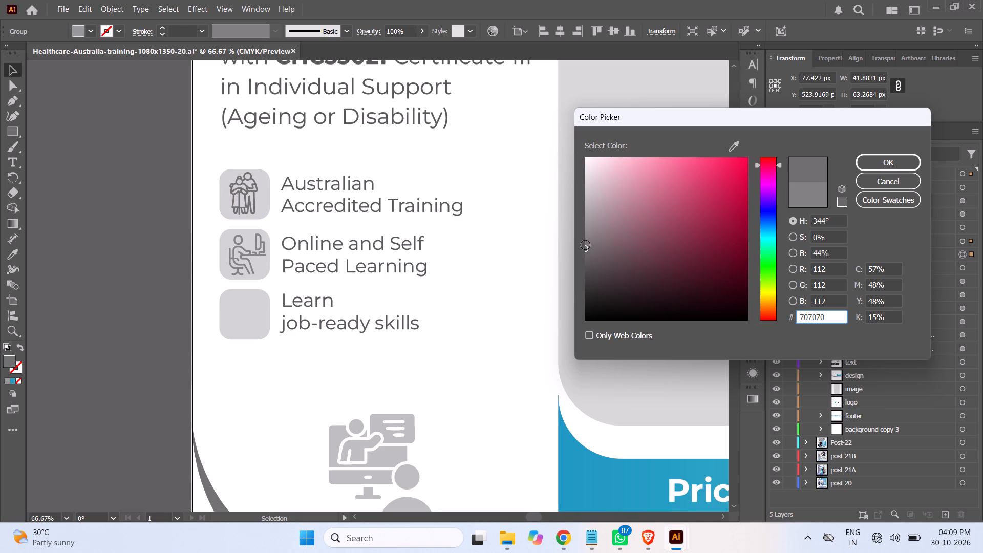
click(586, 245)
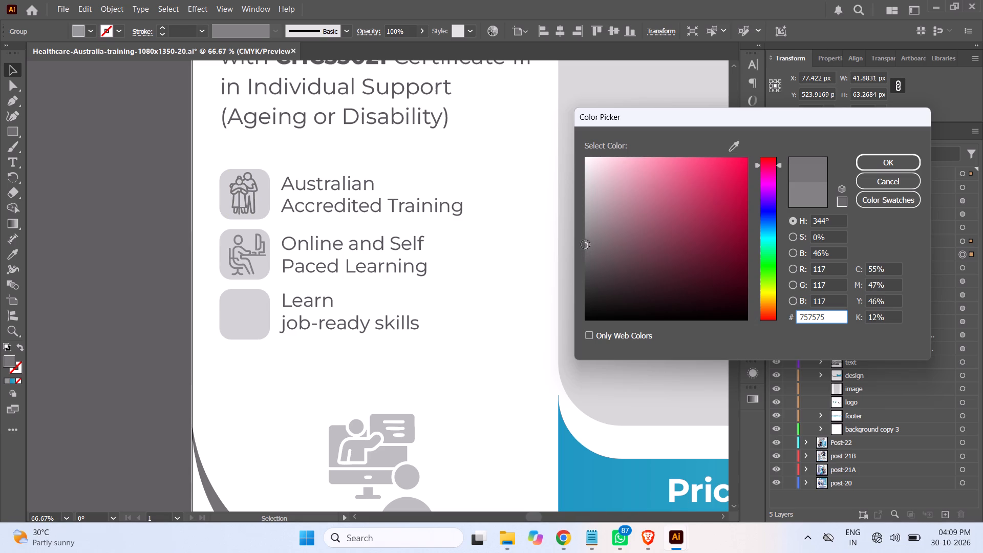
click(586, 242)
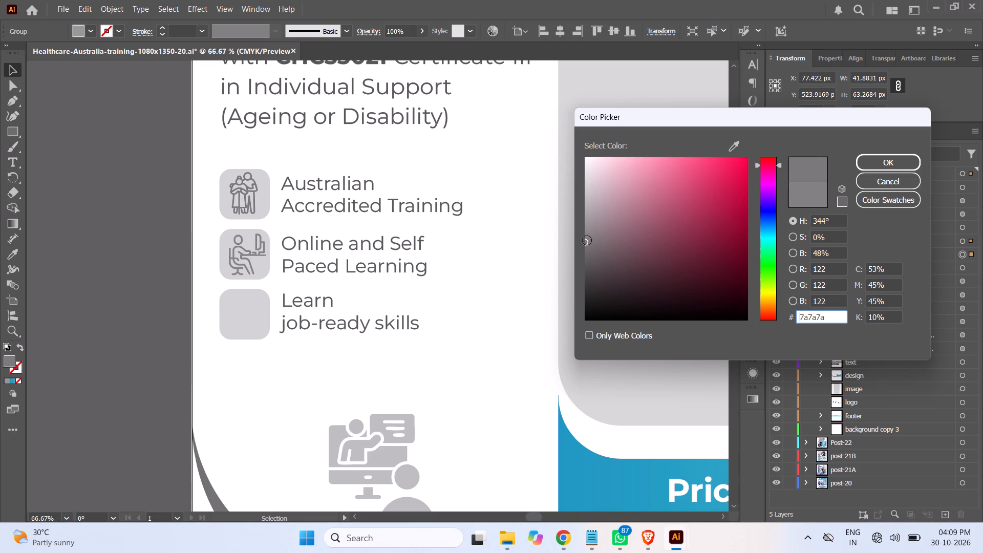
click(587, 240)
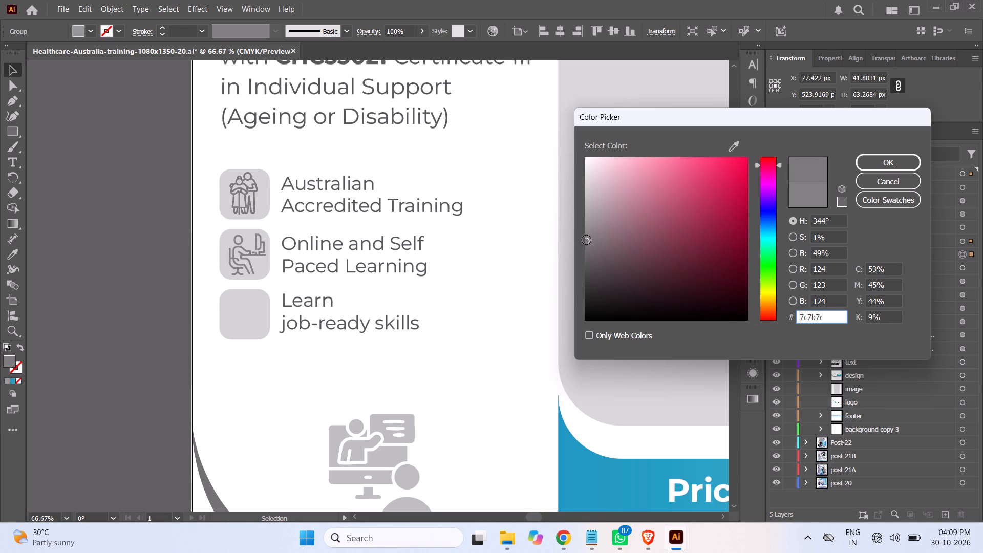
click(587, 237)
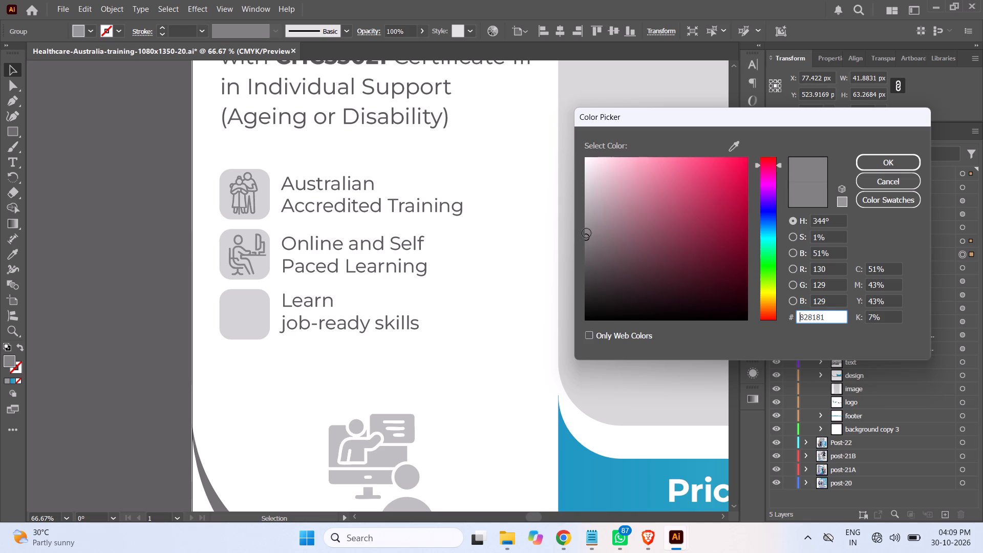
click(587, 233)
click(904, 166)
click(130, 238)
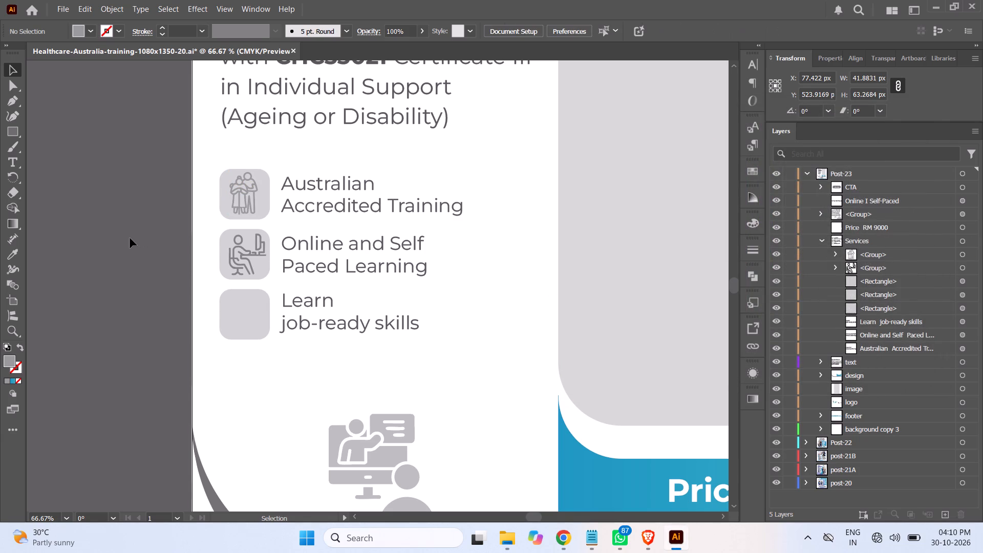
Fill the elder-care icon group with the darker grey #777777.
click(960, 254)
double_click(10, 361)
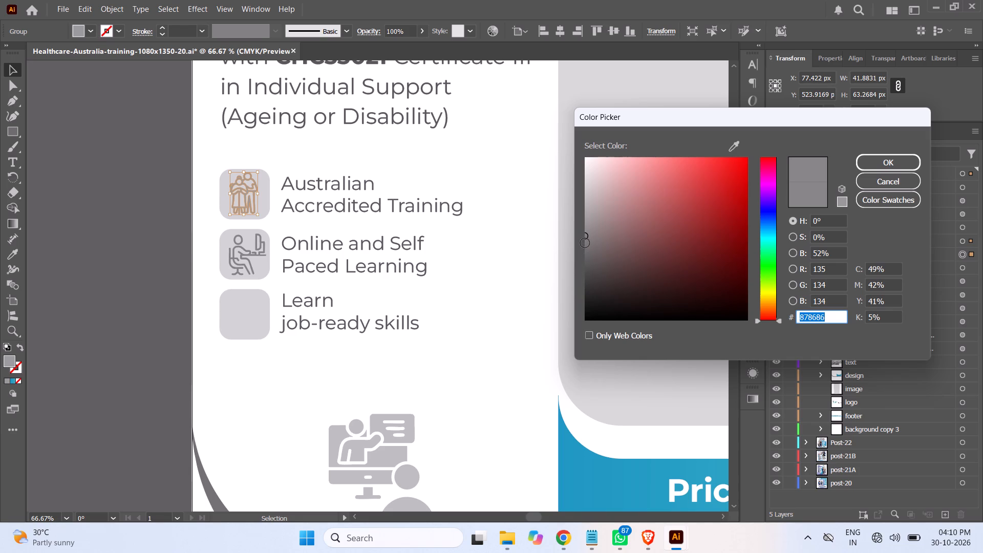
click(585, 243)
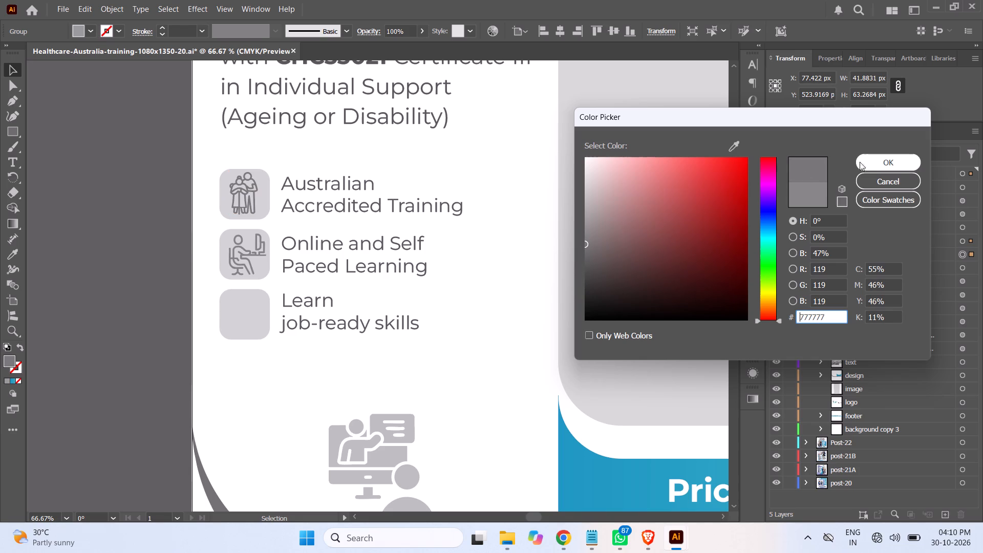
click(878, 165)
click(127, 214)
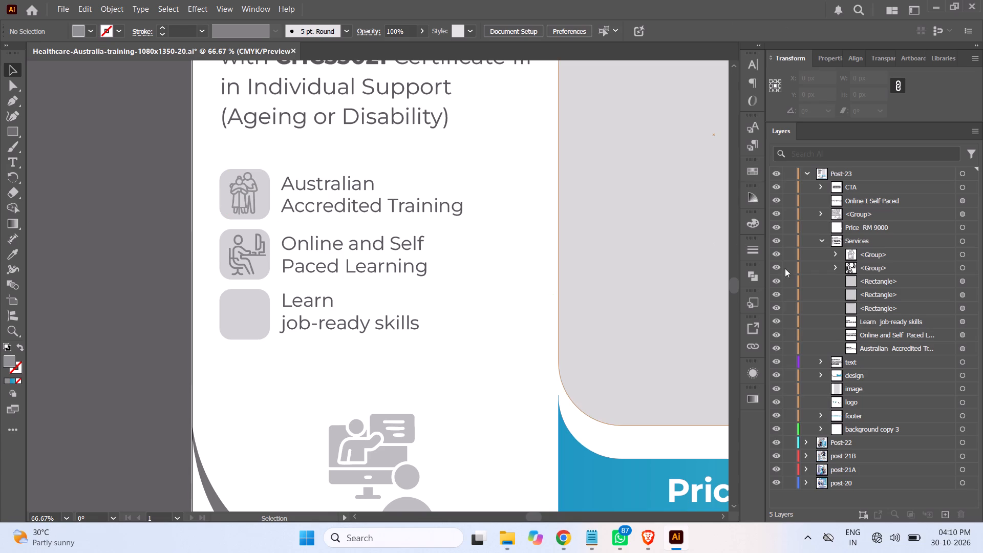
Find job-creation.png in the Health Services folder and place it in the post over the services list.
click(506, 542)
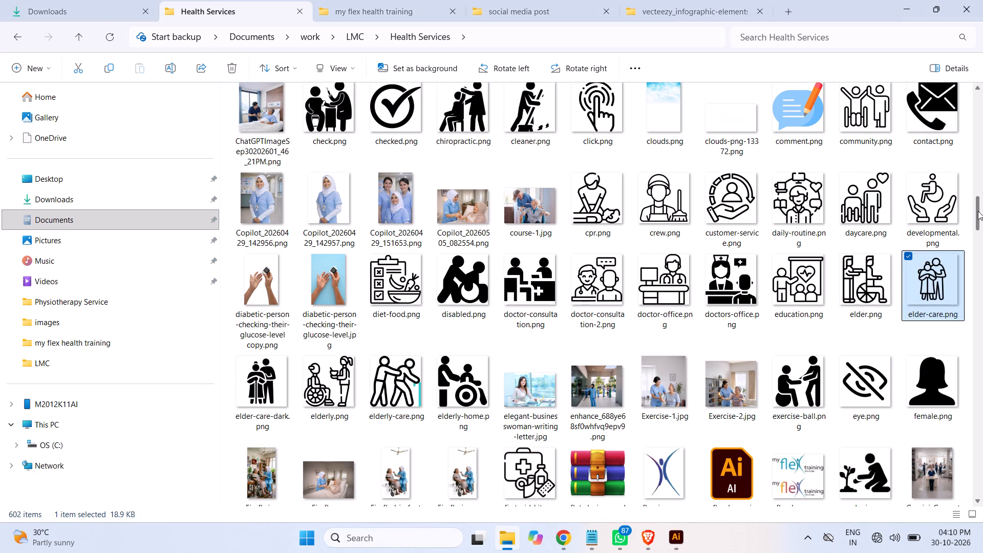
drag(978, 211, 982, 271)
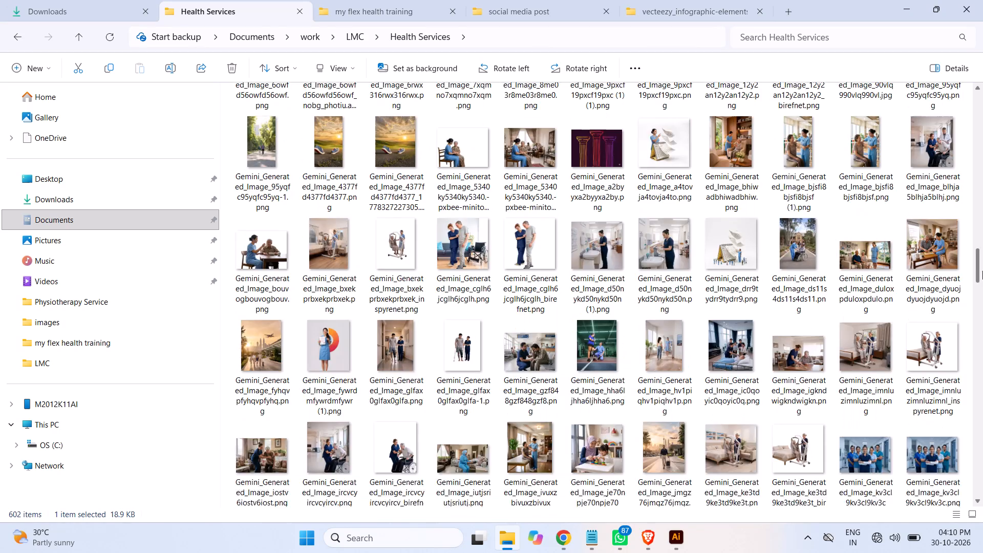
drag(982, 271, 982, 309)
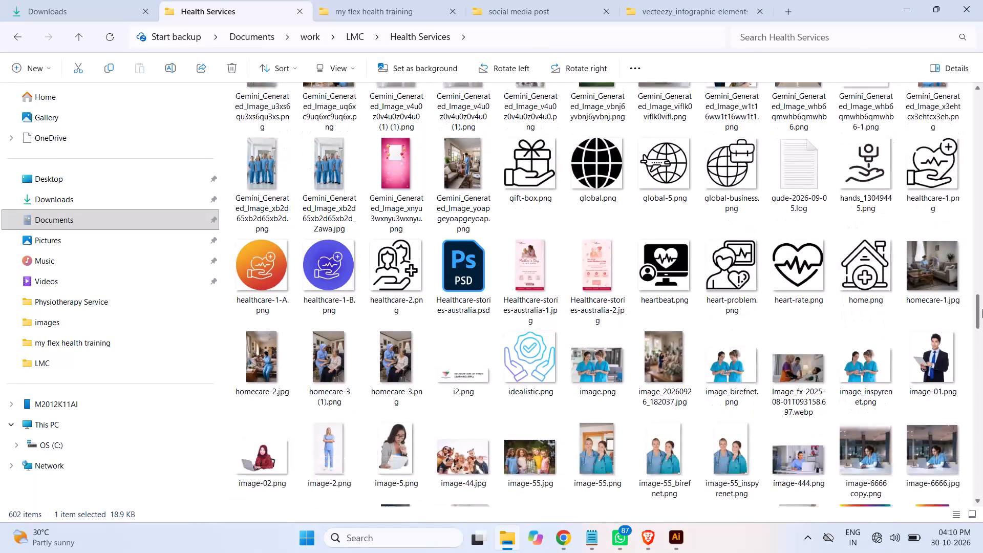
drag(982, 309, 982, 315)
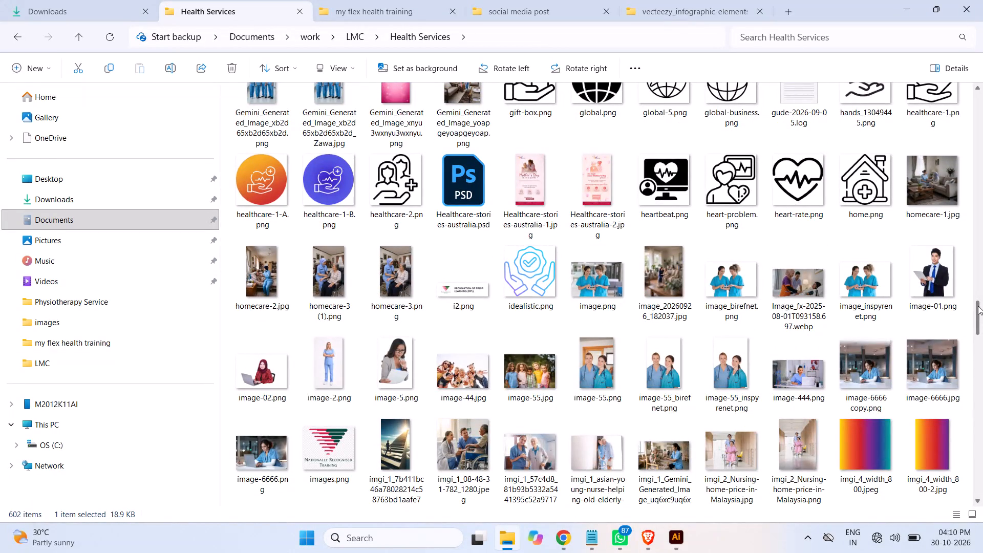
drag(978, 306, 979, 310)
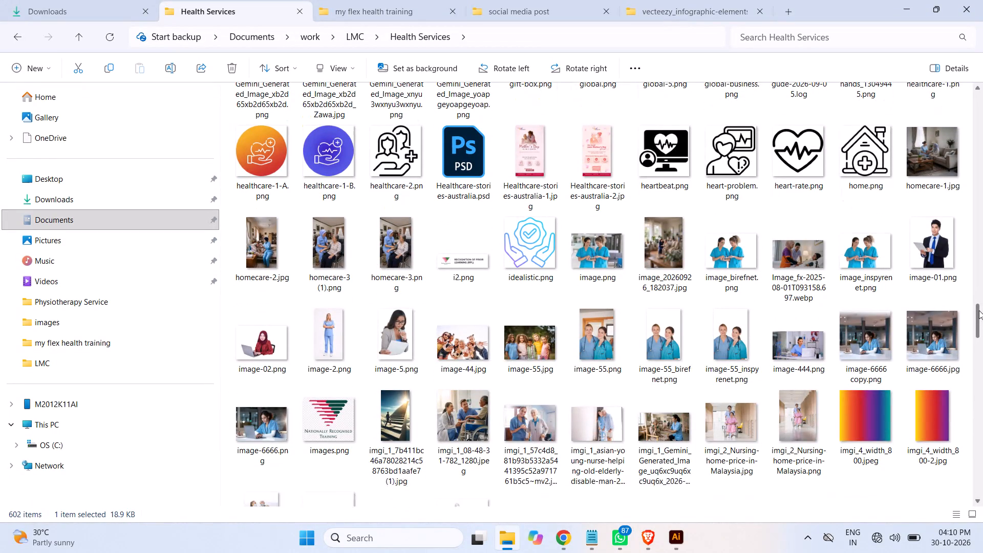
drag(979, 310, 982, 337)
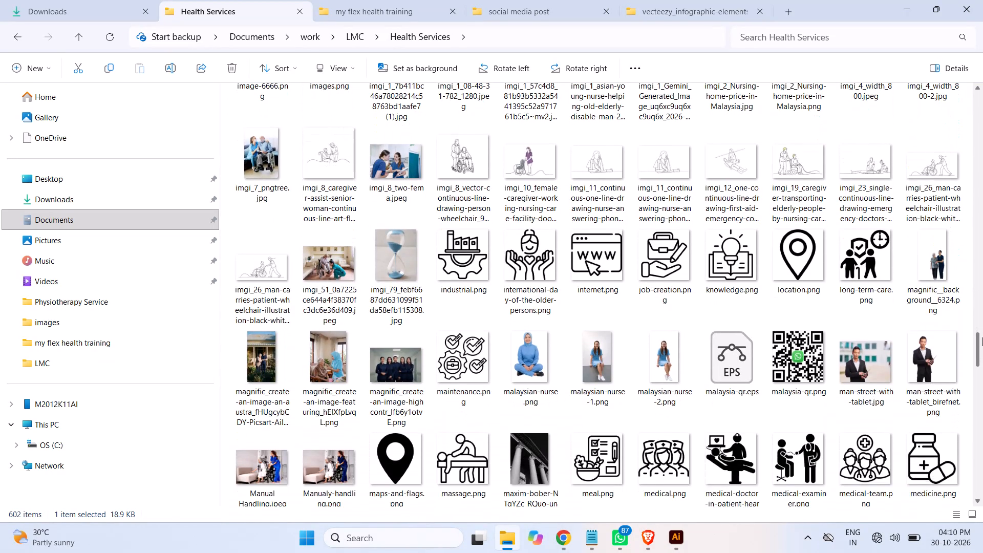
drag(982, 337, 982, 341)
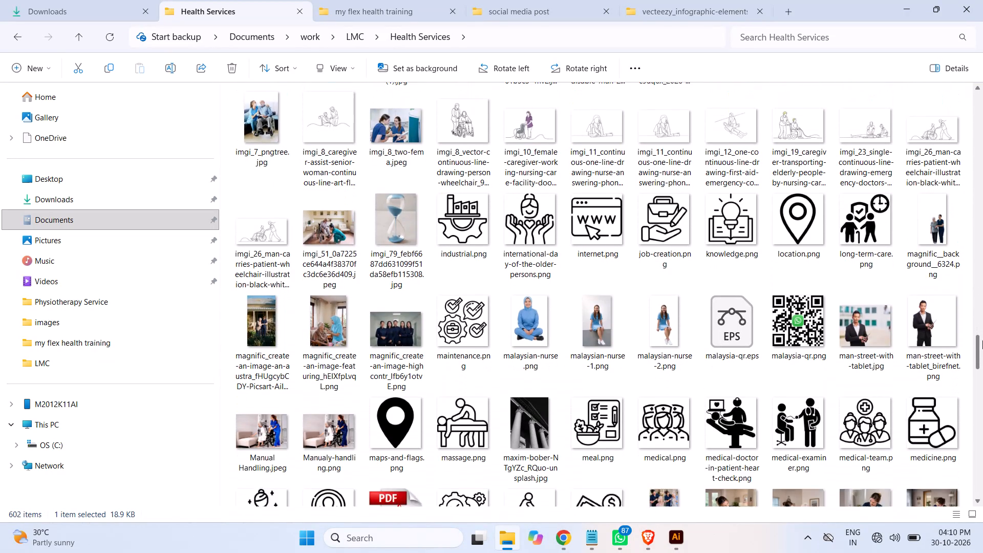
drag(982, 341, 982, 343)
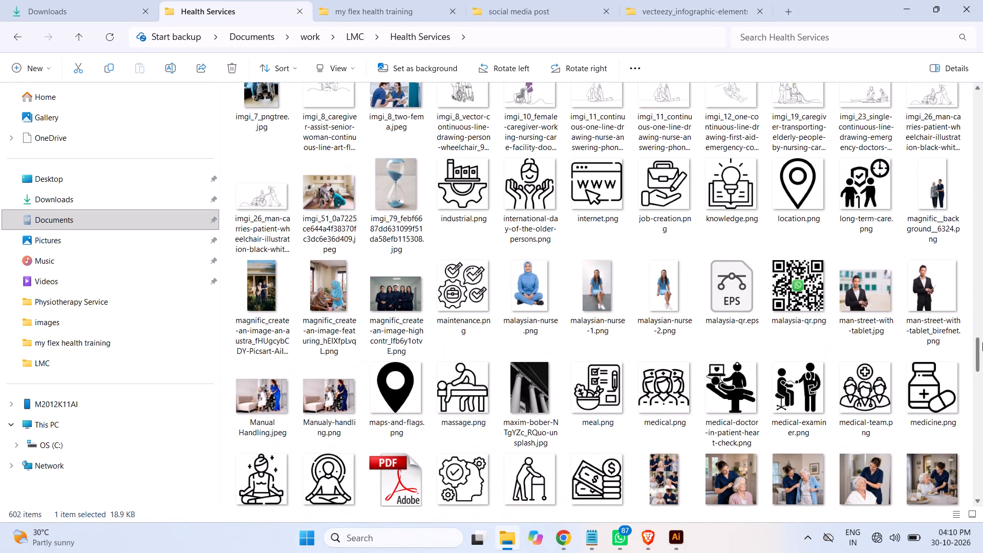
drag(982, 343, 982, 347)
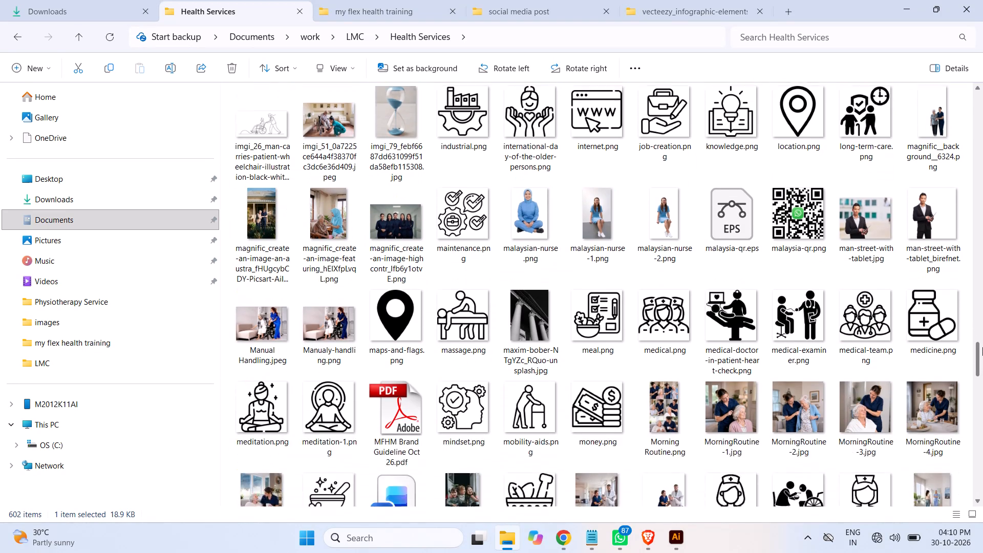
drag(982, 347, 982, 358)
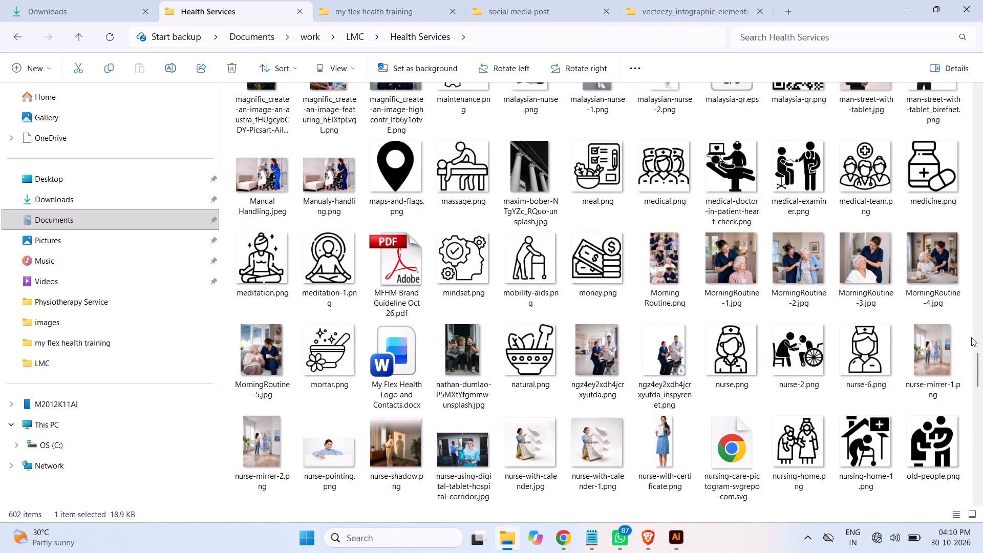
drag(979, 360, 976, 356)
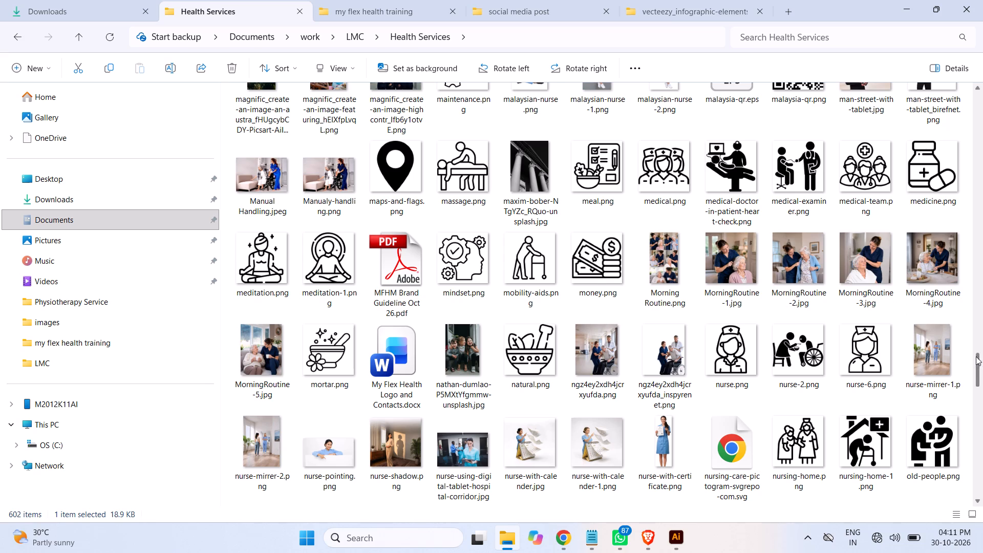
drag(976, 356, 978, 357)
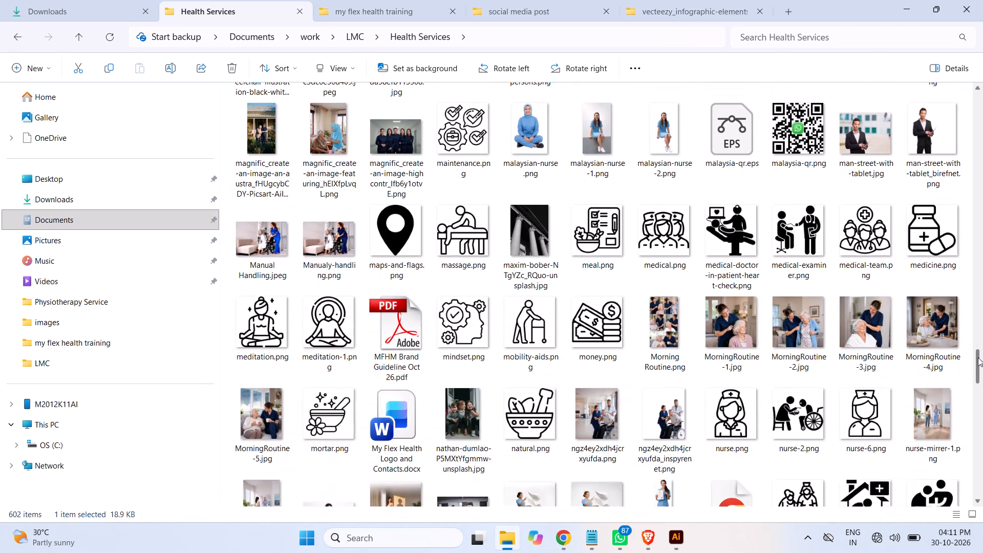
drag(978, 357, 973, 355)
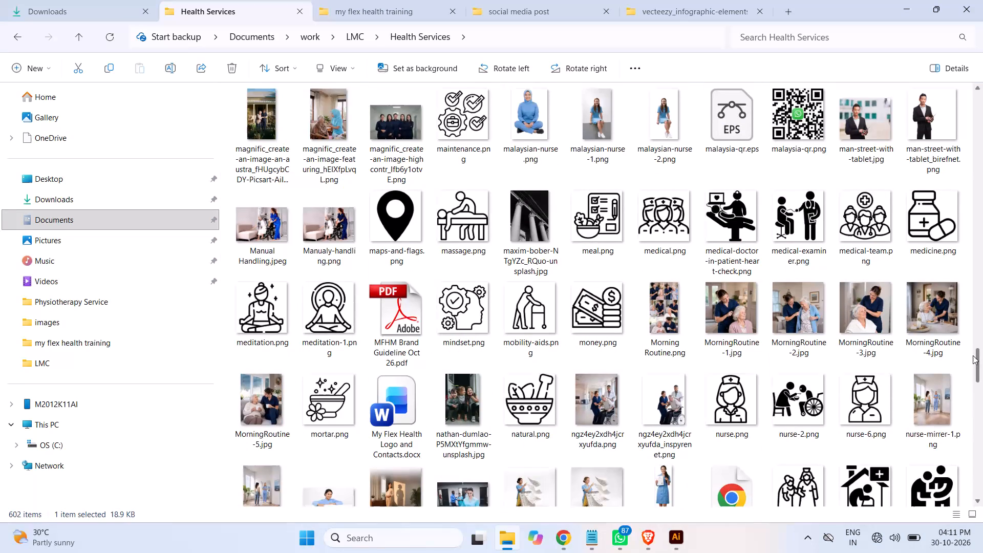
drag(973, 355, 968, 343)
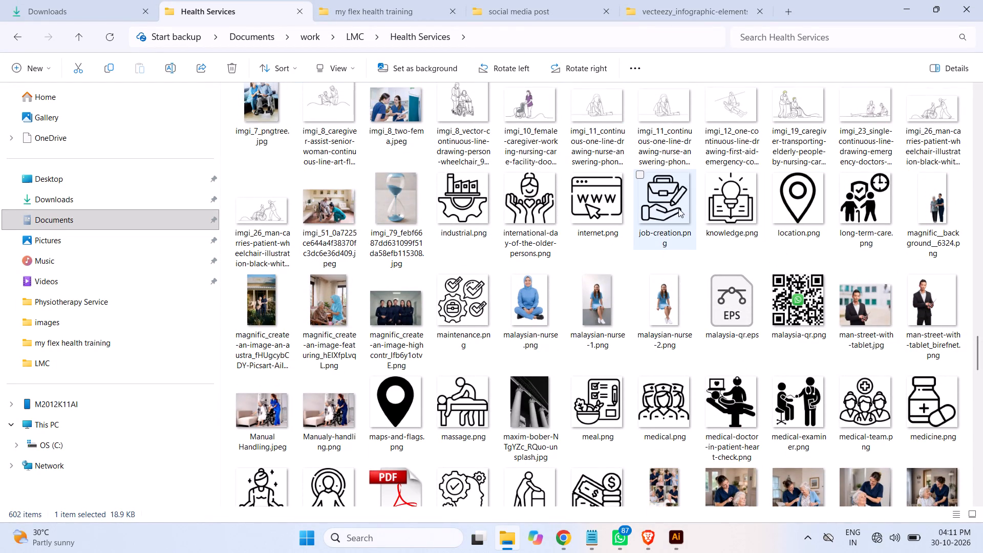
drag(673, 211, 676, 221)
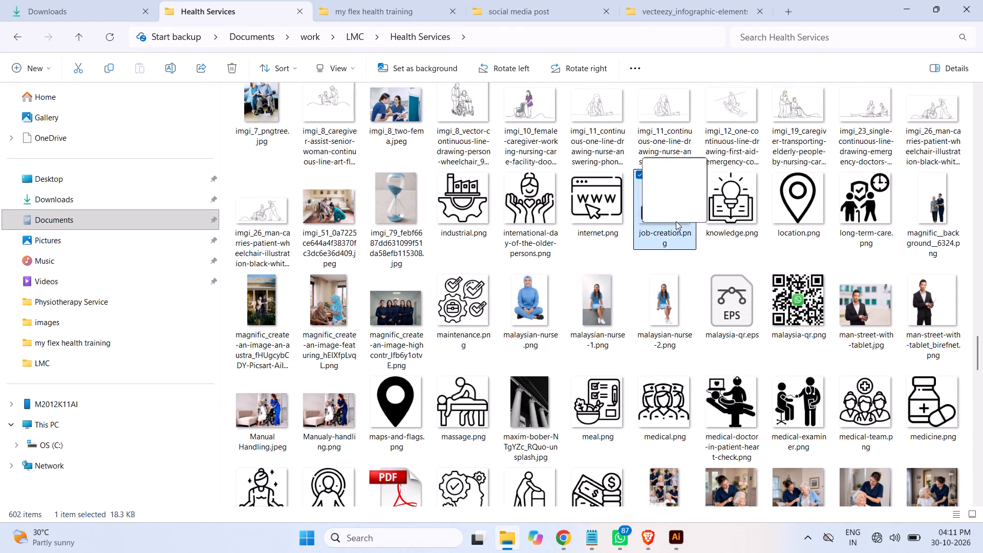
drag(676, 221, 252, 343)
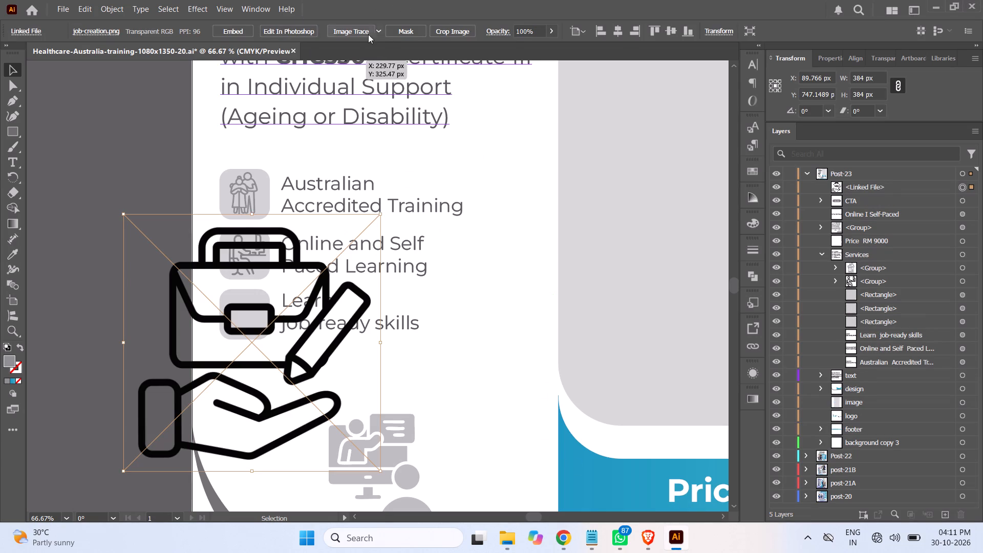
Image Trace the placed briefcase-and-hand icon and expand it into vector paths.
click(358, 32)
click(341, 29)
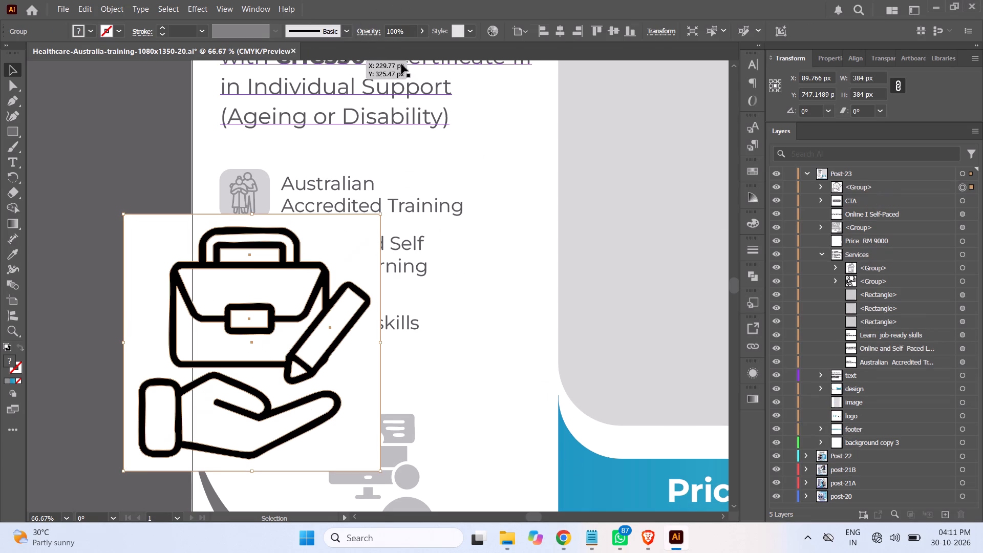
Delete the white paths, rectangles and background compound path from the traced briefcase icon group, keeping only the black line artwork.
click(820, 186)
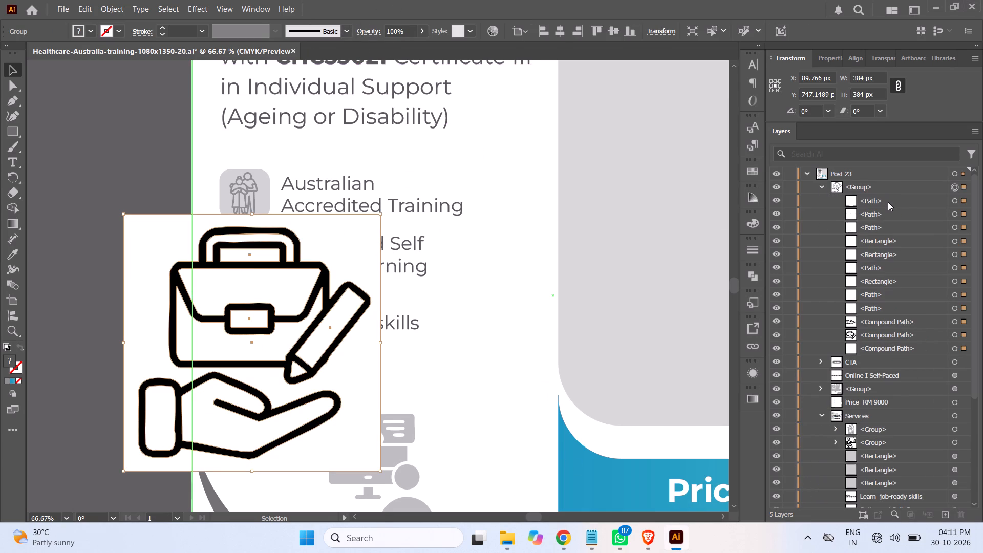
click(888, 201)
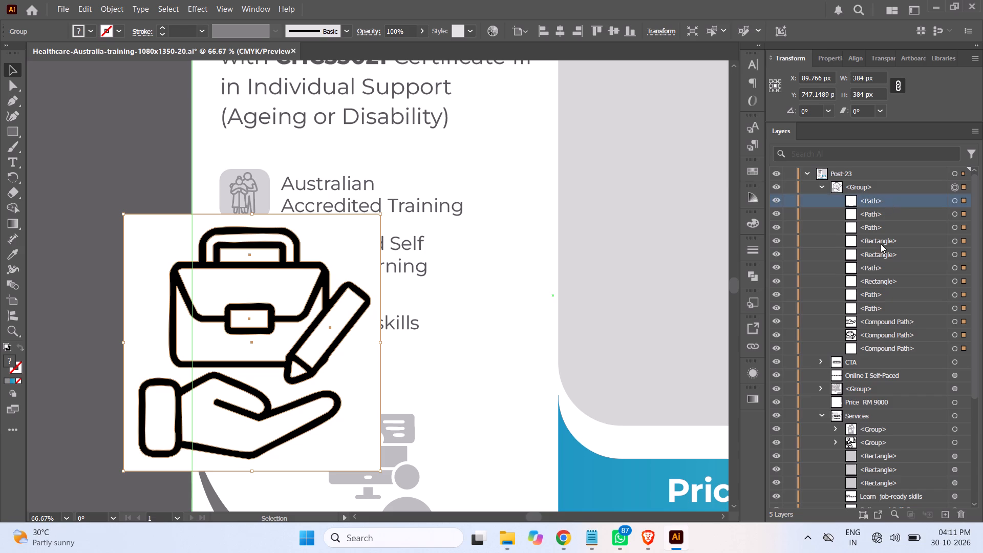
shift+click(882, 306)
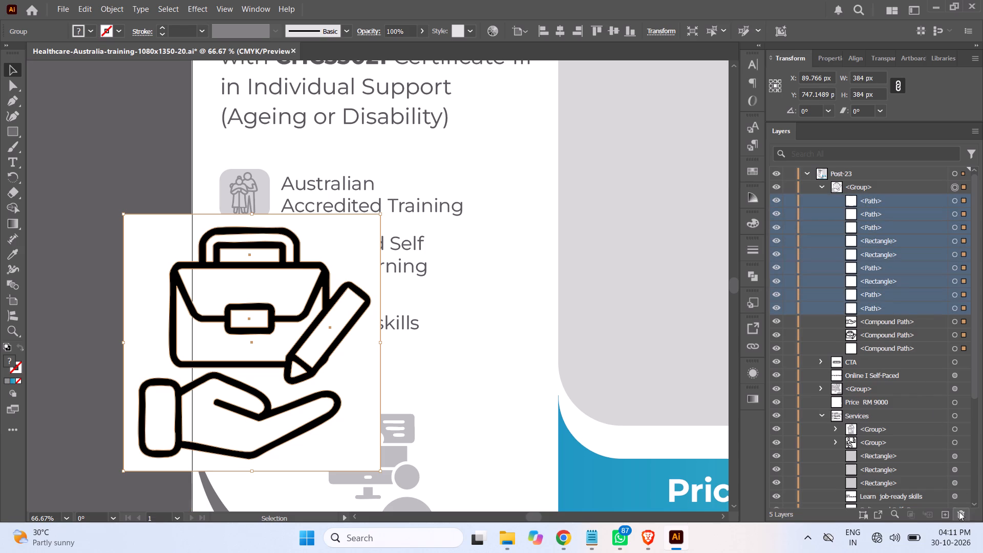
click(959, 512)
click(883, 228)
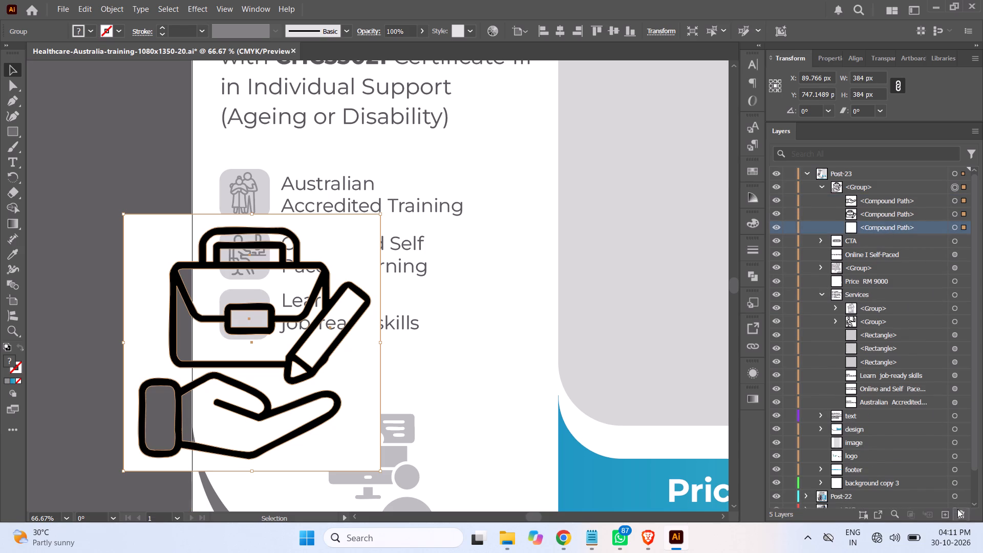
click(959, 513)
click(821, 186)
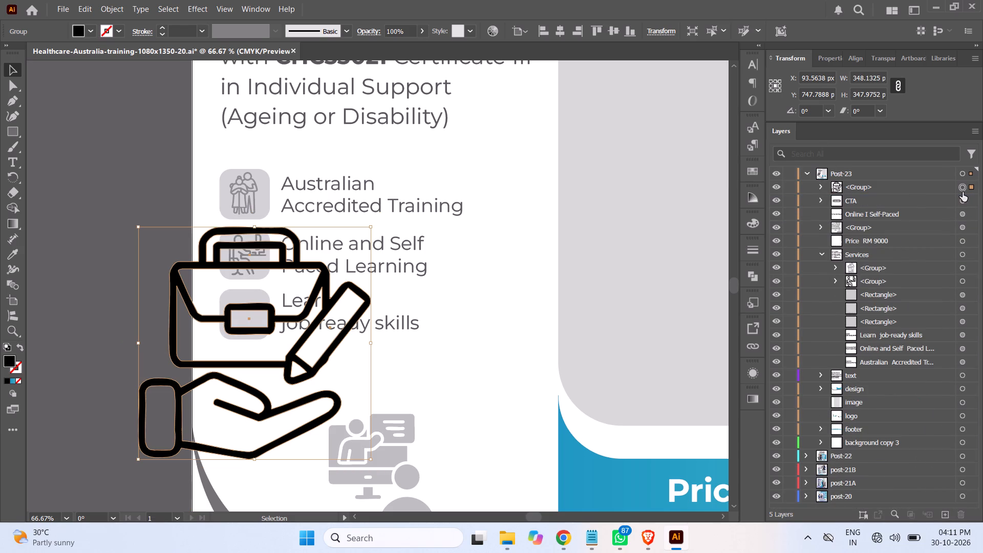
Scale the briefcase icon group to about 54 px square and centre it on the grey tile beside "Learn job-ready skills".
click(963, 187)
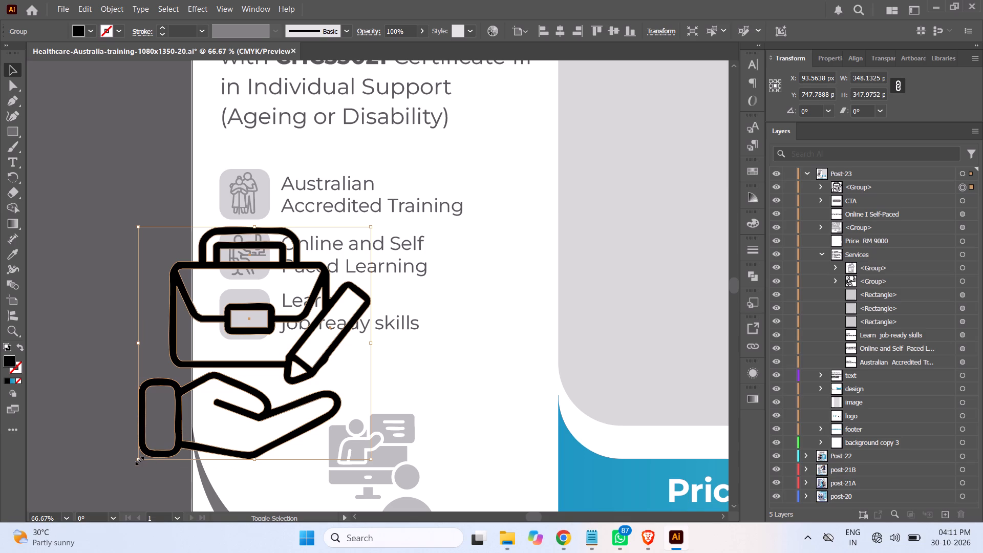
shift+drag(138, 459, 346, 315)
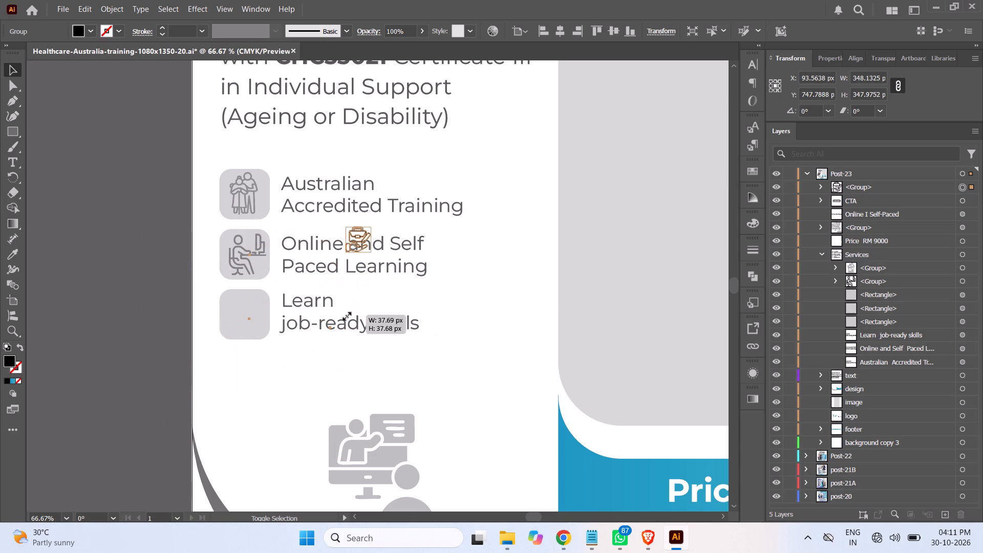
shift+drag(346, 315, 346, 315)
drag(366, 235, 252, 313)
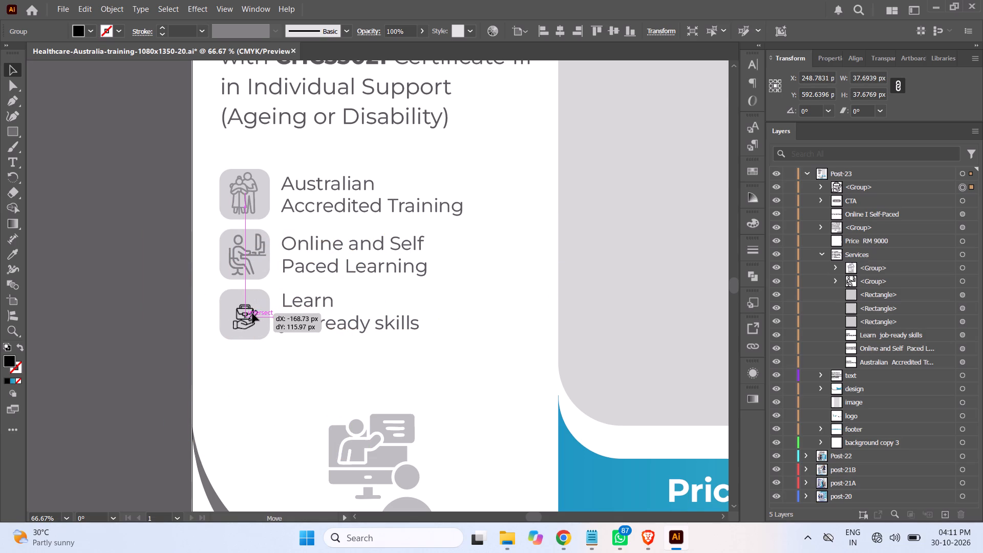
drag(252, 313, 252, 310)
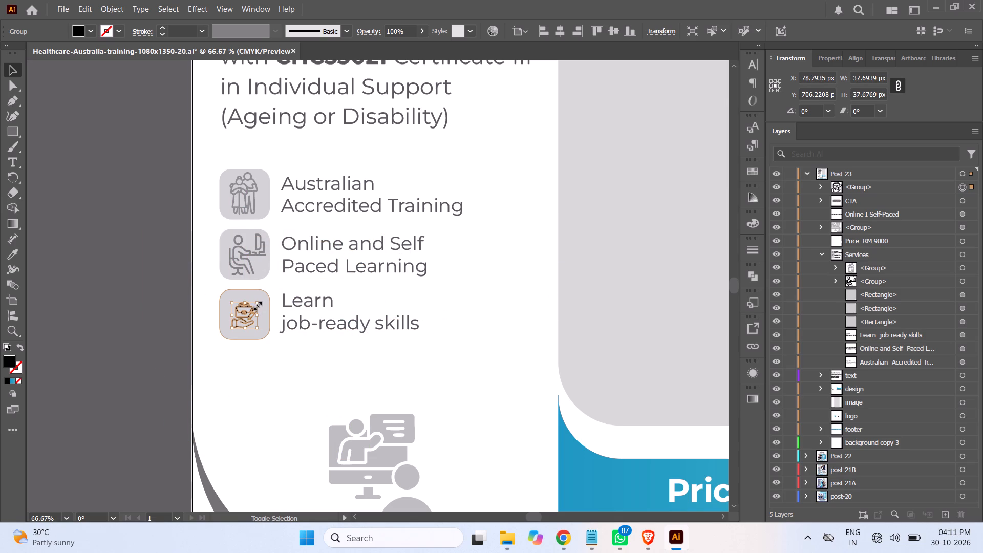
shift+drag(256, 303, 268, 288)
drag(257, 310, 252, 315)
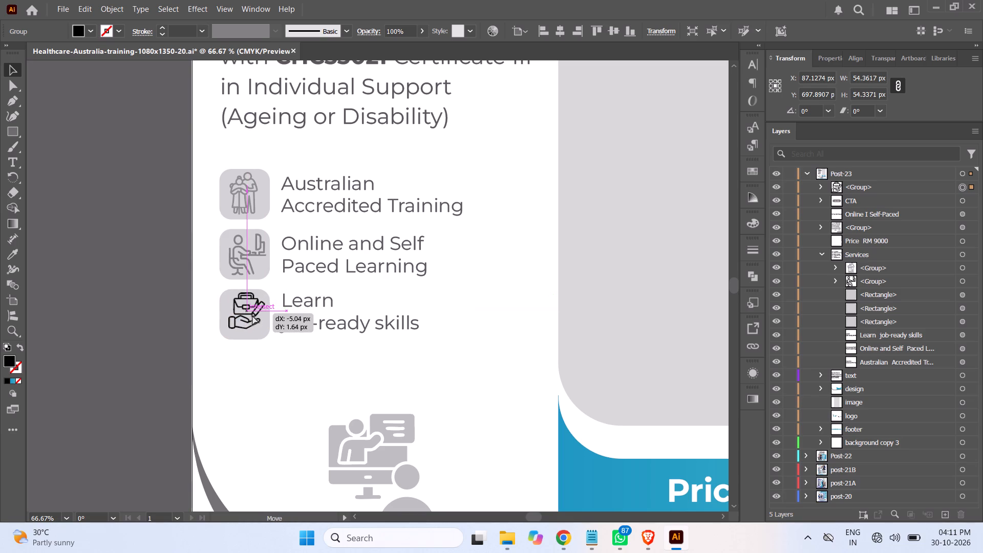
drag(252, 315, 253, 317)
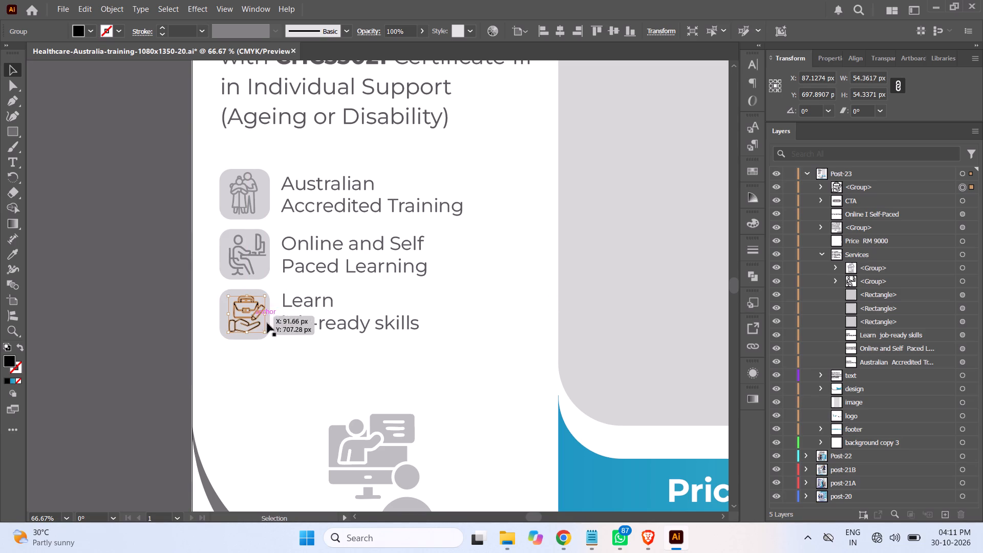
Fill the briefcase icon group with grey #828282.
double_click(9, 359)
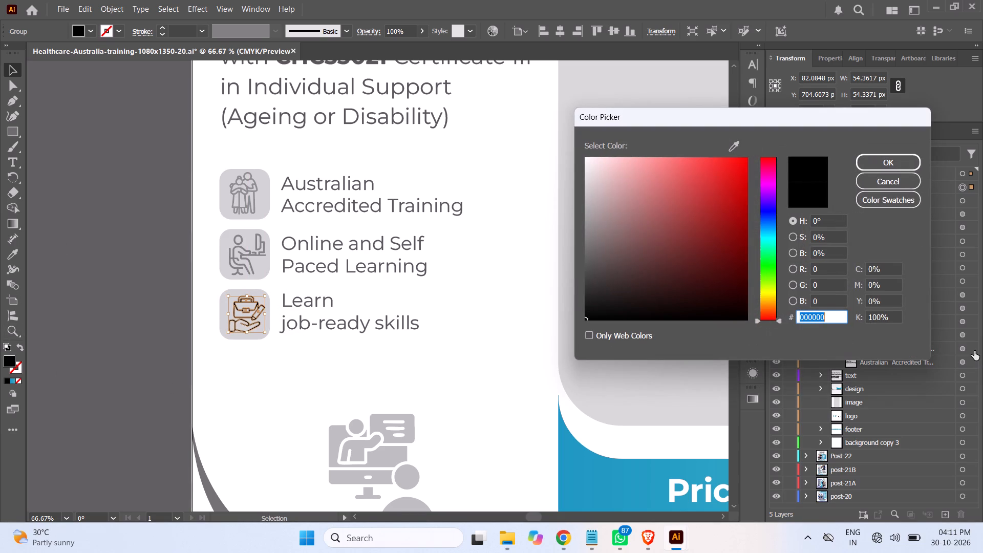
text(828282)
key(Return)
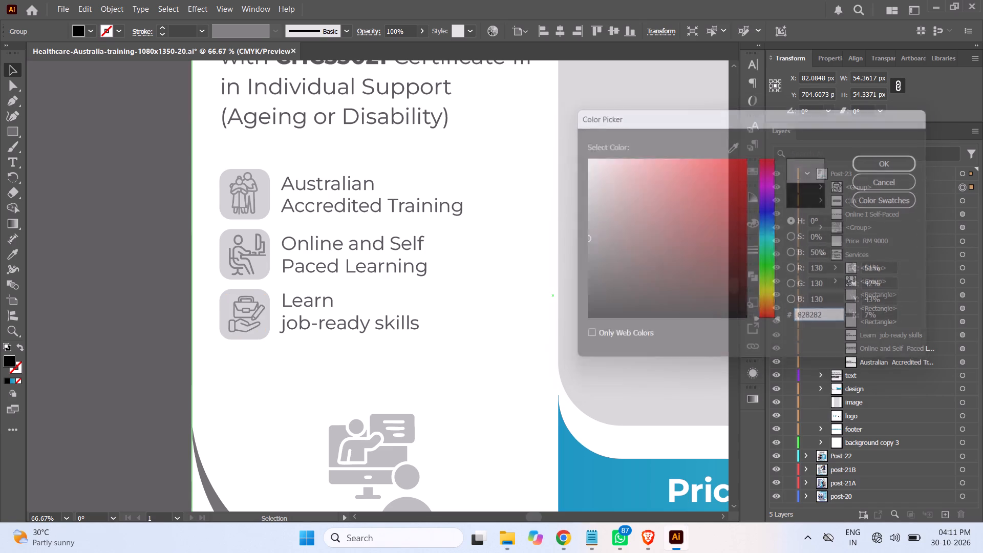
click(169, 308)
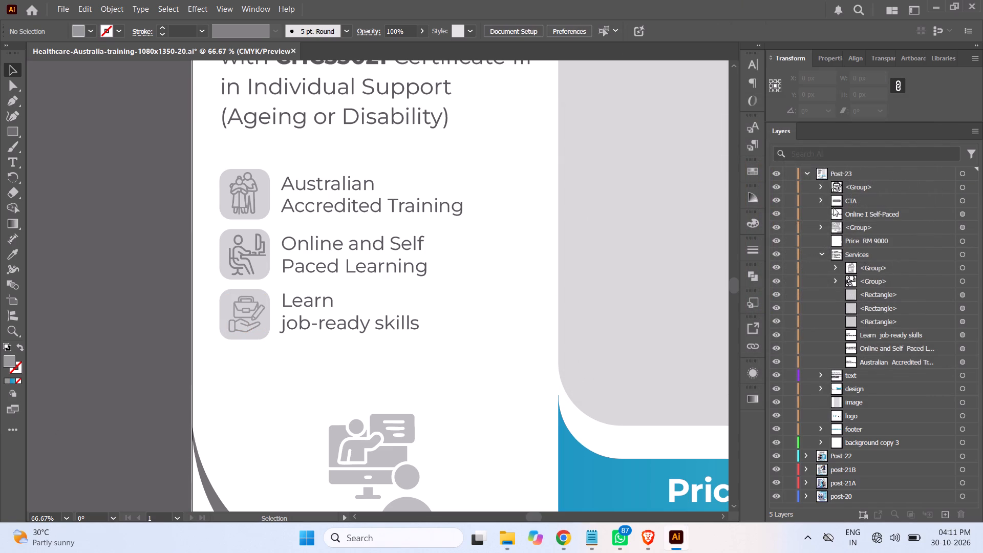
Fill the briefcase icon group with black #000000.
click(961, 188)
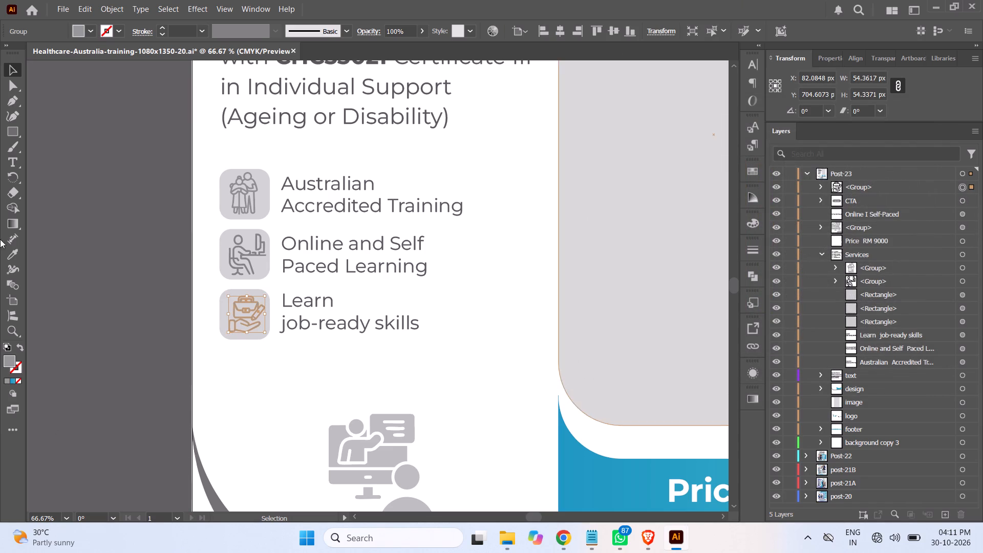
double_click(10, 361)
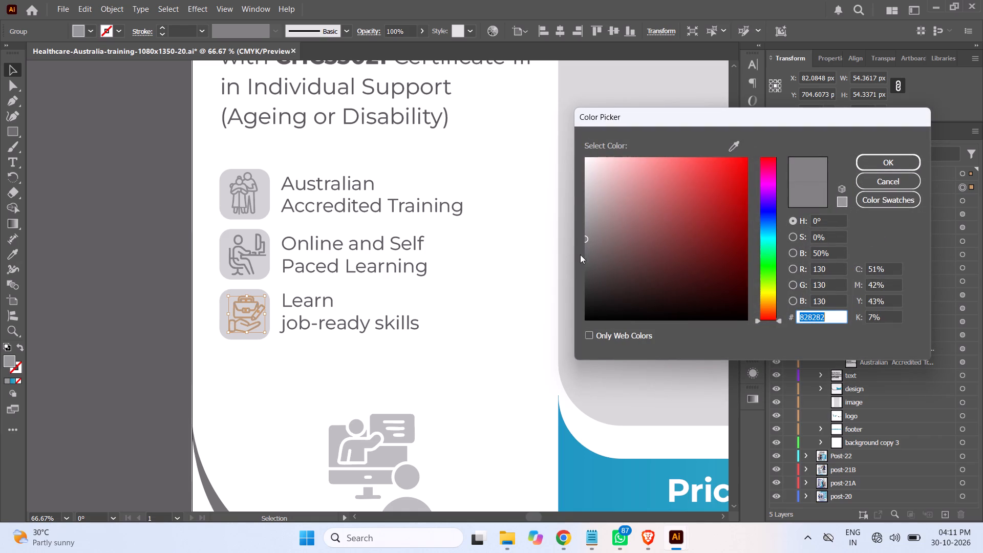
drag(610, 279, 541, 373)
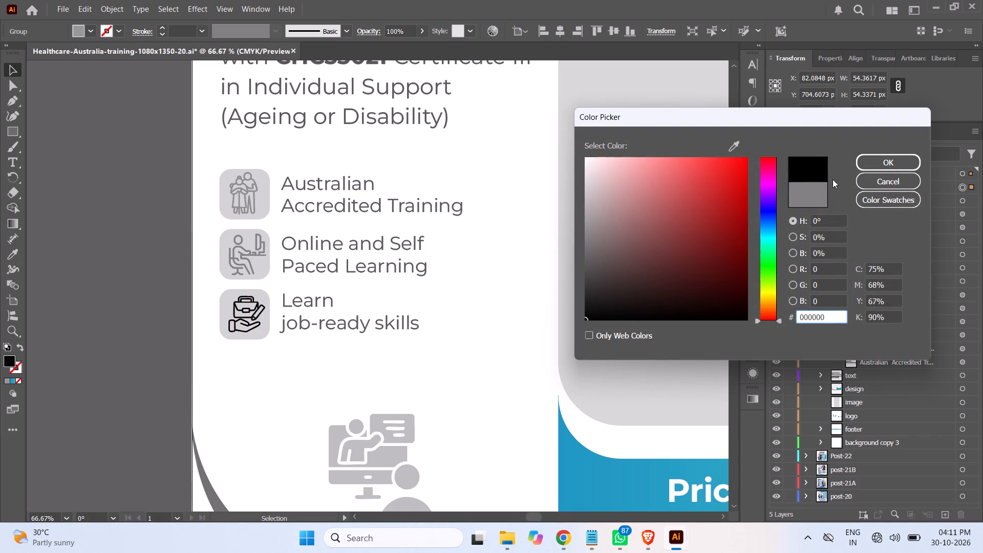
click(888, 164)
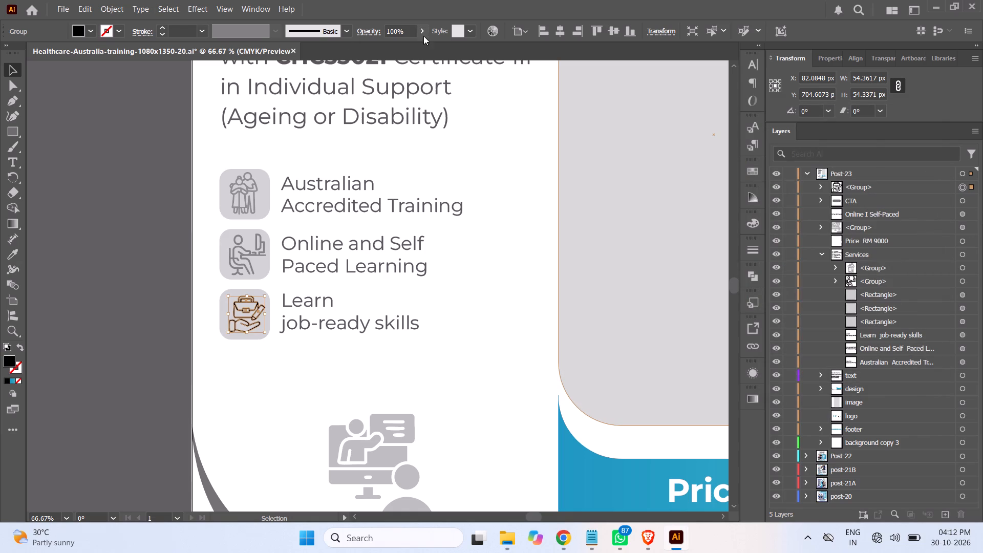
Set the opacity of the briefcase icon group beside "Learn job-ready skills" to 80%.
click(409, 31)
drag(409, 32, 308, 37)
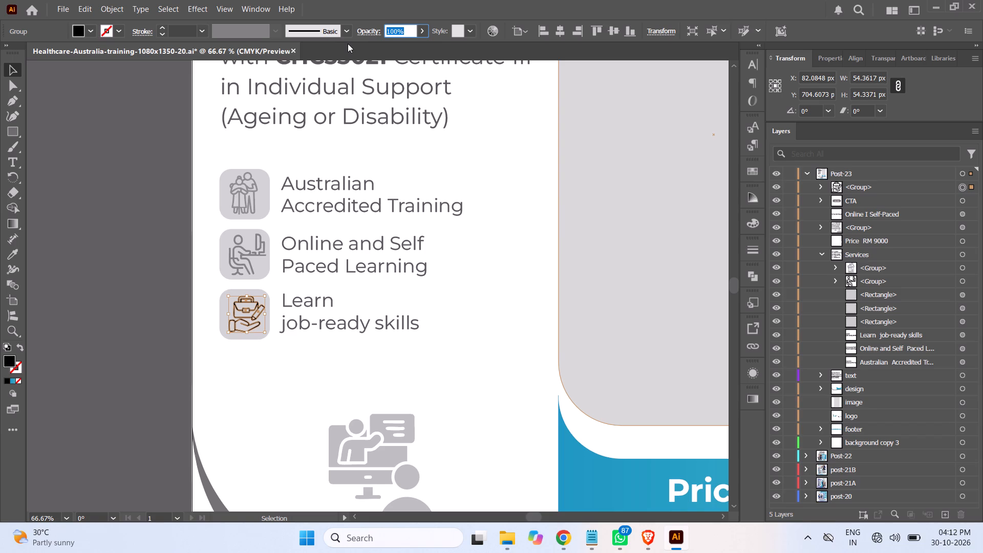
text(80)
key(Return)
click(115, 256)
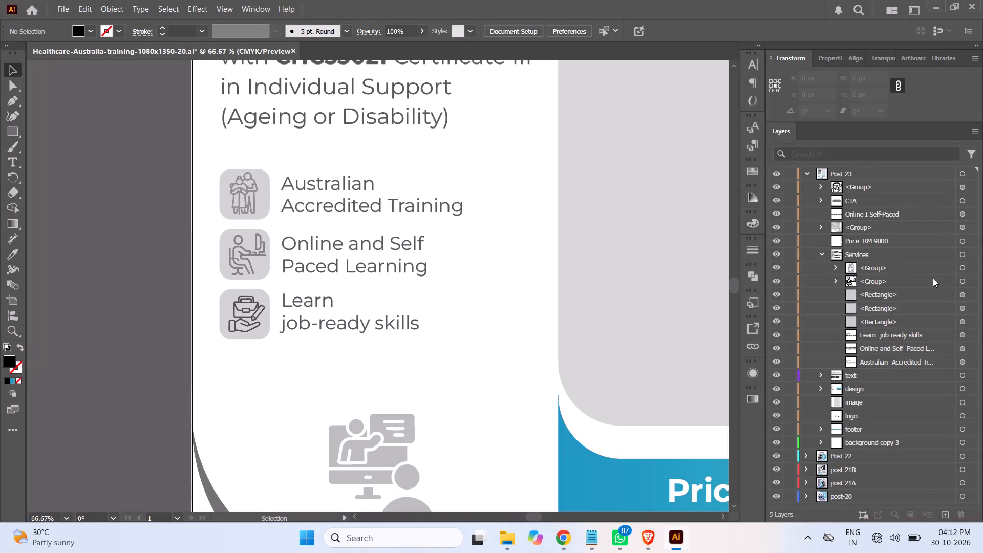
Set the briefcase icon group's opacity to 70%.
click(963, 187)
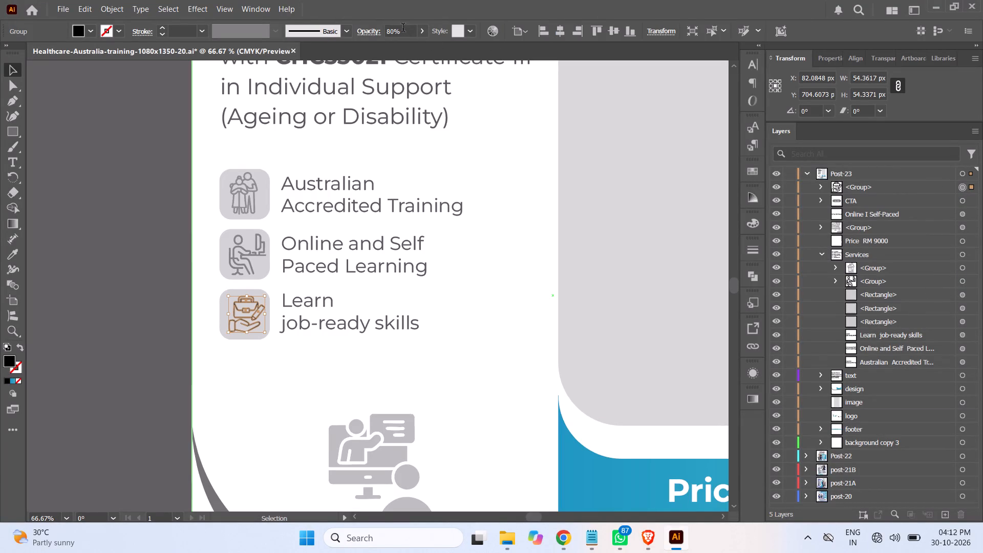
drag(403, 29, 323, 39)
text(70)
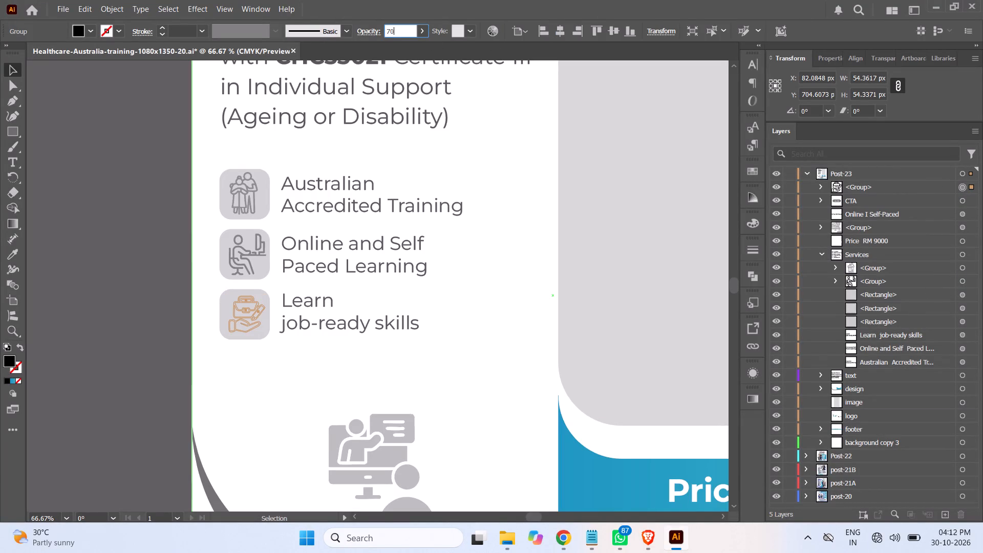
key(Return)
click(104, 297)
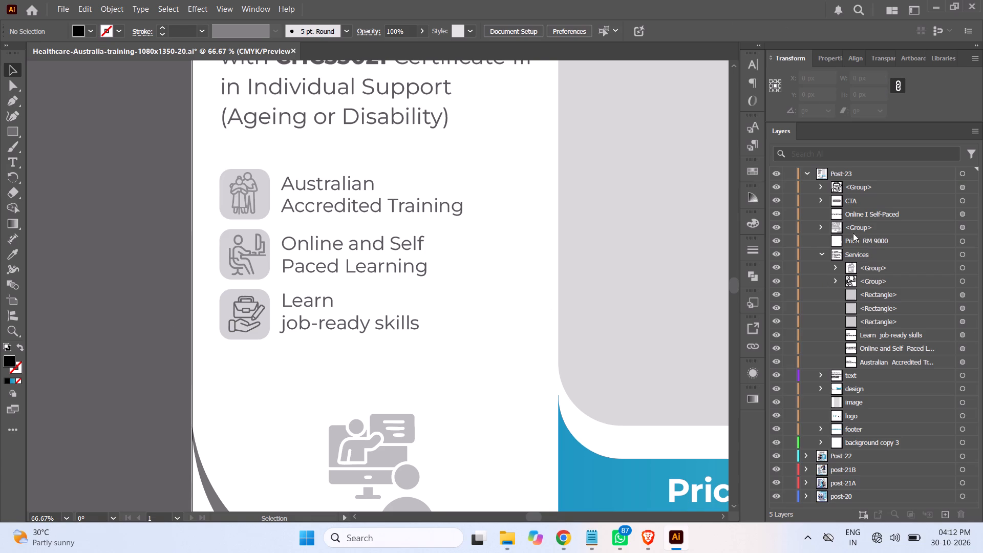
Fill the people icon group beside "Australian Accredited Training" with black.
click(964, 268)
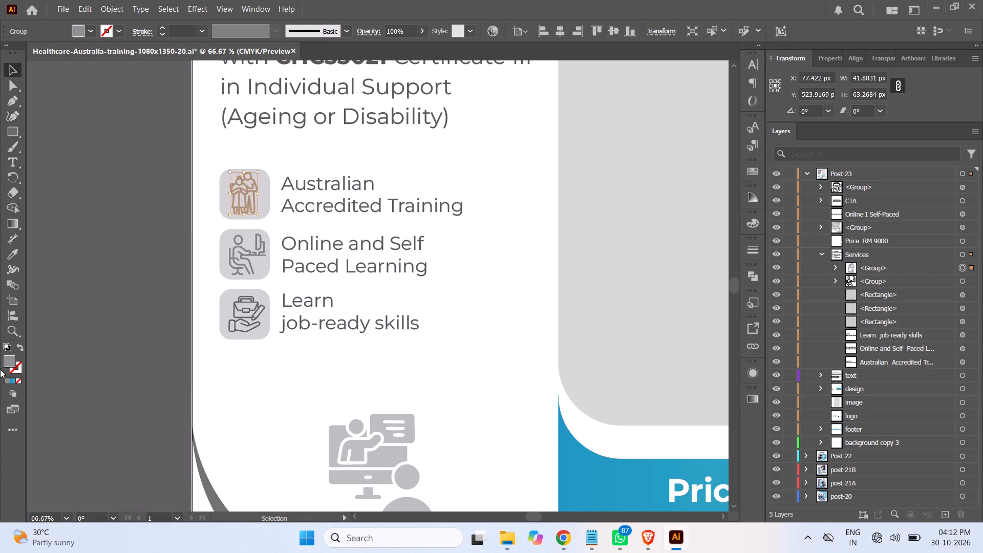
click(9, 359)
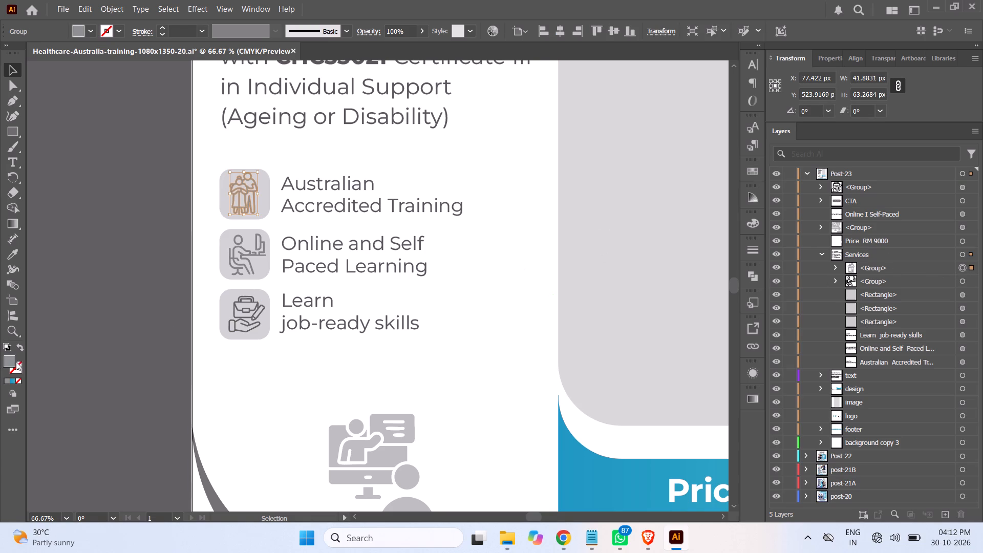
double_click(10, 358)
drag(618, 296, 499, 367)
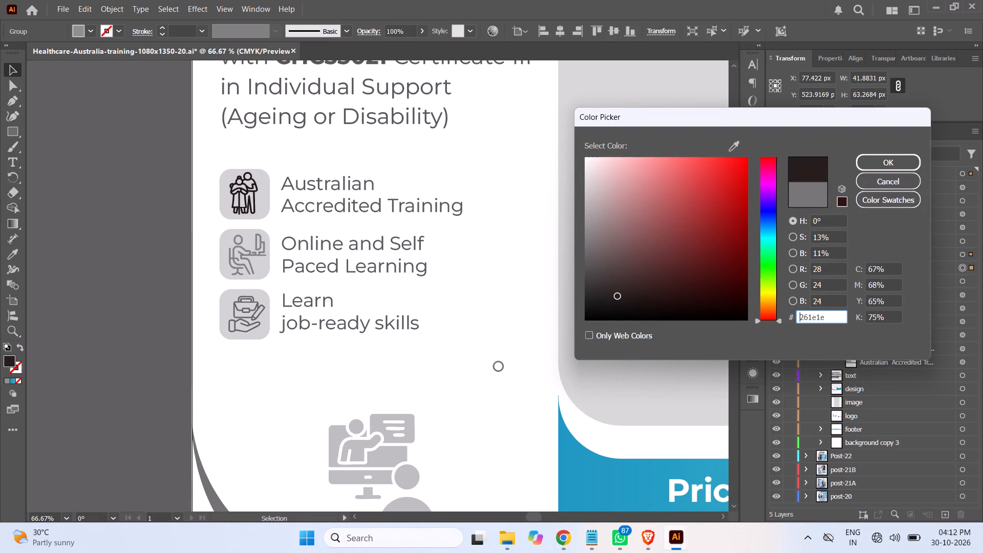
drag(499, 367, 488, 375)
click(892, 163)
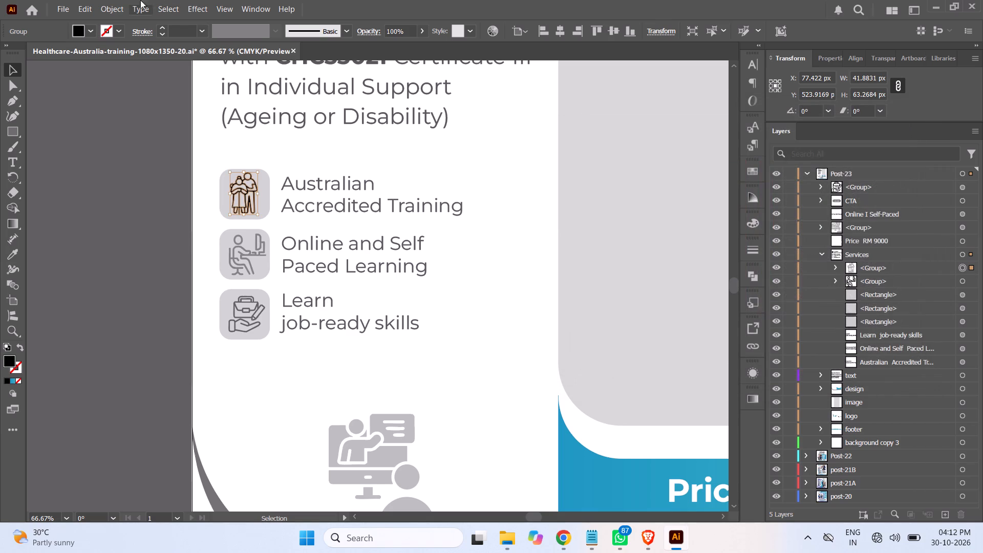
Set the people icon group's opacity to 70%.
drag(405, 32, 314, 33)
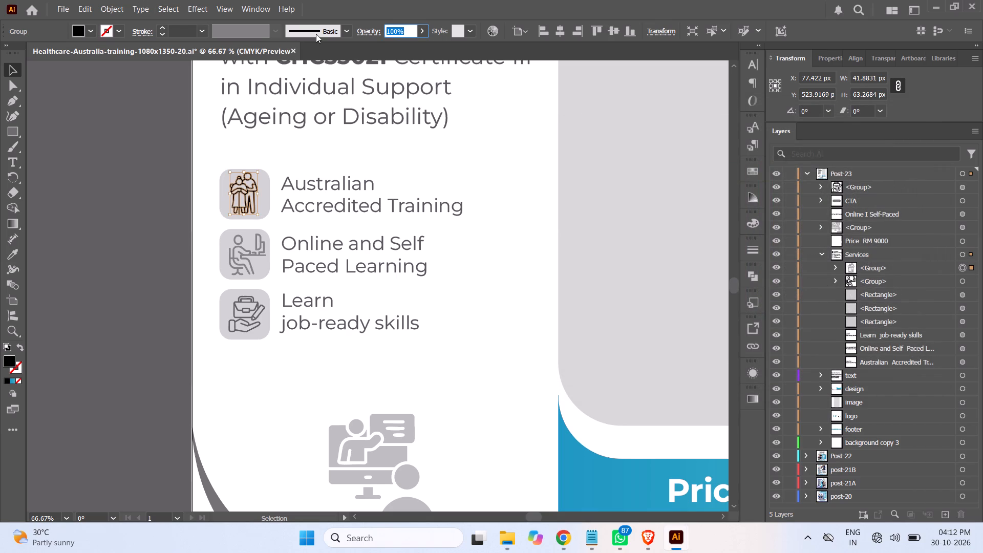
text(70)
key(Return)
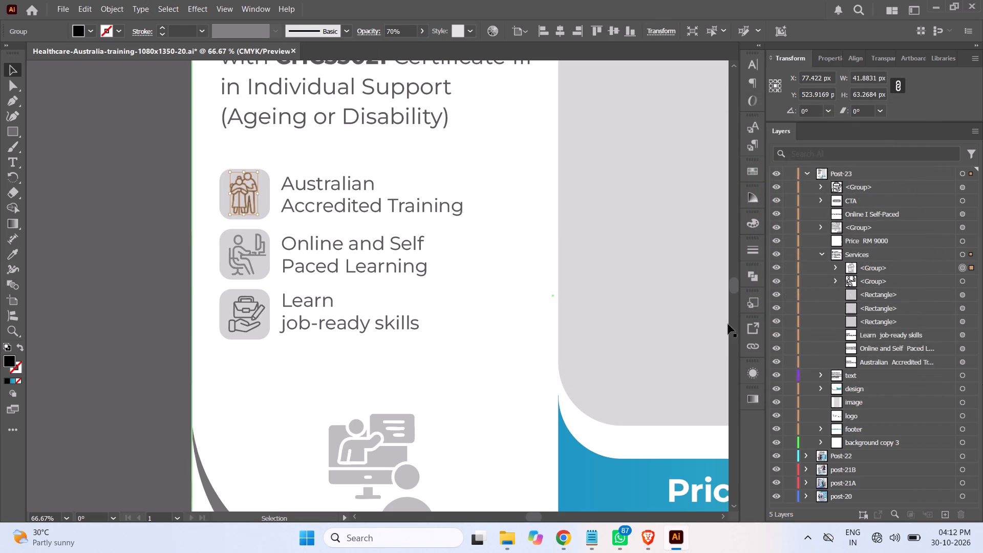
Move the briefcase icon group into the Services group, between the people and desk icon groups.
click(887, 187)
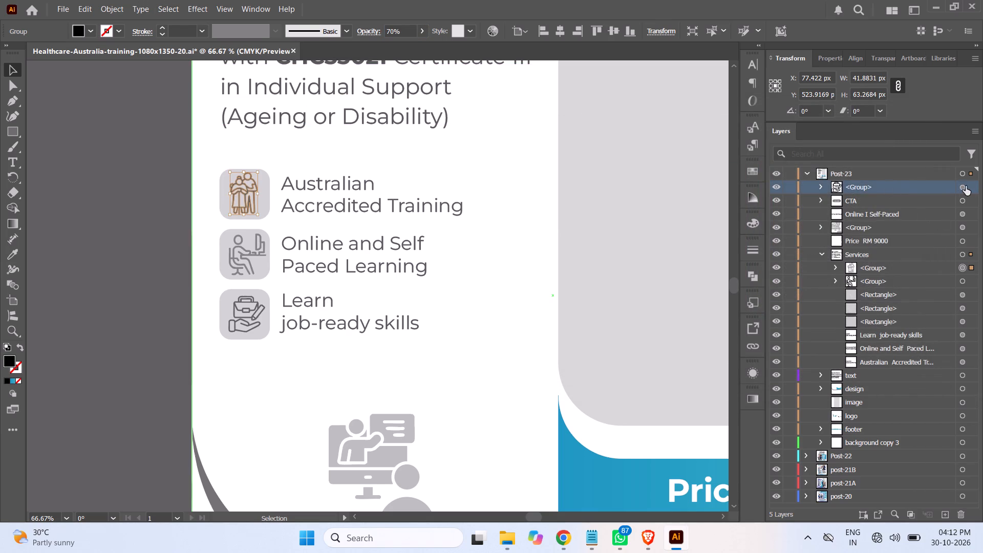
click(966, 186)
drag(895, 184, 883, 274)
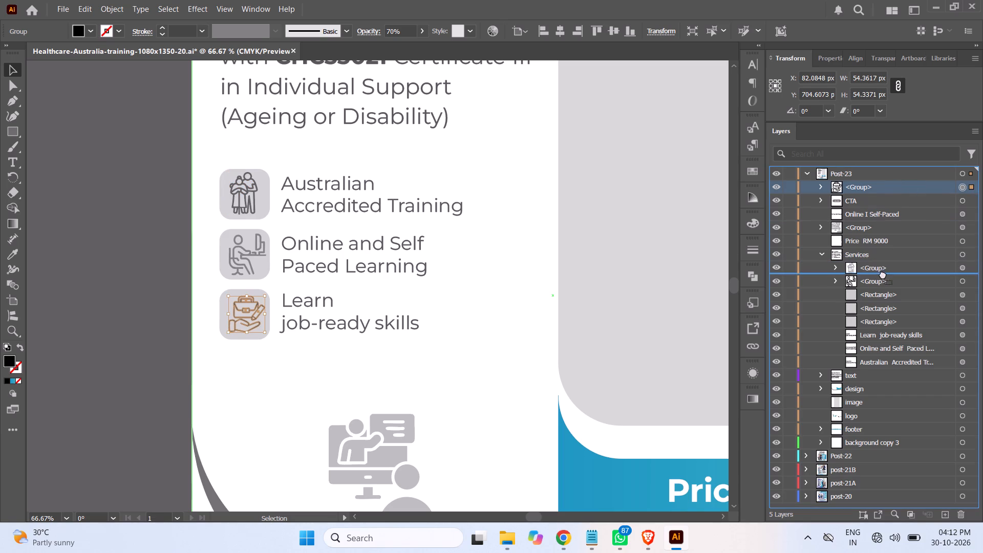
drag(883, 274, 883, 276)
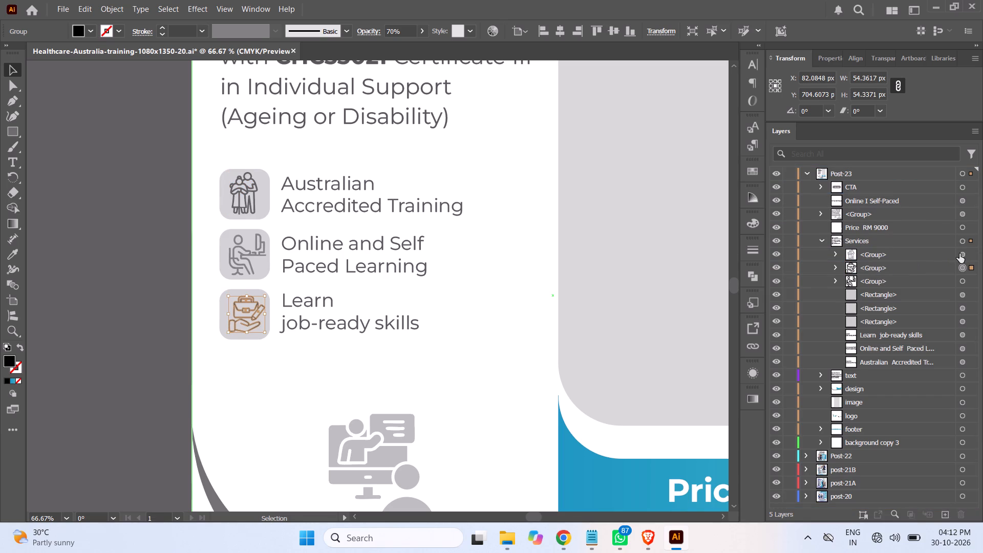
Fill the desk icon group beside "Online and Self Paced Learning" with black #000000.
click(959, 253)
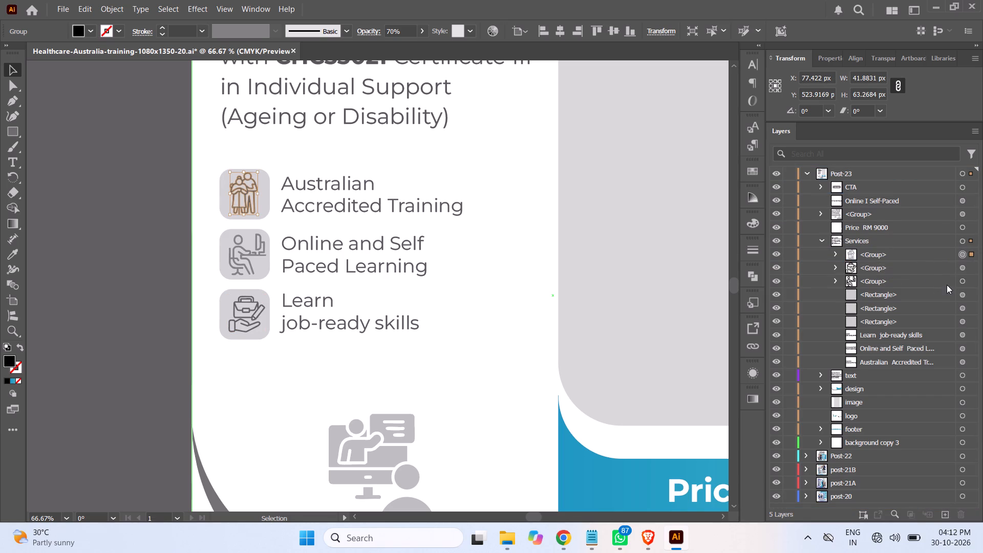
click(962, 281)
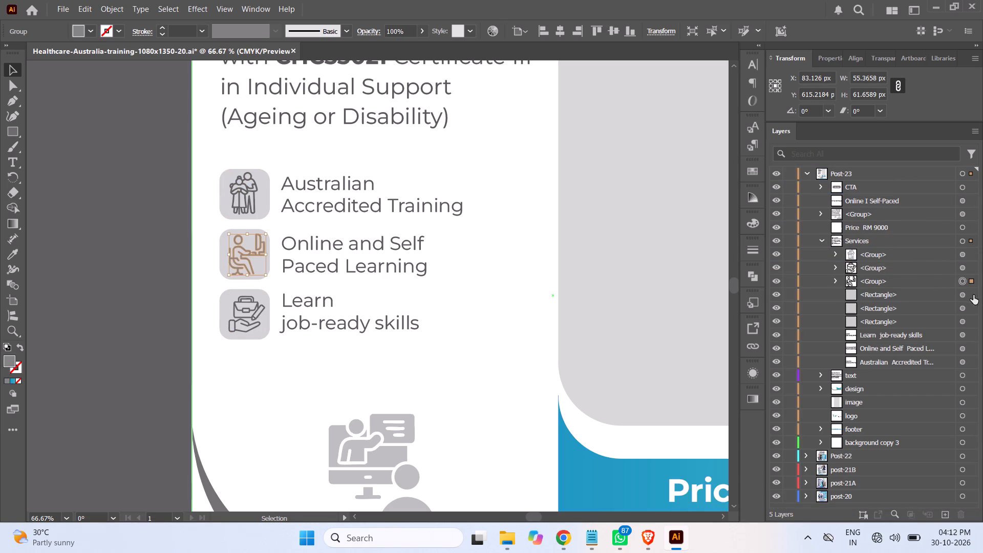
click(902, 282)
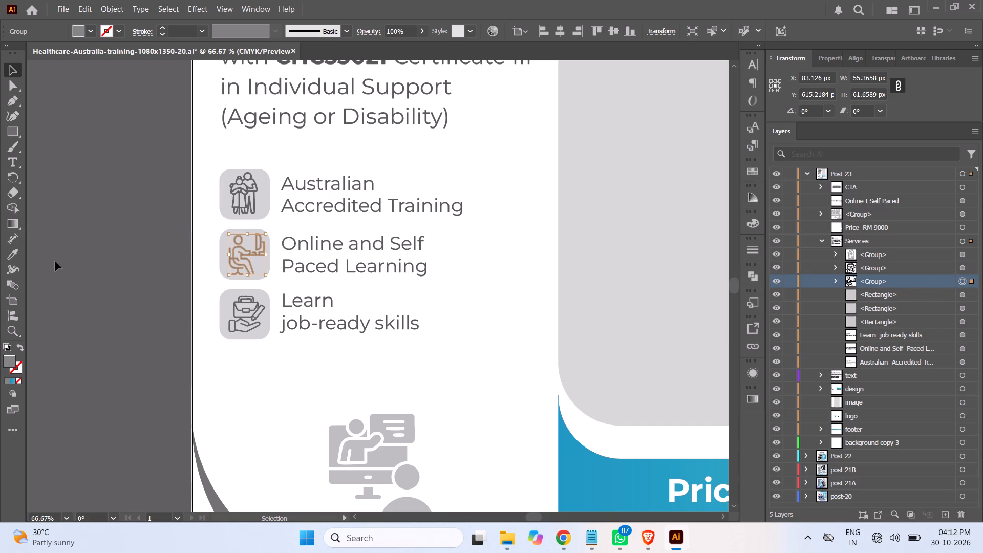
double_click(7, 358)
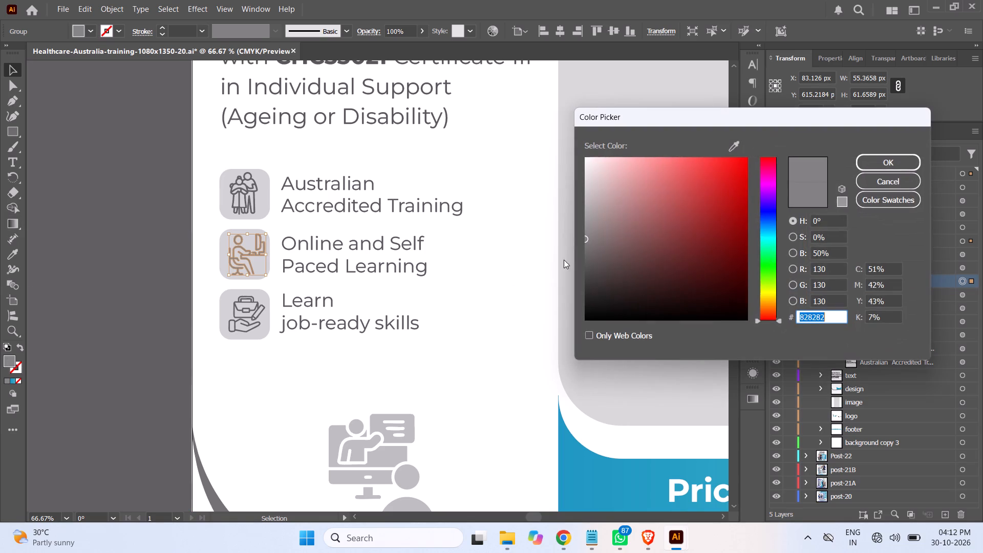
drag(599, 278, 525, 368)
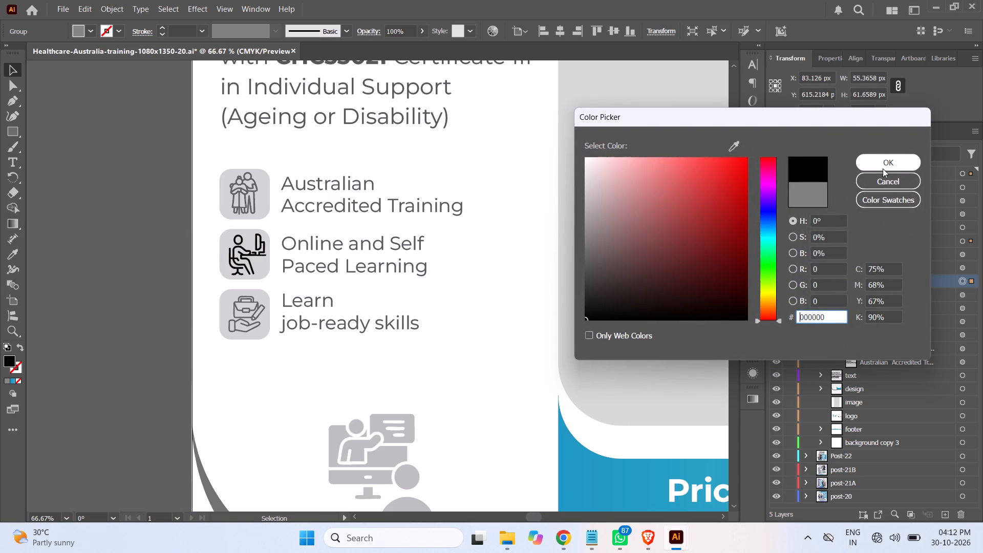
click(882, 165)
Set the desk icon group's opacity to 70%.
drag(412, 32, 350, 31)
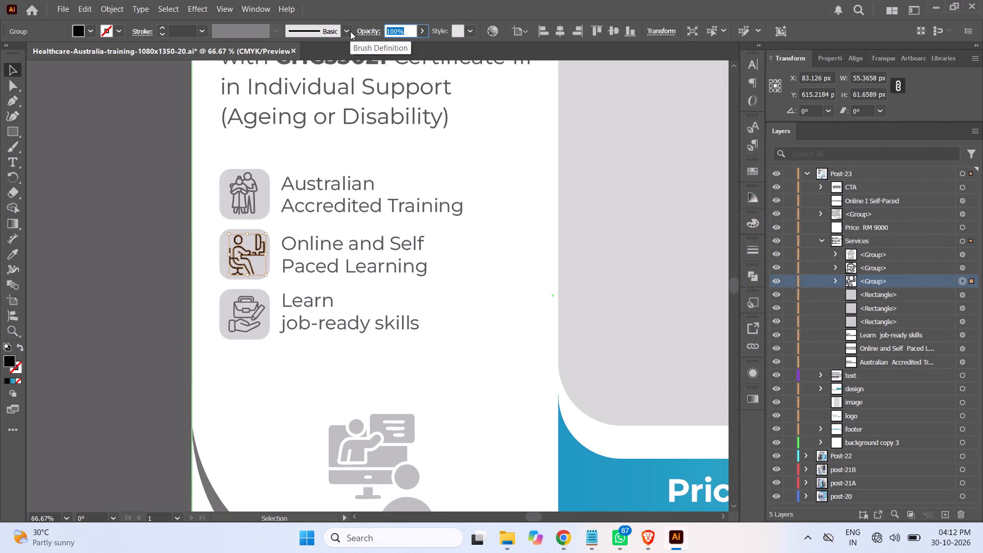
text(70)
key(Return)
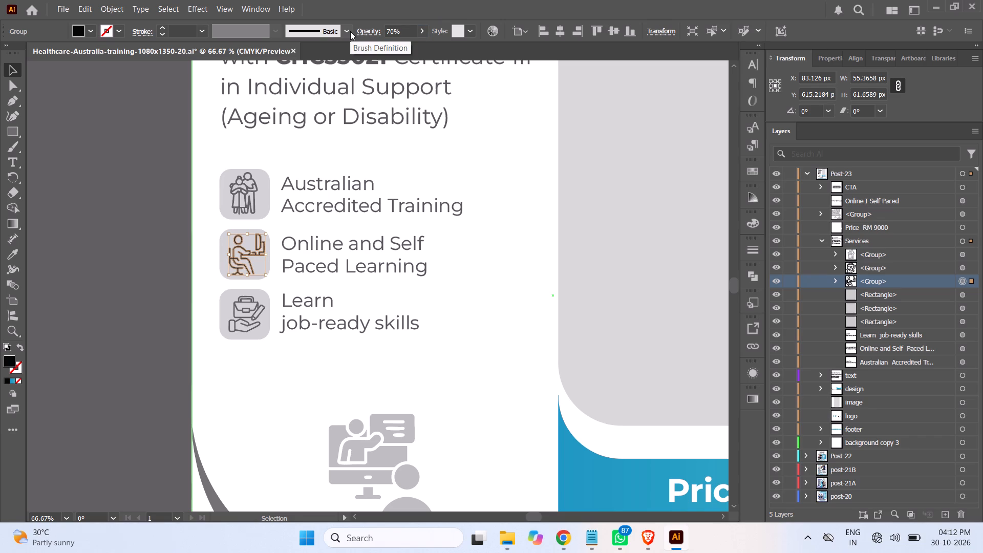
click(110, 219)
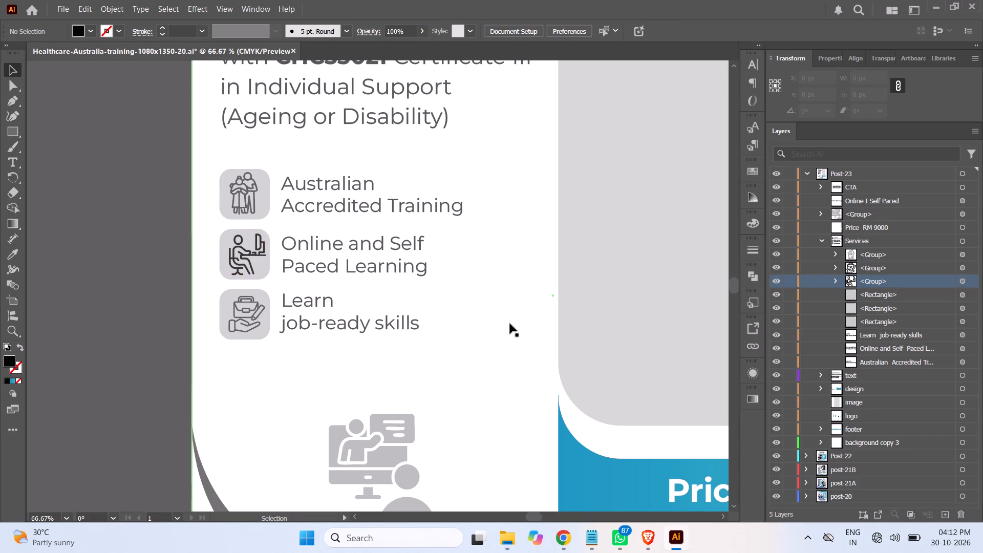
Set the desk icon group's opacity to 50%.
click(962, 281)
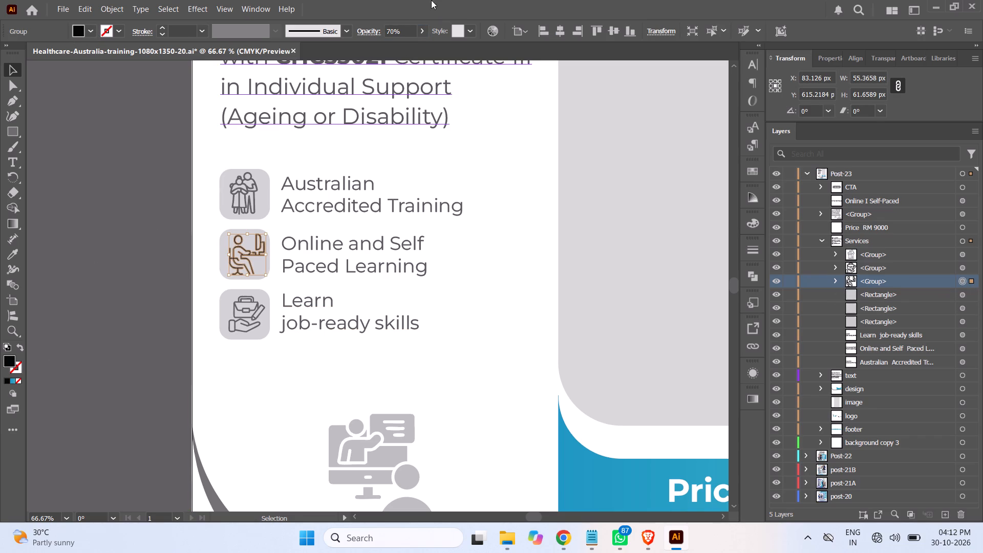
drag(406, 32, 365, 32)
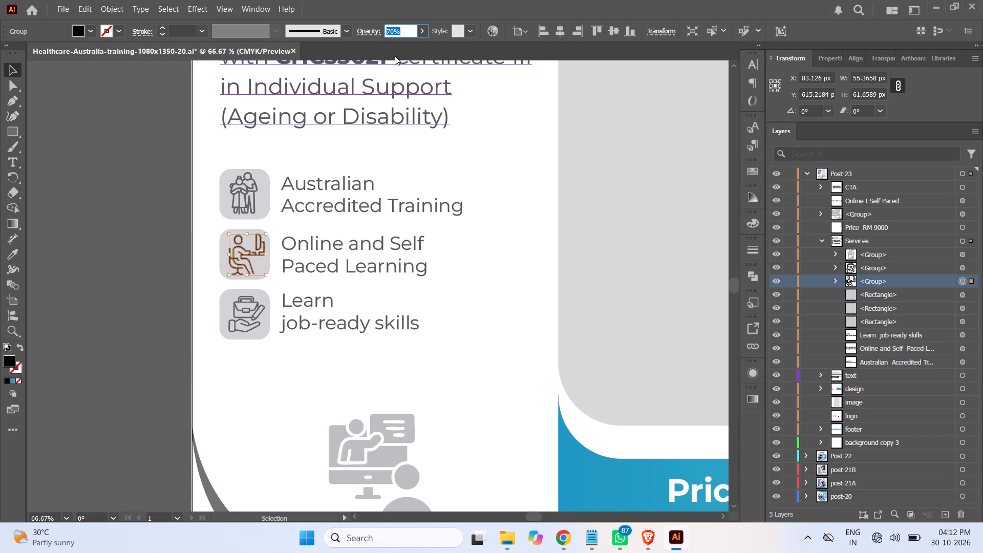
key(5)
key(0)
key(Return)
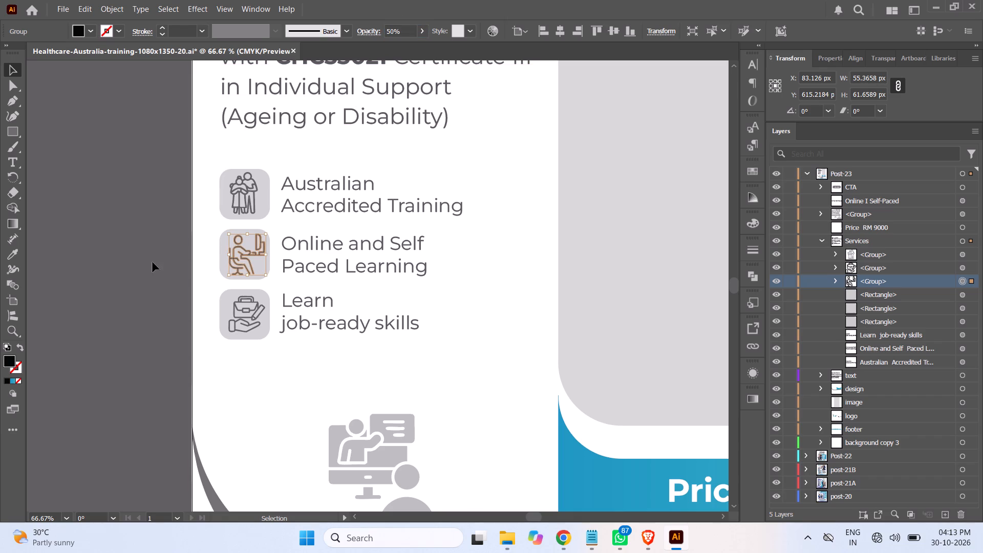
click(117, 257)
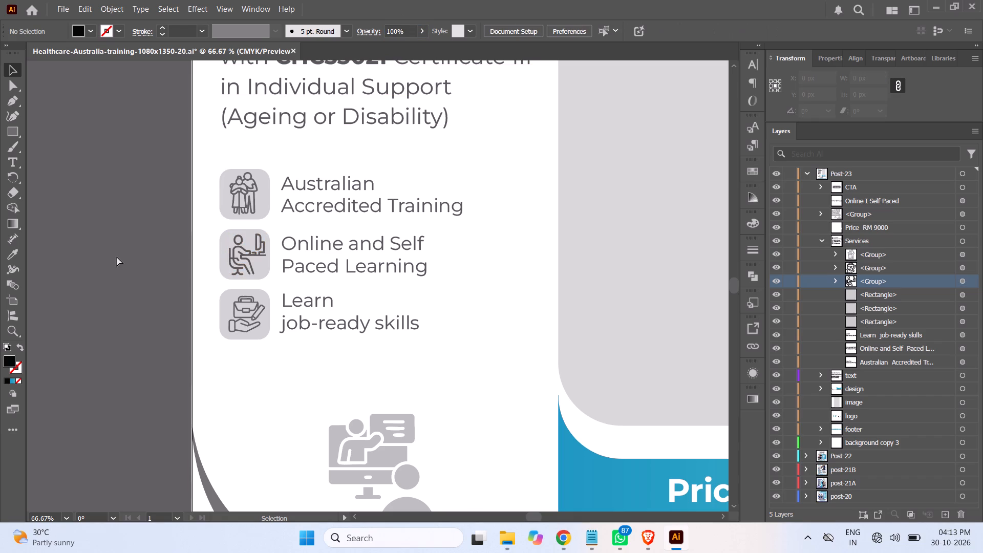
Save the document.
key(ctrl+s)
Review the whole Post-23 layout from logo to footer, checking how the three service icons look together.
key(ctrl+minus)
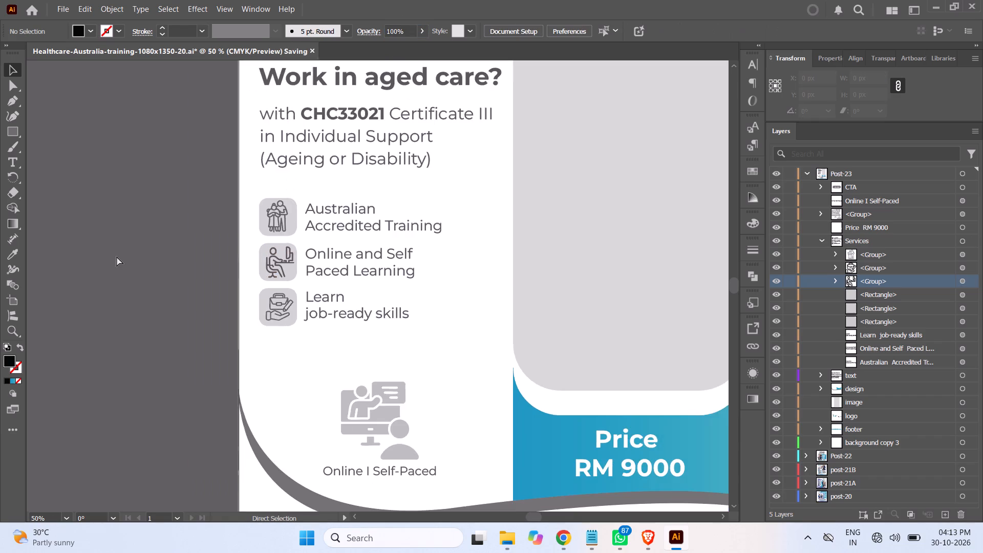
key(ctrl+minus)
click(138, 251)
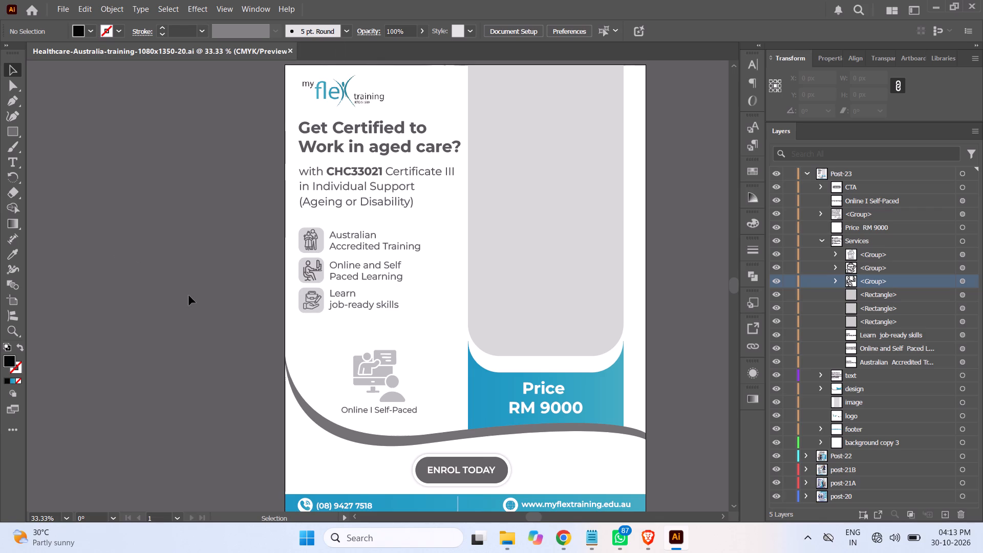
scroll(186, 289, down, 3)
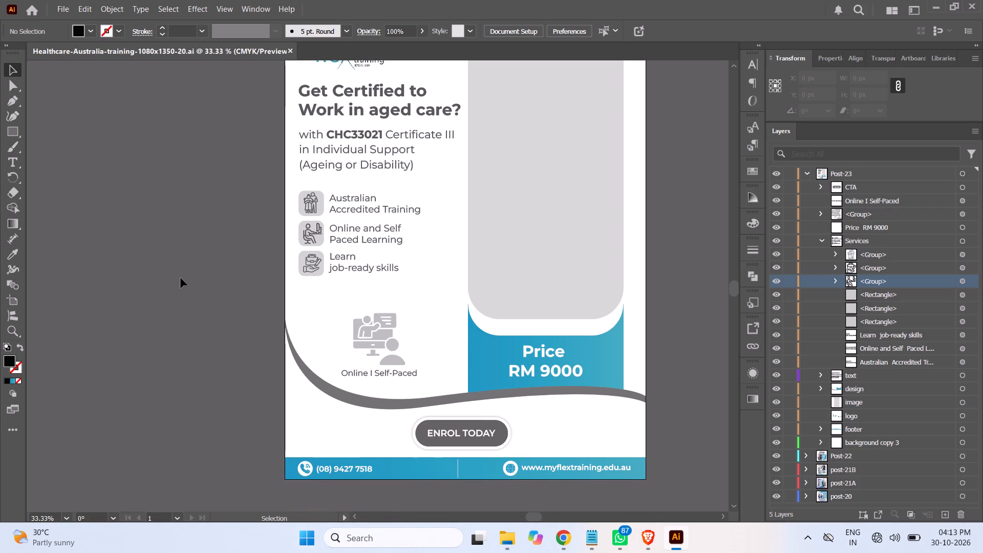
scroll(203, 269, up, 2)
scroll(203, 269, down, 2)
scroll(203, 269, up, 6)
scroll(202, 269, down, 1)
scroll(202, 269, up, 1)
scroll(202, 269, down, 1)
scroll(201, 269, up, 1)
scroll(201, 269, down, 3)
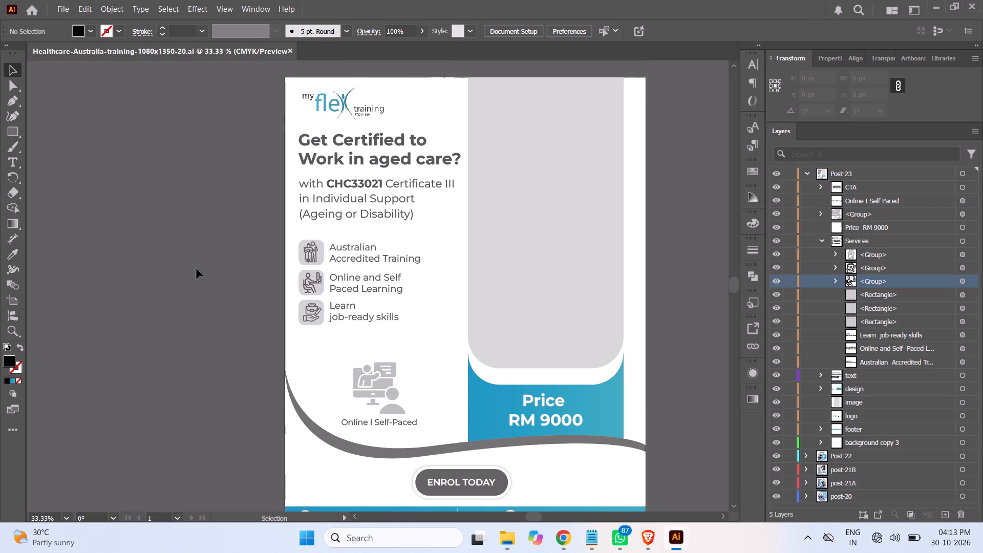
Collapse the Services group in the Post-23 layer and leave nothing selected.
click(822, 239)
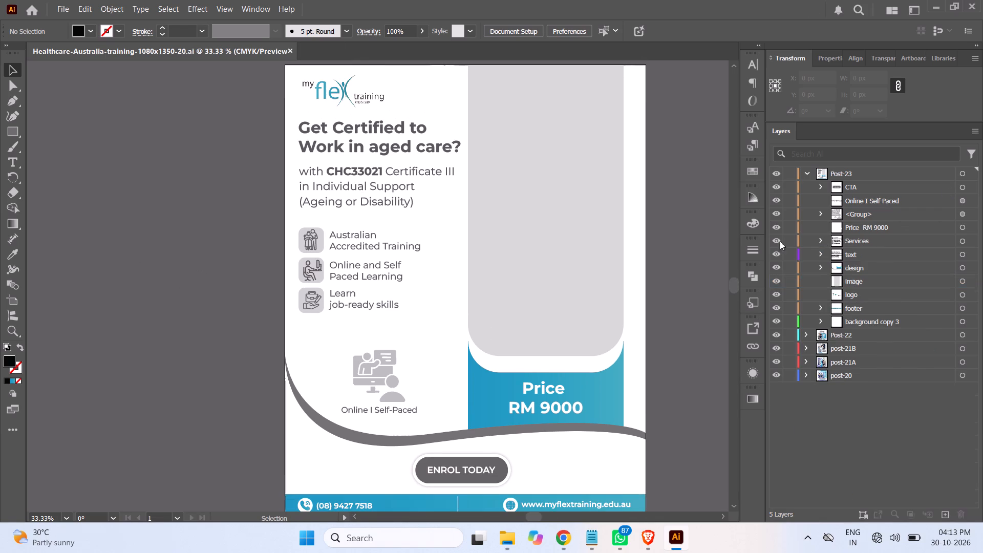
click(694, 215)
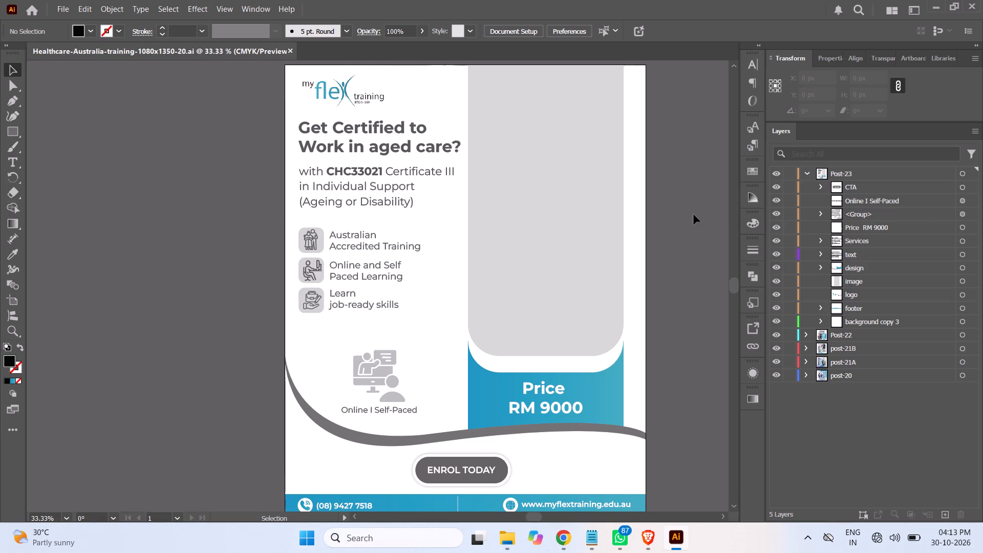
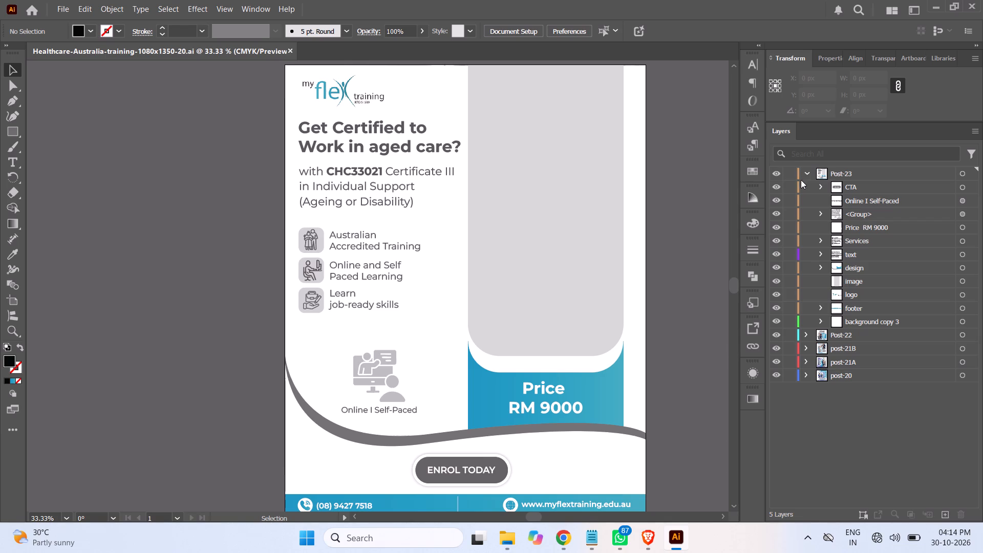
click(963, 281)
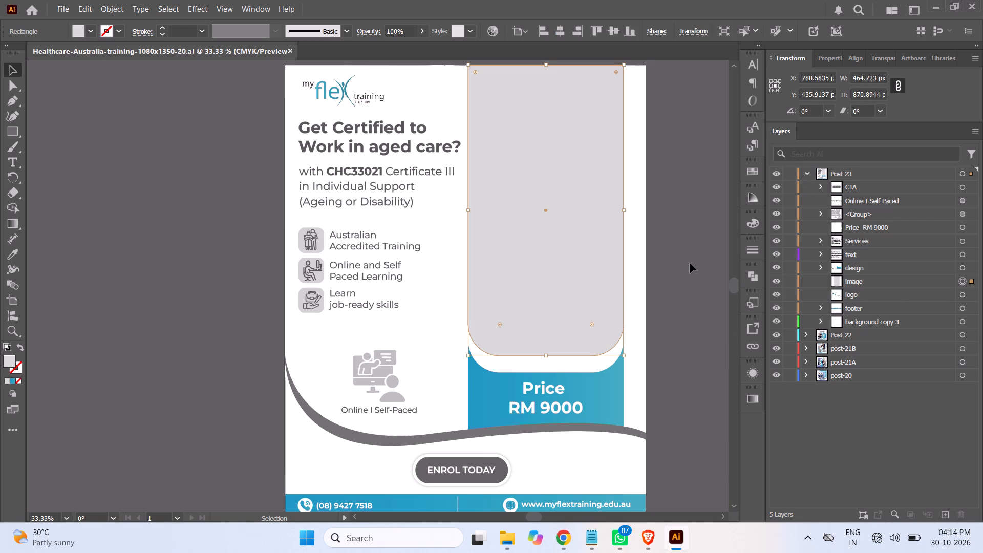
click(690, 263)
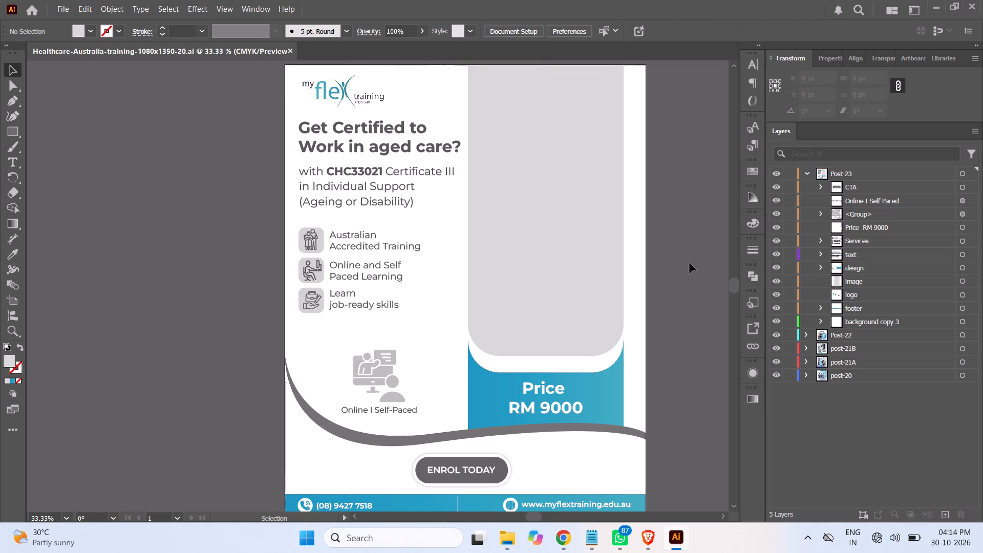
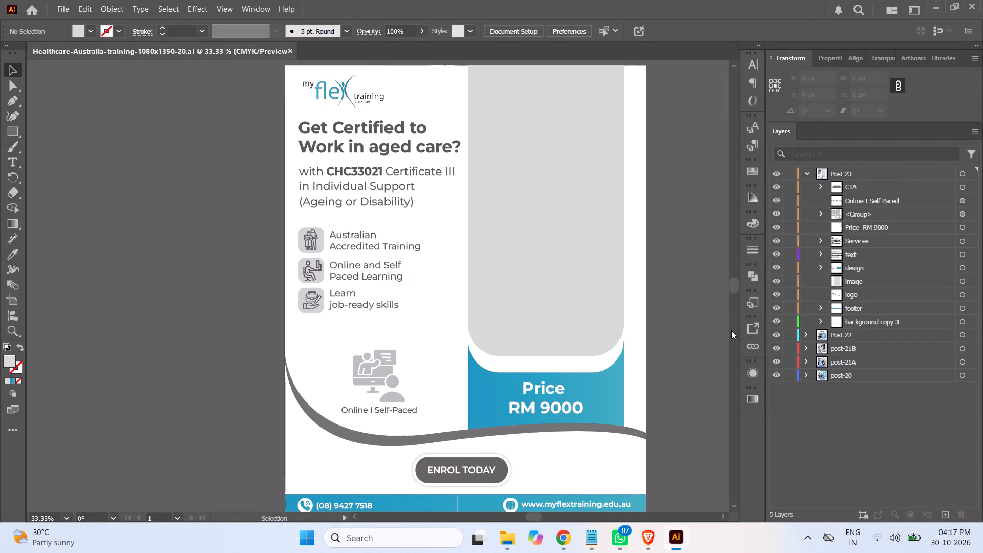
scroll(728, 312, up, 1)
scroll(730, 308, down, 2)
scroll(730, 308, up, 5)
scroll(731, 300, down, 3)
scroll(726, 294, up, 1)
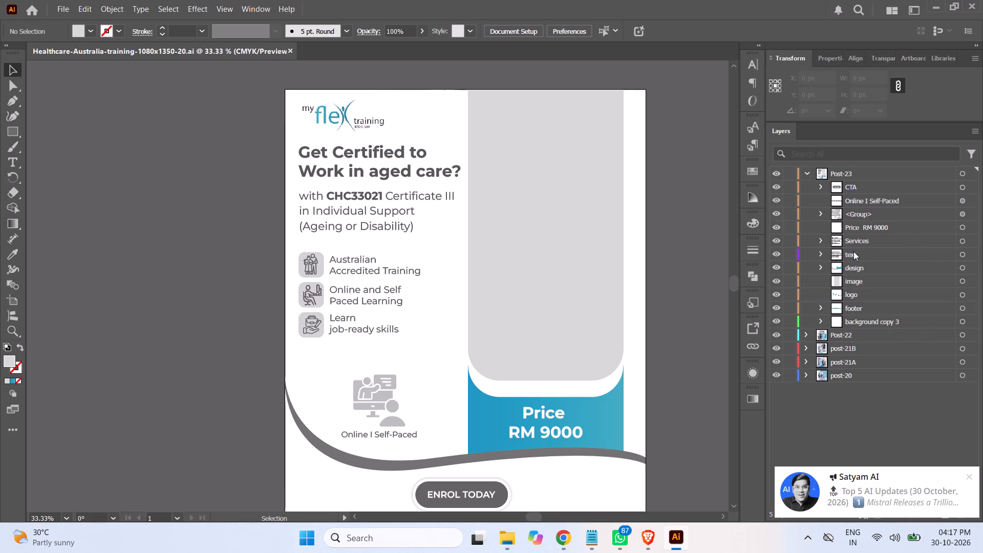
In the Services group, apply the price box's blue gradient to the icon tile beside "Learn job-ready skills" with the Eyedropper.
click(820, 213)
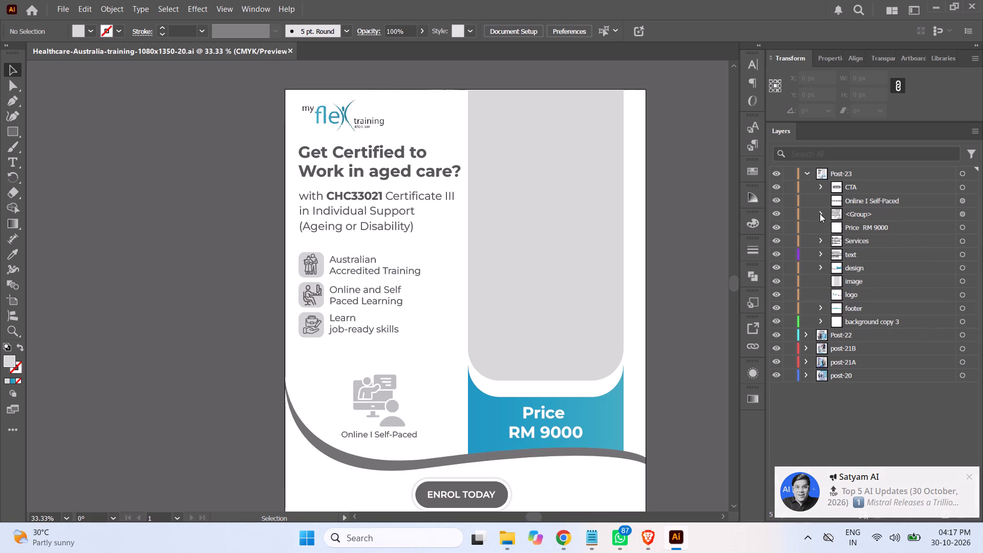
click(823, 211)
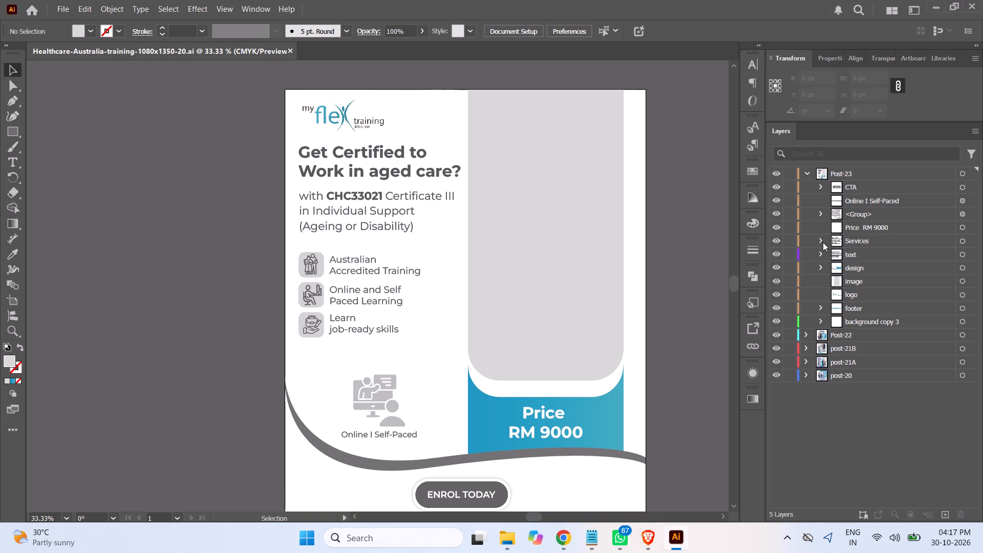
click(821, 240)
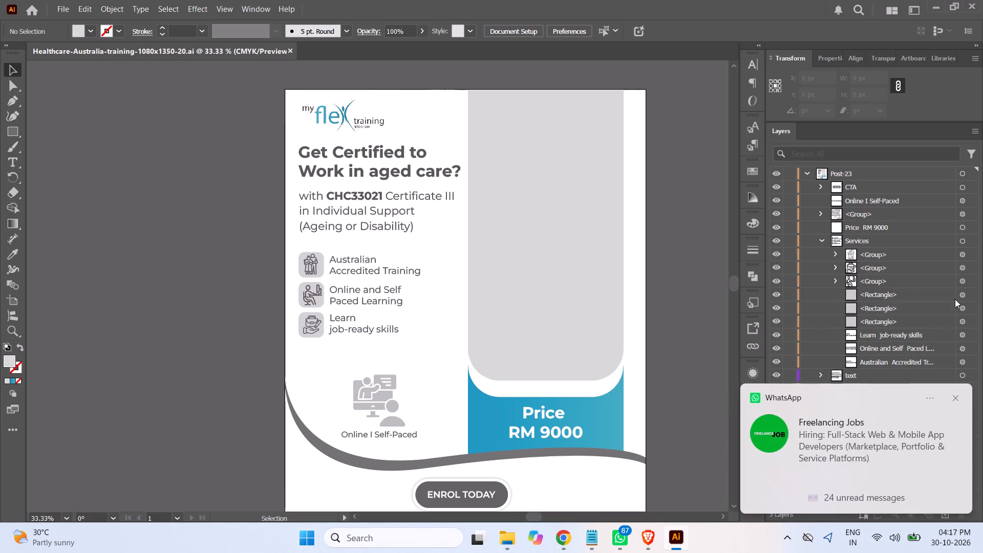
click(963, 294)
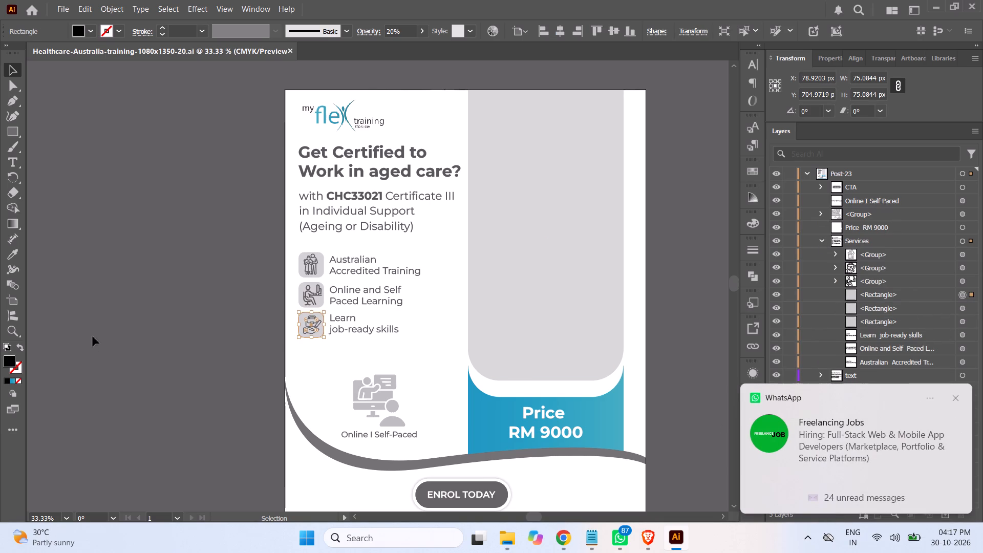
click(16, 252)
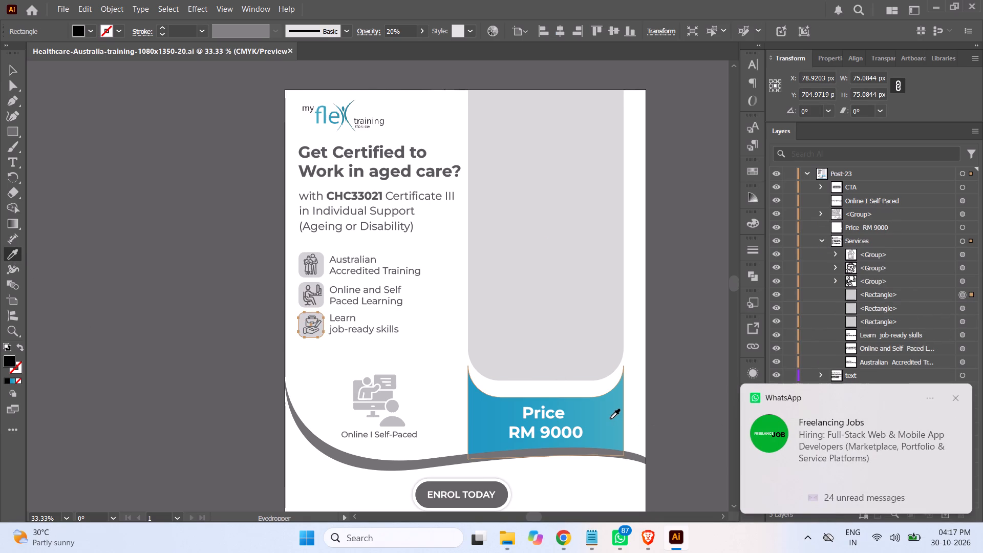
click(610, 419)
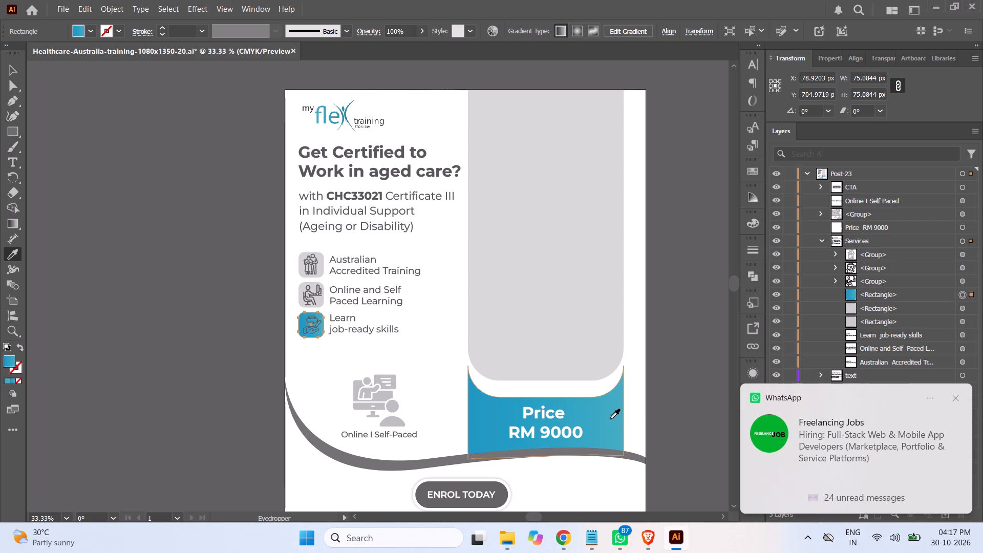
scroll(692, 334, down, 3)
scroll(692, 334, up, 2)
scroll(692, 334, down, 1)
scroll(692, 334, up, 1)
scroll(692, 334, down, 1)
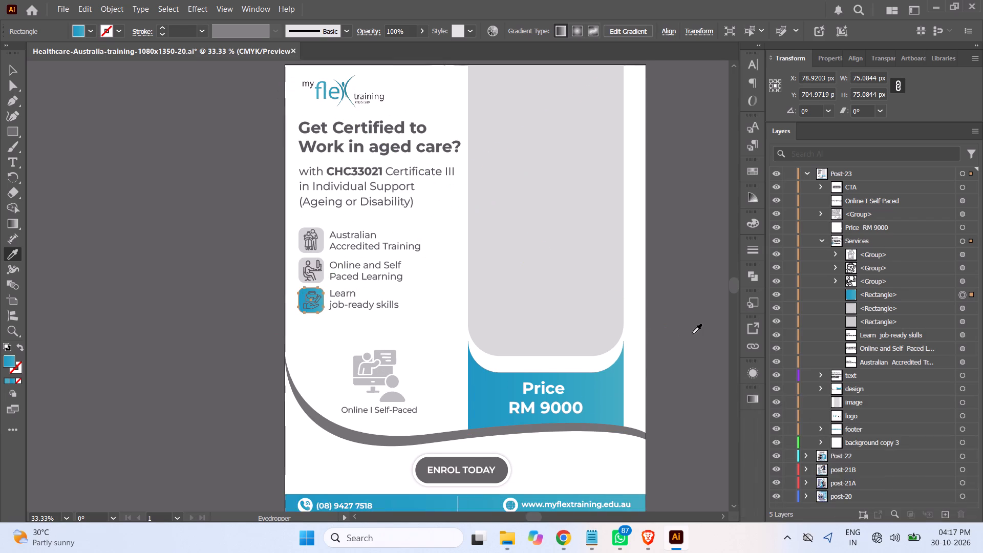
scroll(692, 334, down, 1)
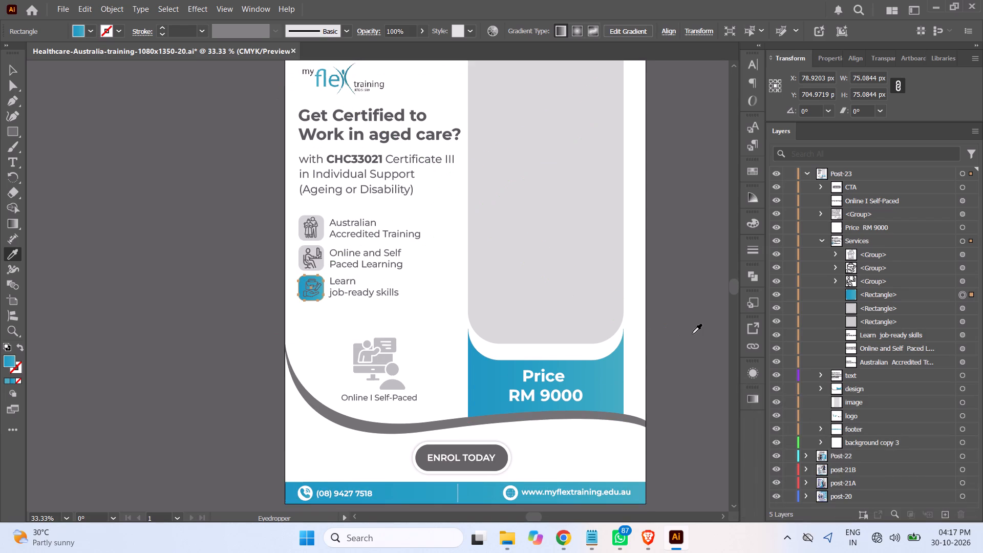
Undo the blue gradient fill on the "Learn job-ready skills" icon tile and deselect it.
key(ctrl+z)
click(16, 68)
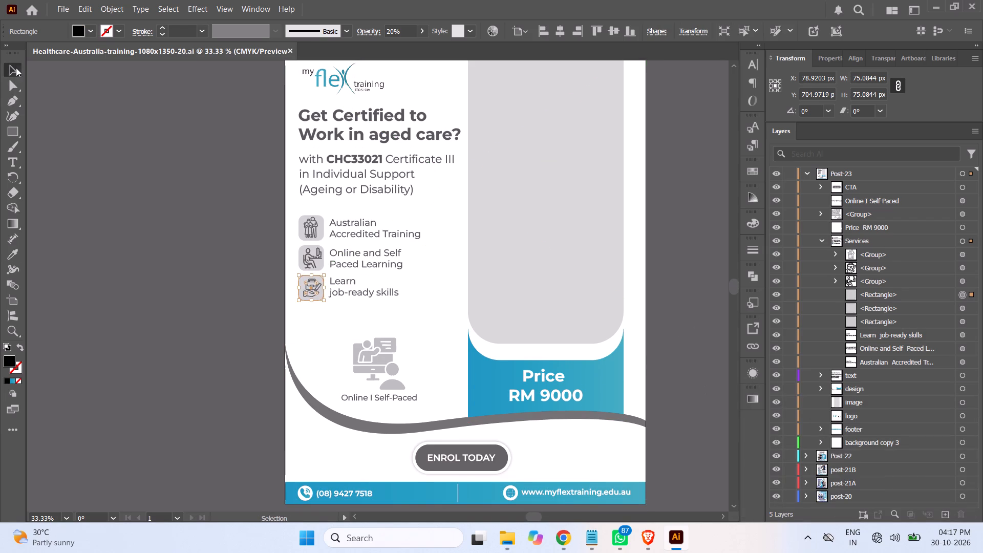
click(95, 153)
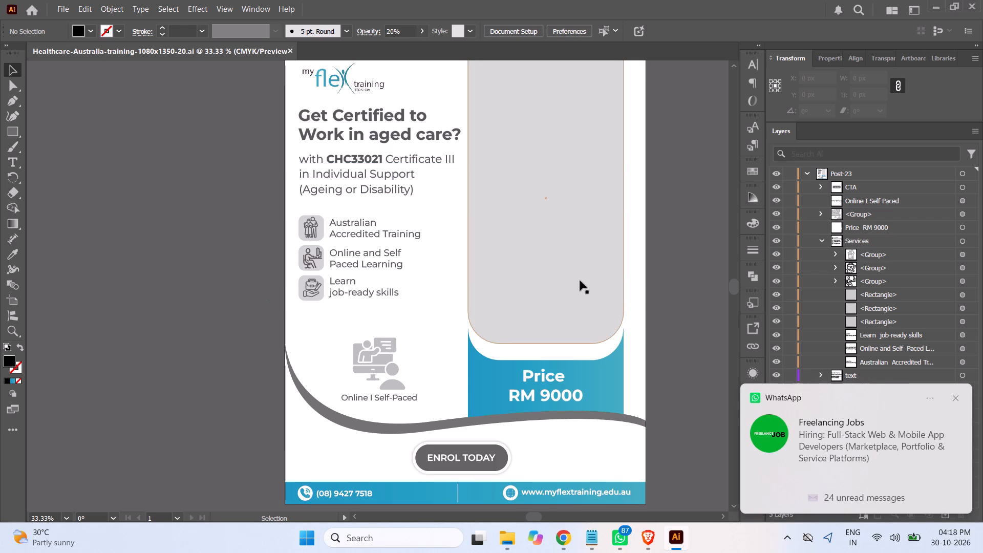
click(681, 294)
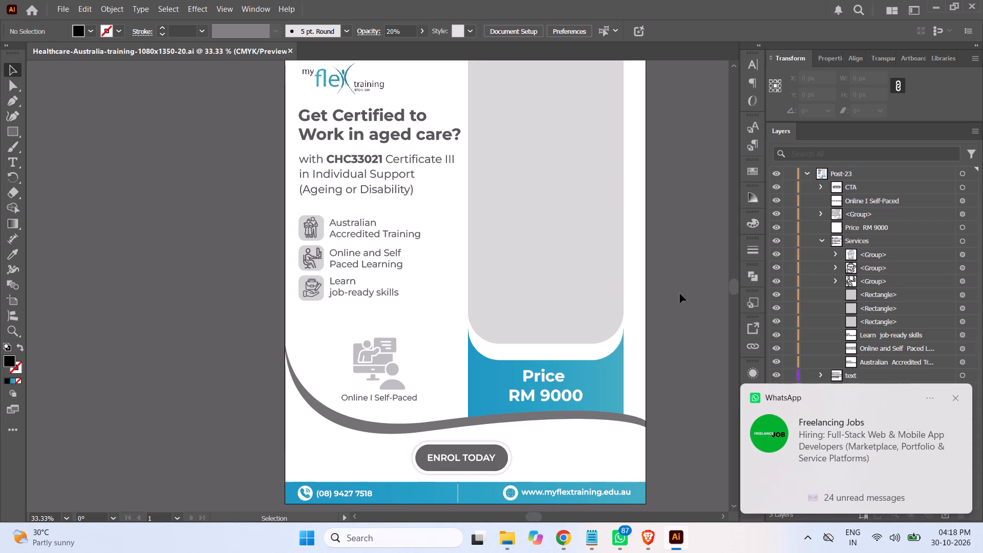
Switch to the Asana task in Chrome and review the Cert III Individual Support brief's visual direction and reference designs.
click(562, 546)
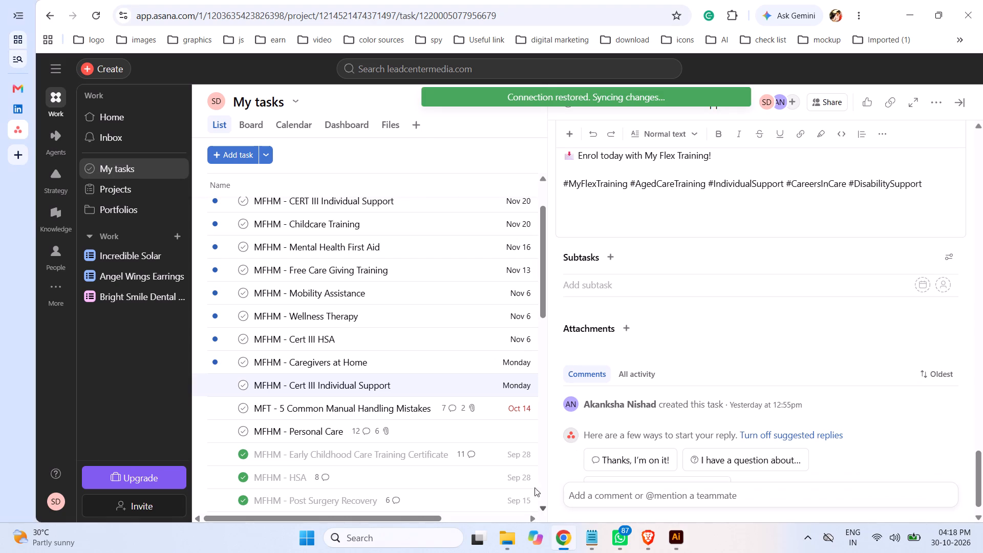
scroll(867, 302, down, 2)
scroll(866, 302, up, 2)
scroll(866, 302, down, 2)
scroll(865, 303, up, 1)
scroll(864, 303, down, 1)
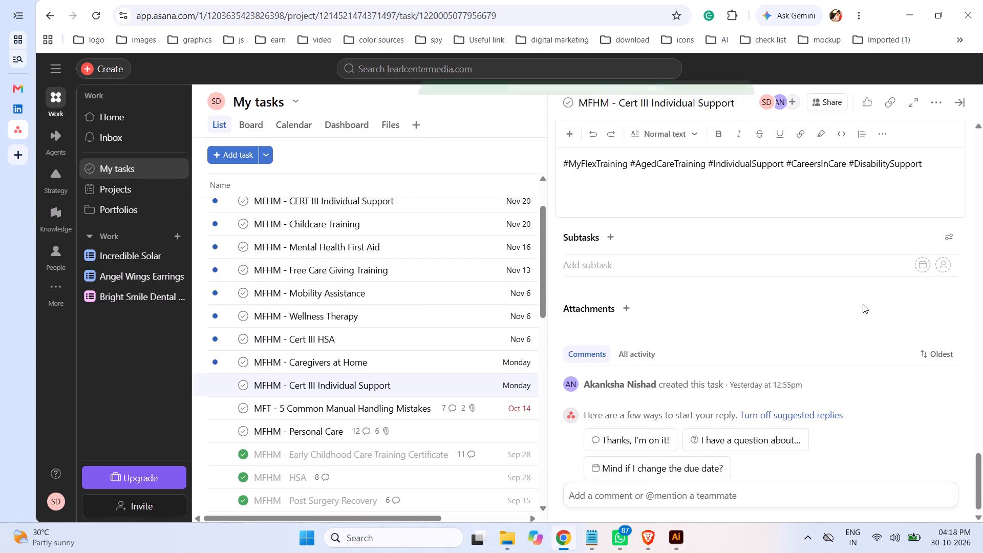
scroll(863, 304, up, 11)
scroll(864, 300, down, 2)
scroll(863, 299, up, 1)
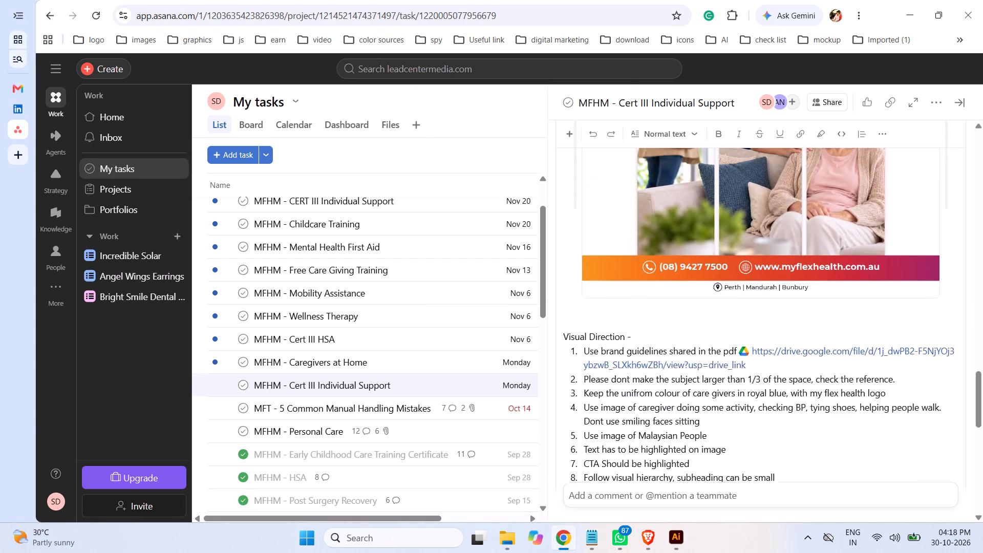
scroll(863, 299, up, 12)
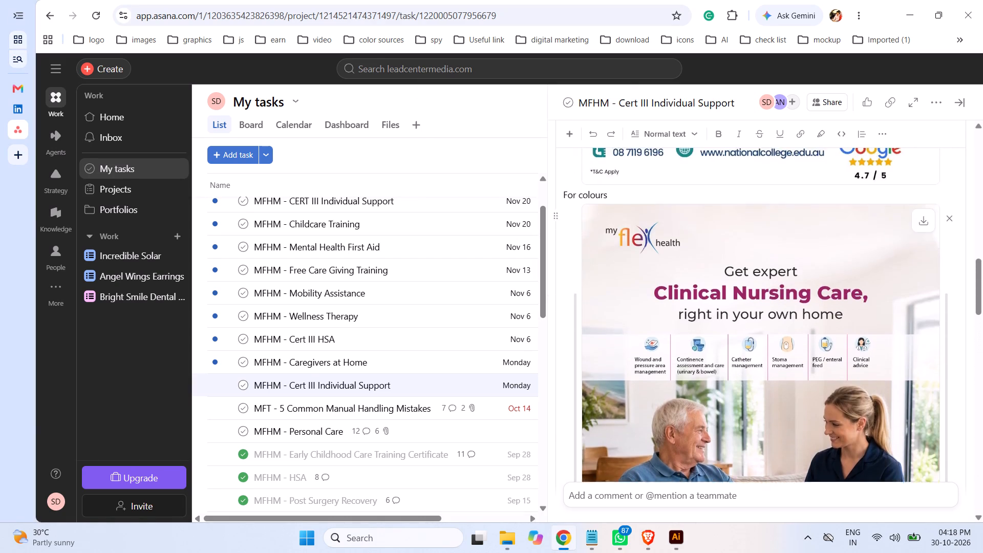
scroll(878, 281, up, 4)
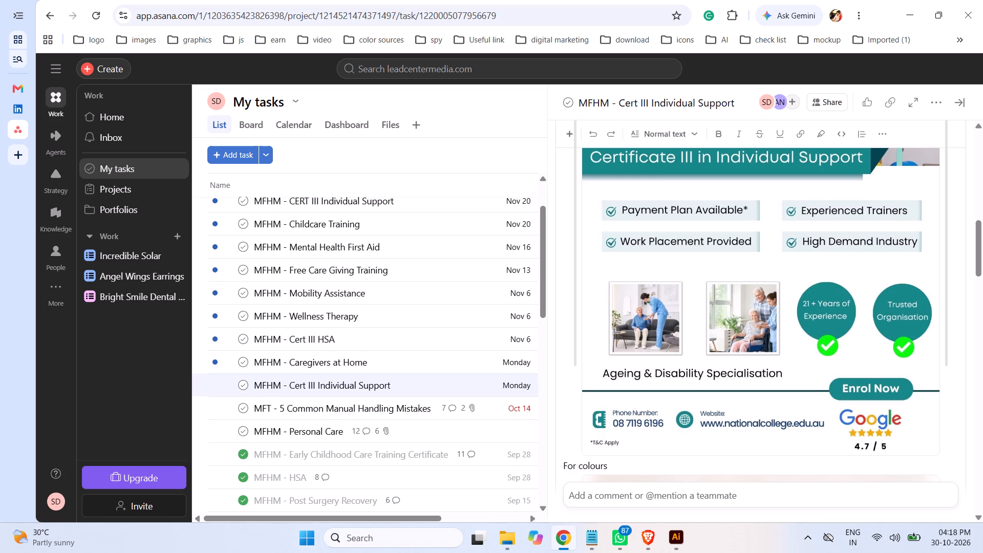
Open the Certificate III in Individual Support reference image for a closer look, close it and review the references in the brief.
click(659, 323)
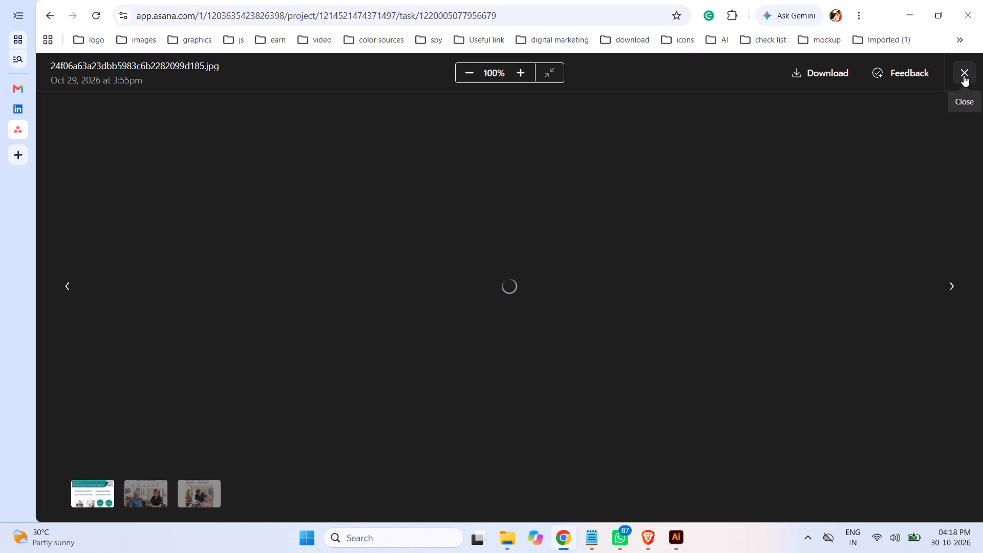
click(964, 75)
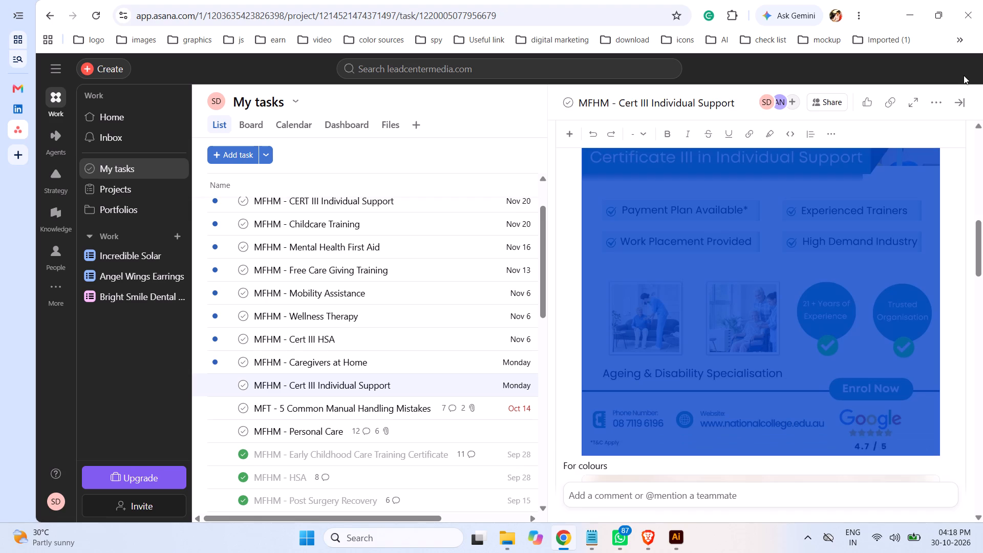
click(954, 318)
click(980, 329)
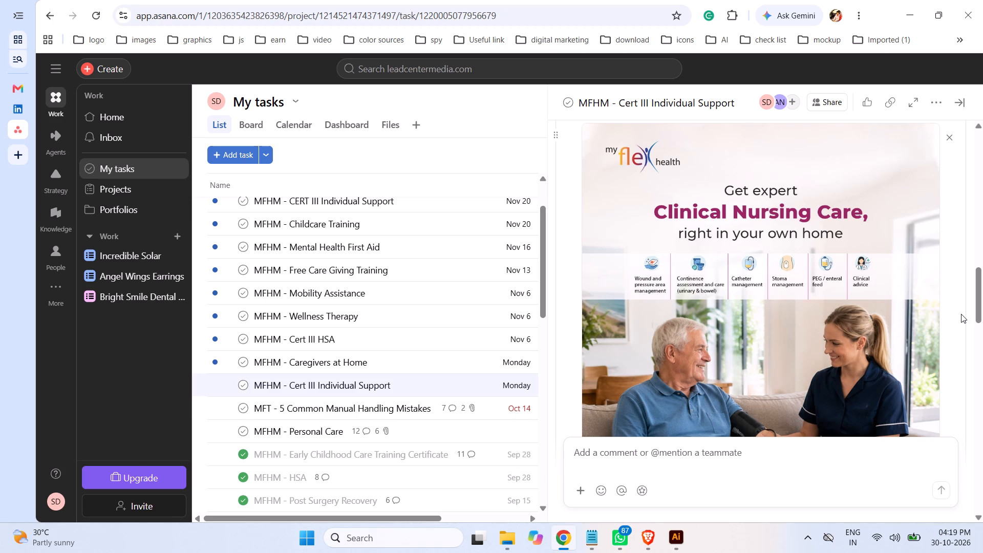
scroll(932, 289, up, 3)
scroll(929, 289, down, 1)
scroll(928, 288, up, 3)
scroll(936, 285, down, 3)
scroll(926, 283, up, 3)
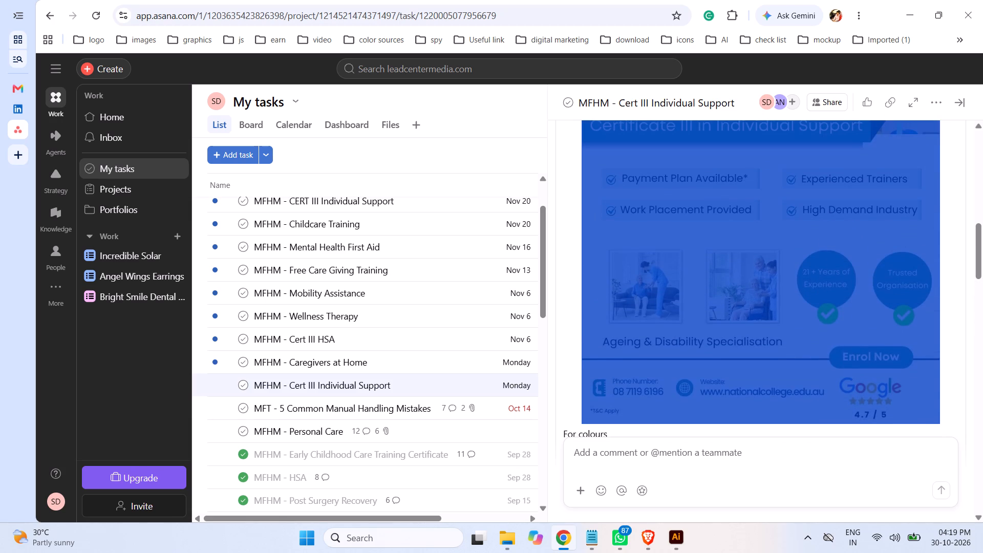
Switch to the Health Services folder in File Explorer and preview the "magnific_create-an-image-an-austra" photo of a caregiver with an elderly woman.
click(510, 543)
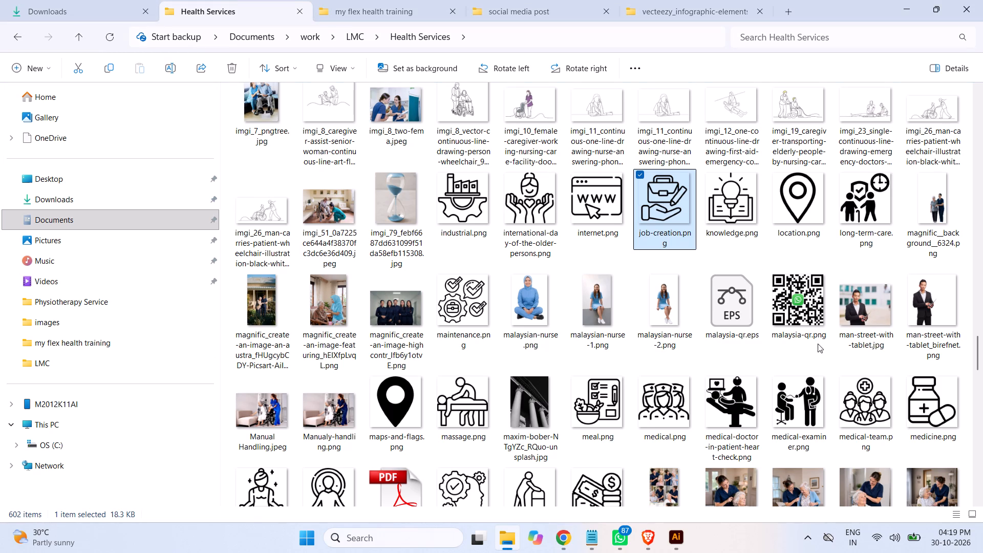
double_click(265, 316)
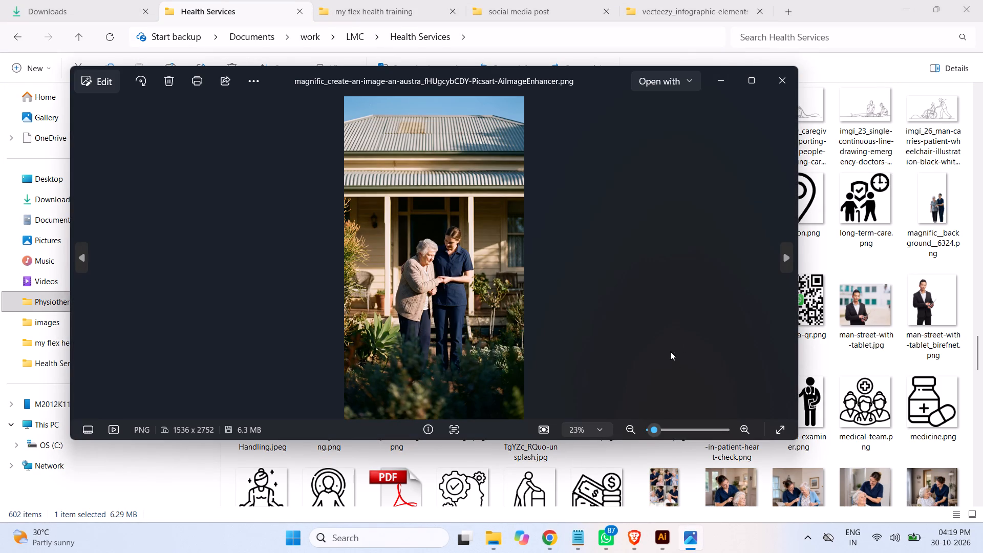
click(785, 85)
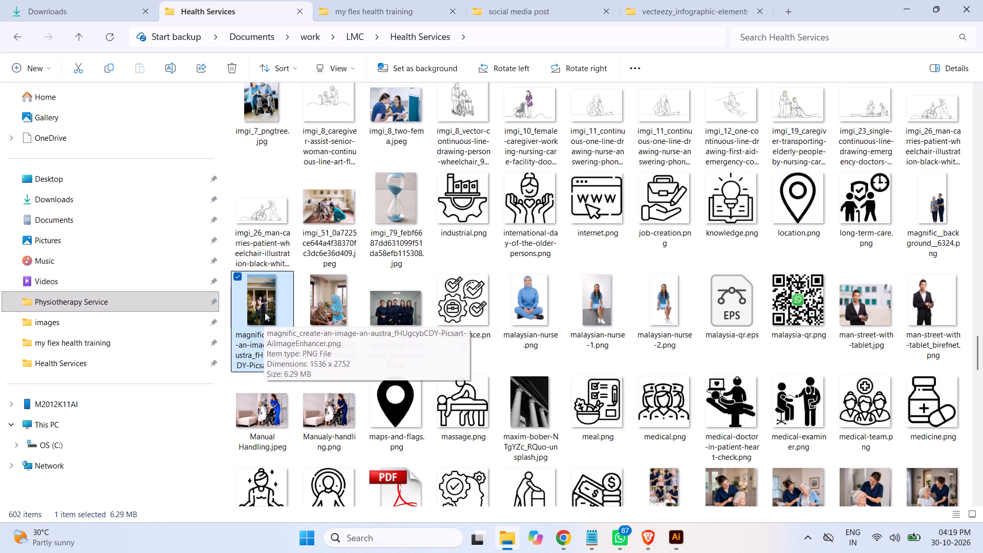
Browse the Health Services folder for a caregiver photo and preview "ChatGPT Image Apr 29, 2026, 09_43_24 AM (1).png".
scroll(847, 297, down, 2)
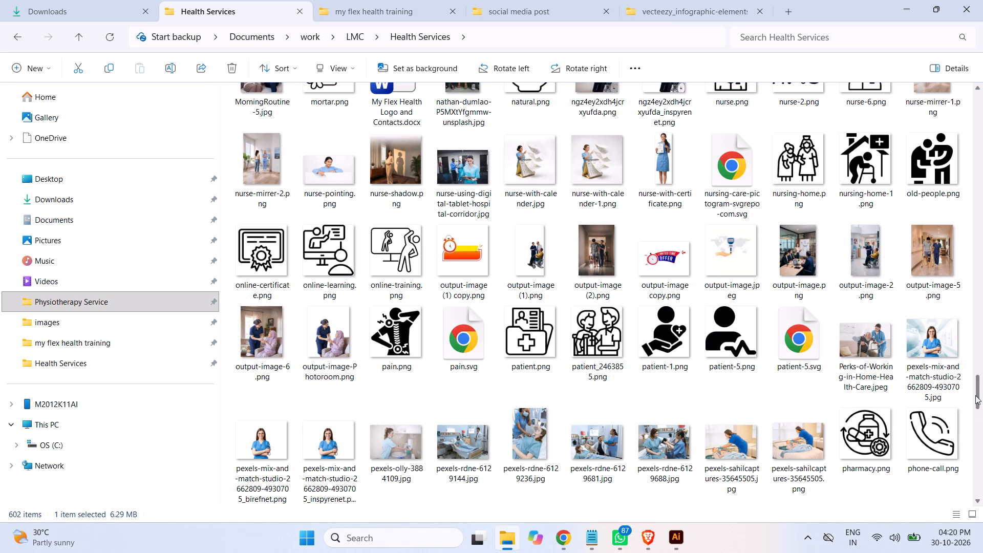
drag(975, 395, 976, 370)
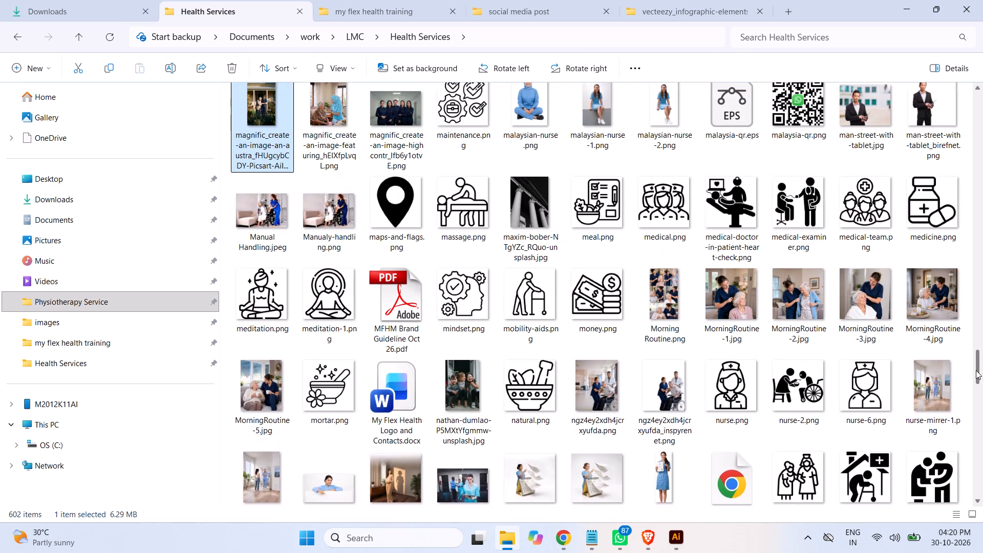
drag(976, 370, 974, 344)
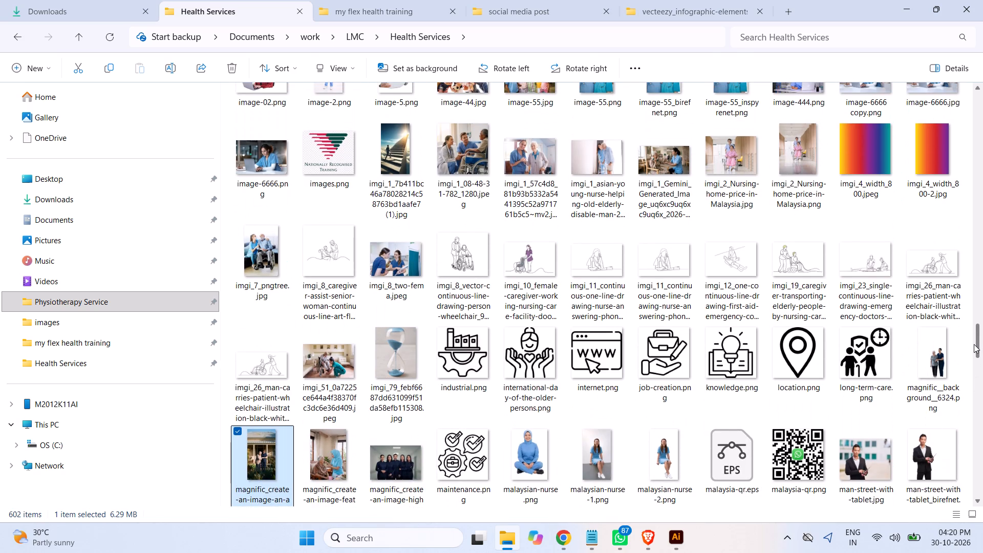
drag(974, 344, 973, 328)
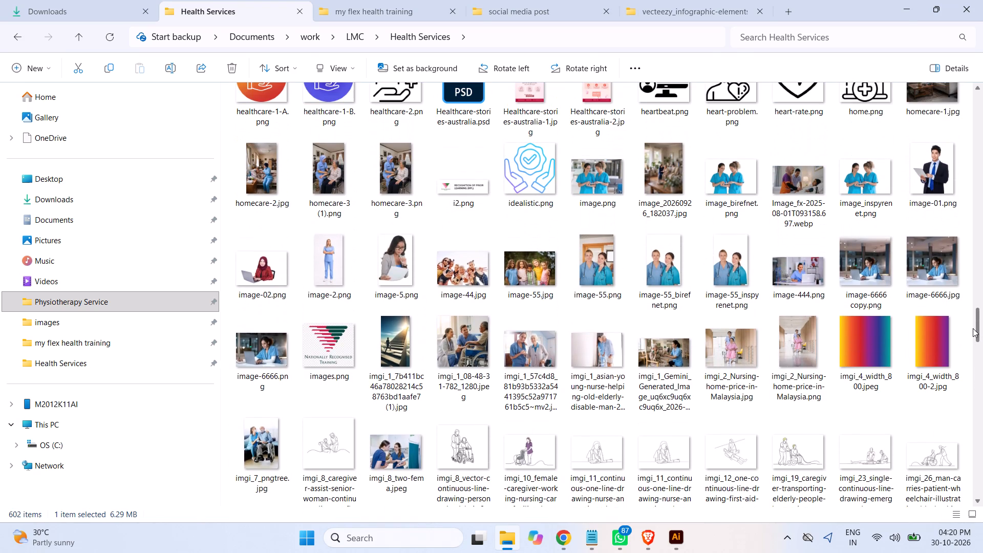
drag(973, 328, 972, 324)
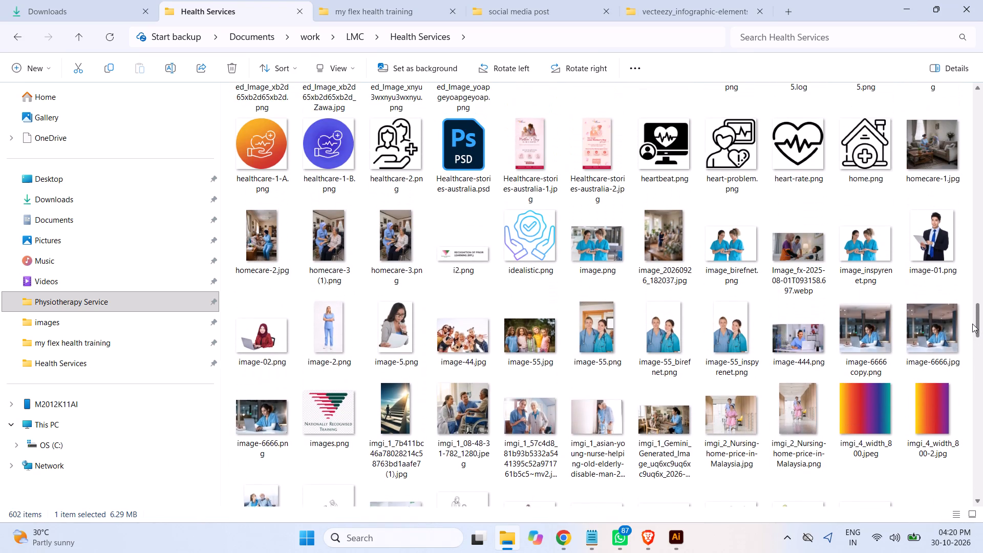
drag(972, 324, 967, 295)
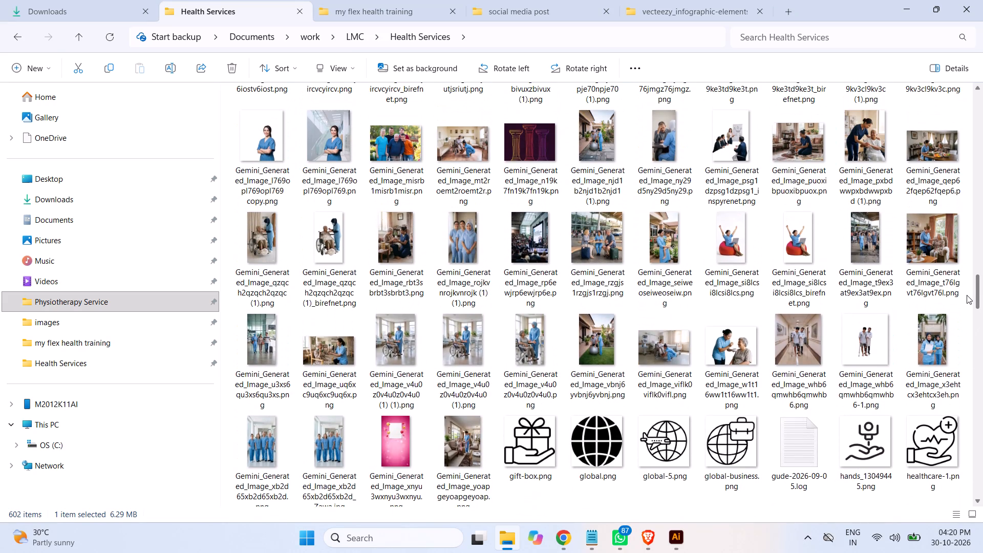
drag(967, 295, 965, 282)
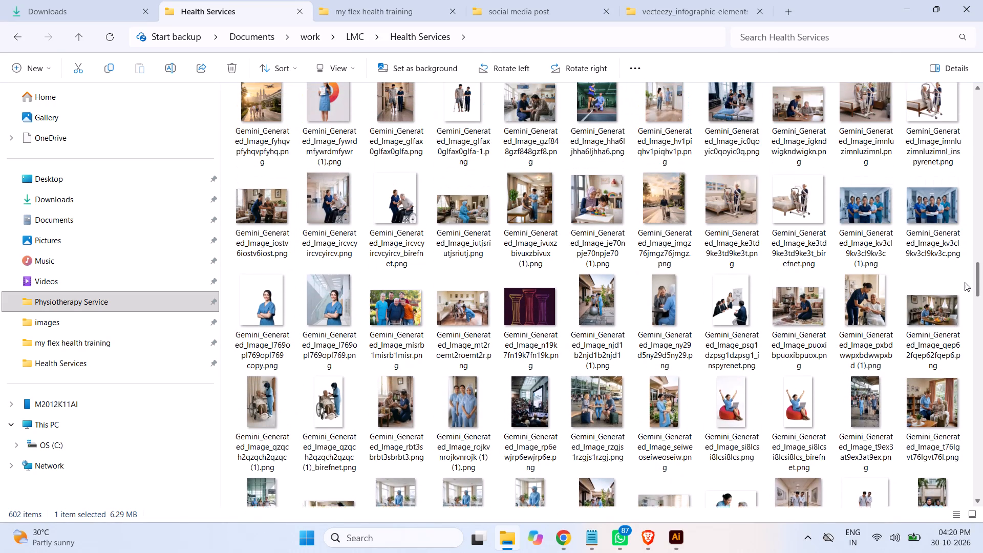
drag(965, 282, 961, 256)
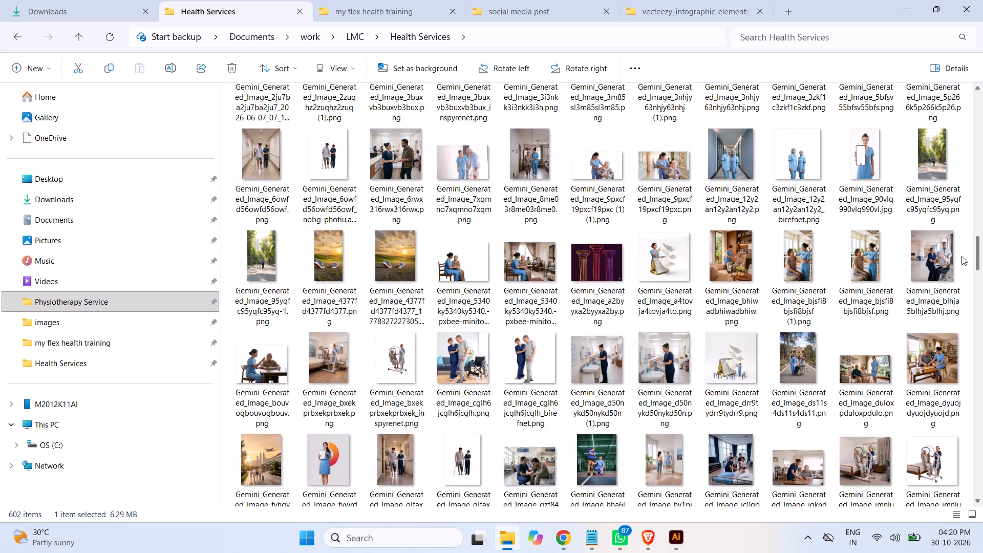
drag(961, 256, 954, 227)
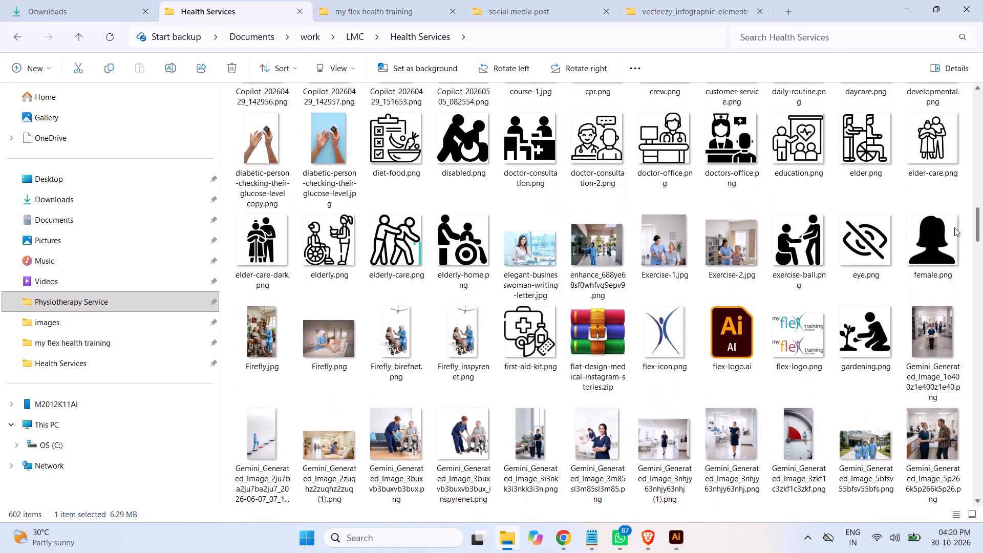
drag(954, 227, 950, 214)
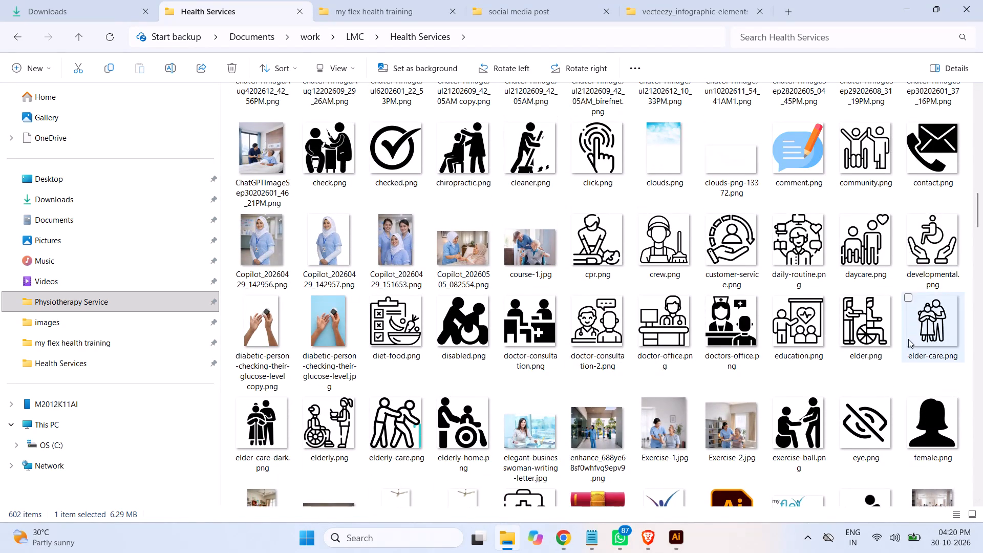
drag(979, 209, 976, 197)
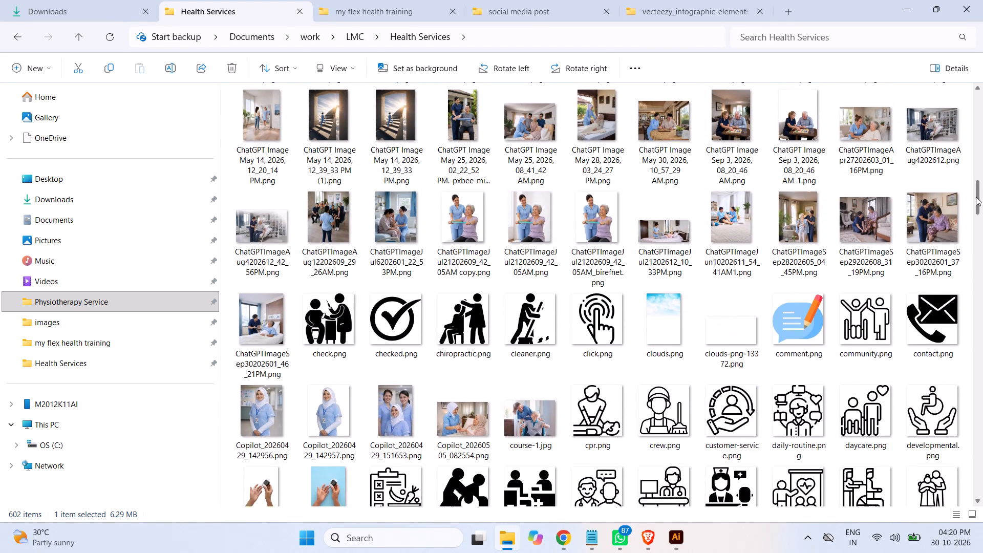
drag(976, 197, 975, 185)
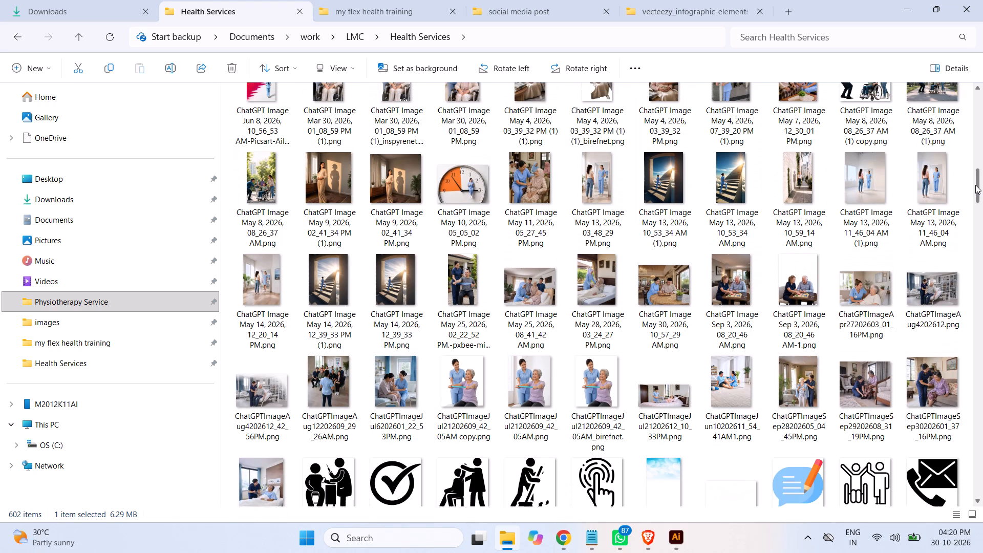
drag(975, 185, 974, 179)
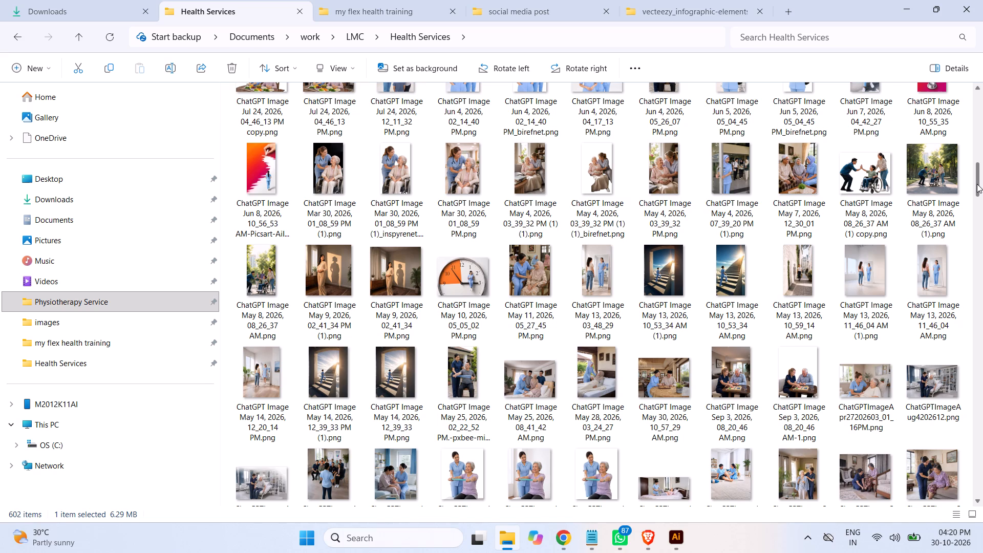
drag(977, 184, 979, 166)
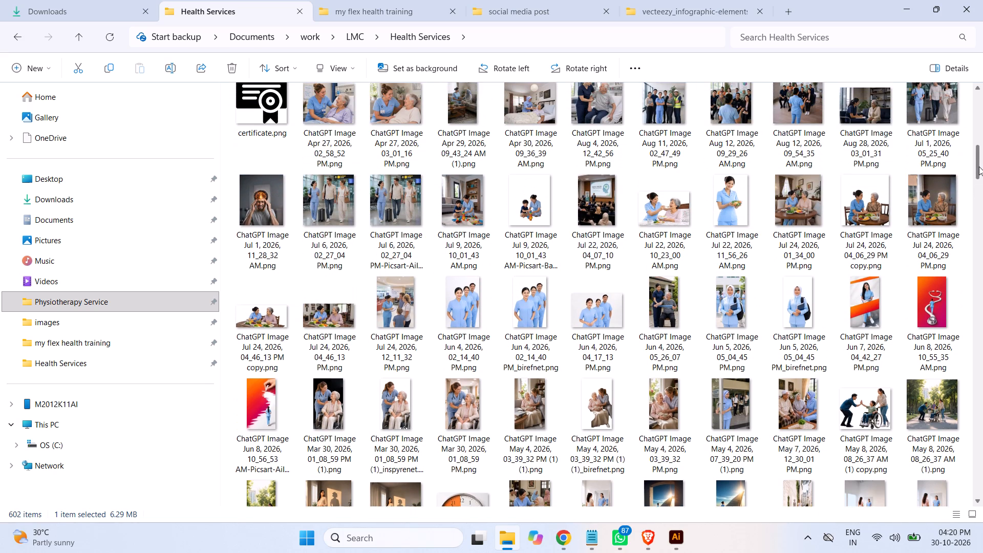
drag(979, 166, 979, 158)
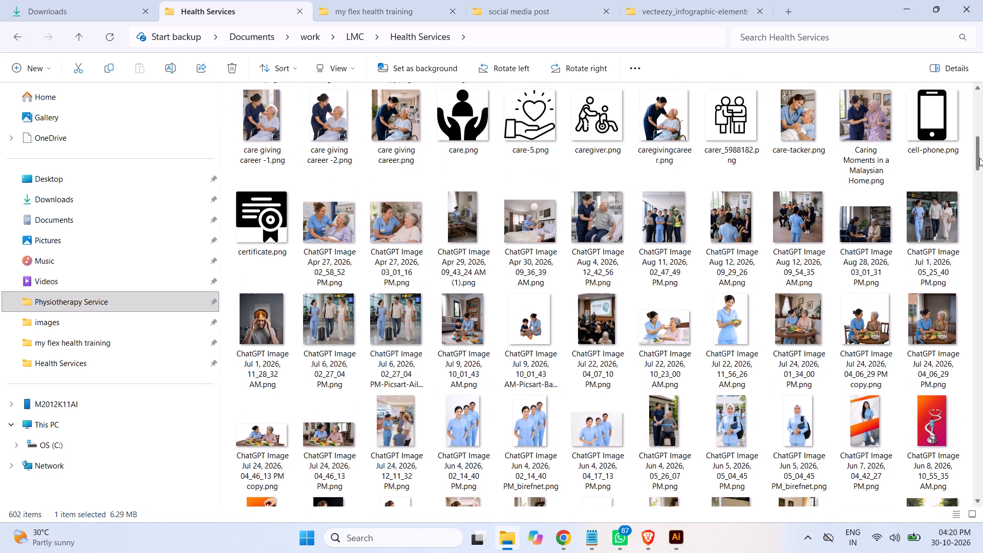
drag(979, 158, 979, 154)
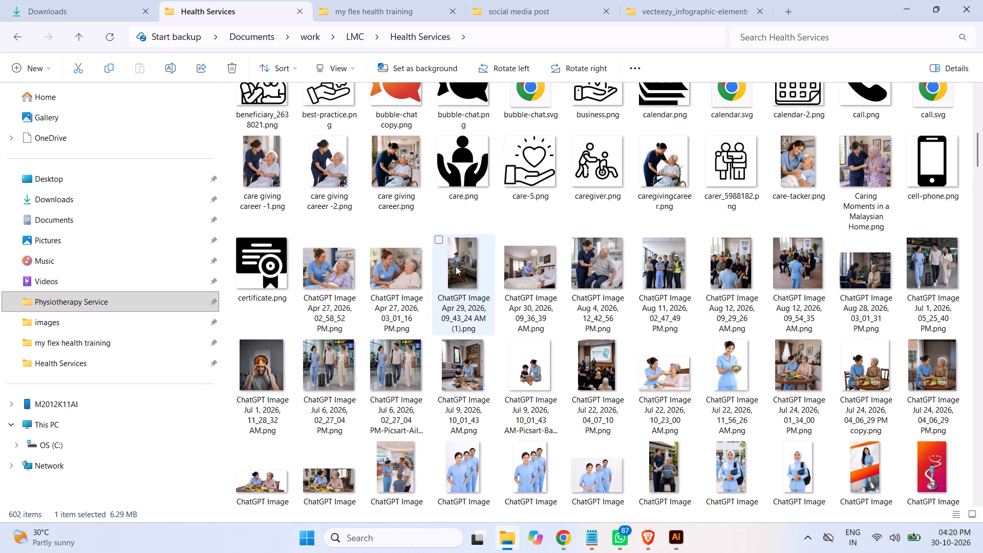
double_click(470, 268)
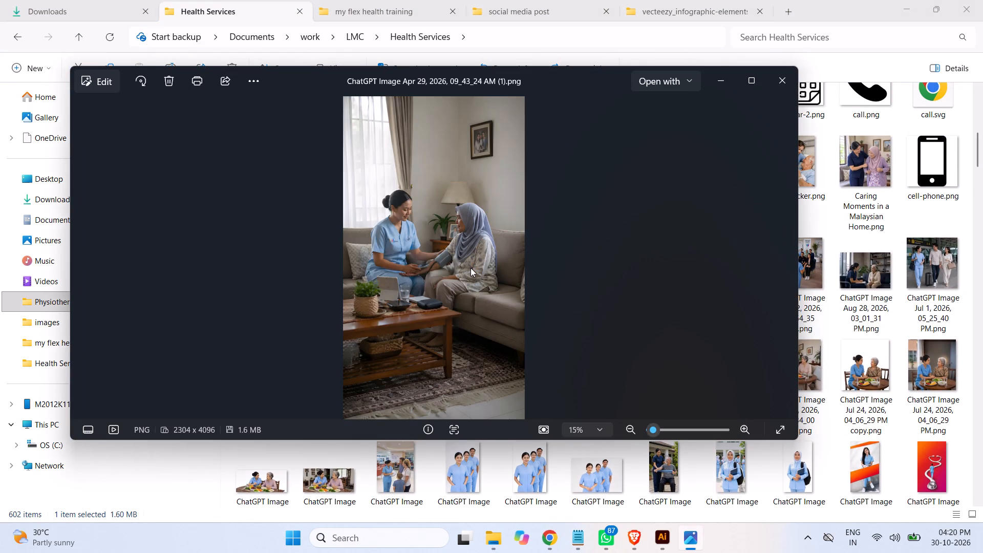
click(781, 79)
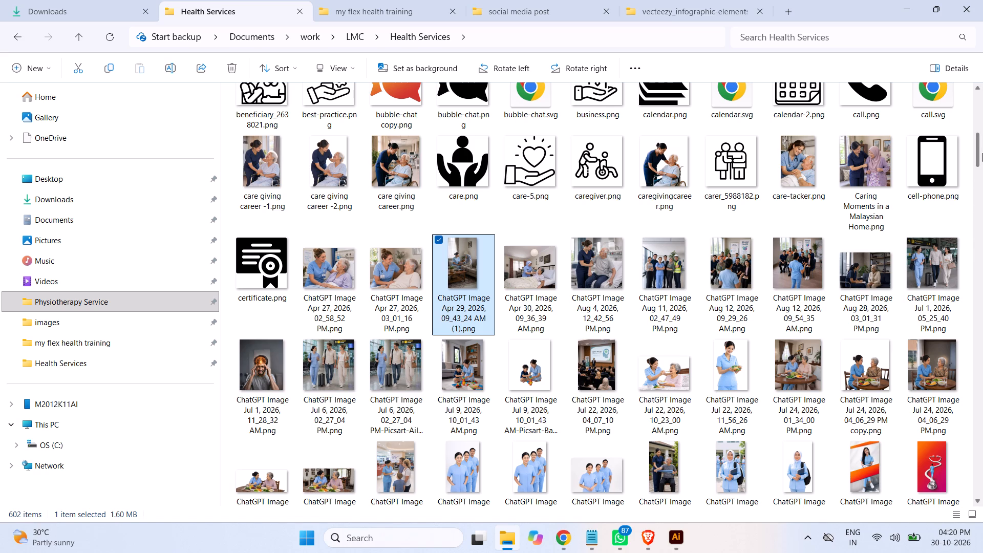
Preview "ChatGPTImageSep28202605_04_45PM.png", the photo of a caregiver standing with an elderly woman, and close it.
drag(976, 151, 982, 180)
click(982, 180)
drag(982, 180, 982, 200)
double_click(798, 218)
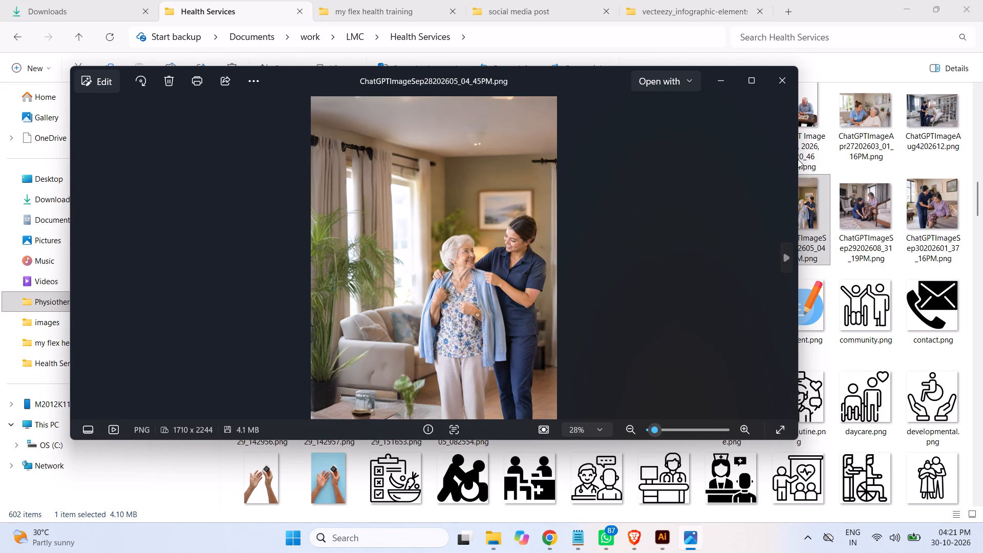
click(783, 81)
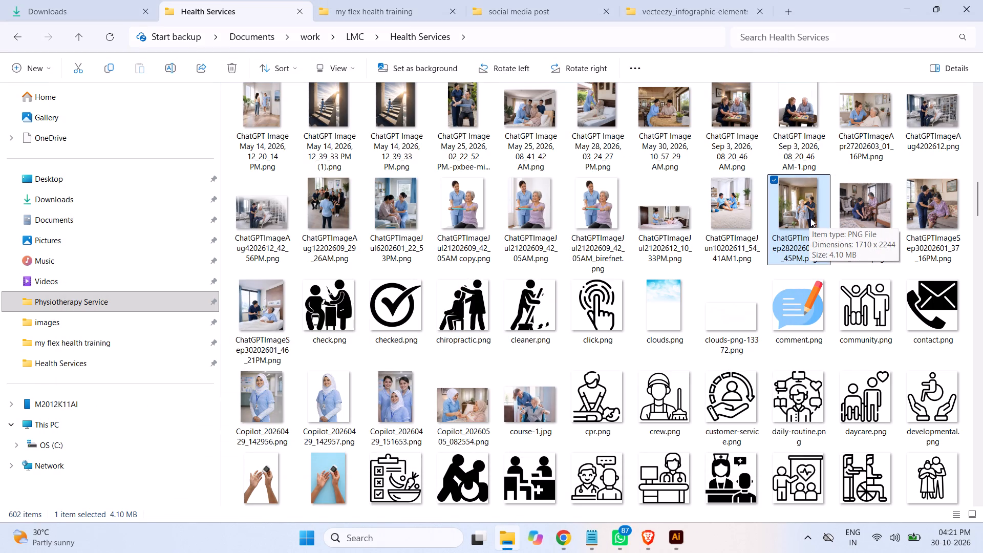
Place the ChatGPTImageSep28202605_04_45PM photo from the folder into the Post-23 artboard in Illustrator.
drag(810, 218, 683, 526)
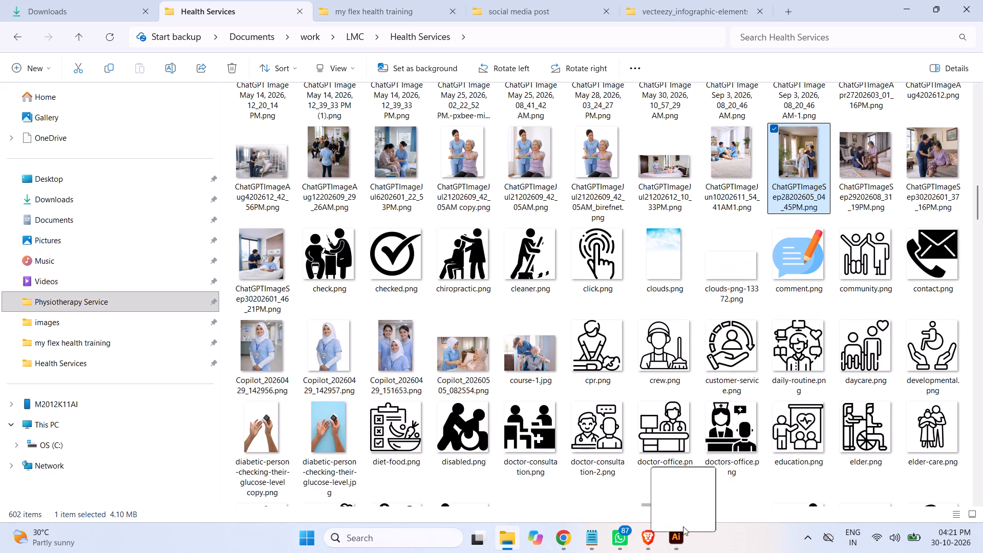
drag(683, 526, 555, 293)
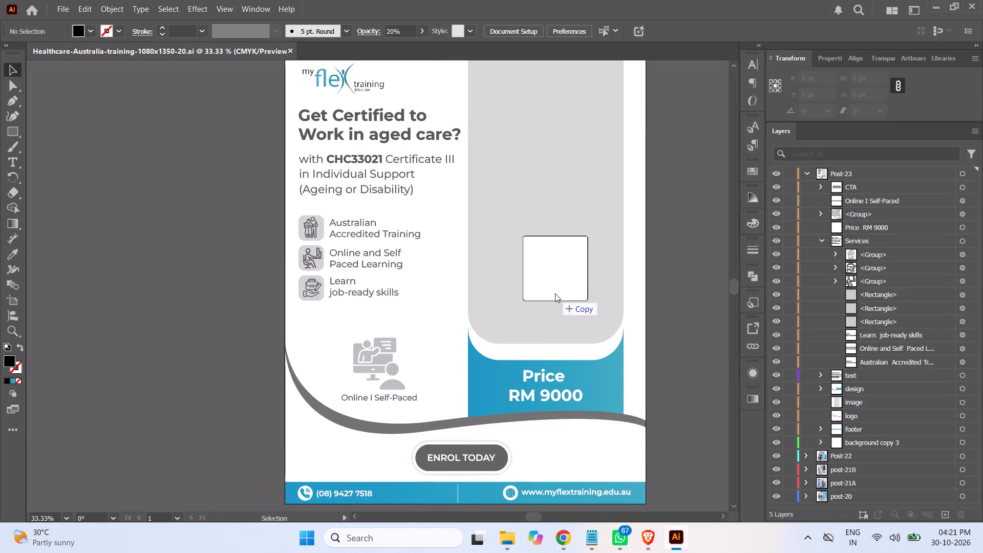
drag(555, 293, 558, 285)
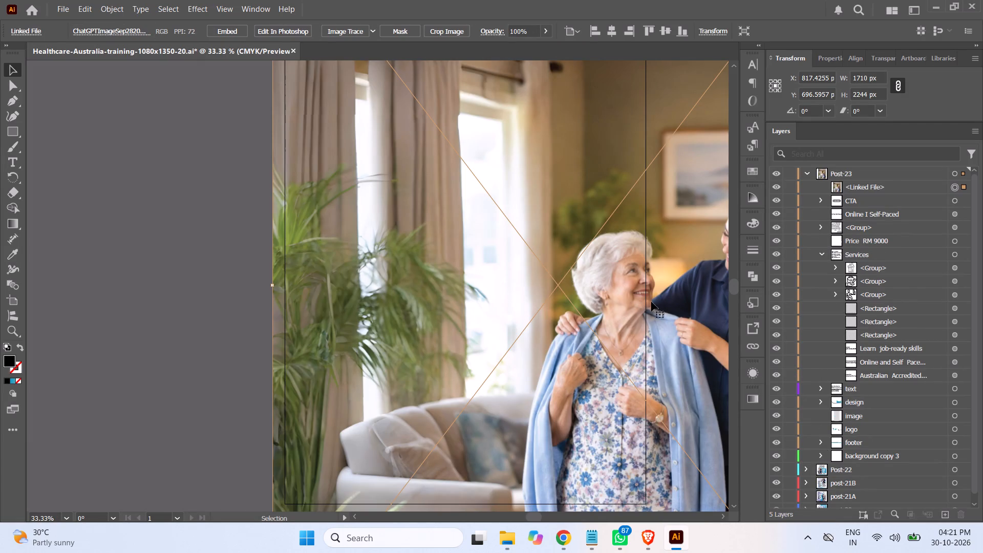
Shift the placed photo up over the artboard and scale it down proportionally to about 957 × 1256 px.
key(ctrl+minus)
key(ctrl+minus)
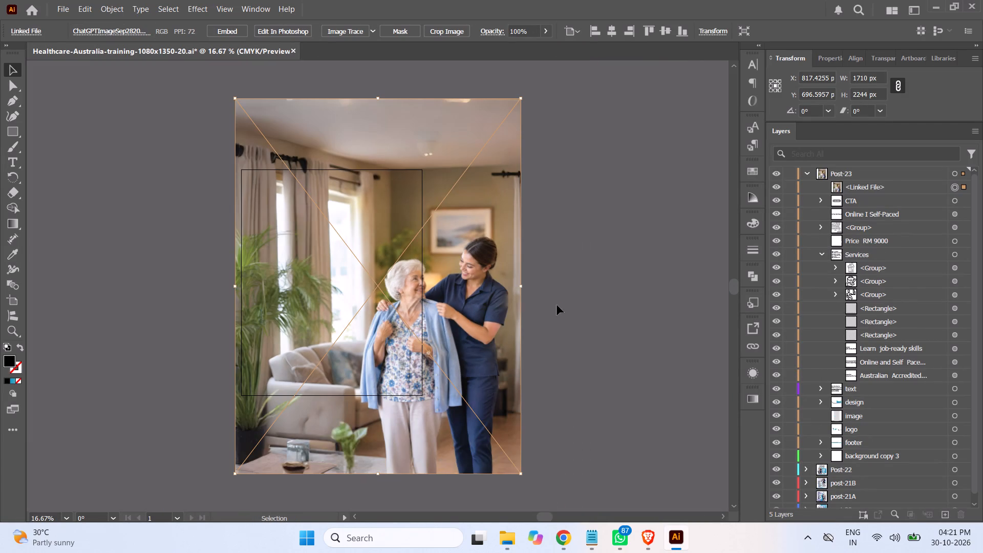
drag(491, 413, 476, 346)
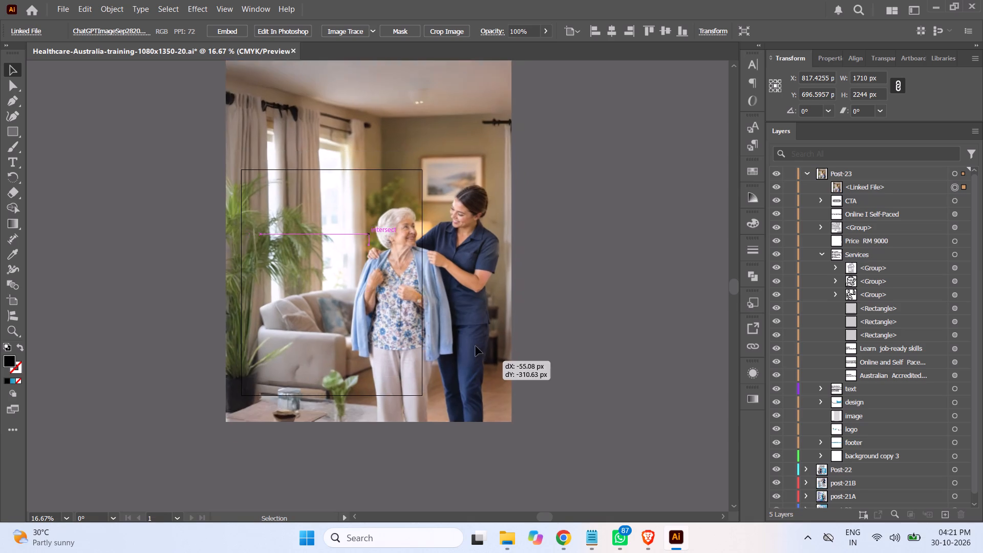
drag(476, 346, 411, 320)
scroll(539, 339, up, 1)
scroll(537, 335, down, 4)
scroll(537, 335, up, 2)
scroll(537, 334, down, 4)
scroll(537, 334, up, 1)
scroll(595, 311, up, 5)
scroll(593, 309, down, 1)
scroll(593, 309, up, 6)
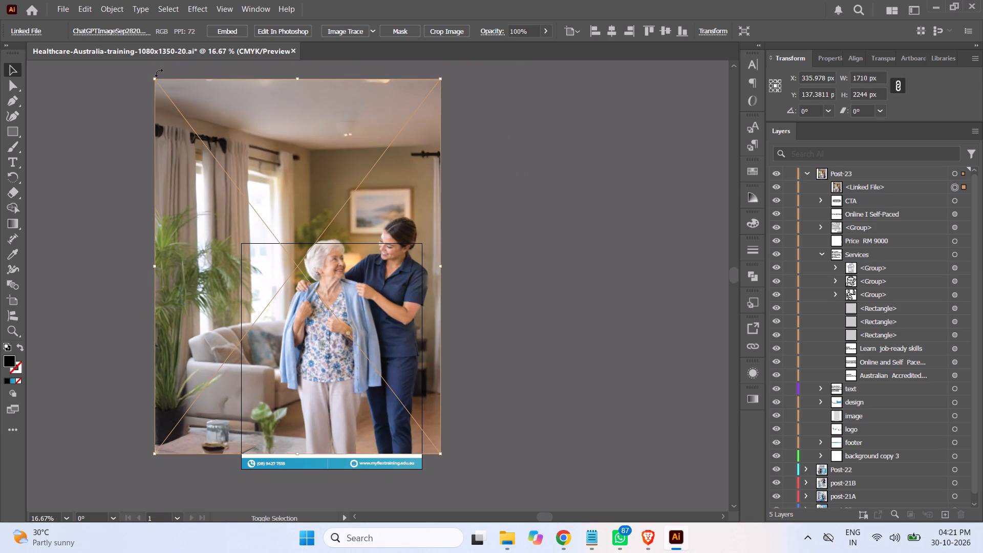
shift+drag(155, 77, 241, 245)
Move the scaled photo so the caregiver and elderly woman sit over the grey placeholder, flush with the artboard's right edge.
drag(398, 385, 383, 368)
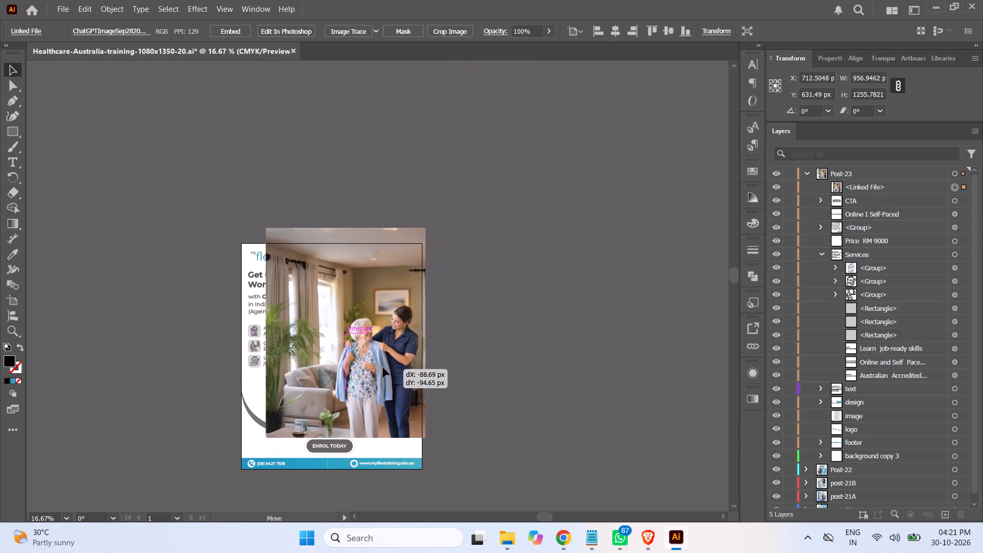
drag(383, 368, 377, 318)
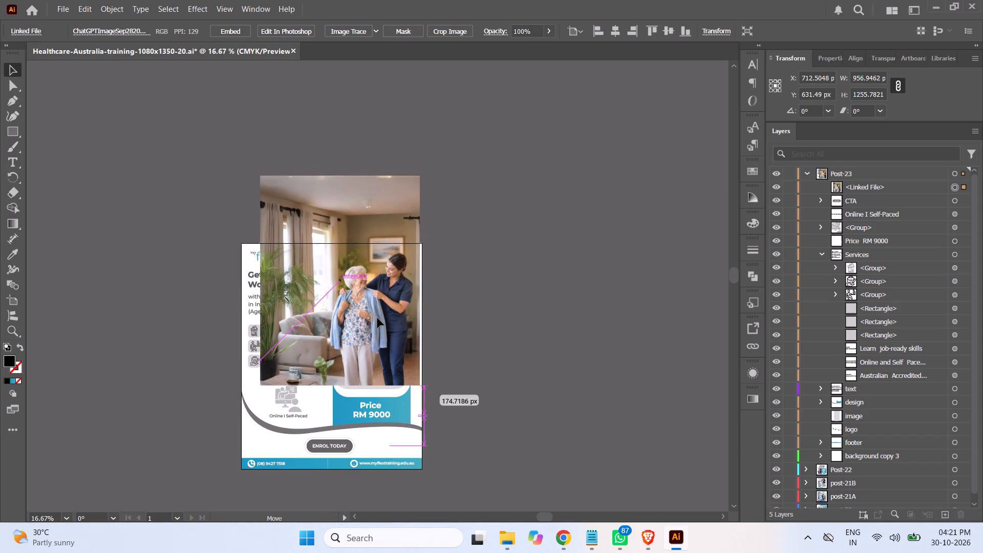
drag(377, 318, 379, 326)
key(Return)
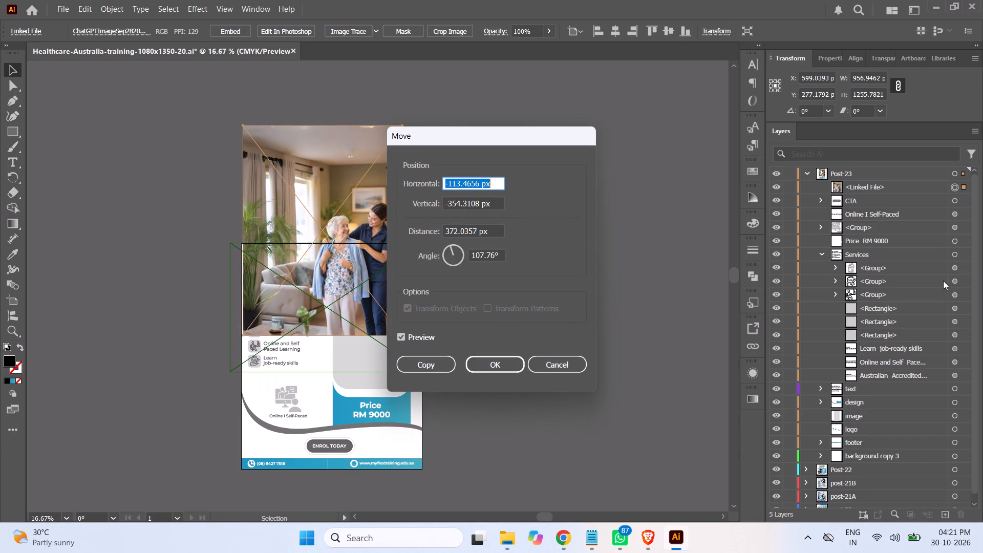
click(567, 367)
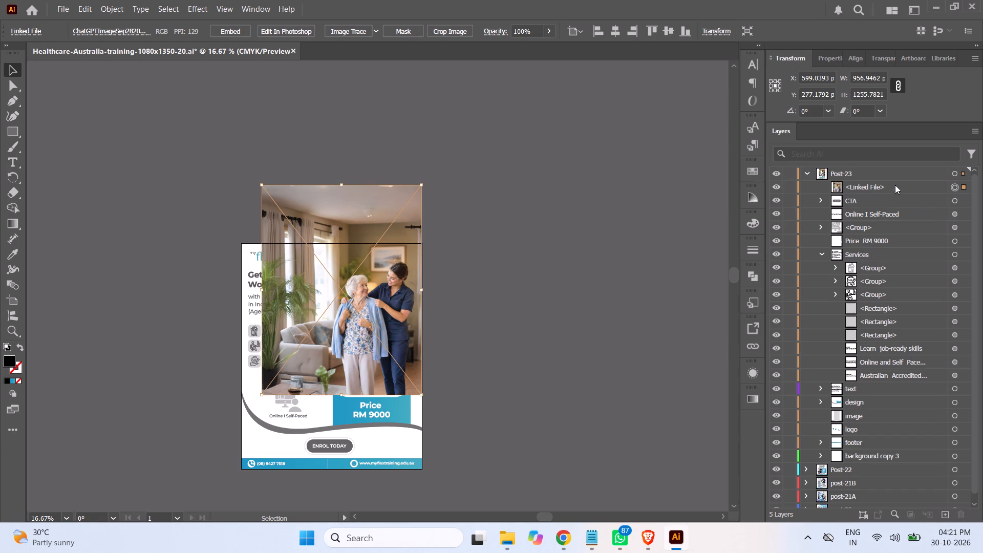
Reorder the linked photo within the Post-23 layer so it sits directly above the "image" placeholder, and collapse the Services group.
drag(895, 185, 891, 245)
click(824, 256)
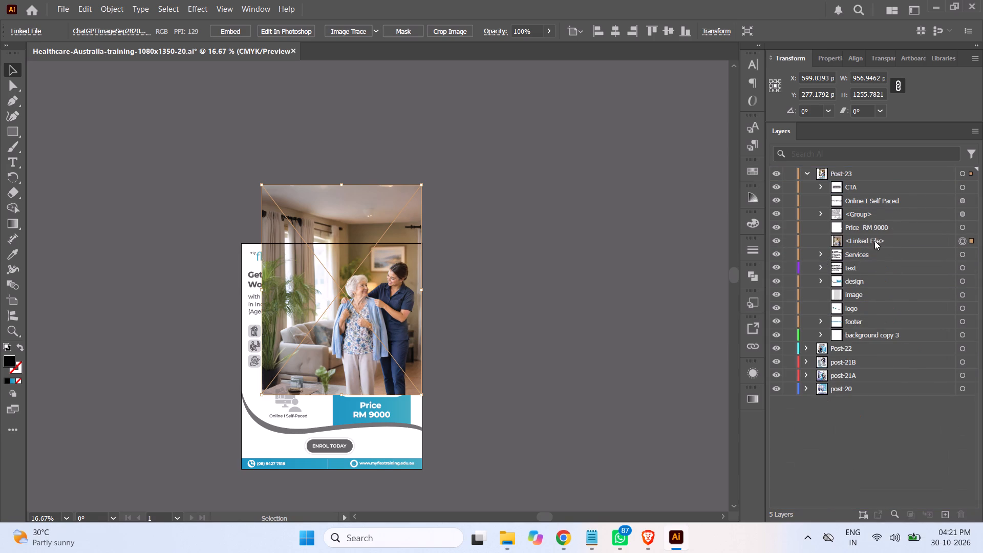
drag(874, 237, 872, 293)
drag(885, 239, 881, 287)
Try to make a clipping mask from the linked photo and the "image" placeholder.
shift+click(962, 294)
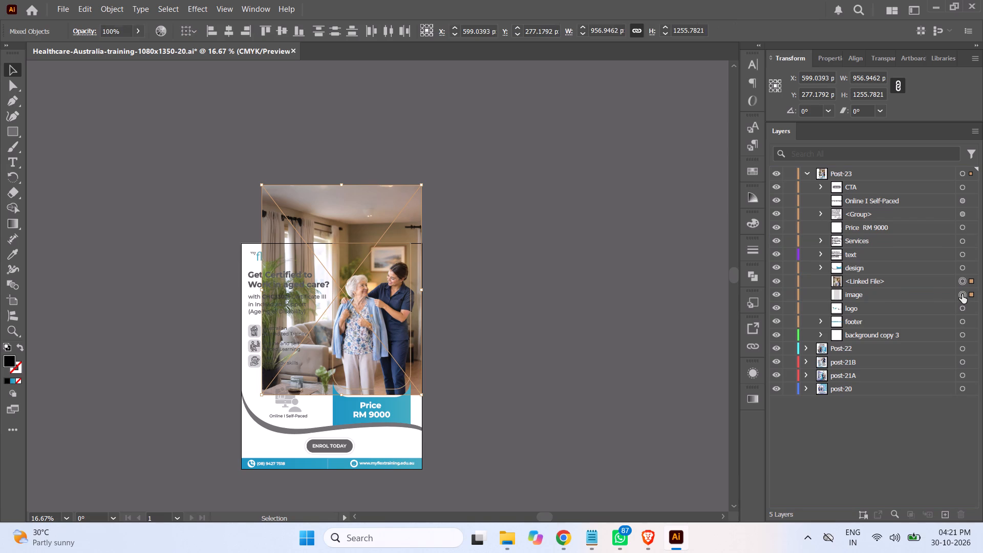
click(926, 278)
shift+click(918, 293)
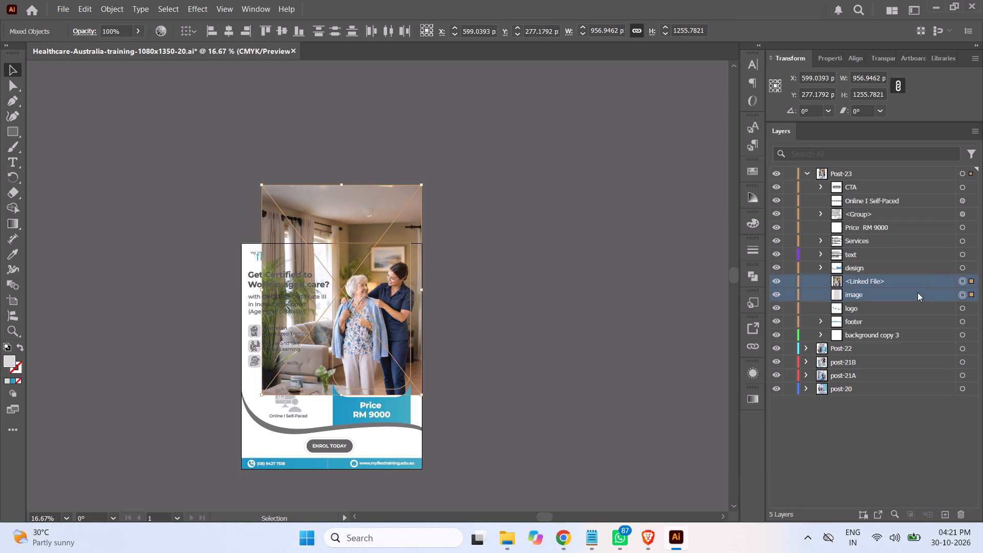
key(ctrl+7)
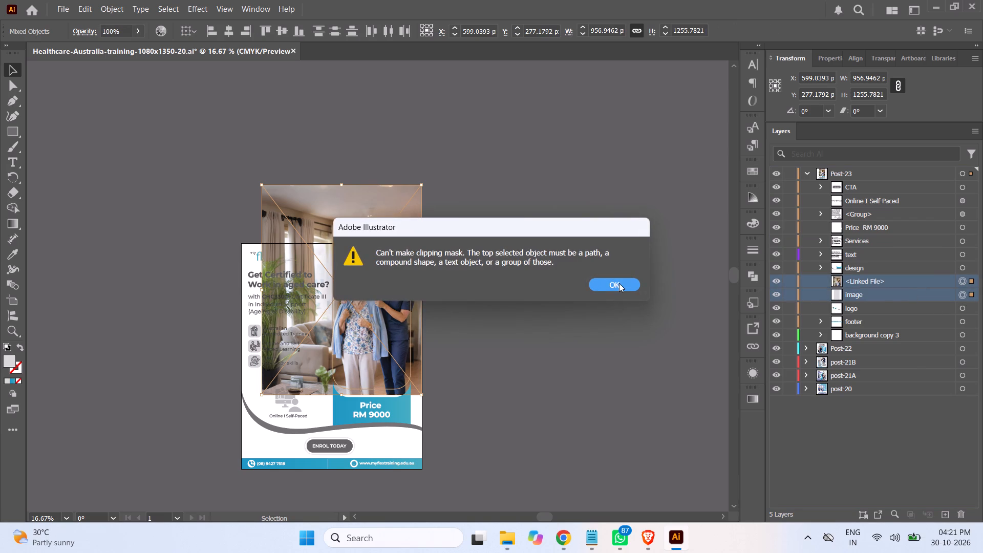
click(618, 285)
Reorder the "image" placeholder directly above the linked photo in the Post-23 layer and make a clipping mask from the two.
click(878, 294)
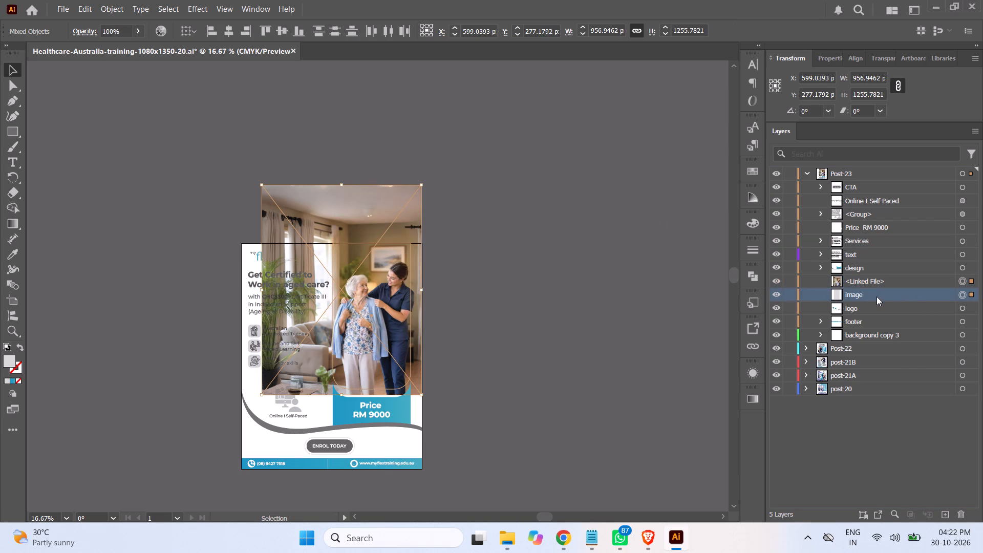
drag(876, 296, 880, 277)
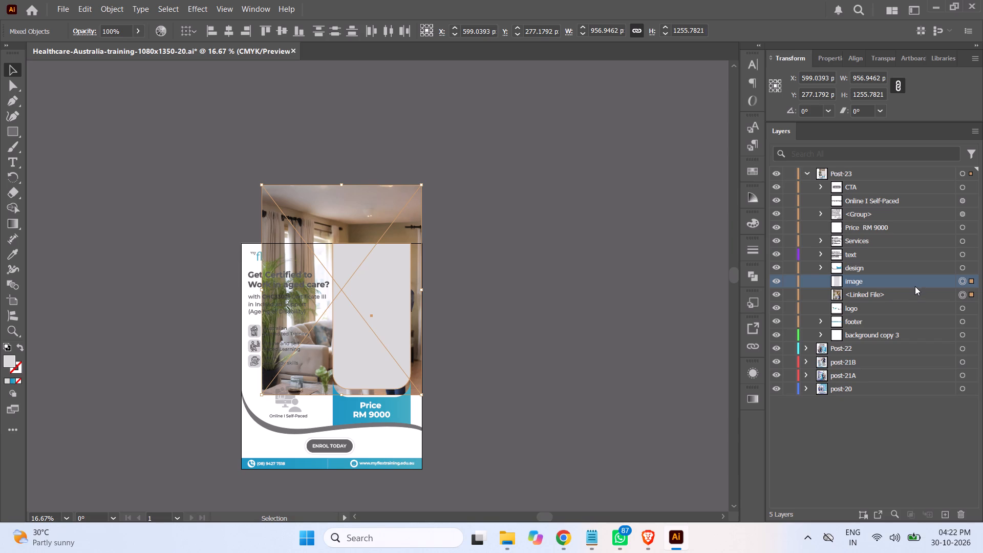
key(ctrl+7)
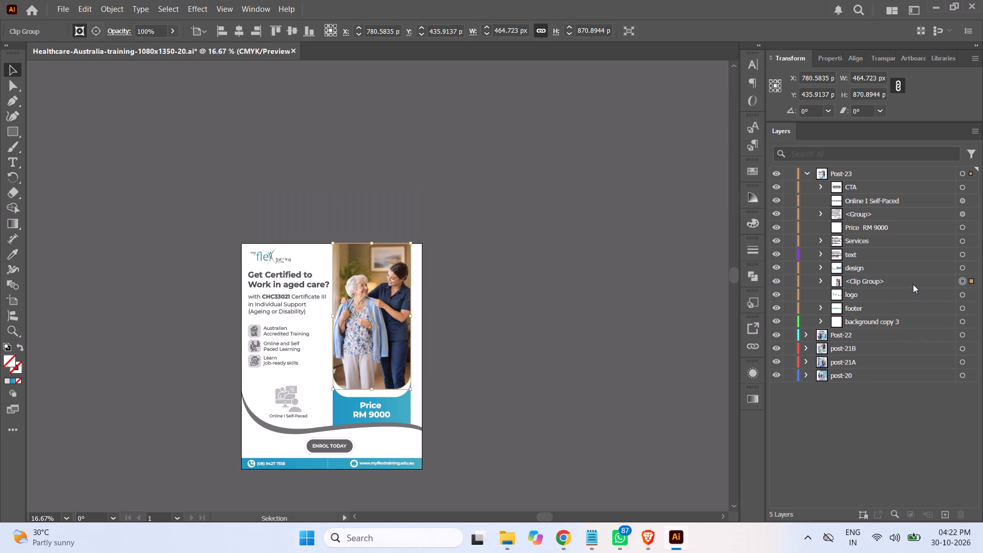
click(586, 307)
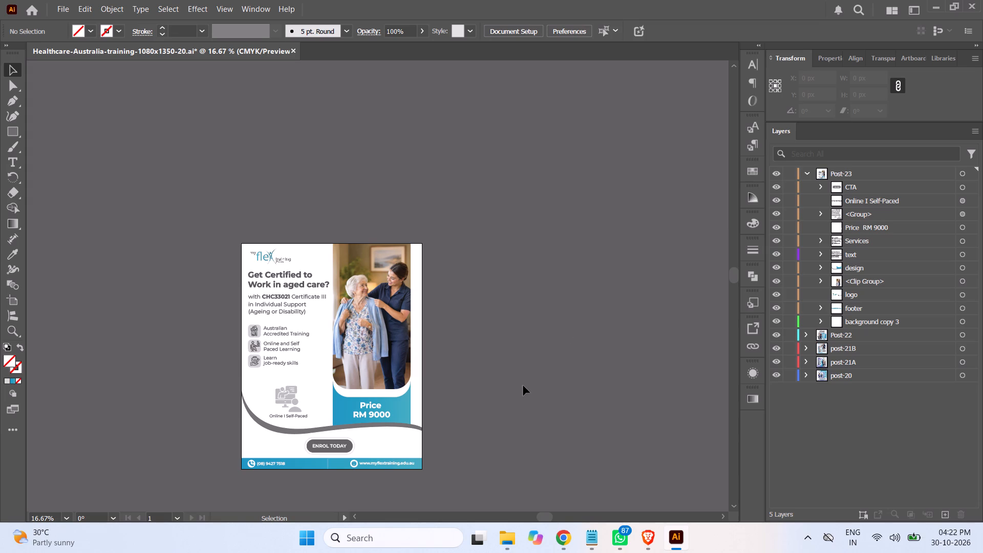
Examine the Post-23 layout enlarged, from the logo and clipped photo to the price block and enrol button.
key(ctrl+equal)
key(ctrl+equal)
scroll(591, 334, down, 2)
scroll(610, 333, up, 3)
scroll(608, 334, down, 1)
scroll(607, 335, up, 1)
scroll(607, 335, down, 2)
scroll(608, 339, up, 1)
scroll(608, 339, down, 3)
scroll(608, 339, up, 1)
scroll(608, 339, down, 1)
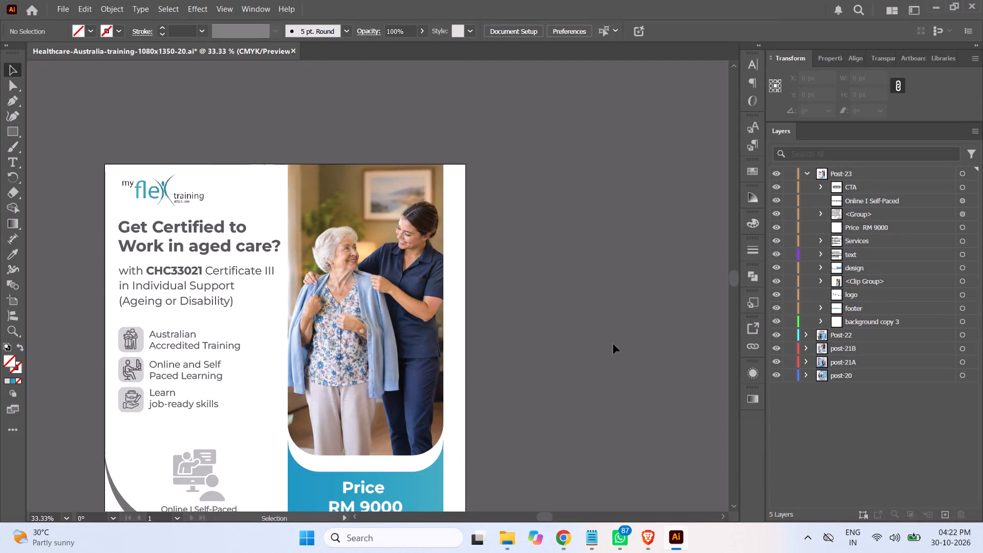
scroll(604, 337, down, 8)
scroll(615, 311, up, 1)
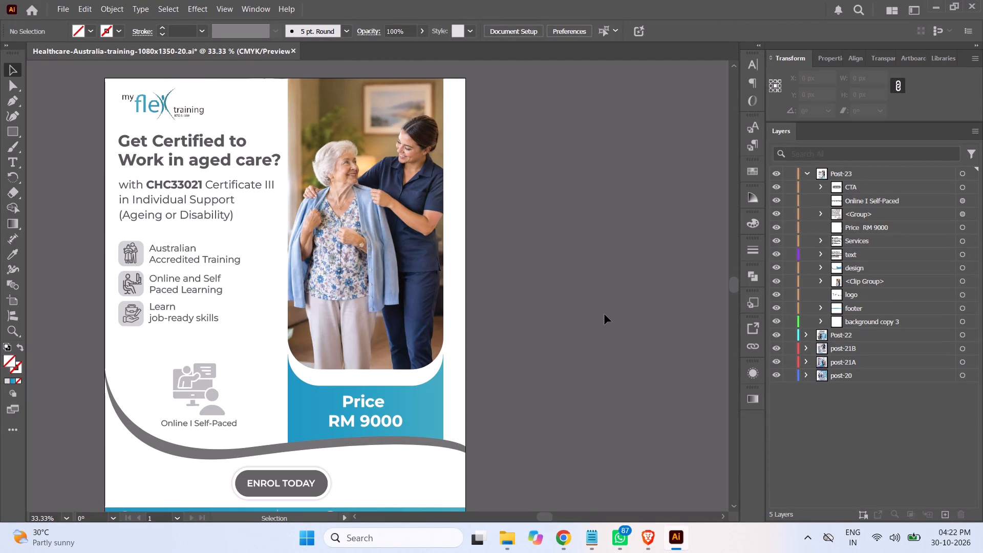
scroll(605, 314, up, 1)
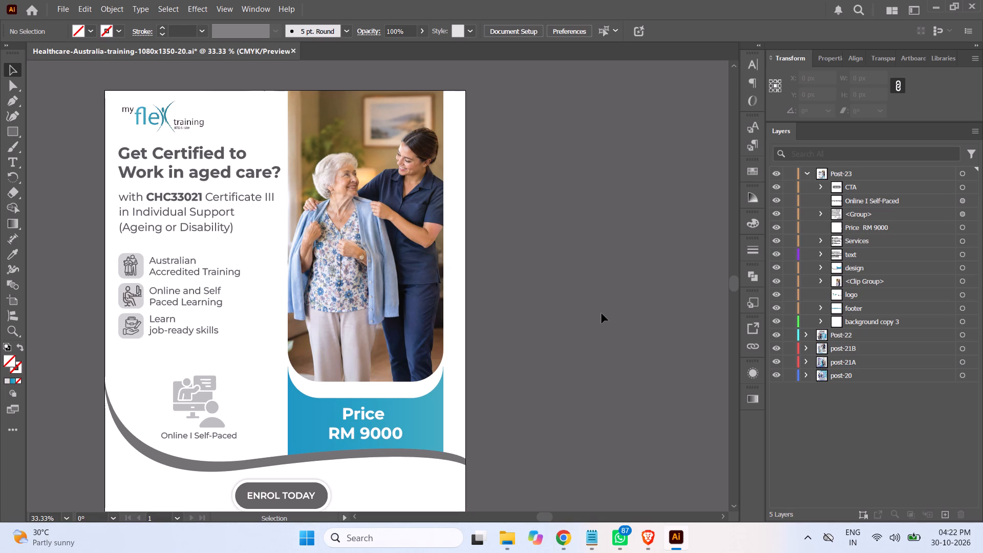
Save the Illustrator document.
key(ctrl+s)
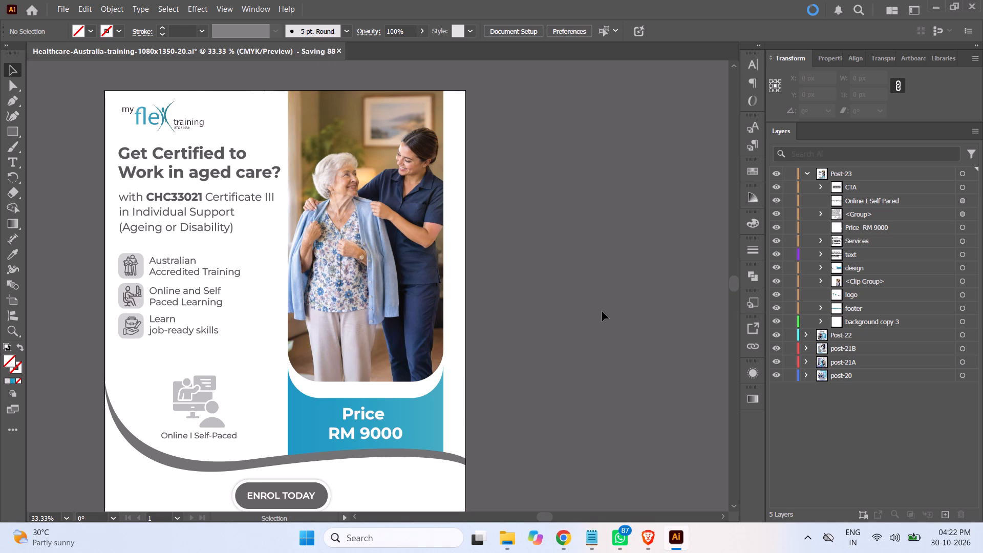
Expand the Services group and inspect its text objects for job-ready skills, self-paced learning and accredited training.
scroll(602, 311, down, 4)
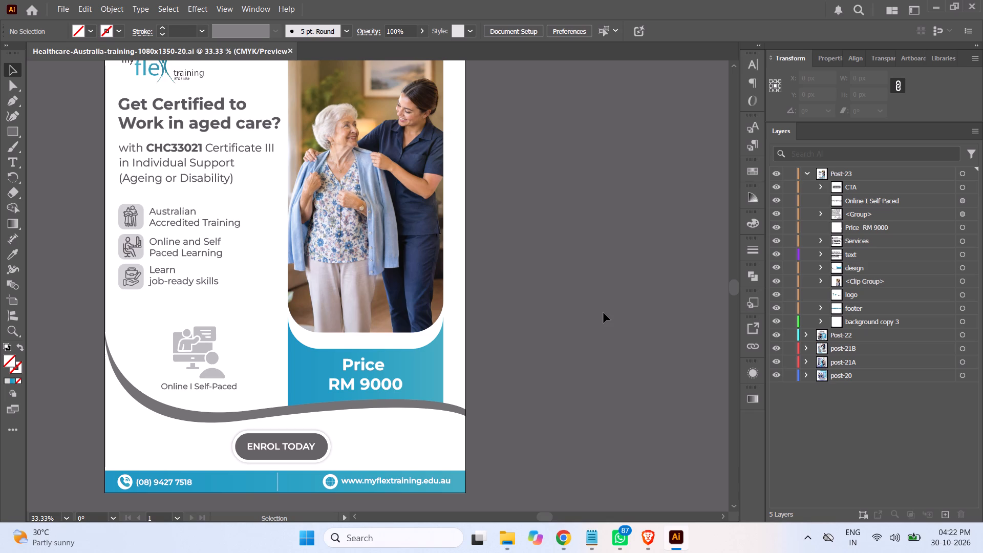
scroll(625, 309, up, 6)
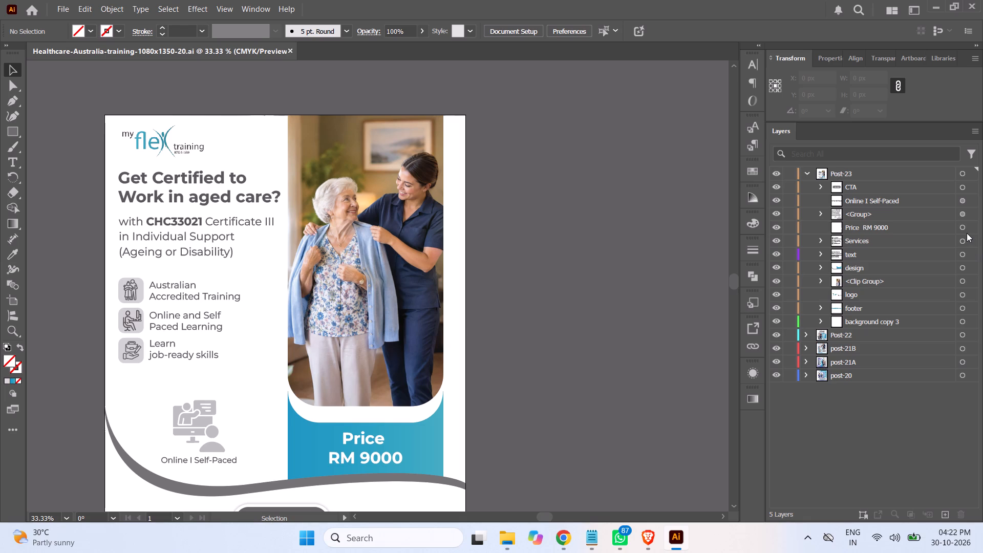
click(823, 239)
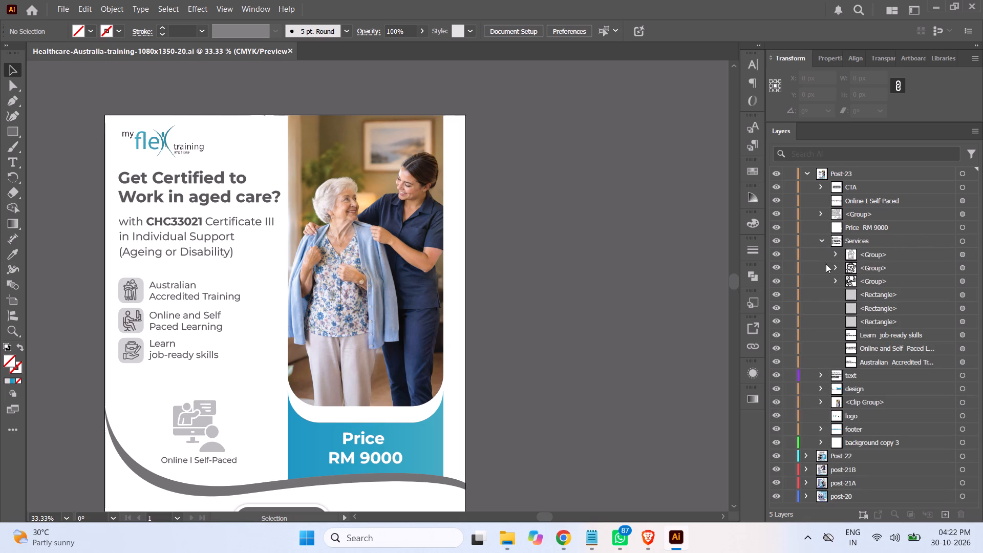
click(963, 336)
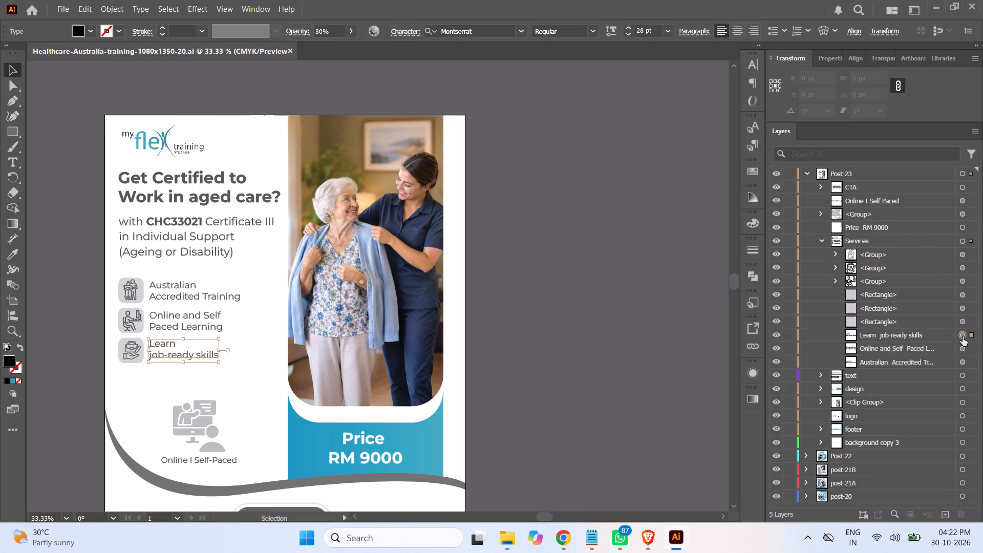
shift+click(964, 351)
shift+click(963, 361)
click(934, 336)
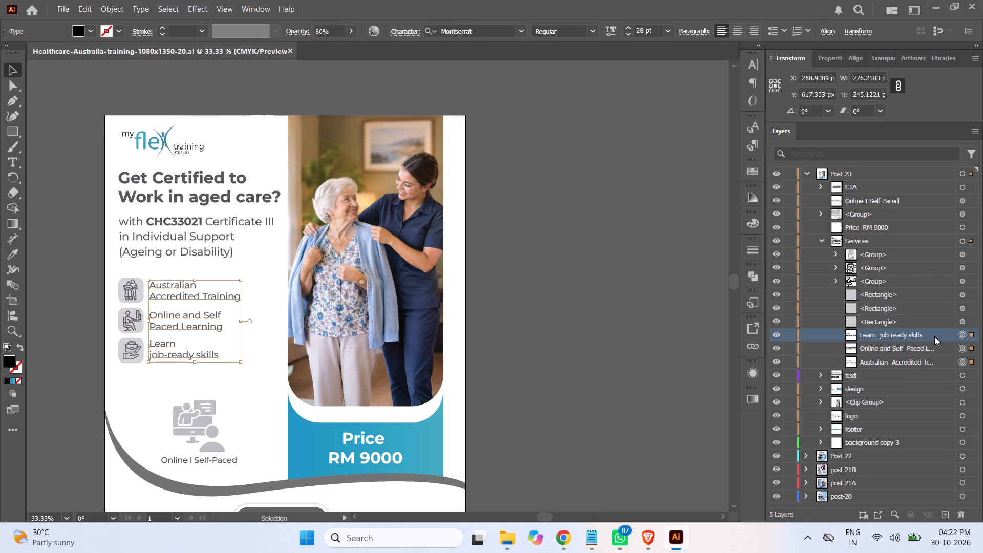
Set the font size of the three Services text objects in Post-23 to 26 pt.
shift+click(937, 358)
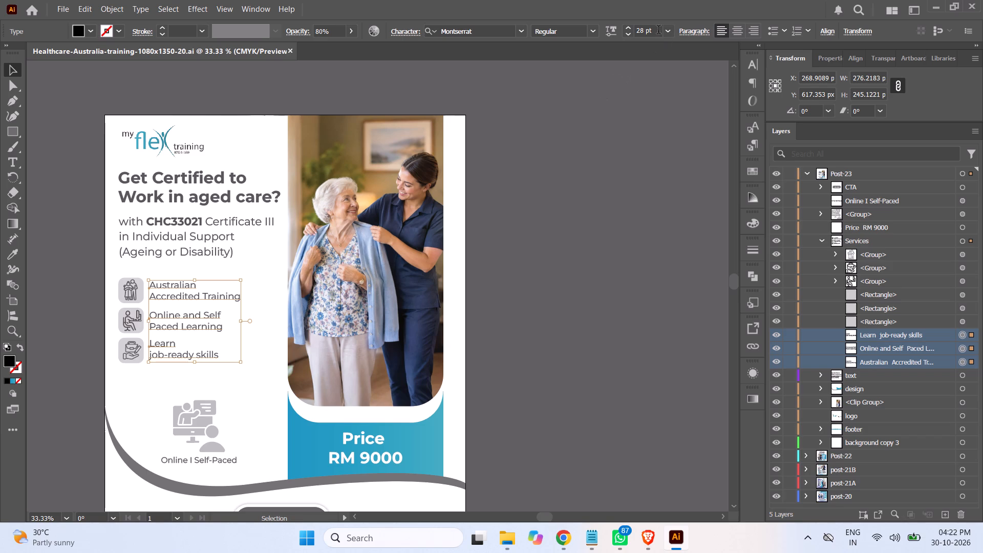
click(658, 31)
drag(657, 33, 600, 35)
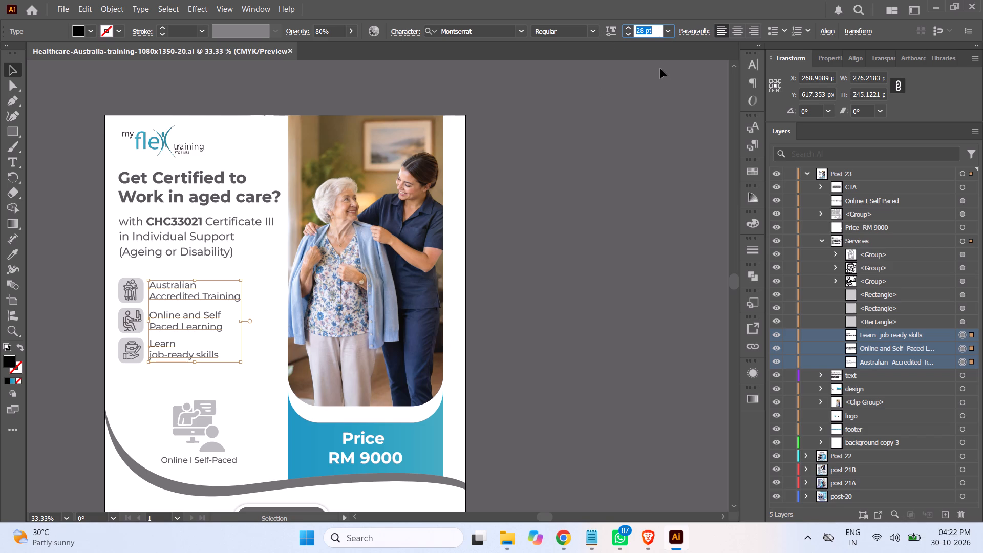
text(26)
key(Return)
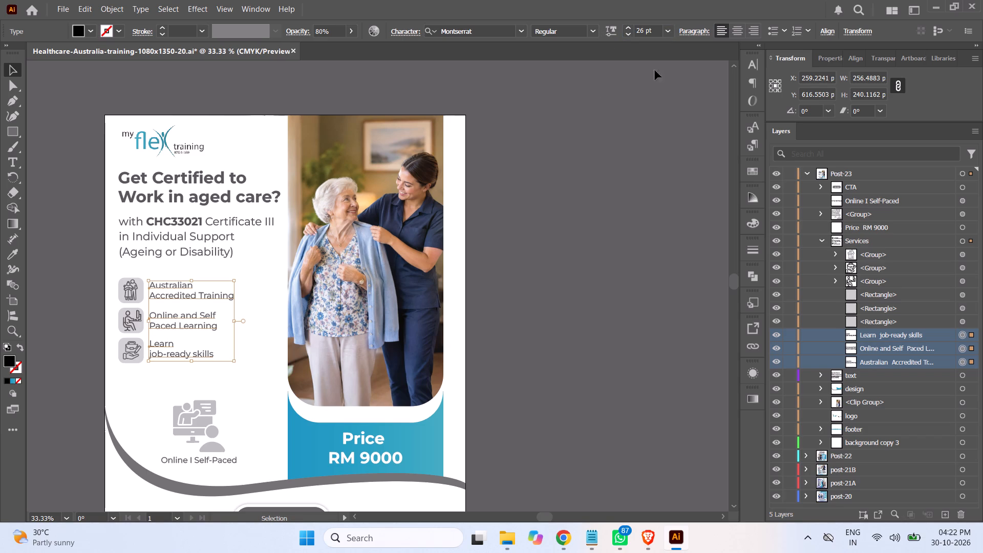
click(580, 287)
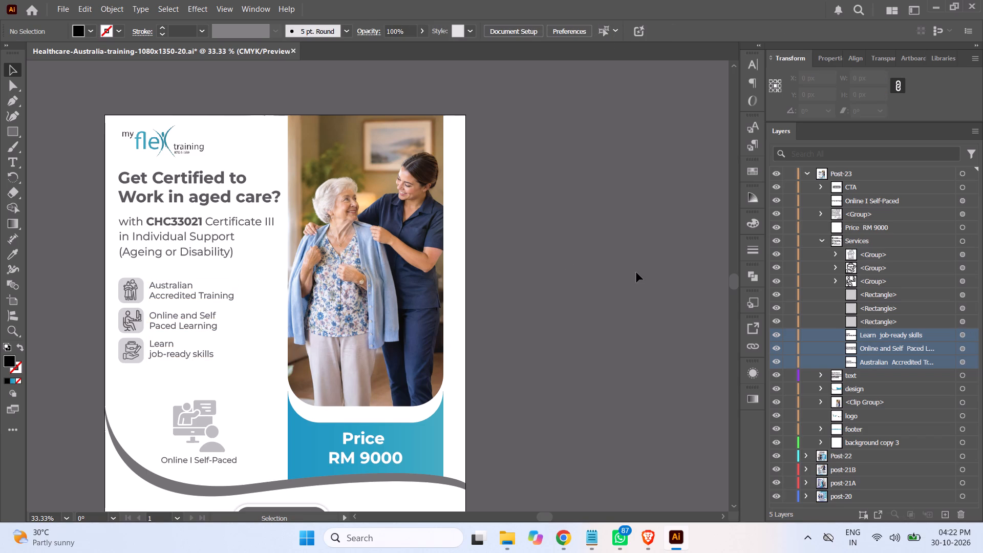
scroll(651, 252, down, 5)
scroll(650, 249, up, 2)
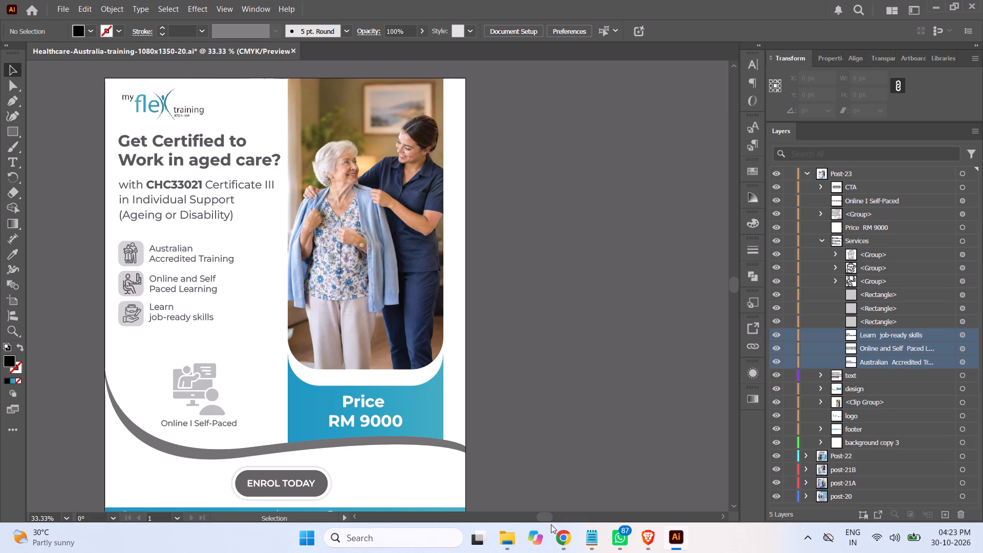
Switch to the Brave browser, close the Vecteezy business agency template page and bring up the Pixelbin image upscaler.
click(512, 536)
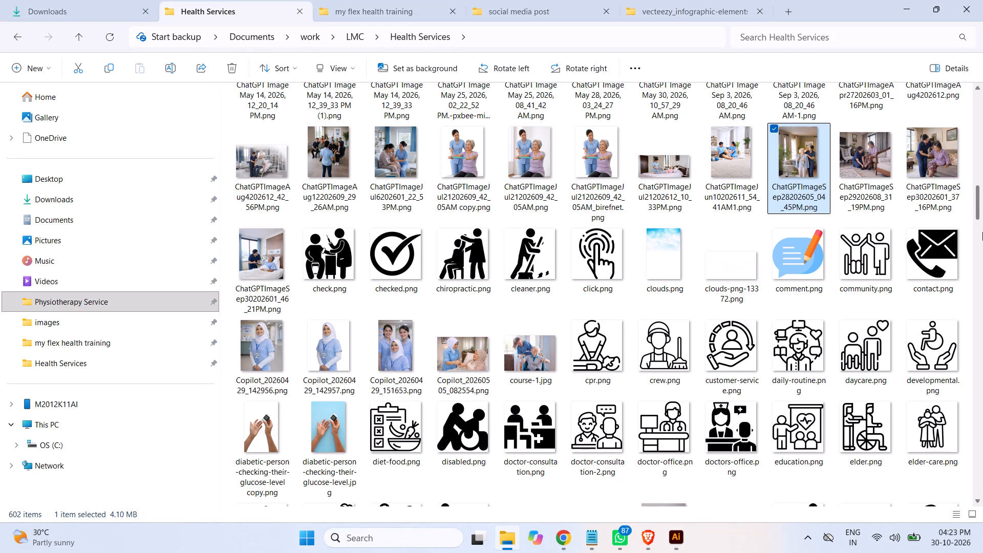
click(647, 539)
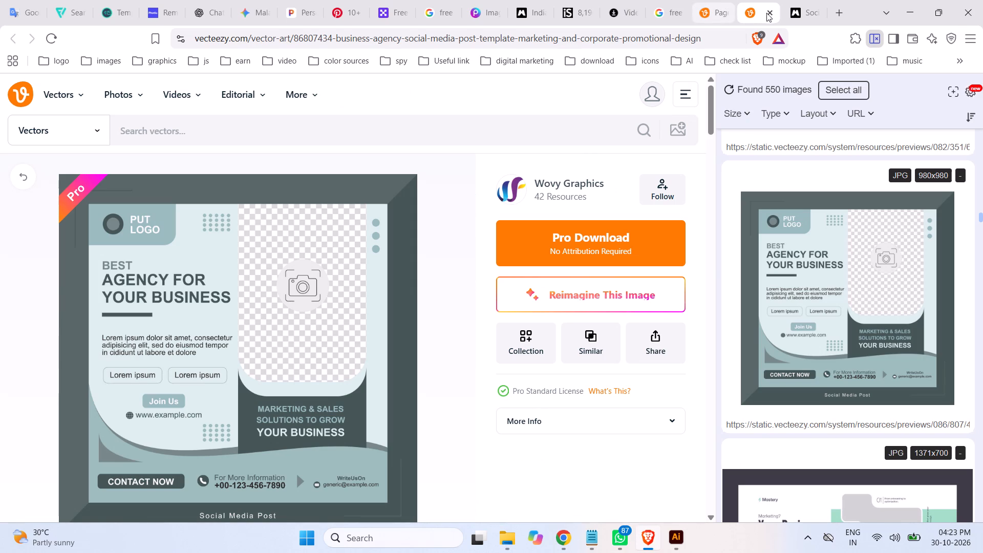
click(770, 10)
click(396, 9)
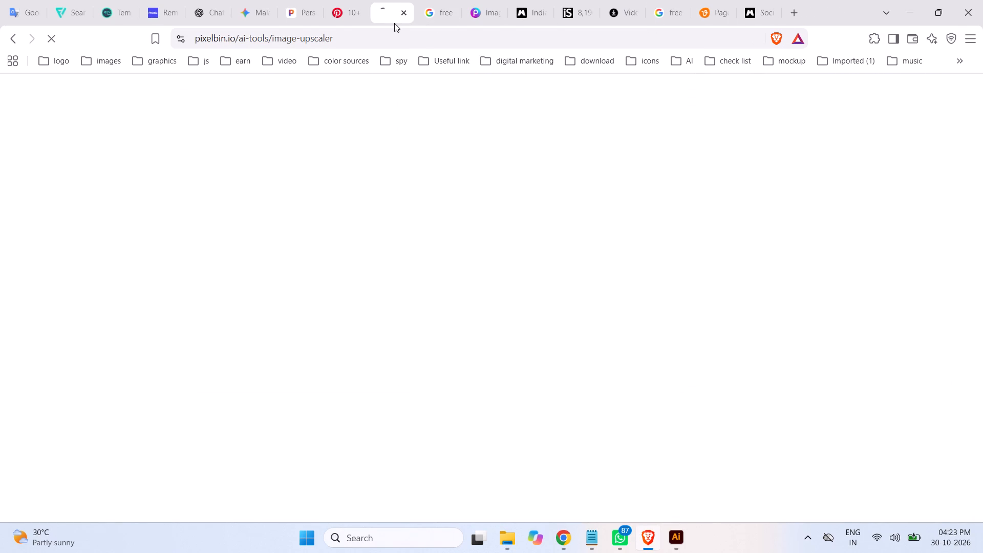
Switch to the Brave browser and bring up the pixelbin.io image upscaler page.
click(438, 10)
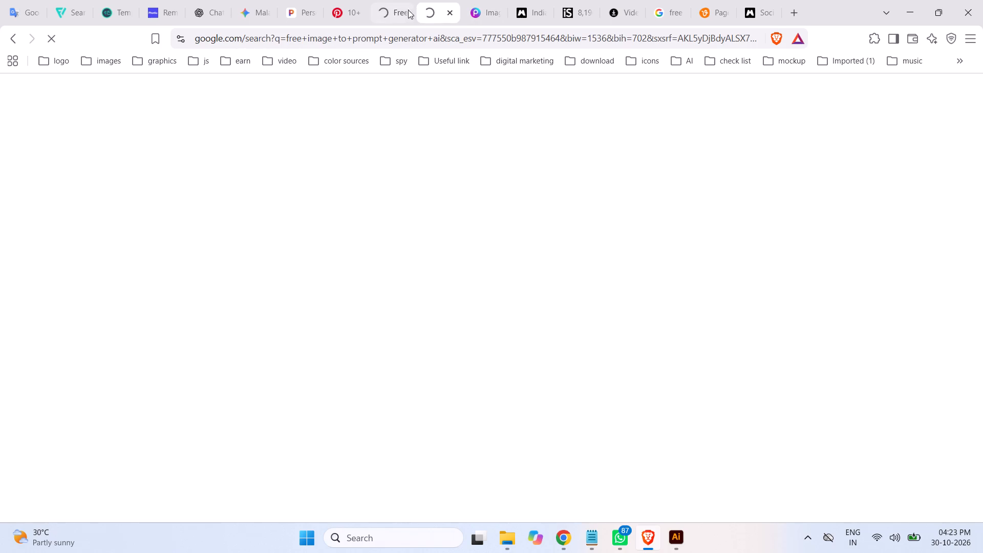
click(397, 10)
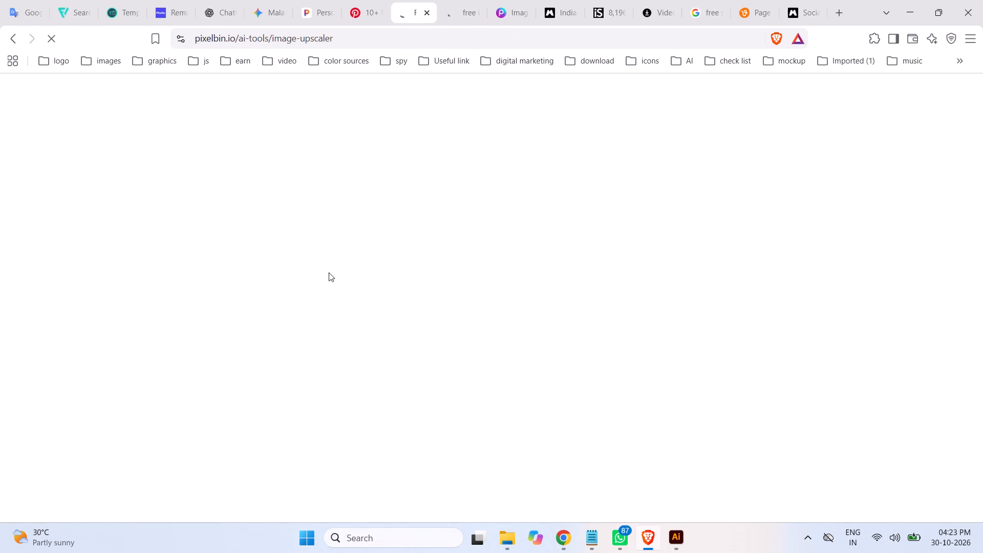
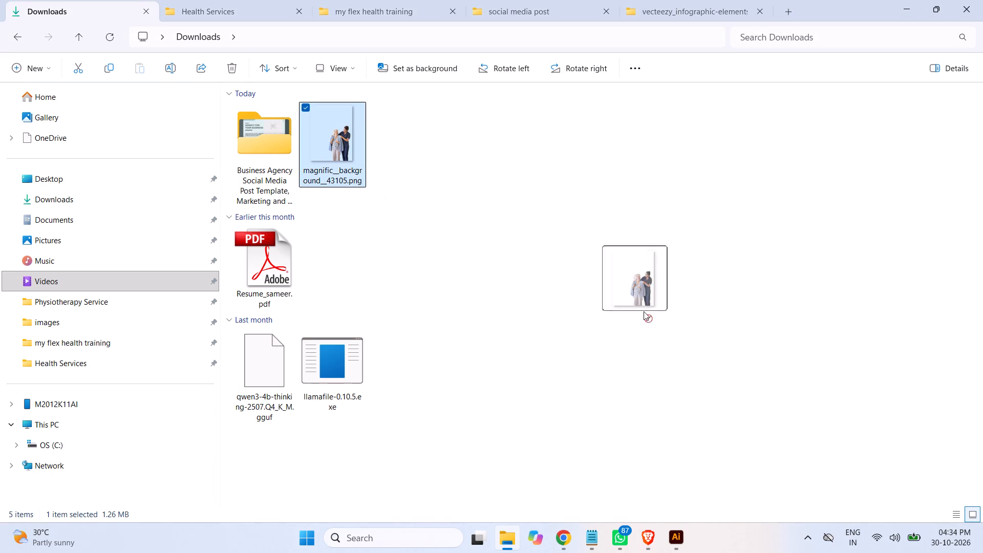
drag(644, 311, 499, 63)
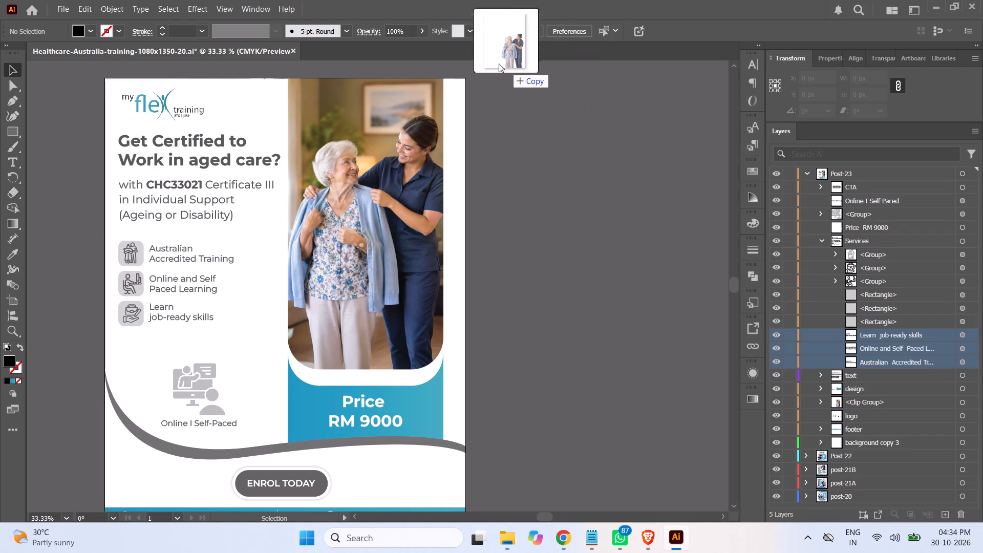
drag(499, 63, 471, 55)
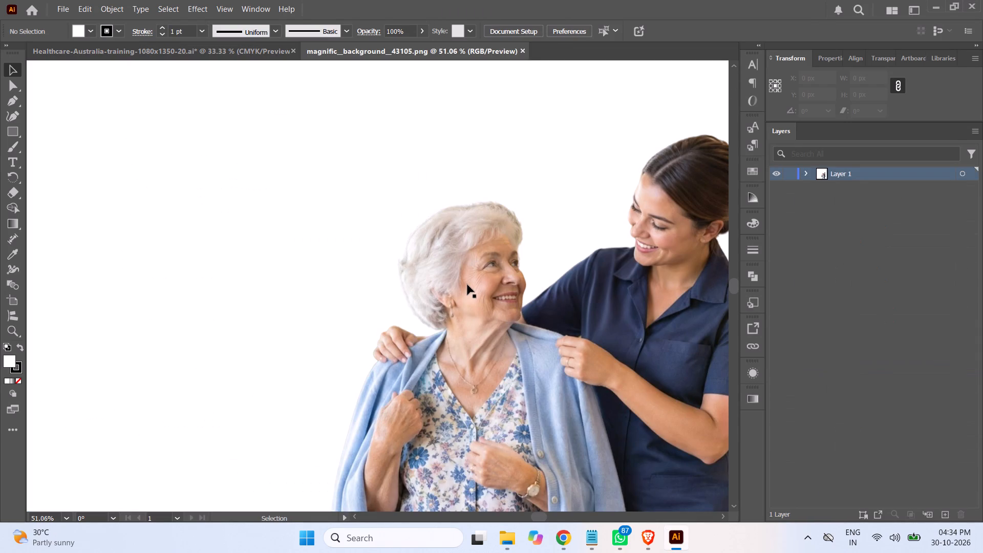
key(ctrl+minus)
key(ctrl+minus)
key(ctrl+minus)
key(ctrl+minus)
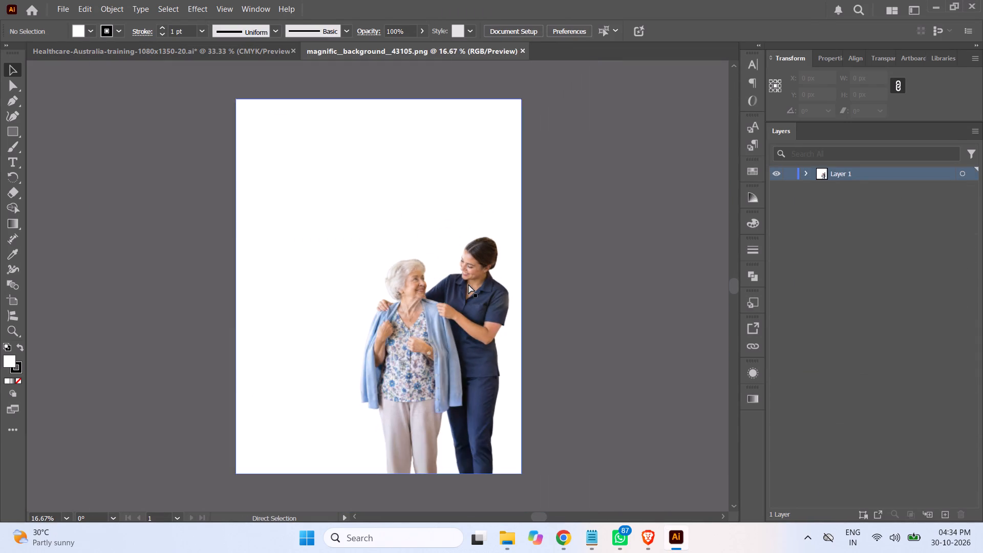
key(ctrl+minus)
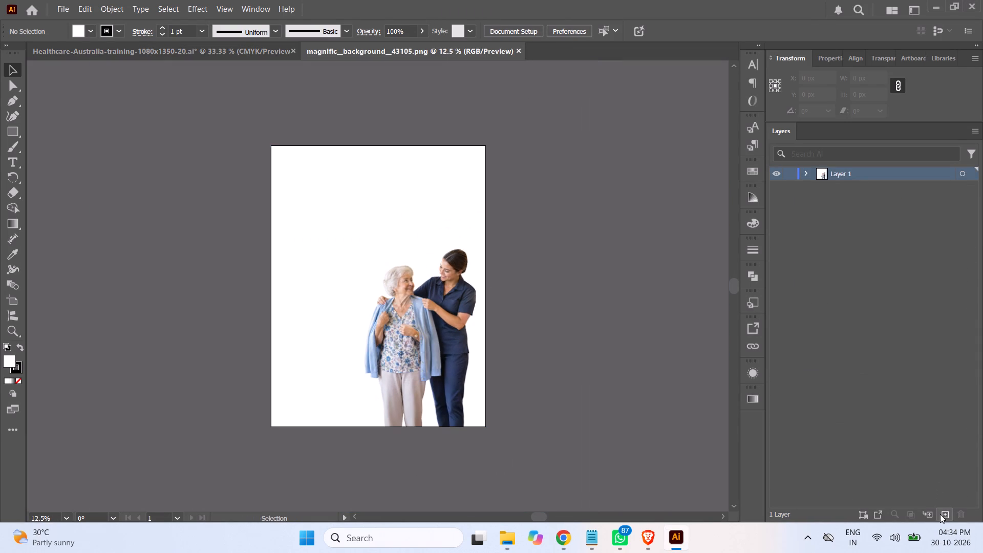
Place ChatGPTImageSep28202605_04_45PM.png from the Health Services folder on a new layer, aligned exactly over the cutout's artboard.
click(949, 515)
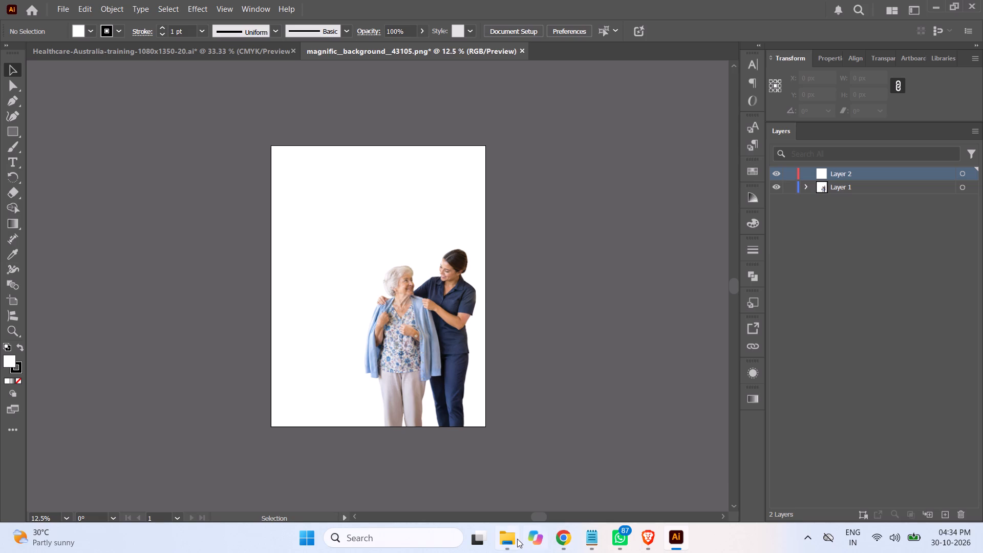
click(516, 538)
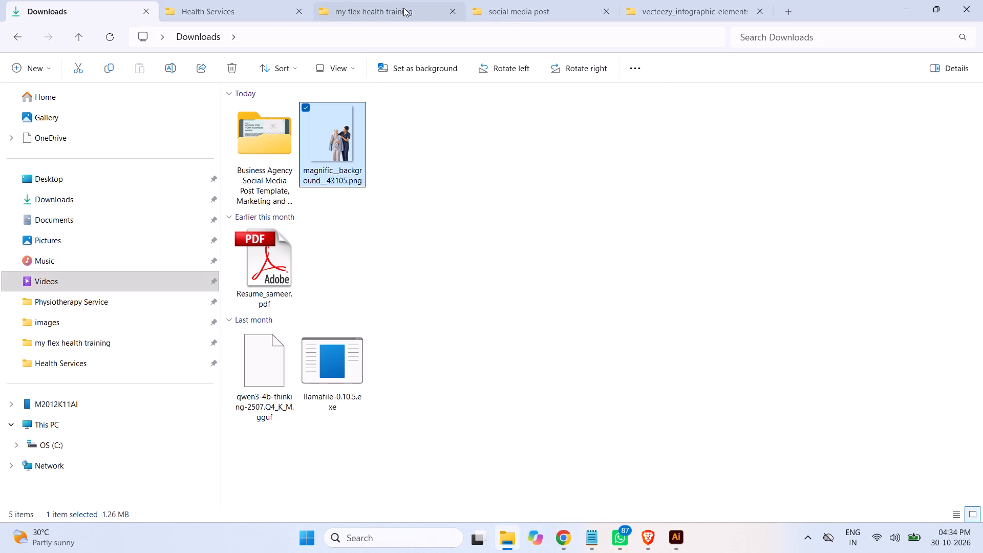
click(397, 8)
click(259, 12)
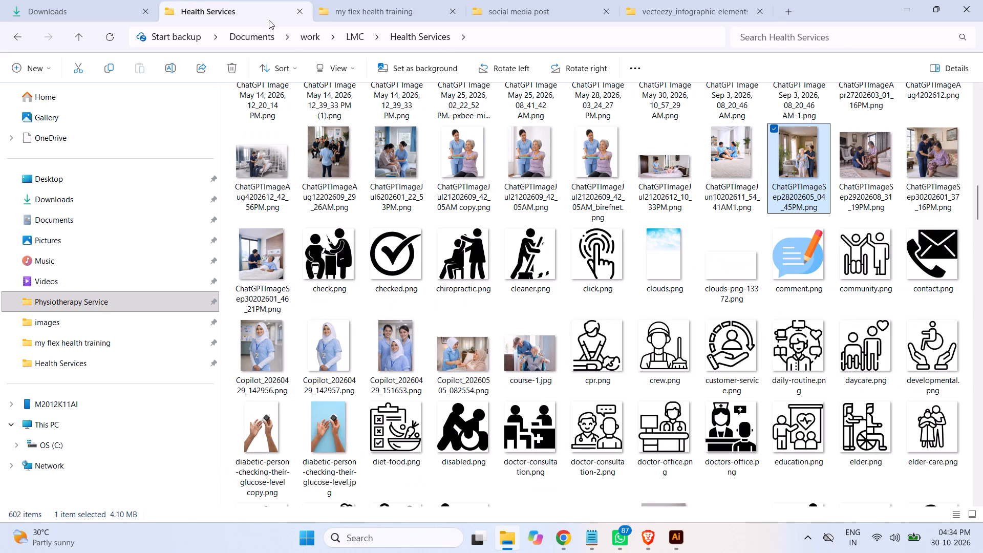
drag(806, 167, 685, 511)
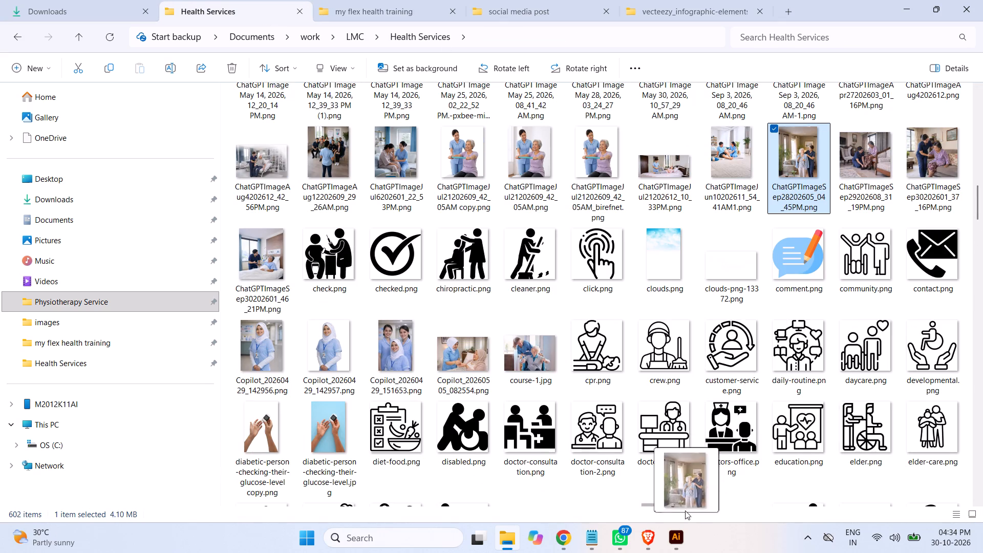
drag(685, 511, 381, 281)
drag(437, 310, 434, 315)
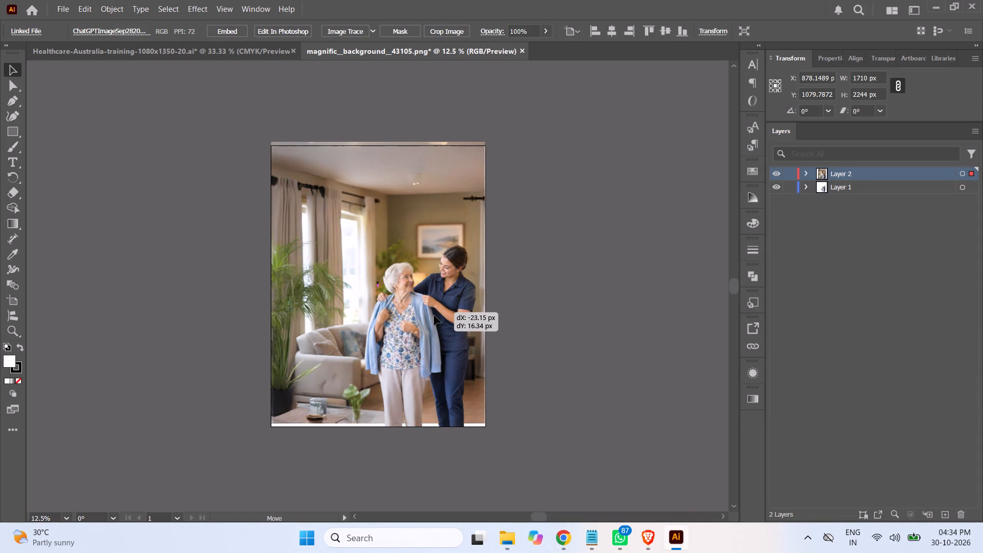
drag(434, 315, 436, 318)
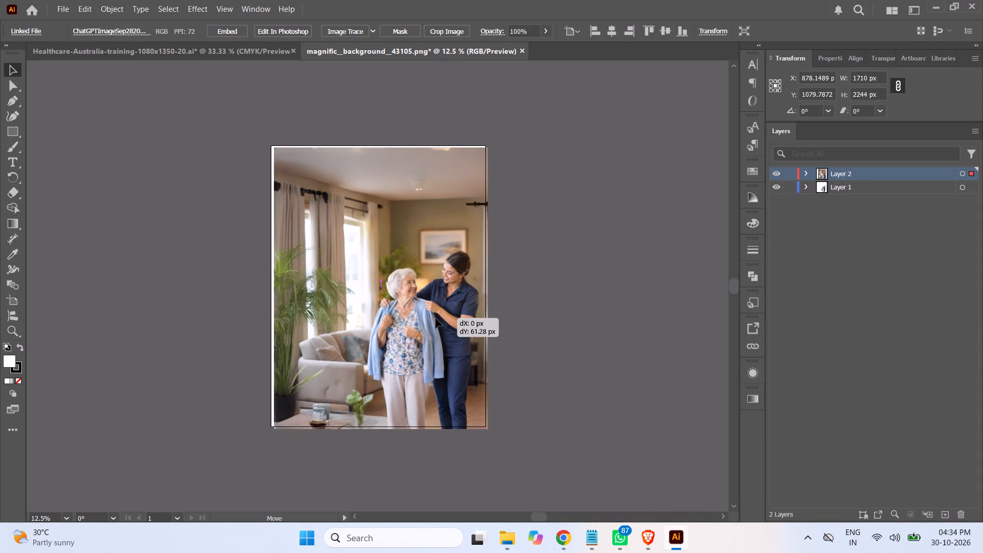
drag(436, 318, 433, 317)
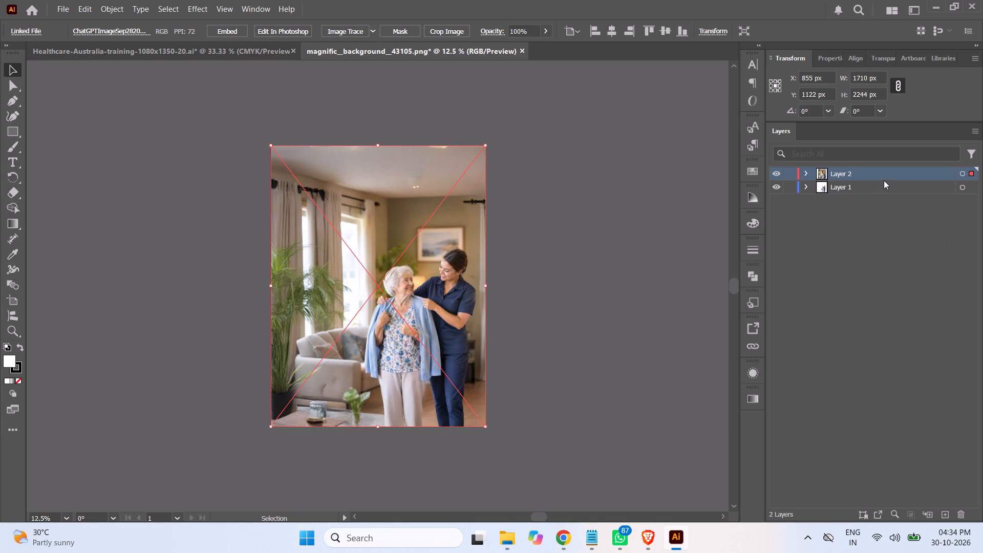
Move the full photo's layer below the cutout's layer and check the stacking by toggling the cutout layer's visibility.
drag(880, 176, 879, 214)
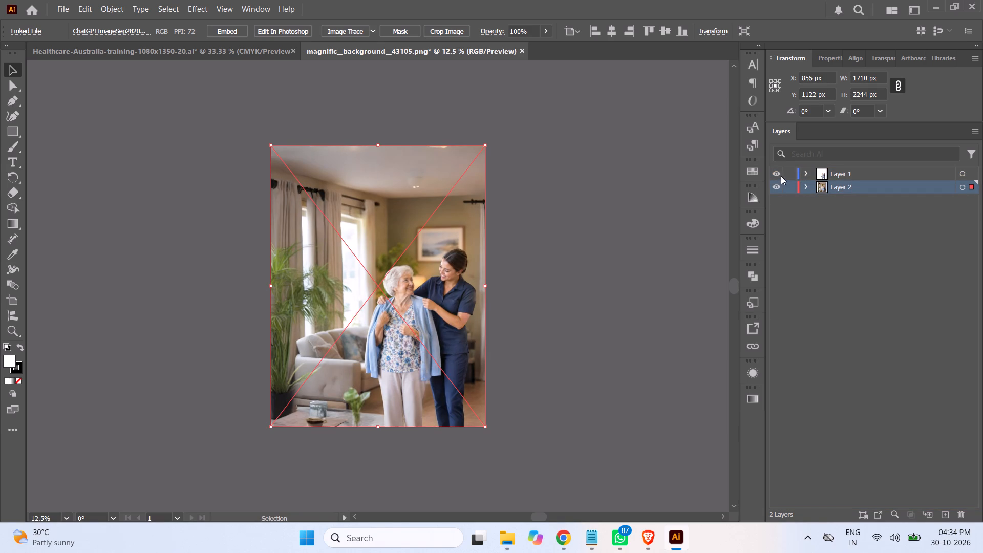
click(778, 174)
click(778, 174)
click(778, 174)
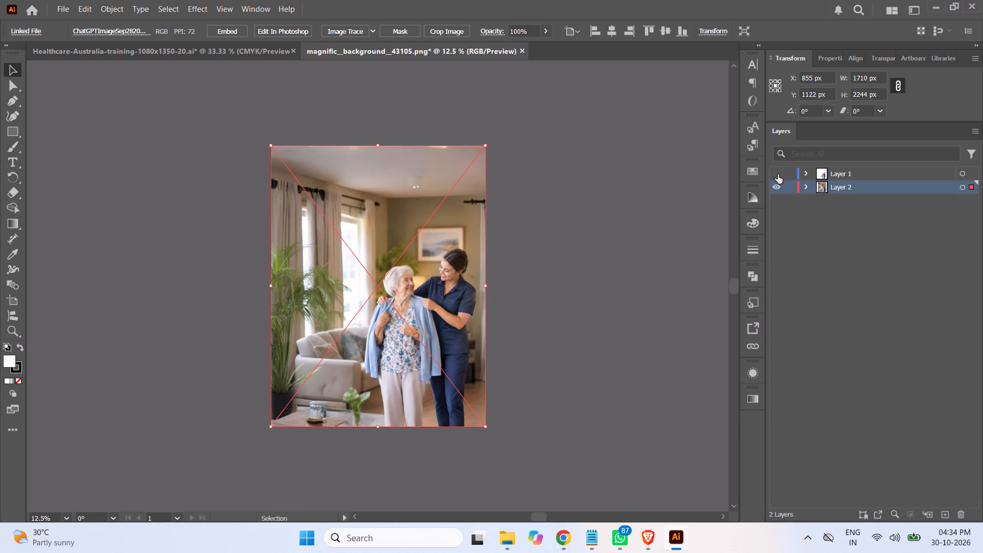
click(778, 174)
Select the artwork on both photo layers and try to transfer the layers into the Healthcare-Australia-training-1080x1350-20.ai document.
click(865, 174)
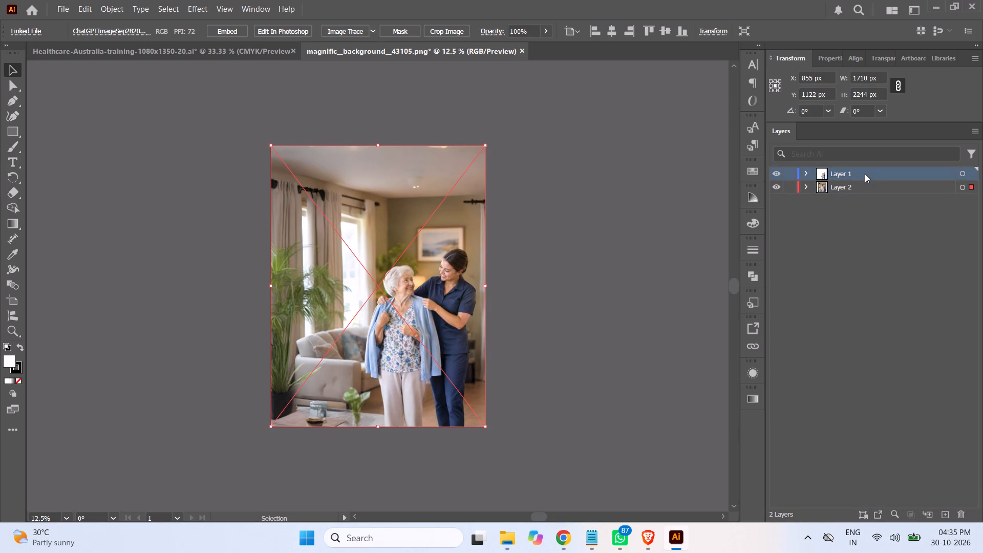
shift+click(864, 188)
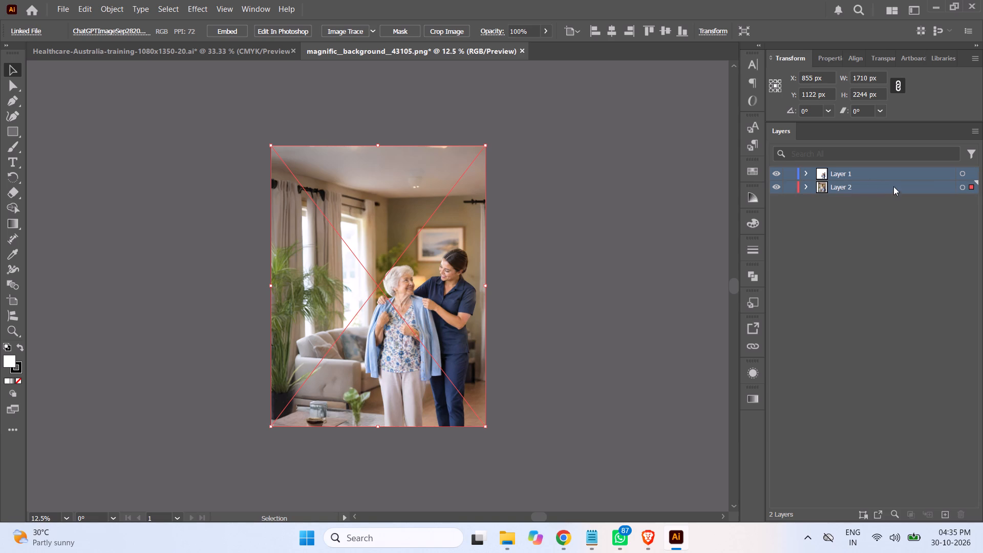
click(963, 173)
shift+click(961, 187)
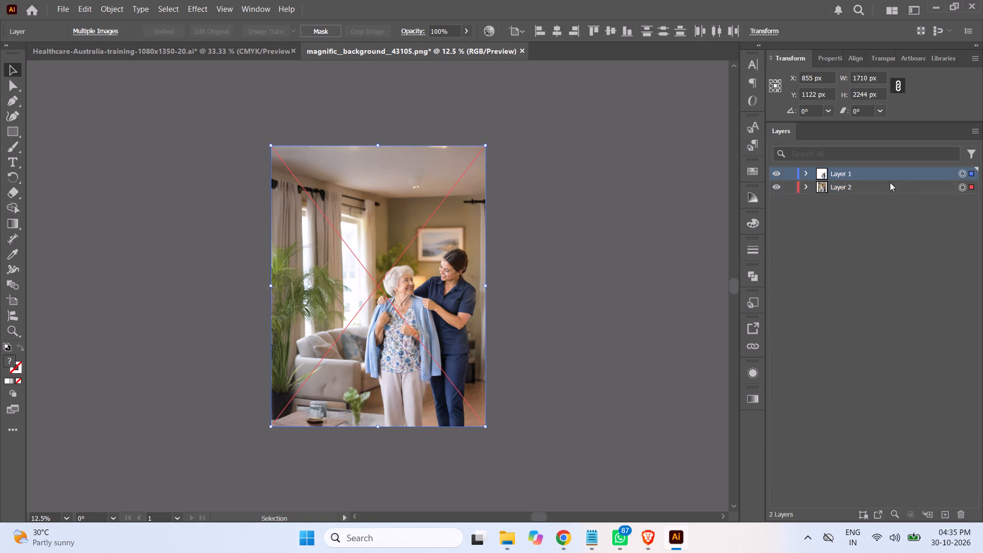
drag(878, 182, 177, 56)
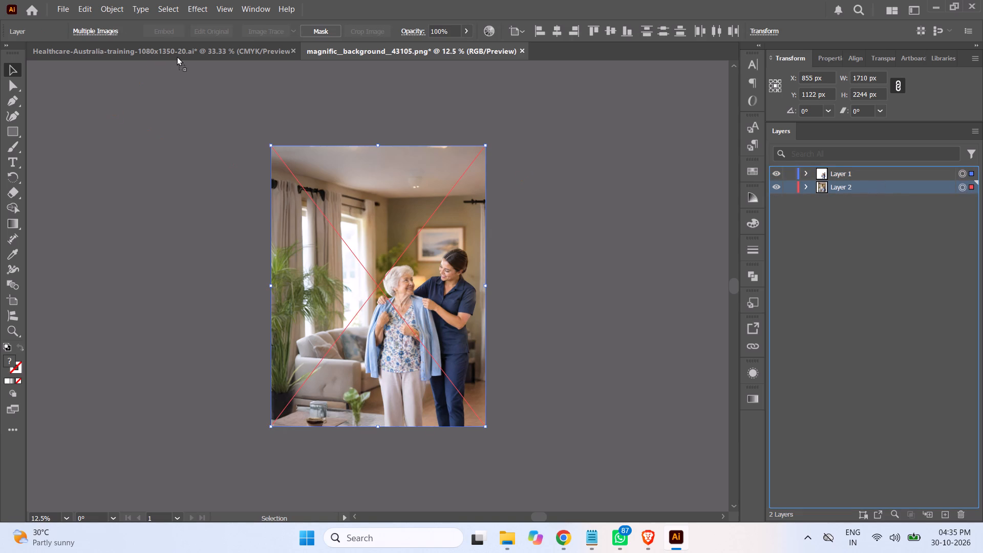
drag(177, 56, 362, 235)
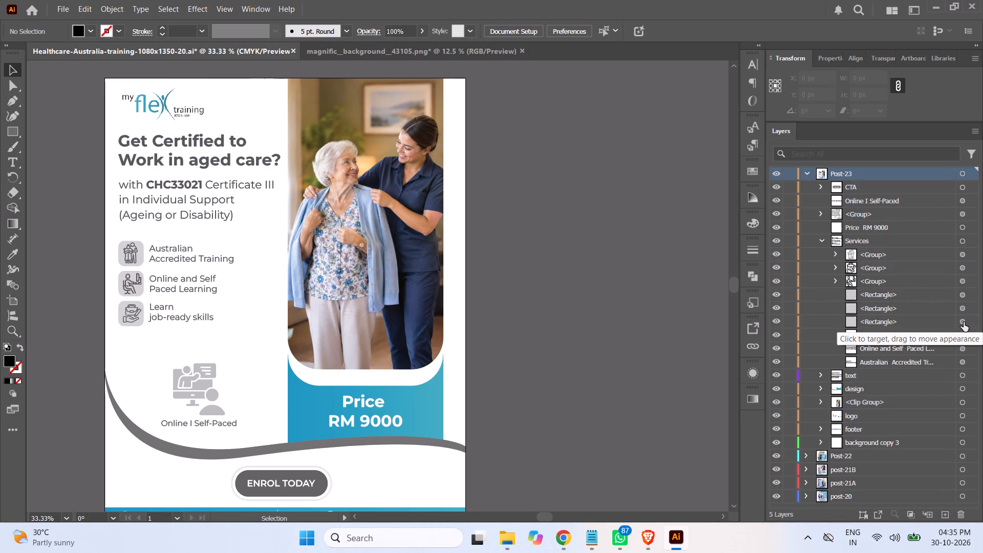
Collapse the Services group in the Post-23 layer and expand the photo's Clip Group down to its image clipping path.
click(819, 241)
click(823, 280)
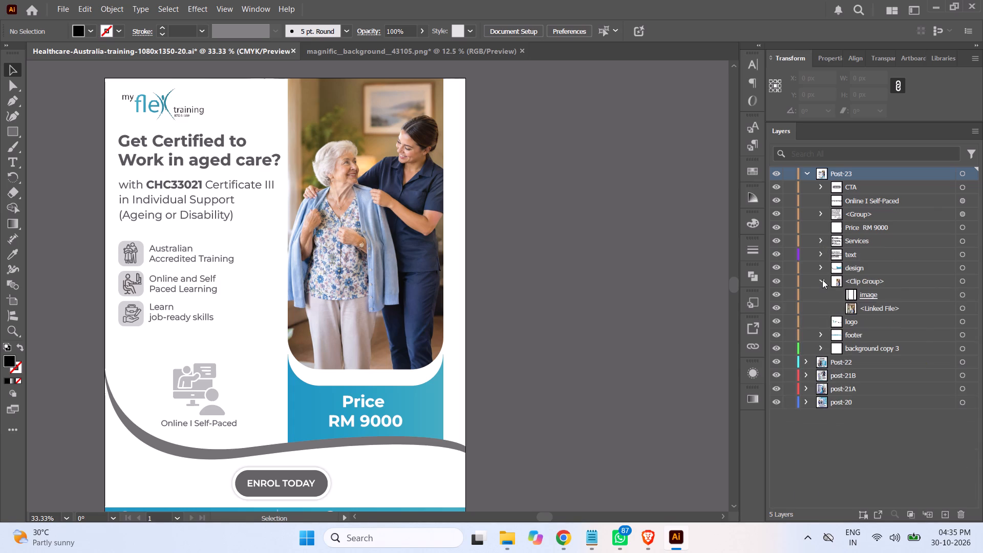
click(902, 298)
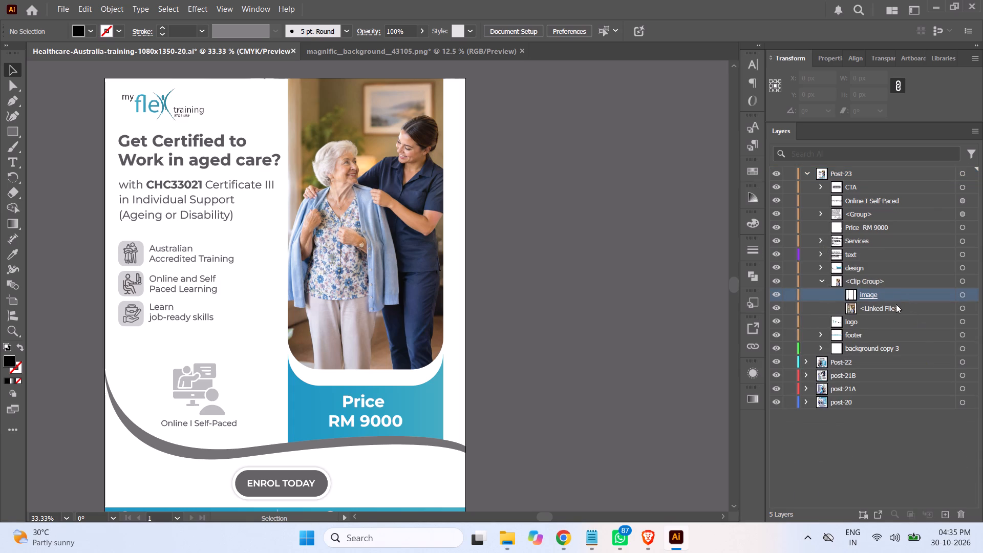
Transfer the selected cutout and full photo together from the PNG document into the Post-23 layer of the Healthcare-Australia-training document.
click(425, 53)
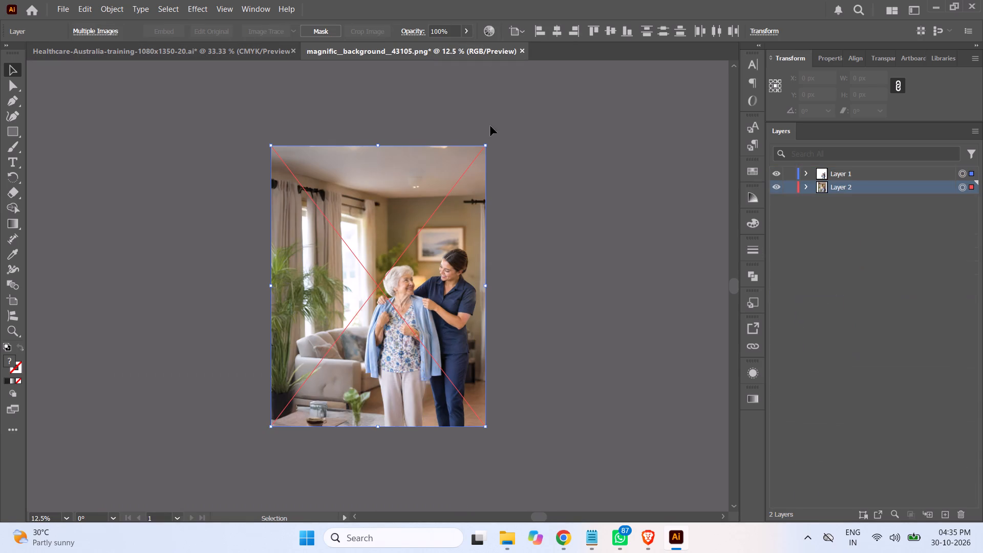
shift+click(903, 172)
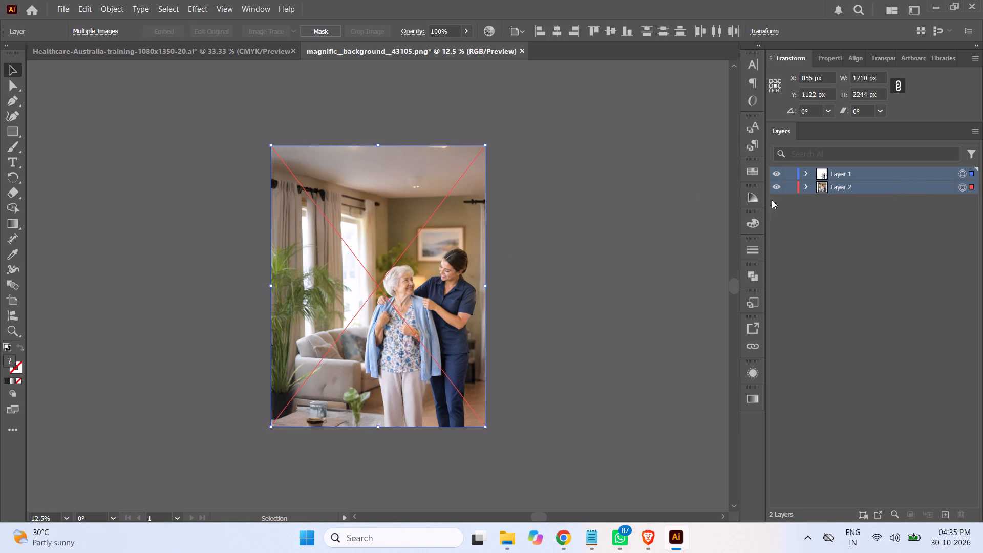
drag(448, 253, 262, 123)
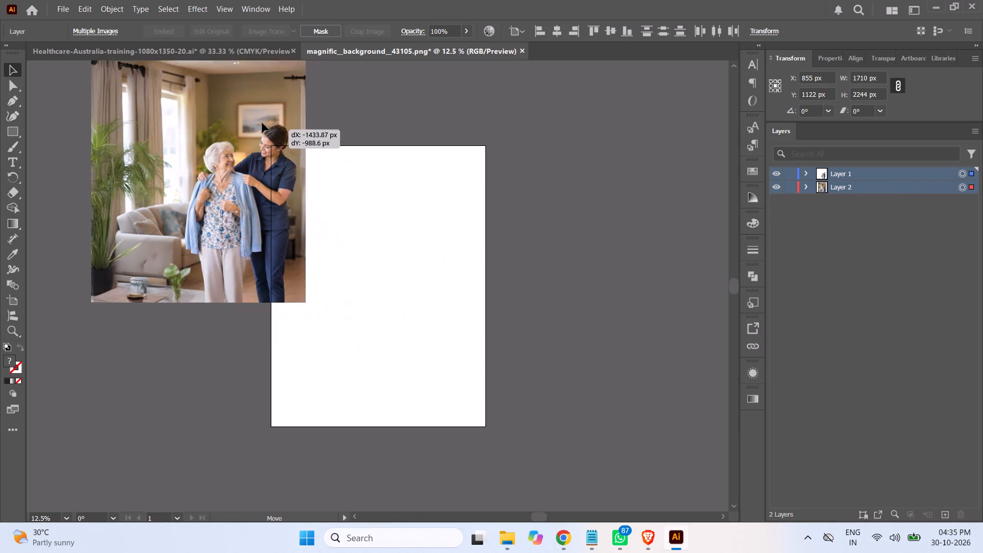
drag(262, 123, 389, 276)
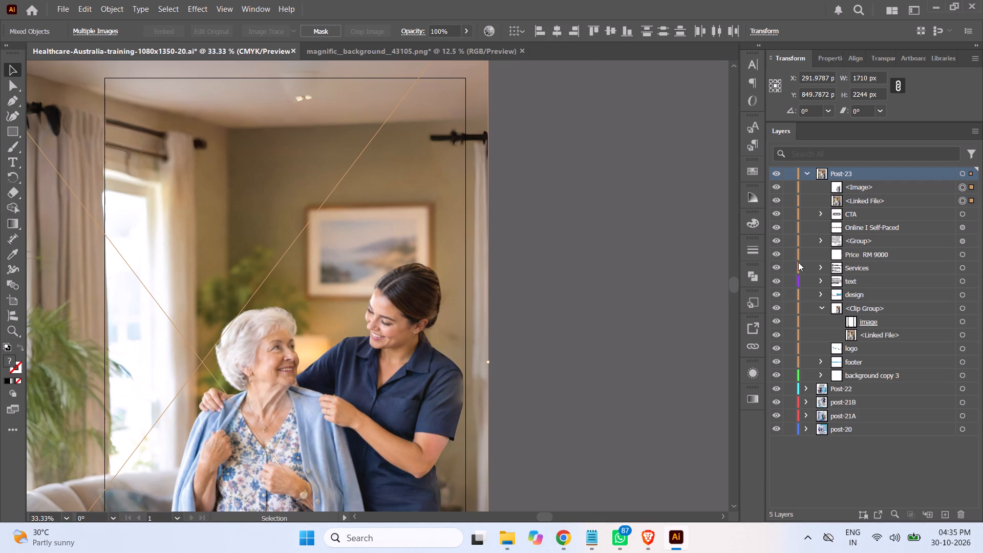
key(ctrl+minus)
key(ctrl+minus)
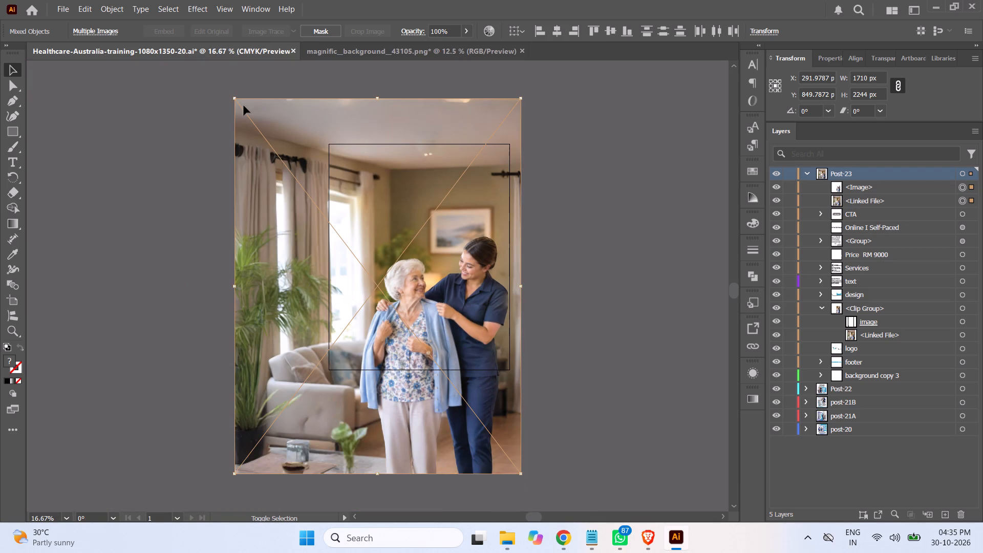
Scale the cutout and full photo together to about 912 × 1197 px and place them over the post's existing photo area.
shift+drag(234, 97, 334, 242)
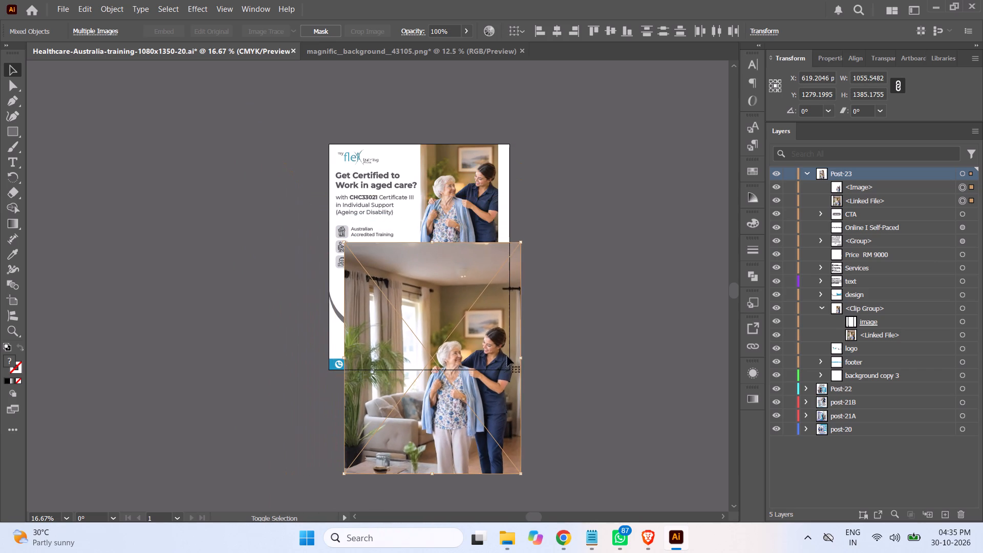
drag(491, 347, 479, 211)
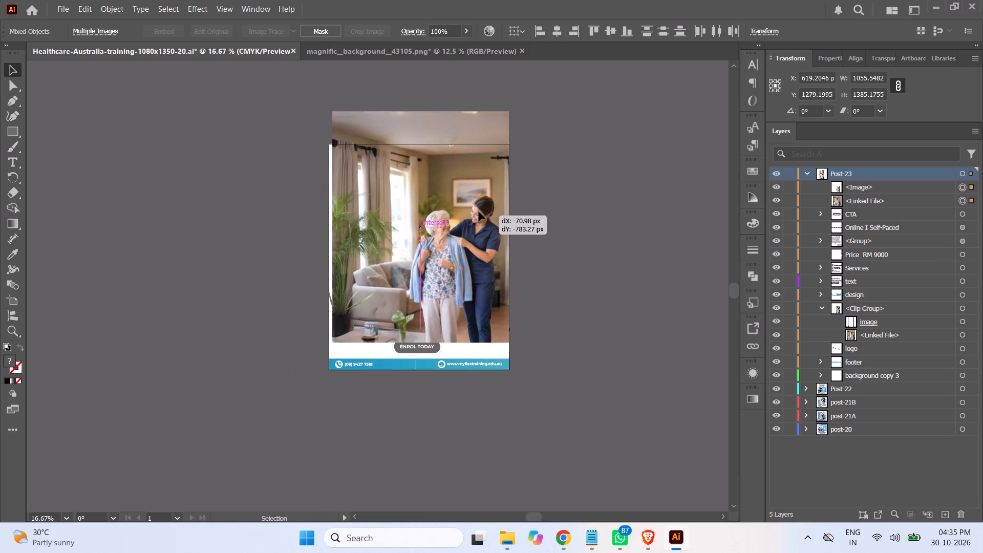
drag(479, 211, 480, 163)
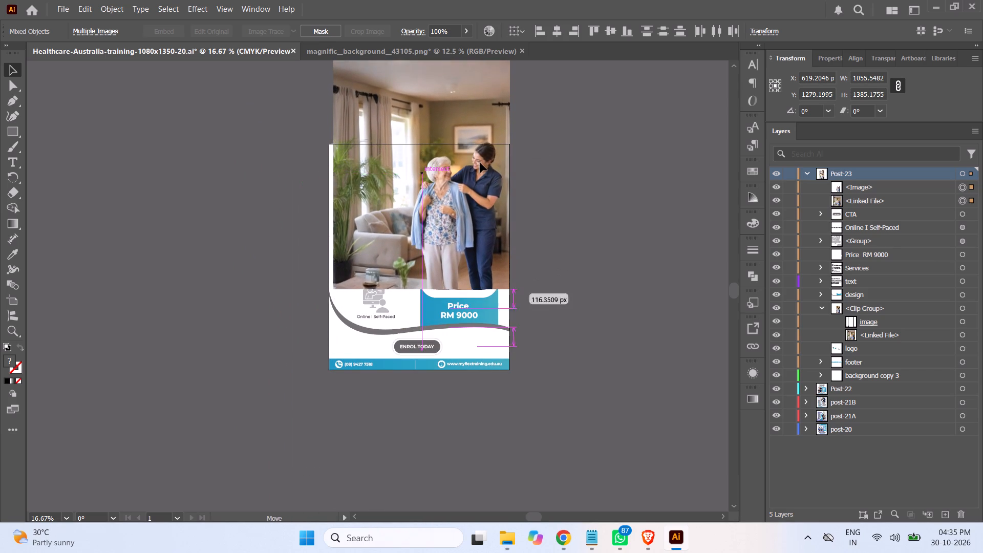
drag(480, 163, 481, 165)
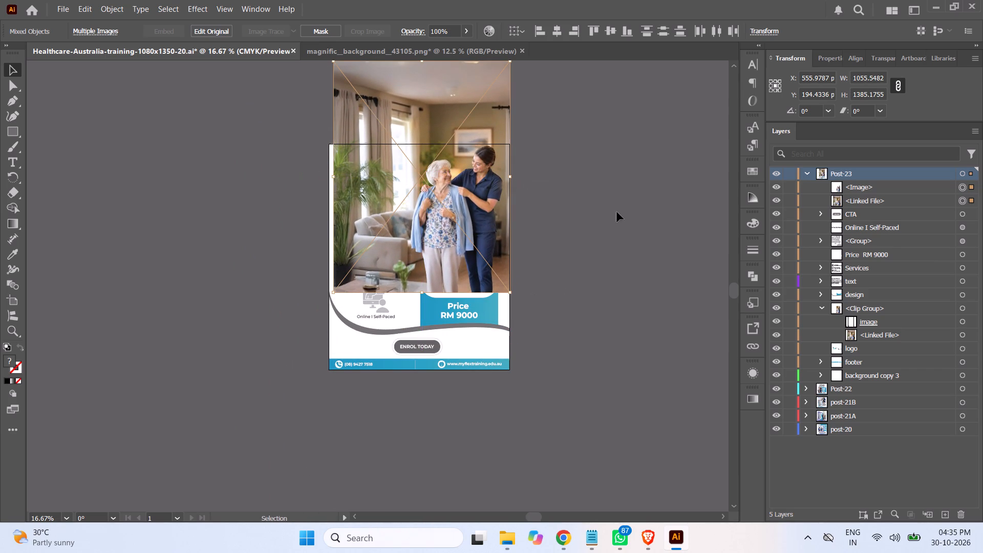
scroll(623, 206, up, 1)
scroll(622, 206, down, 1)
scroll(621, 206, up, 3)
scroll(621, 206, down, 1)
scroll(621, 206, up, 1)
shift+drag(333, 96, 333, 97)
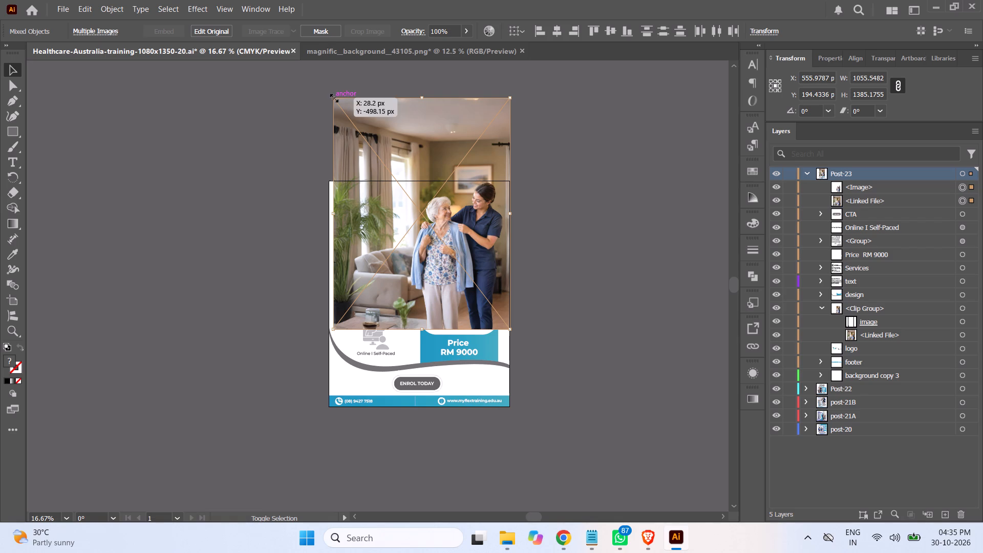
shift+drag(333, 97, 348, 129)
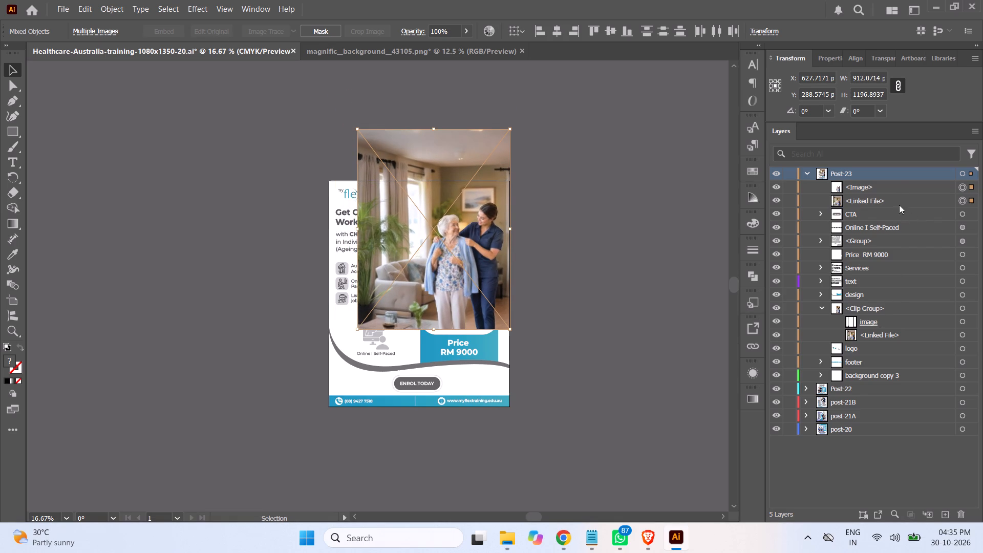
Move the cutout image and the new linked photo together into the Post-23 photo's Clip Group.
click(900, 186)
shift+click(896, 196)
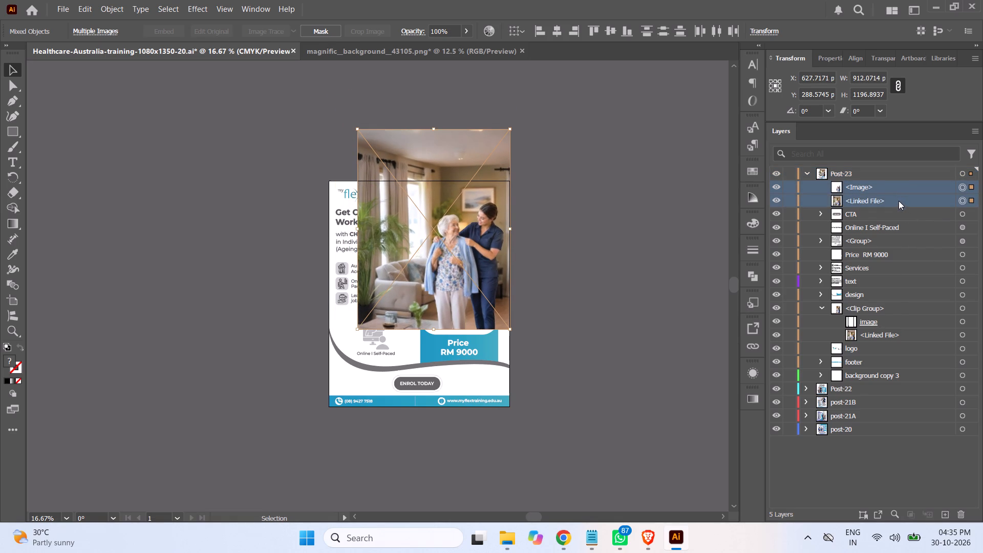
drag(899, 200, 885, 314)
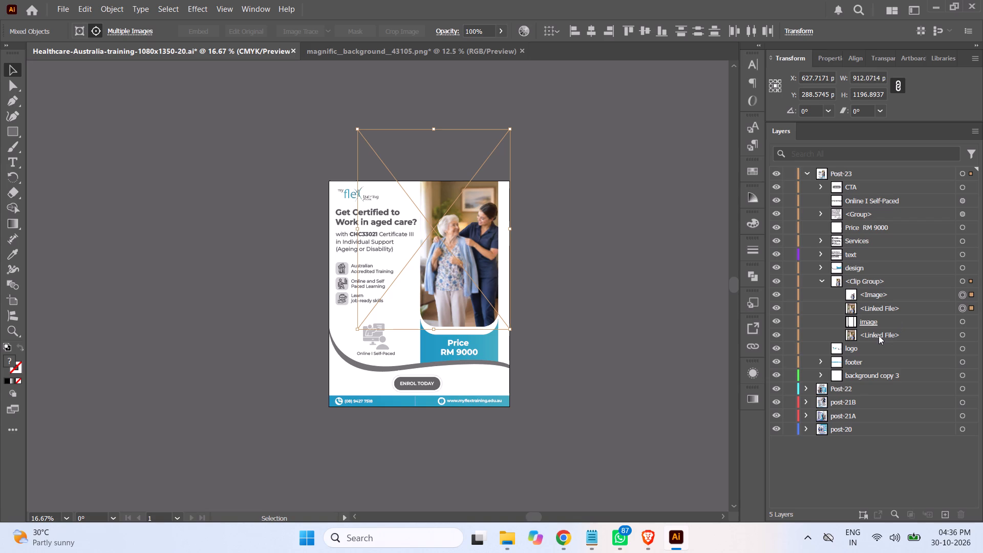
Reorder the new linked photo to sit below the image clipping path and above the old linked photo in the Clip Group.
click(776, 335)
click(902, 309)
drag(893, 309, 894, 334)
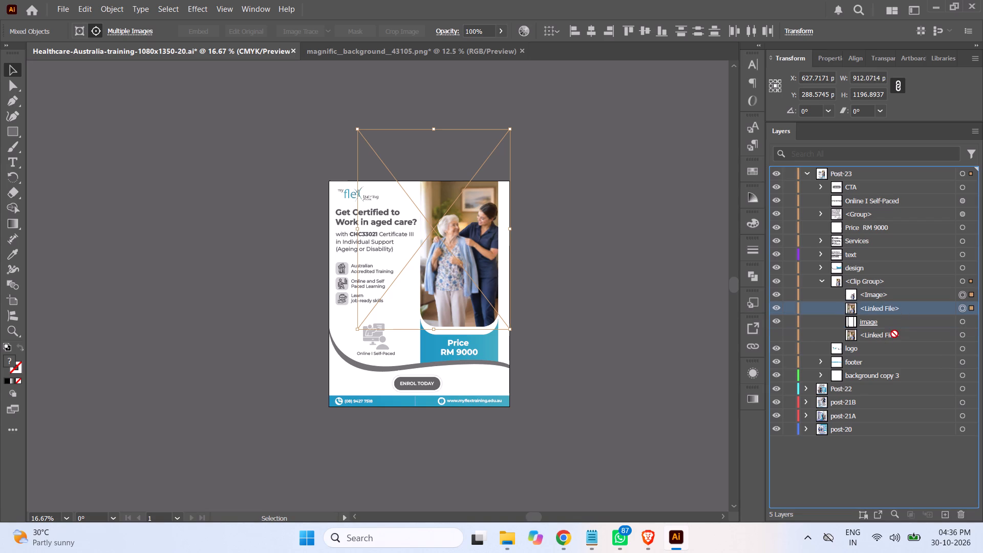
drag(894, 334, 891, 329)
Delete the old linked photo at the bottom of the Clip Group.
click(893, 334)
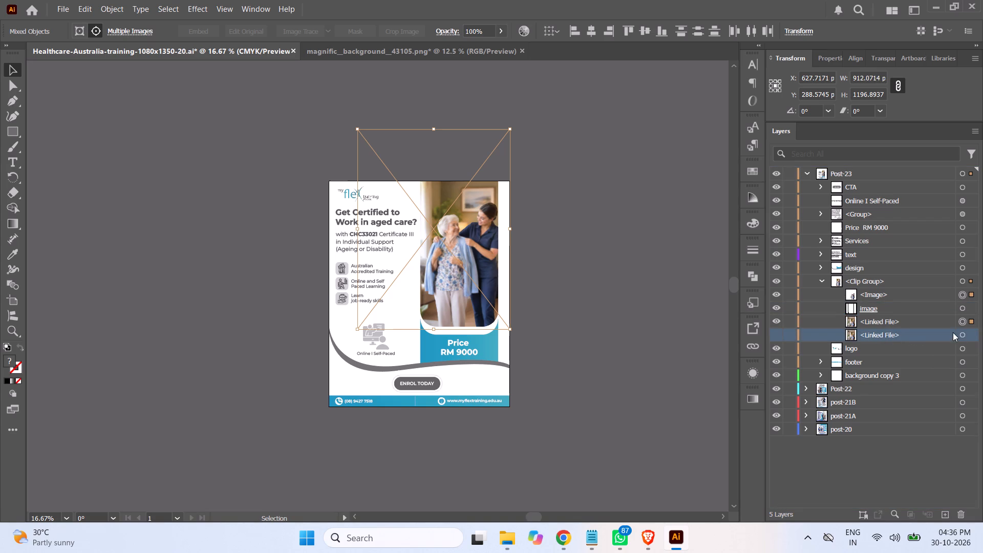
click(961, 335)
click(933, 336)
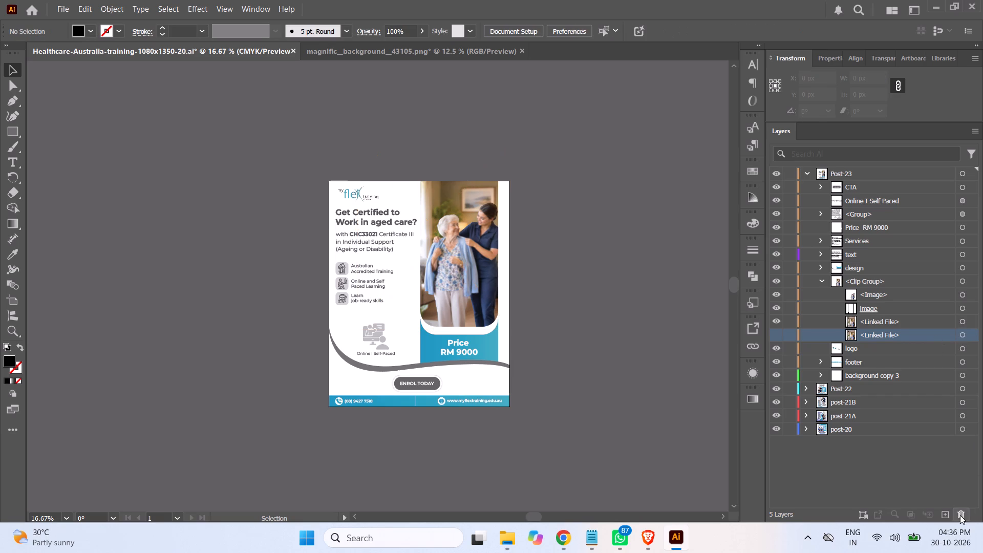
click(960, 515)
Move the cutout image out of the Clip Group to directly above it in the Post-23 layer.
click(880, 294)
drag(881, 296, 877, 274)
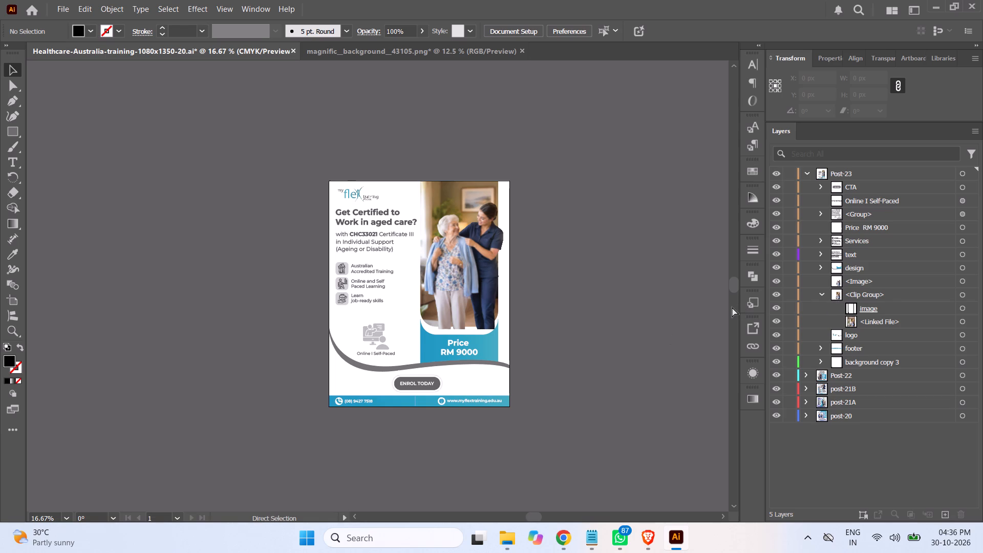
Select the clipped photo and the cutout, and shift them together to about X 649 px, Y 291 px so the carer overlaps the frame's right edge.
key(ctrl+equal)
key(ctrl+equal)
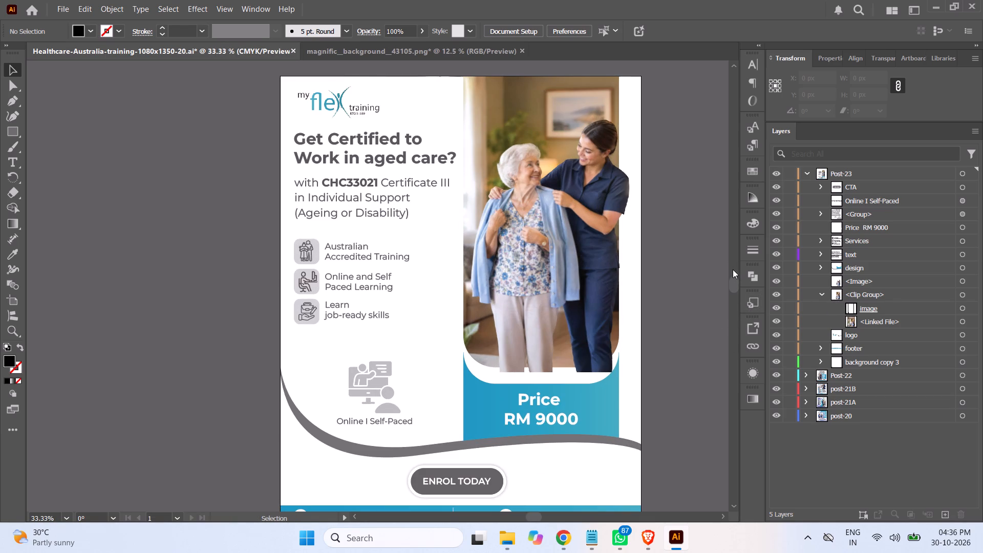
scroll(733, 269, up, 6)
scroll(726, 269, down, 2)
scroll(726, 270, up, 1)
scroll(725, 270, down, 1)
scroll(724, 271, up, 1)
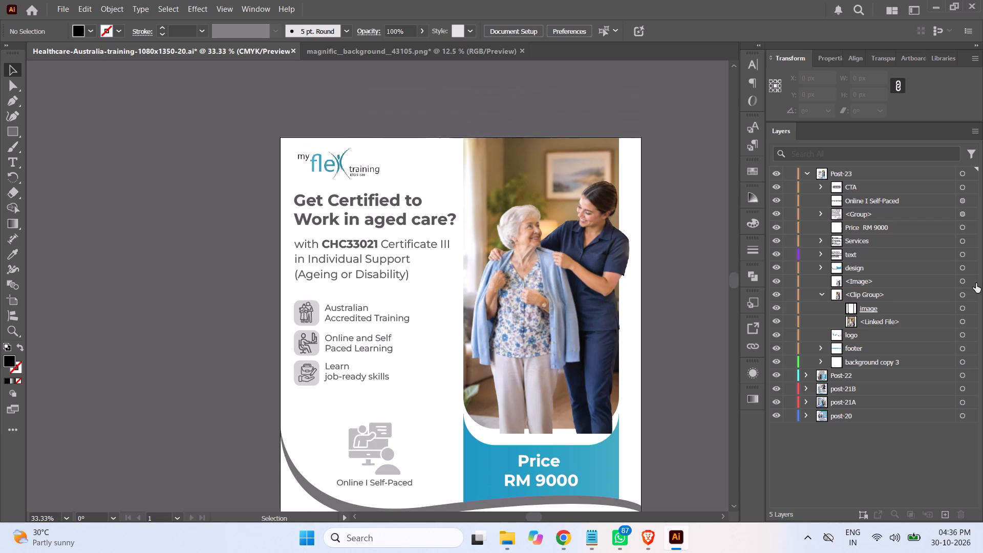
click(961, 323)
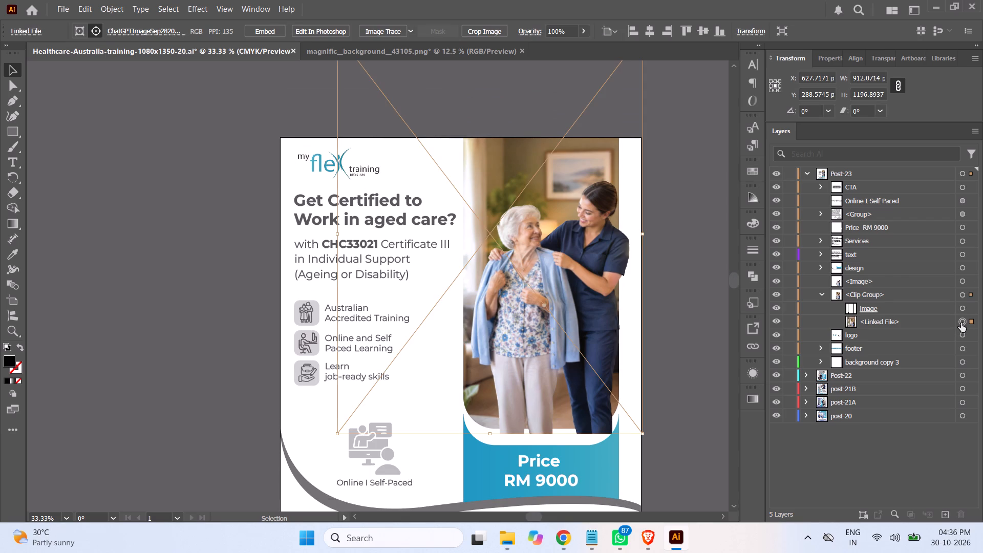
ctrl+click(961, 282)
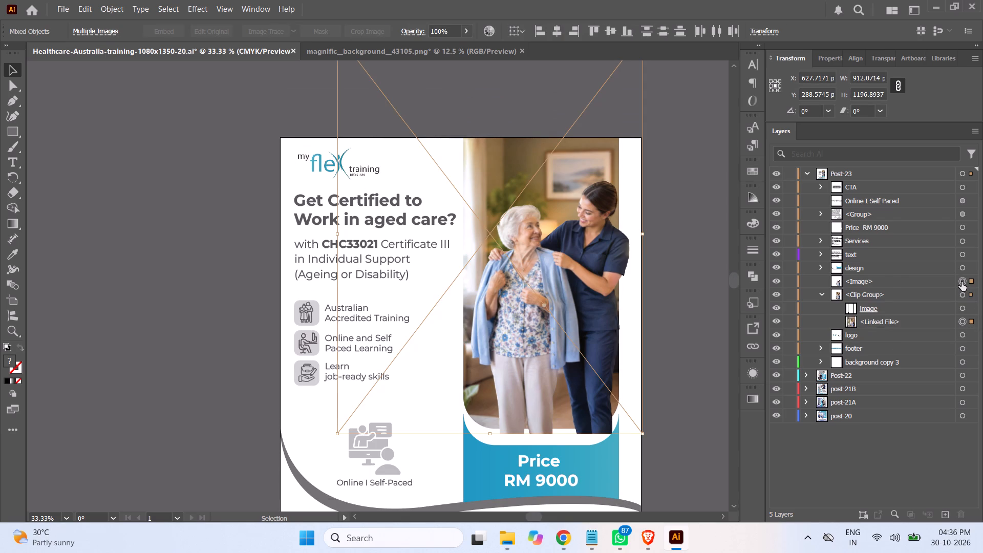
key(shift+Up)
key(shift+Up)
drag(604, 364, 602, 330)
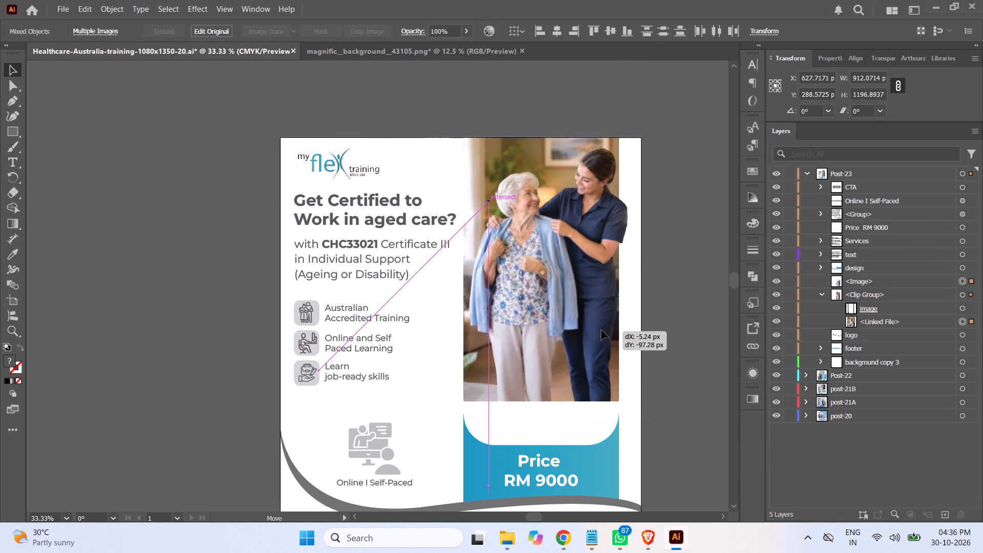
drag(602, 330, 610, 367)
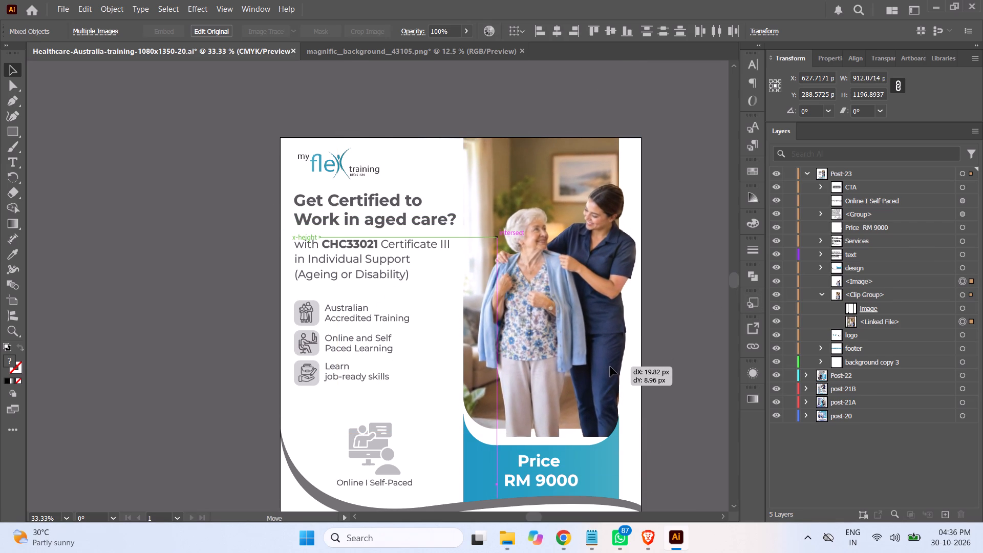
drag(610, 367, 609, 357)
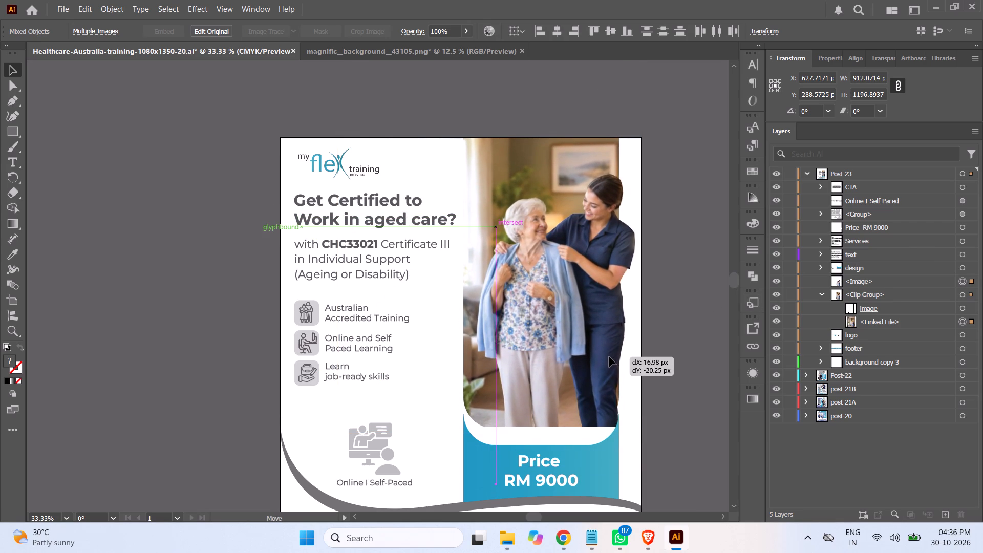
drag(609, 357, 611, 365)
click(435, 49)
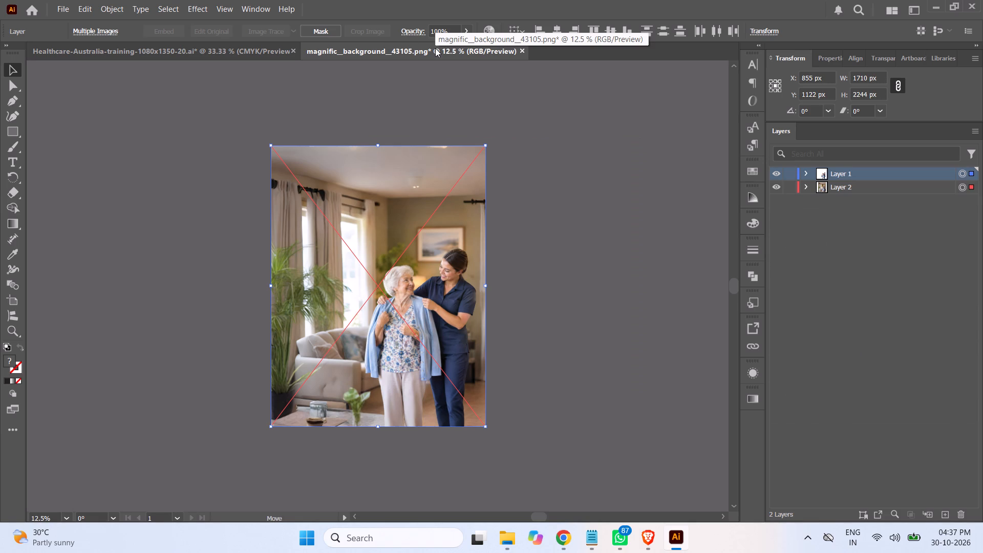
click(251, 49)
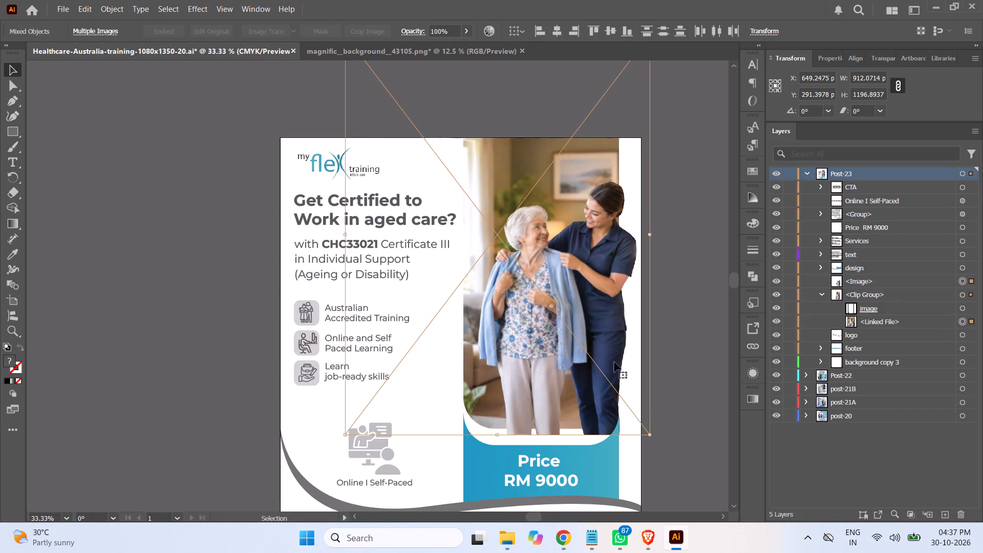
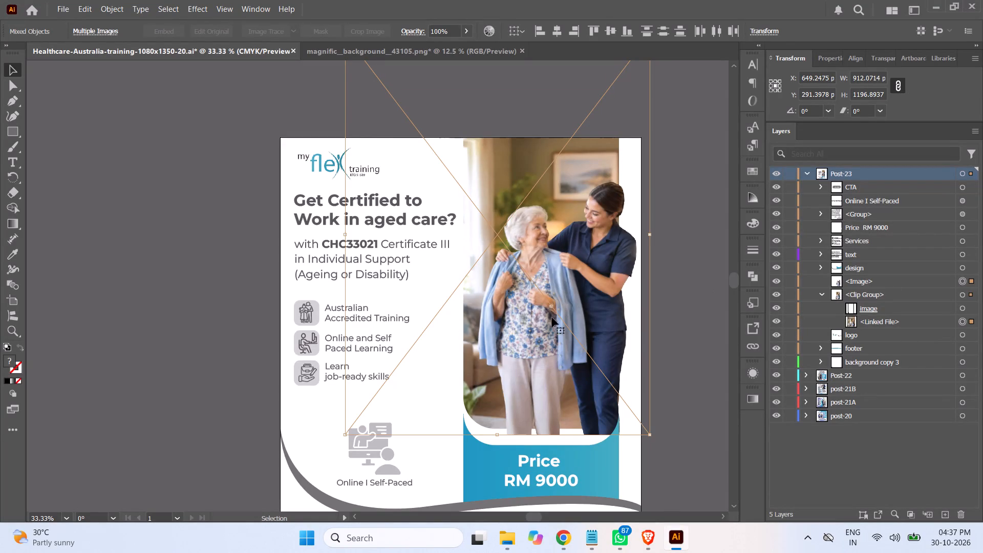
Move the clipped photo and the cutout together to about X 574 px, Y 274 px, fine-tuning their fit in the frame.
drag(603, 334, 583, 311)
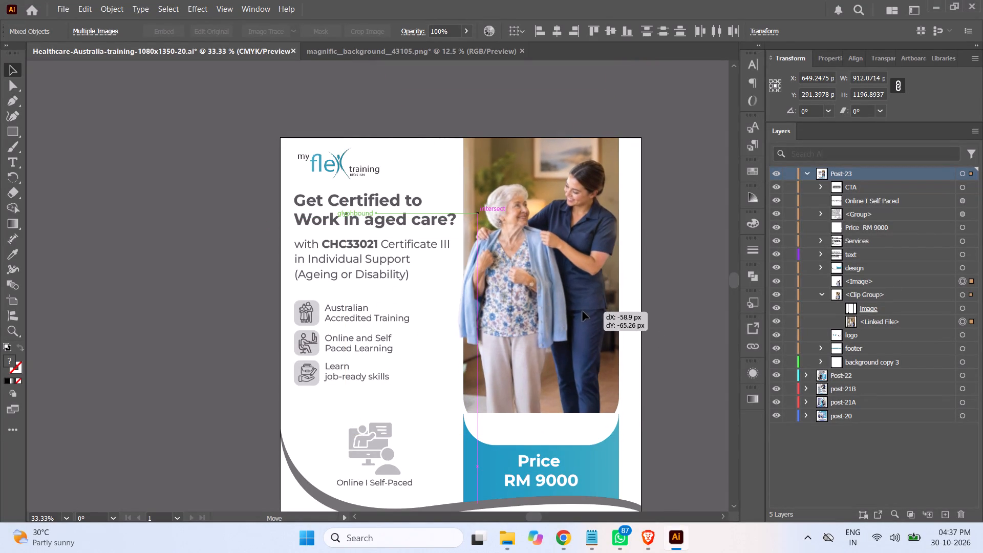
drag(583, 311, 586, 326)
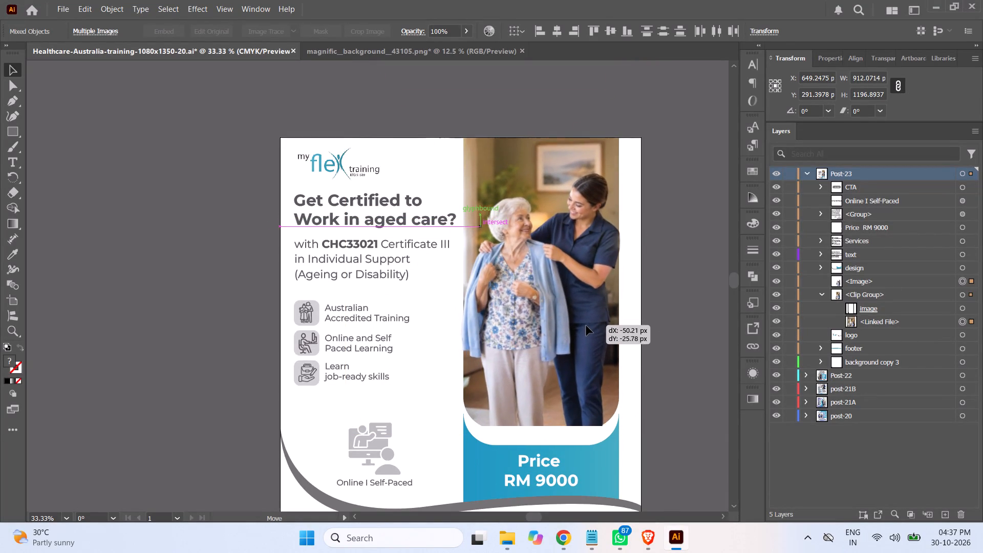
drag(586, 326, 586, 332)
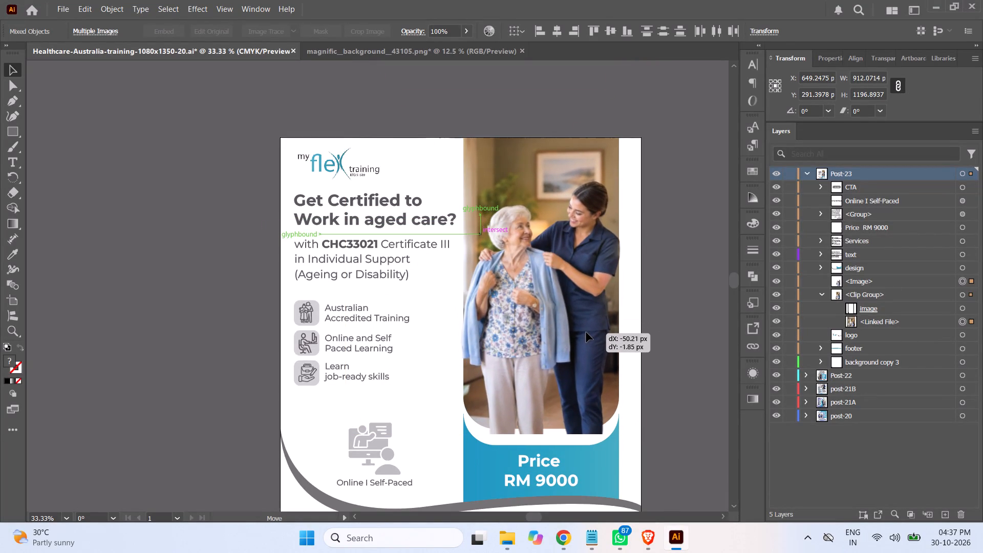
drag(586, 332, 586, 329)
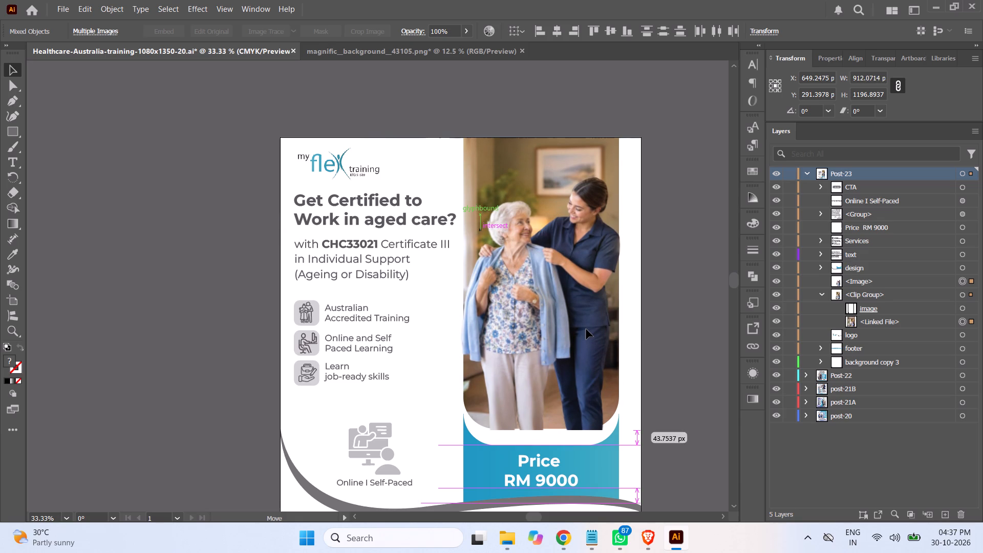
drag(586, 329, 586, 327)
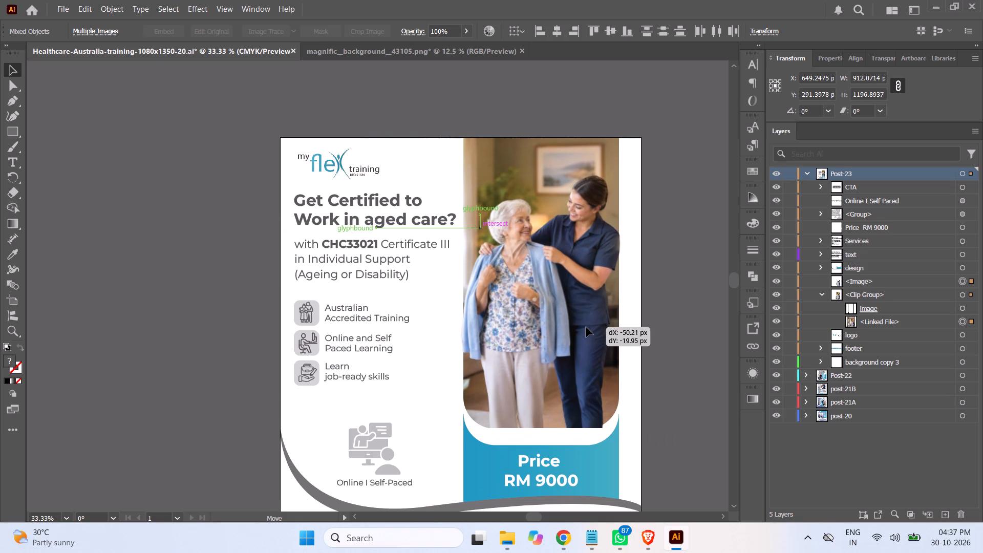
drag(586, 327, 586, 328)
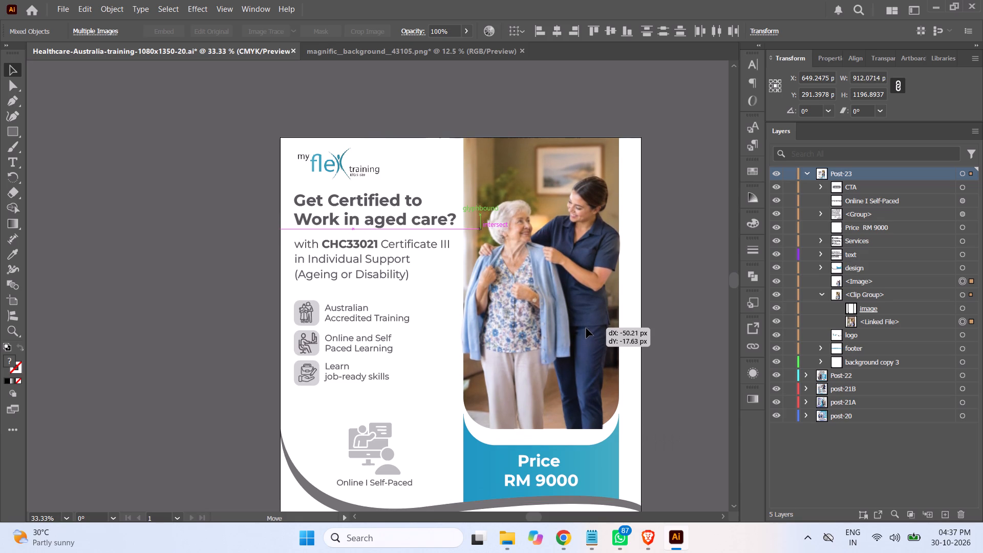
drag(586, 328, 577, 328)
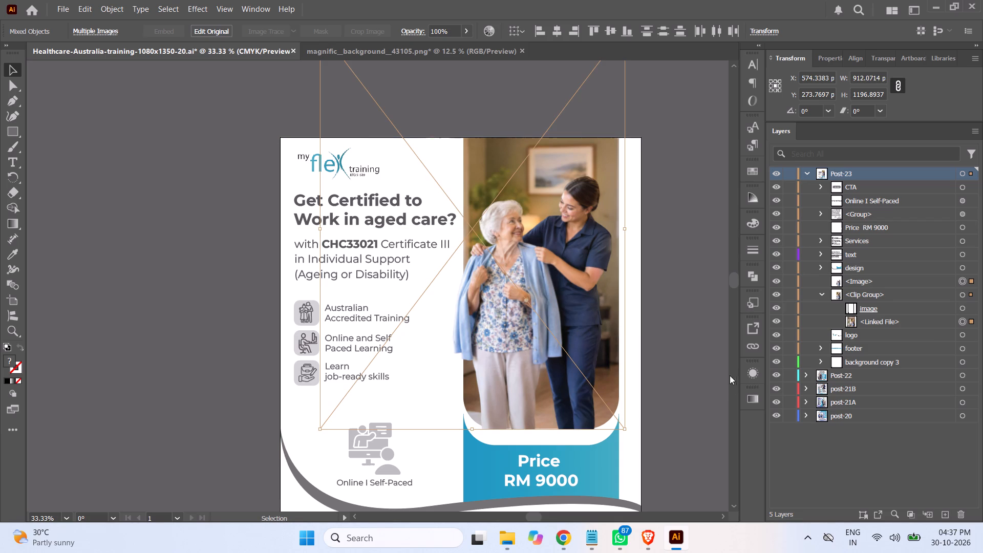
Enlarge the clipped photo and cutout together proportionally to about 946 × 1242 px, and shift them to about X 574 px, Y 251 px.
scroll(712, 367, up, 8)
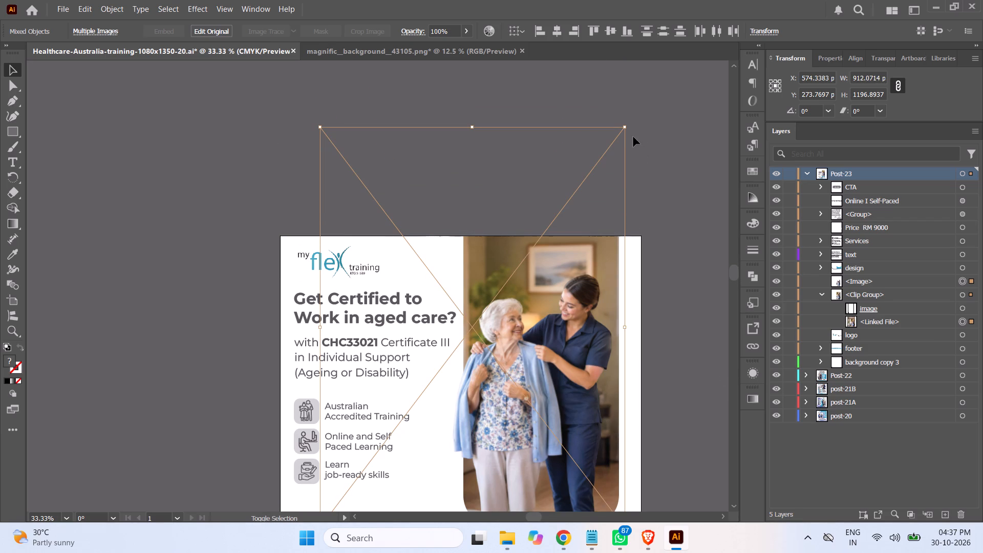
shift+drag(626, 126, 642, 108)
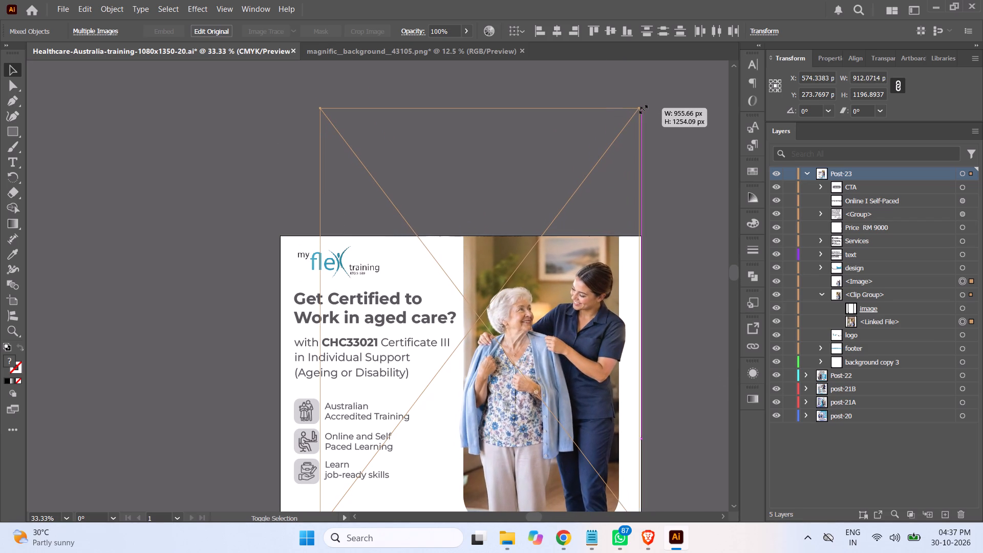
shift+drag(642, 108, 638, 112)
scroll(650, 242, down, 12)
scroll(653, 236, up, 1)
drag(590, 270, 585, 270)
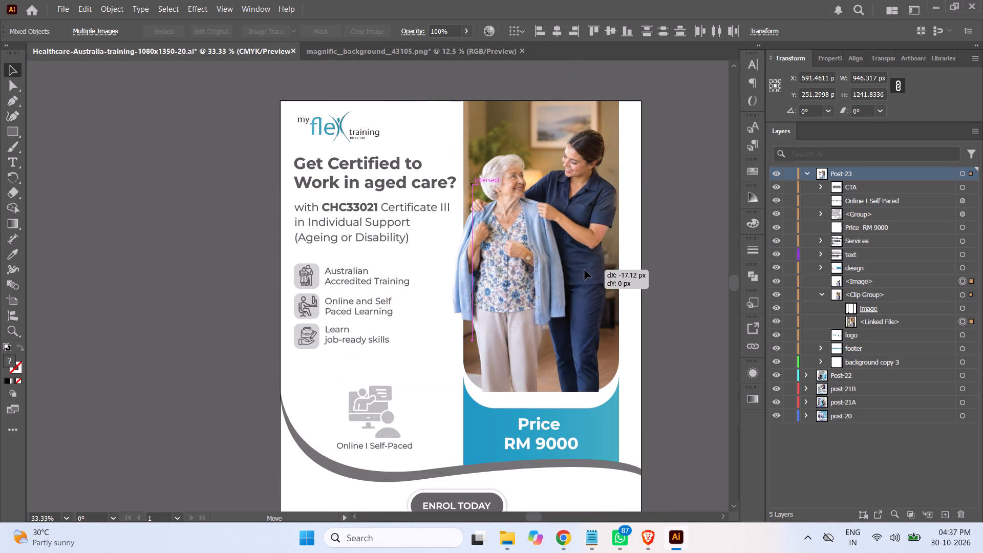
drag(585, 270, 583, 270)
Scale the clipped photo and cutout up together proportionally to about 986 × 1294 px.
scroll(661, 273, up, 3)
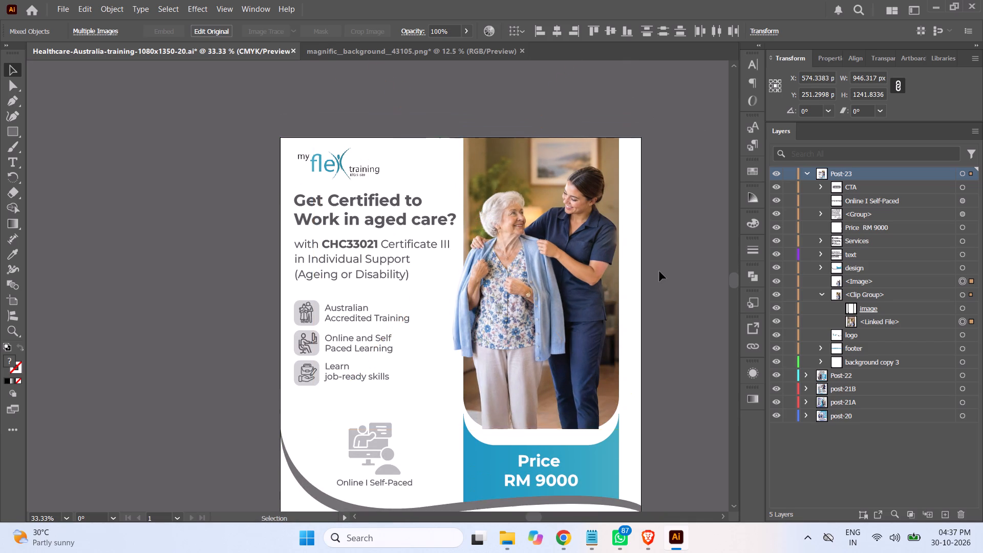
scroll(659, 271, up, 7)
scroll(655, 267, down, 1)
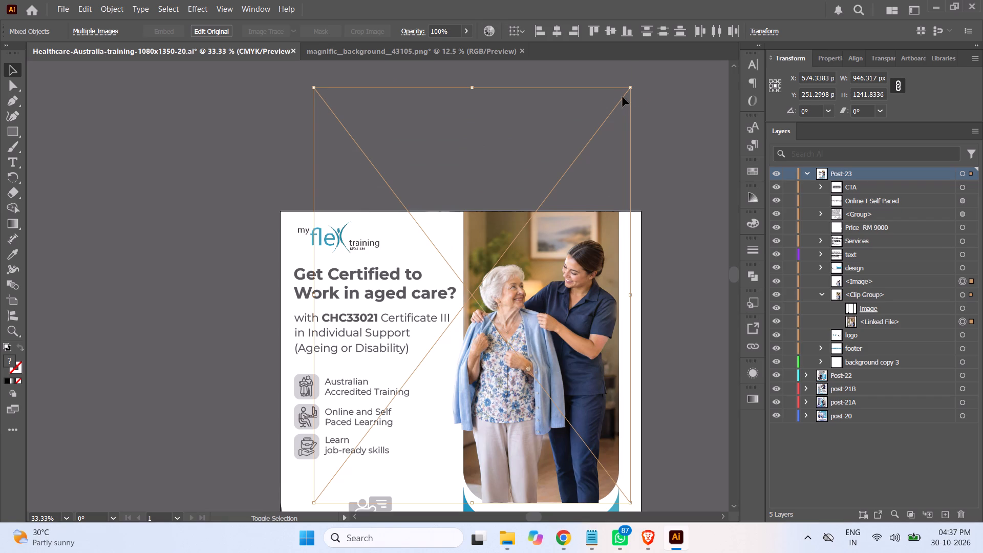
shift+drag(630, 88, 639, 72)
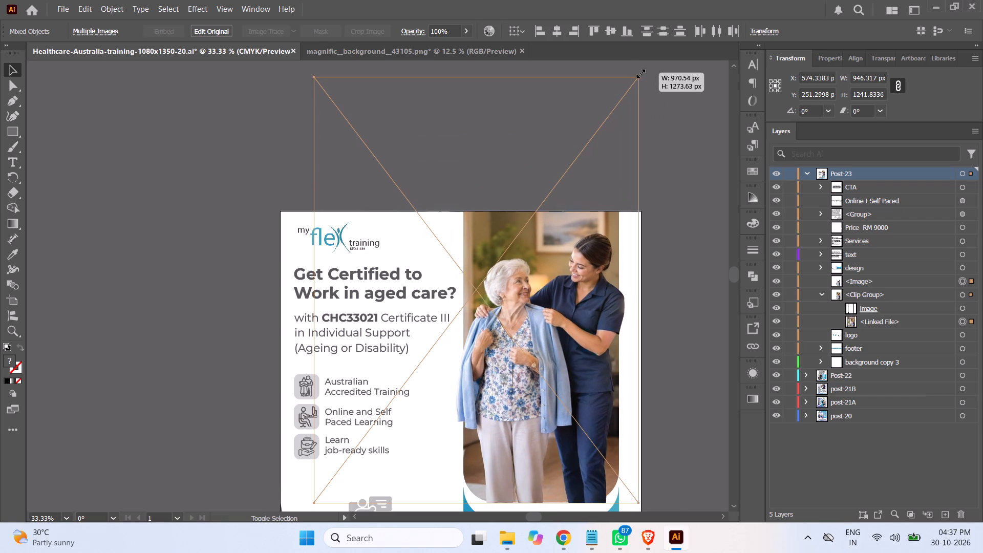
shift+drag(639, 72, 635, 74)
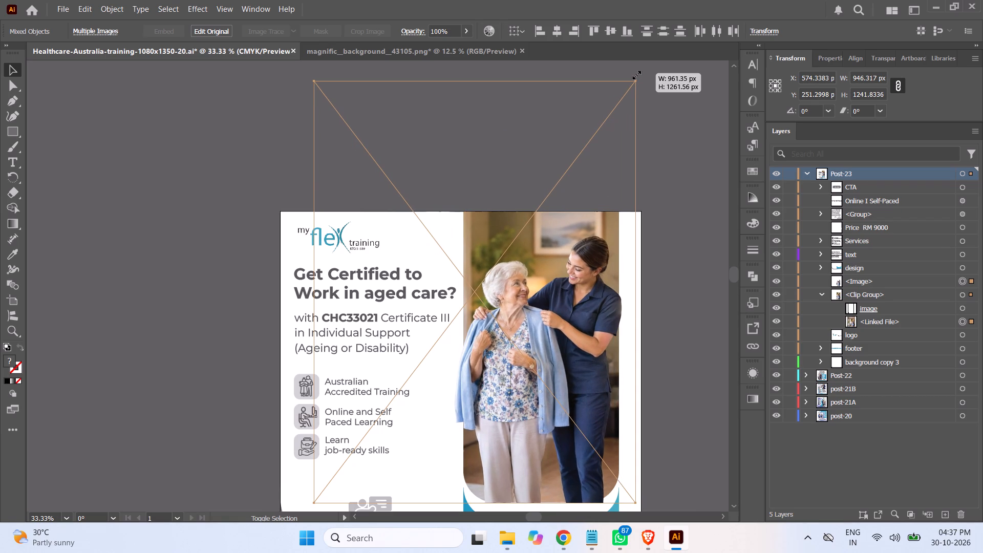
shift+drag(635, 74, 644, 67)
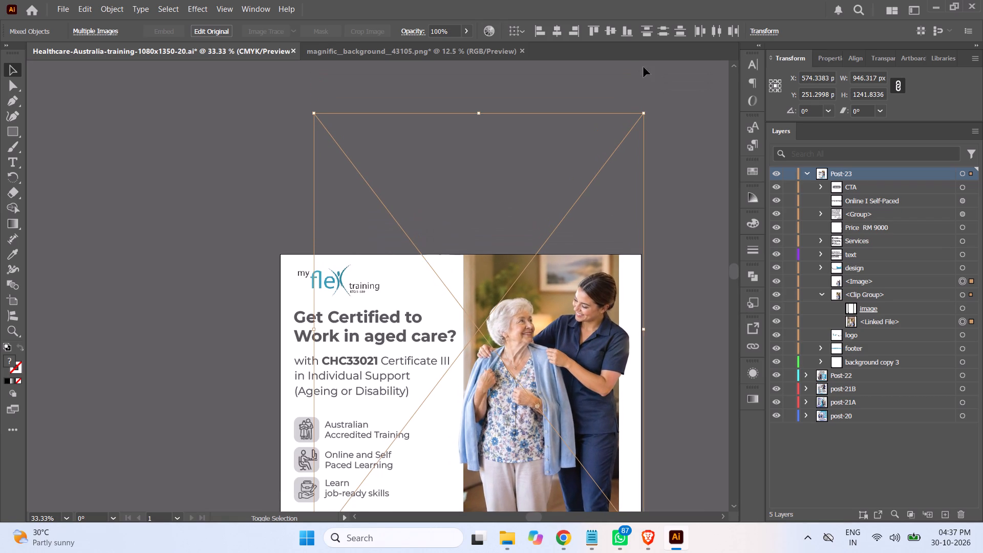
Shift the clipped photo and cutout together to about X 581 px, Y 240 px, and deselect them.
scroll(564, 213, up, 1)
scroll(561, 213, down, 2)
scroll(563, 214, up, 2)
scroll(563, 214, down, 1)
scroll(567, 215, up, 1)
scroll(569, 215, down, 1)
scroll(570, 215, up, 2)
scroll(570, 216, down, 4)
scroll(587, 232, up, 4)
scroll(588, 233, down, 10)
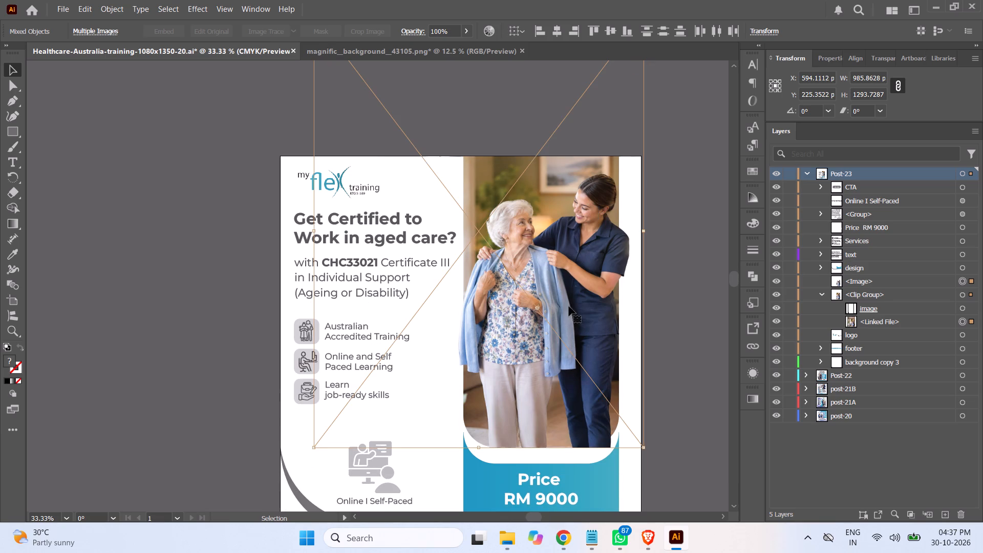
drag(578, 297, 573, 303)
click(684, 254)
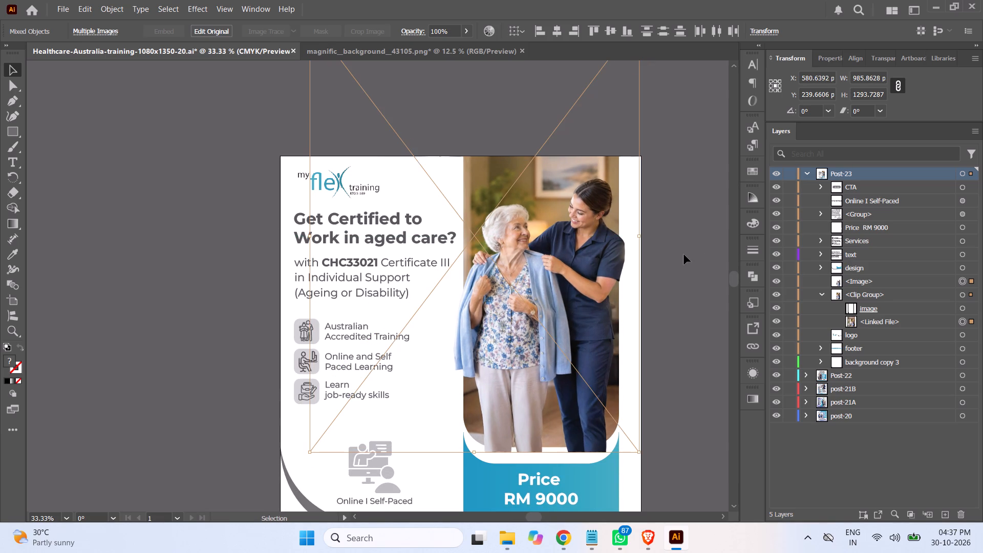
scroll(696, 273, down, 1)
scroll(696, 273, up, 2)
scroll(696, 273, down, 4)
scroll(695, 276, up, 1)
scroll(694, 276, down, 1)
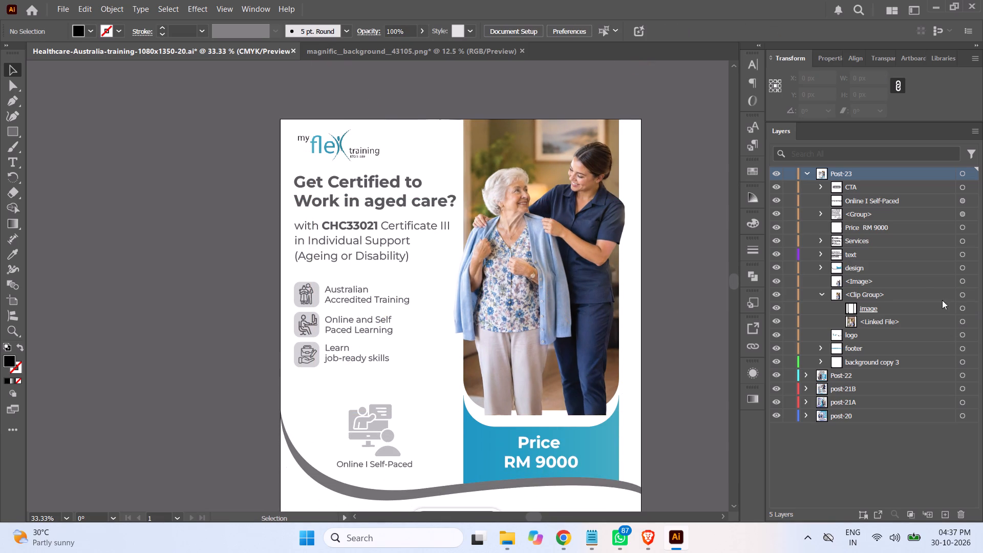
Collapse the Clip Group within the Post-23 layer.
click(822, 289)
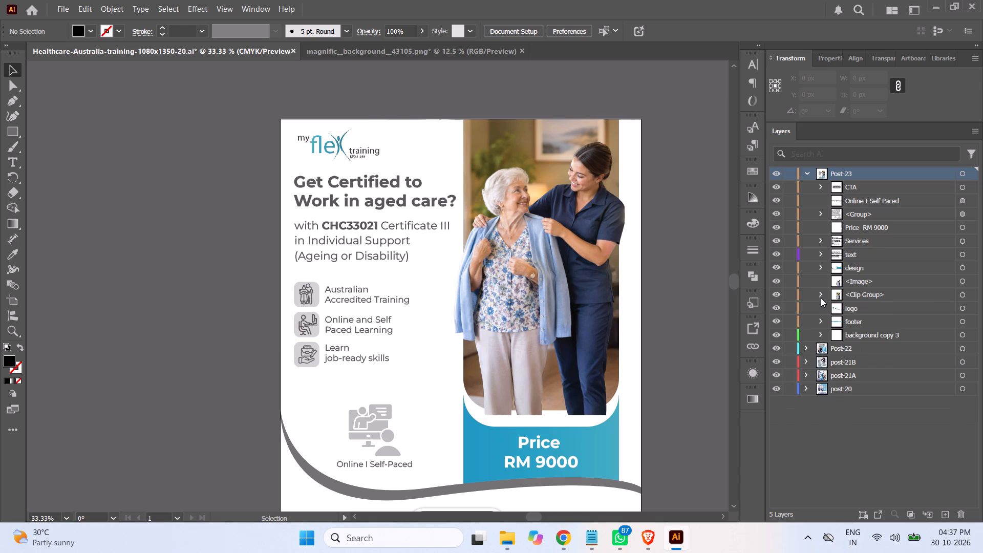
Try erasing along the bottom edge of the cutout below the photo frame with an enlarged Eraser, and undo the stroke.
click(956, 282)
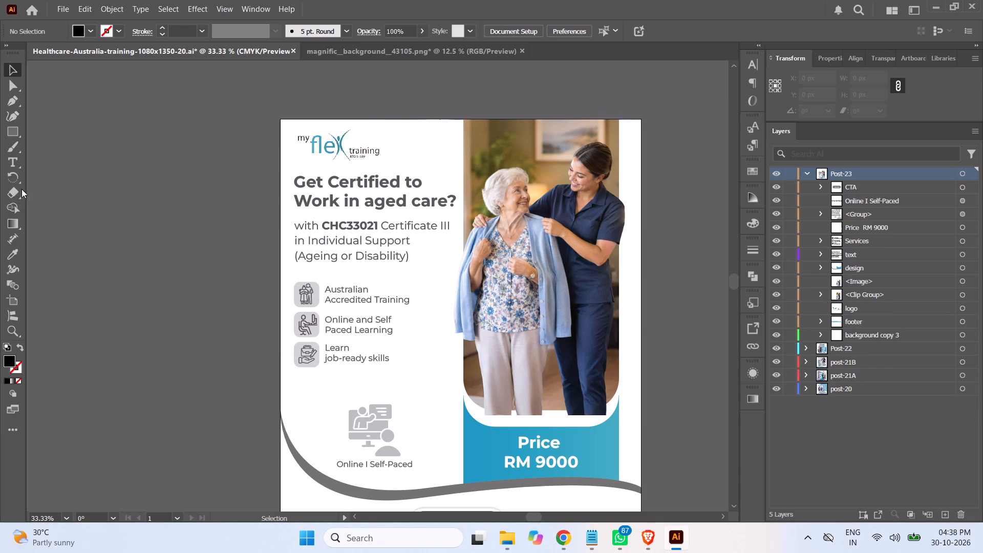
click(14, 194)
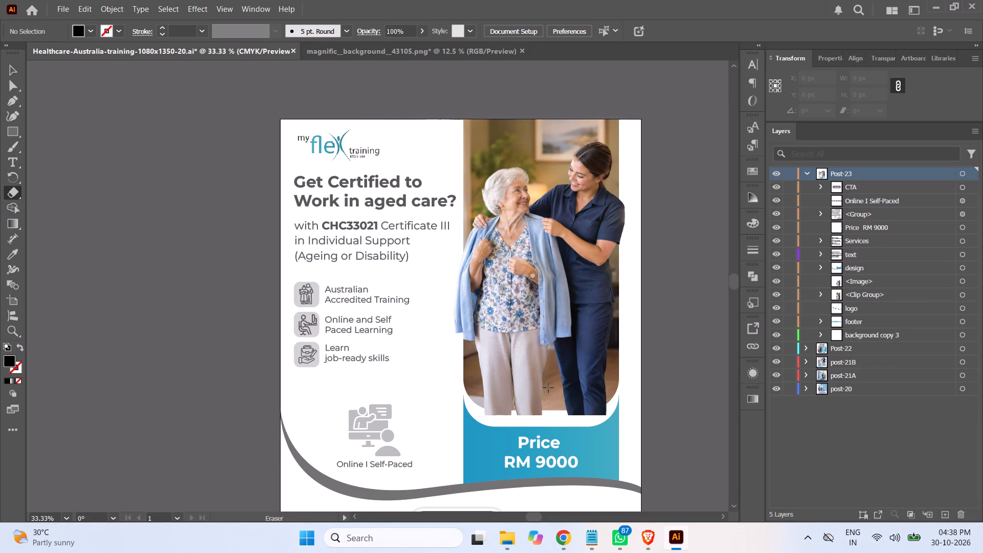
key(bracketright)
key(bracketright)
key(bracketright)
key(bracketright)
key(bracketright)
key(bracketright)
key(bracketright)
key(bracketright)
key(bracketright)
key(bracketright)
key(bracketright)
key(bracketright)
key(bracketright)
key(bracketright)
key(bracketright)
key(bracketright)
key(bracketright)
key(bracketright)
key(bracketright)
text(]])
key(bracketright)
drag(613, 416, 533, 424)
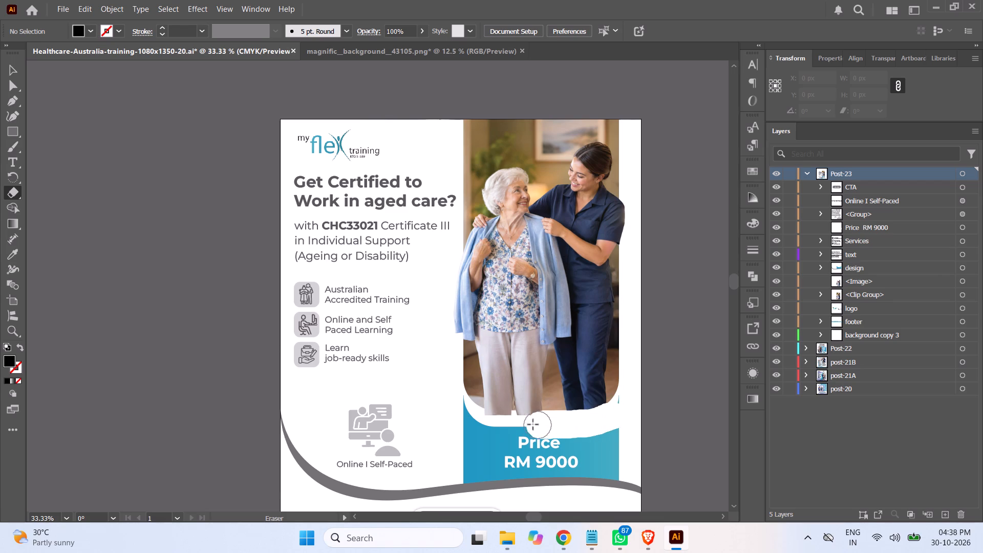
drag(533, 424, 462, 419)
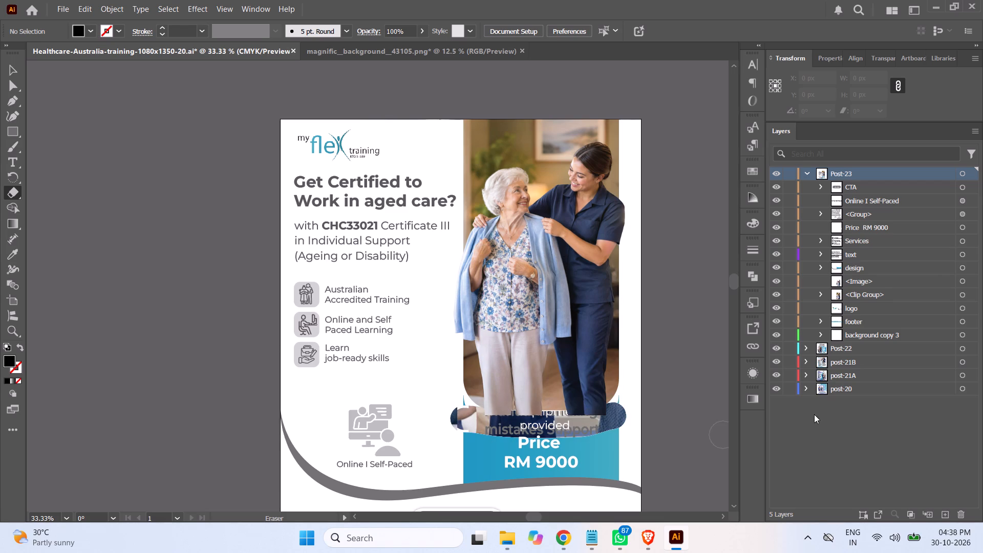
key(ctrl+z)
Target the cutout image above the Clip Group and try to select its bottom-left corner with Direct Selection.
click(964, 281)
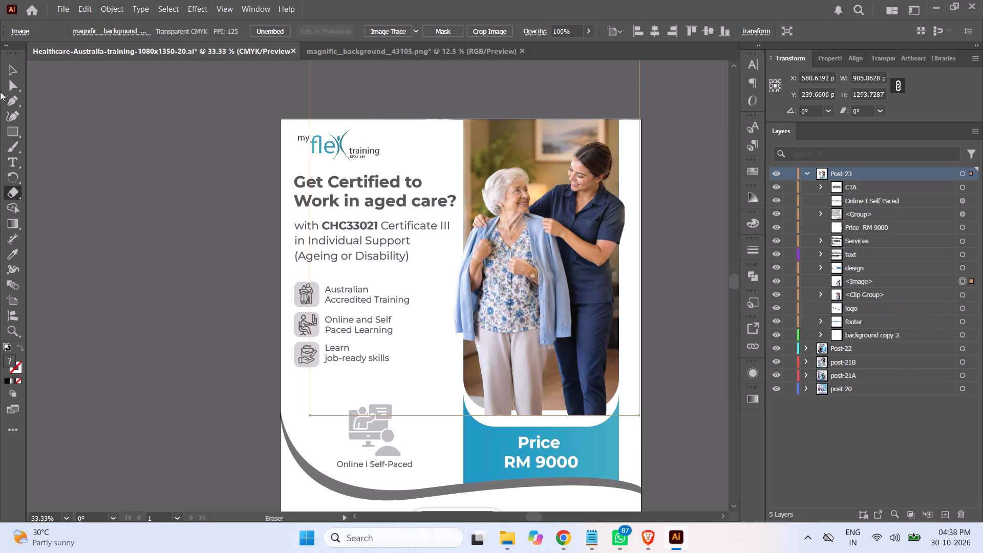
click(10, 88)
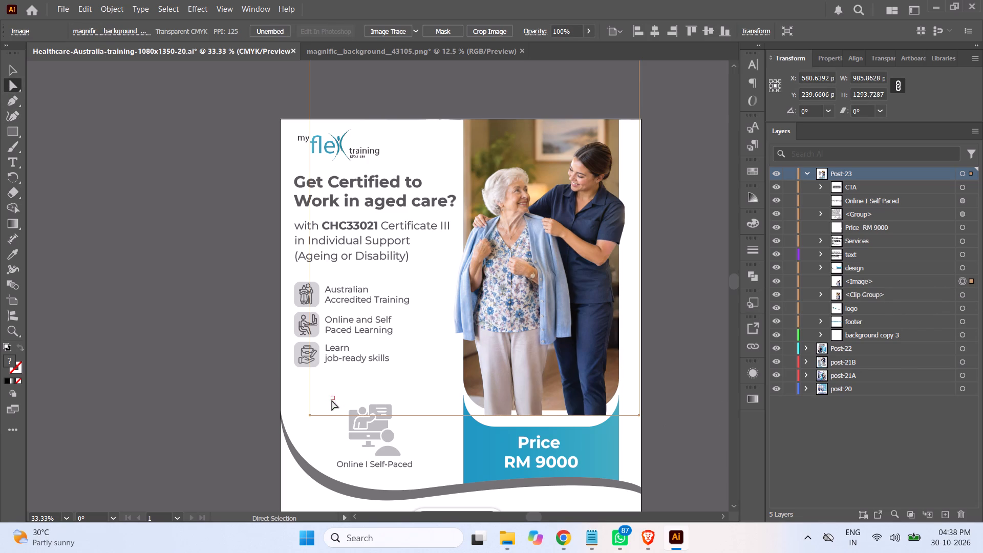
click(309, 416)
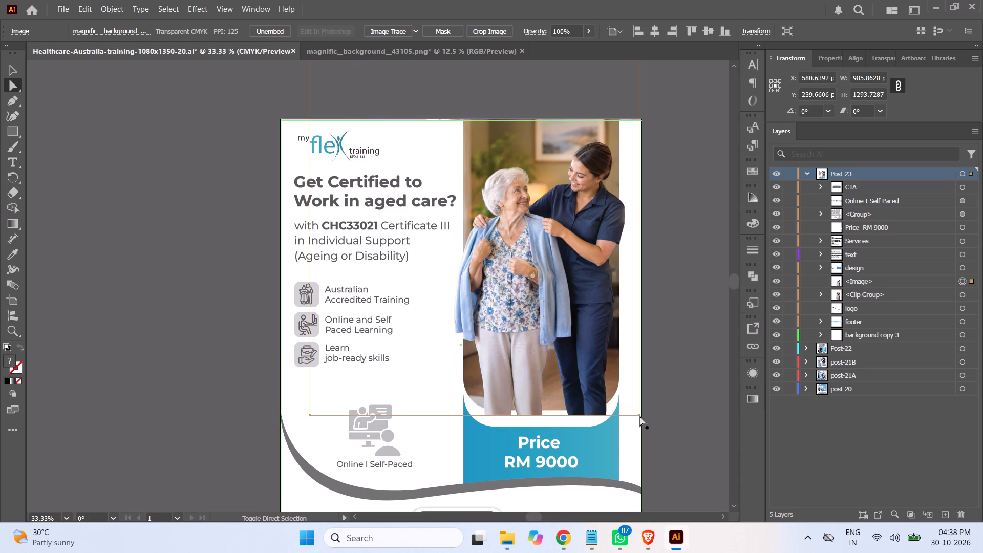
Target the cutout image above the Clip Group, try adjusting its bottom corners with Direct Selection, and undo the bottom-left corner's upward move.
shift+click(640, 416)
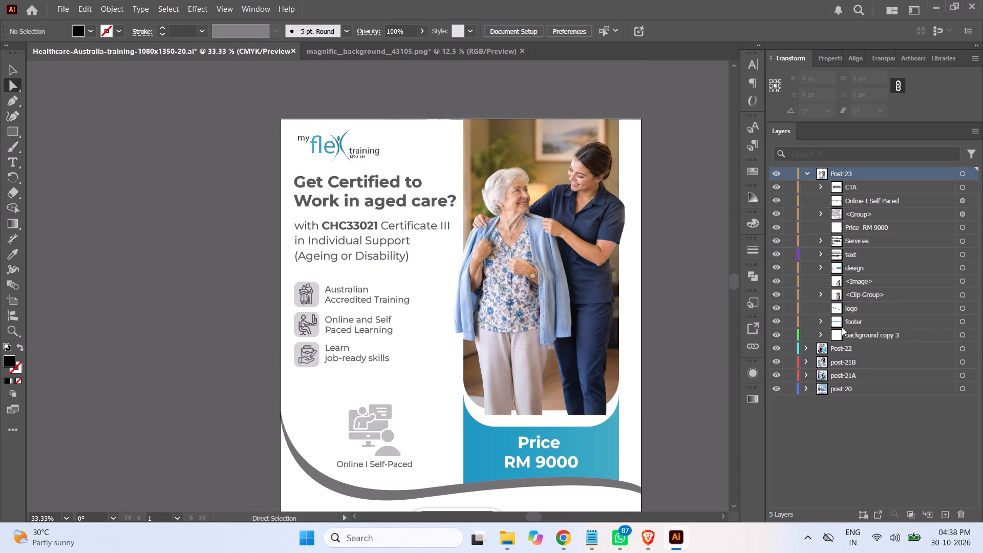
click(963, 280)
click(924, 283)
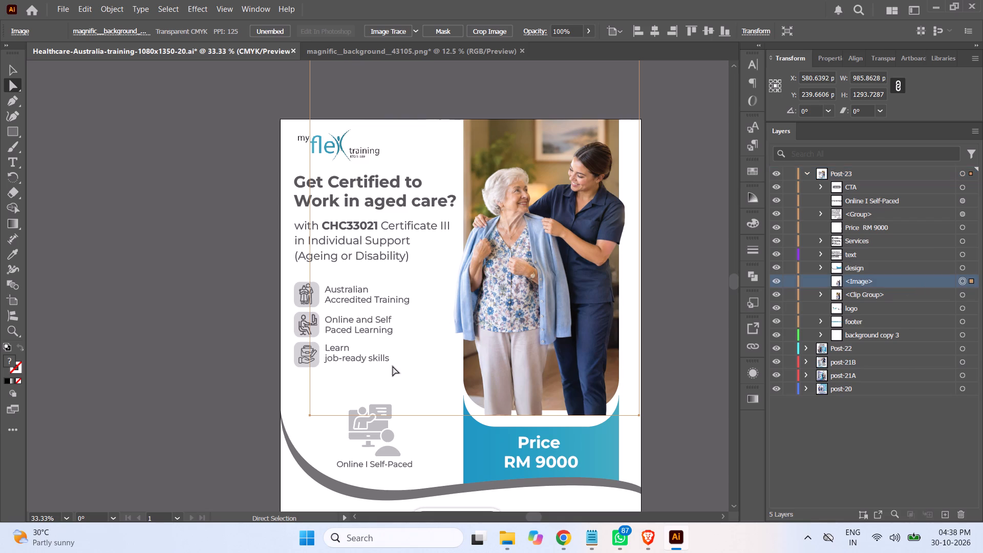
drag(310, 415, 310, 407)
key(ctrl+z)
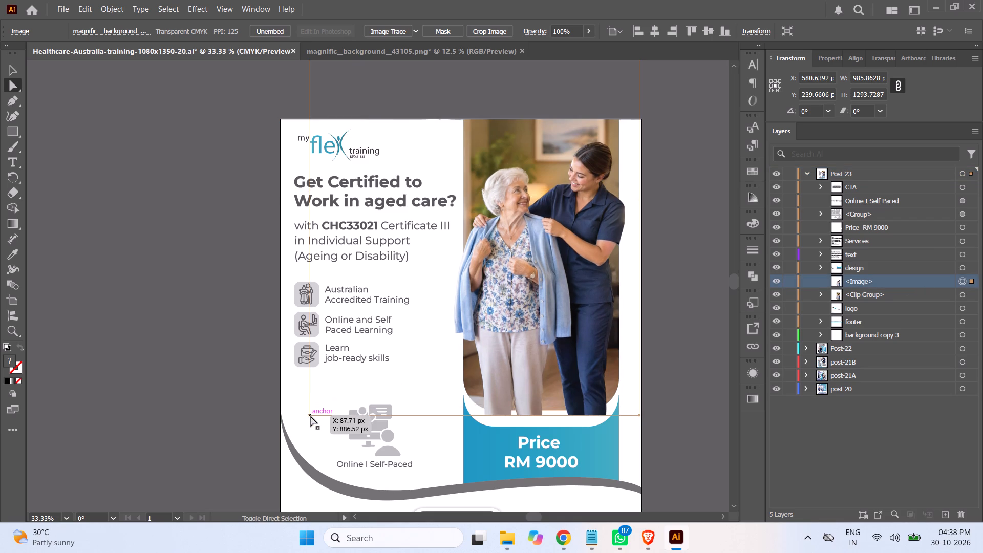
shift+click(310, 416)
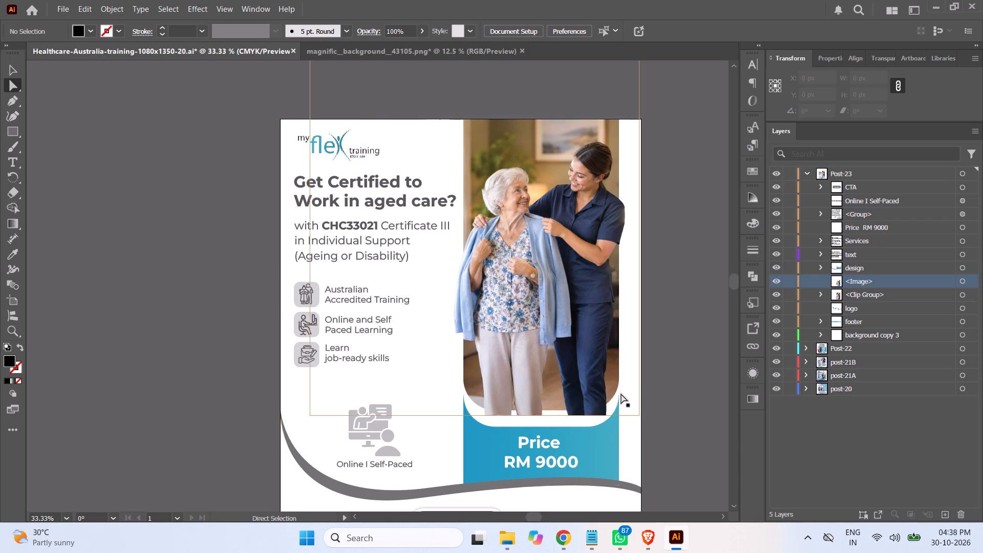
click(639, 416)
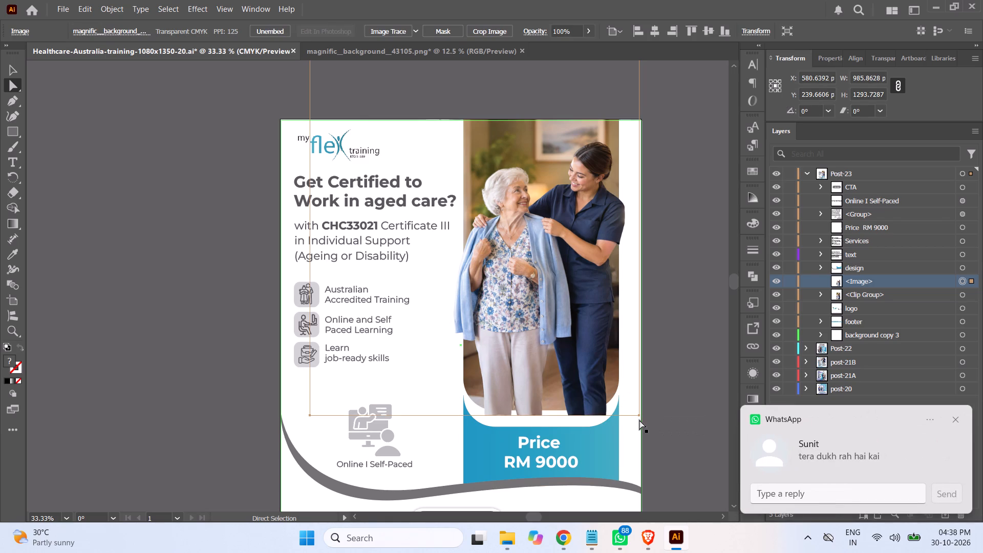
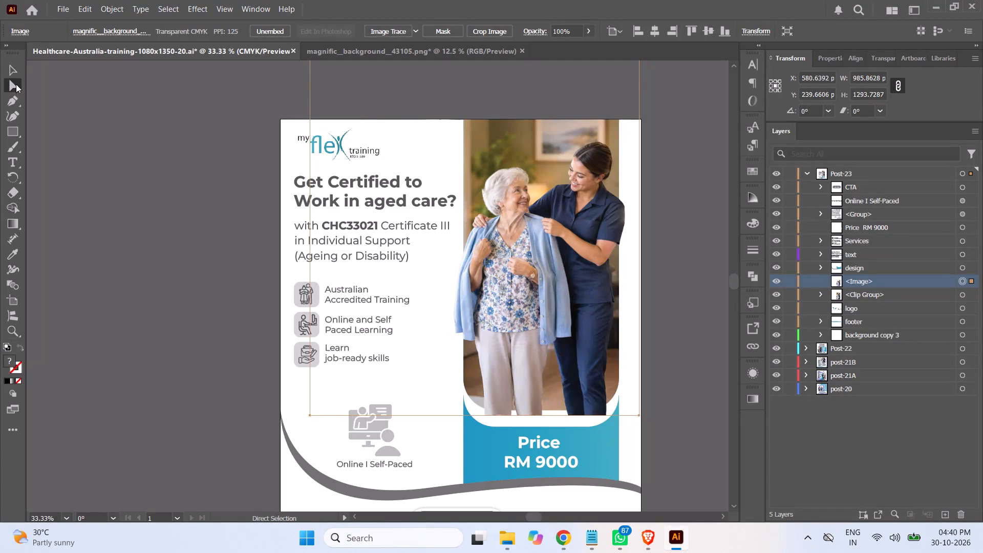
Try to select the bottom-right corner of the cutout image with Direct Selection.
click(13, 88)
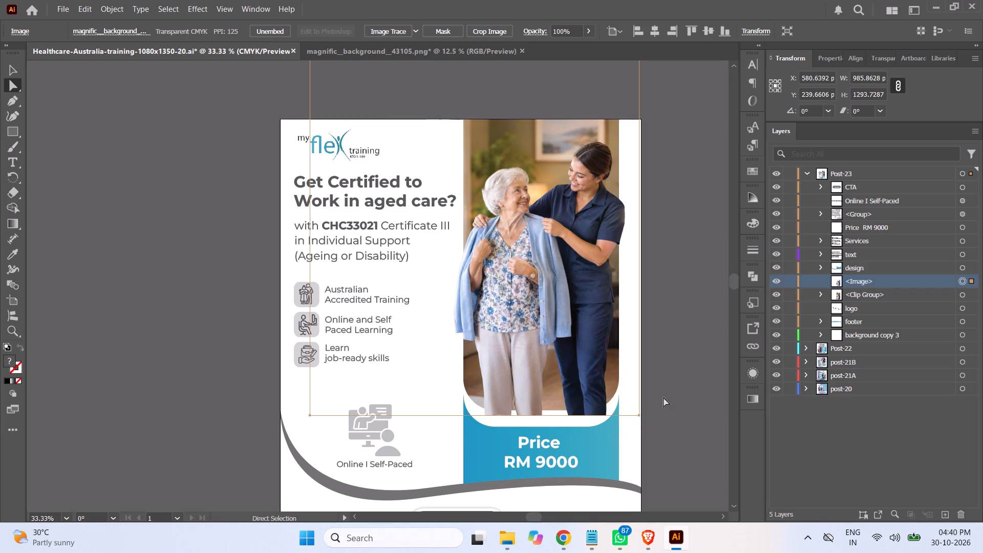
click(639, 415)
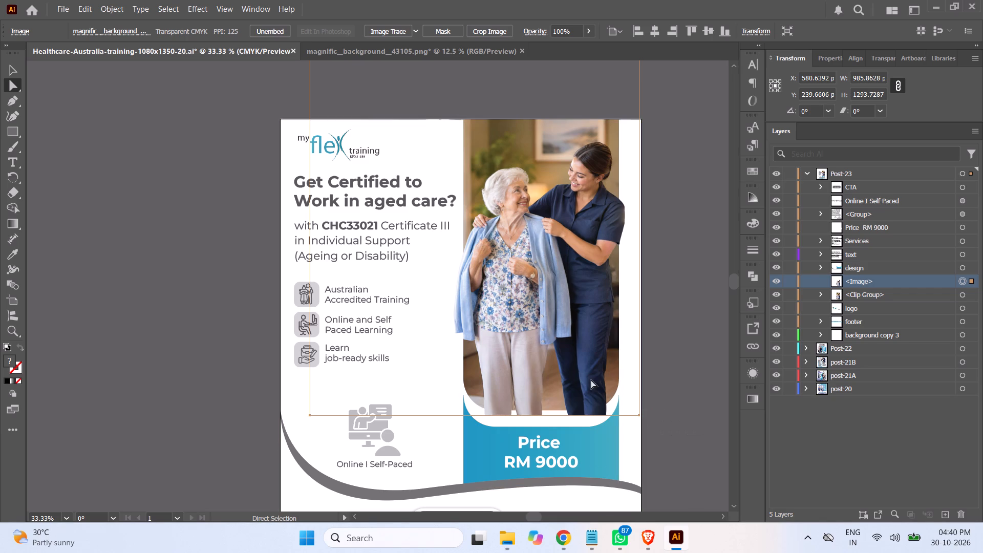
Crop the cutout image tightly around the two women to about 573 × 840 px, ending above the photo frame's rounded bottom, and deselect it.
right_click(586, 372)
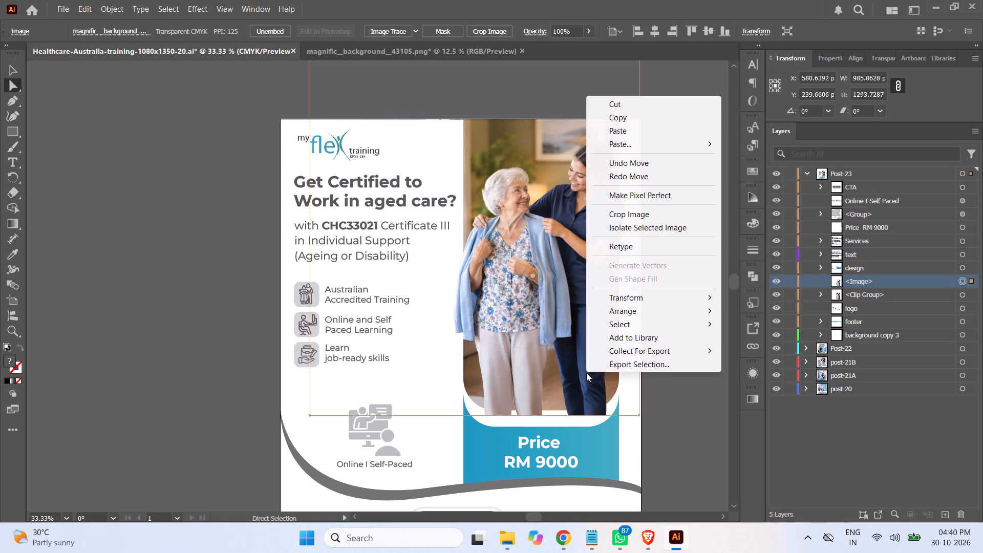
click(651, 215)
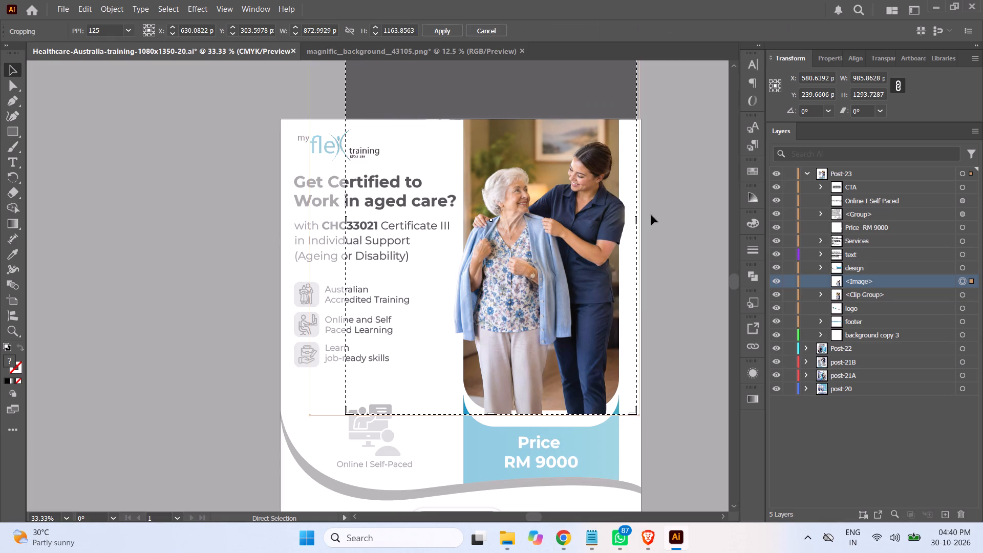
drag(491, 413, 490, 403)
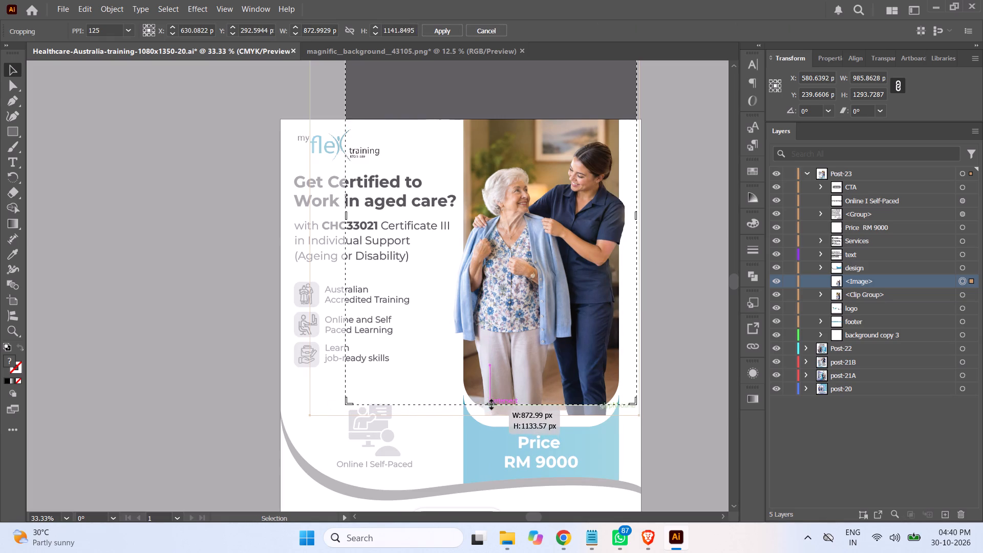
drag(490, 403, 492, 394)
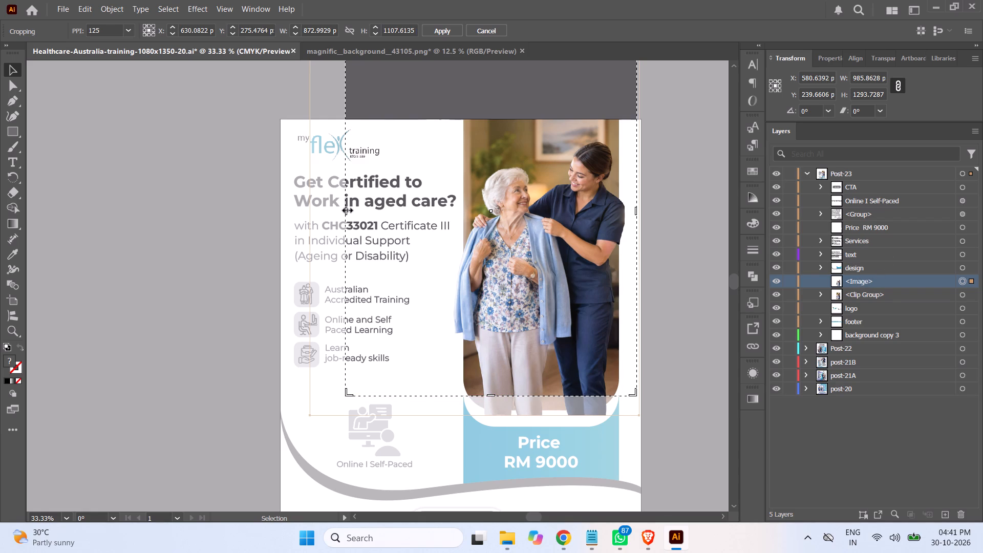
drag(347, 210, 446, 231)
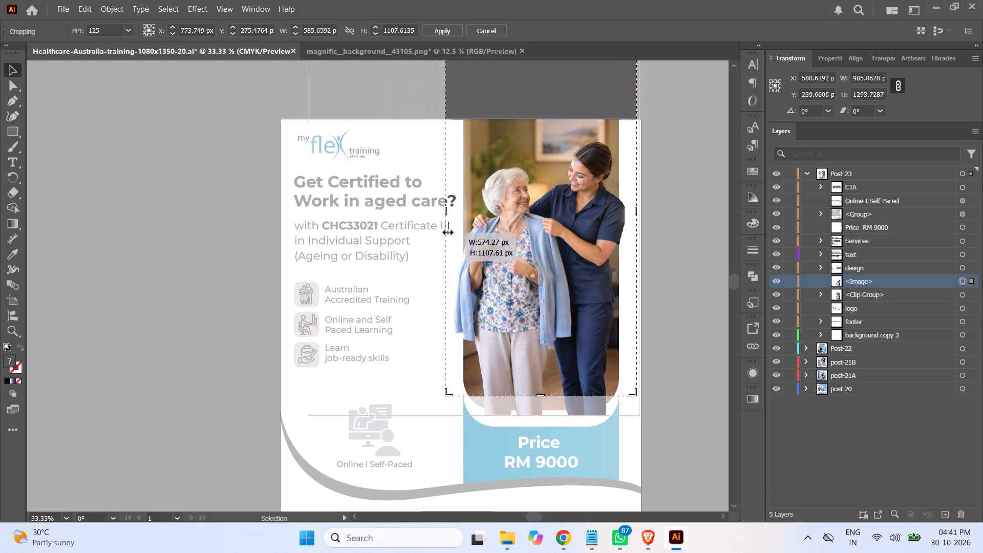
drag(446, 231, 447, 231)
scroll(593, 209, up, 6)
scroll(590, 208, down, 1)
scroll(590, 208, up, 1)
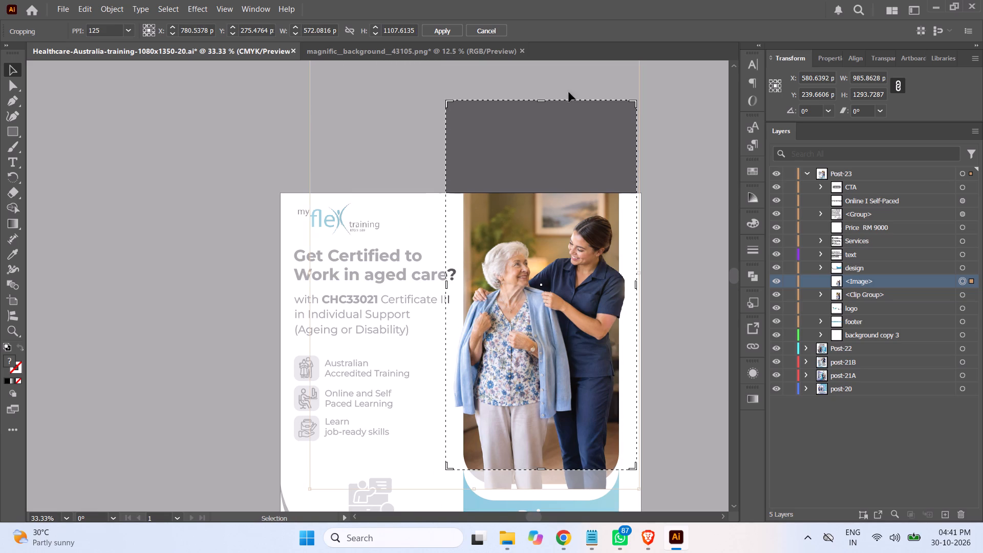
drag(540, 102, 543, 183)
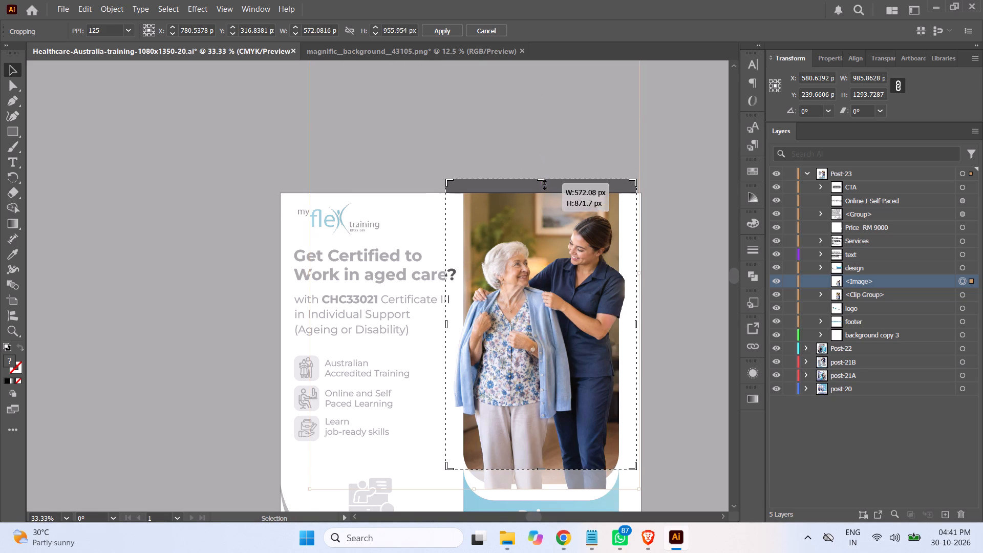
drag(543, 183, 543, 192)
key(Return)
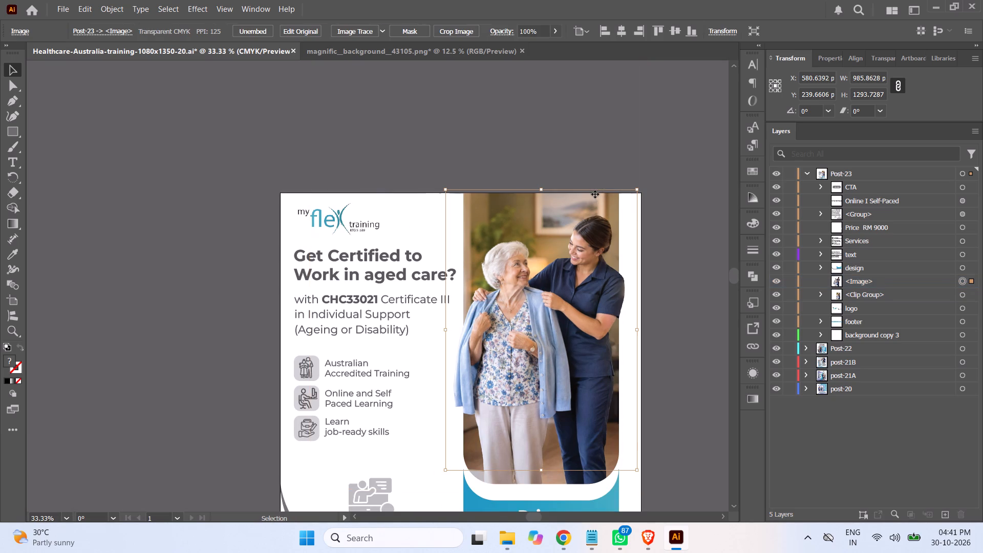
click(12, 71)
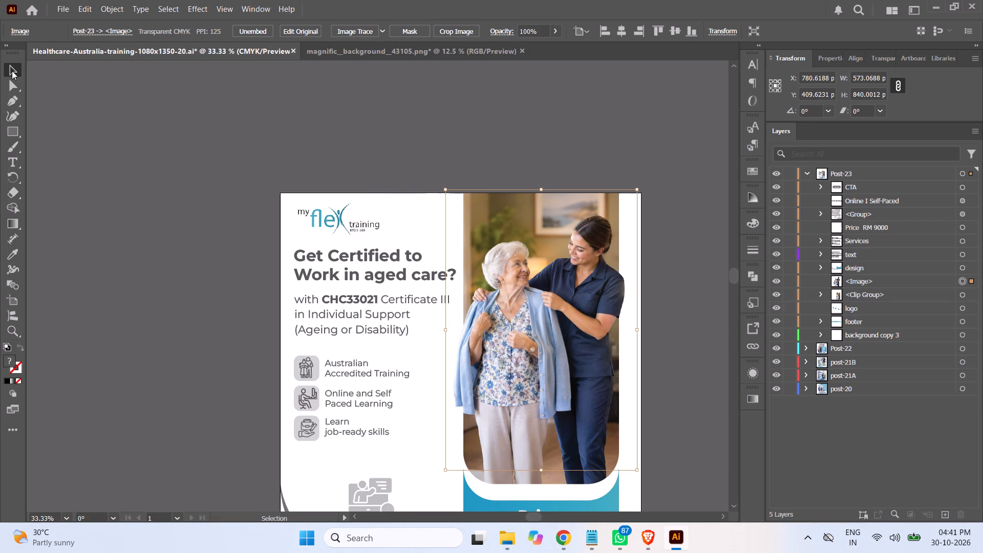
click(113, 153)
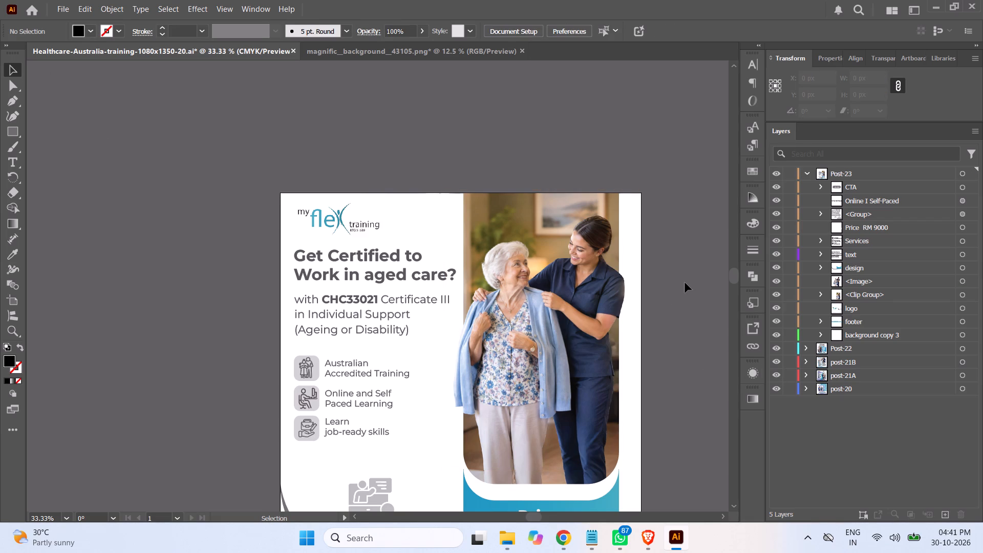
Save the Healthcare-Australia-training document.
scroll(686, 283, down, 1)
scroll(686, 283, up, 1)
scroll(686, 283, down, 7)
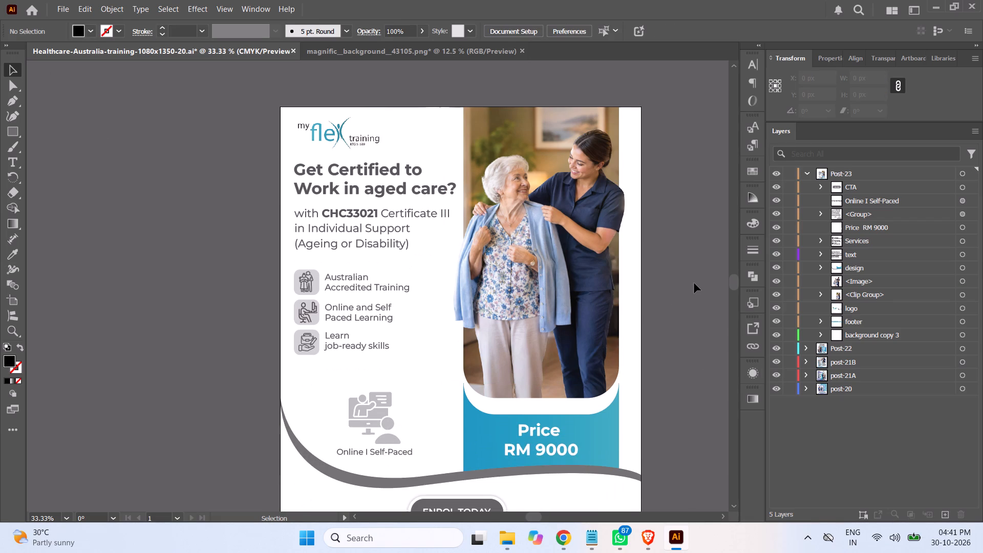
scroll(695, 283, down, 2)
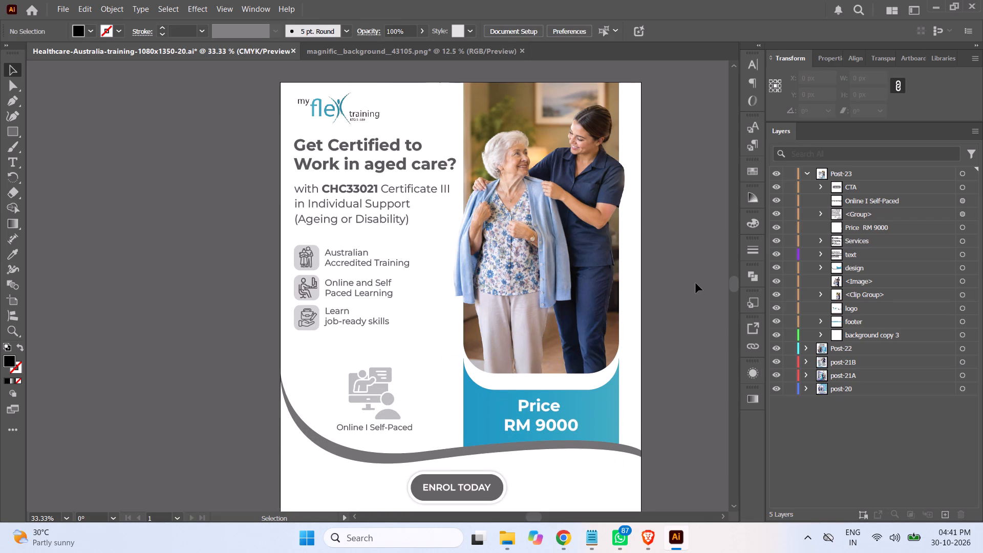
key(ctrl+s)
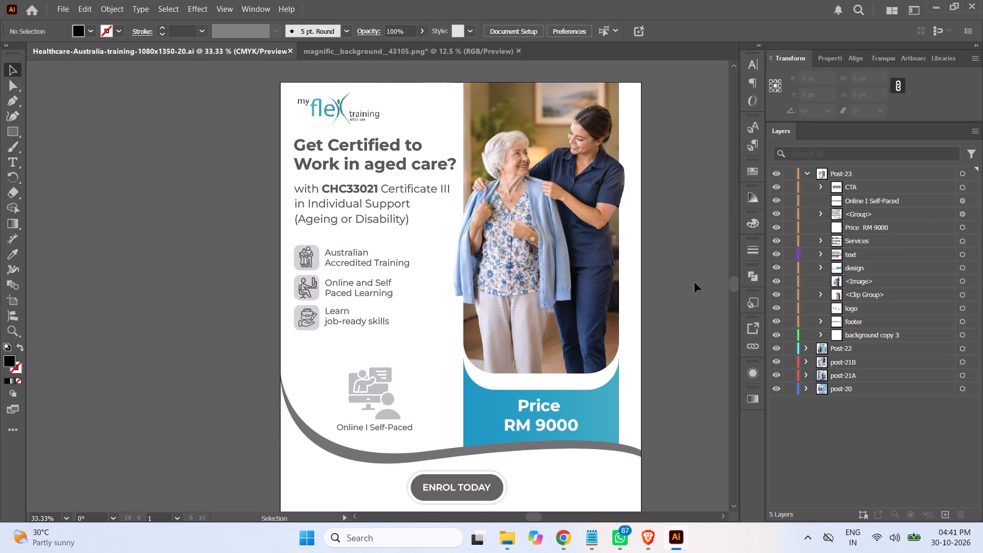
Collapse the Post-23 layer.
scroll(695, 283, down, 1)
scroll(695, 283, up, 1)
scroll(695, 283, down, 4)
scroll(692, 283, up, 1)
scroll(692, 283, down, 1)
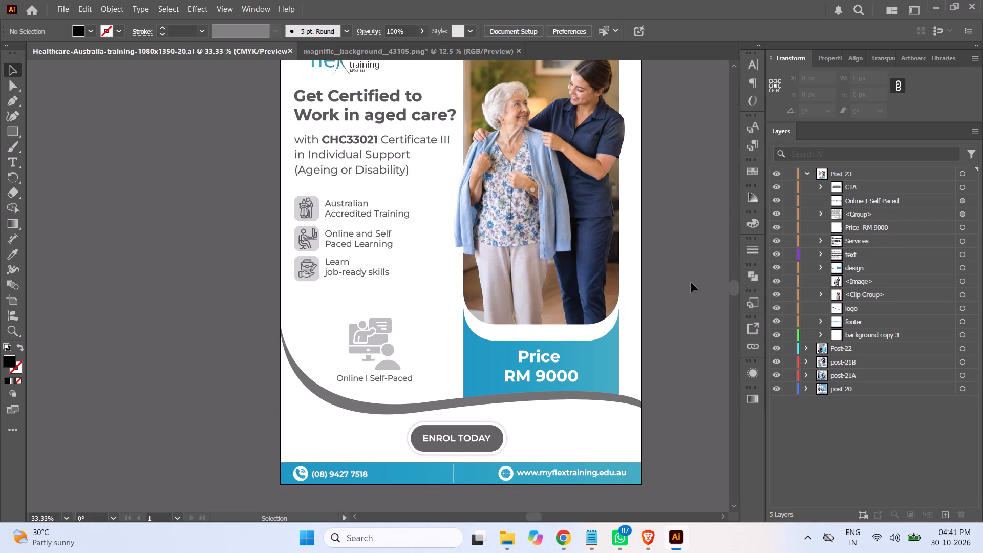
click(806, 175)
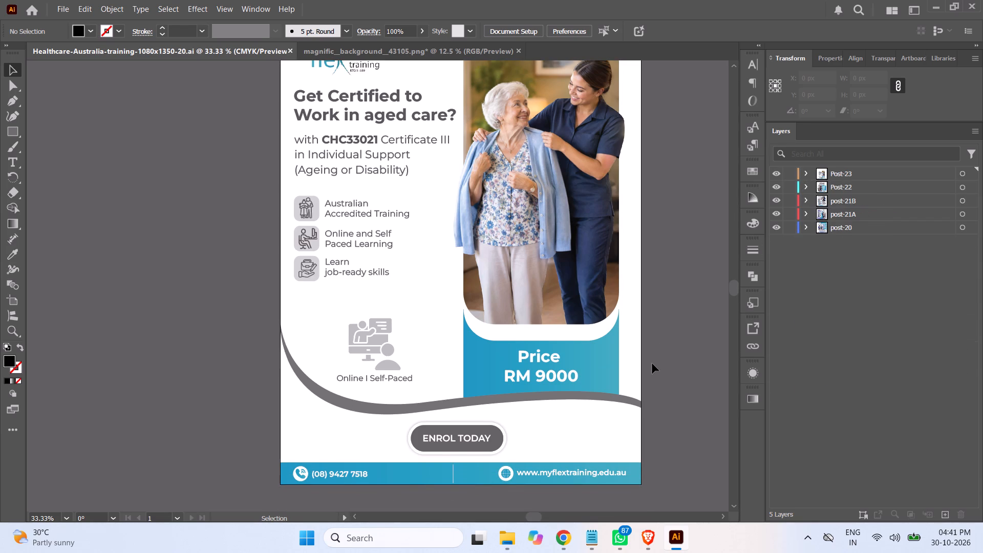
Switch to the MFHM - Cert III Individual Support task in Asana and read its reference designs, Visual Direction list and caption.
scroll(690, 319, up, 5)
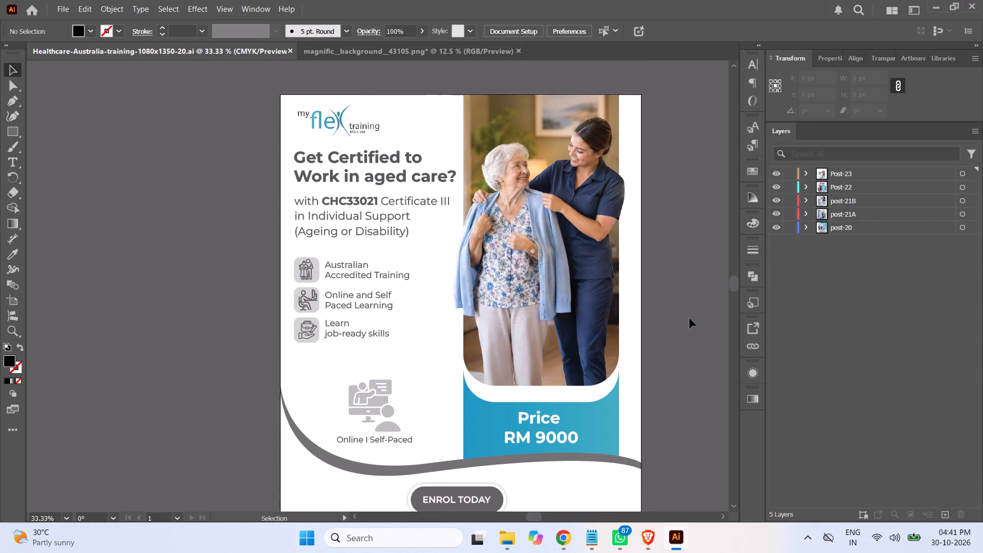
scroll(690, 318, down, 2)
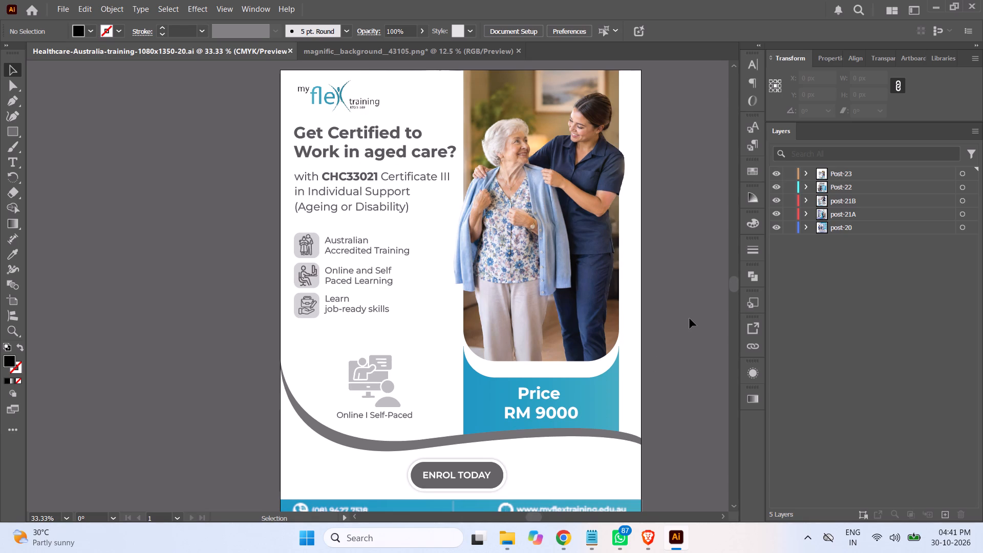
scroll(689, 318, down, 5)
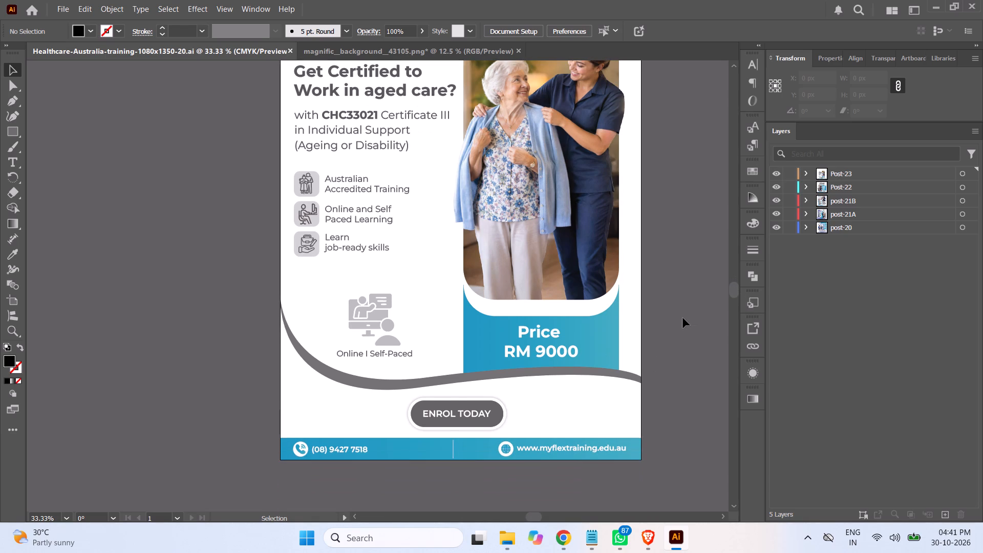
click(568, 536)
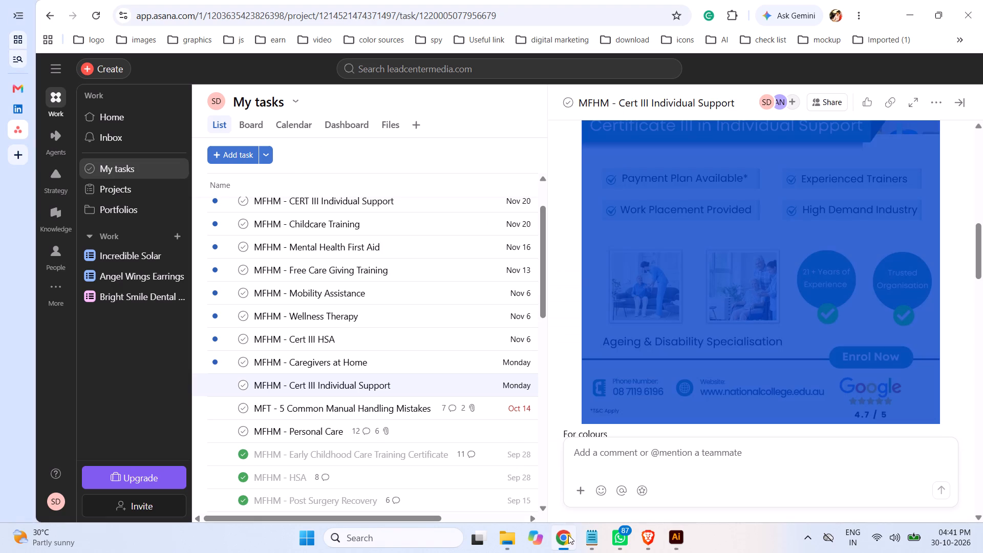
scroll(961, 344, down, 4)
scroll(953, 341, up, 1)
scroll(952, 340, down, 2)
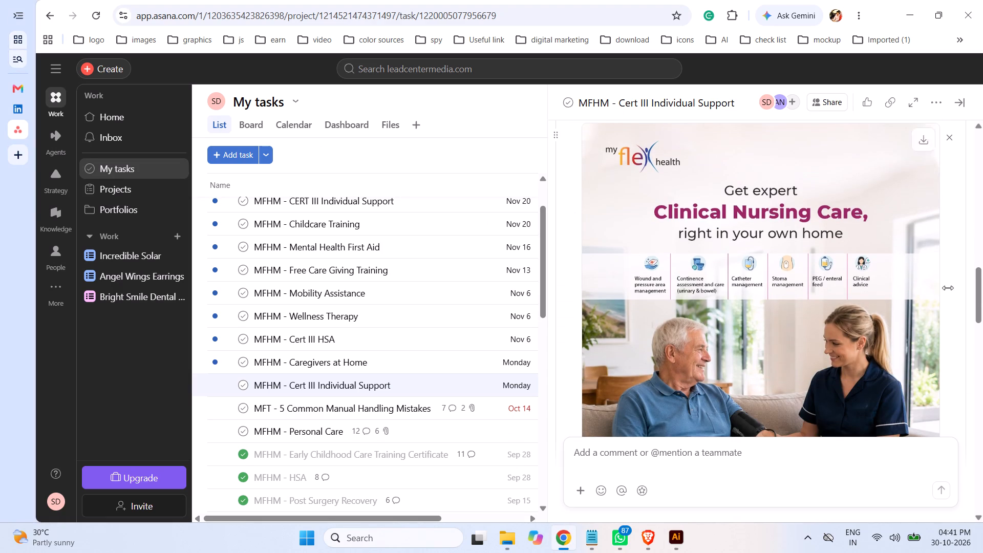
click(954, 292)
scroll(948, 293, down, 2)
scroll(946, 294, up, 4)
scroll(943, 295, down, 4)
scroll(947, 310, up, 4)
scroll(945, 312, down, 10)
scroll(933, 315, up, 1)
scroll(933, 315, down, 4)
scroll(933, 315, up, 1)
scroll(933, 315, down, 5)
scroll(914, 318, up, 1)
click(680, 399)
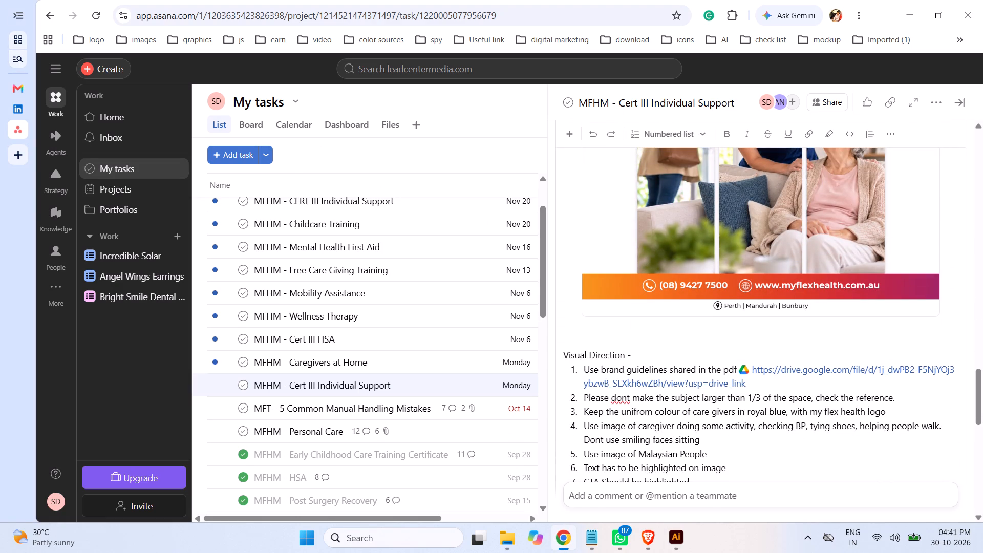
scroll(763, 399, down, 5)
scroll(757, 403, up, 1)
scroll(757, 403, down, 1)
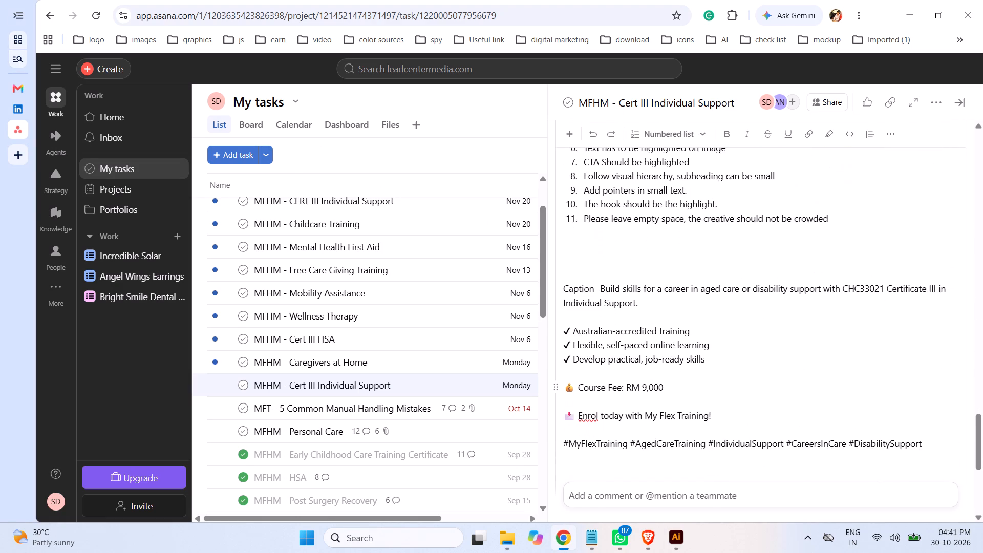
scroll(756, 399, down, 3)
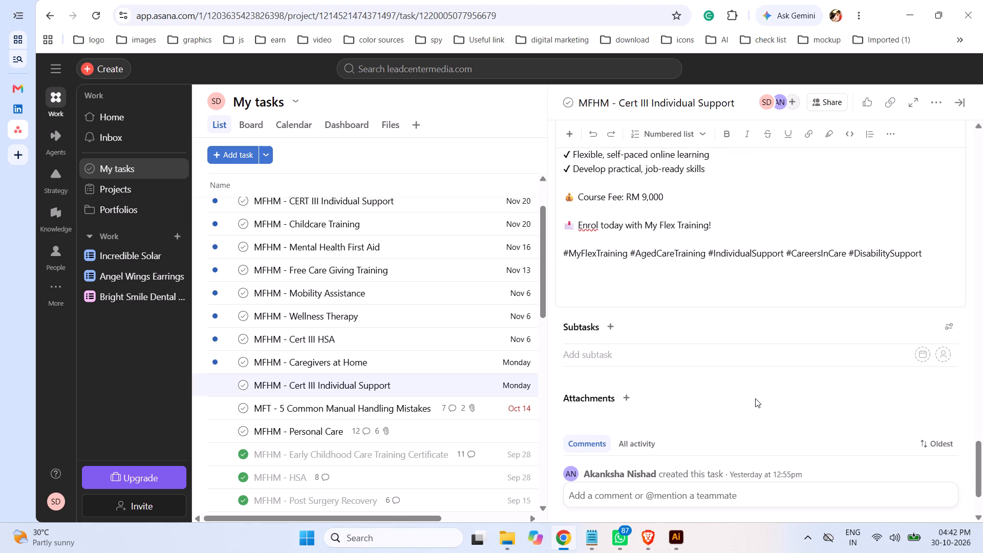
scroll(755, 398, down, 3)
scroll(753, 398, up, 3)
scroll(753, 398, down, 1)
scroll(753, 397, up, 1)
scroll(753, 397, down, 1)
scroll(753, 397, up, 7)
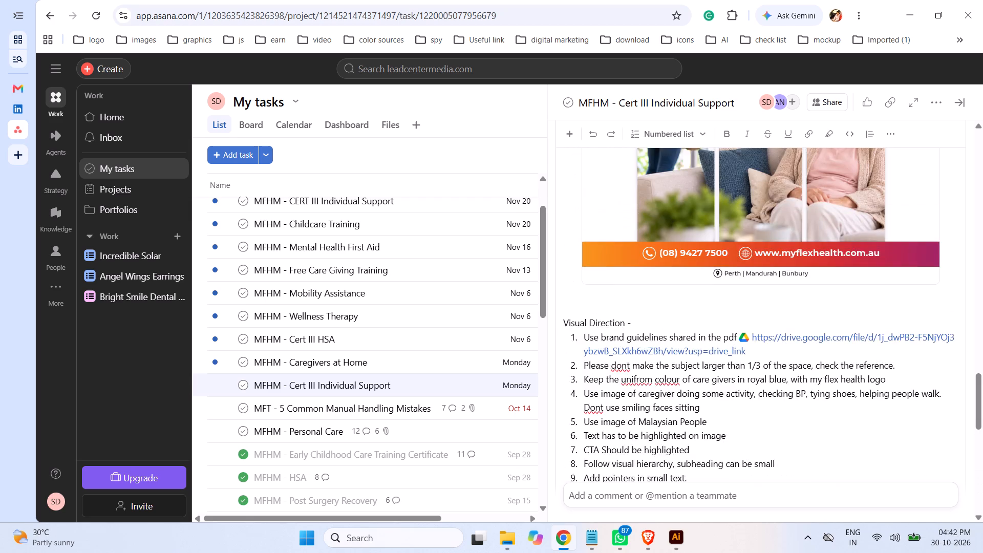
scroll(755, 390, up, 1)
scroll(755, 390, down, 2)
scroll(755, 390, up, 1)
scroll(755, 390, down, 1)
scroll(755, 390, up, 18)
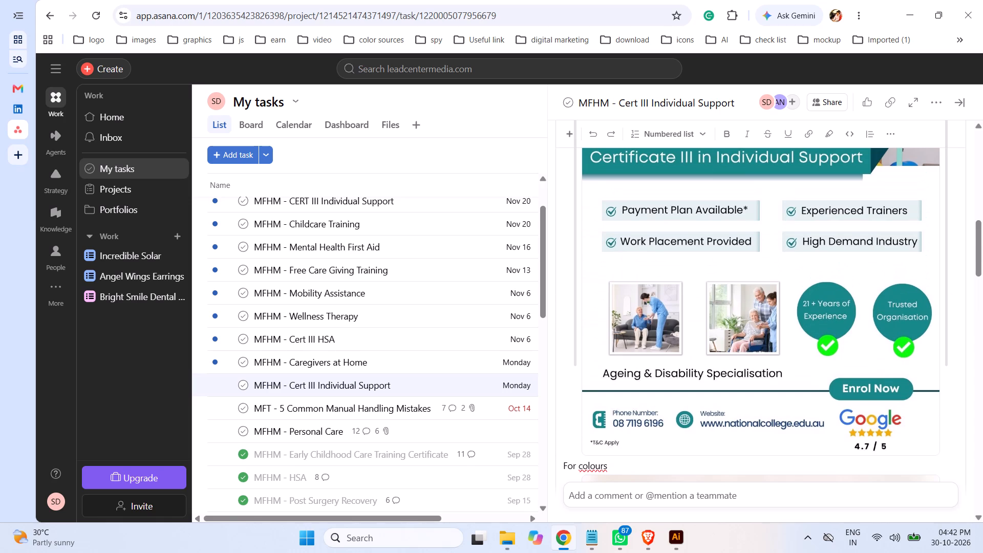
scroll(752, 381, up, 2)
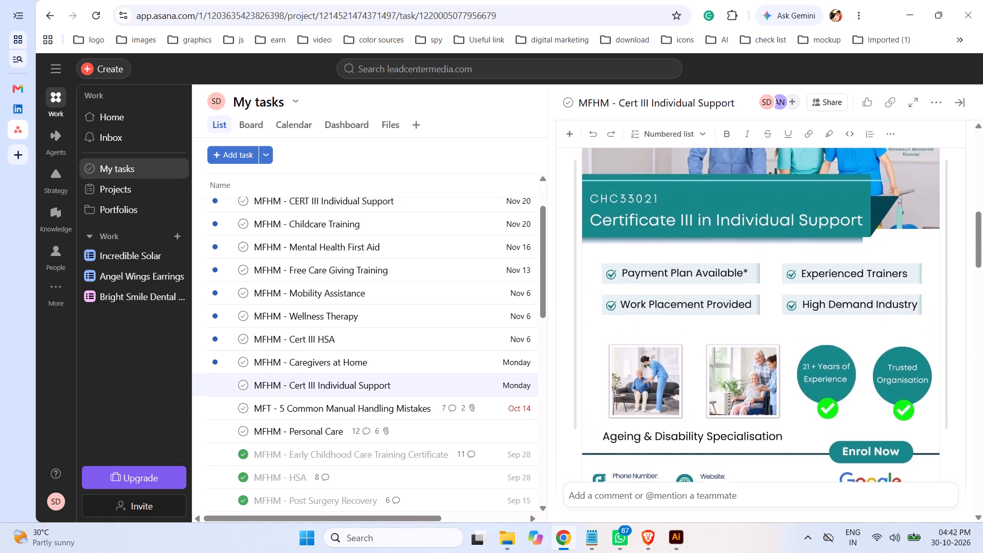
scroll(752, 381, up, 6)
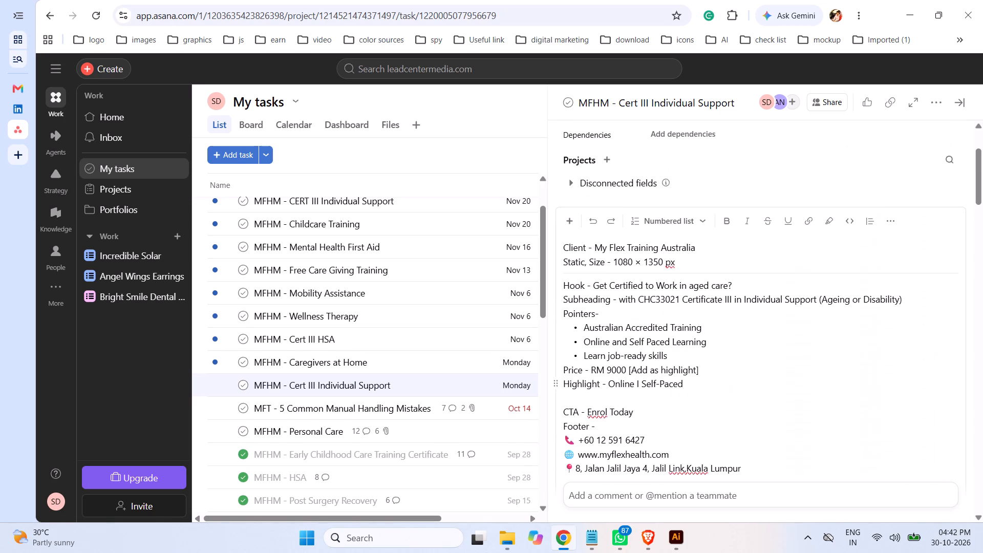
scroll(753, 380, down, 1)
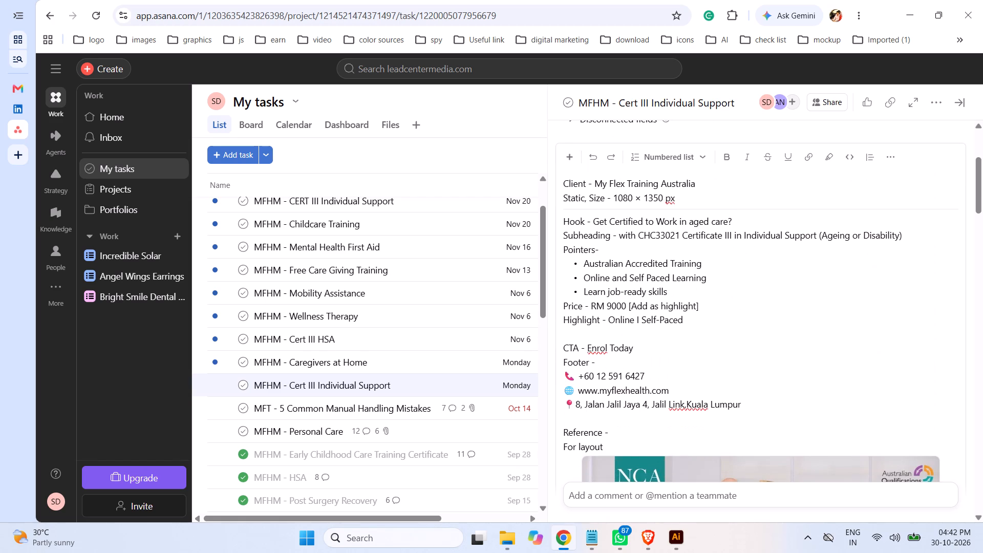
drag(669, 391, 585, 391)
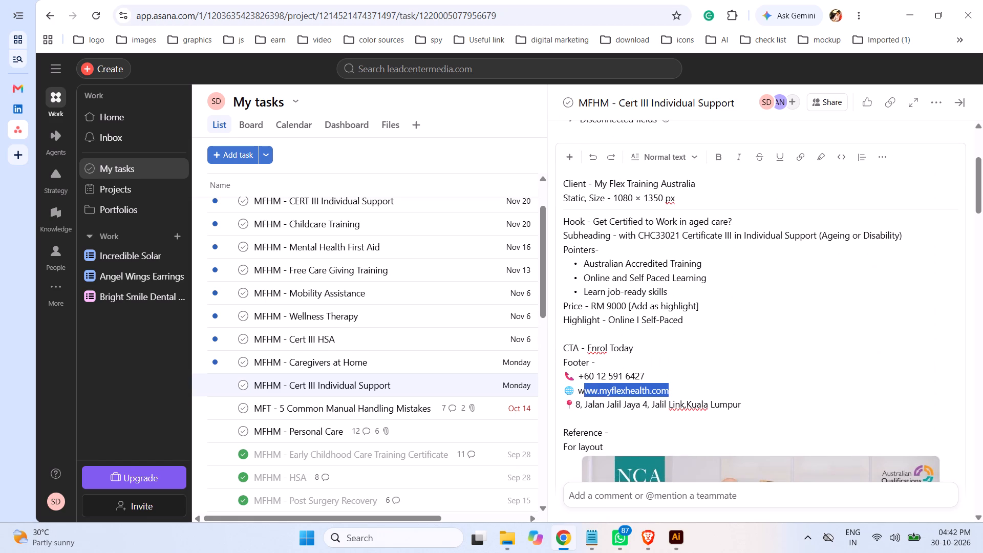
drag(585, 391, 580, 387)
right_click(602, 390)
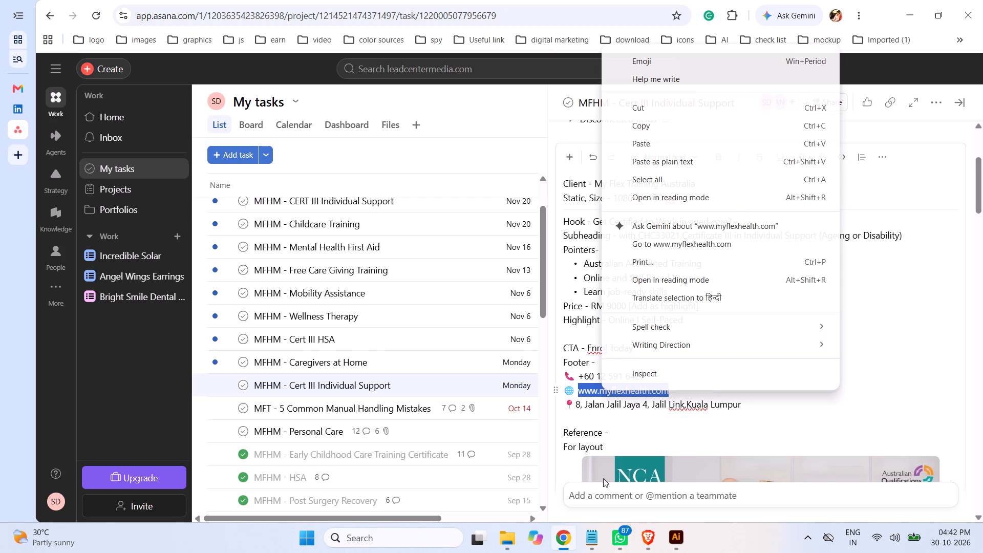
Switch to File Explorer, view Healthcare-Post-4.jpg from the my flex health training folder to examine its design and footer, and close it.
click(509, 537)
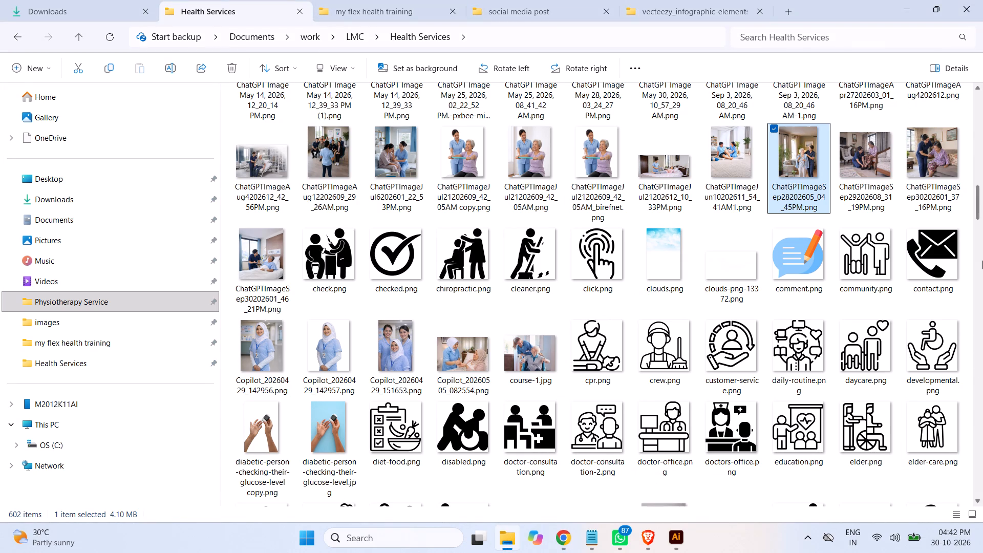
drag(980, 212, 982, 132)
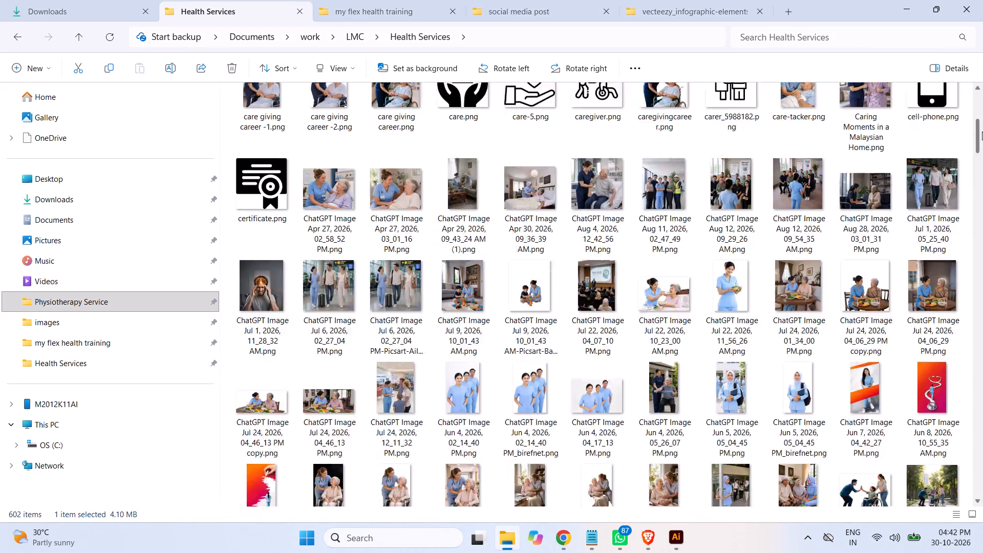
drag(982, 132, 981, 120)
click(382, 3)
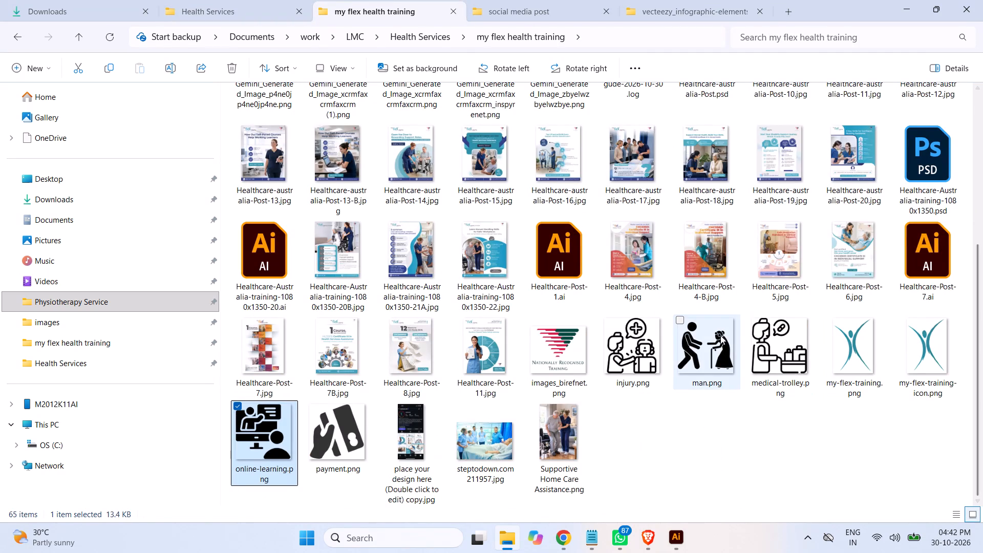
double_click(638, 273)
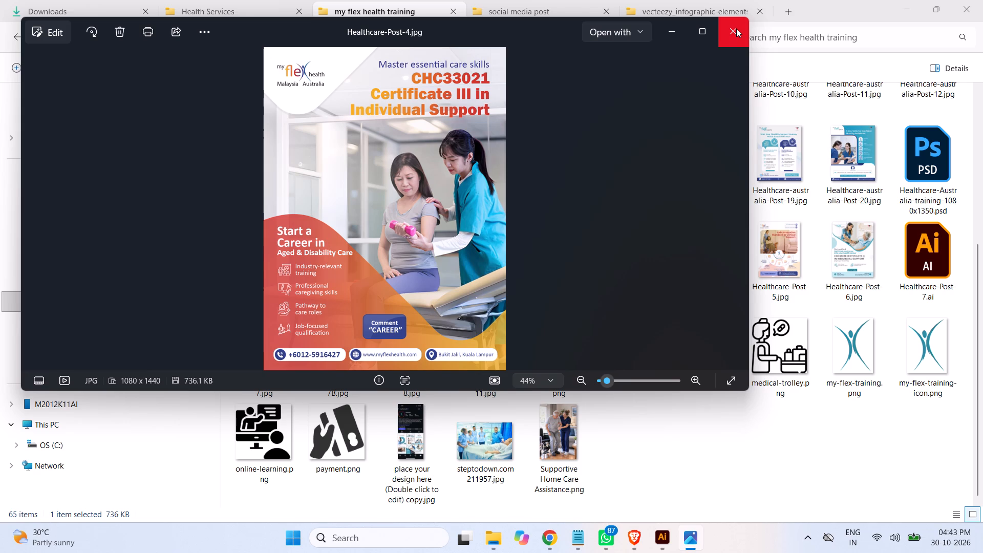
click(736, 28)
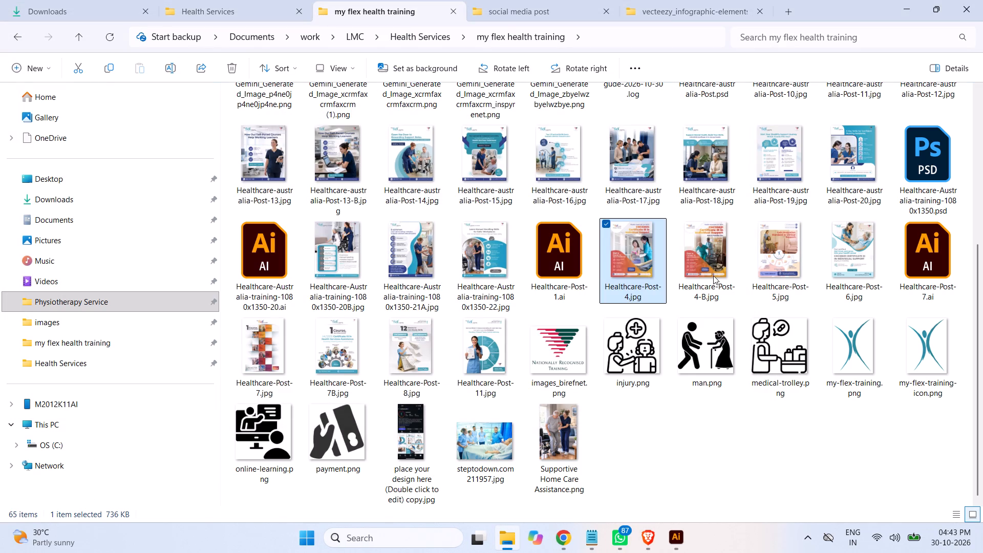
View Healthcare-Post-5.jpg from the my flex health training folder to examine its logo and contact details, and close it.
double_click(792, 257)
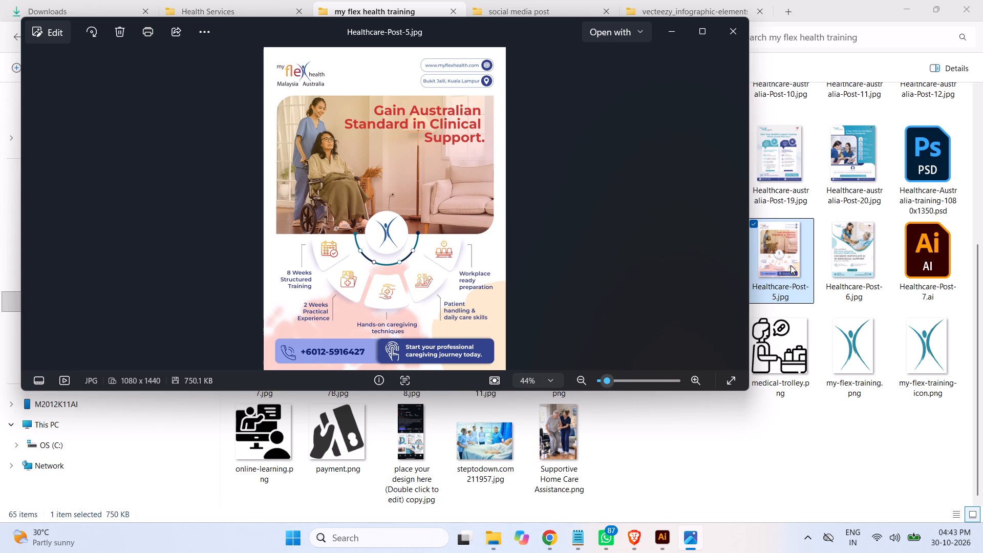
click(732, 34)
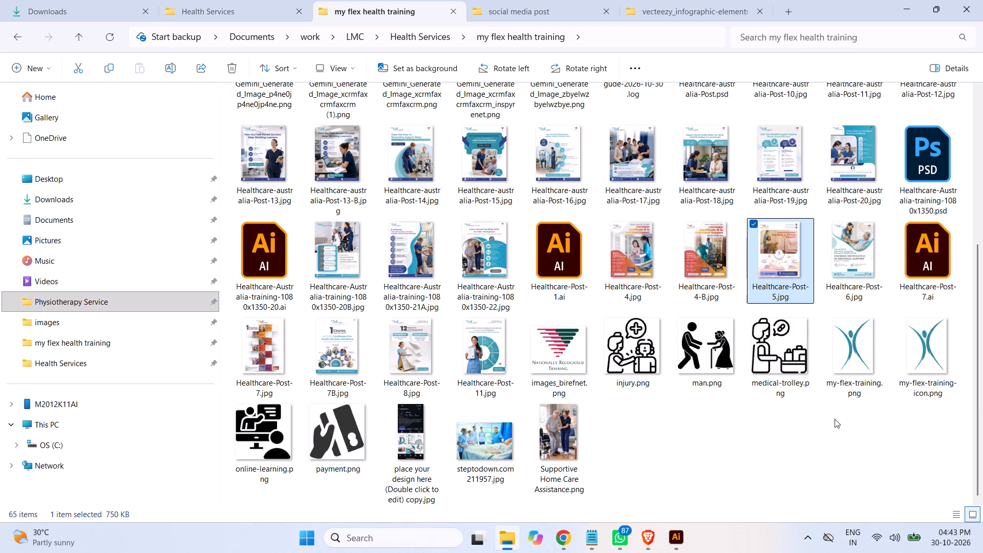
Switch to Illustrator and review the Post-23 artwork against the copy, footer details and layout reference in the Asana brief, ending back in Illustrator.
click(676, 534)
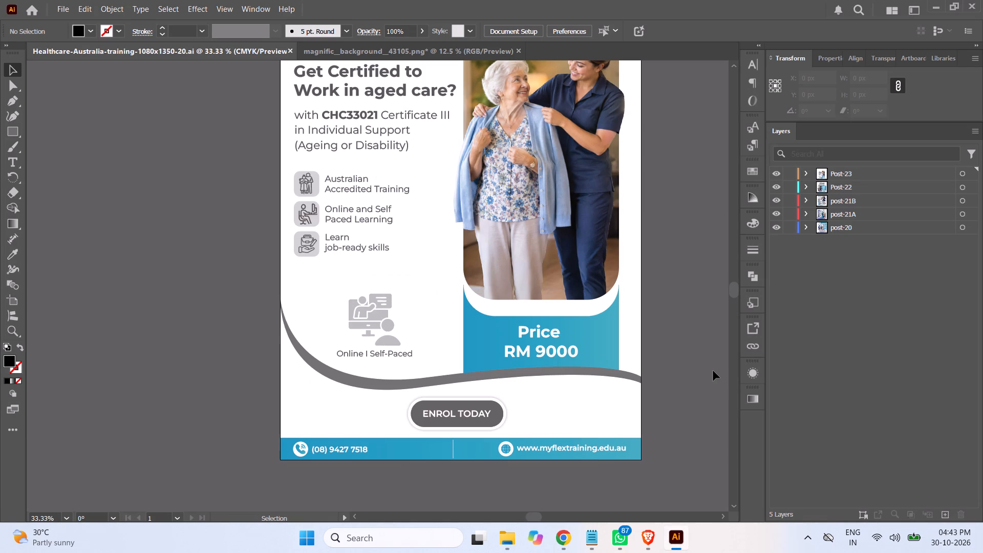
scroll(713, 371, up, 6)
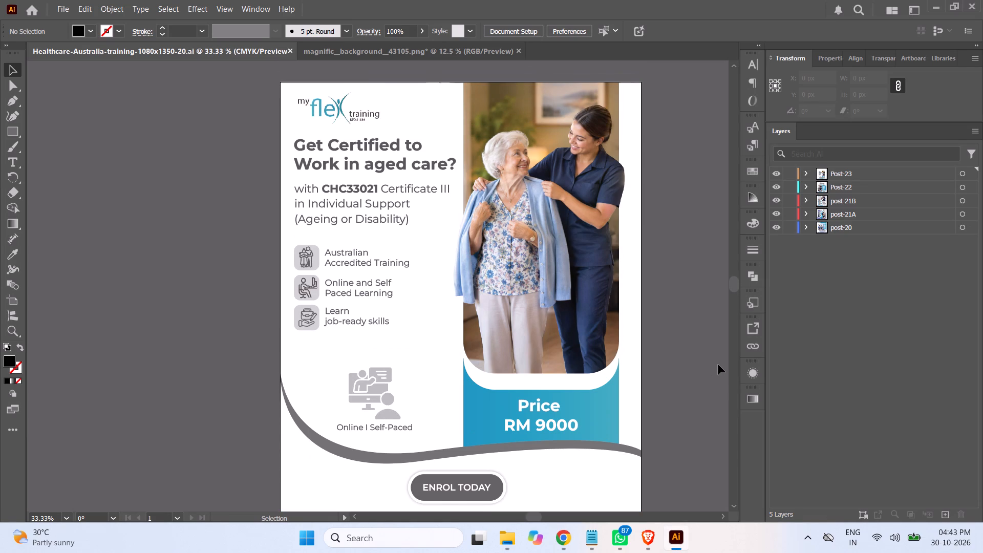
scroll(722, 365, up, 1)
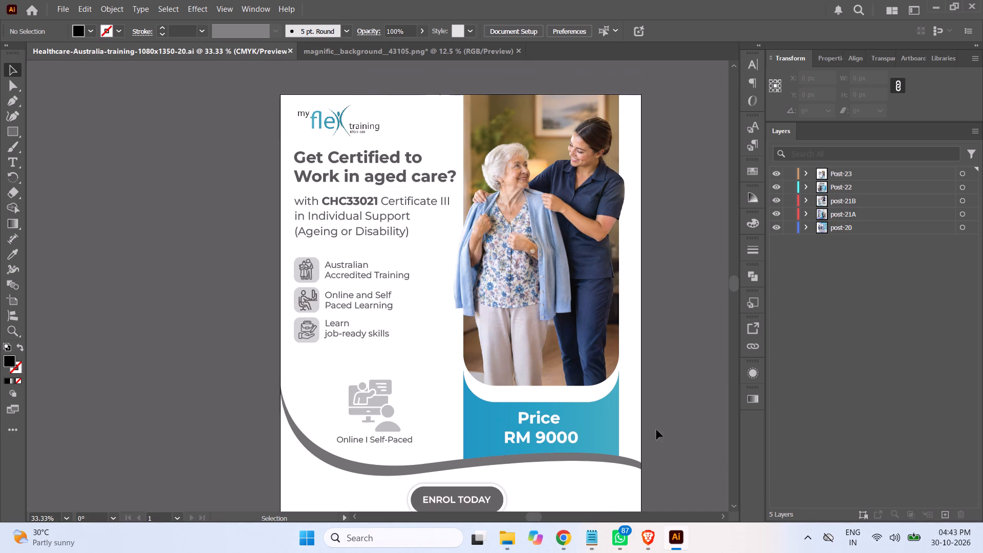
click(566, 536)
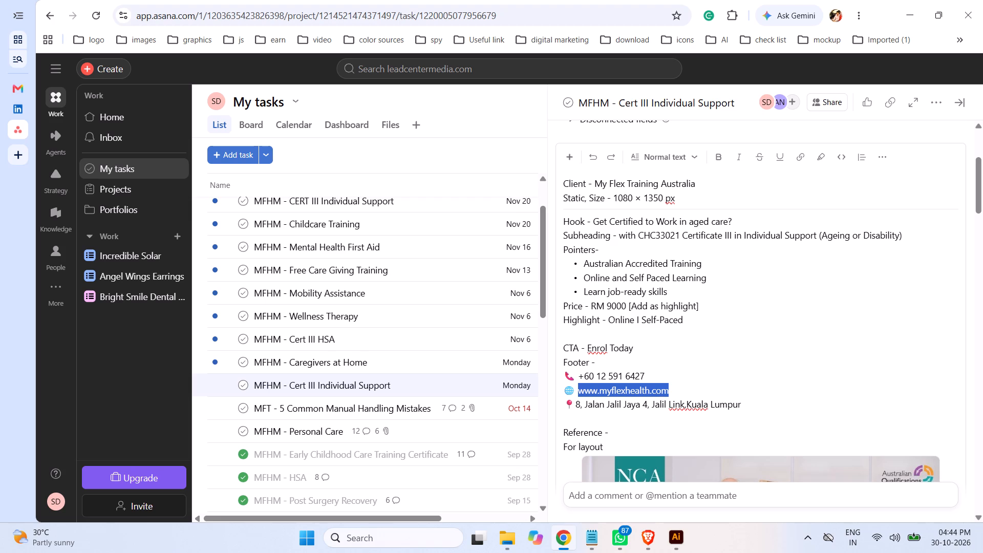
scroll(797, 297, down, 2)
click(799, 258)
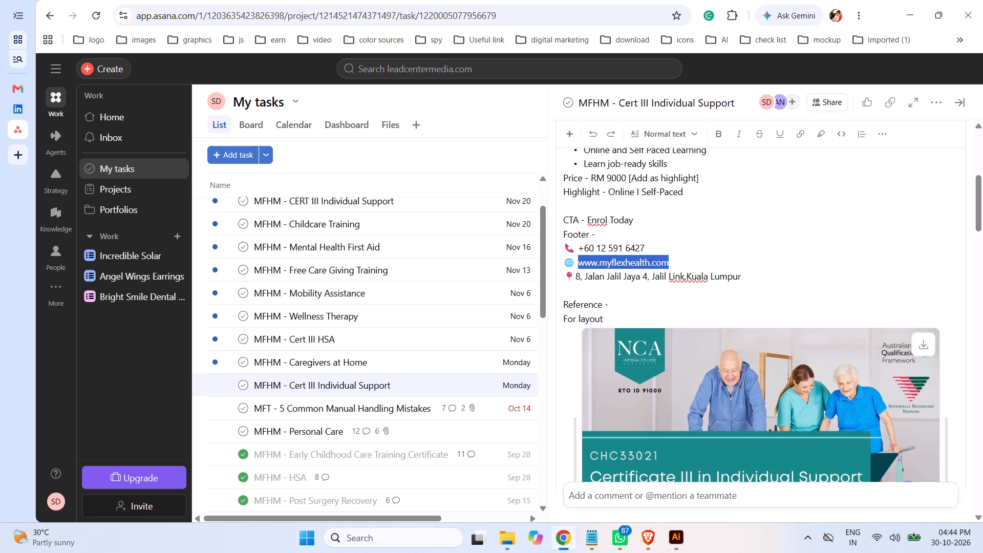
click(679, 539)
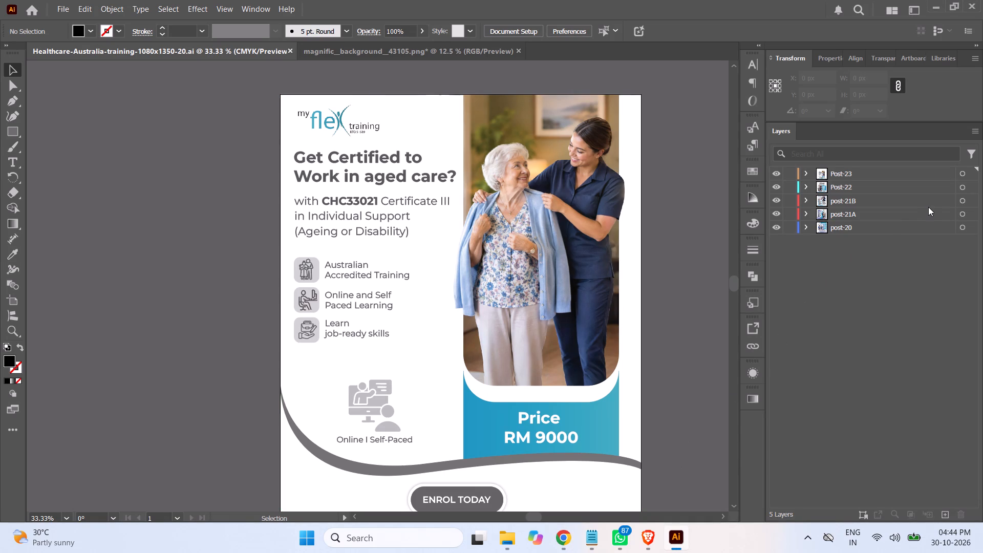
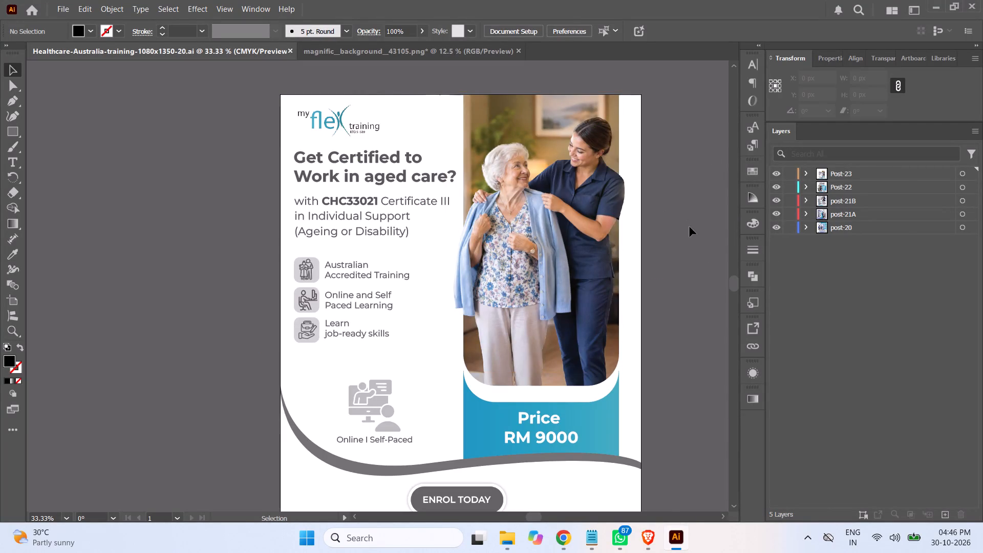
Review the Post-23 artwork from logo to footer and check its contact details against the Asana brief in Chrome, ending back in Illustrator.
scroll(702, 278, down, 6)
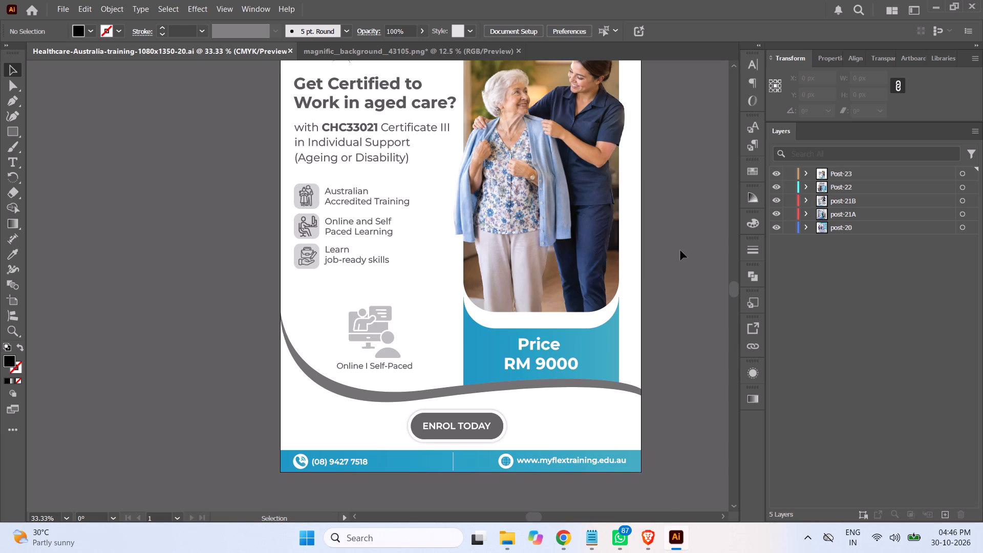
scroll(679, 249, up, 2)
scroll(679, 249, down, 1)
scroll(679, 249, up, 3)
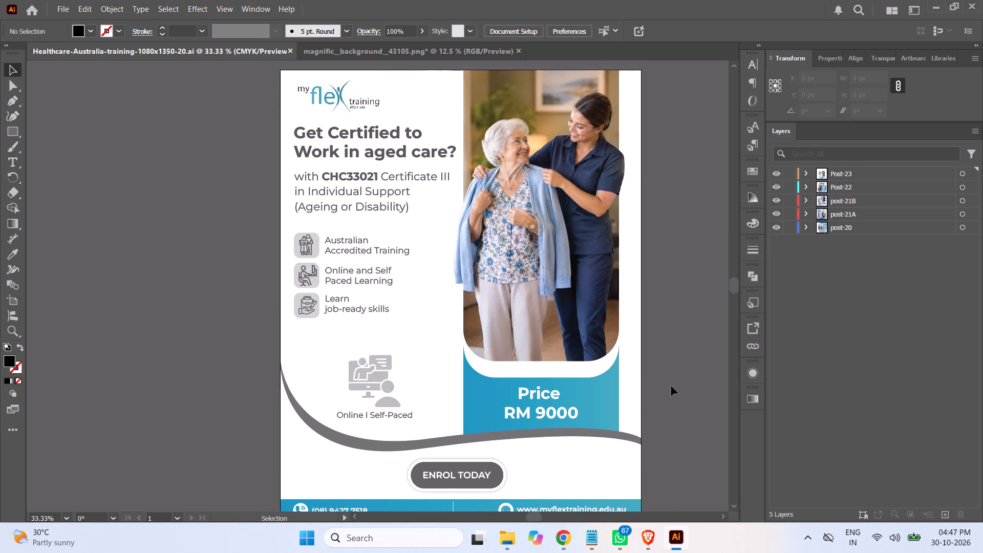
click(561, 538)
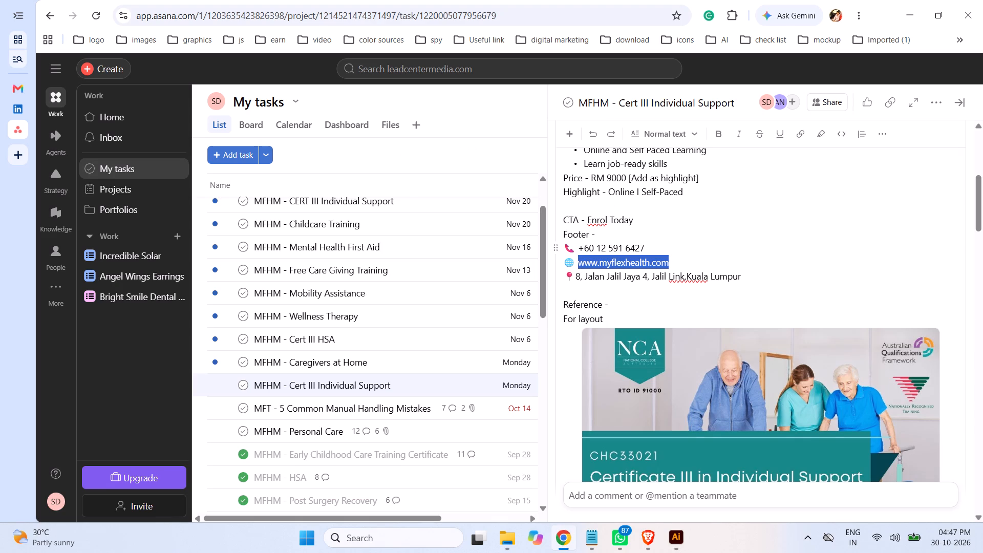
click(682, 543)
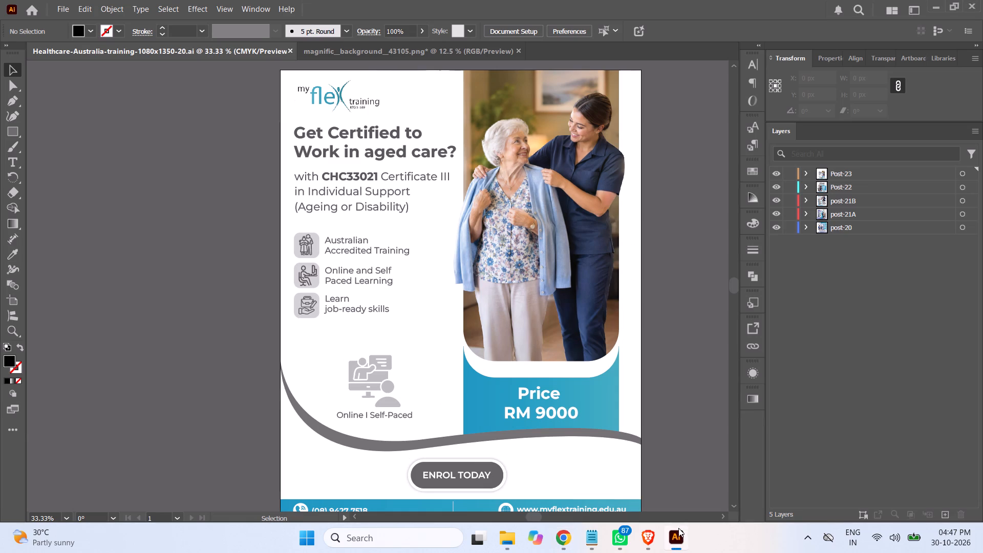
Switch to File Explorer and view Healthcare-Post-4.jpg and Healthcare-Post-5.jpg to examine their logo and contact details, closing each one.
click(509, 539)
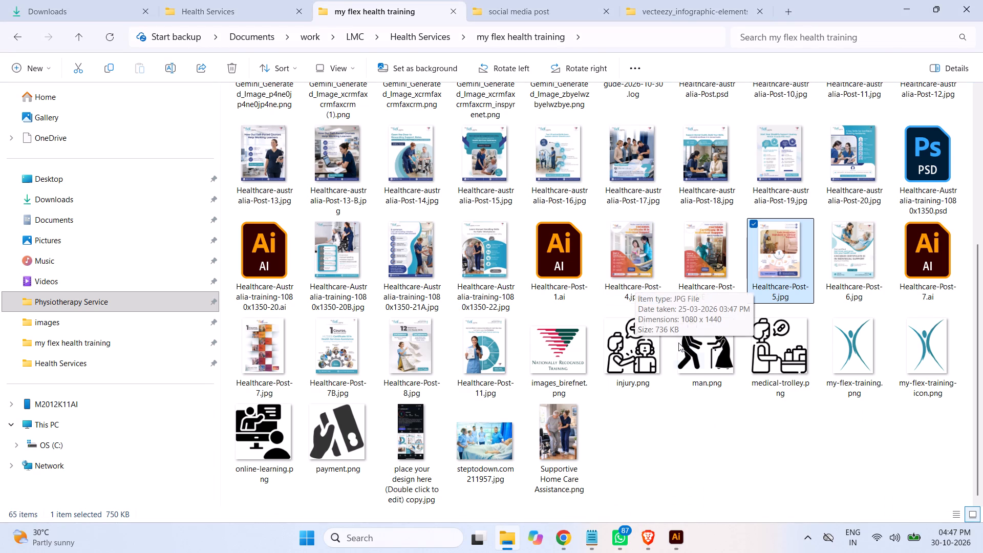
click(649, 270)
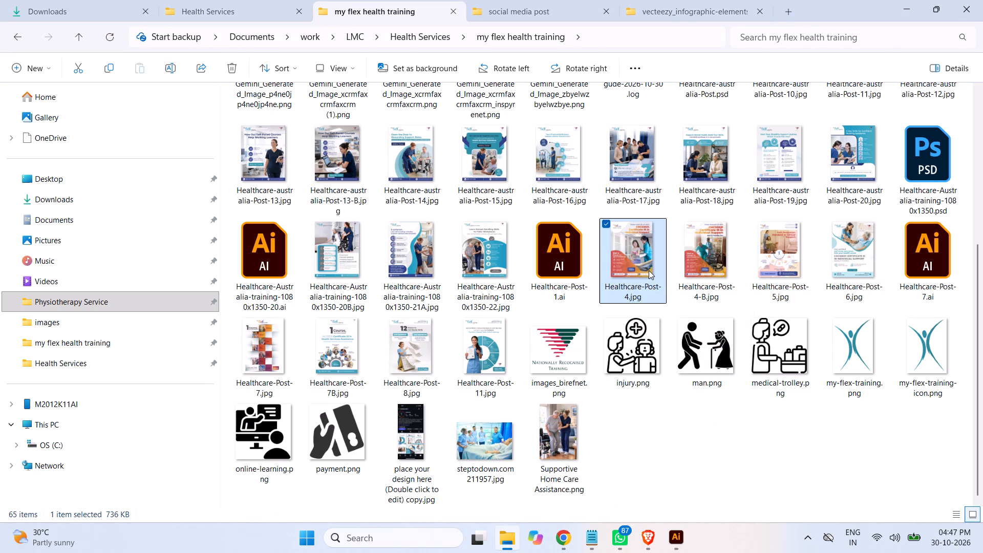
double_click(649, 270)
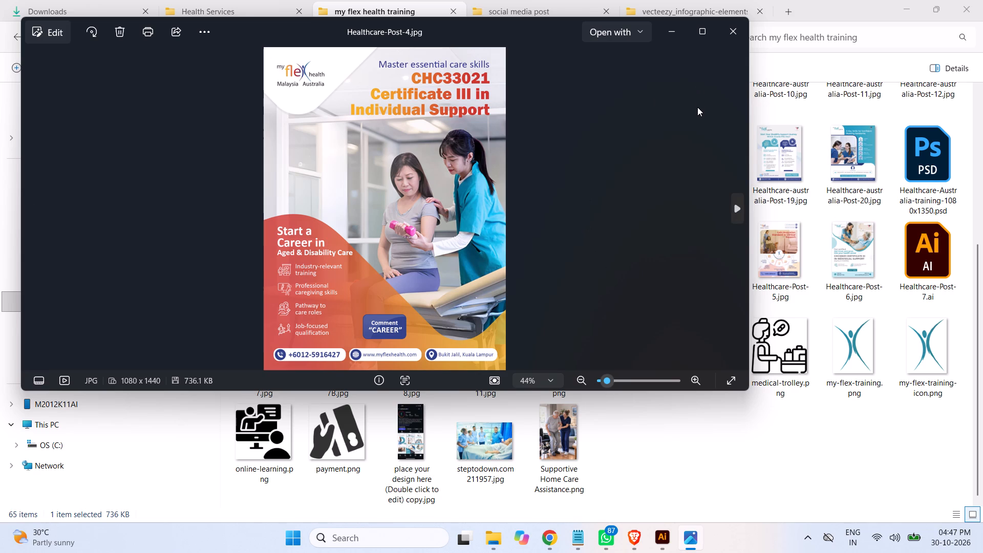
click(734, 31)
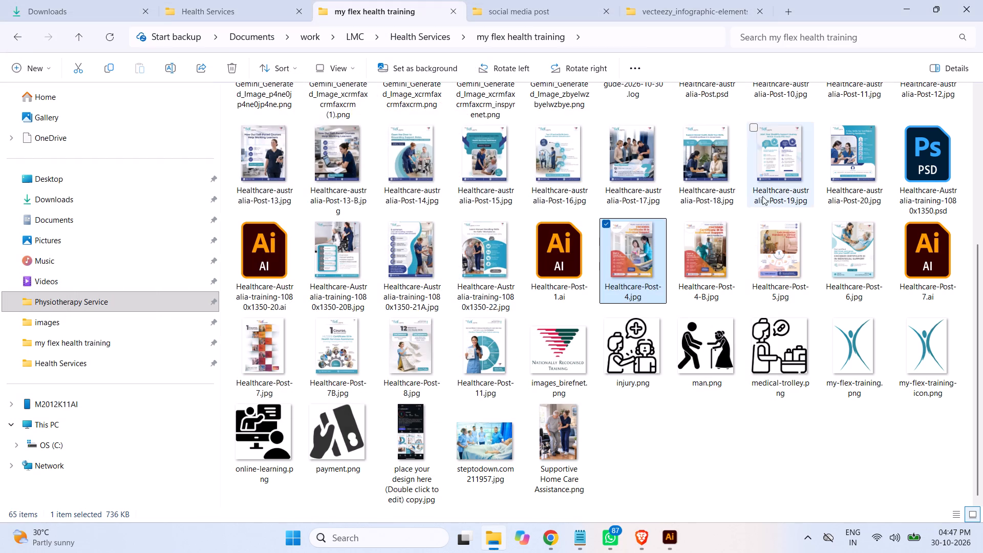
double_click(775, 257)
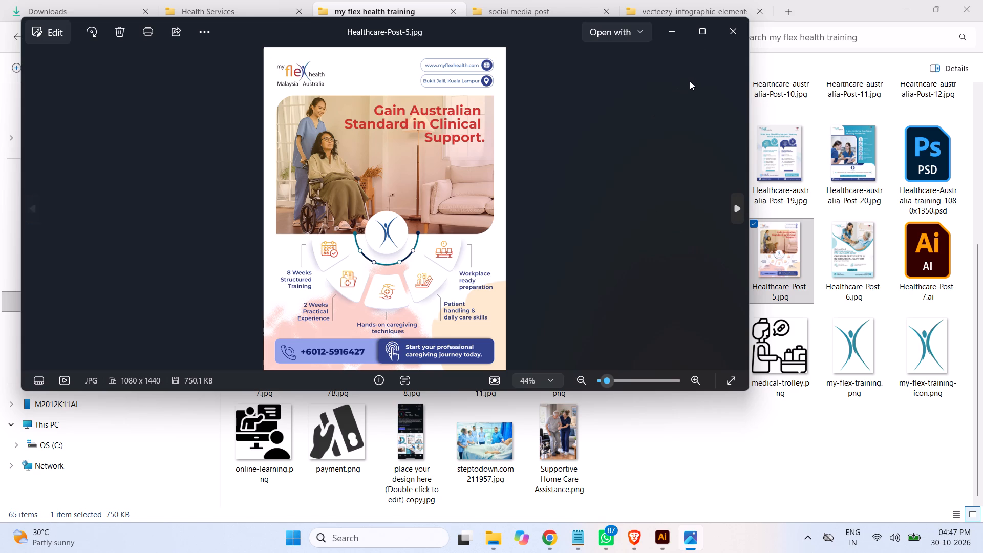
click(736, 33)
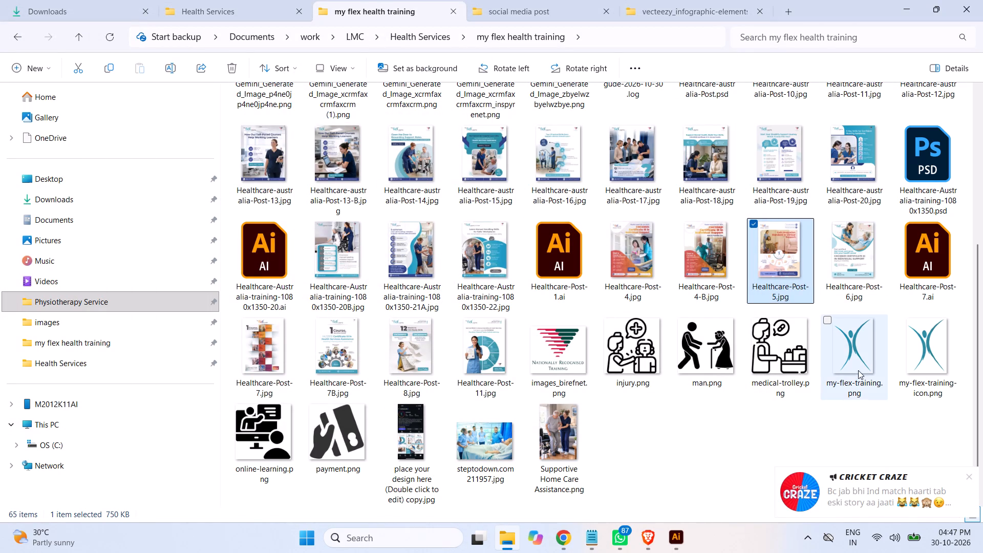
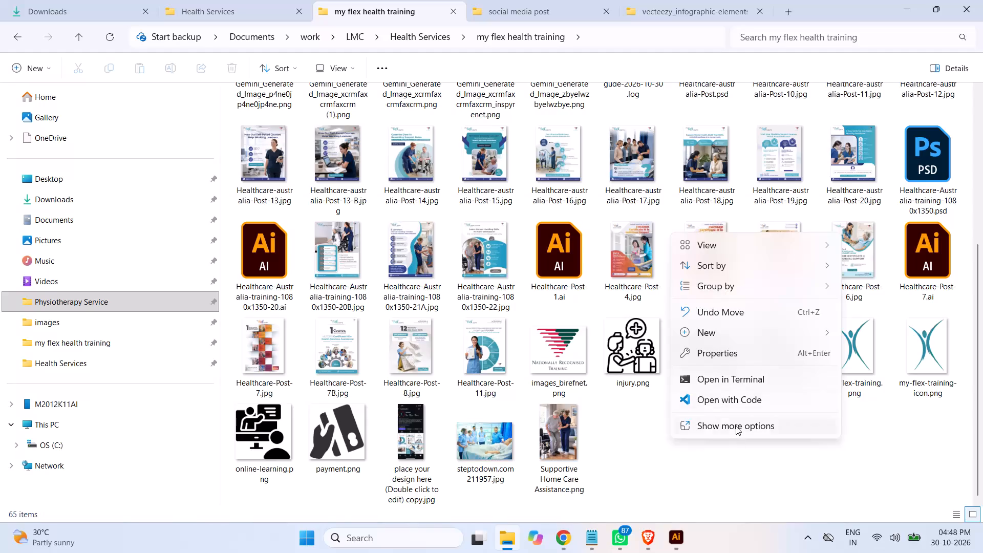
Refresh the my flex health training folder and view Healthcare-australia-Post-14.jpg to examine its branding and footer, closing it again.
click(736, 426)
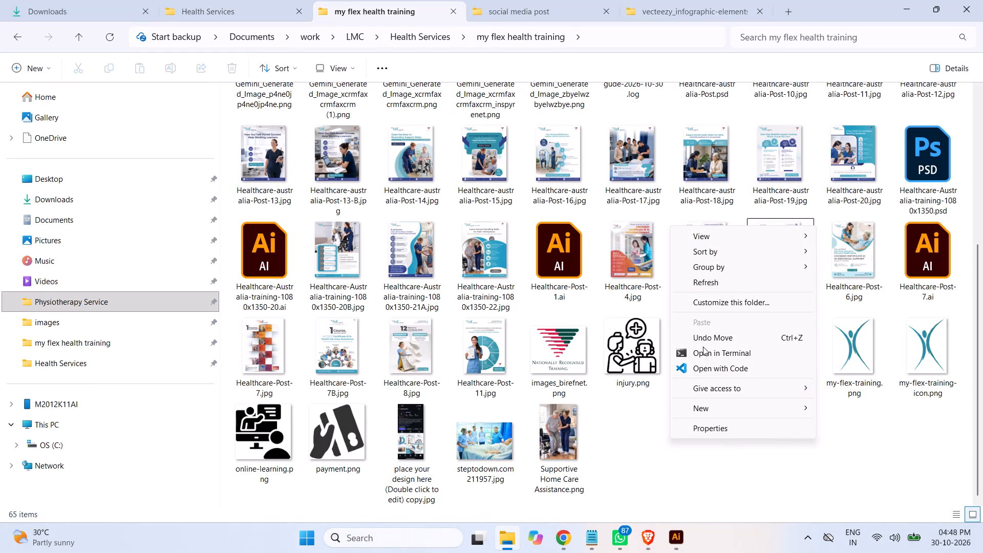
click(709, 283)
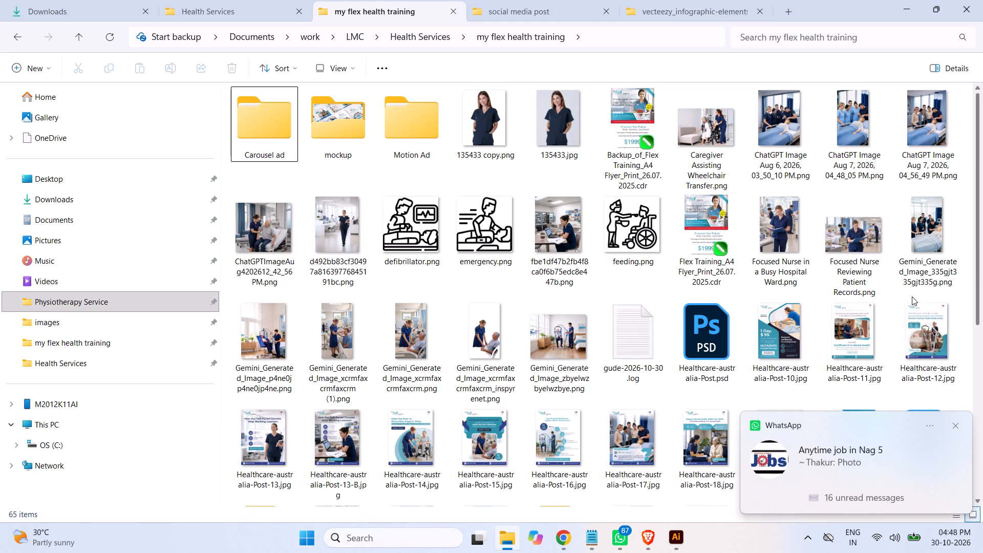
double_click(401, 440)
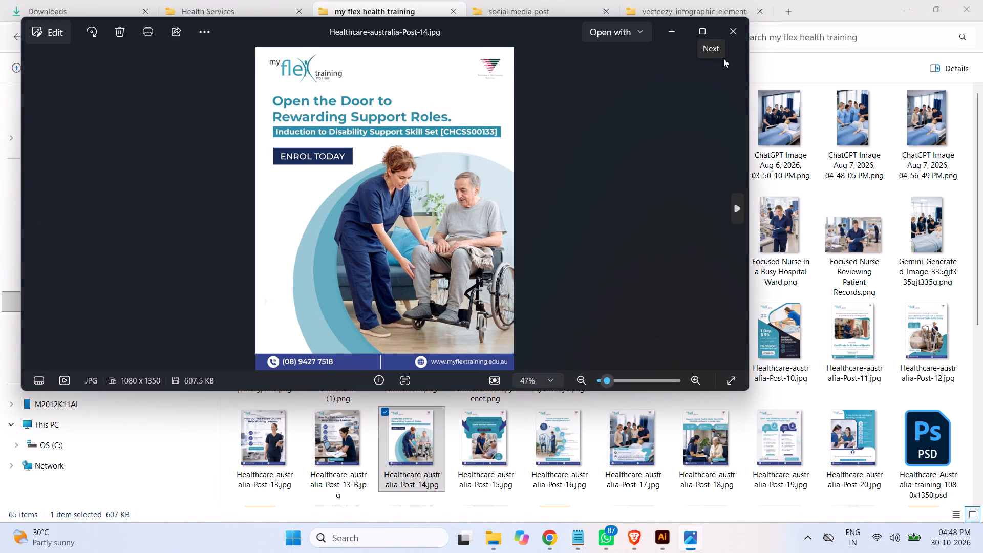
click(735, 38)
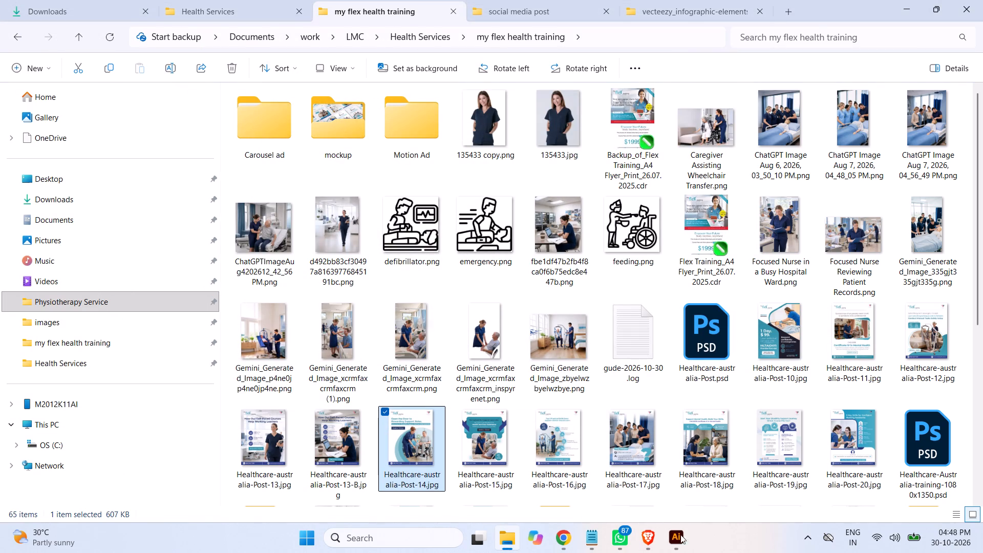
Switch to Chrome and examine the layout and colour references, Visual Direction list and caption in the Cert III Individual Support brief.
click(567, 538)
click(807, 284)
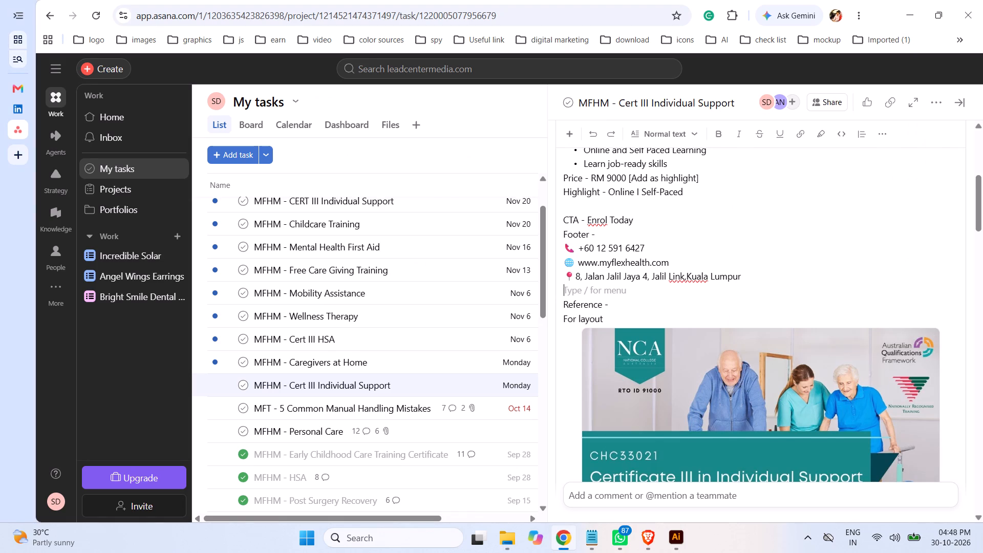
scroll(813, 283, down, 5)
scroll(814, 279, up, 5)
scroll(814, 279, down, 4)
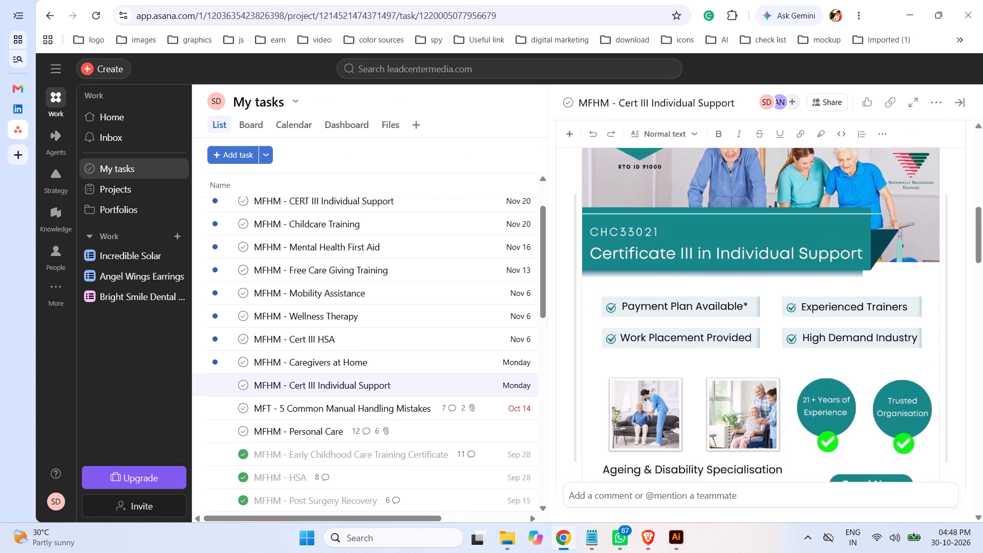
scroll(811, 280, down, 2)
scroll(809, 280, up, 1)
scroll(809, 280, down, 4)
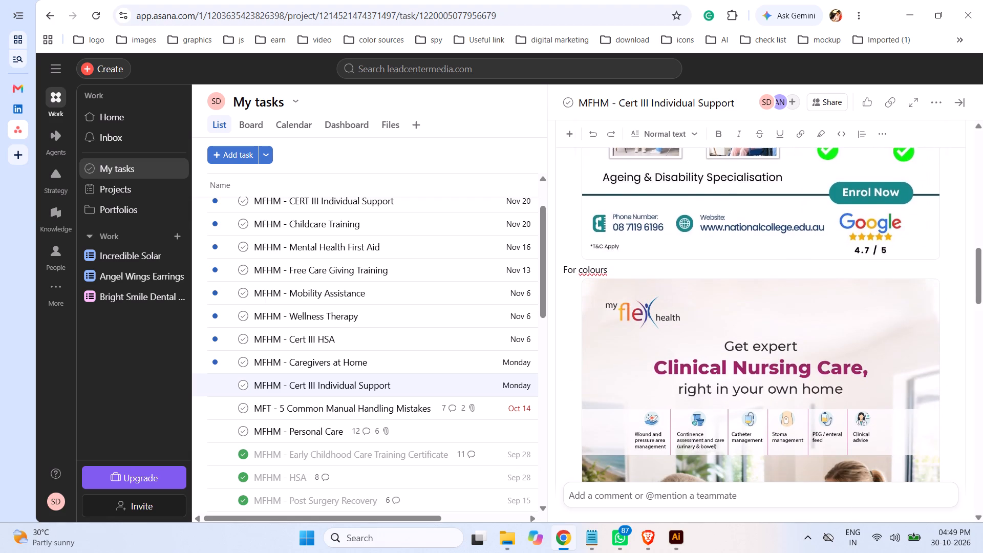
scroll(808, 280, down, 1)
scroll(808, 280, up, 1)
scroll(808, 280, down, 6)
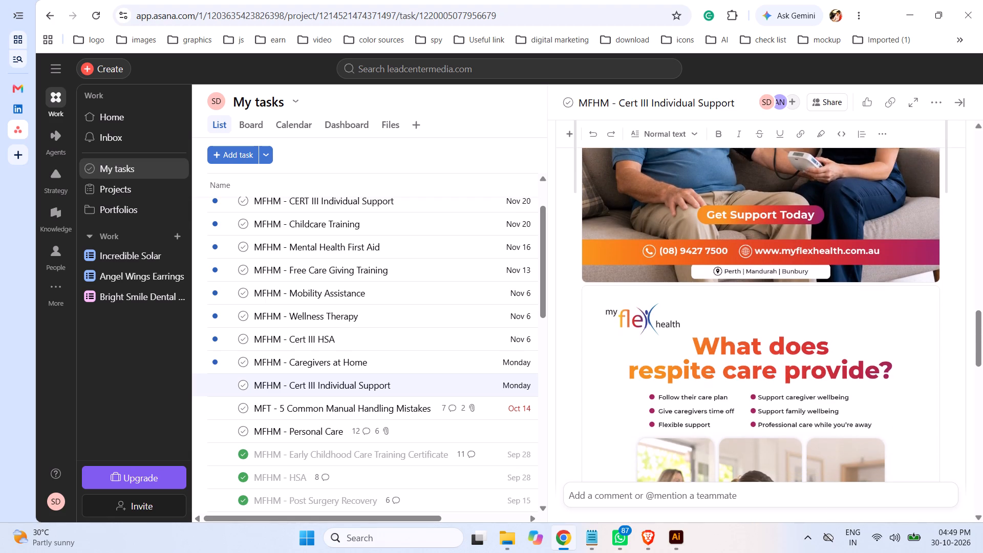
scroll(807, 281, down, 1)
scroll(807, 281, up, 1)
scroll(807, 281, down, 3)
scroll(807, 281, up, 1)
scroll(807, 281, down, 8)
scroll(807, 282, up, 2)
scroll(807, 282, down, 9)
scroll(807, 282, up, 1)
scroll(807, 282, down, 1)
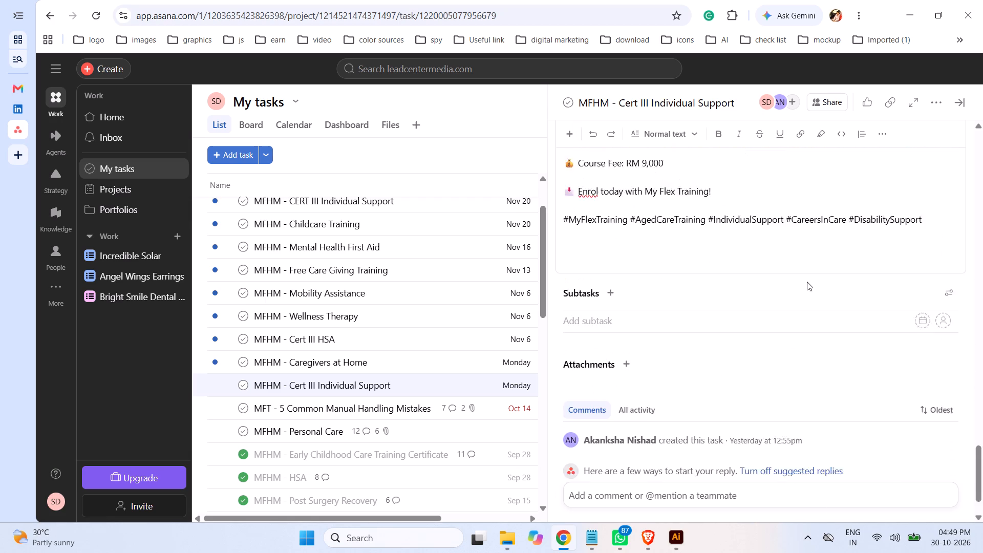
scroll(807, 282, down, 3)
scroll(807, 282, up, 2)
scroll(807, 282, down, 2)
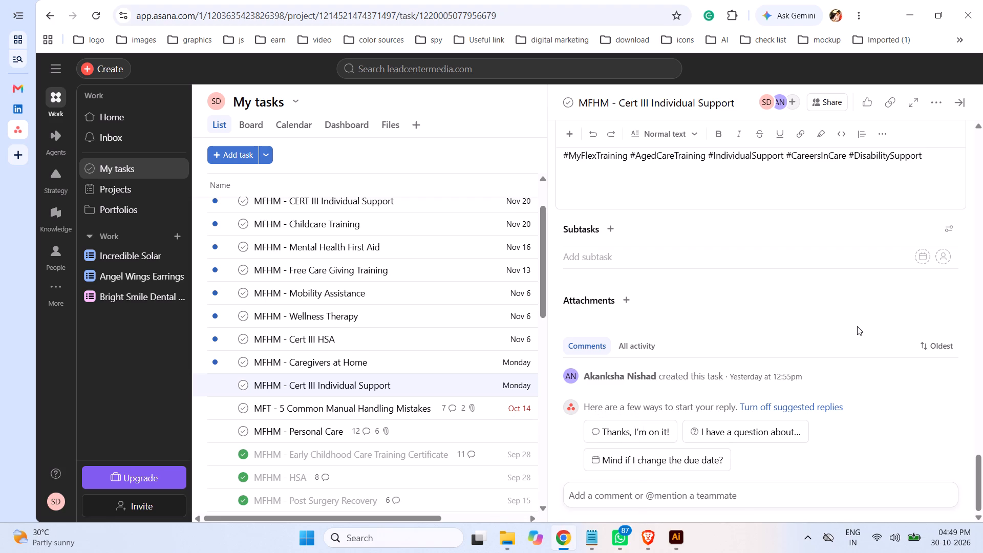
scroll(857, 327, up, 2)
scroll(857, 327, down, 1)
scroll(856, 327, up, 7)
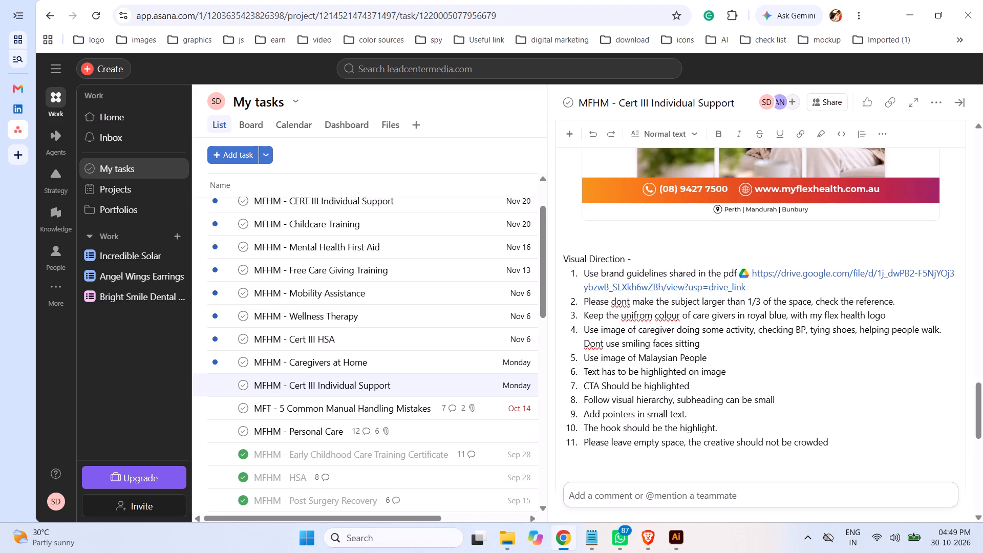
Compare the Post-23 artwork in Illustrator with the Asana brief in Chrome, rereading its colour references, copy and footer details.
click(680, 537)
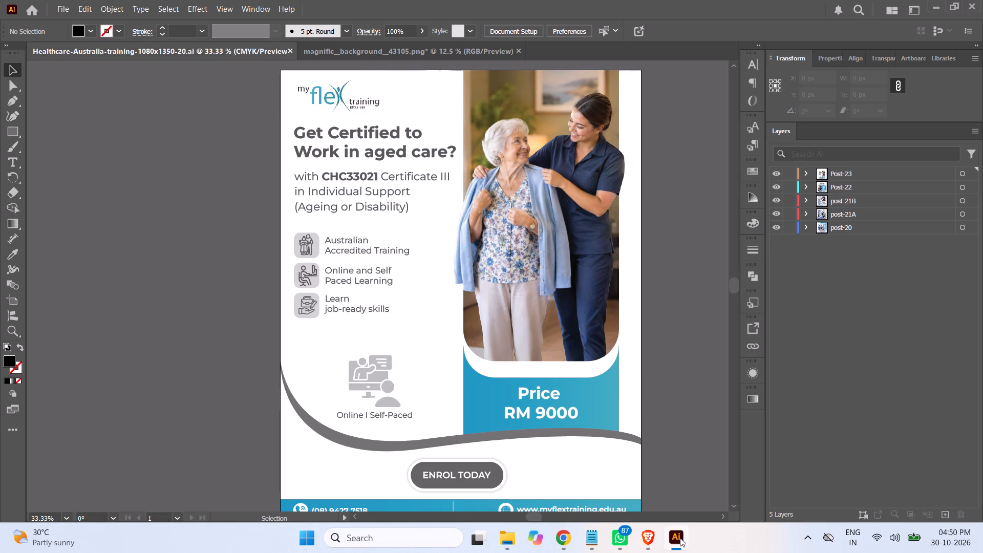
click(680, 538)
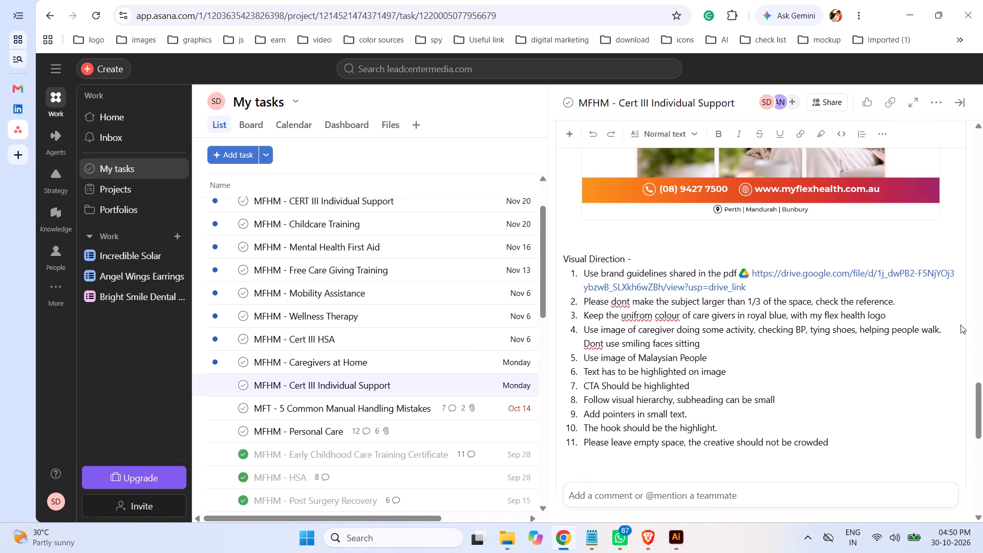
scroll(953, 325, up, 9)
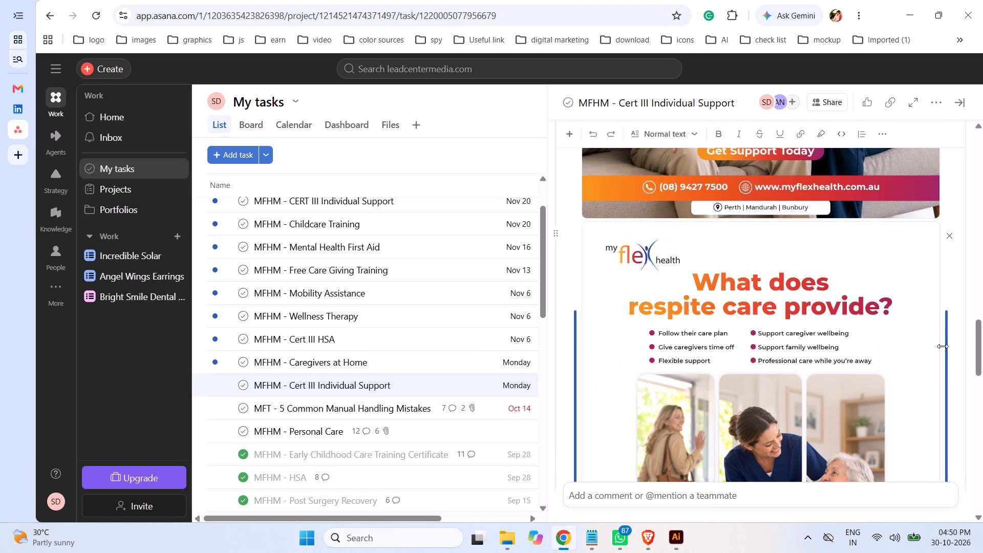
scroll(943, 346, up, 4)
scroll(901, 307, up, 2)
scroll(901, 307, down, 1)
scroll(901, 307, up, 3)
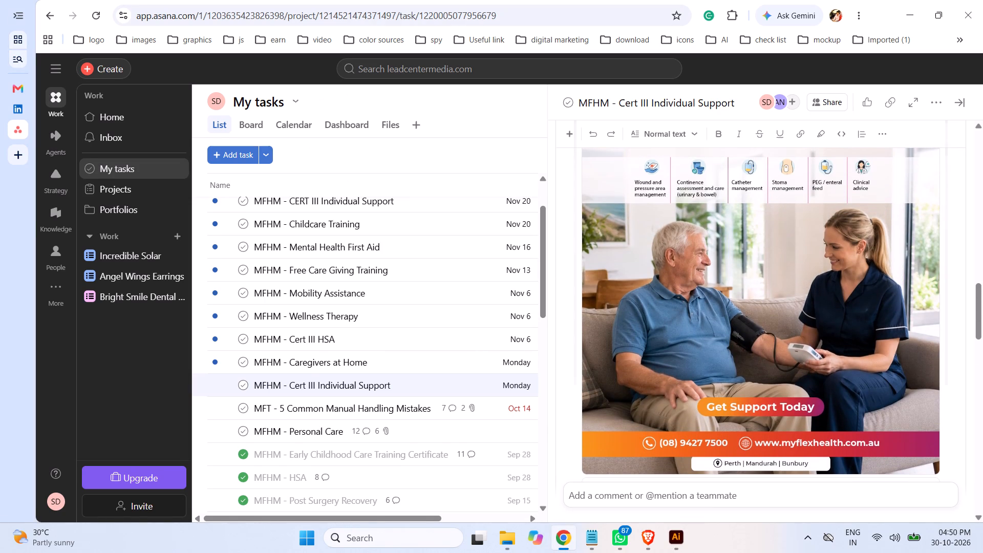
scroll(902, 310, up, 7)
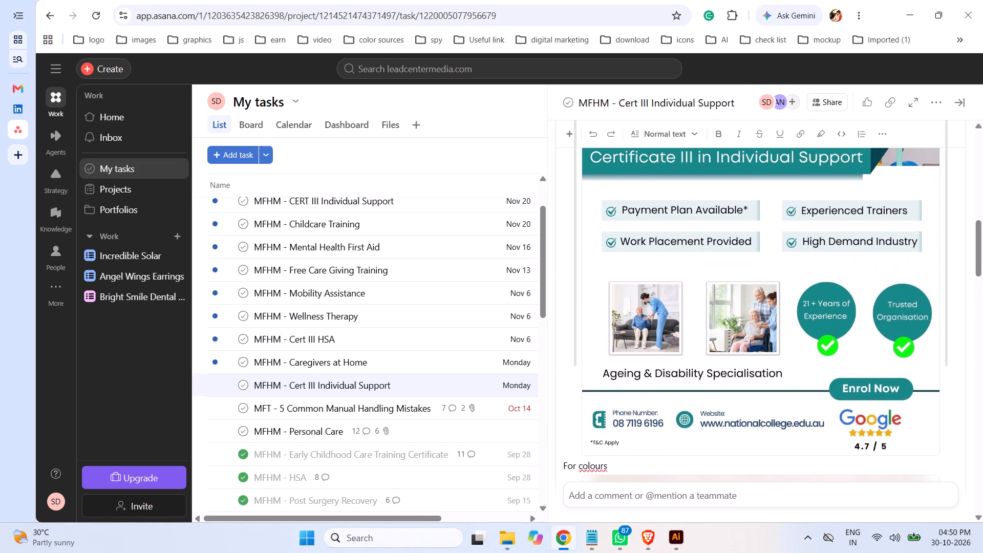
scroll(904, 310, up, 5)
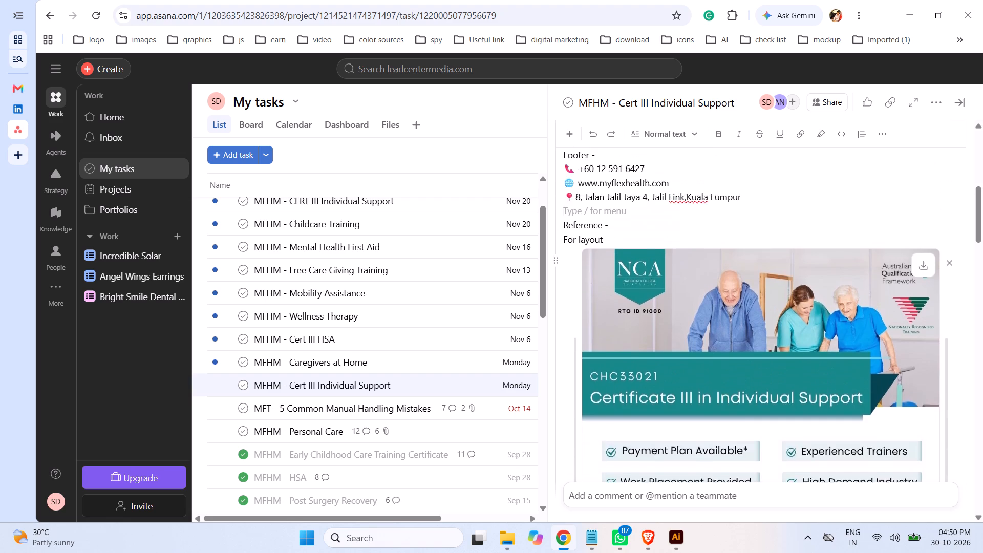
scroll(904, 310, up, 4)
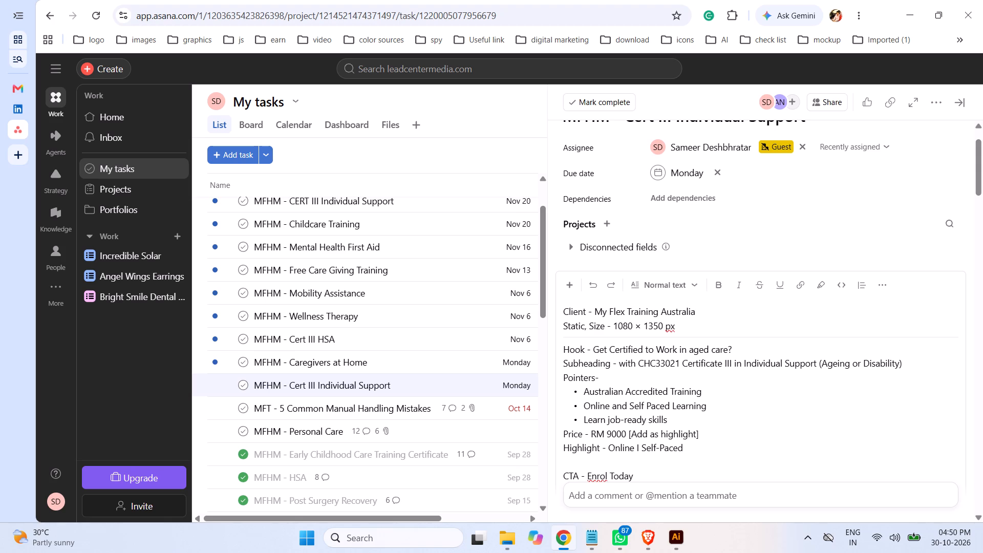
scroll(730, 438, down, 1)
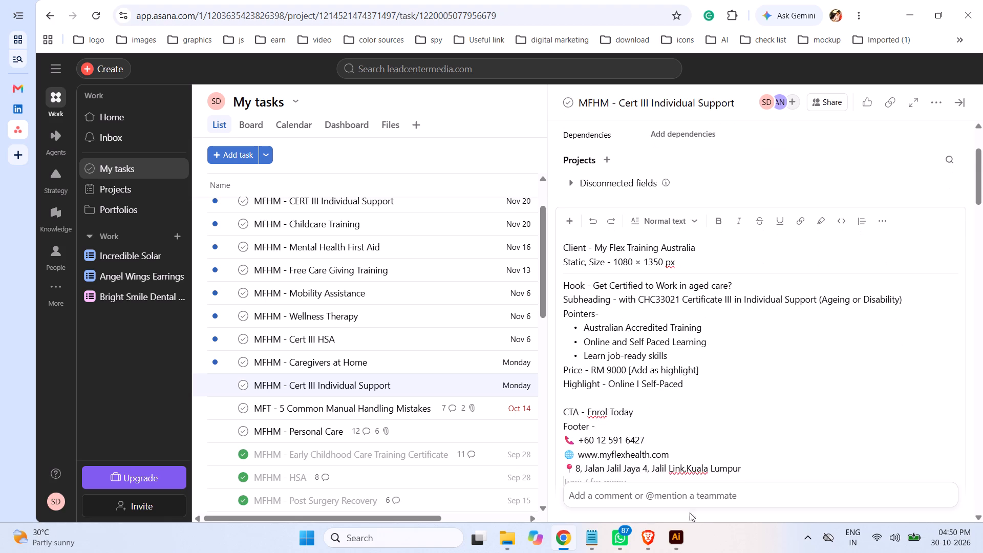
Switch to Illustrator, duplicate the blue price panel path in Post-23's design group, and hide the lower copy.
click(684, 537)
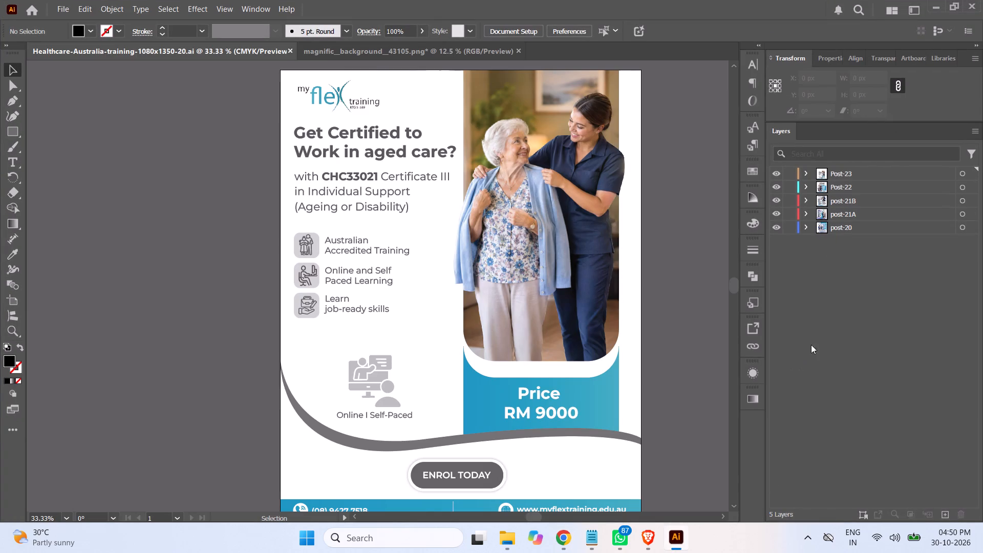
click(805, 172)
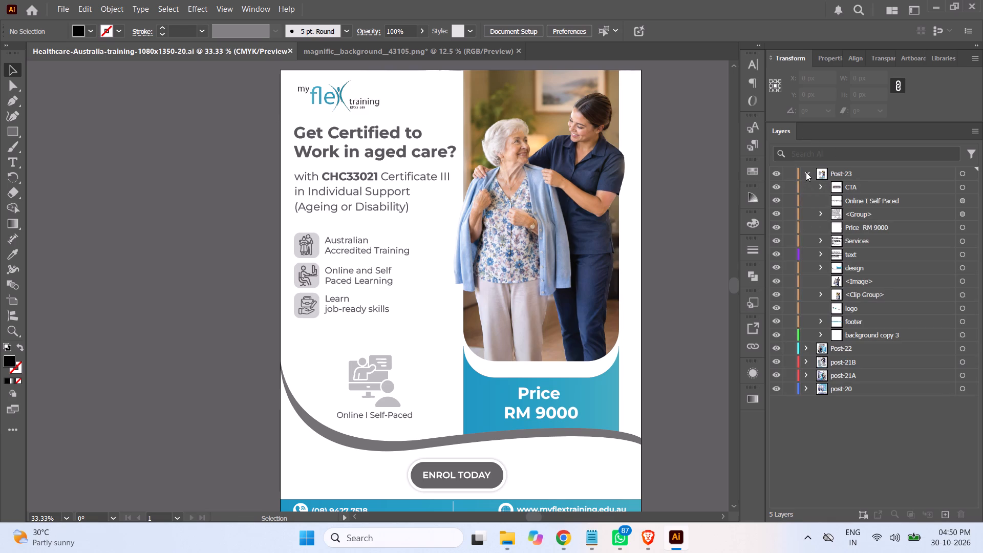
click(819, 268)
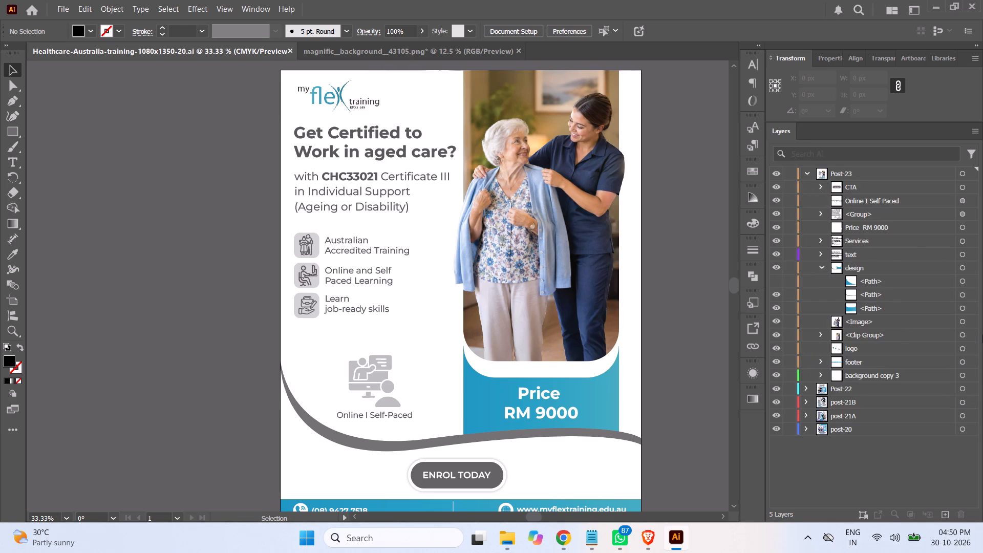
scroll(938, 266, up, 1)
scroll(929, 269, down, 2)
click(901, 309)
drag(895, 309, 947, 513)
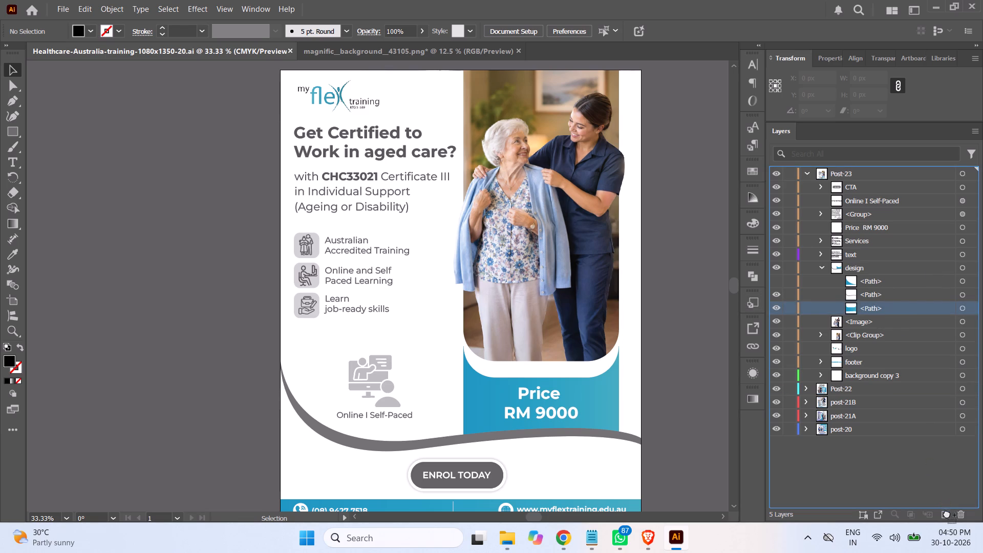
drag(947, 513, 947, 515)
click(774, 321)
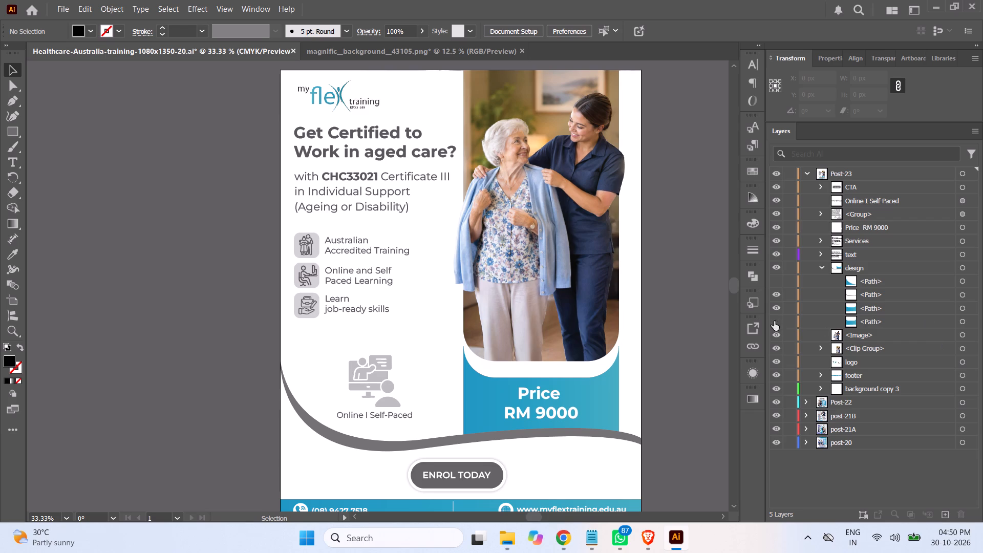
Apply the orange-to-purple gradient graphic style to the visible price panel path behind Price RM 9000.
click(961, 309)
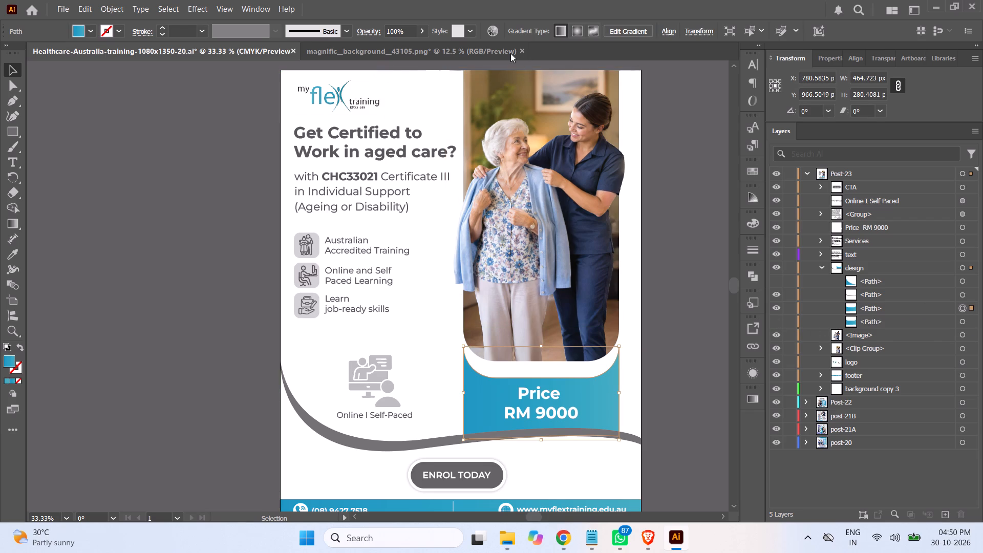
click(470, 33)
click(420, 86)
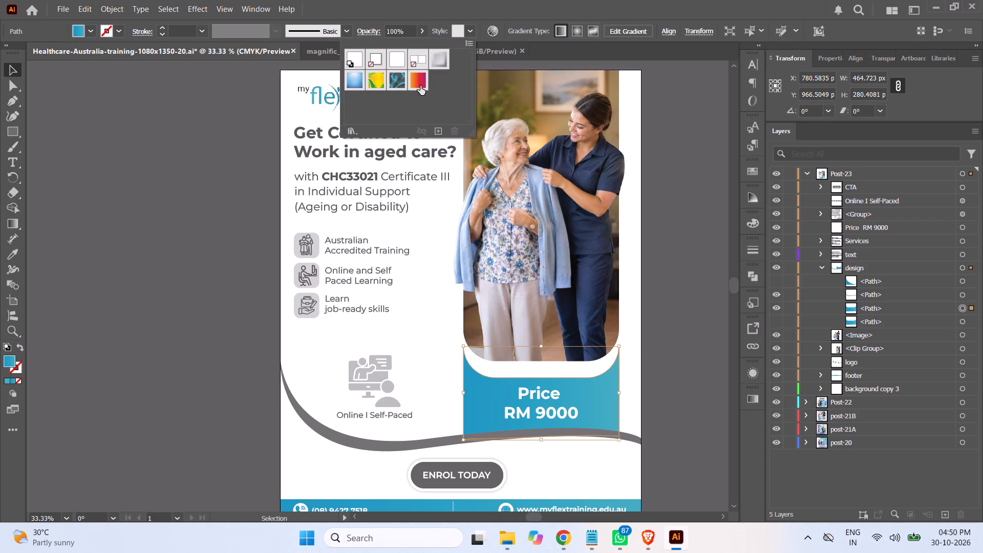
click(692, 340)
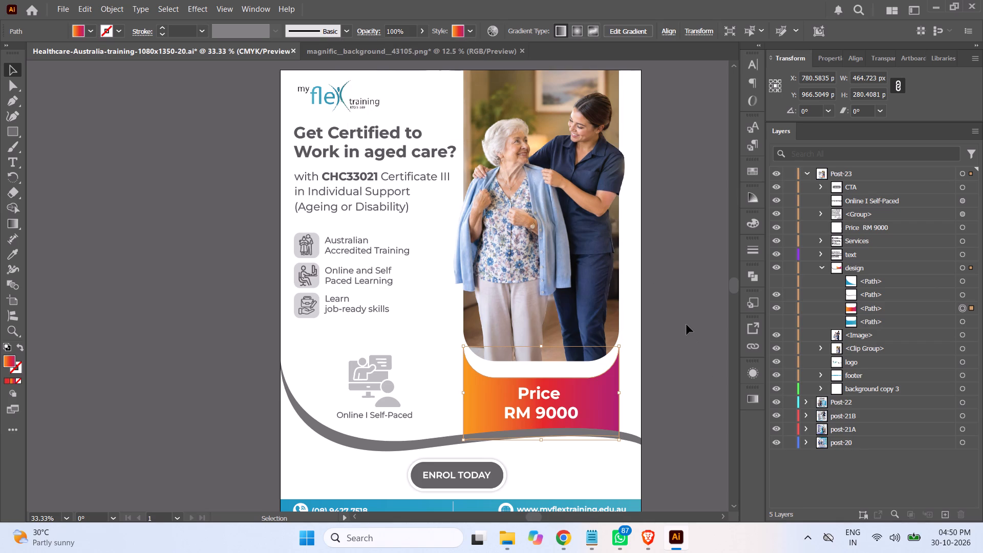
click(687, 324)
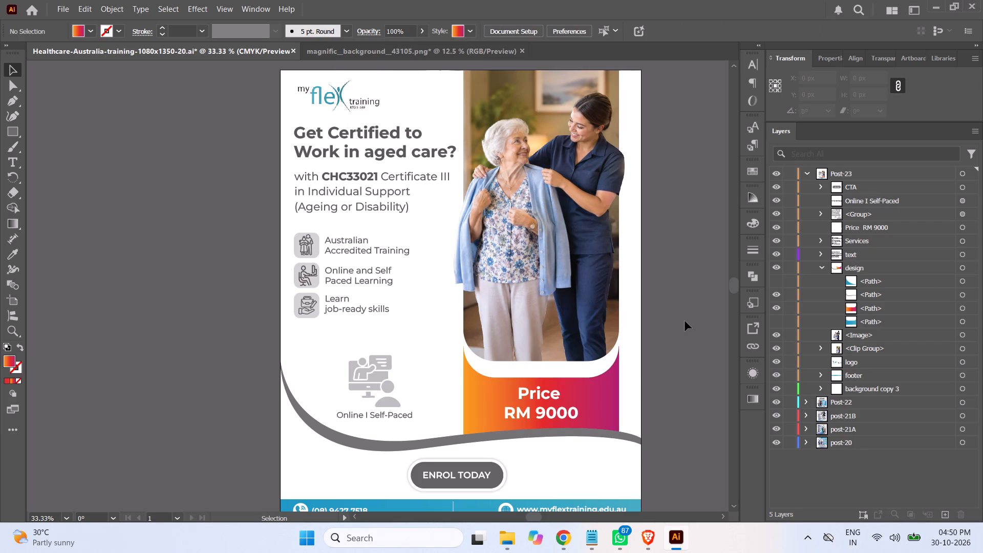
click(822, 268)
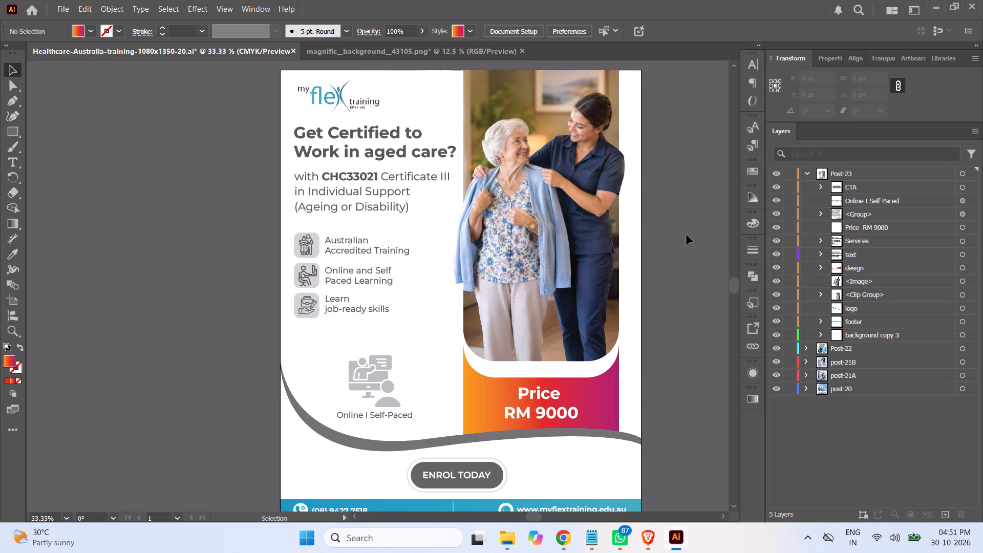
Duplicate the footer group in Post-23 and hide the lower copy as a backup.
scroll(687, 235, down, 2)
scroll(686, 237, up, 1)
scroll(686, 237, down, 5)
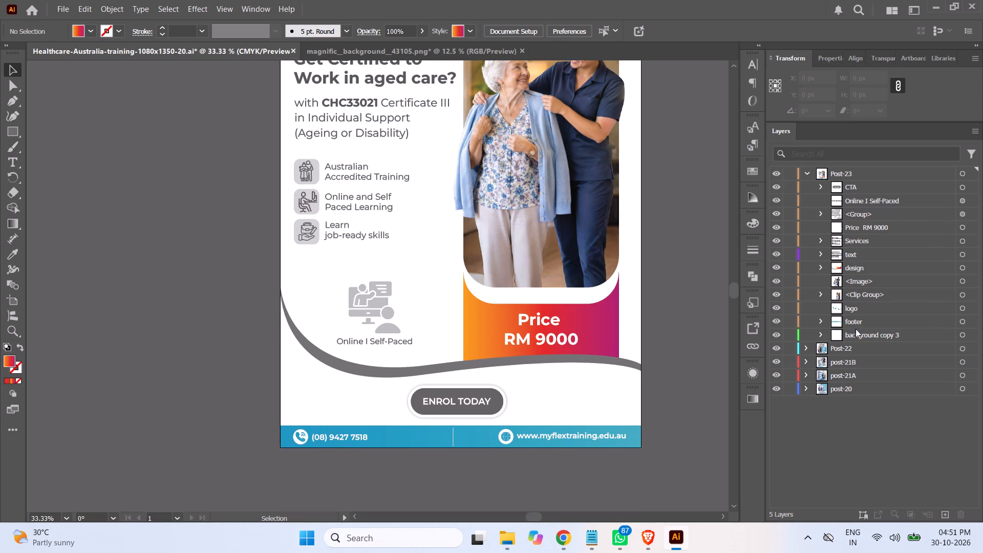
click(780, 320)
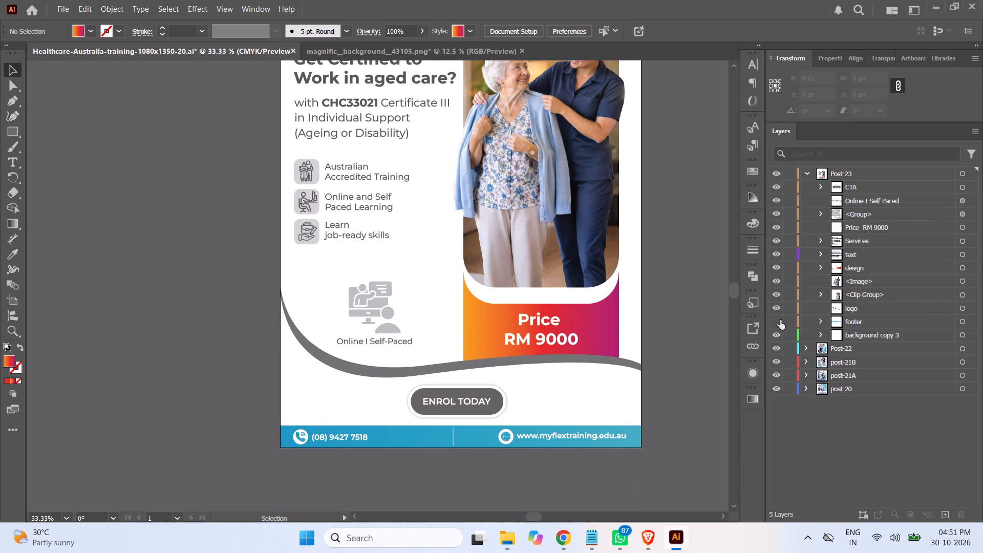
click(780, 320)
click(884, 322)
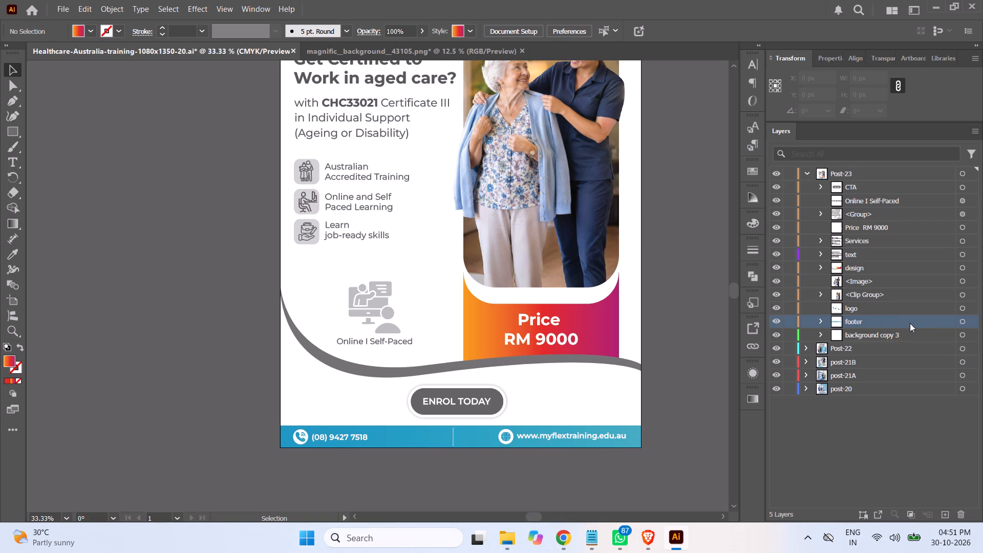
drag(912, 322, 947, 516)
click(777, 335)
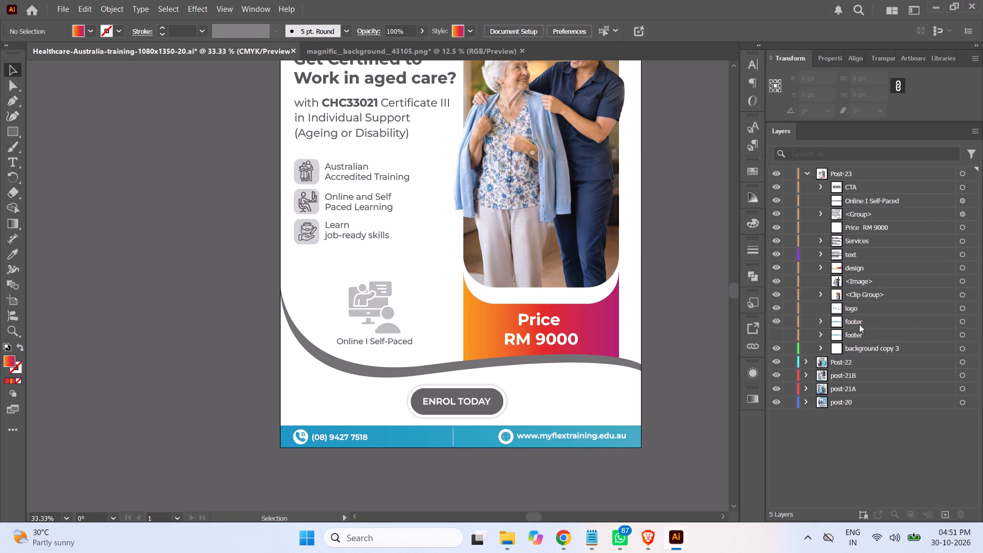
Copy the word Australia from the Asana brief's client line in Chrome and rename Post-23's visible footer group in Illustrator as footer Australia.
click(566, 537)
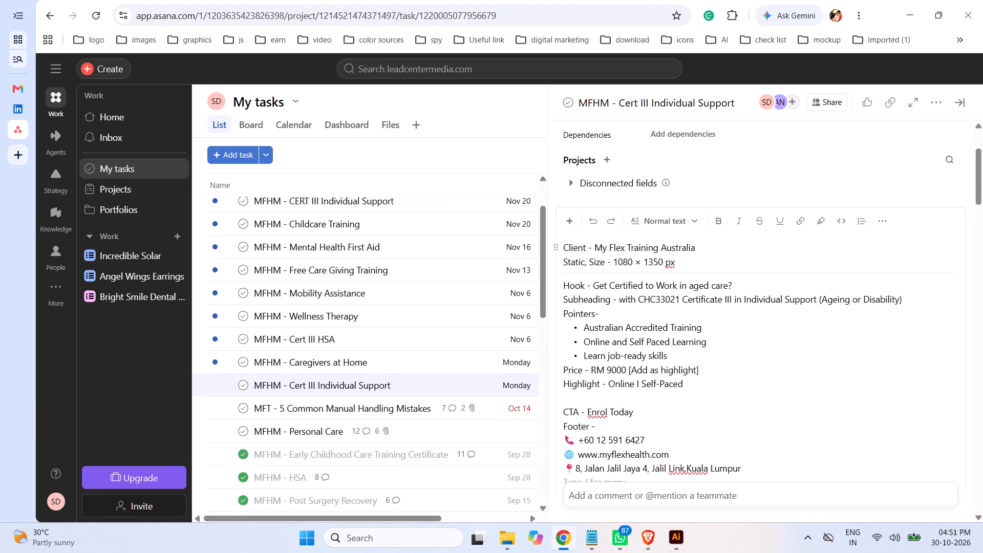
drag(697, 248, 662, 247)
key(ctrl+c)
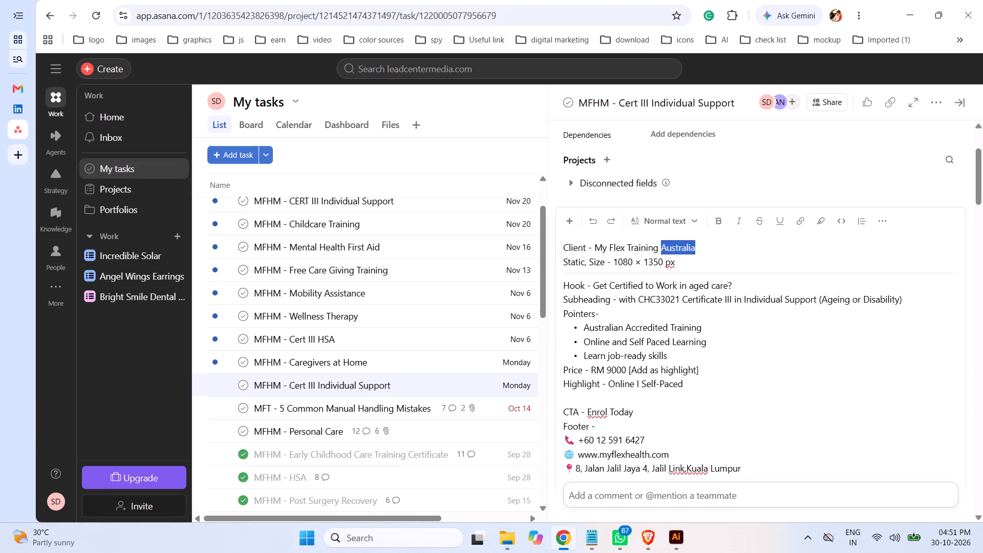
click(673, 537)
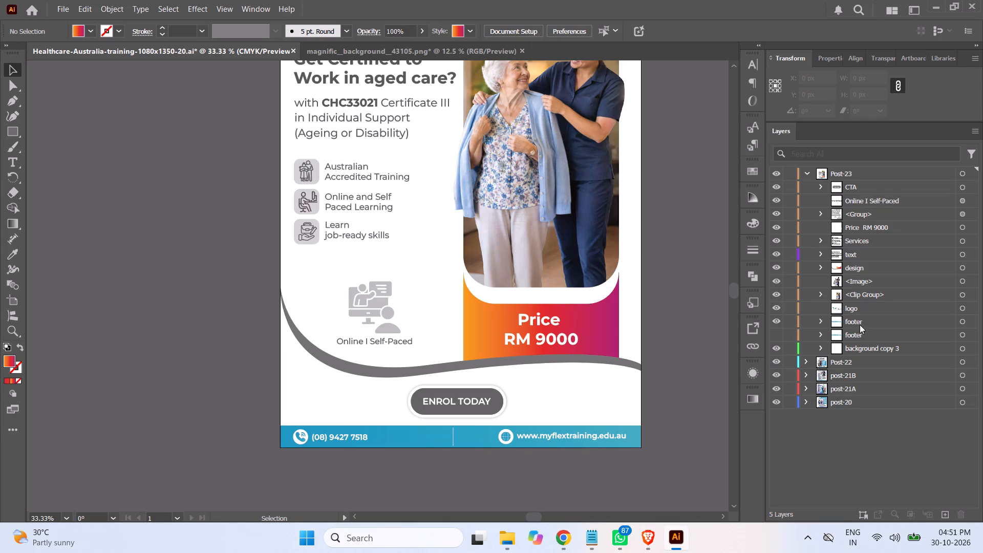
click(857, 323)
double_click(857, 323)
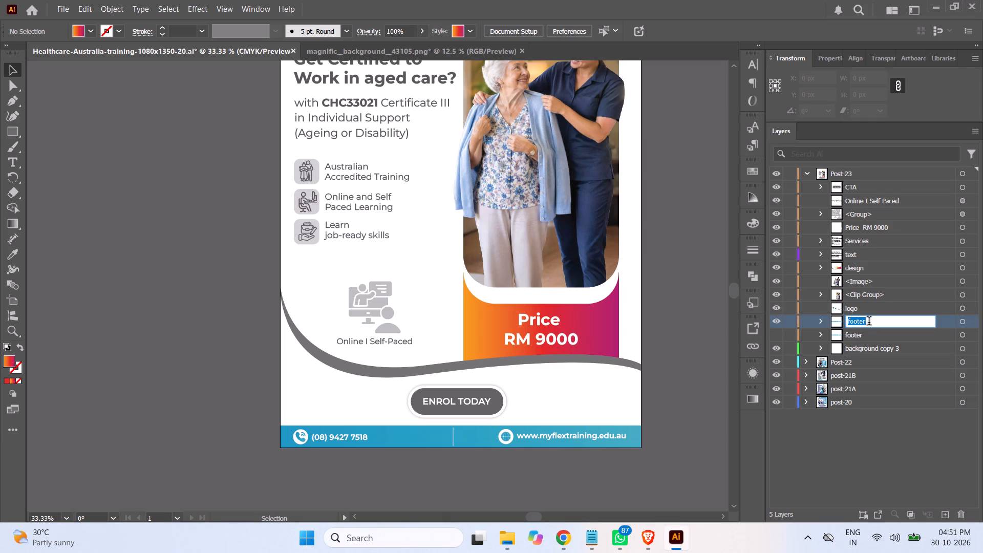
click(869, 322)
key(space)
key(ctrl+v)
click(873, 444)
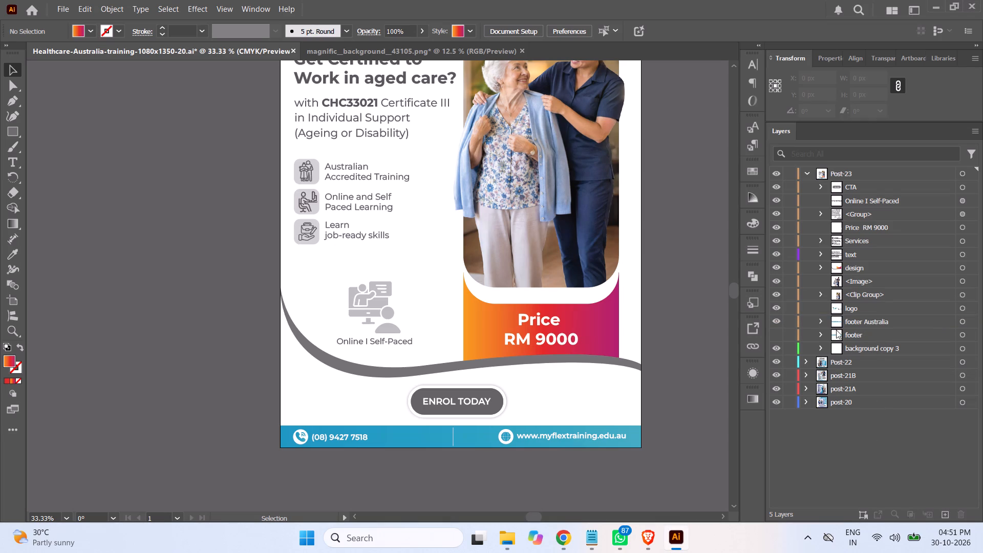
Apply the orange-to-purple gradient graphic style to the background rectangle in the footer Australia group.
click(822, 325)
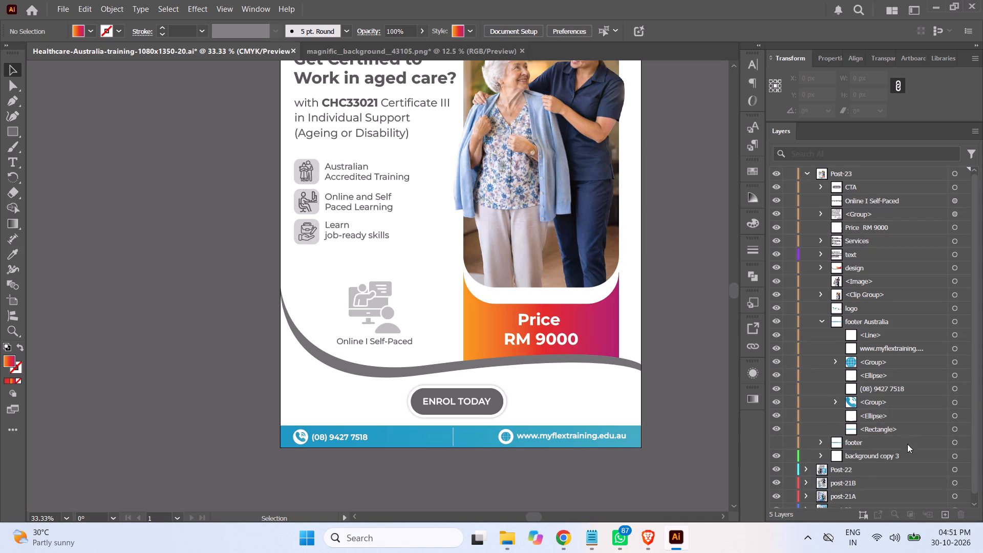
click(953, 428)
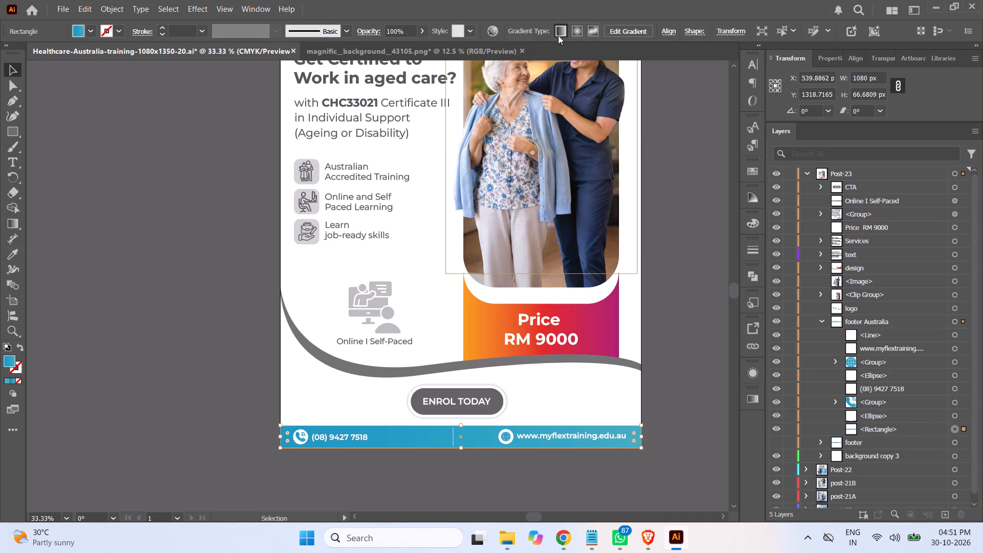
click(472, 32)
click(421, 86)
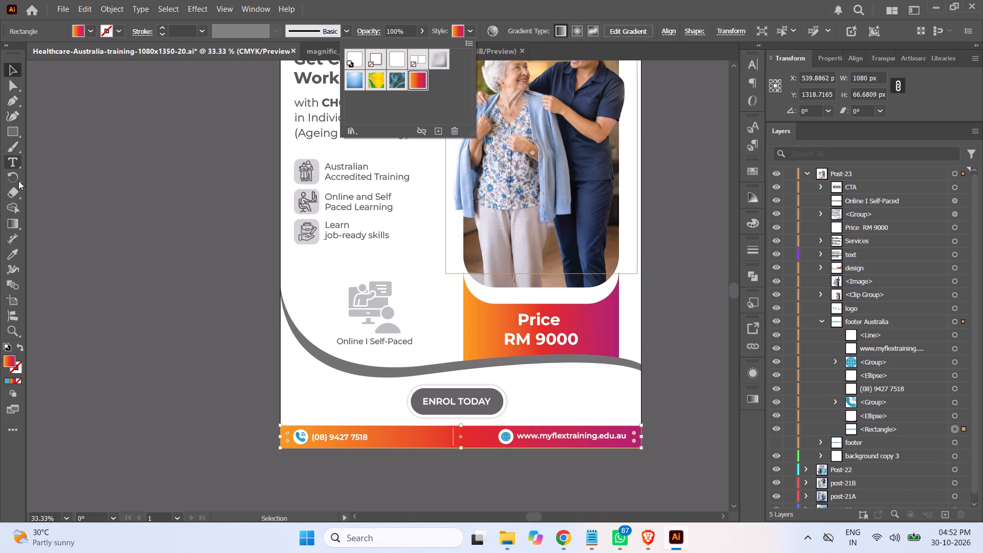
click(7, 256)
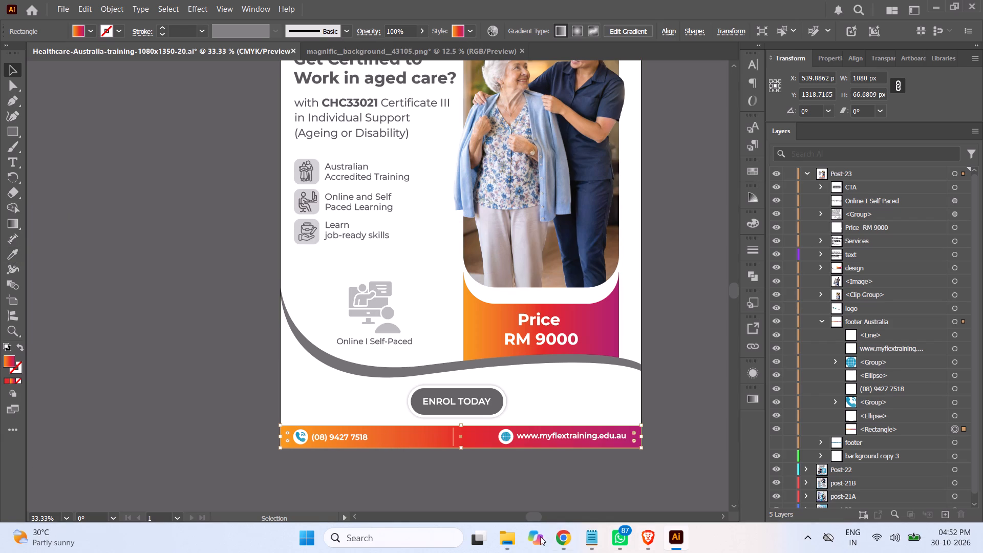
Switch to File Explorer and look through the my flex health training folder's files down to the end.
click(512, 541)
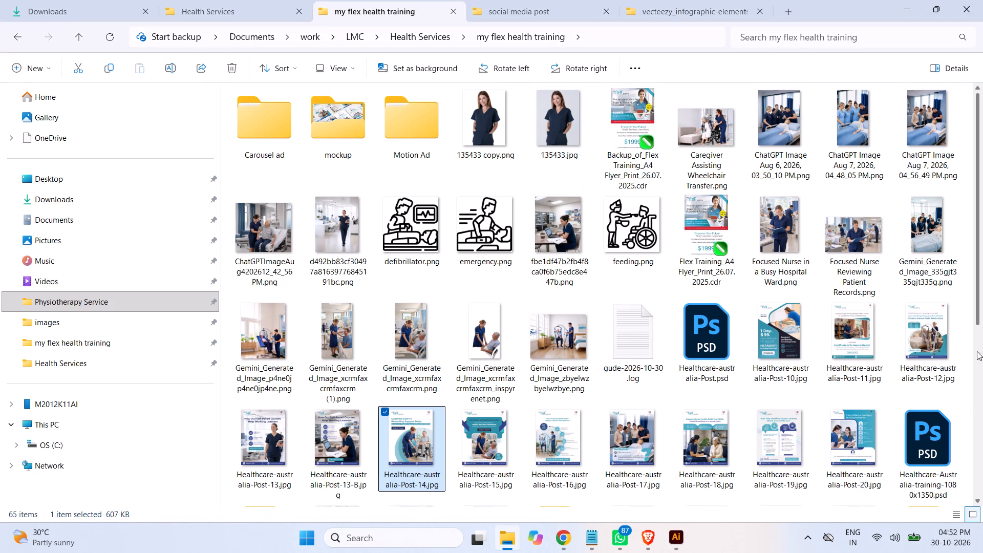
drag(979, 307, 982, 446)
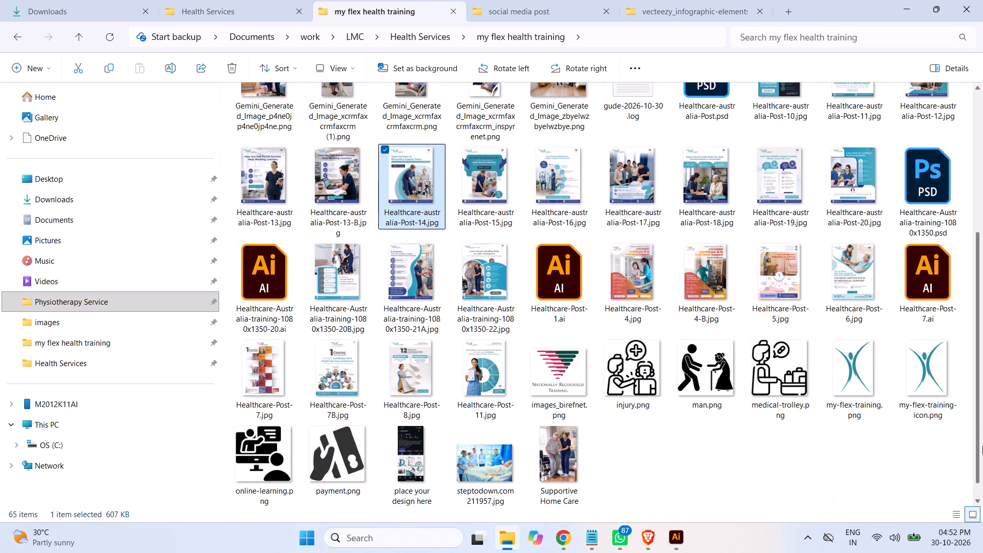
drag(982, 446, 982, 454)
triple_click(982, 454)
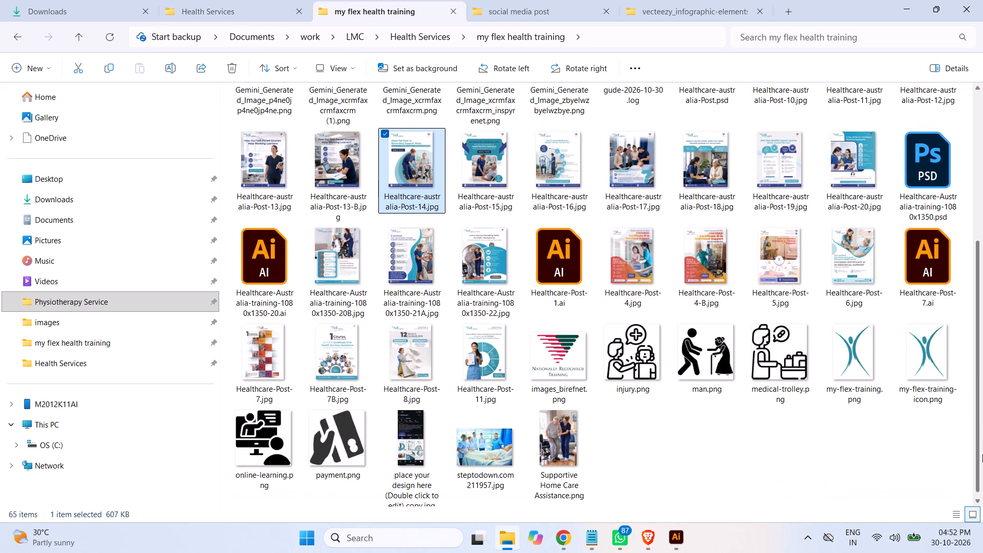
double_click(982, 454)
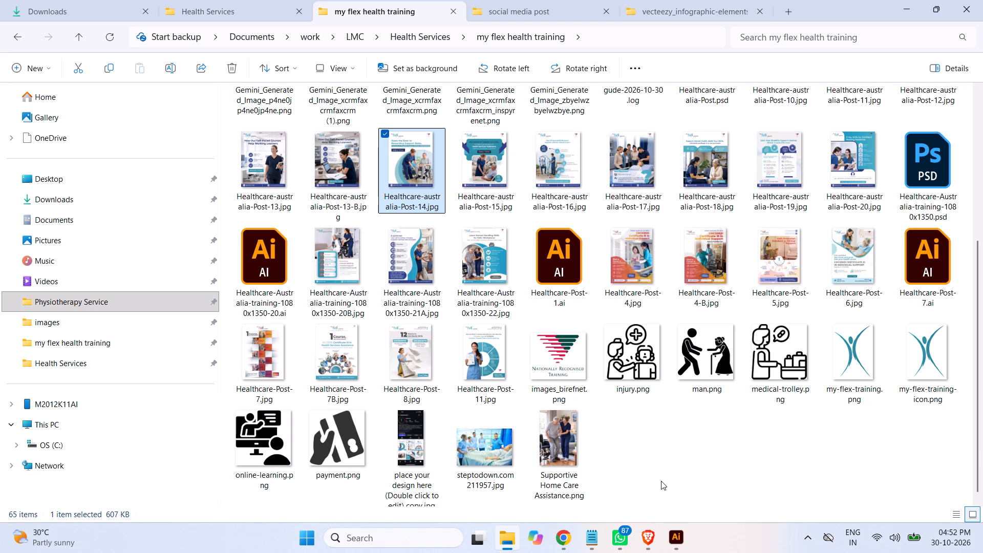
Return to Illustrator, collapse the footer Australia group, clear the selection and review the Post-23 artwork from footer to logo.
click(679, 540)
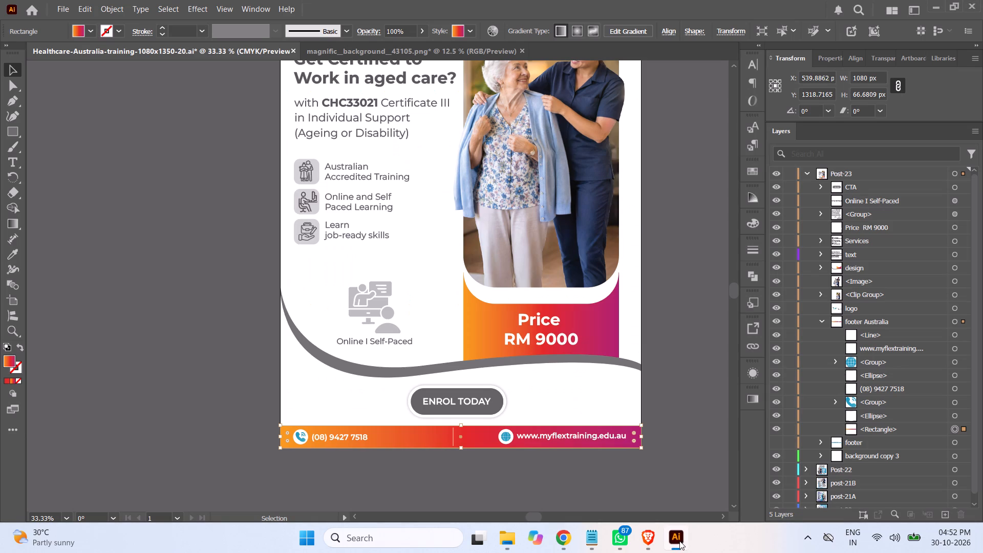
scroll(722, 402, up, 3)
scroll(723, 402, down, 5)
scroll(723, 402, up, 3)
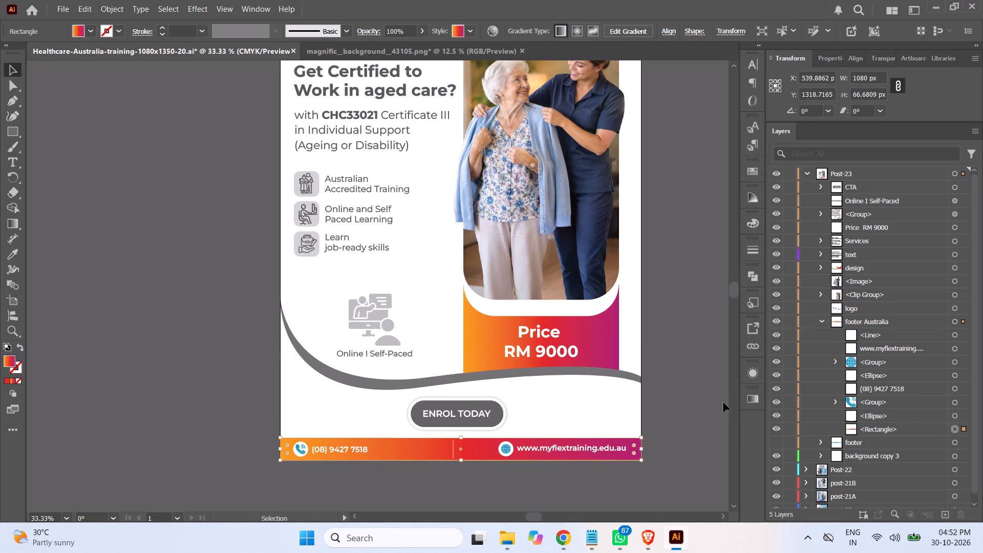
scroll(720, 397, up, 5)
scroll(722, 398, down, 6)
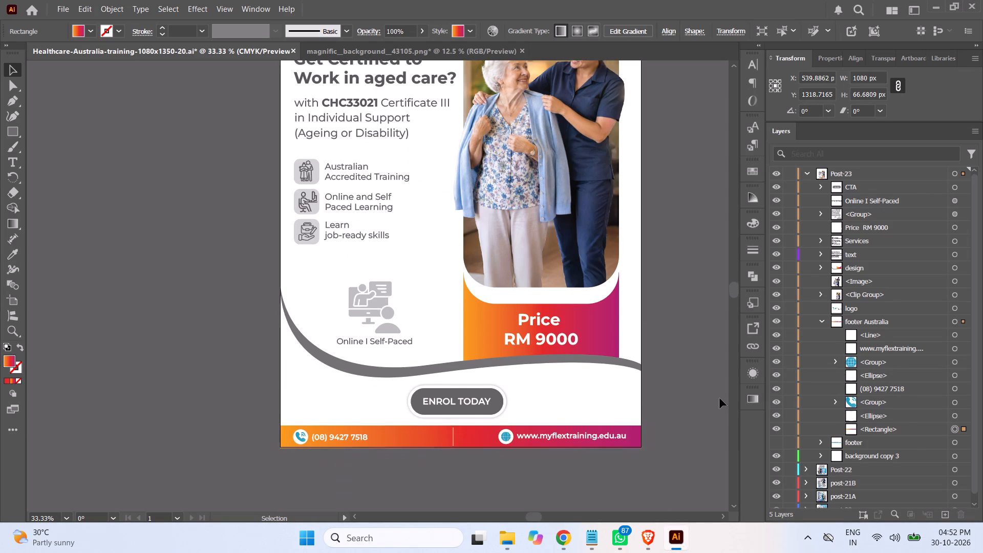
scroll(720, 398, down, 1)
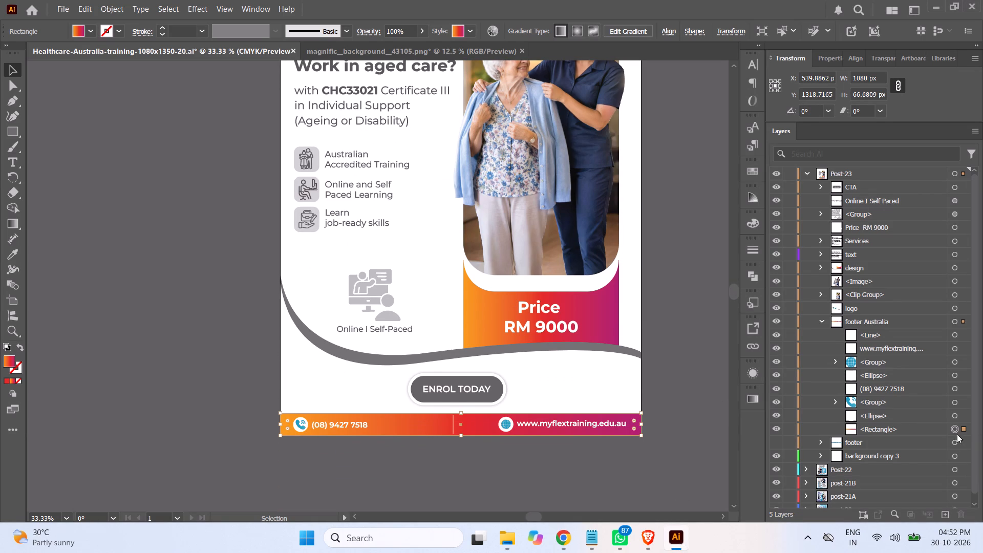
click(952, 429)
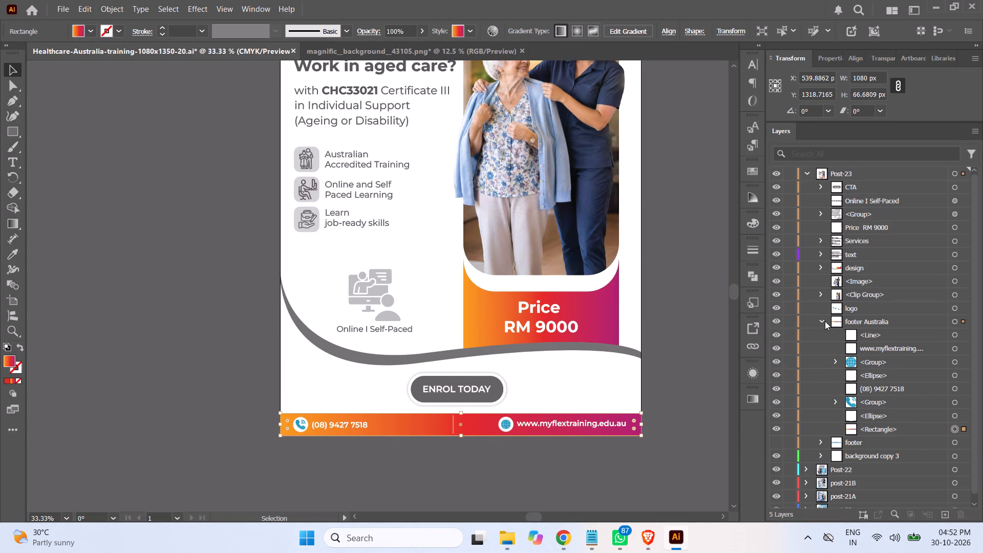
click(822, 318)
click(693, 355)
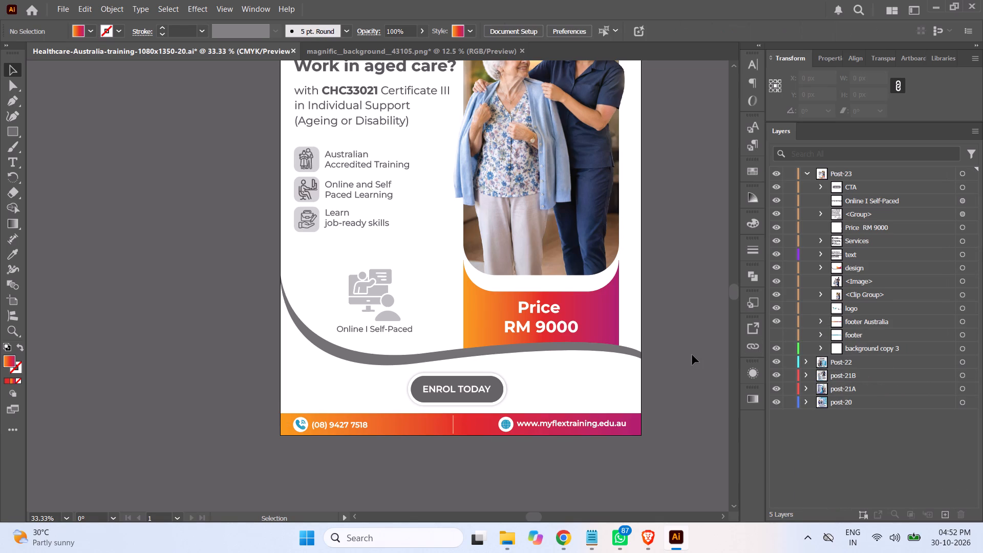
scroll(695, 353, up, 3)
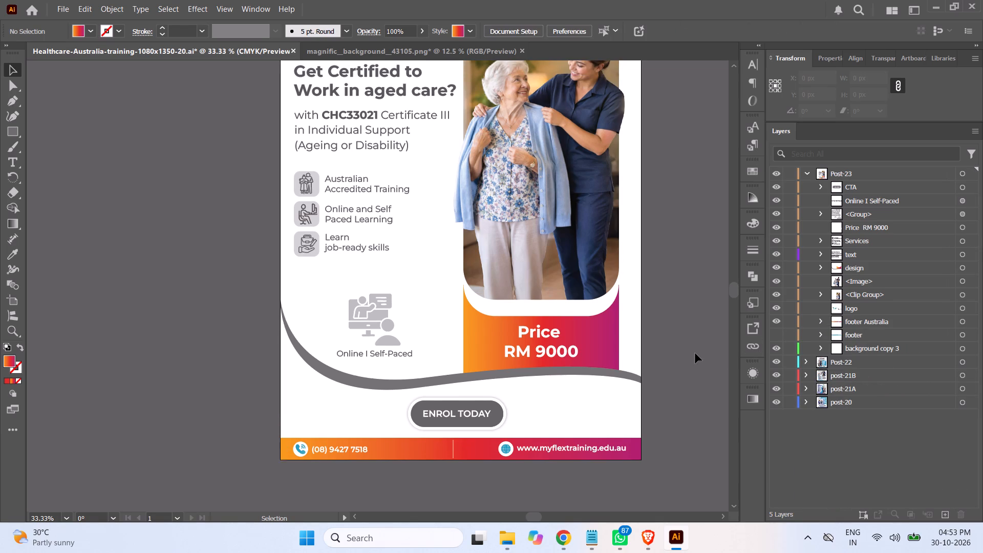
scroll(695, 353, up, 4)
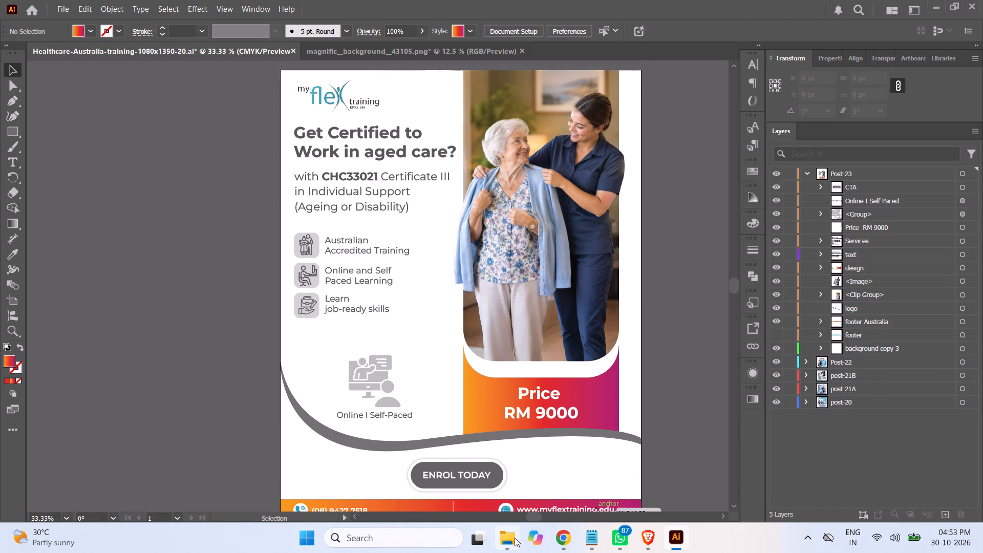
Switch to File Explorer and look through the Health Services folder's files from the first folders down to the end and back.
click(515, 538)
click(787, 443)
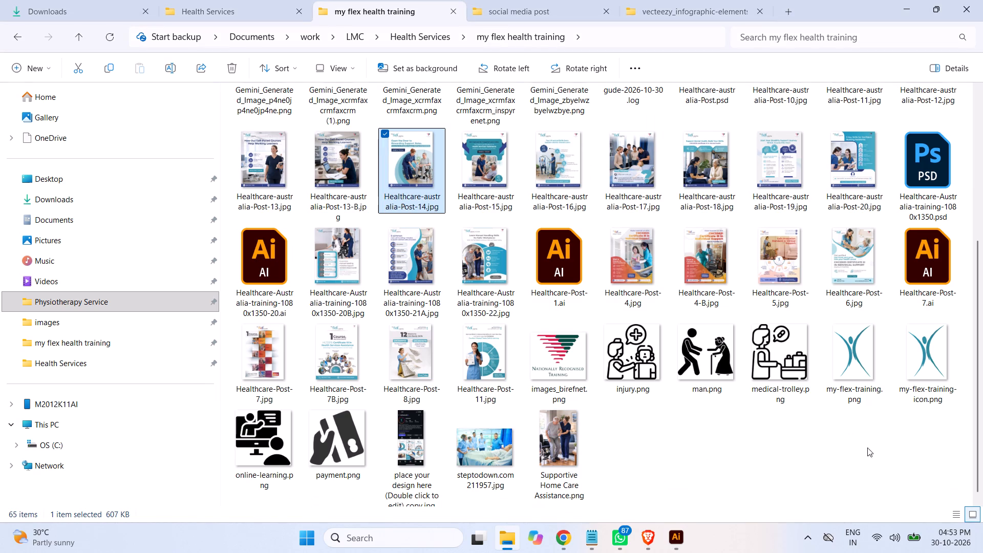
click(213, 3)
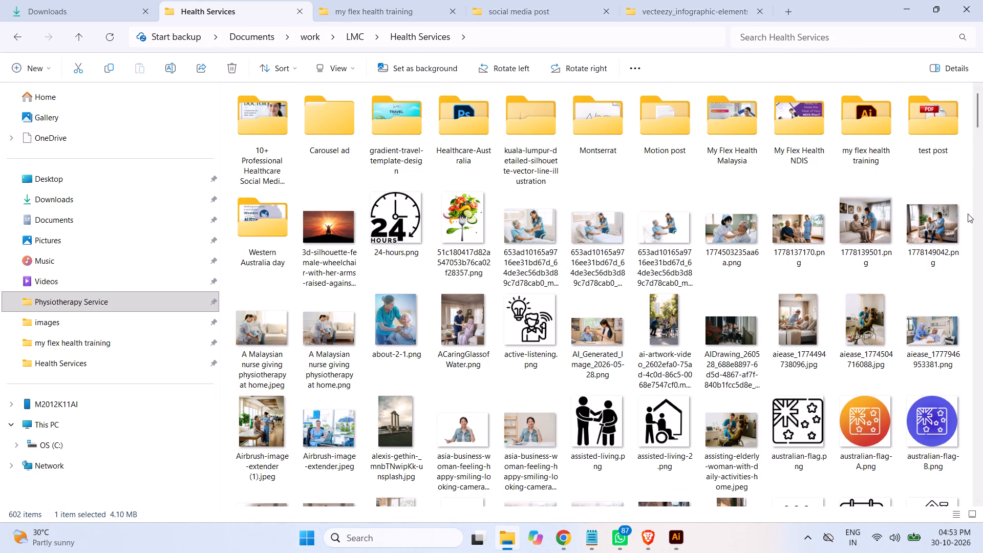
drag(976, 117, 982, 161)
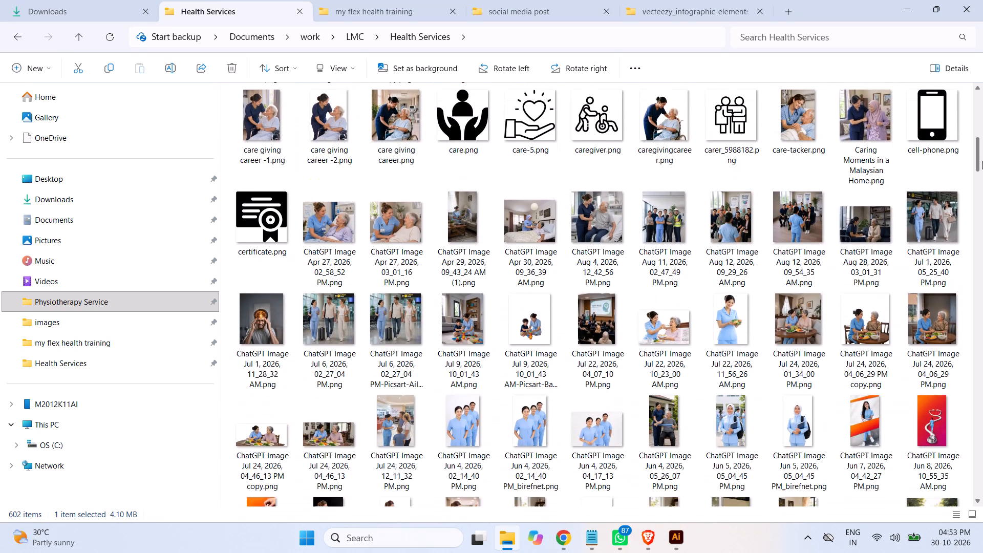
drag(982, 161, 982, 210)
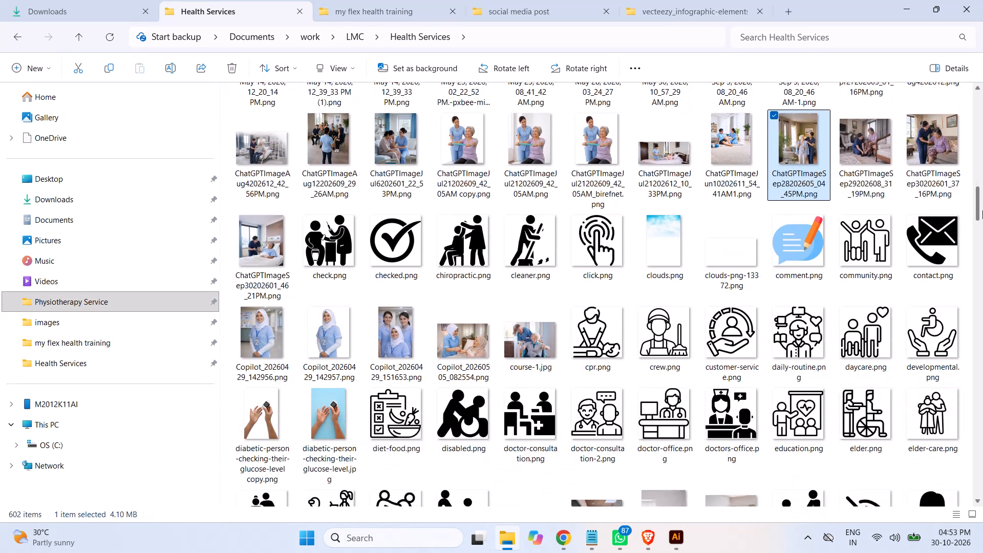
drag(982, 210, 982, 239)
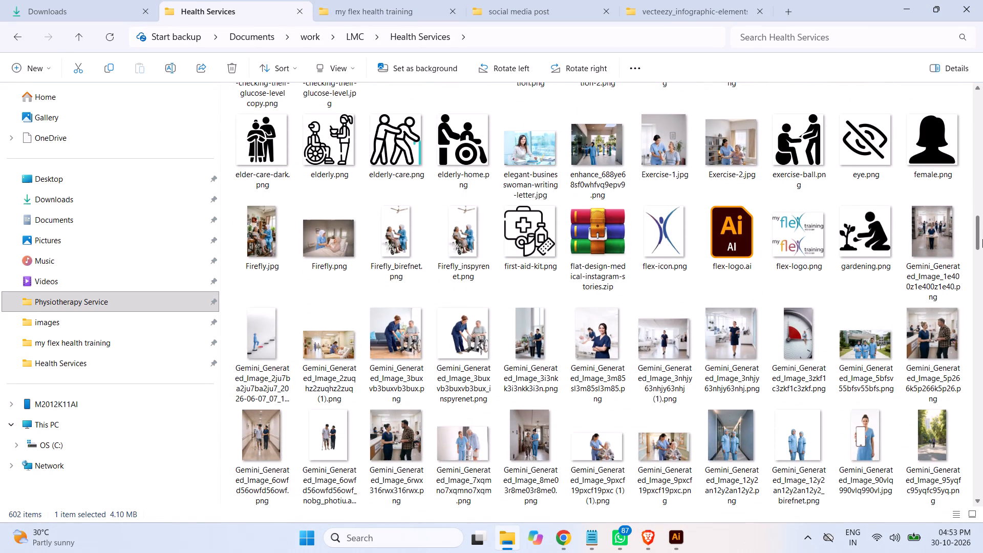
drag(982, 239, 982, 240)
drag(982, 240, 982, 261)
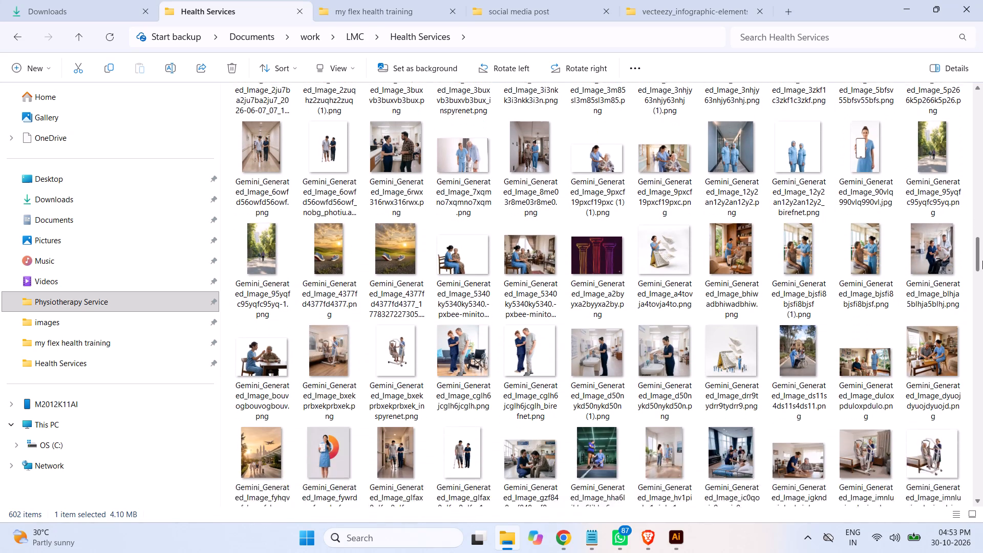
drag(982, 261, 982, 317)
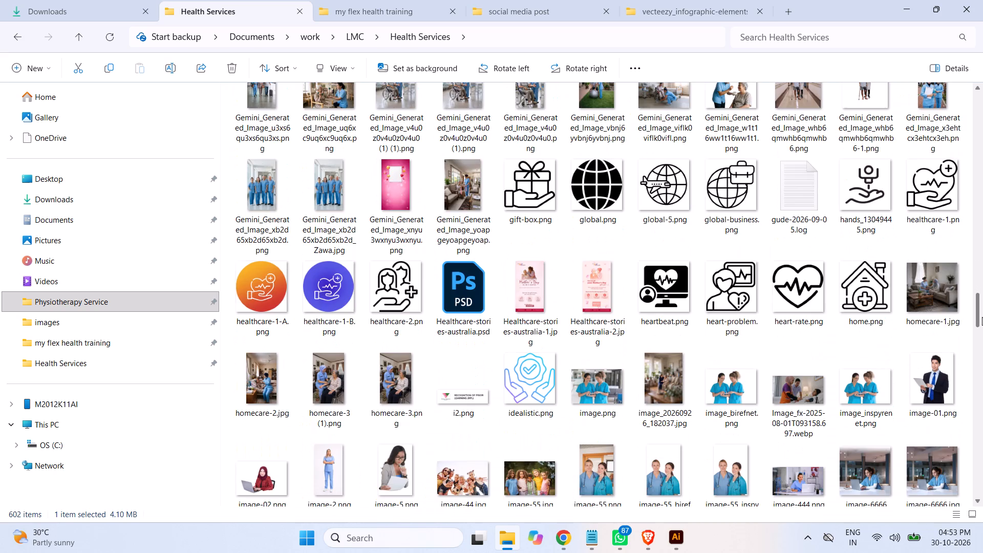
drag(982, 317, 980, 333)
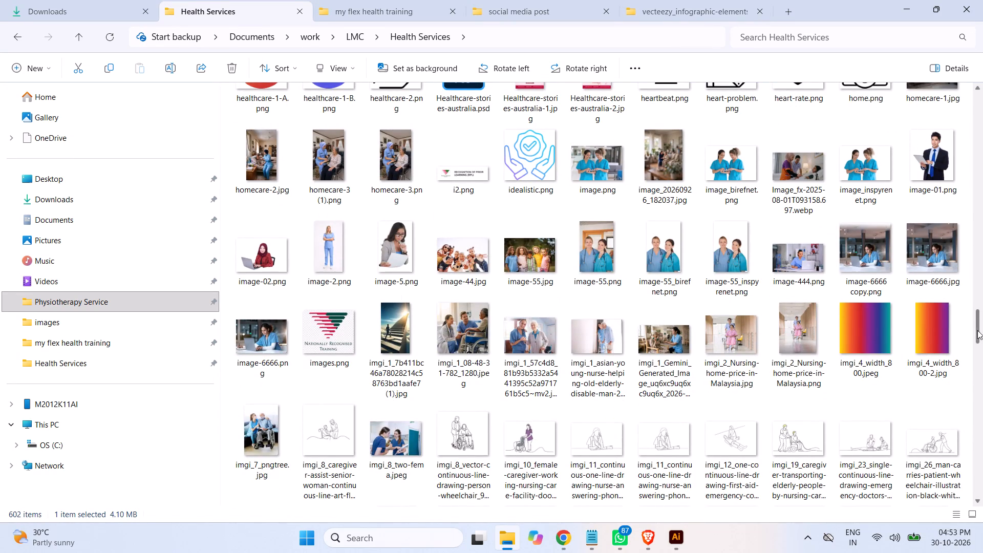
drag(978, 330, 982, 363)
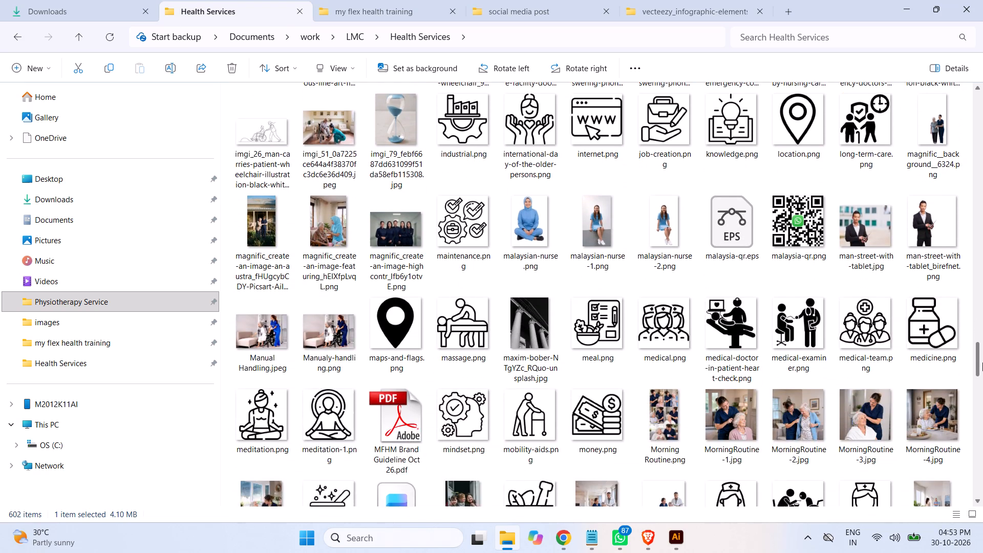
drag(982, 363, 982, 385)
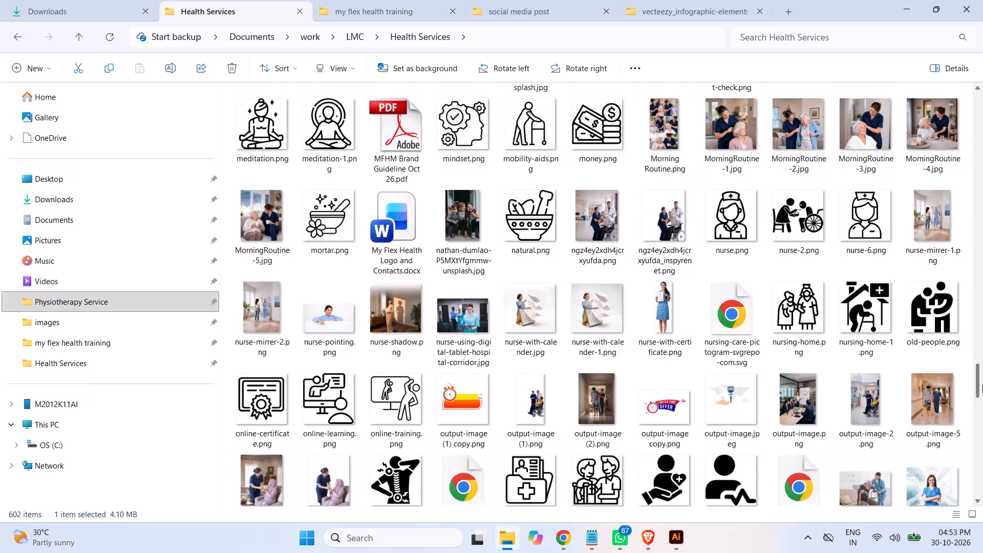
drag(982, 385, 982, 420)
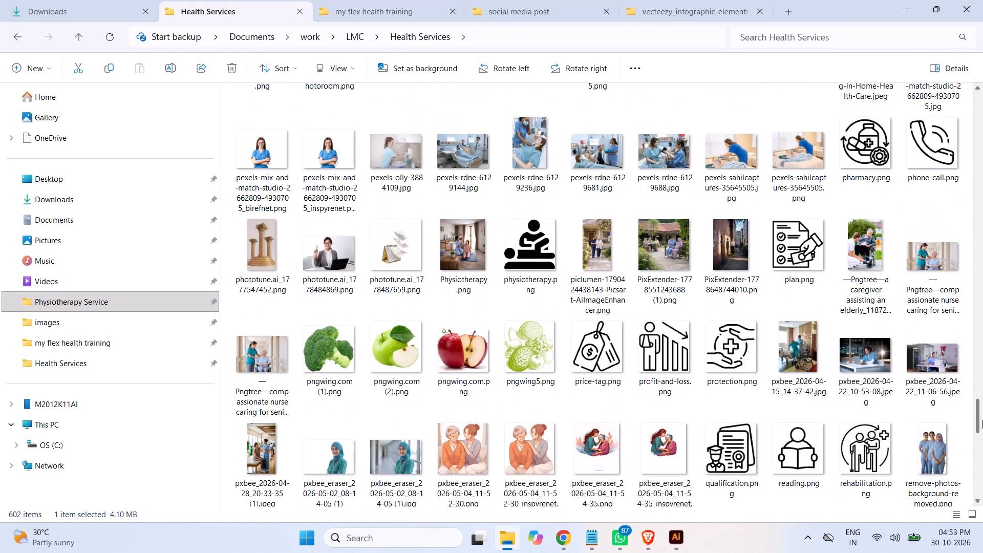
drag(982, 420, 982, 456)
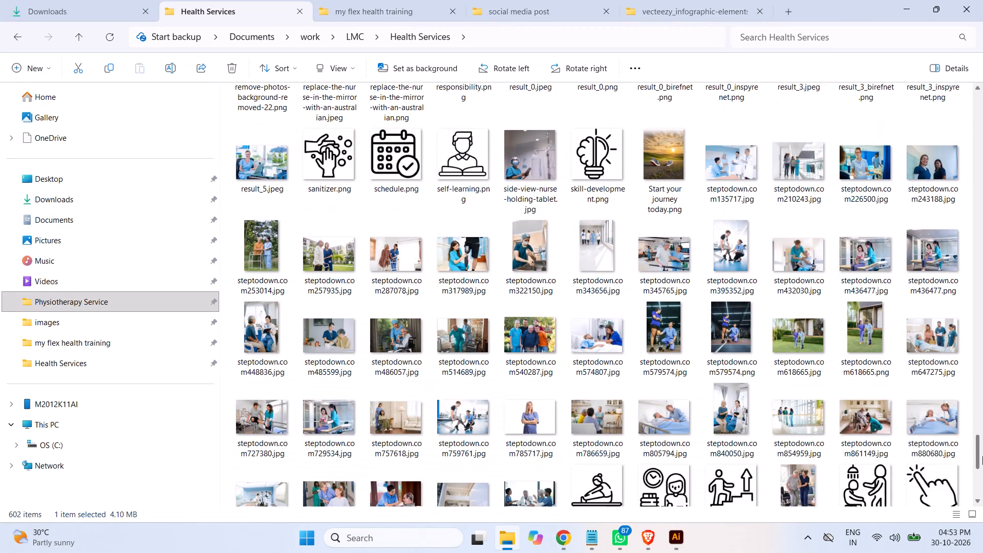
drag(982, 456, 982, 470)
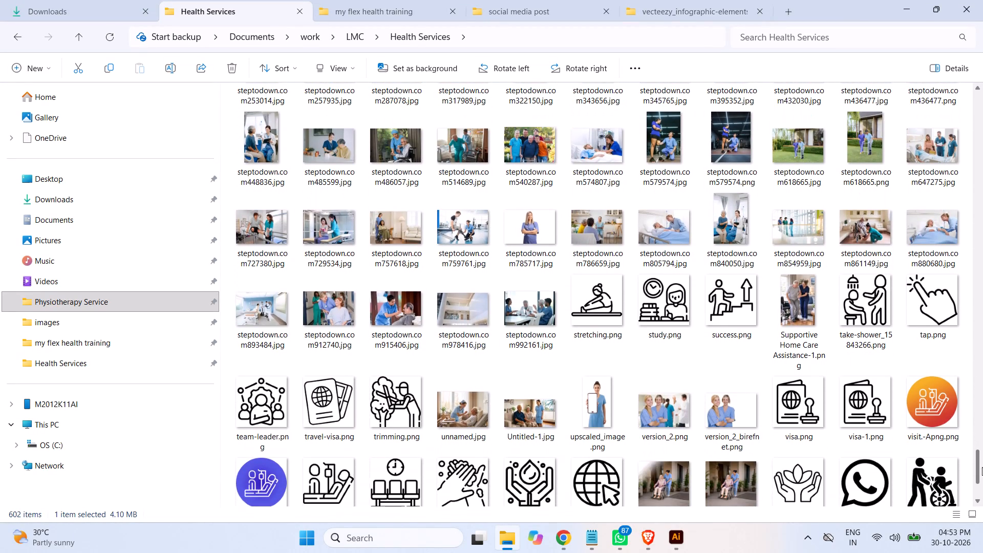
drag(978, 466, 973, 190)
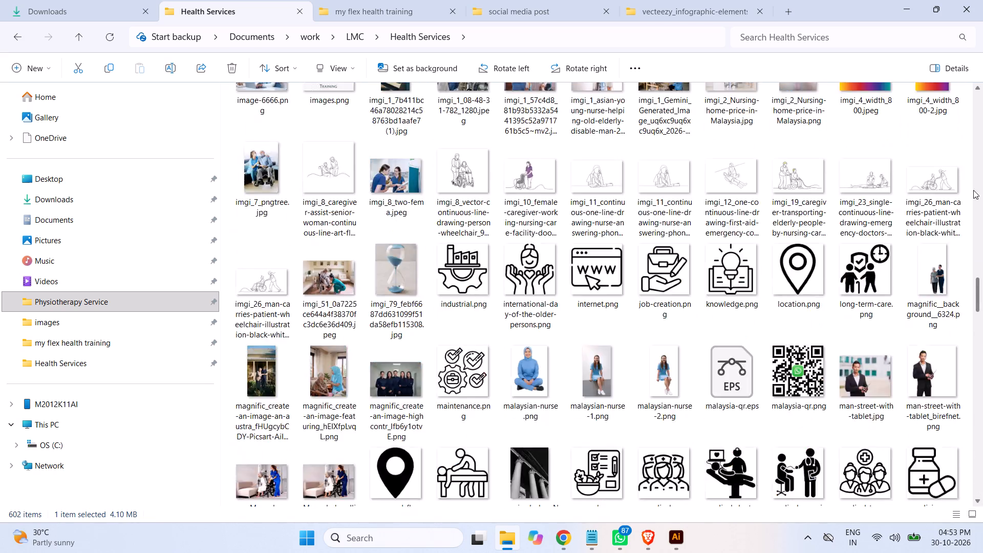
drag(973, 190, 975, 90)
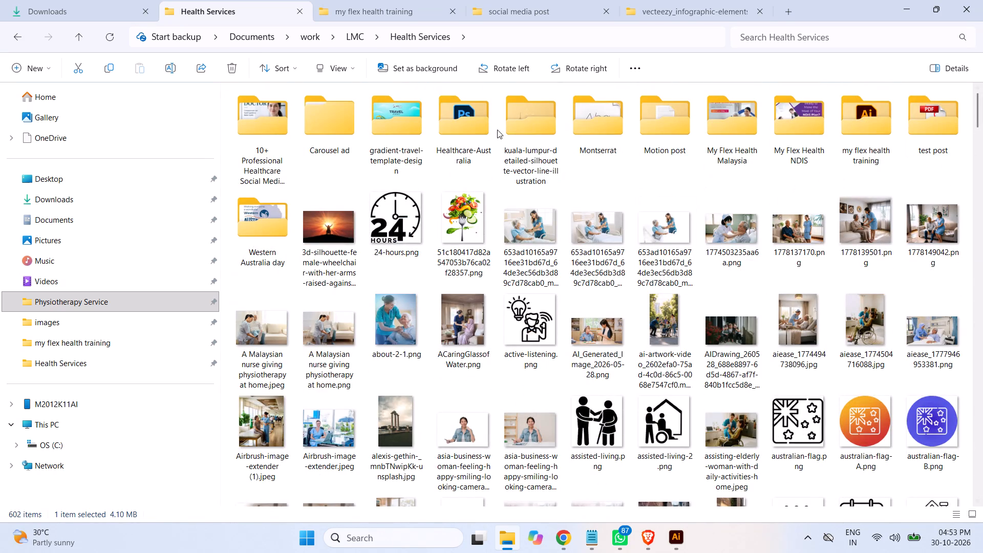
Open the Healthcare-Australia folder and view the finished posts Healthcare-Australia-training-1080x1350-4.jpg and 1080x1350-1.jpg for reference.
double_click(460, 133)
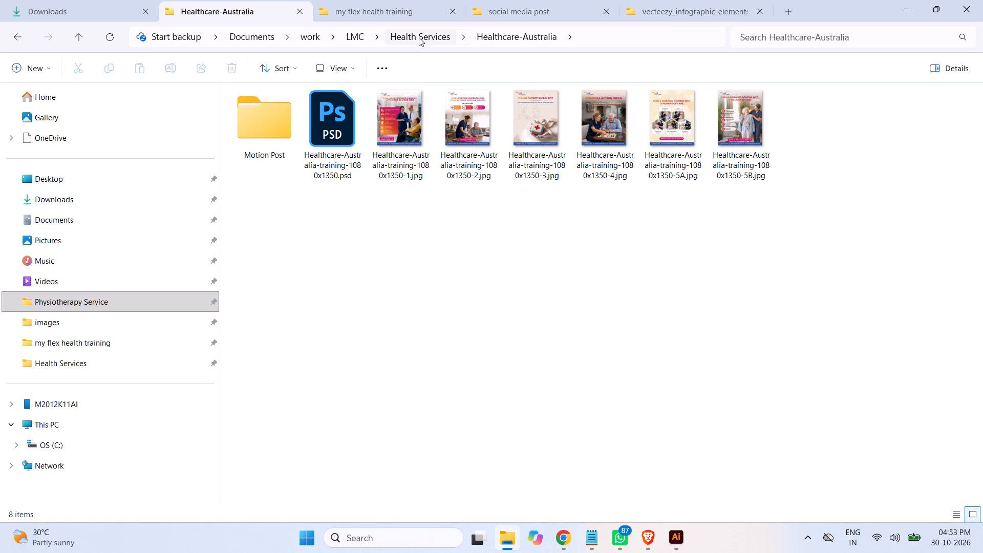
click(513, 227)
double_click(601, 147)
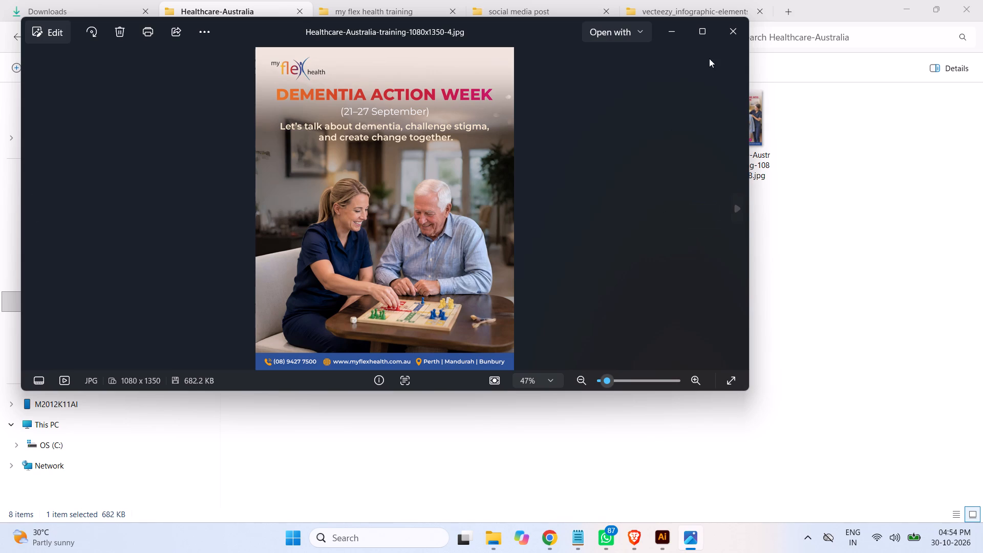
click(733, 31)
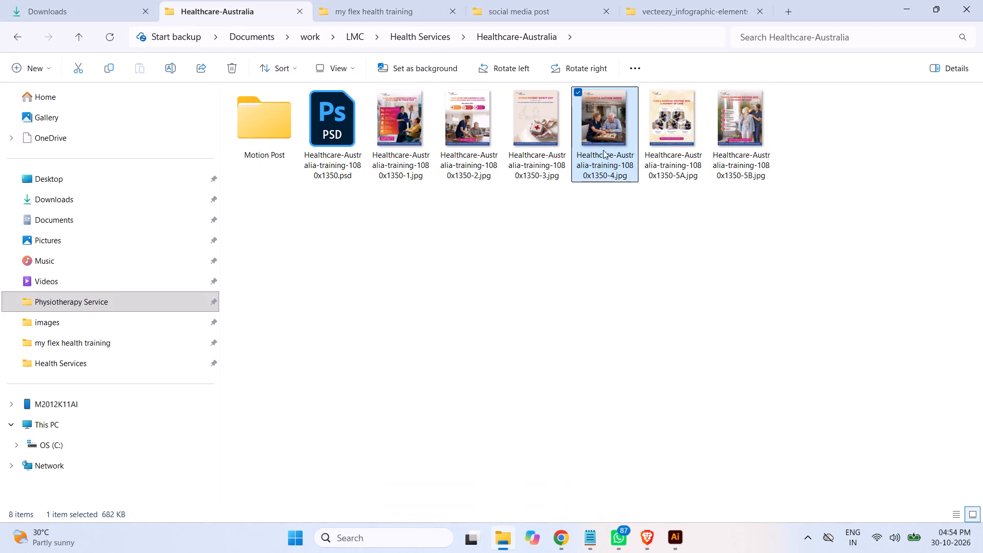
double_click(408, 128)
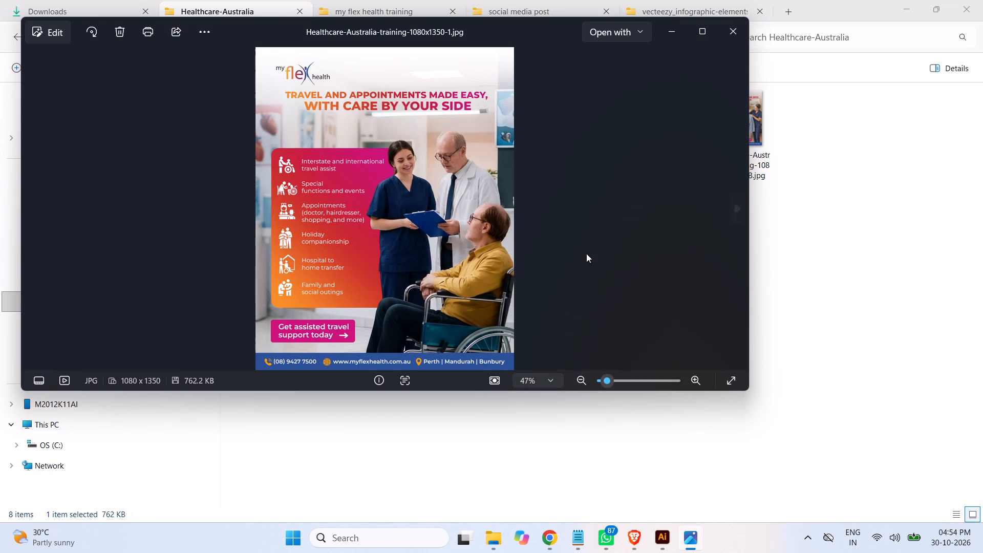
click(730, 34)
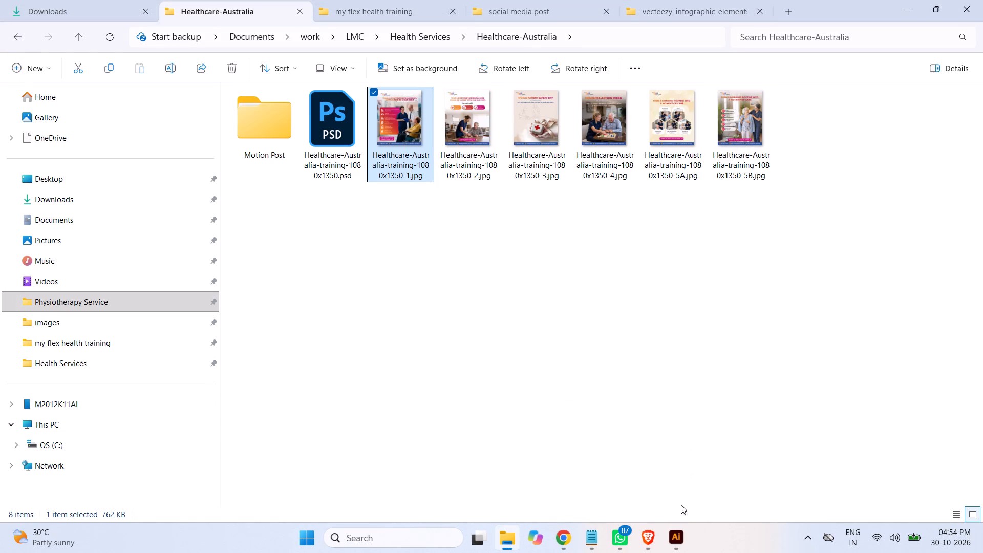
Switch to Chrome and review the MFHM - Cert III Individual Support brief's layout and colour references, design instructions, caption and client line.
click(563, 535)
scroll(838, 329, down, 4)
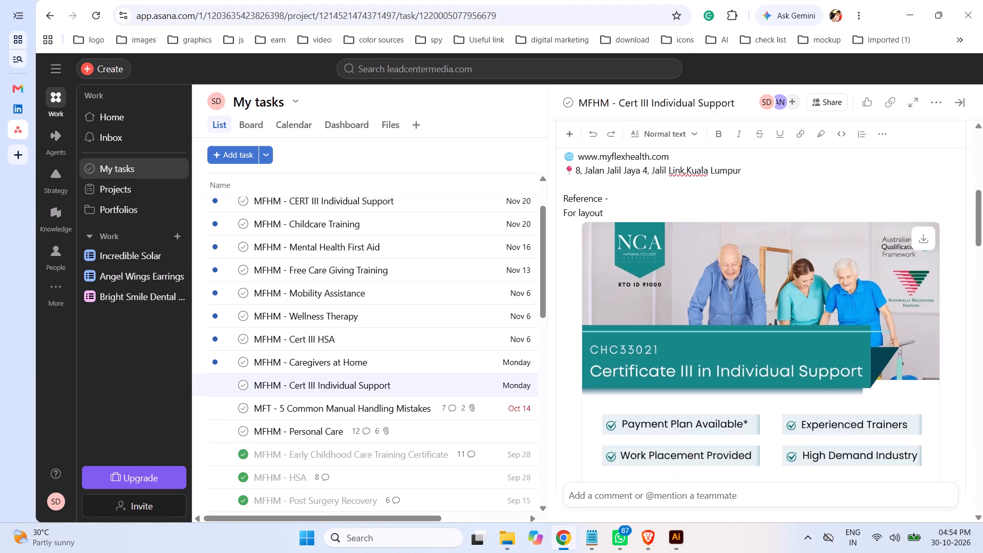
scroll(826, 334, down, 3)
scroll(884, 329, down, 11)
scroll(878, 330, up, 1)
scroll(878, 330, down, 4)
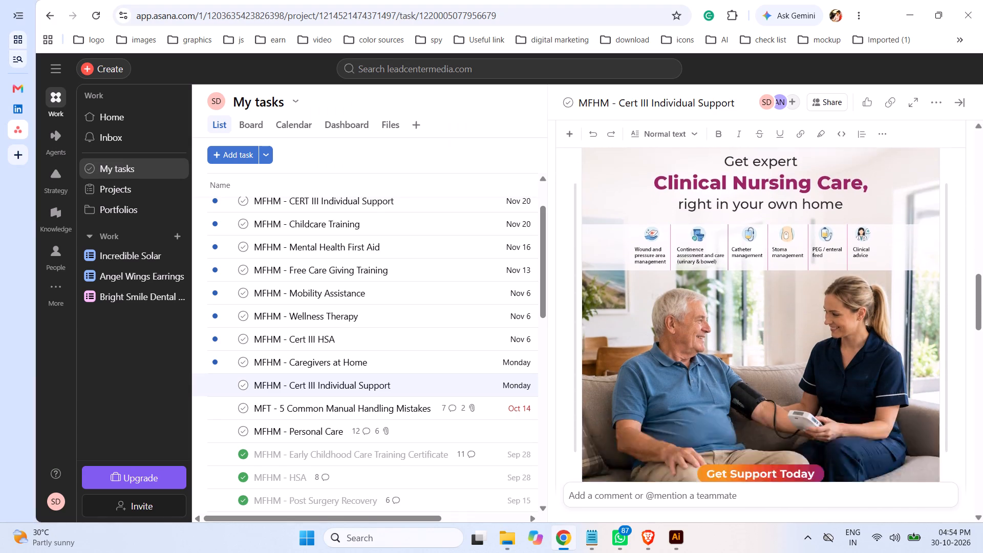
scroll(877, 330, up, 1)
scroll(876, 330, down, 11)
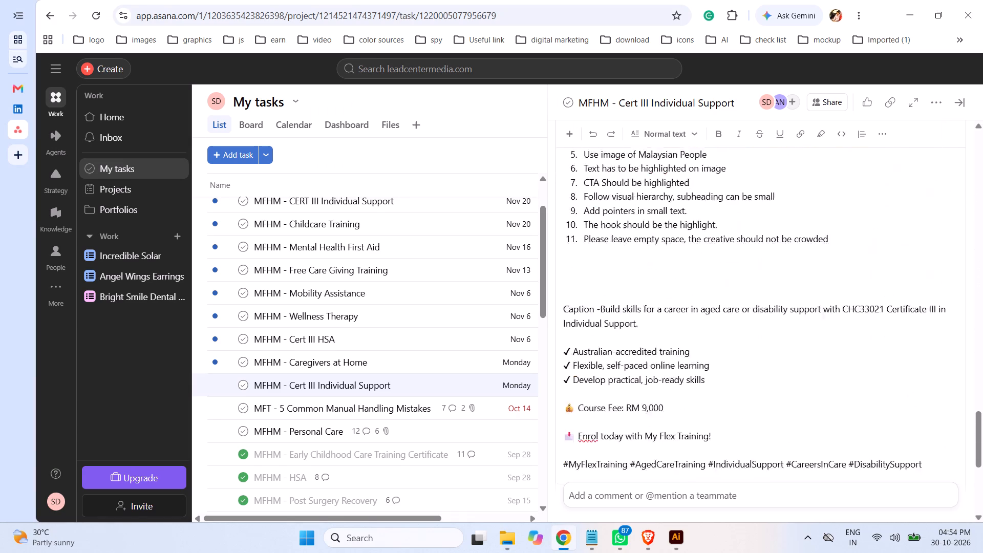
scroll(872, 329, up, 4)
scroll(872, 329, down, 1)
scroll(872, 329, up, 8)
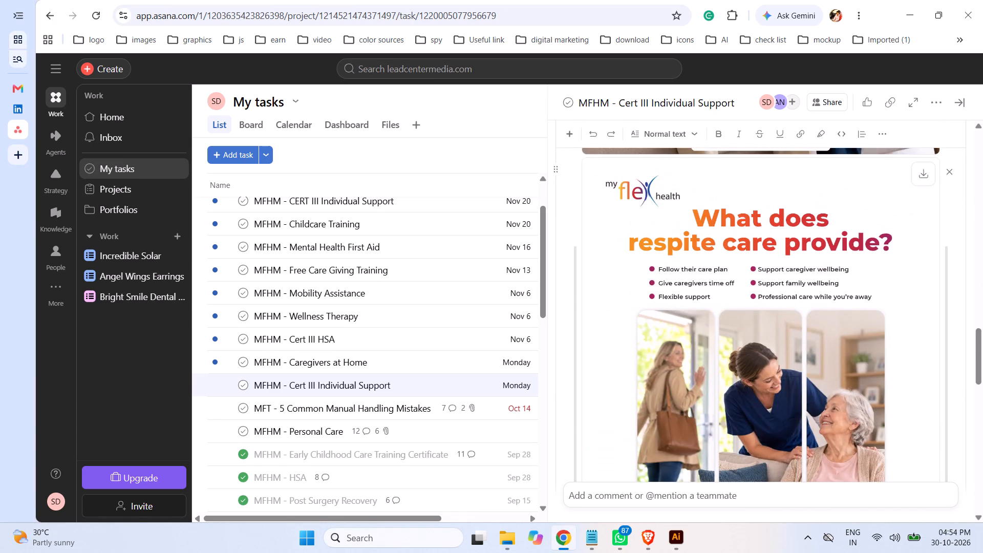
scroll(870, 325, down, 1)
scroll(870, 325, up, 11)
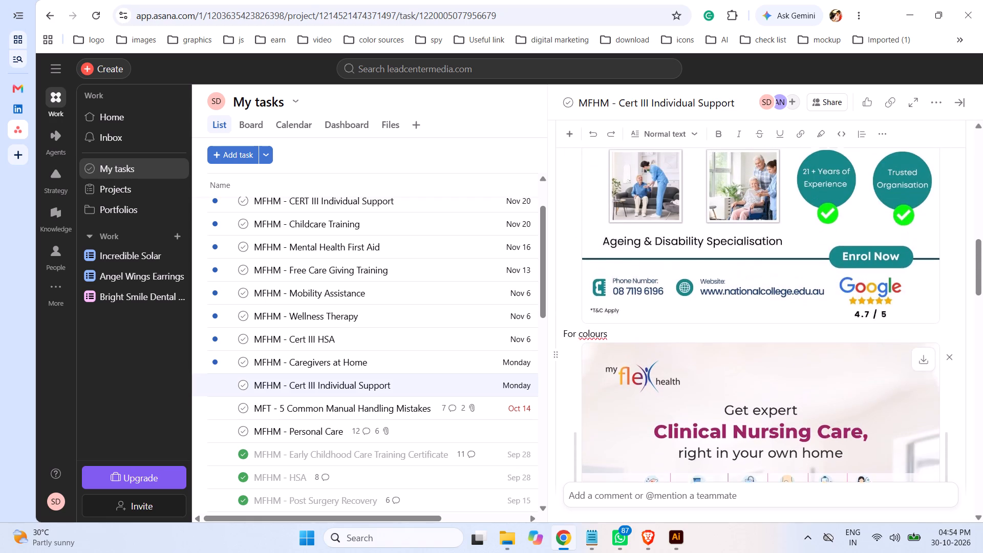
scroll(868, 325, up, 13)
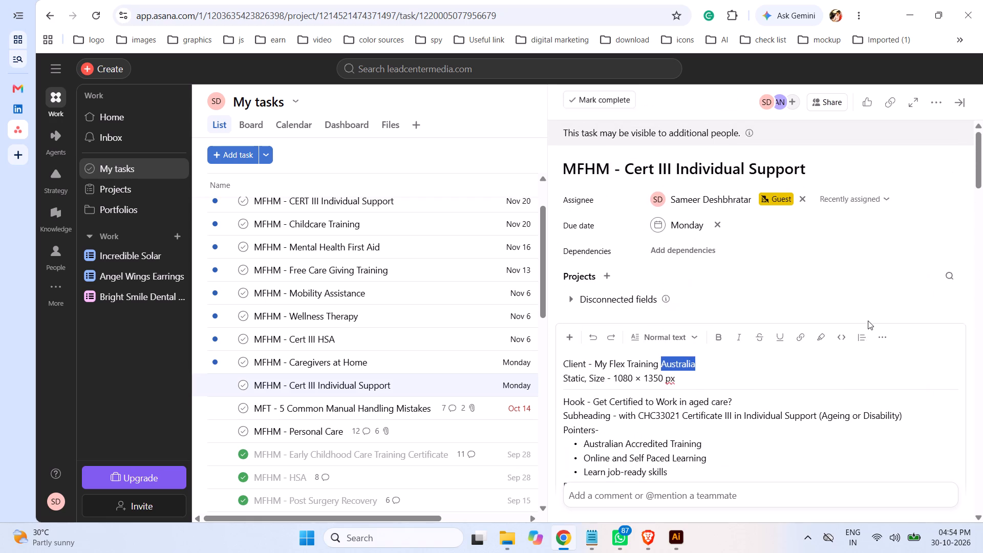
scroll(868, 321, up, 2)
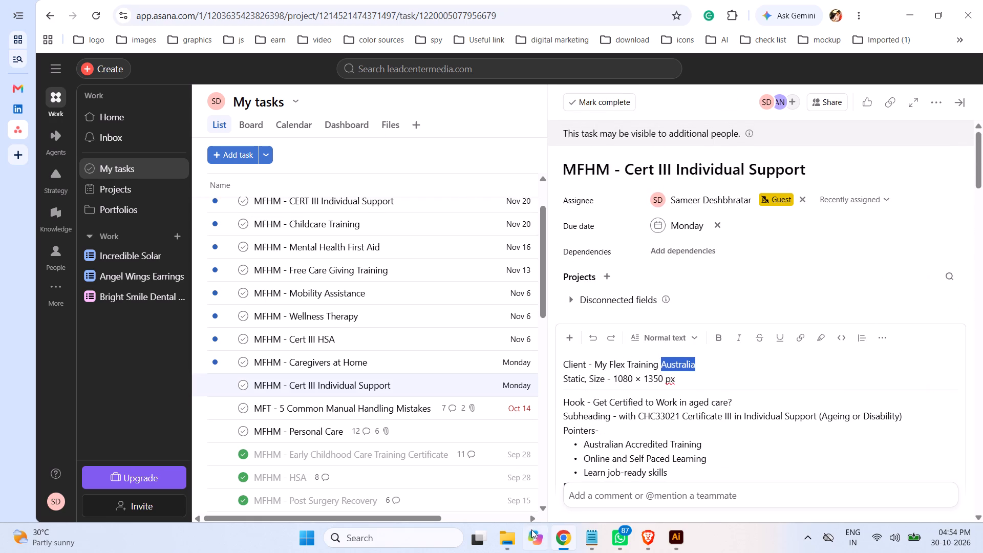
Switch to File Explorer, check the Healthcare-Australia folder's files and look through the Health Services folder for flex-logo.png.
click(513, 537)
click(723, 346)
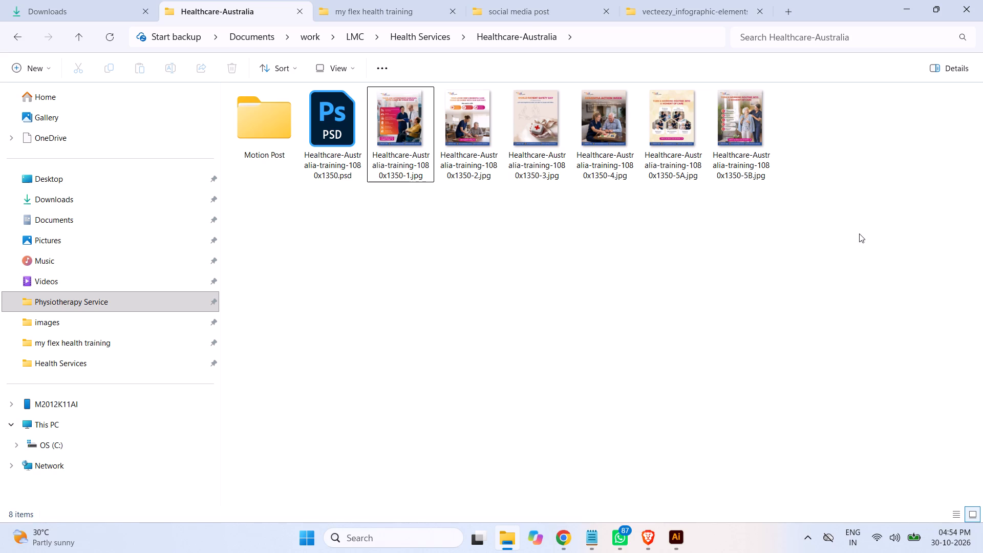
click(428, 39)
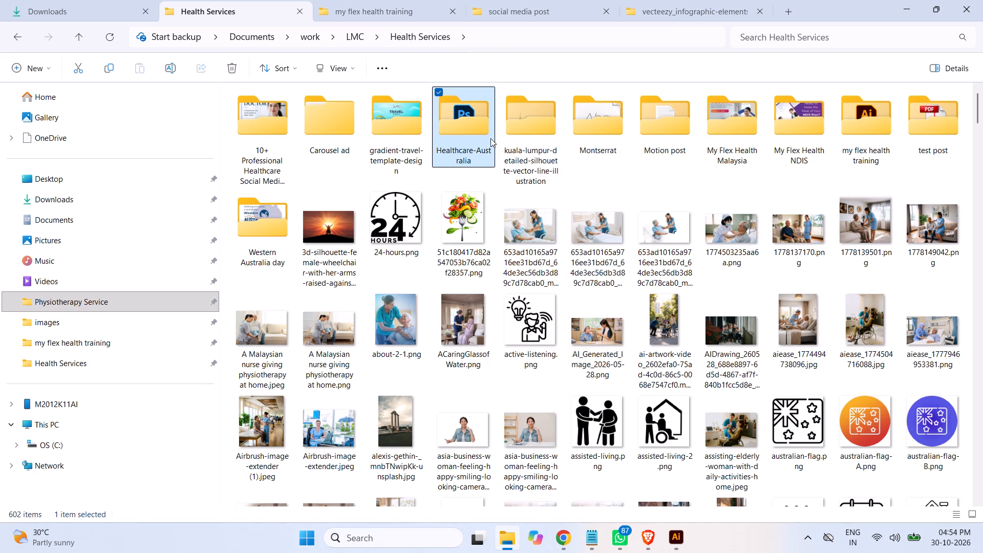
double_click(462, 129)
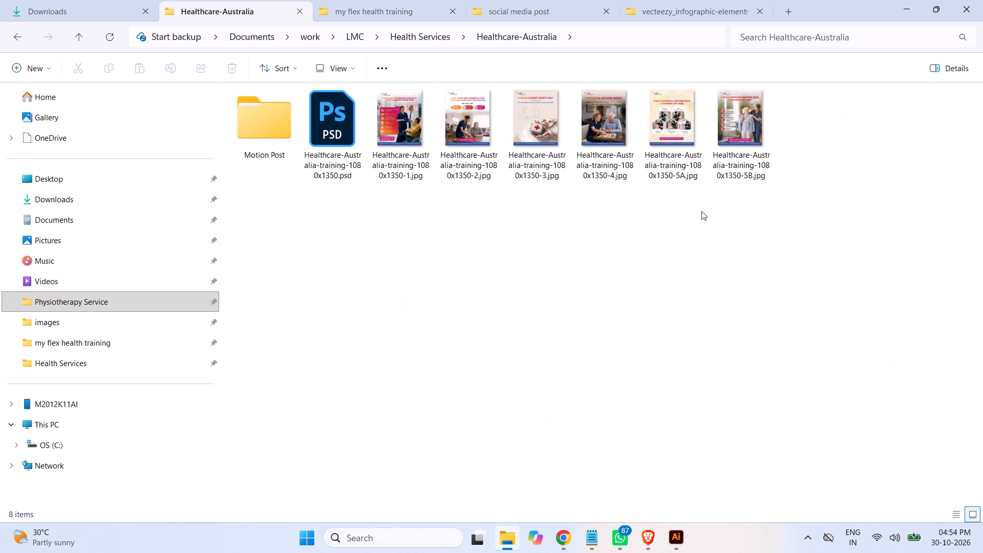
click(423, 38)
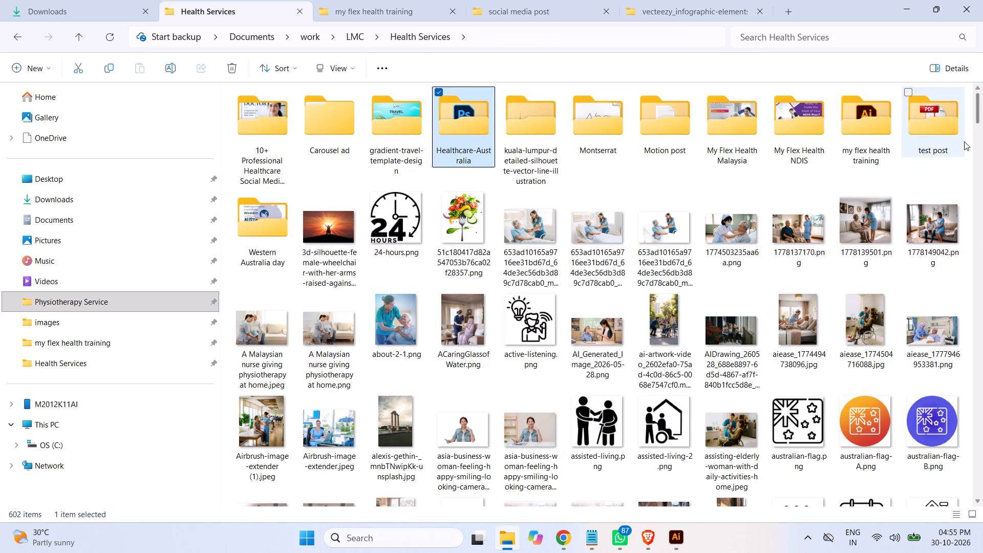
drag(979, 115, 982, 144)
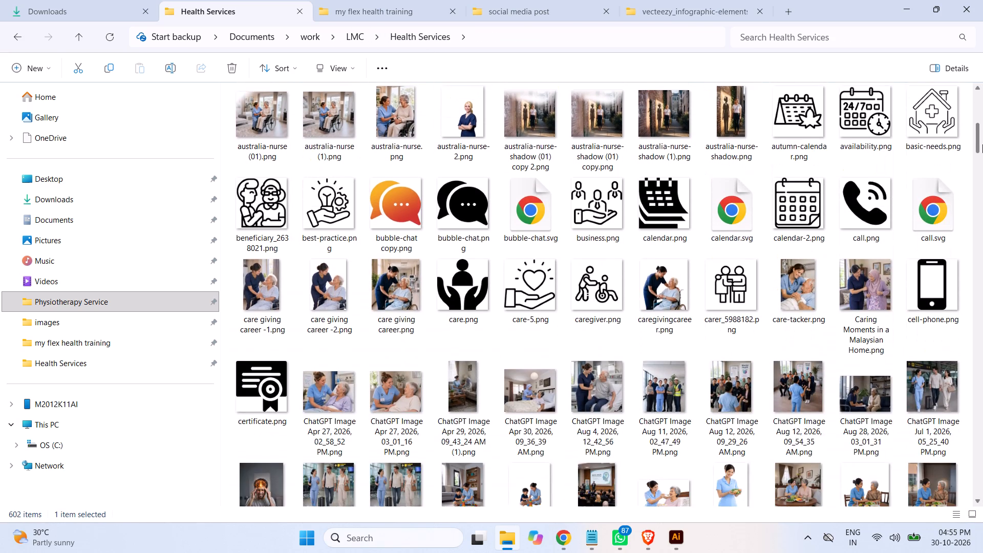
drag(982, 144, 982, 175)
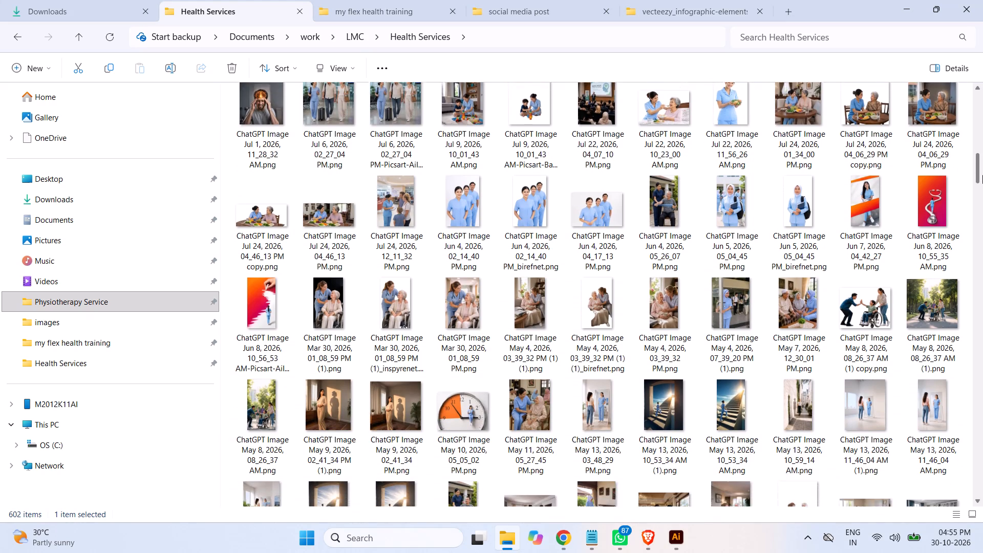
drag(982, 175, 982, 193)
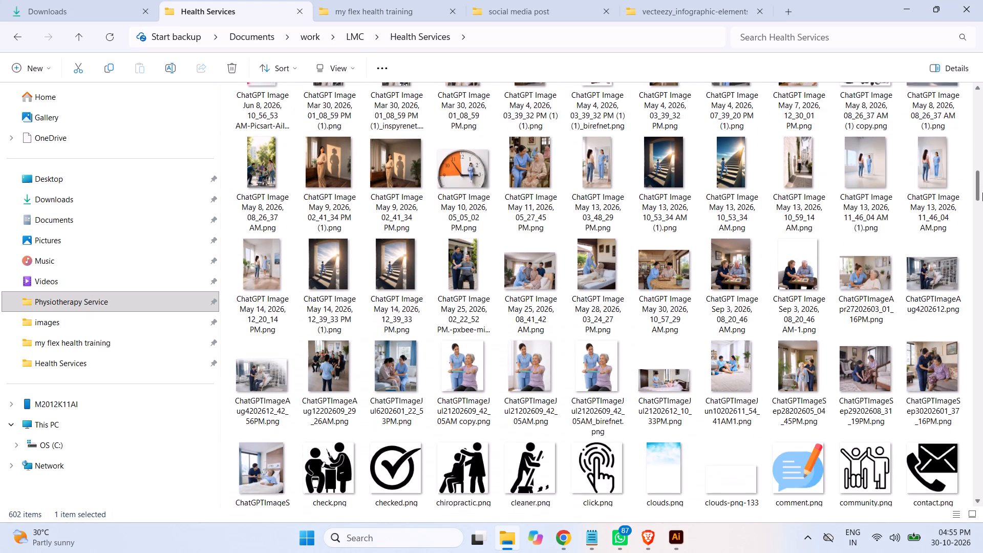
drag(982, 193, 982, 227)
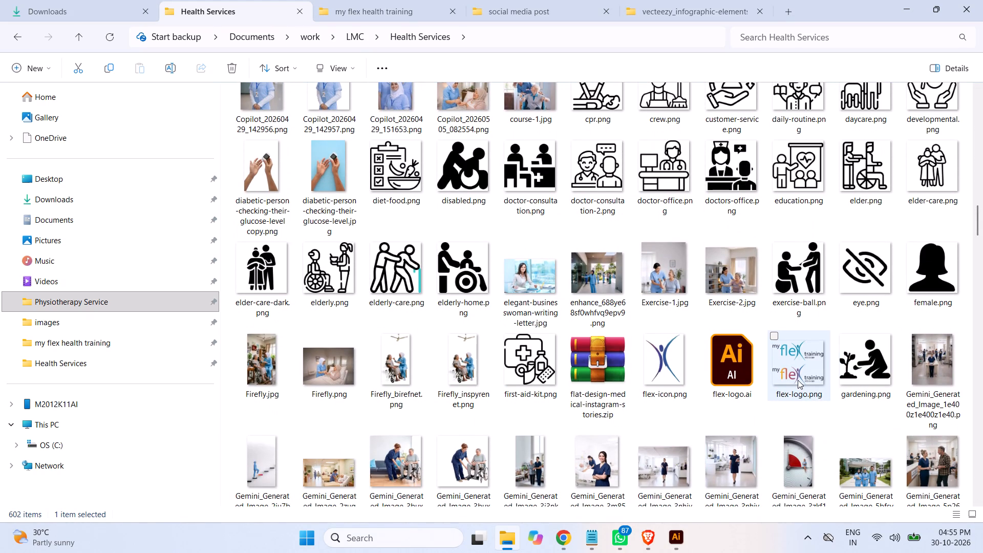
click(798, 380)
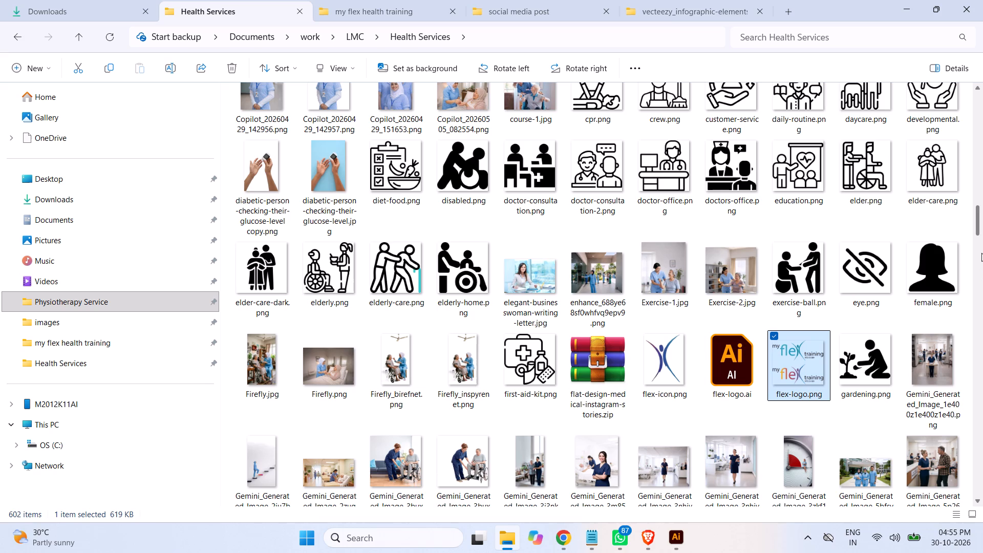
Reopen the Healthcare-Australia folder and view Healthcare-Australia-training-1080x1350-1.jpg for its logo and footer.
drag(977, 224, 980, 99)
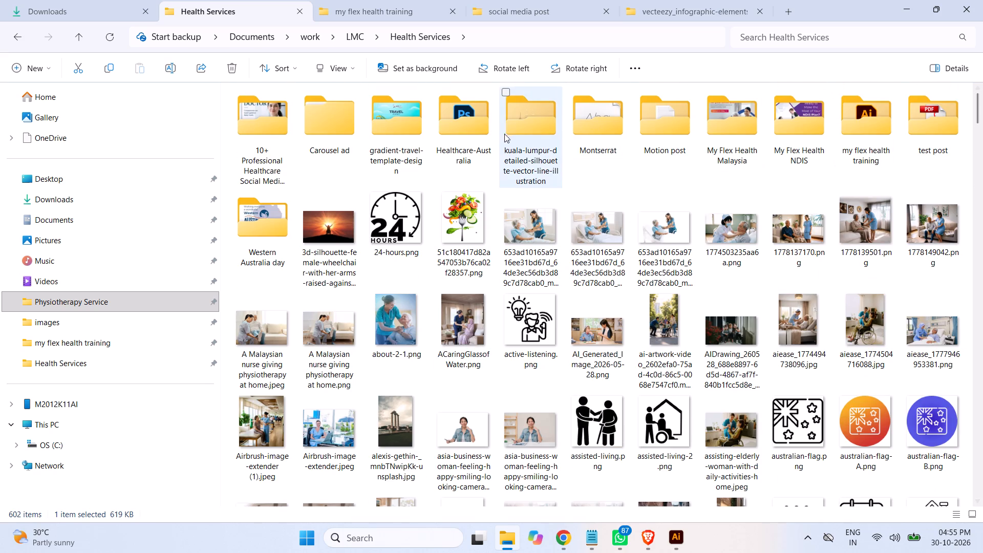
double_click(480, 128)
double_click(401, 113)
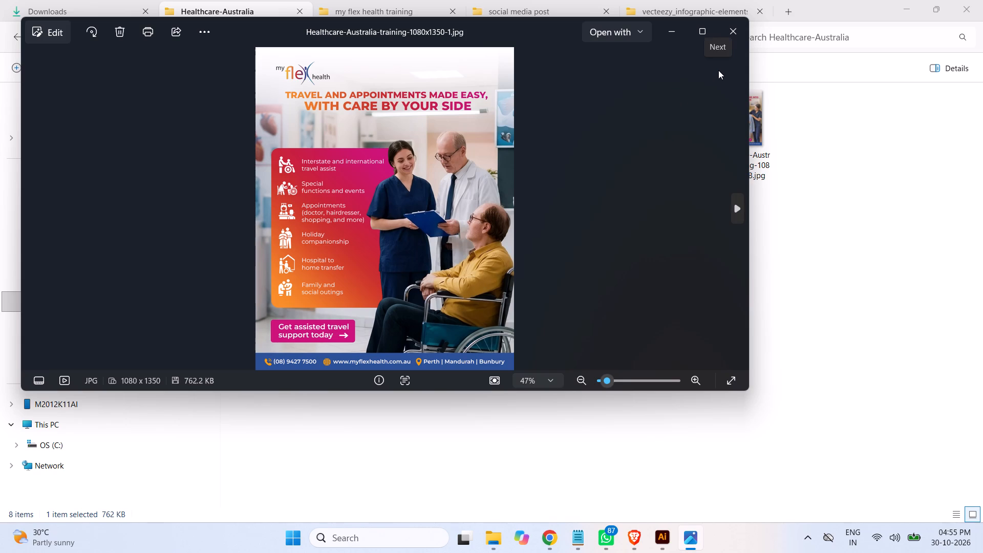
click(732, 30)
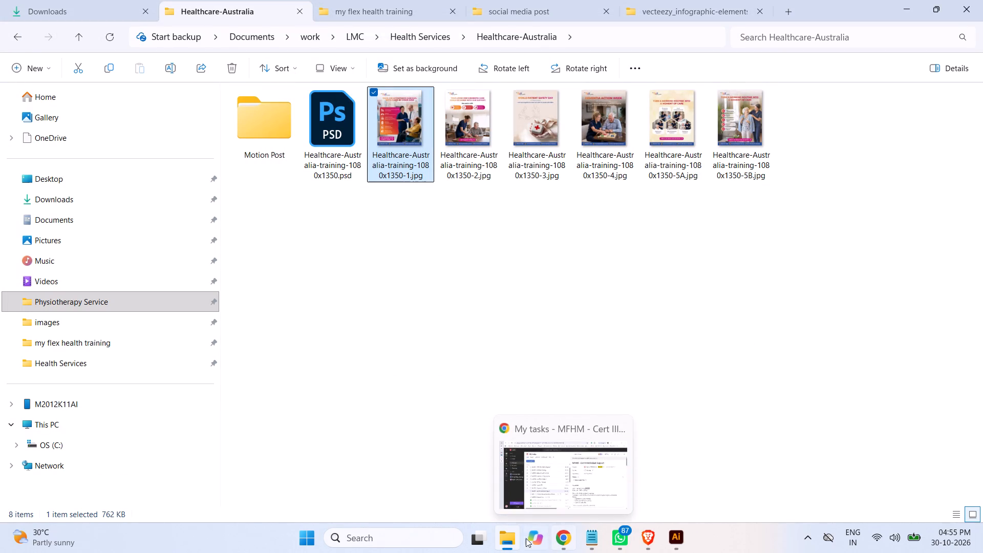
click(506, 539)
click(511, 541)
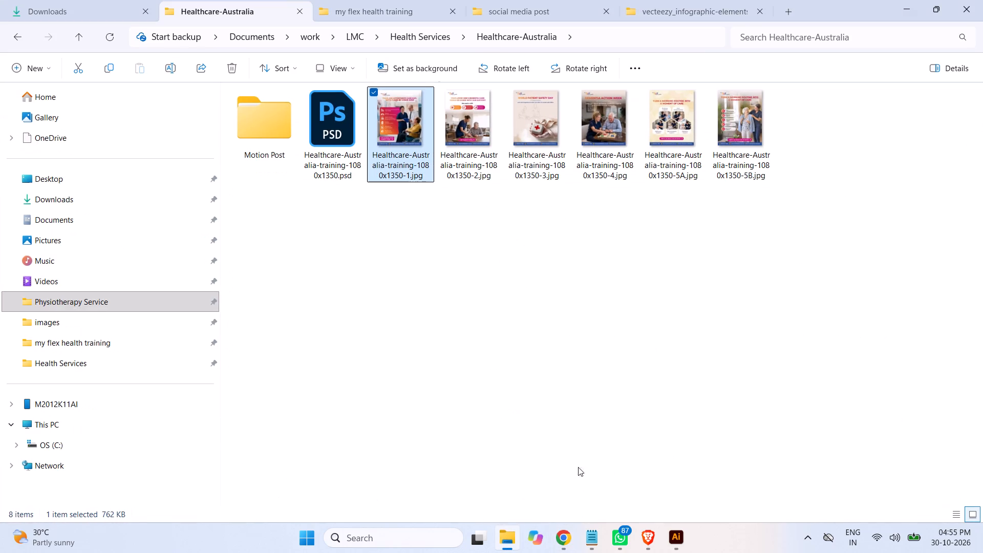
click(751, 300)
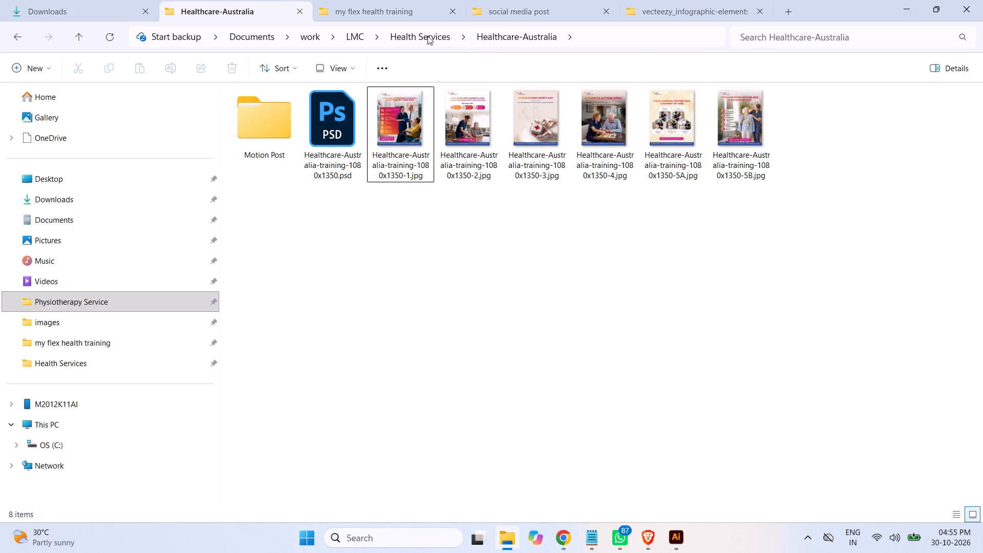
Look through the my flex health training folder's earlier posts and logo files, and return to the Health Services folder.
click(428, 36)
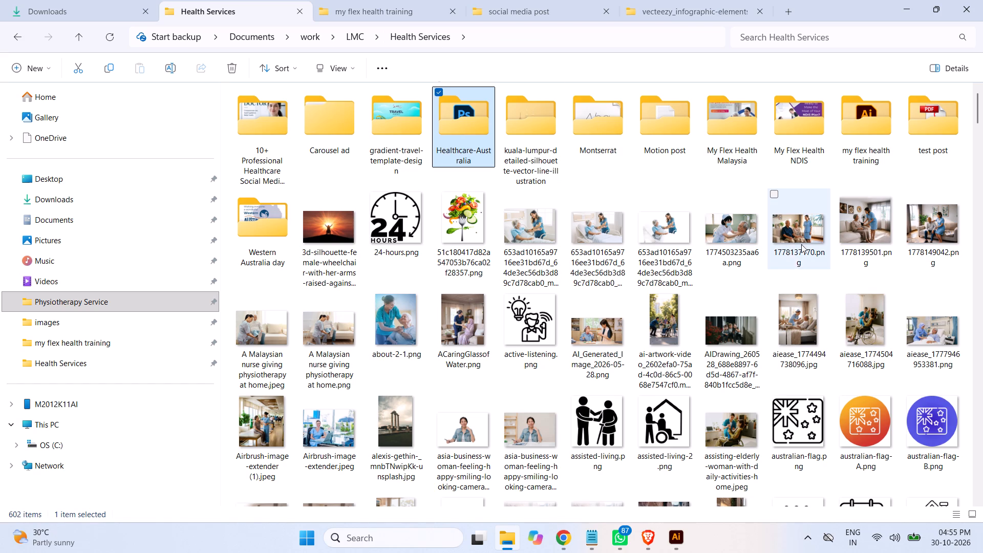
double_click(873, 142)
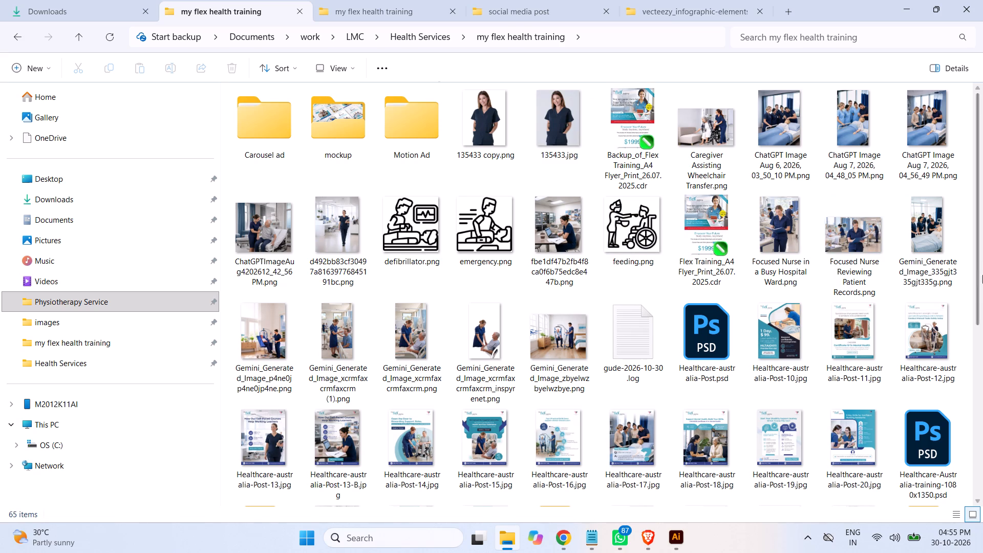
drag(977, 278, 978, 287)
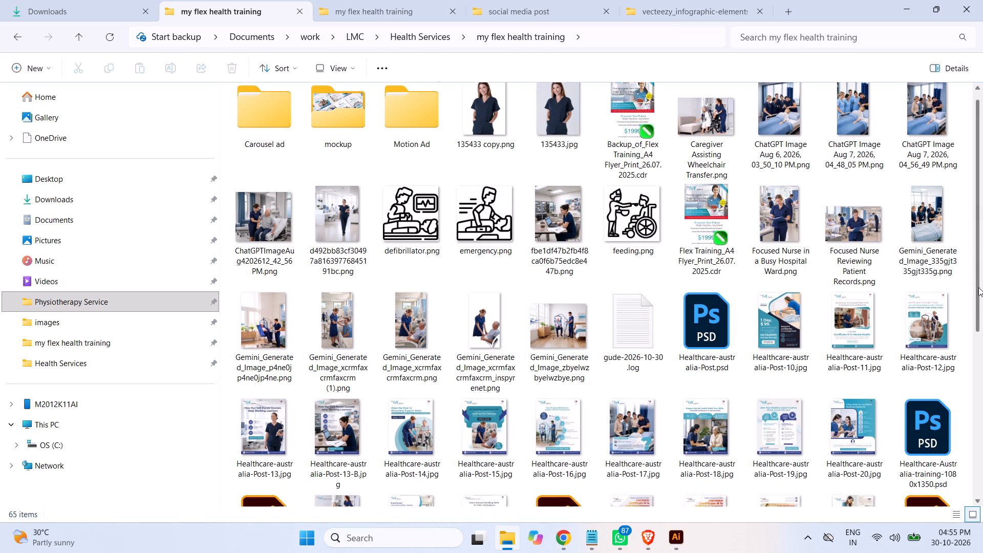
drag(978, 287, 982, 453)
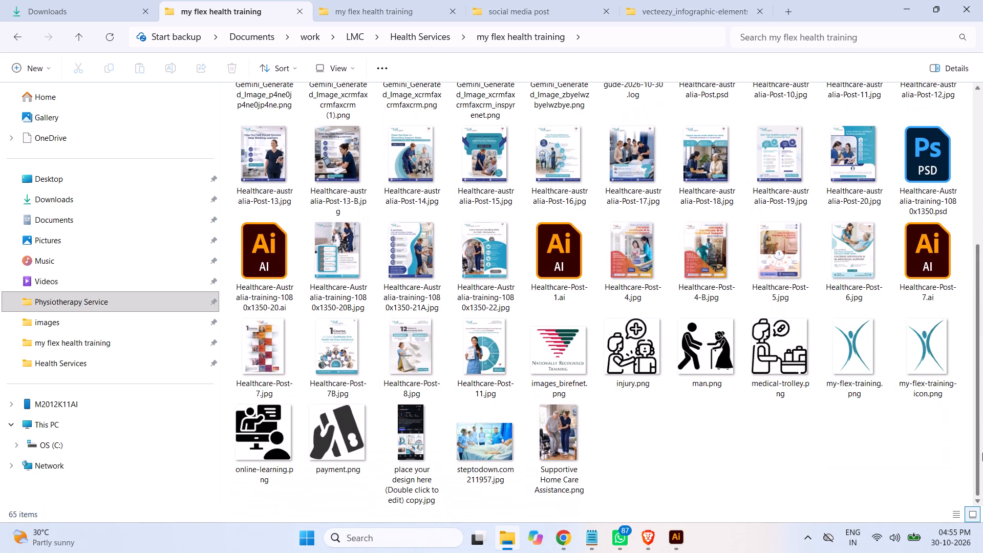
drag(982, 453, 980, 263)
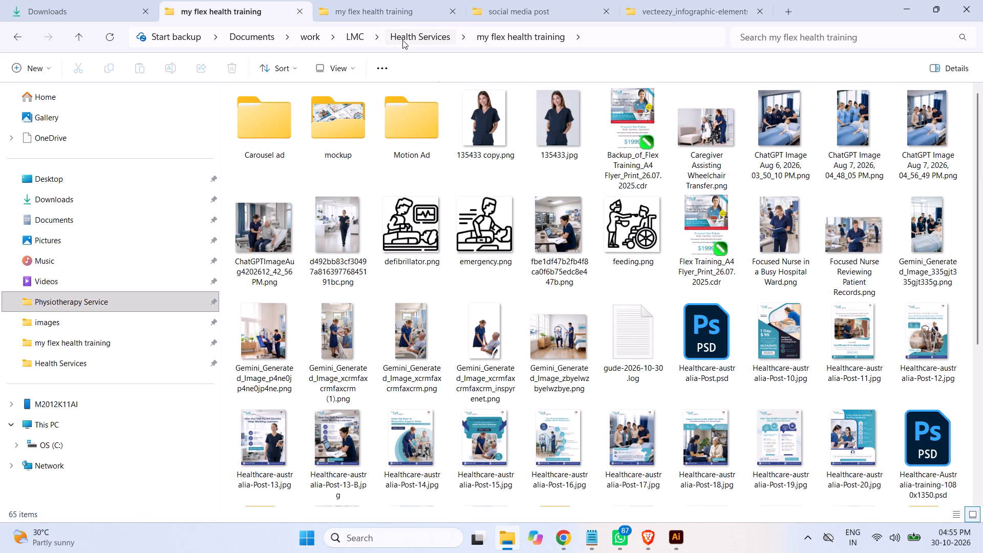
click(417, 37)
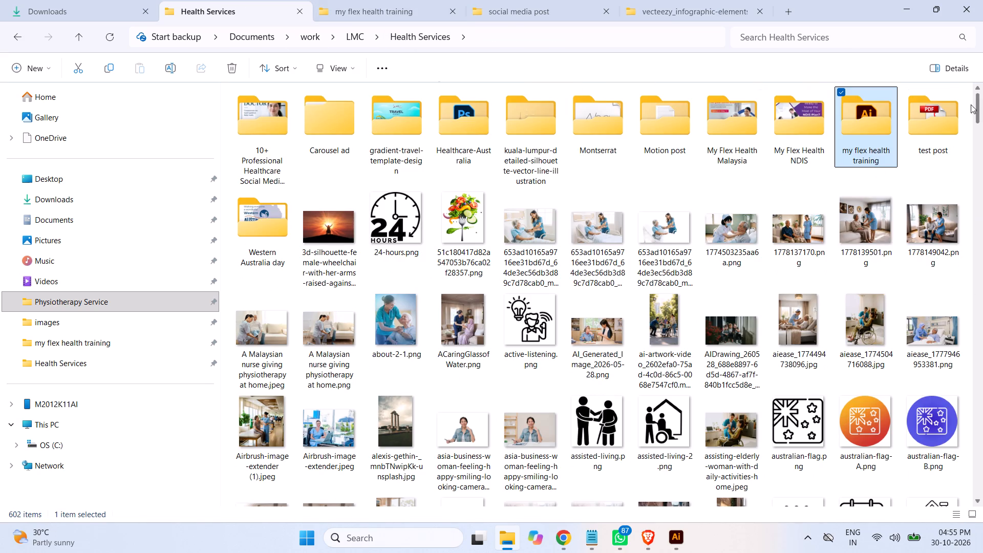
Find flex-logo.png in the Health Services folder and view its logo versions.
drag(975, 115, 982, 161)
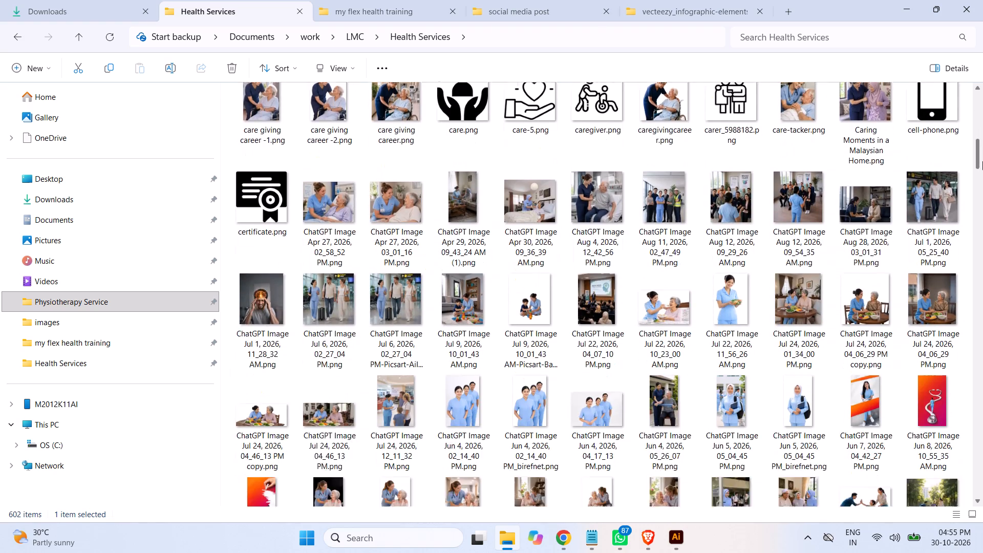
drag(982, 161, 982, 222)
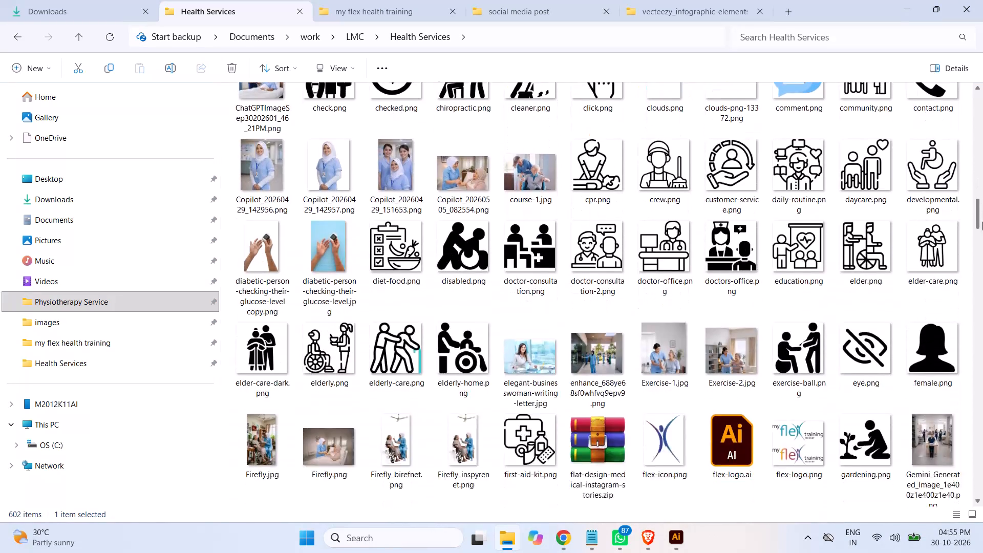
drag(982, 222, 982, 233)
double_click(804, 306)
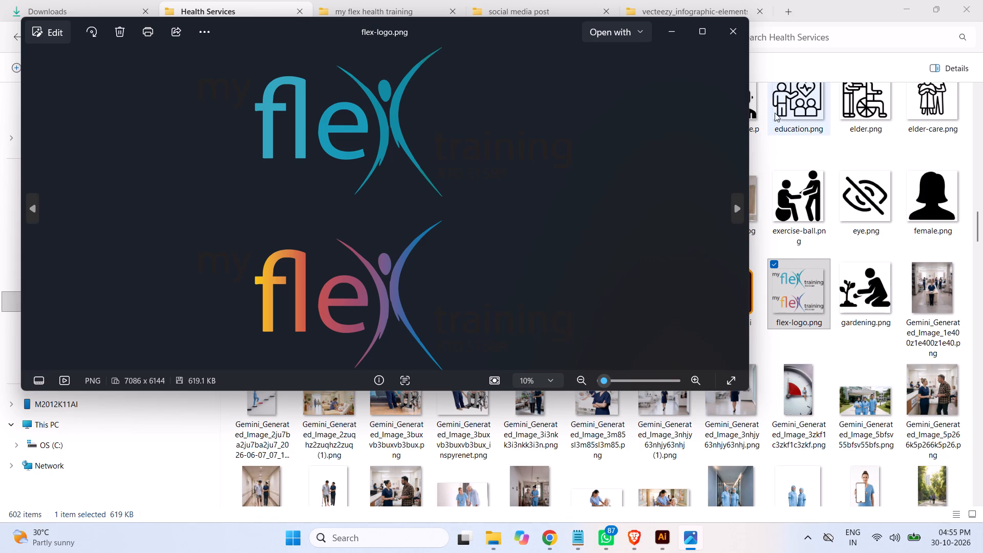
click(736, 33)
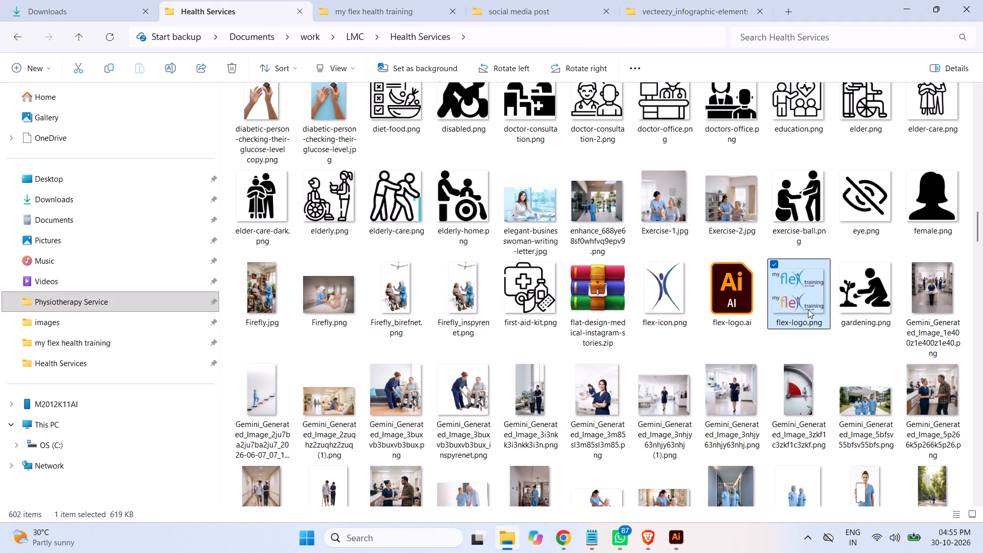
Open flex-logo.png from the Health Services folder in Illustrator as a separate document.
drag(806, 308, 560, 101)
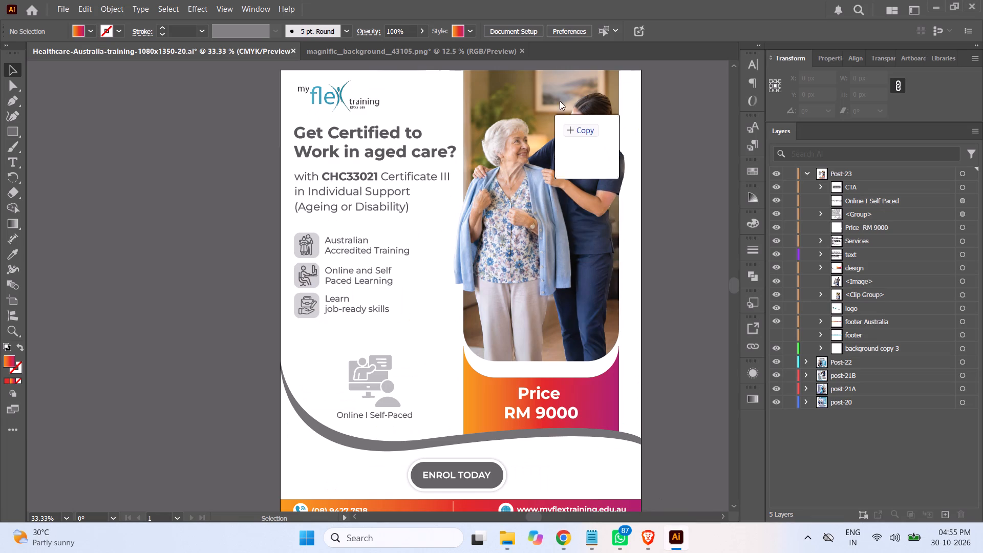
drag(560, 101, 579, 48)
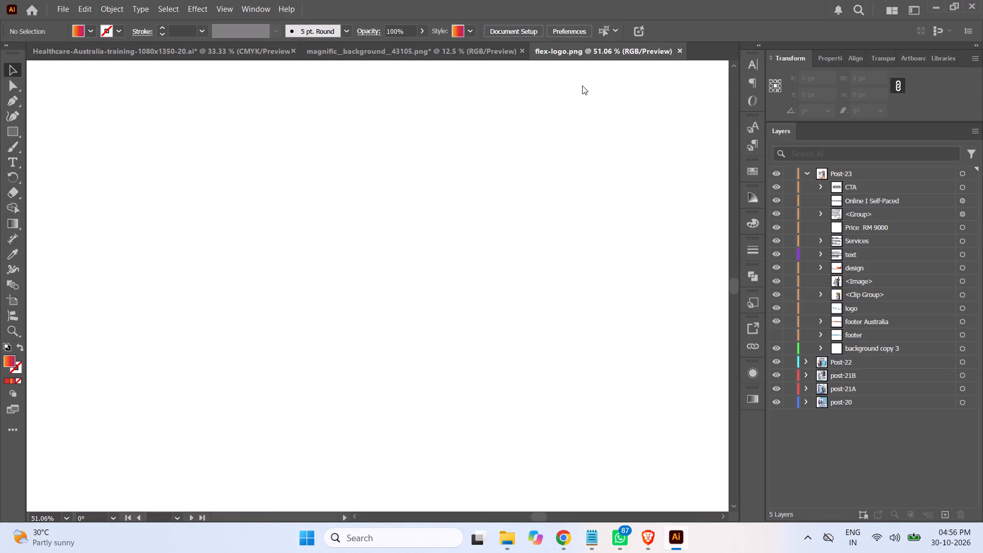
Close the magnific_background__43105.png document without saving its changes.
click(451, 48)
click(521, 50)
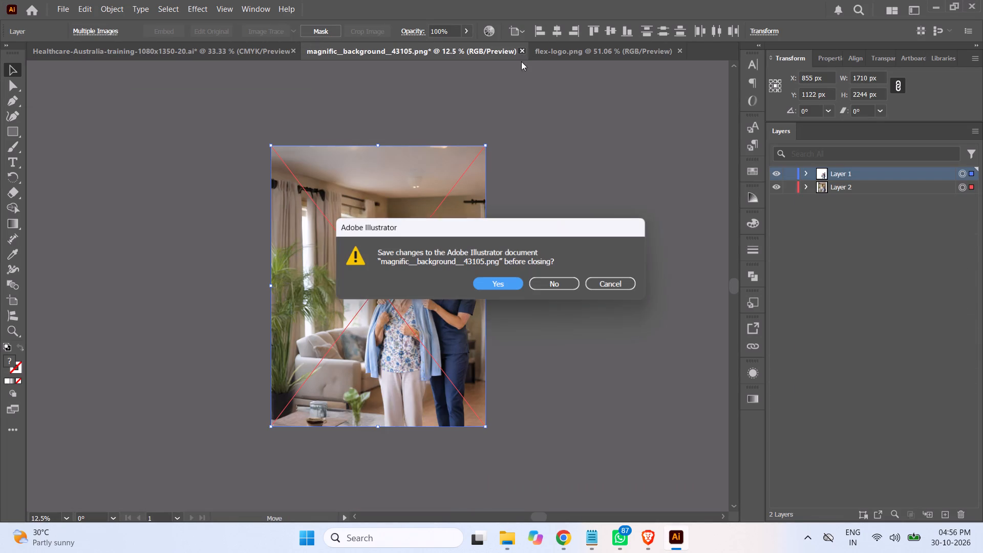
click(554, 284)
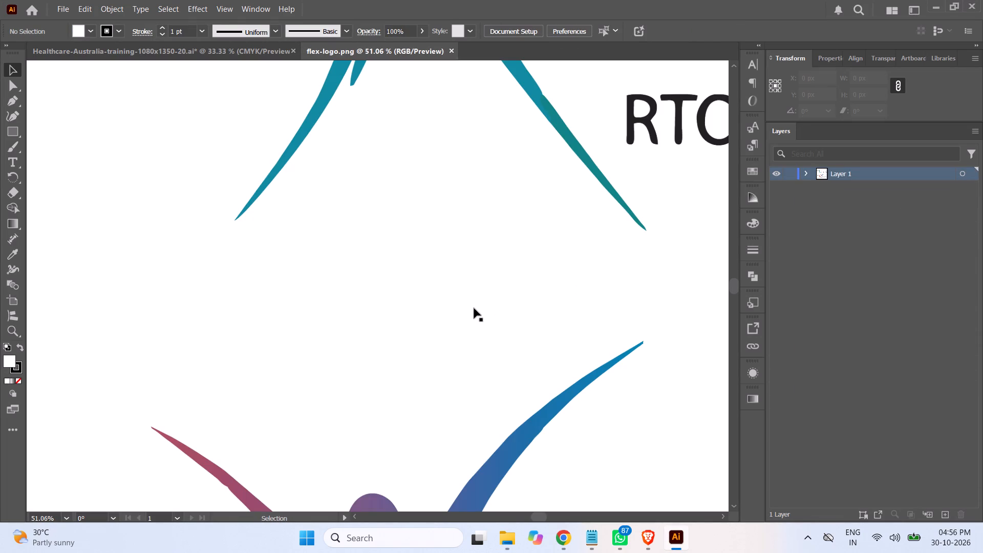
Inspect the teal and multicolour My Flex Training logos in the flex-logo.png document and close it.
key(ctrl+minus)
key(ctrl+minus)
key(ctrl+minus)
key(ctrl+minus)
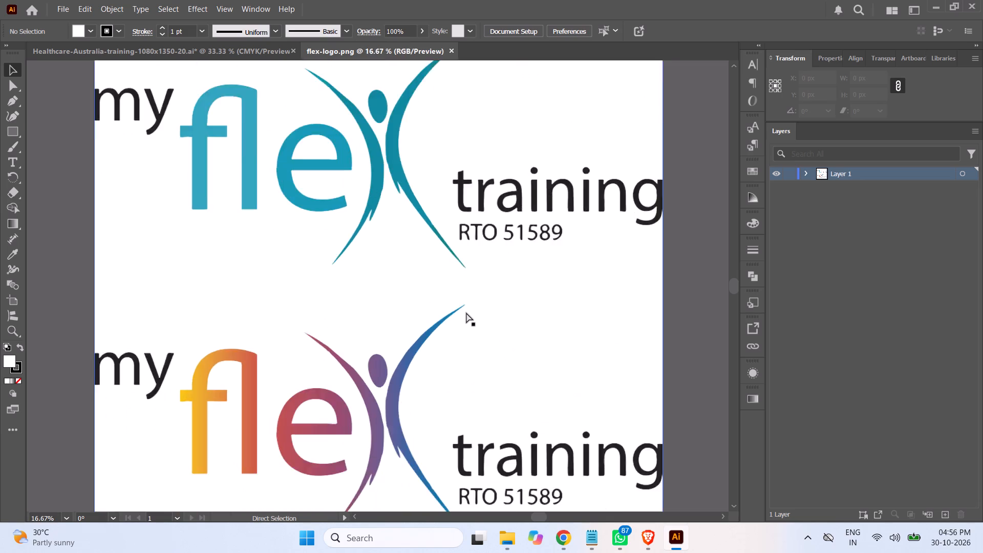
key(ctrl+minus)
key(ctrl+minus)
click(389, 366)
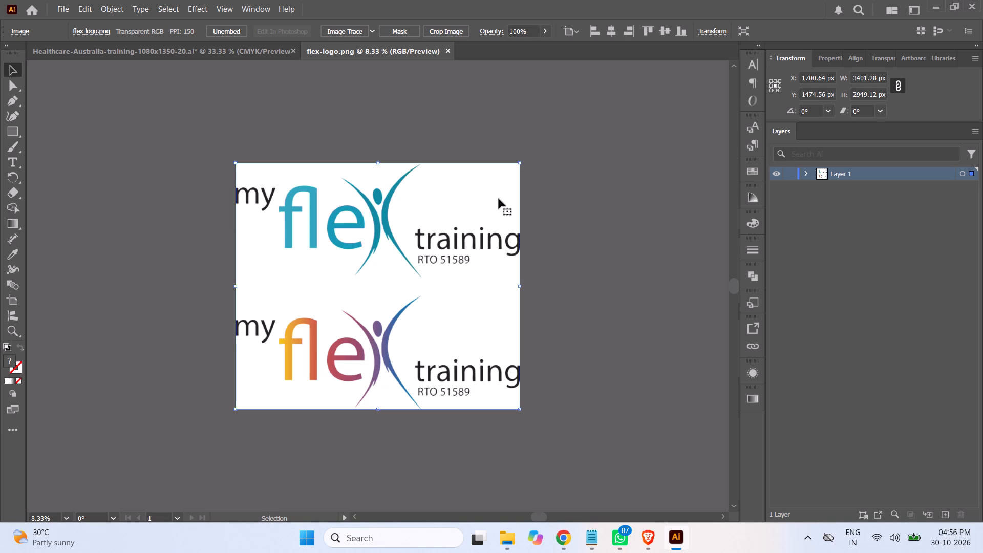
click(448, 51)
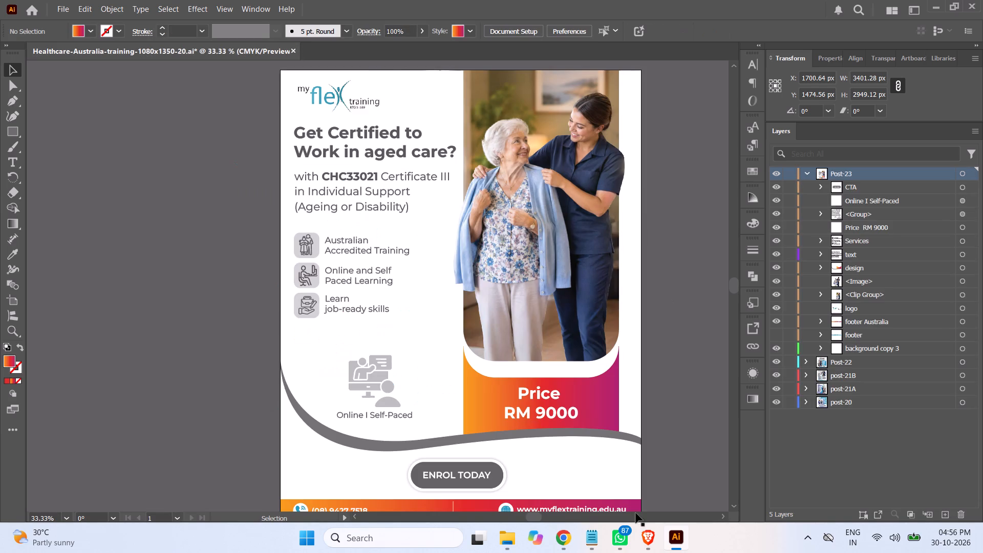
Look through the Health Services folder for a suitable My Flex logo file or subfolder.
click(513, 537)
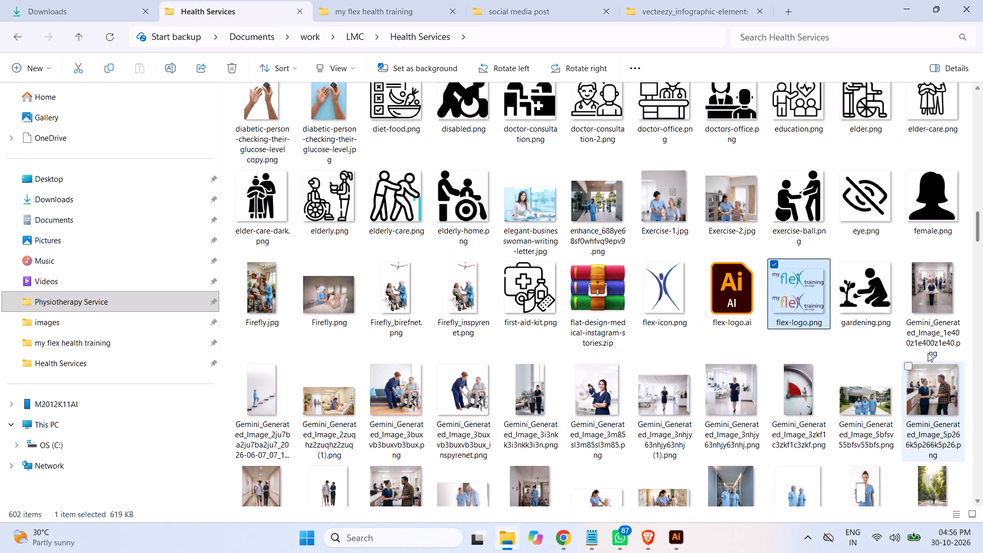
drag(978, 228, 981, 237)
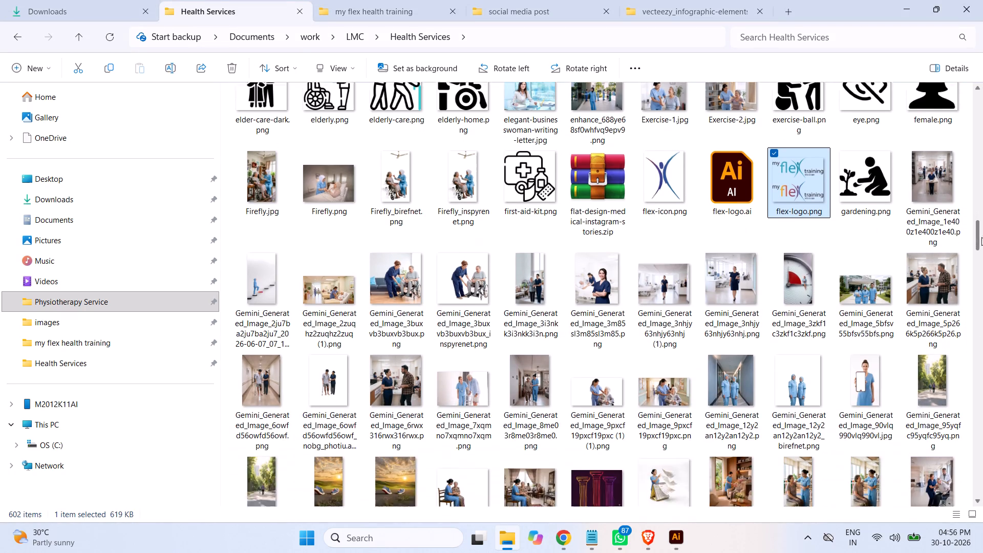
drag(981, 237, 982, 269)
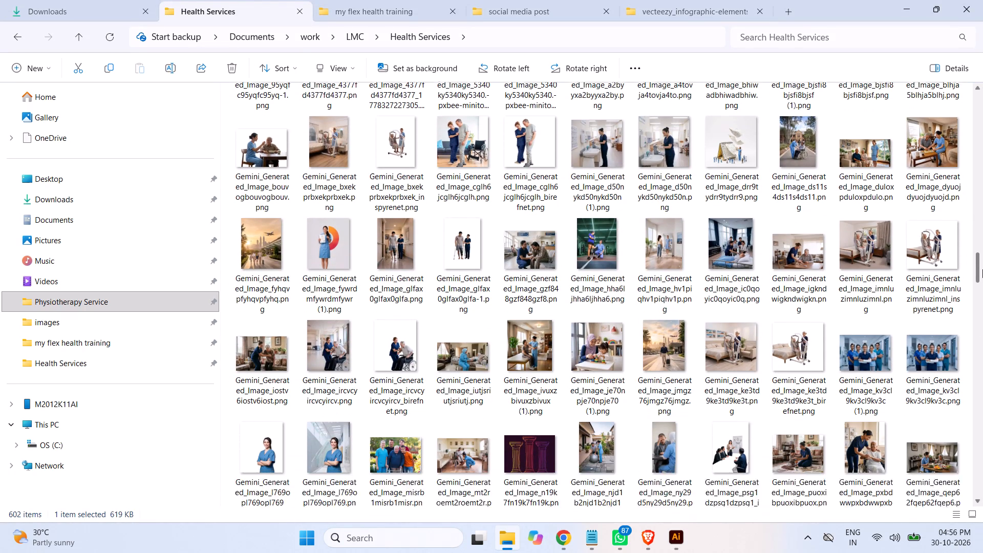
drag(982, 269, 982, 299)
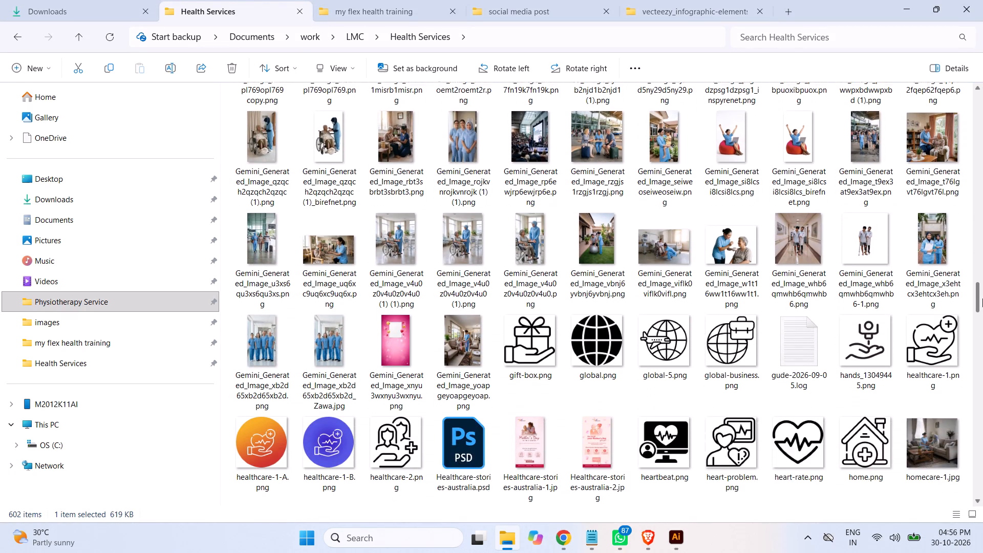
drag(982, 299, 982, 316)
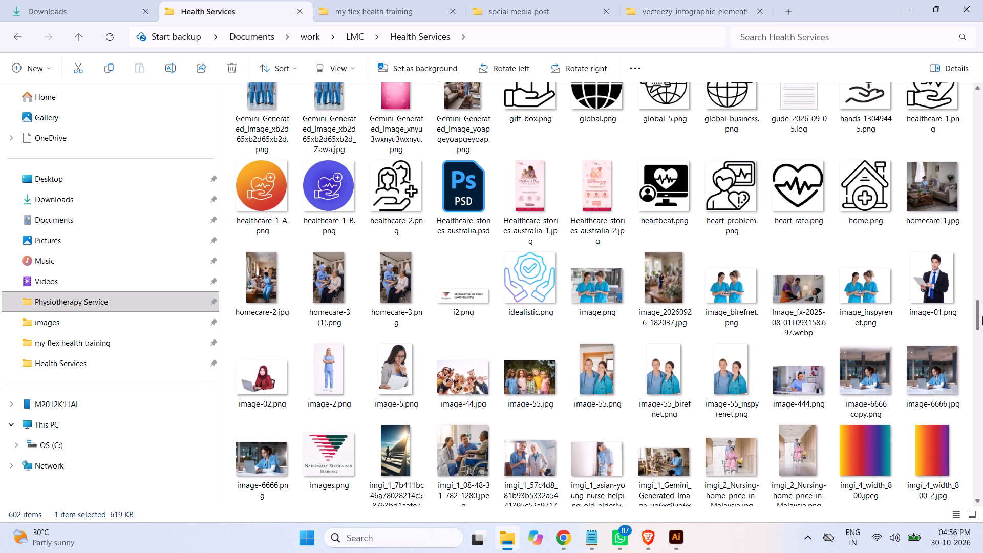
drag(982, 316, 982, 327)
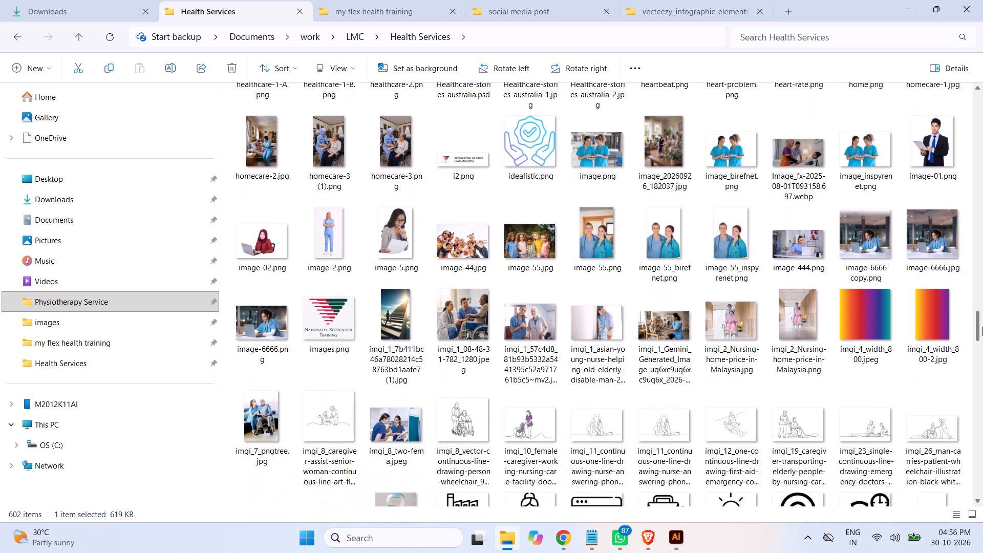
drag(982, 327, 982, 368)
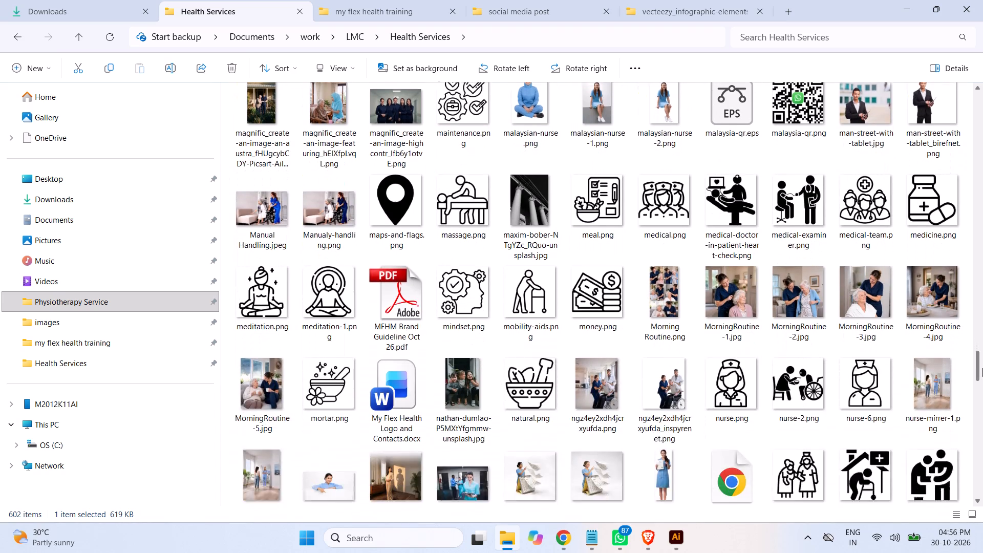
drag(982, 368, 982, 385)
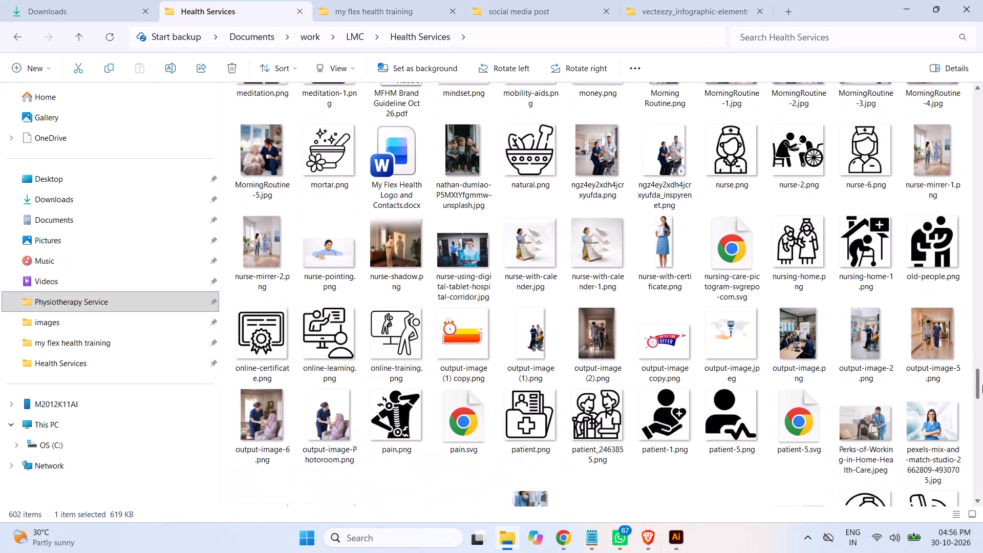
drag(982, 385, 982, 329)
drag(982, 294, 962, 58)
drag(962, 58, 961, 16)
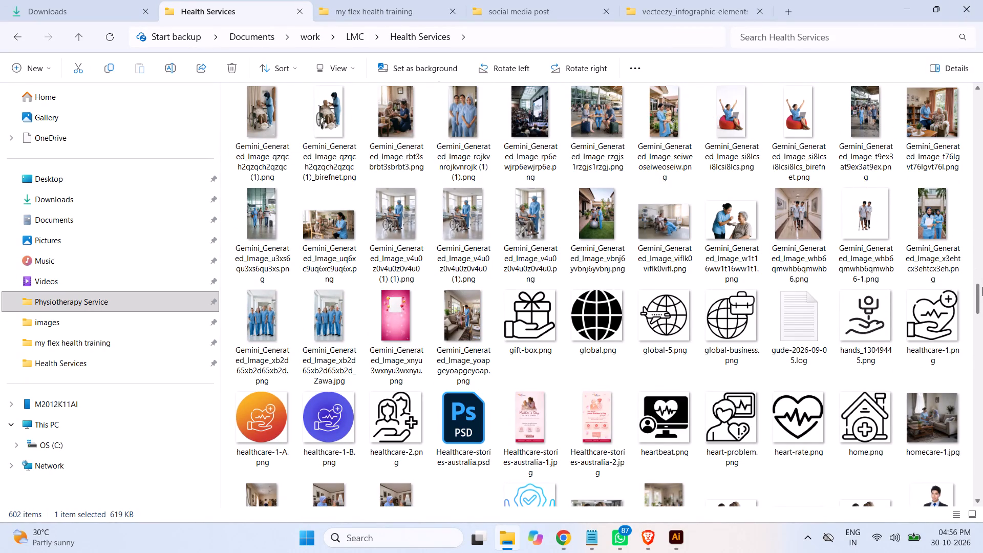
drag(980, 295, 977, 102)
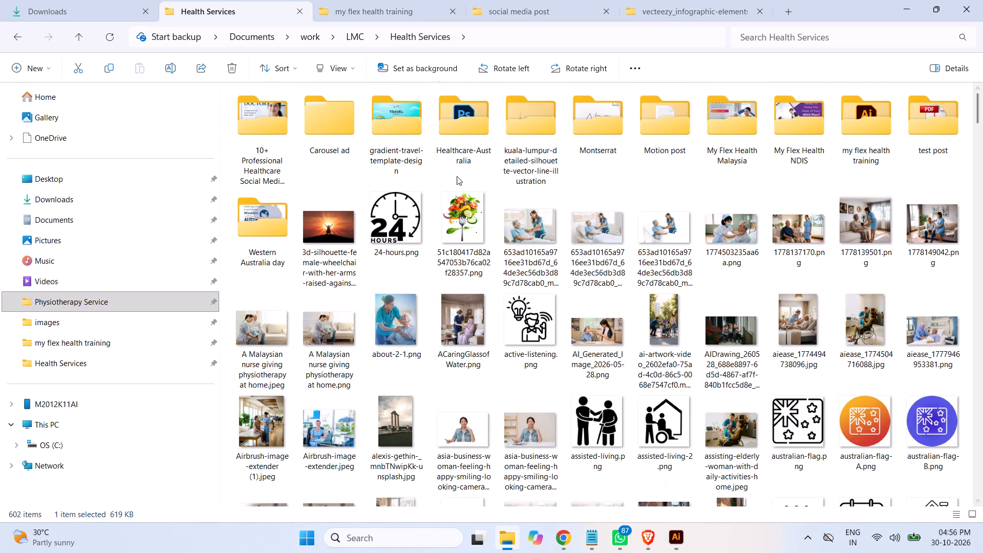
Place my-flex-health-australia.png from the My Flex Health Malaysia folder over the existing logo on the Post-23 artwork in Illustrator.
double_click(741, 140)
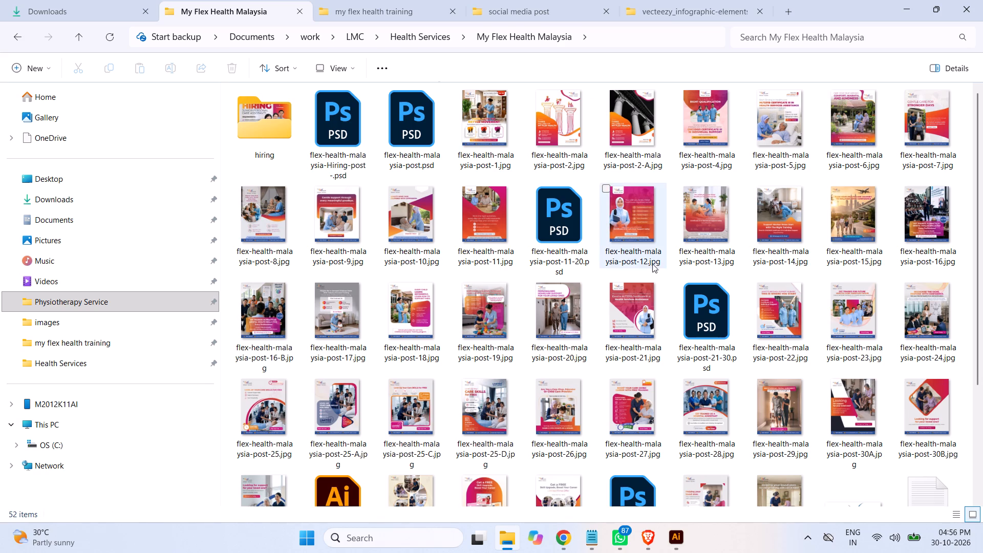
drag(978, 301, 982, 379)
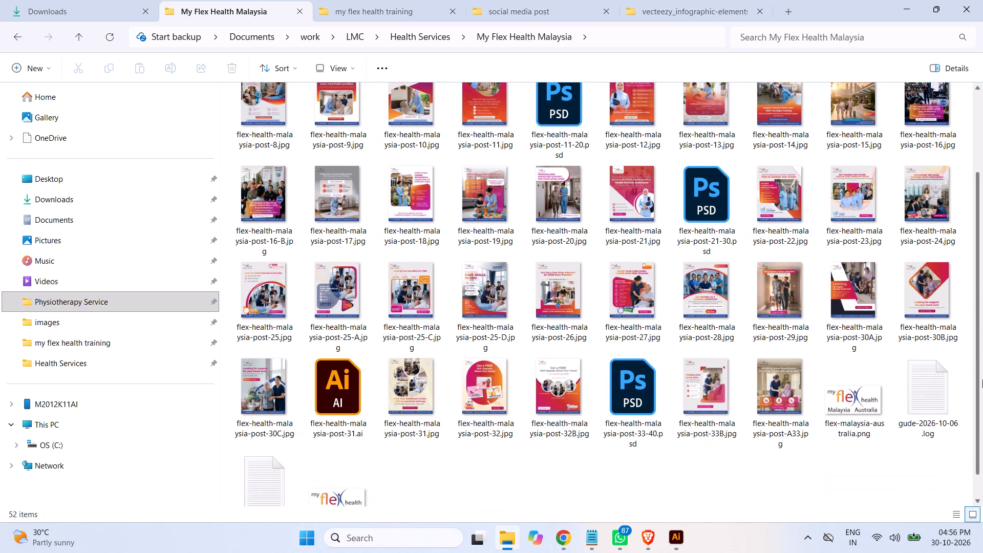
drag(982, 379, 982, 412)
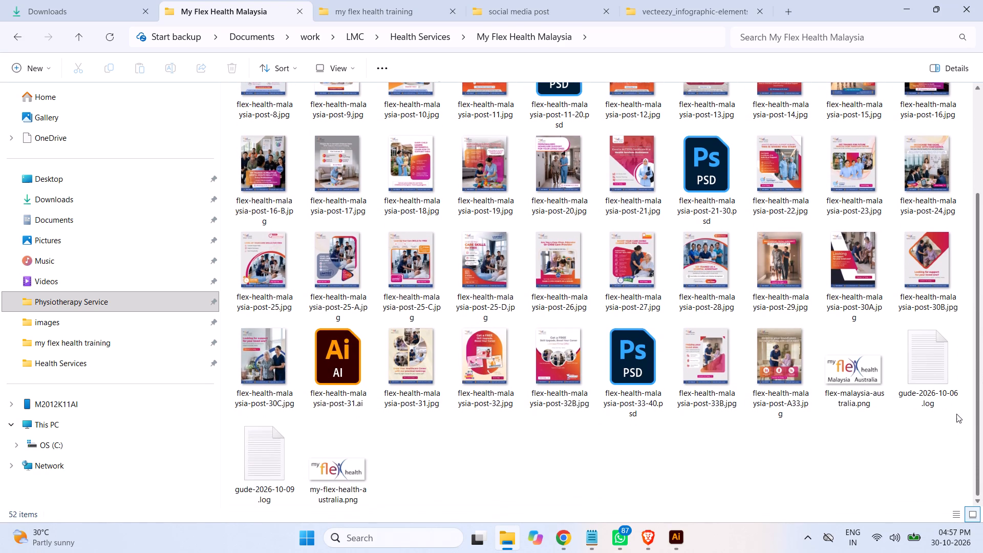
drag(349, 474, 708, 468)
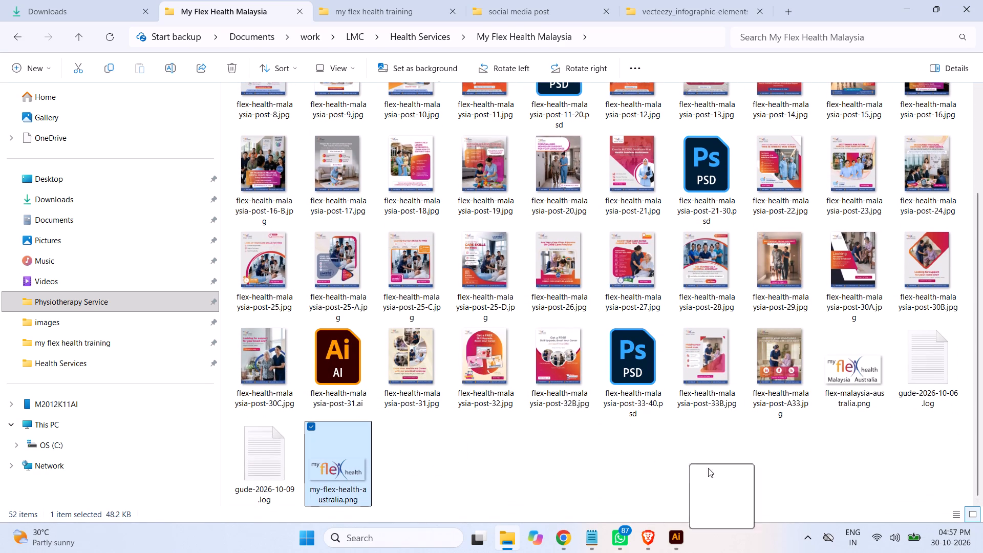
drag(708, 468, 347, 95)
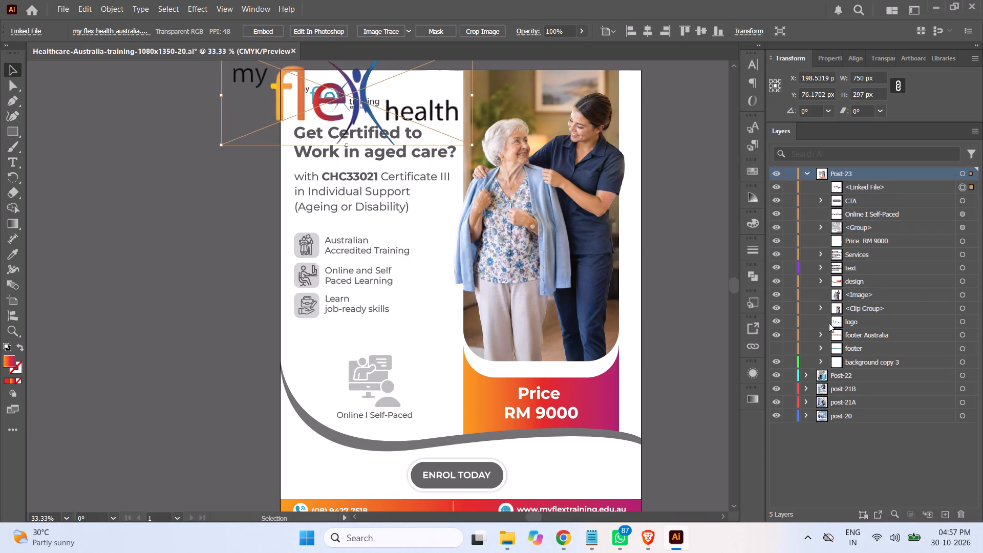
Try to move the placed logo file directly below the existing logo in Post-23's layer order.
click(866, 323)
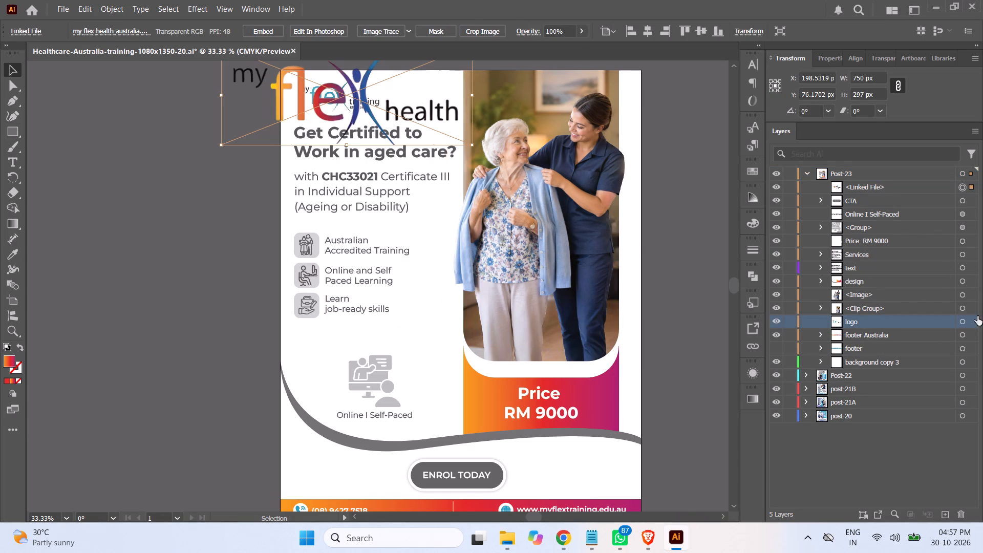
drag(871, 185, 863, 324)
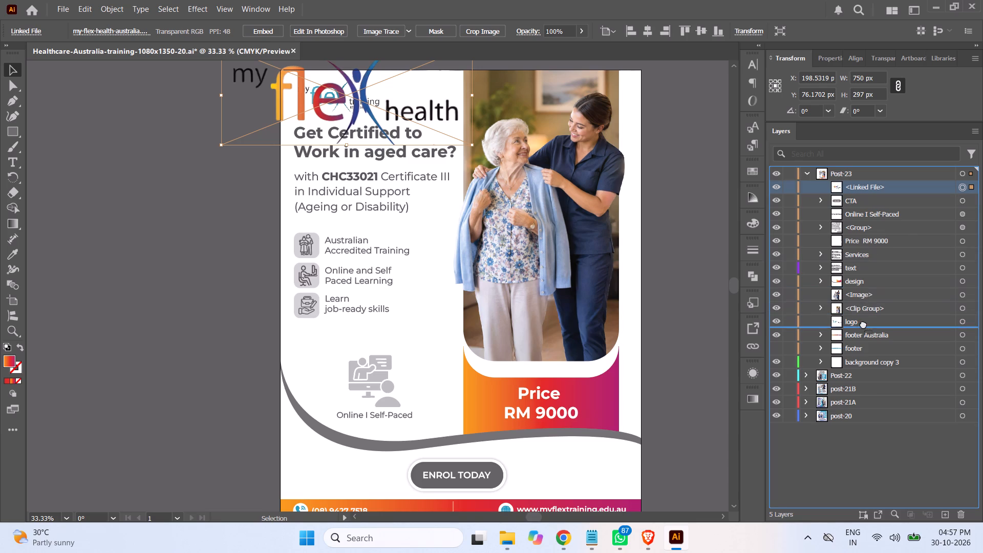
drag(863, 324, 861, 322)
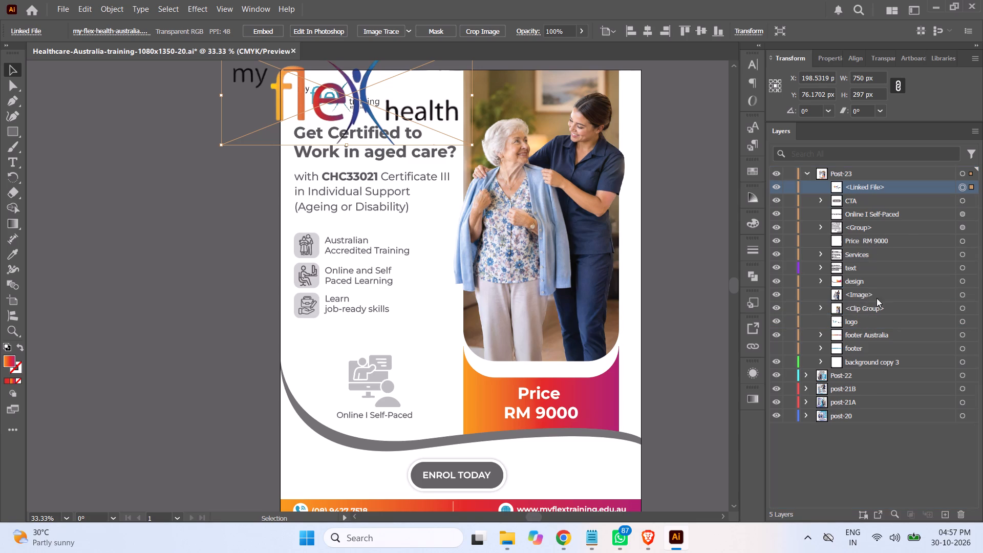
Rename the placed logo file's layer entry as logo Australia.
double_click(870, 184)
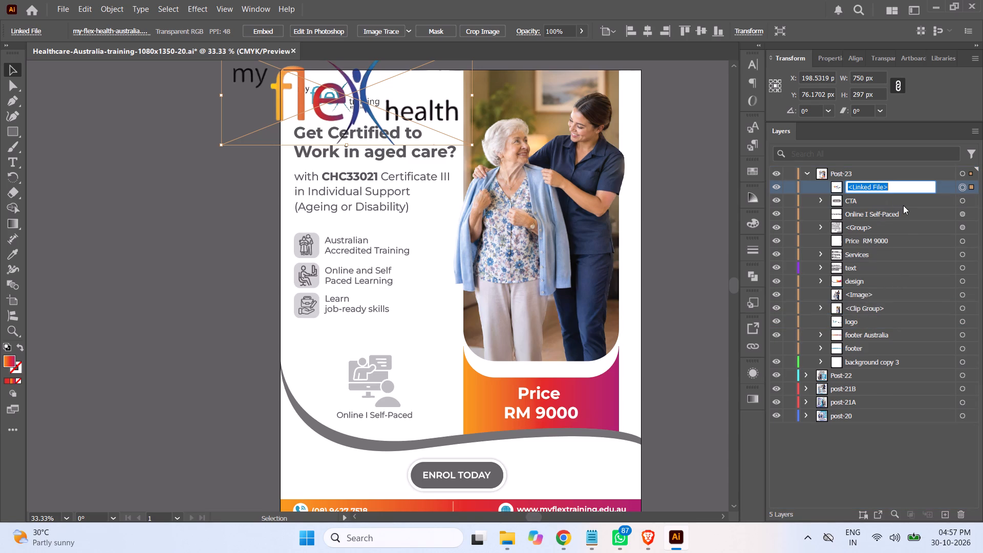
text(lgo)
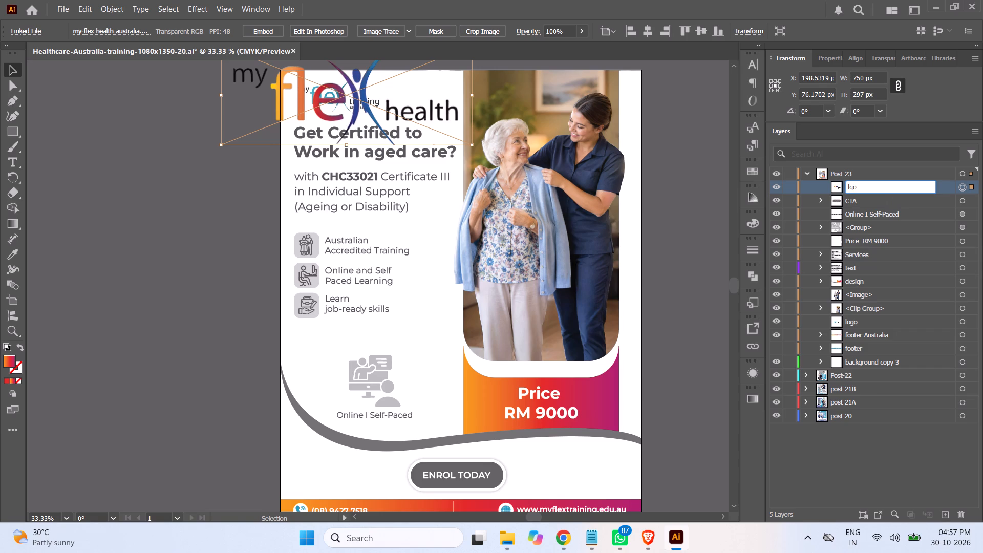
key(BackSpace)
key(BackSpace)
text(ogo)
key(space)
text(Aus)
text(tralia)
click(692, 237)
Scale logo Australia down to about 246 by 98 px and position it over the old logo above the headline.
scroll(475, 187, up, 5)
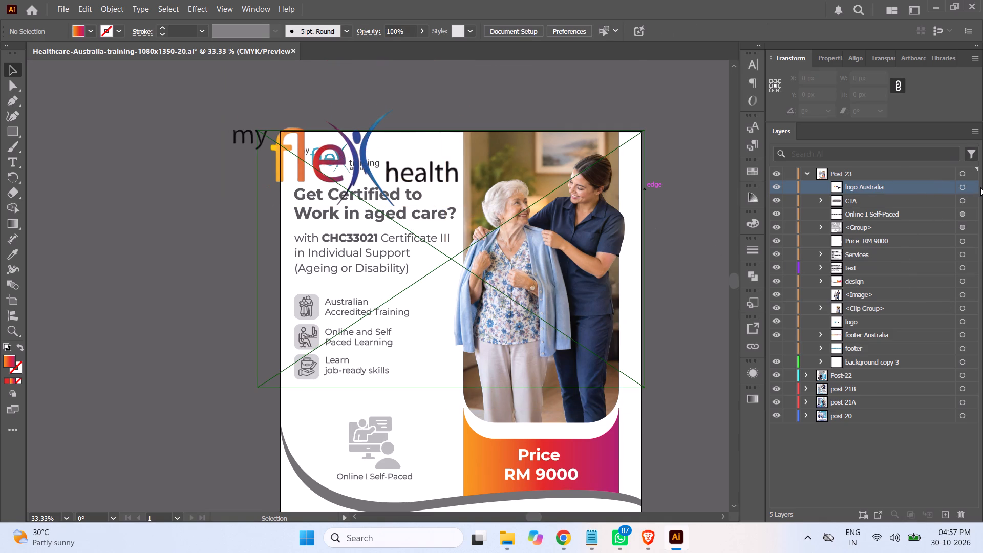
click(961, 187)
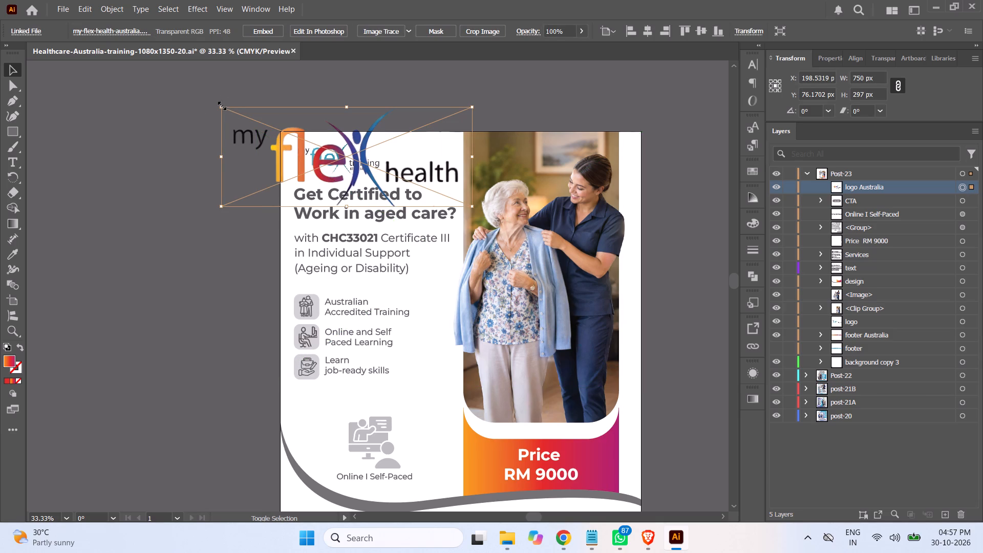
shift+drag(221, 104, 282, 167)
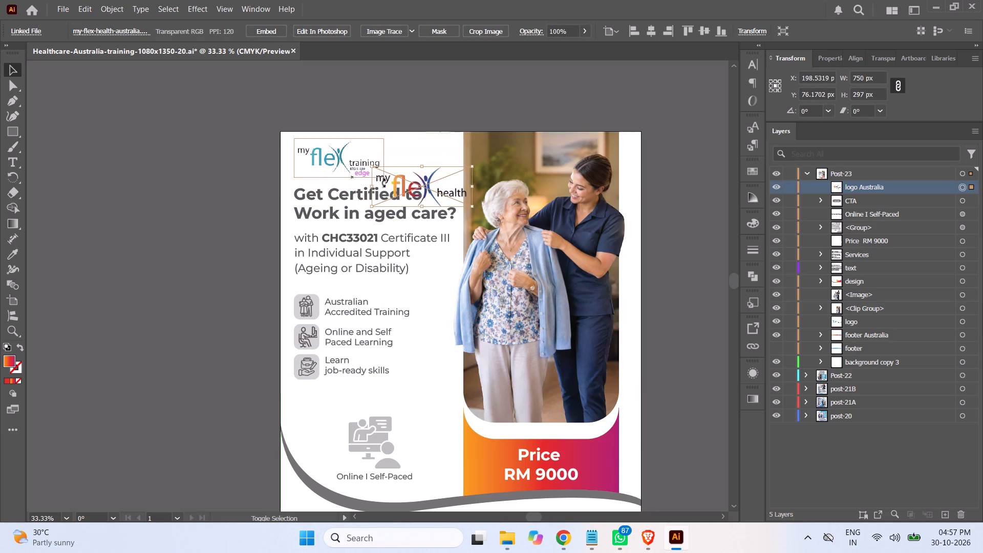
drag(426, 186, 348, 158)
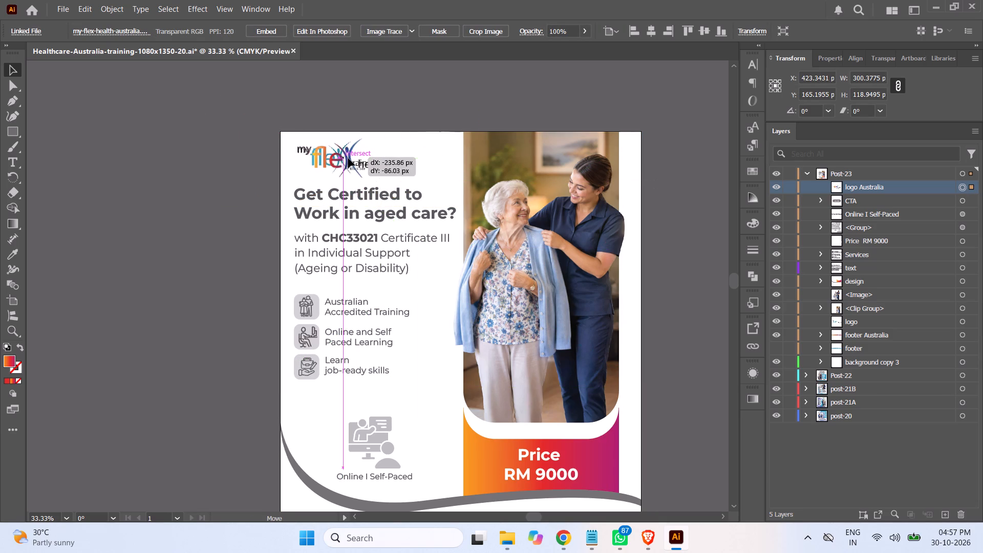
drag(348, 158, 348, 159)
shift+drag(394, 179, 392, 177)
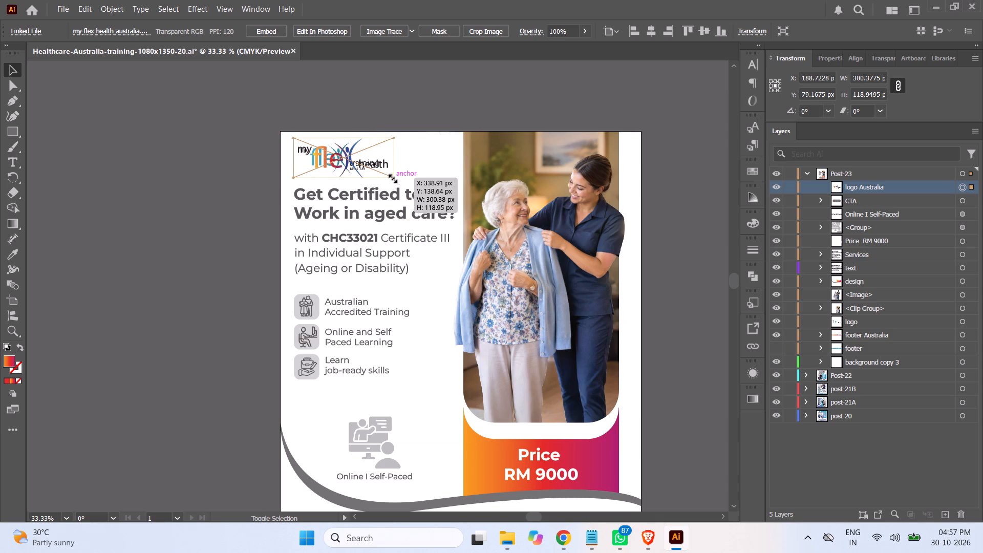
shift+drag(392, 177, 380, 172)
click(344, 158)
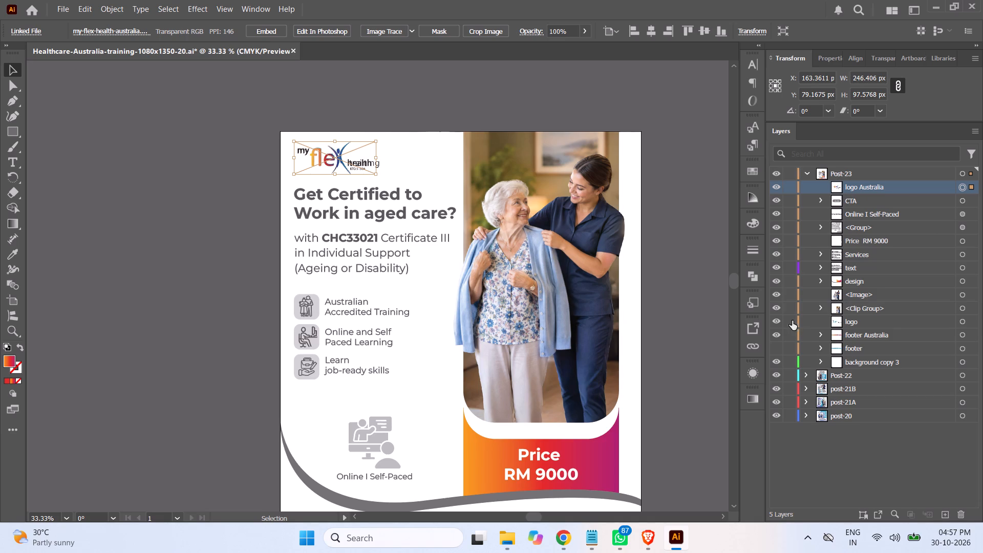
Hide the old teal My Flex Training logo in Post-23 and check the post.
click(779, 321)
click(704, 208)
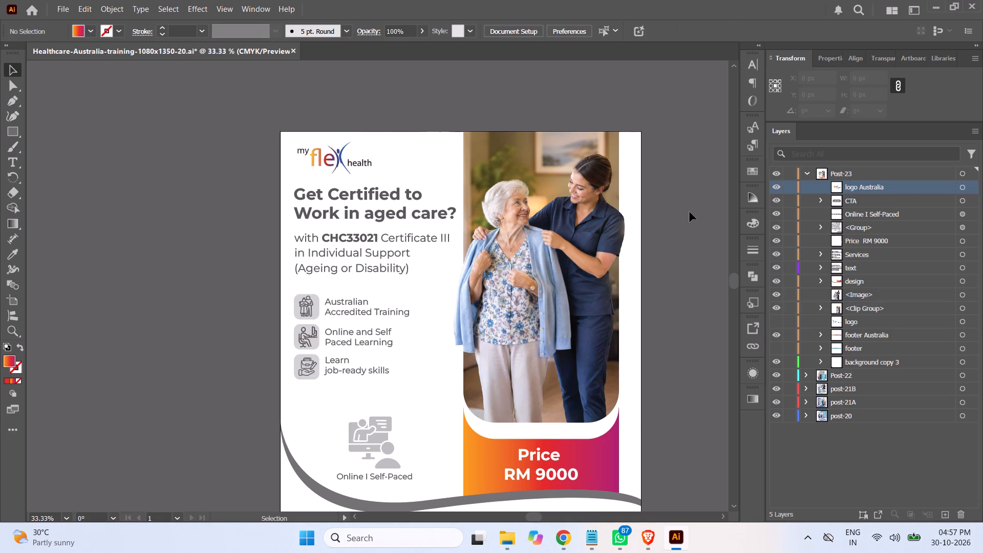
scroll(676, 208, down, 7)
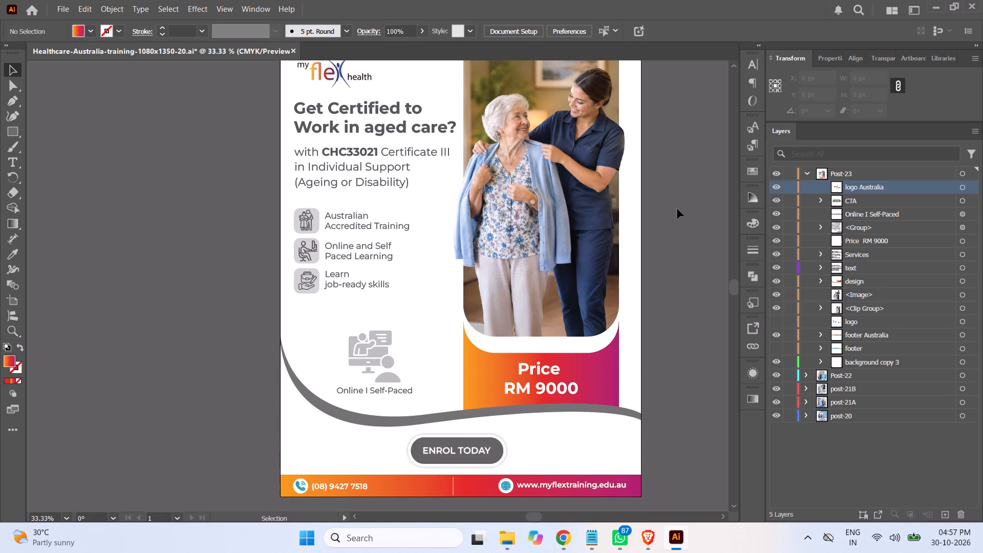
Recolour the footer Australia background rectangle with the blue sampled from the figure in the My Flex Health logo.
scroll(677, 209, up, 3)
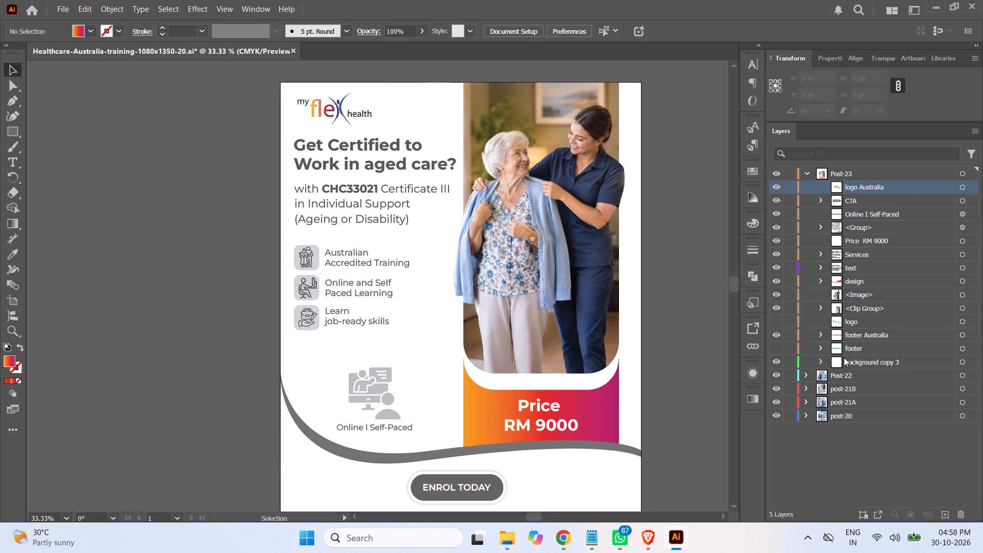
click(820, 334)
click(956, 441)
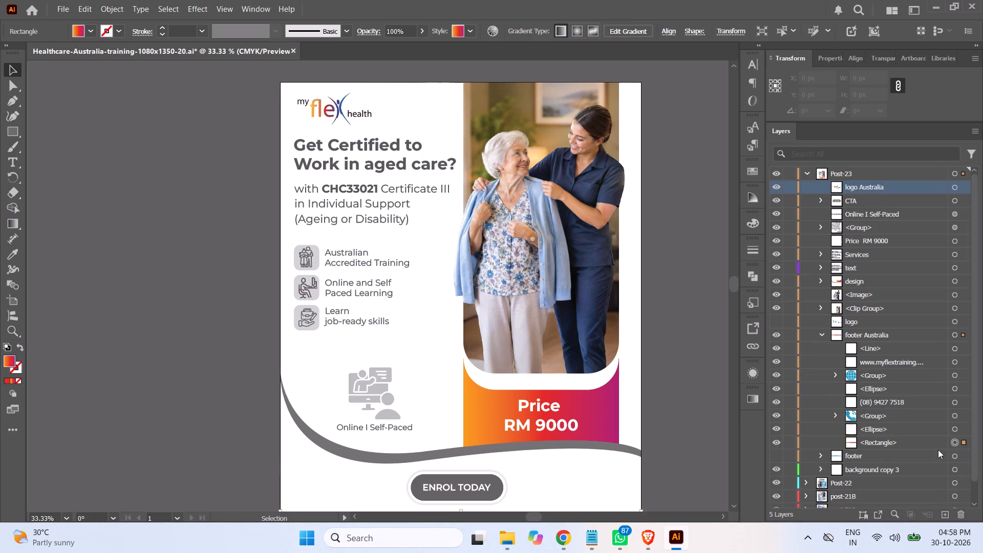
click(11, 252)
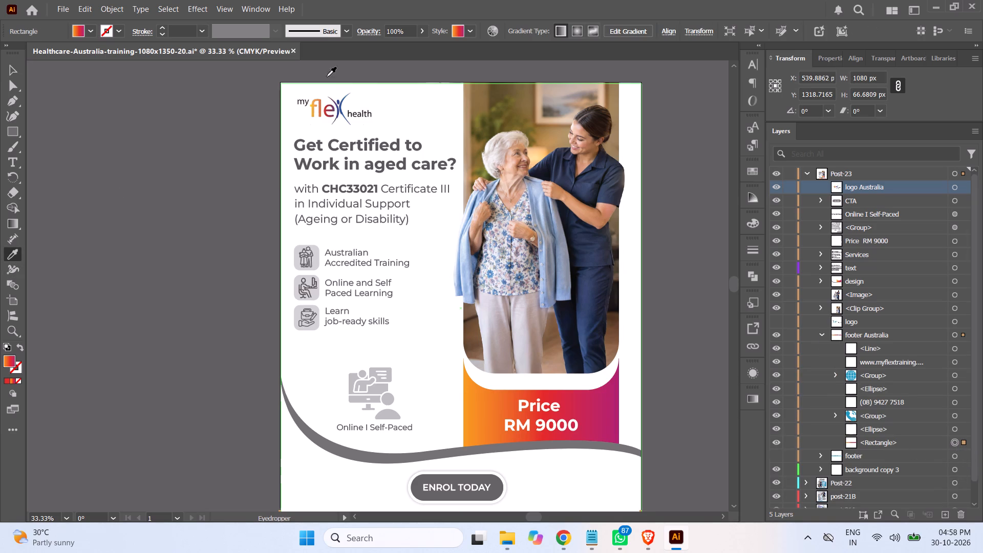
click(343, 100)
scroll(534, 152, down, 3)
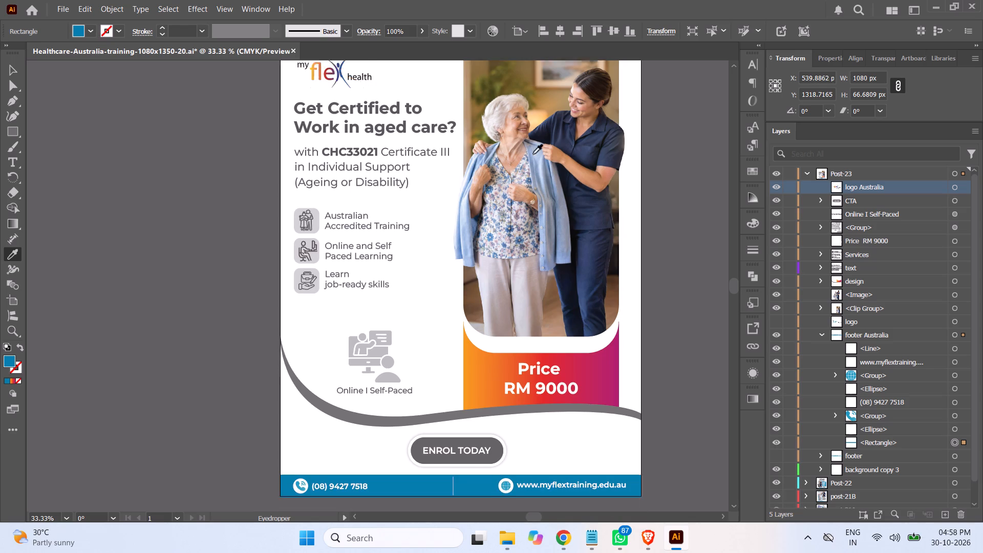
scroll(533, 154, down, 1)
scroll(720, 273, up, 2)
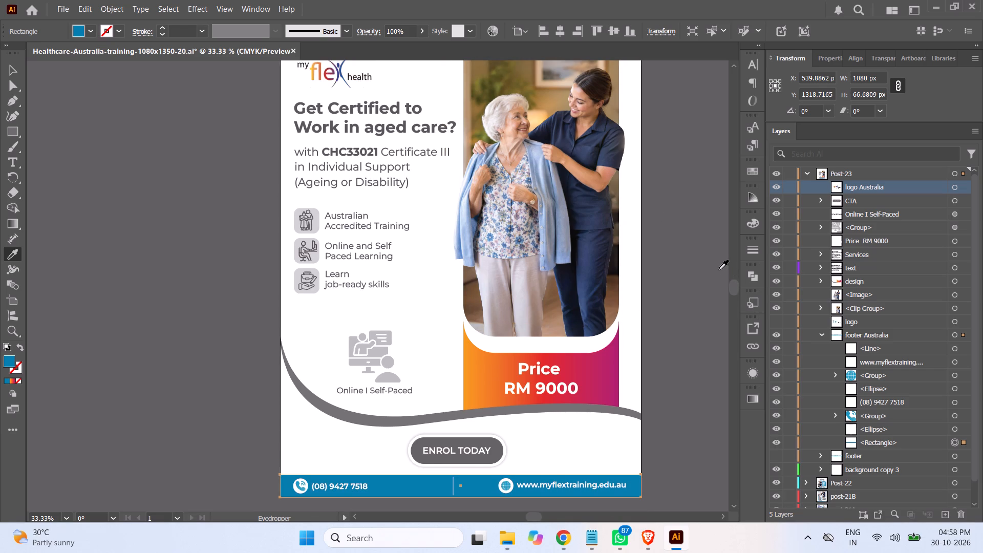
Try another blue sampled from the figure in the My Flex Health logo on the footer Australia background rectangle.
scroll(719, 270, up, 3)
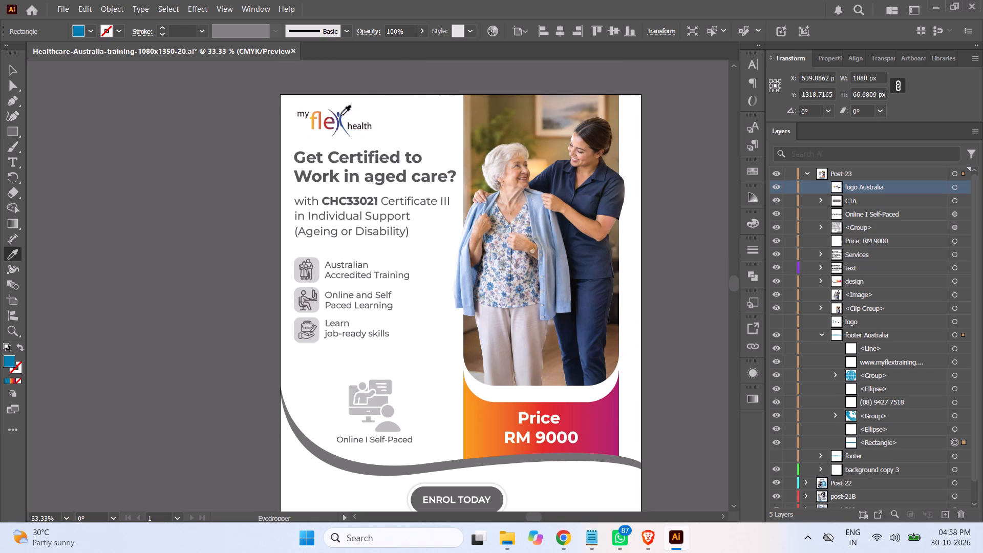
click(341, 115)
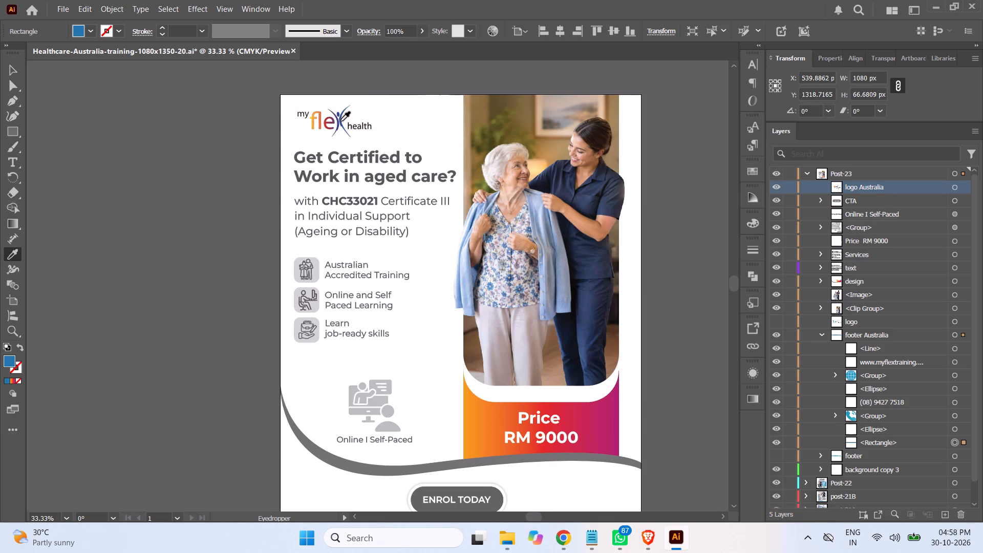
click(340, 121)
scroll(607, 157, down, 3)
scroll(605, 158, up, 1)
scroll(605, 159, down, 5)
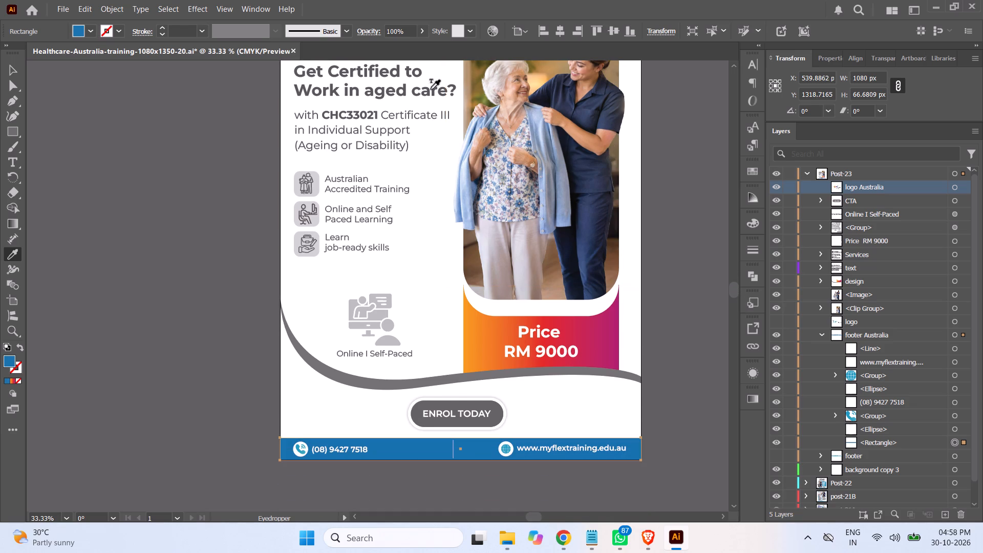
Recolour the footer Australia background rectangle with the deeper indigo blue sampled from the inner left body stroke of the logo's figure.
key(z)
scroll(442, 161, up, 3)
scroll(442, 161, down, 1)
scroll(442, 161, up, 6)
key(z)
key(z)
key(z)
key(z)
key(z)
key(z)
key(z)
key(z)
key(z)
key(z)
key(z)
key(z)
key(z)
key(z)
key(z)
key(z)
key(z)
key(z)
key(z)
key(z)
drag(332, 120, 372, 162)
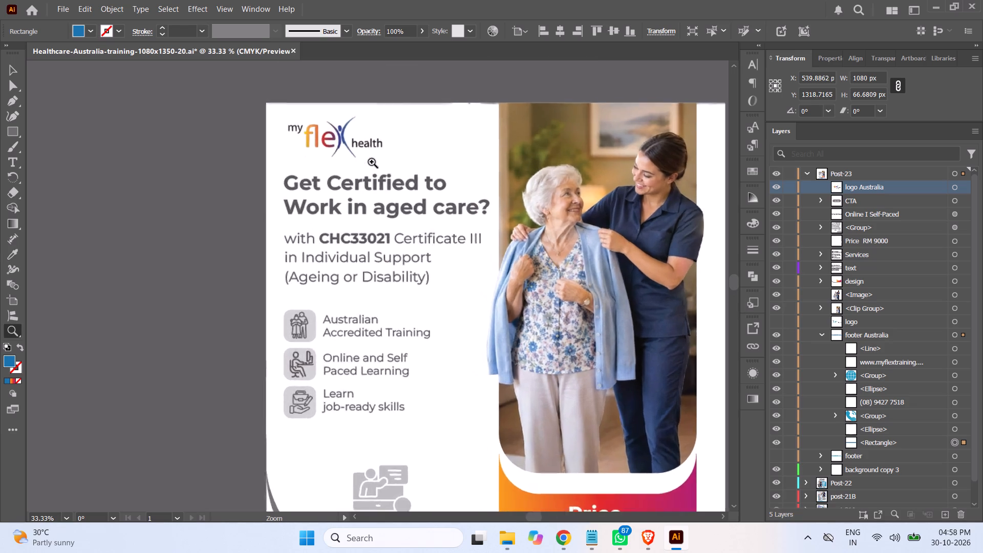
drag(372, 162, 602, 353)
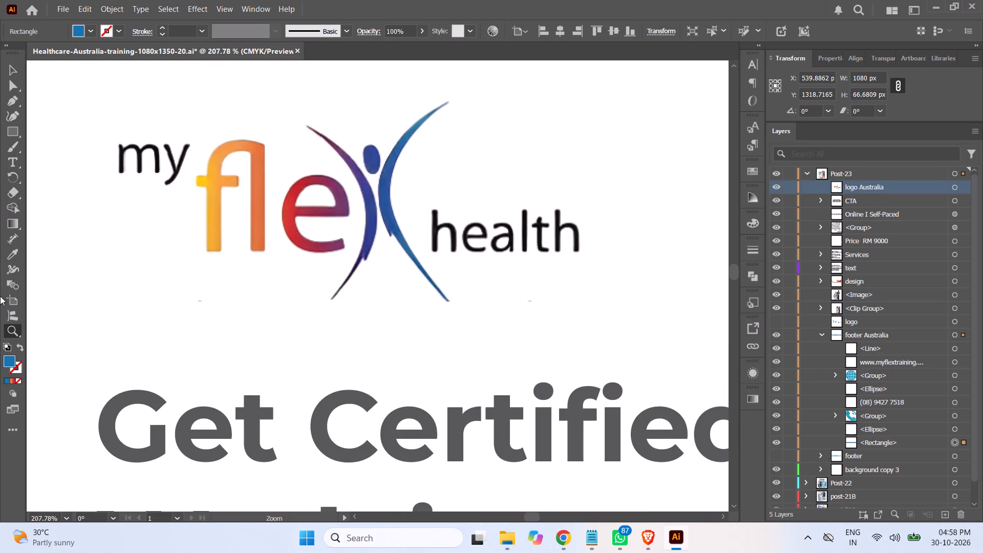
click(954, 441)
click(11, 256)
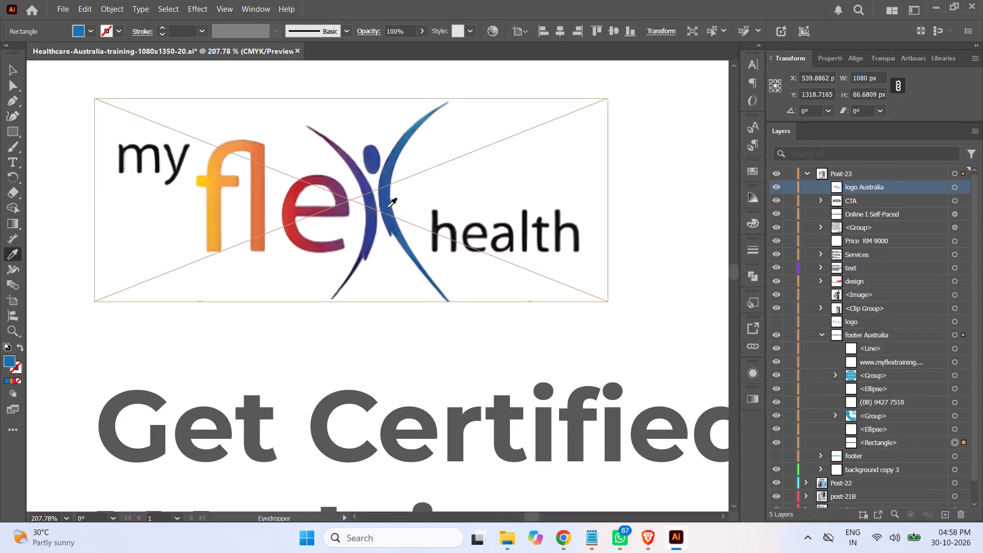
click(373, 224)
click(13, 69)
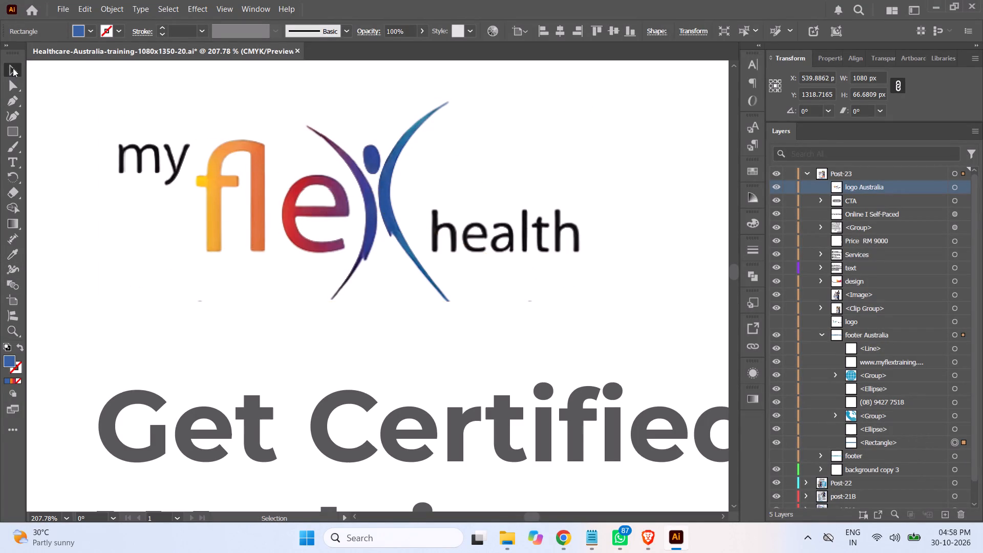
Check the recoloured footer against the logo and the rest of the Post-23 layout.
key(ctrl+minus)
key(ctrl+minus)
key(ctrl+minus)
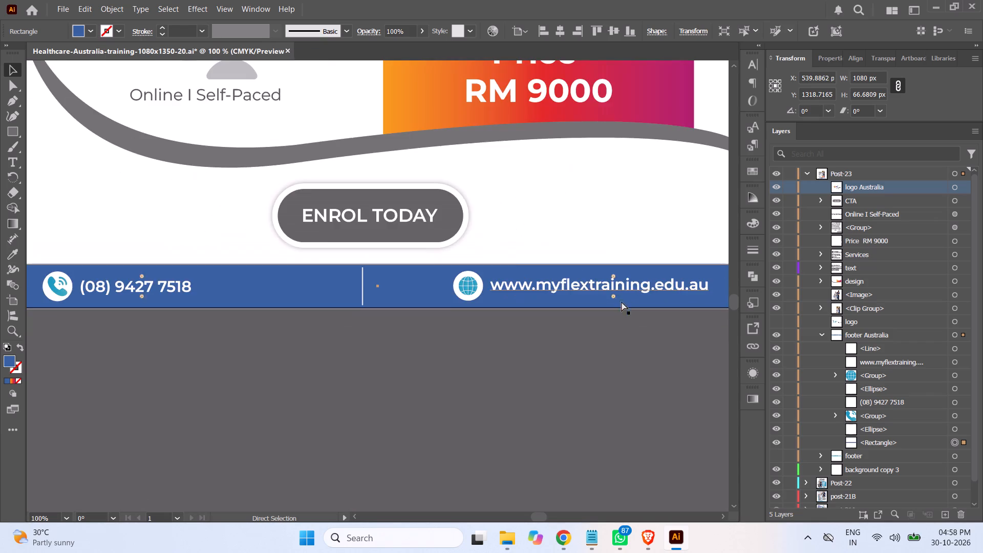
key(ctrl+minus)
scroll(628, 354, up, 3)
scroll(628, 354, down, 1)
scroll(628, 354, up, 2)
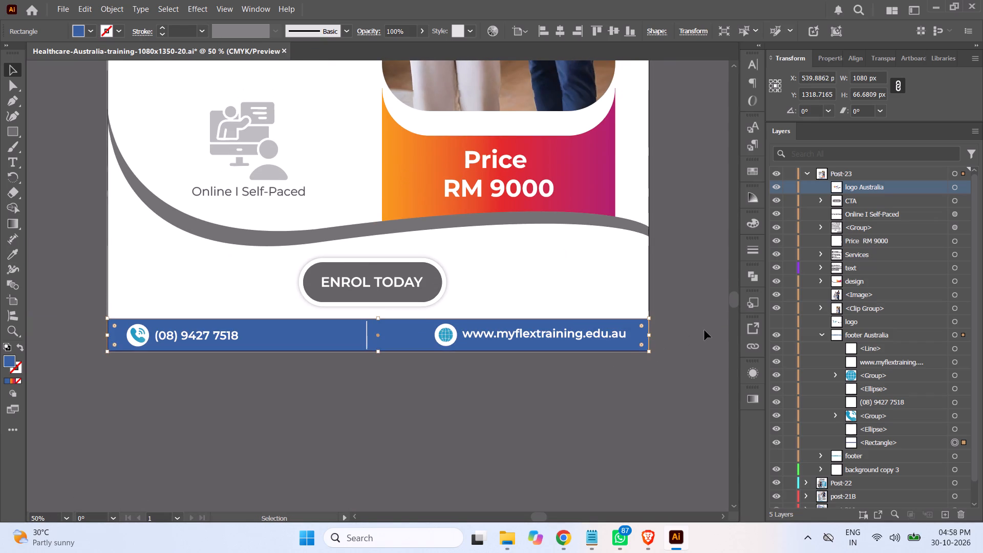
scroll(704, 308, up, 5)
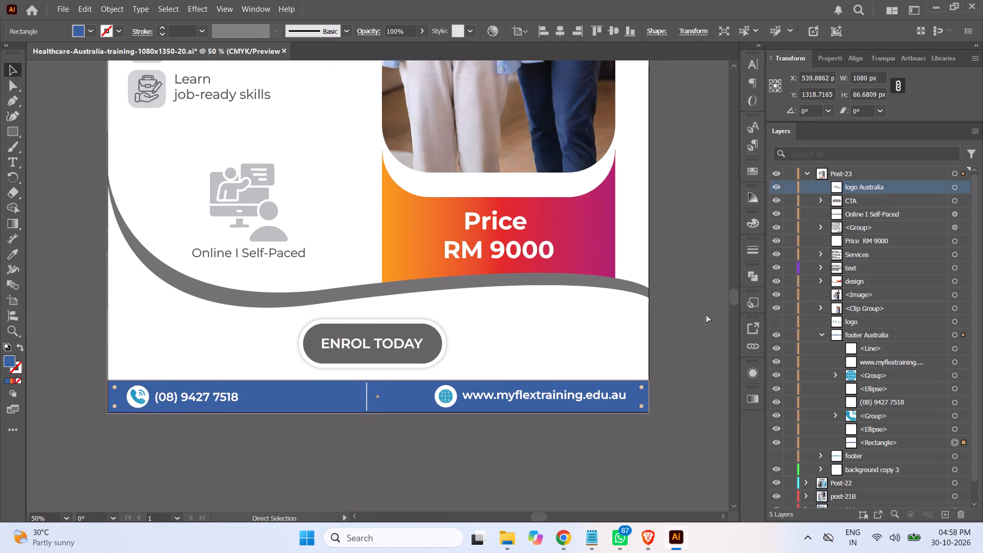
key(ctrl+minus)
key(ctrl+minus)
scroll(670, 309, up, 4)
scroll(669, 307, down, 1)
scroll(669, 307, up, 2)
scroll(670, 307, down, 1)
scroll(671, 307, up, 1)
scroll(672, 307, down, 2)
scroll(678, 305, up, 4)
scroll(679, 306, down, 1)
scroll(679, 306, up, 1)
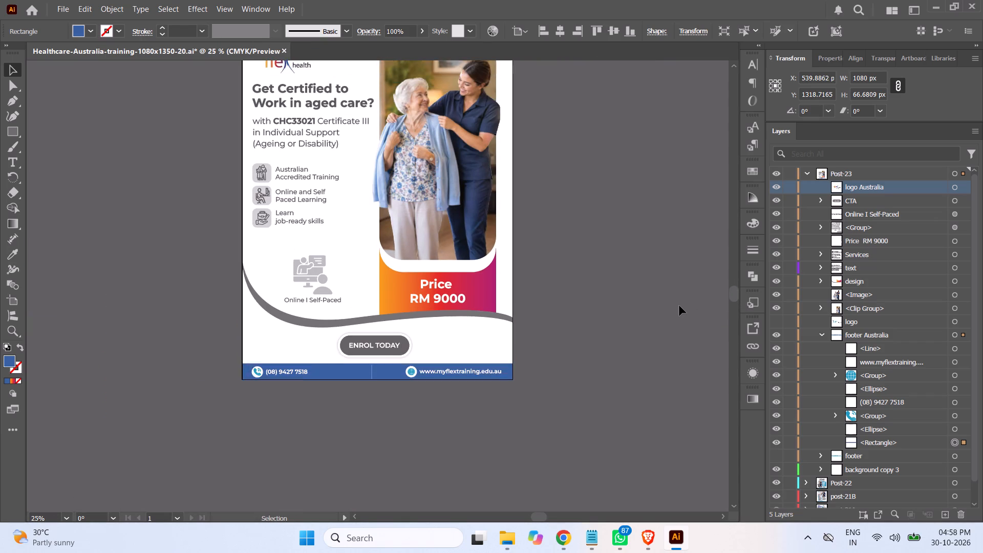
scroll(679, 306, up, 12)
scroll(688, 300, down, 2)
scroll(686, 304, up, 1)
scroll(686, 305, down, 5)
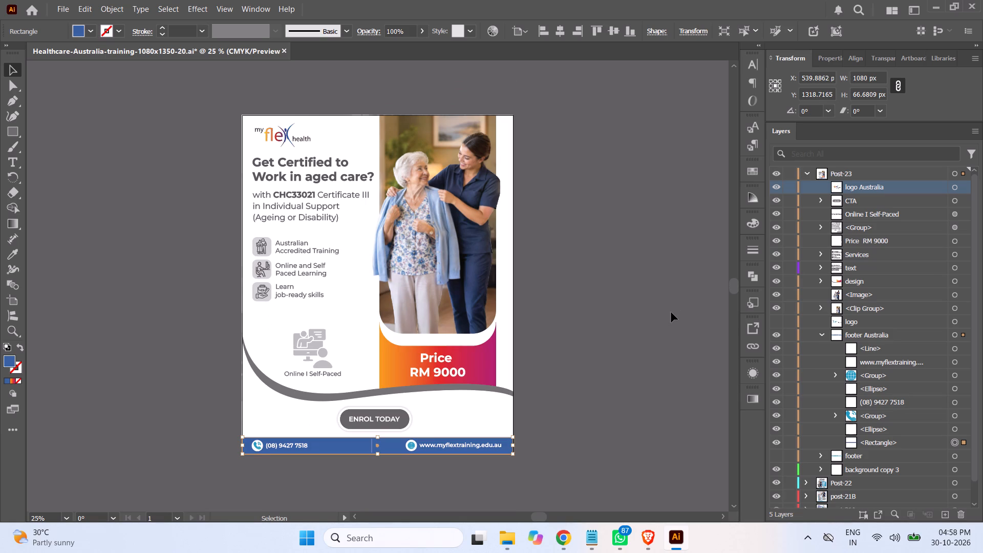
click(9, 69)
click(57, 125)
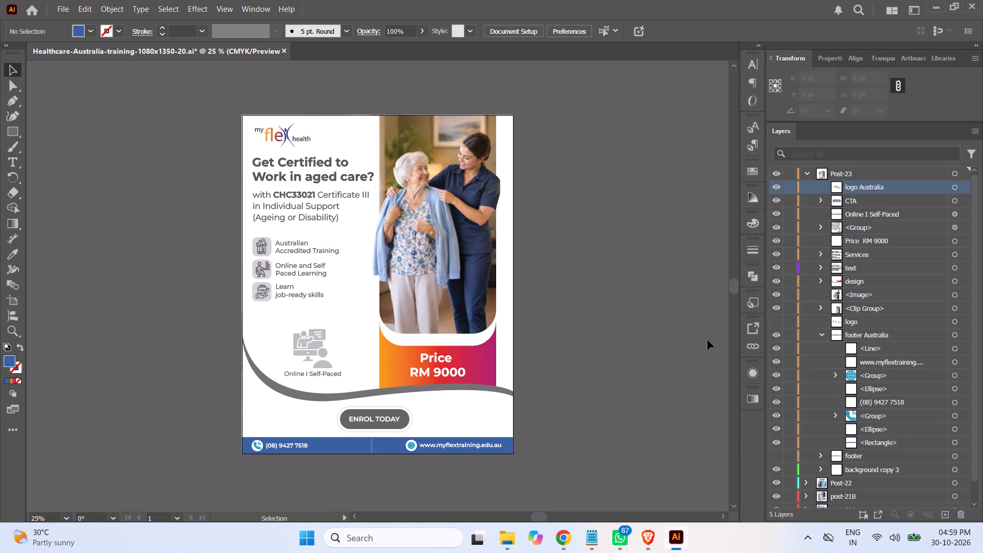
Recolour the globe and phone icon groups in footer Australia with the blue sampled from the footer background.
click(953, 375)
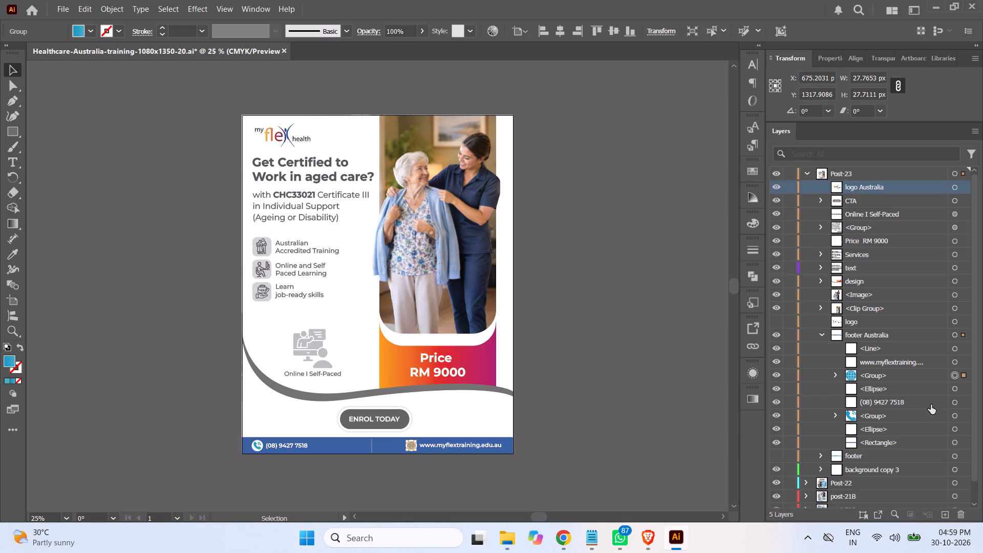
click(13, 253)
click(337, 447)
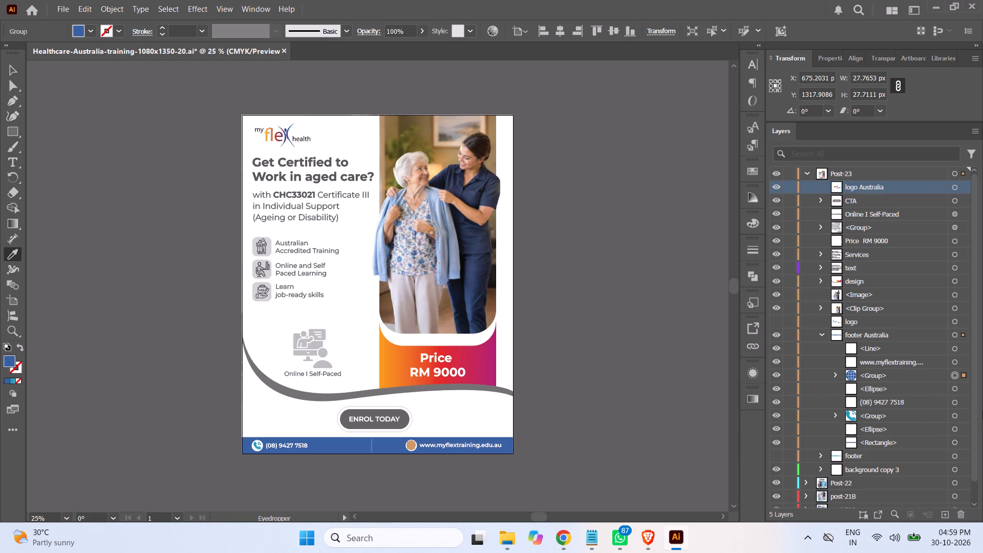
click(954, 416)
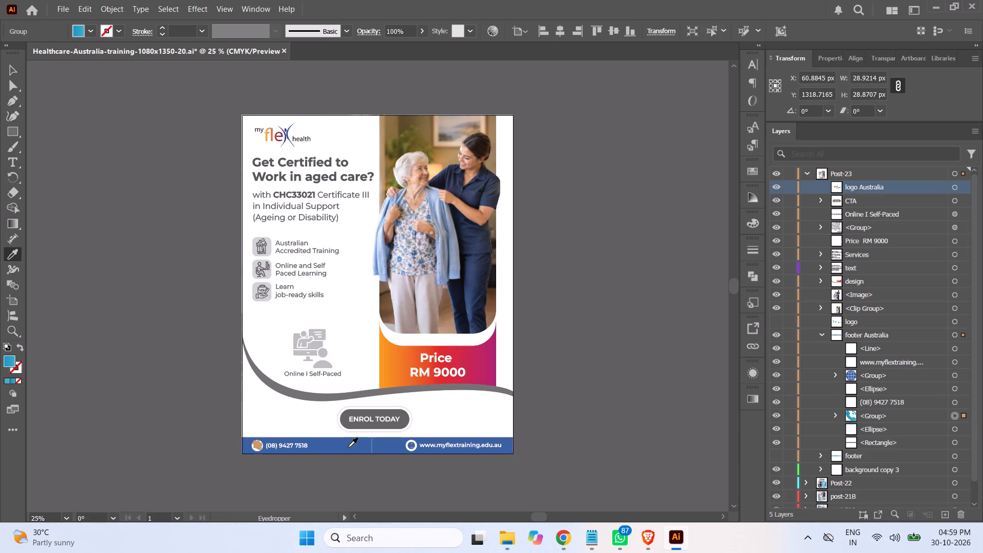
click(343, 448)
click(10, 74)
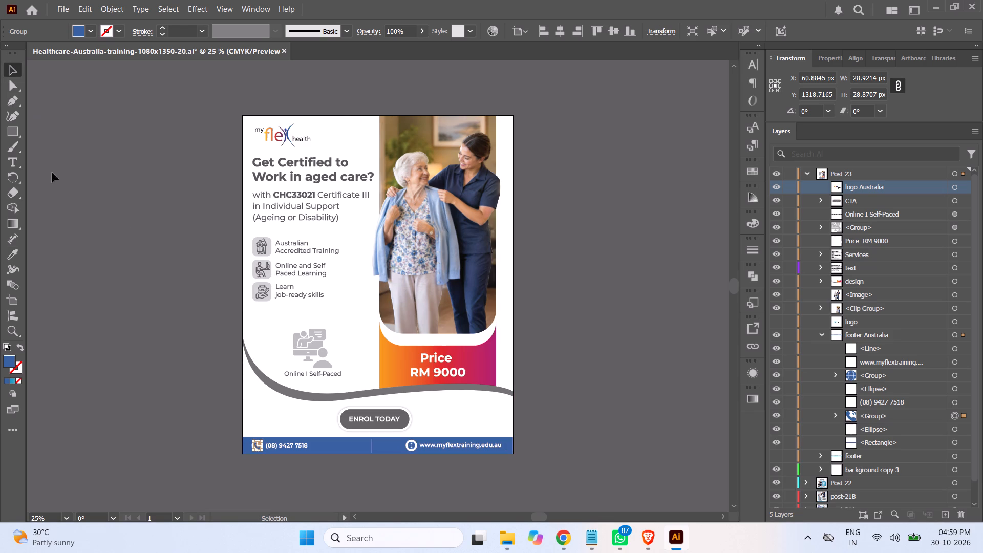
click(53, 207)
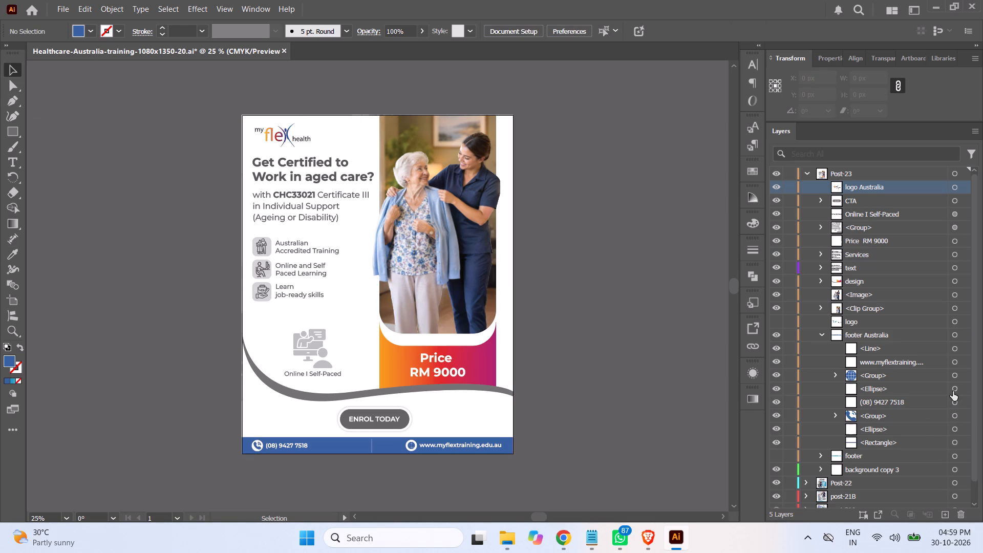
Examine the footer's divider line, icons, phone number and website text up close.
click(956, 350)
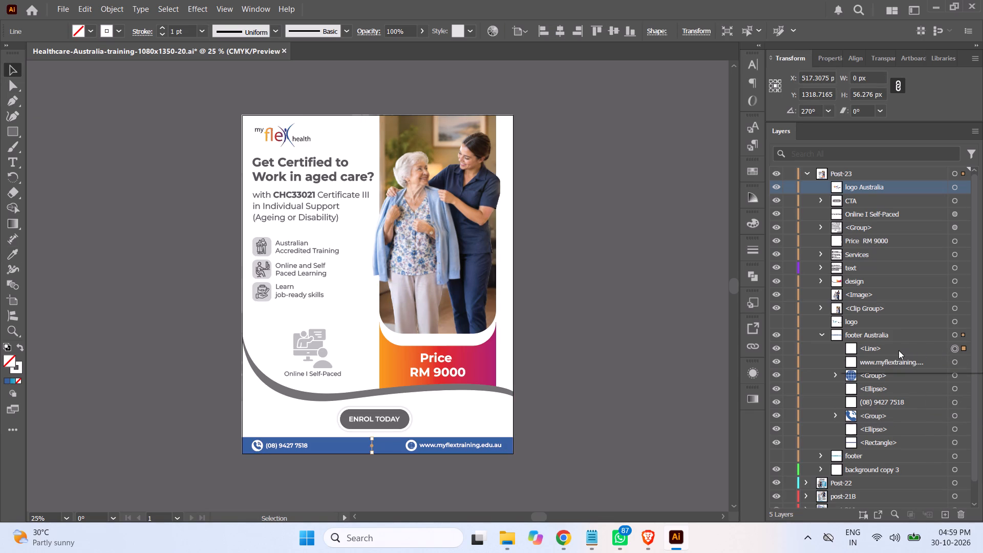
click(598, 435)
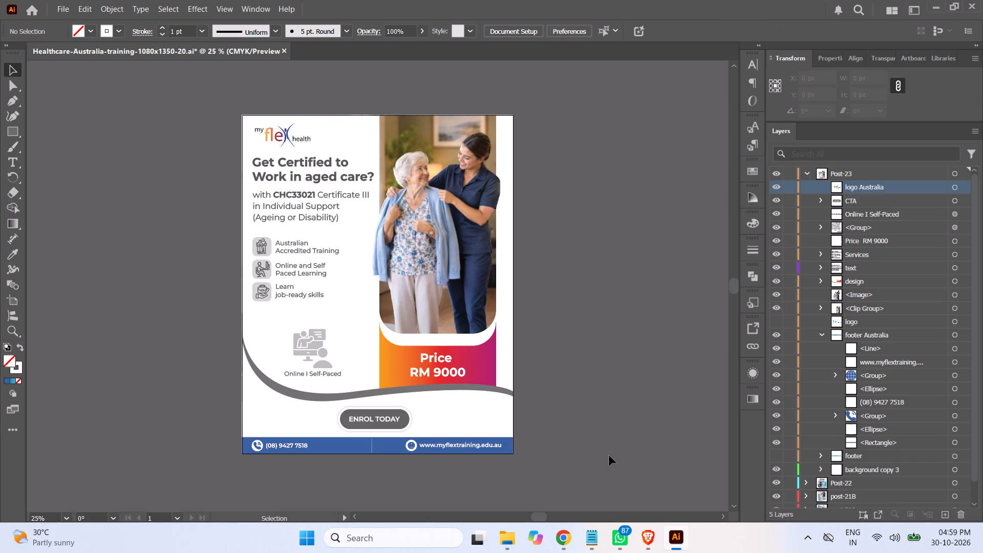
key(ctrl+equal)
key(ctrl+equal)
ctrl+scroll(676, 320, down, 6)
scroll(681, 329, up, 2)
scroll(681, 330, down, 1)
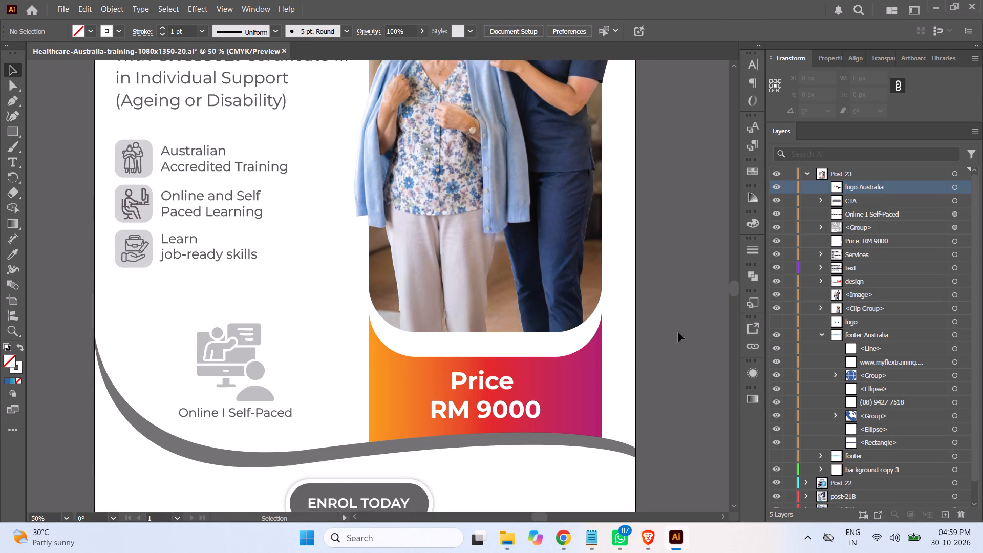
scroll(678, 332, down, 3)
scroll(674, 337, up, 5)
scroll(674, 338, down, 4)
scroll(675, 341, up, 3)
scroll(675, 341, down, 1)
scroll(675, 341, up, 1)
scroll(675, 341, down, 5)
scroll(673, 342, up, 8)
scroll(672, 341, down, 2)
scroll(672, 341, up, 1)
scroll(672, 341, down, 2)
scroll(672, 341, up, 1)
scroll(671, 341, down, 2)
scroll(670, 343, up, 1)
scroll(670, 343, down, 8)
scroll(669, 343, up, 1)
scroll(668, 343, down, 2)
scroll(667, 344, up, 1)
scroll(667, 344, down, 5)
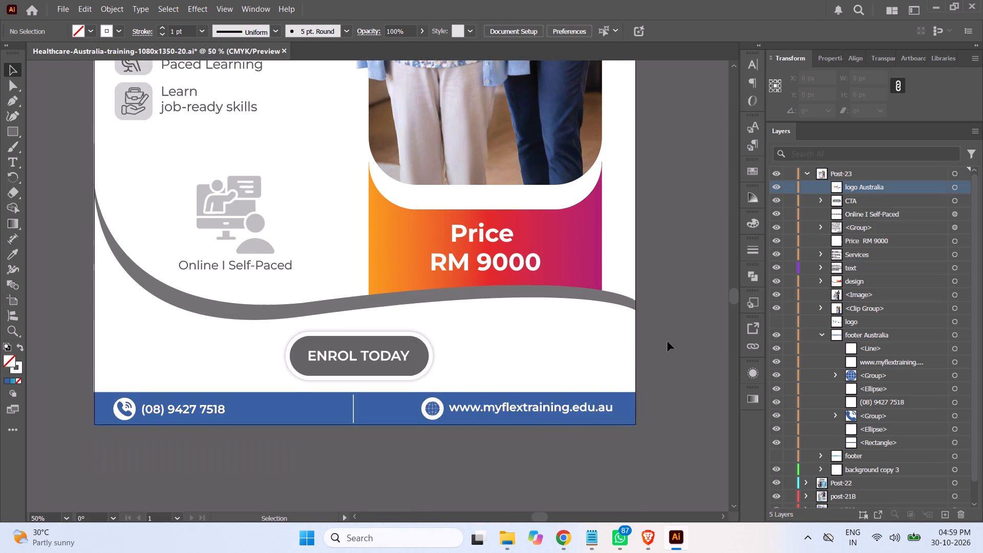
scroll(668, 342, up, 1)
scroll(668, 342, down, 11)
scroll(665, 342, up, 5)
key(ctrl+equal)
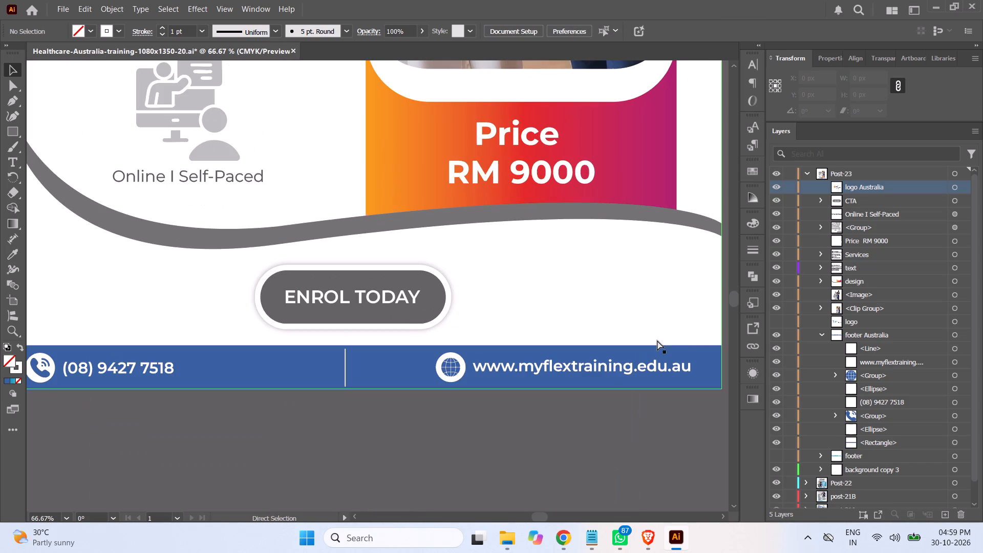
drag(545, 516, 544, 516)
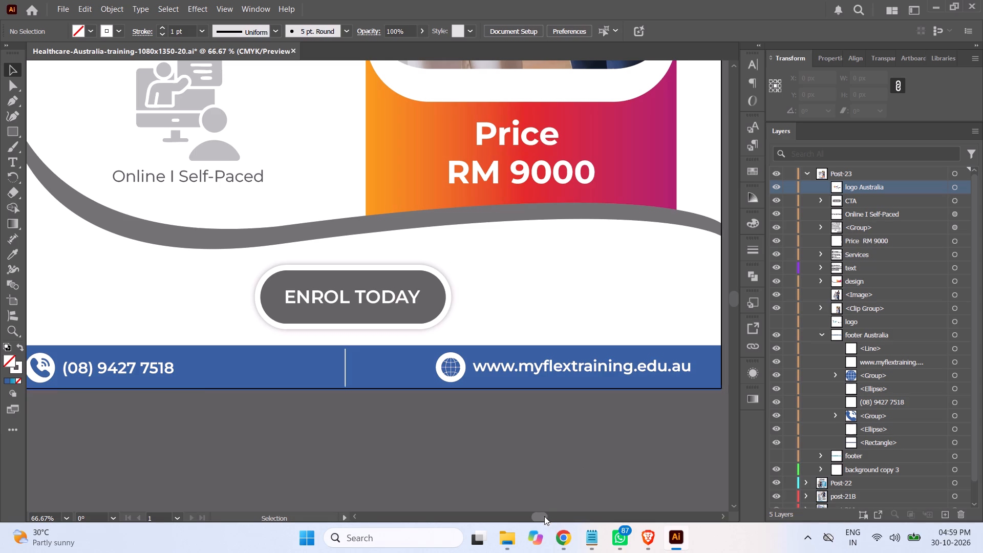
drag(544, 516, 540, 514)
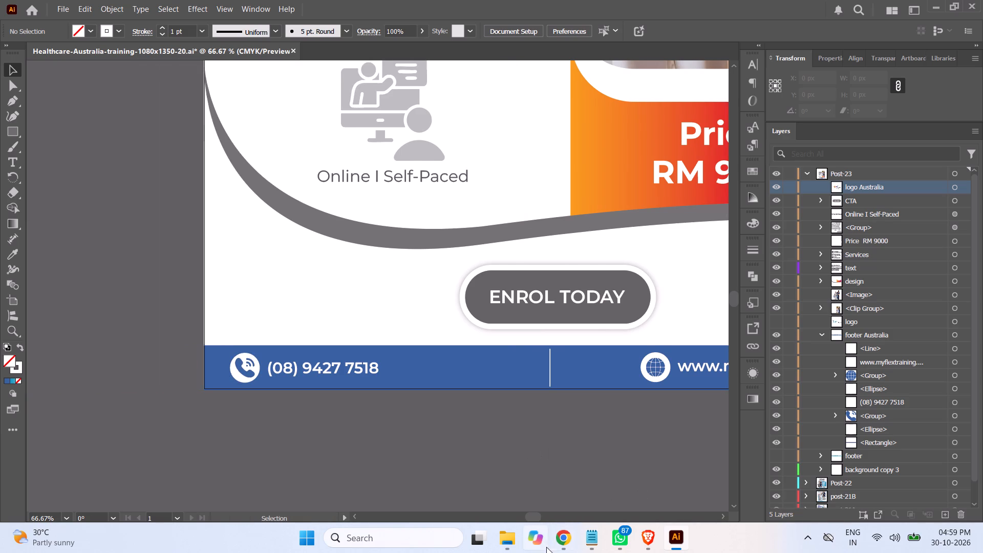
Replace the phone number text in footer Australia with the footer phone number copied from the Asana brief in Chrome.
click(565, 539)
scroll(746, 408, down, 2)
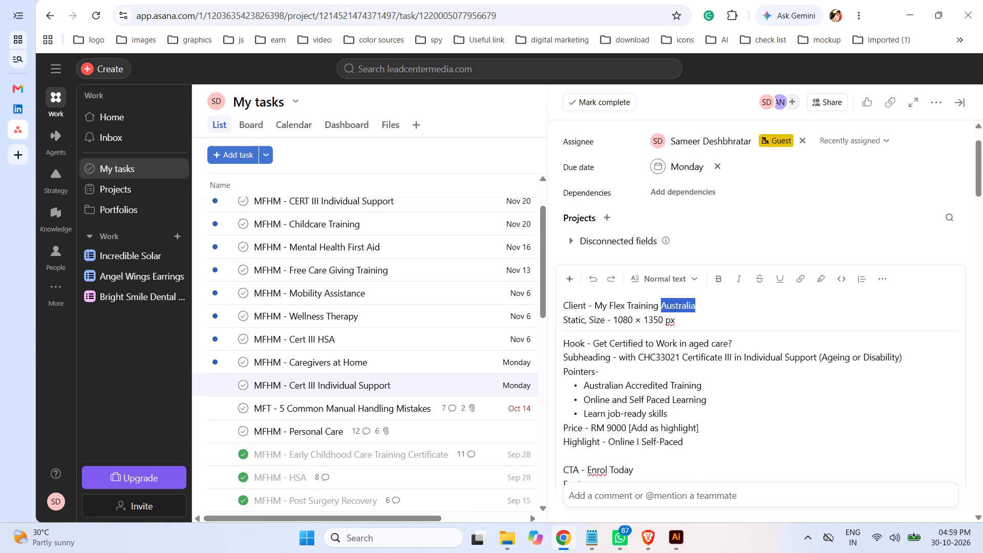
scroll(743, 409, down, 2)
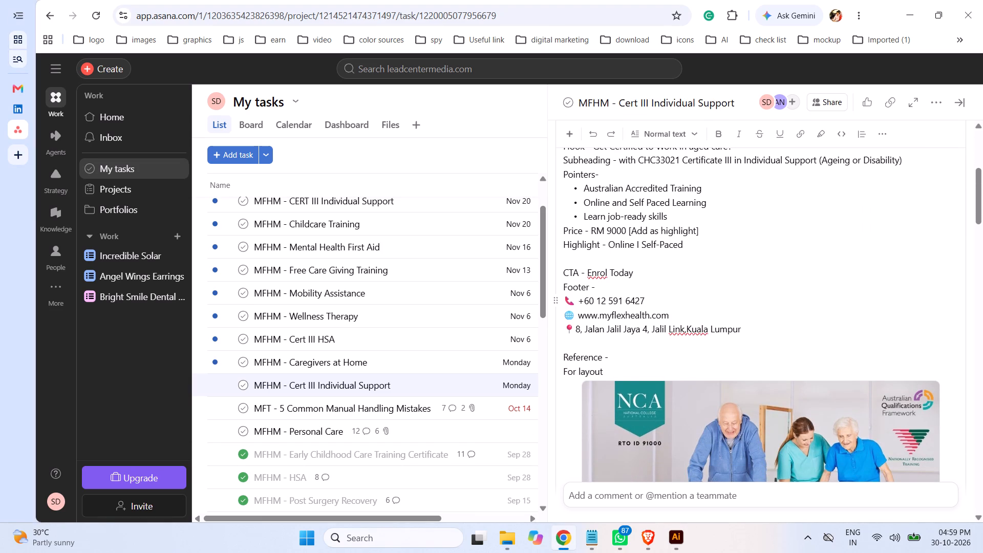
drag(654, 297, 577, 296)
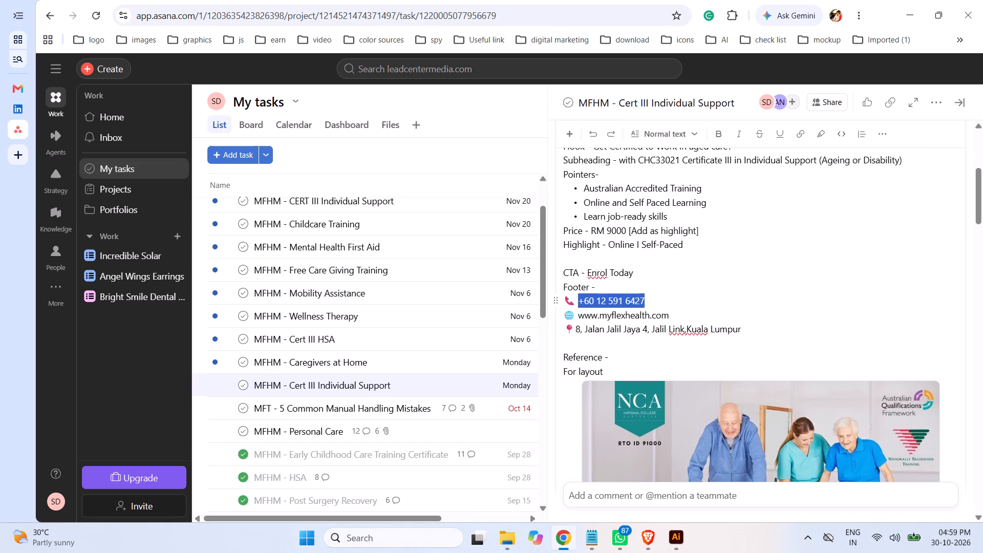
key(ctrl+c)
click(680, 539)
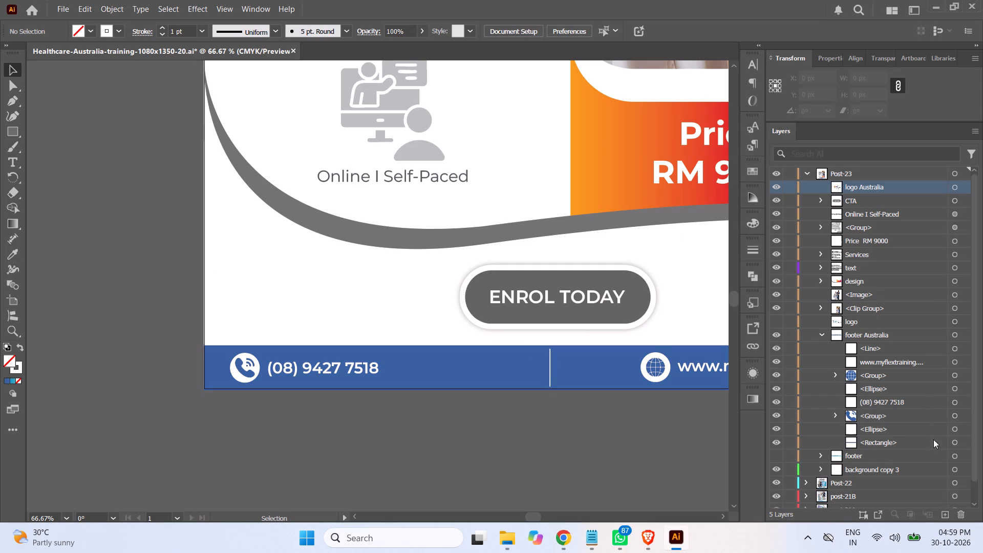
click(953, 401)
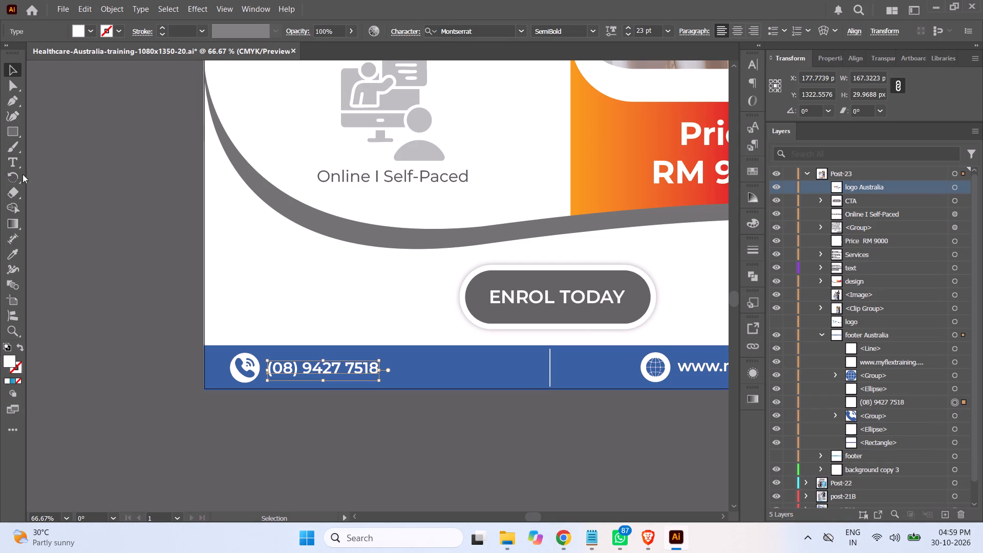
click(11, 159)
drag(270, 369, 400, 367)
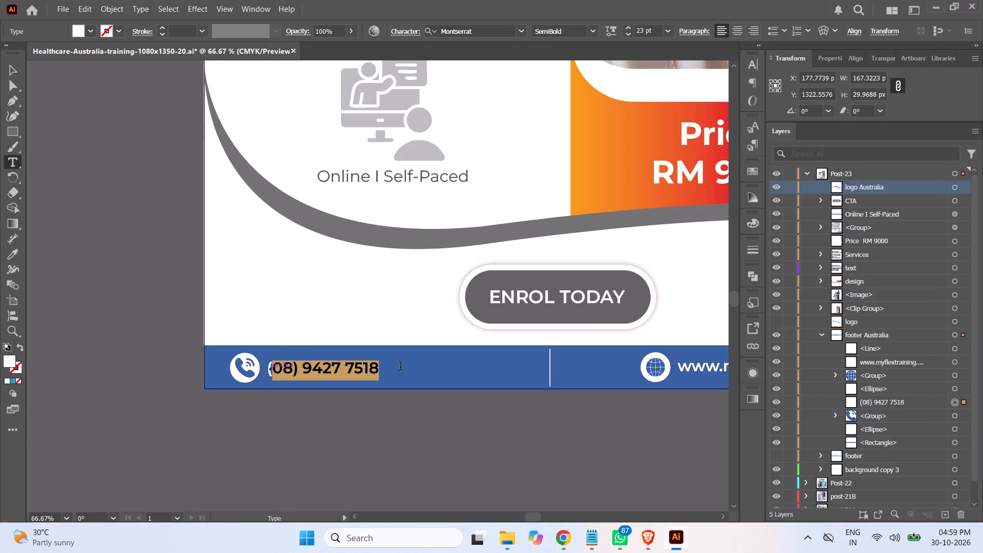
drag(400, 367, 419, 369)
key(ctrl+a)
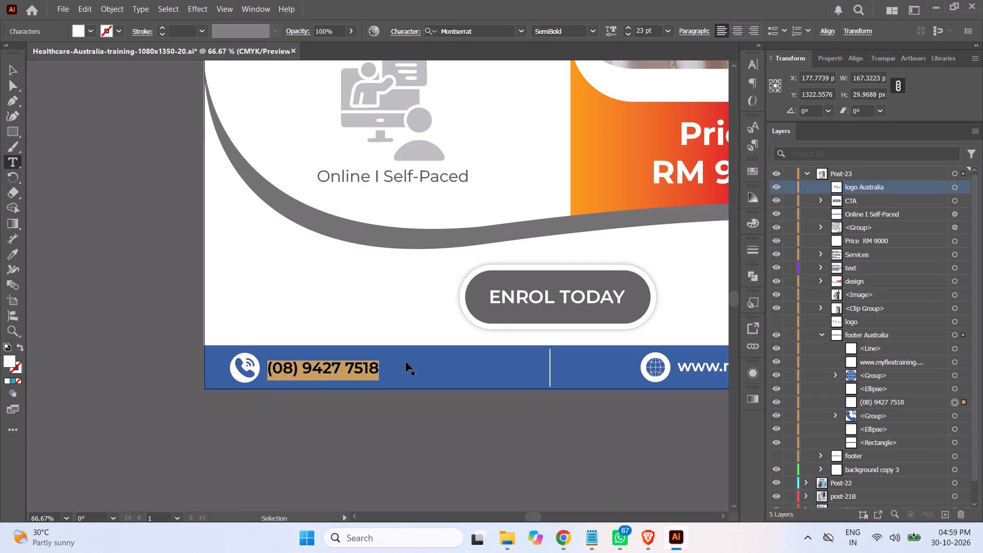
key(ctrl+v)
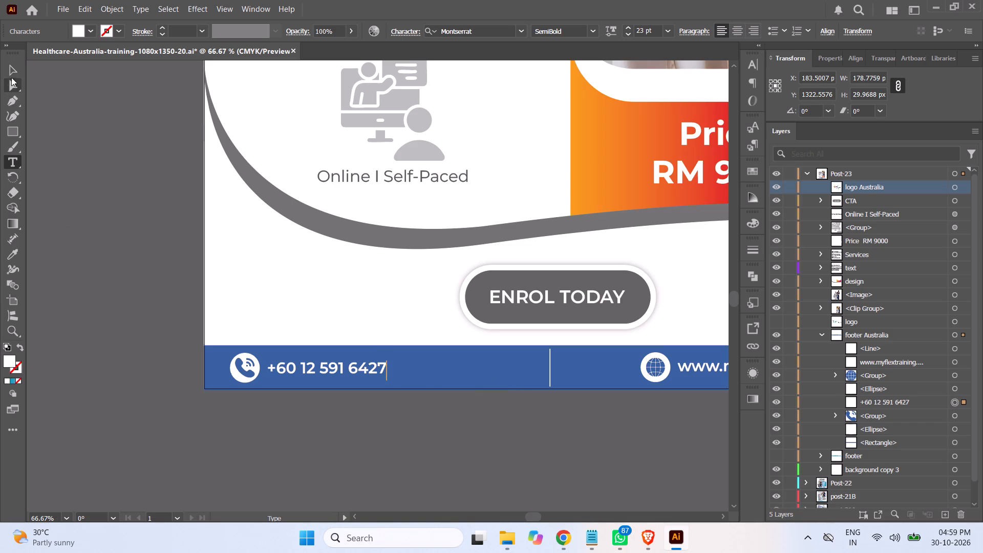
click(11, 71)
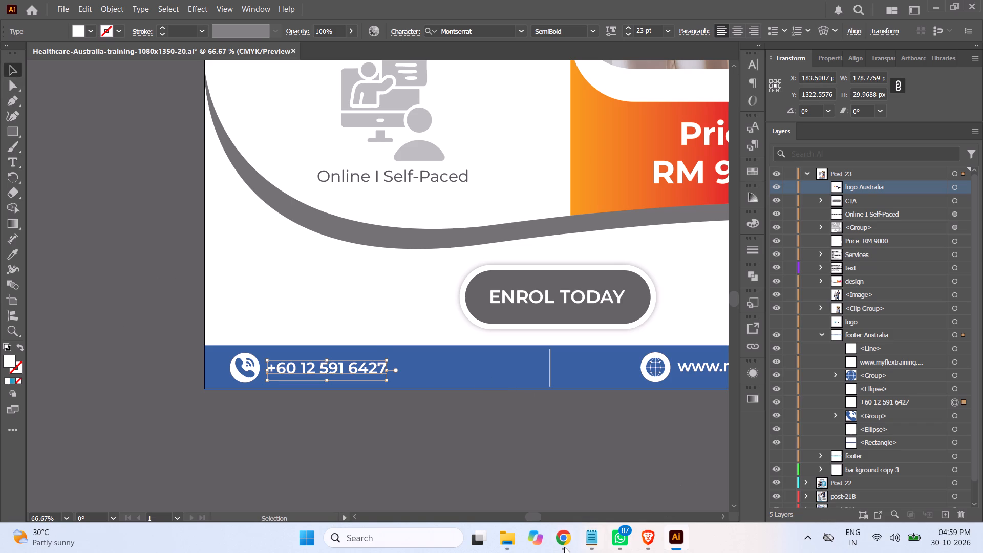
click(569, 542)
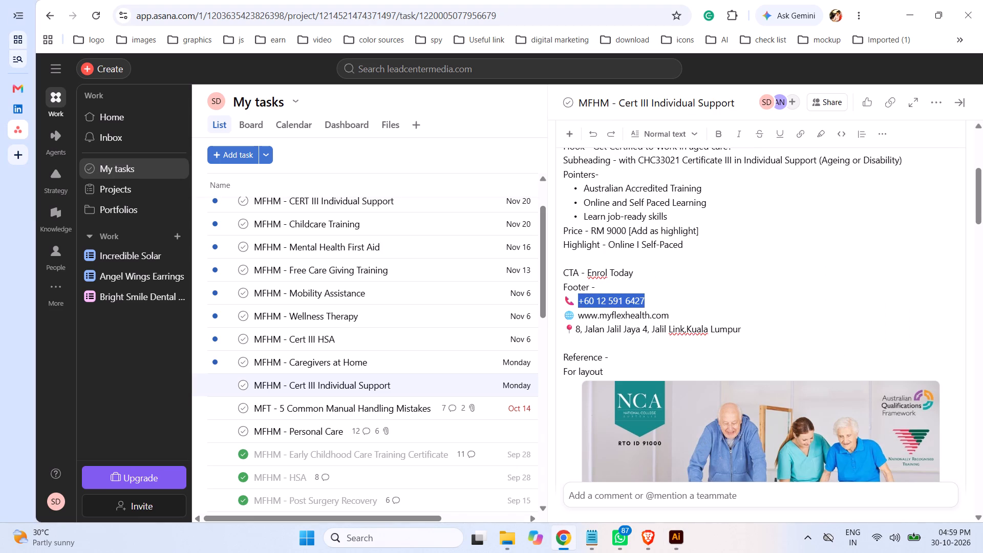
drag(670, 316, 581, 317)
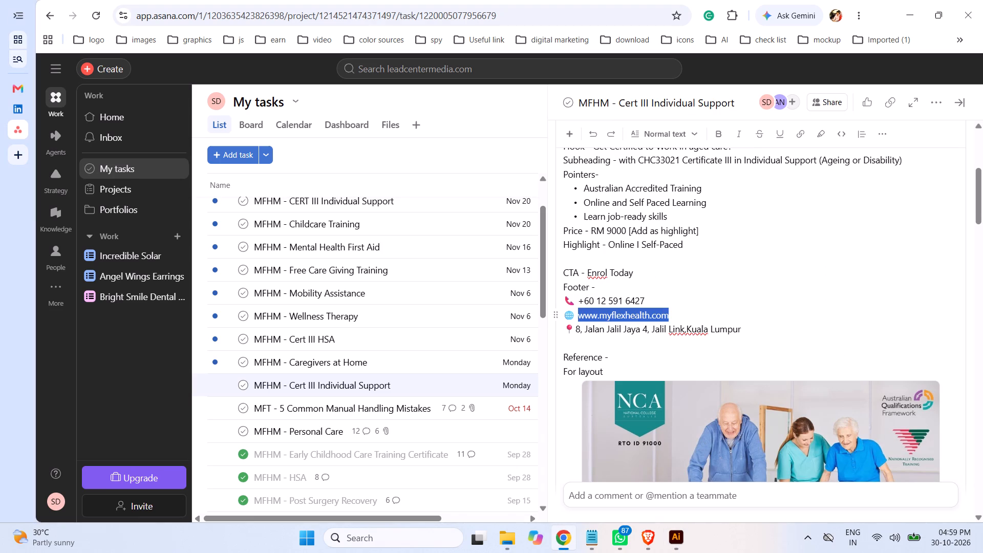
key(ctrl+c)
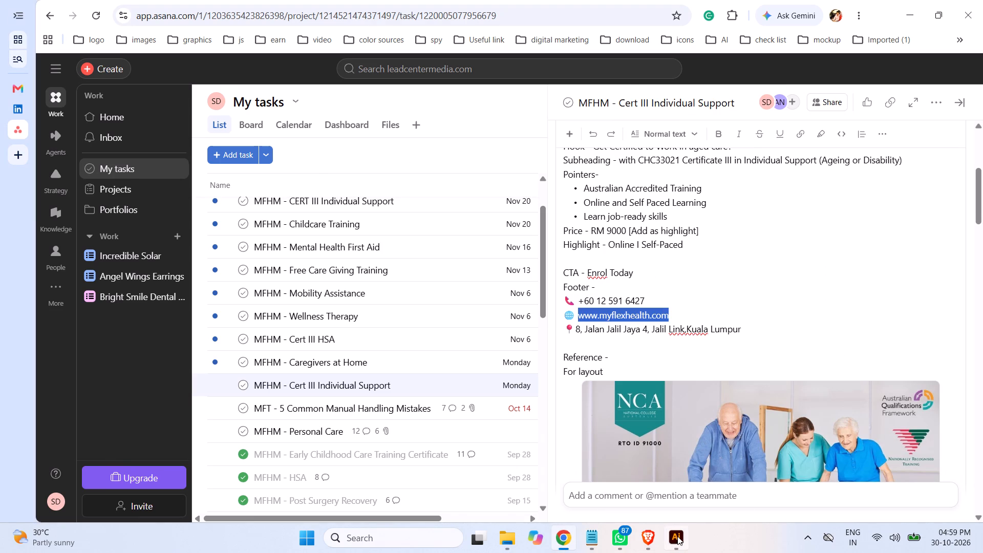
click(677, 536)
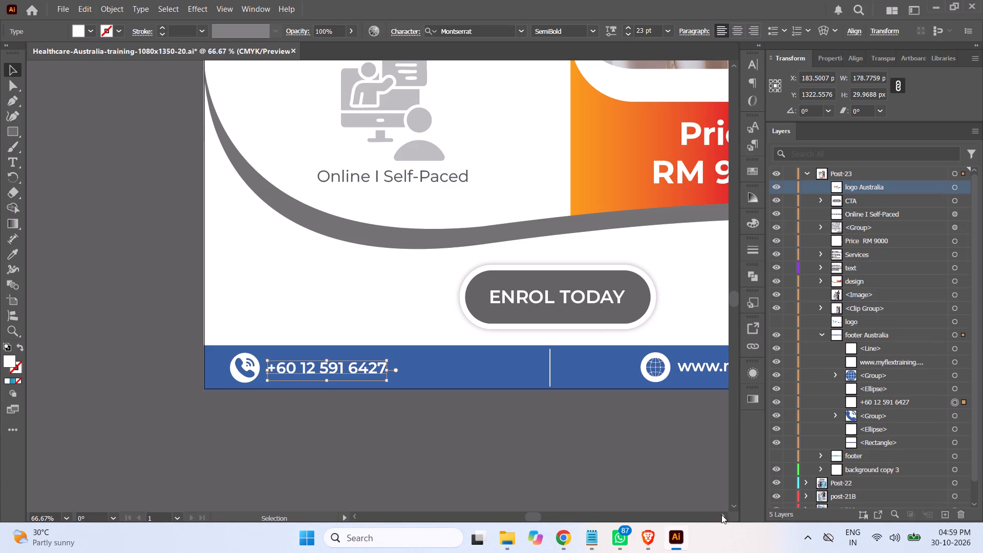
click(723, 516)
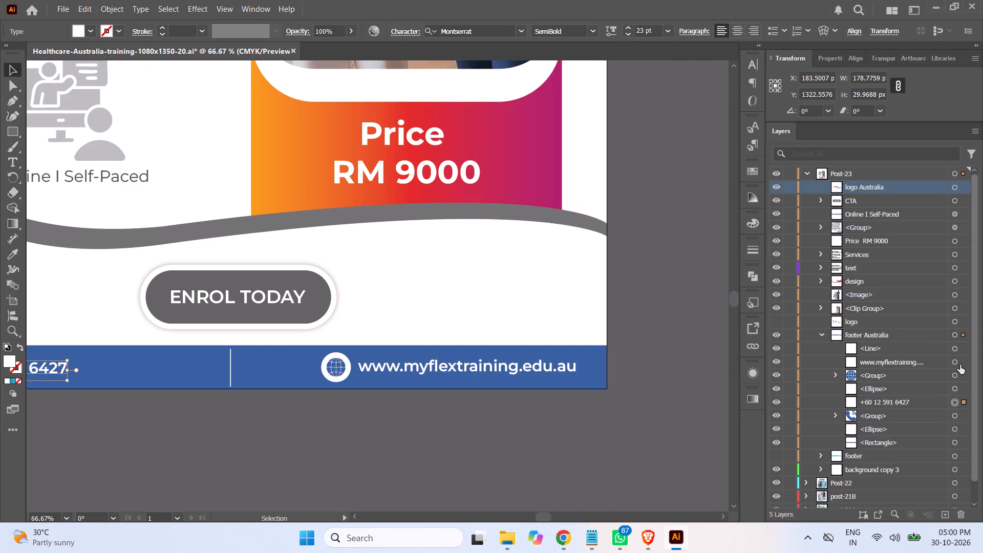
click(955, 364)
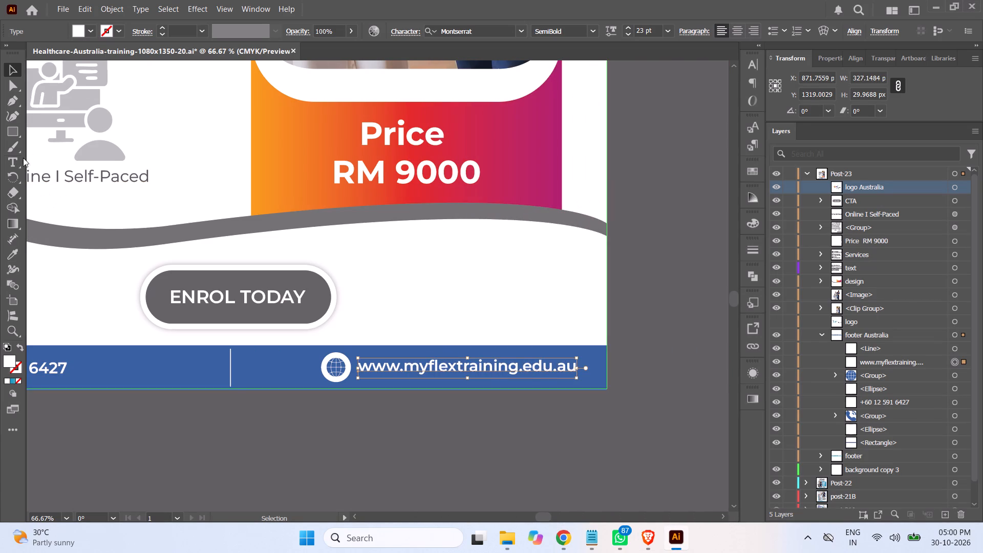
click(14, 160)
drag(360, 367, 631, 369)
key(ctrl+v)
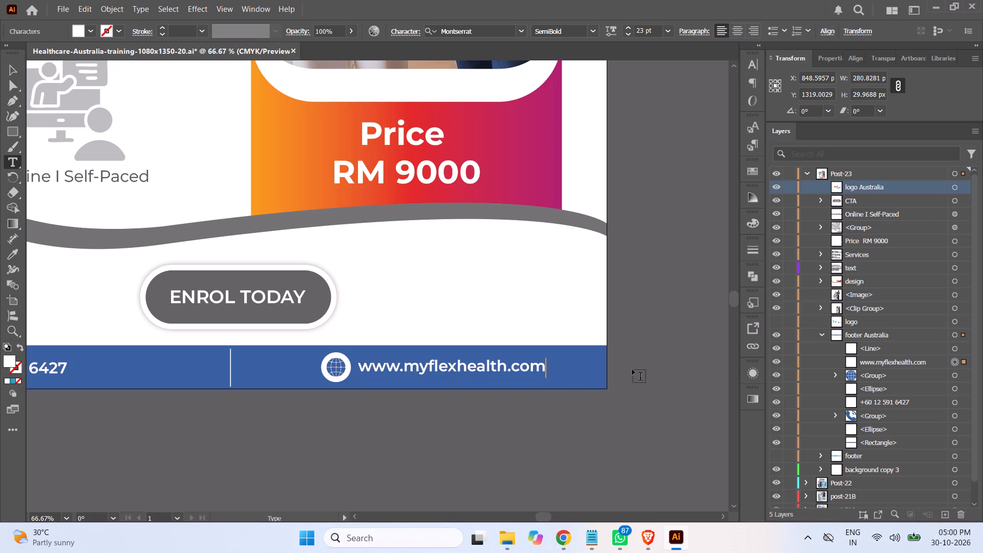
click(15, 73)
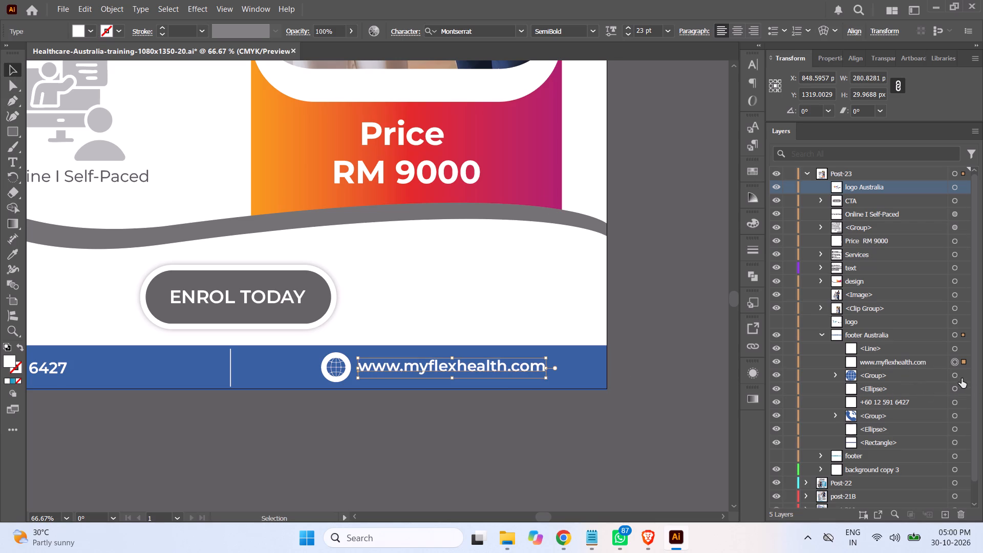
Move the globe icon, its circle and the website text together about 340 px left, beside the footer phone number.
shift+click(955, 377)
shift+click(954, 391)
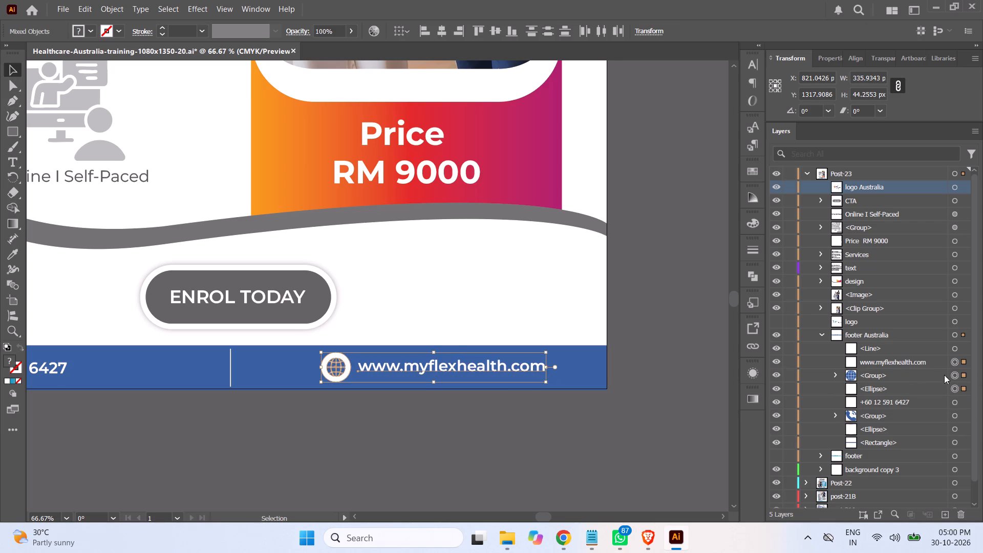
click(932, 364)
shift+click(929, 387)
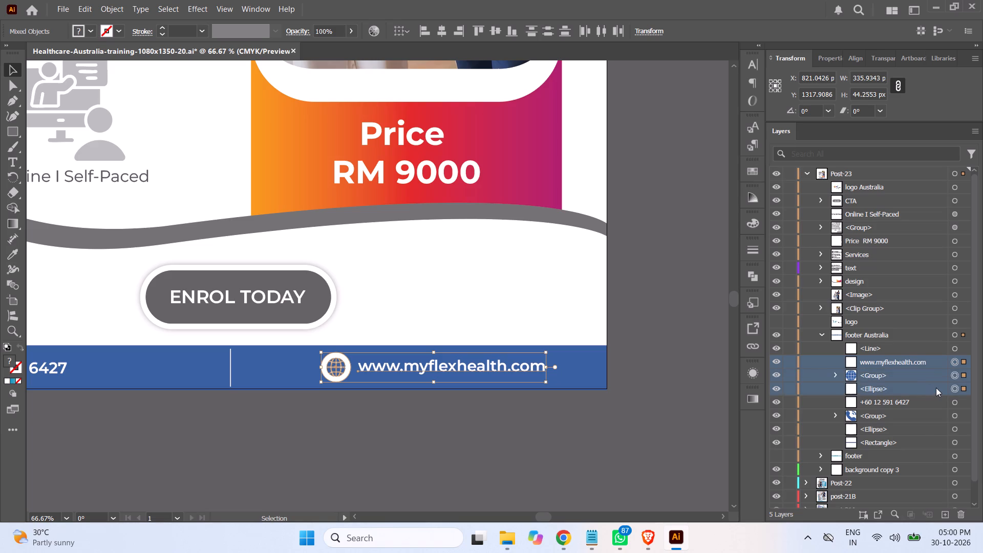
click(542, 517)
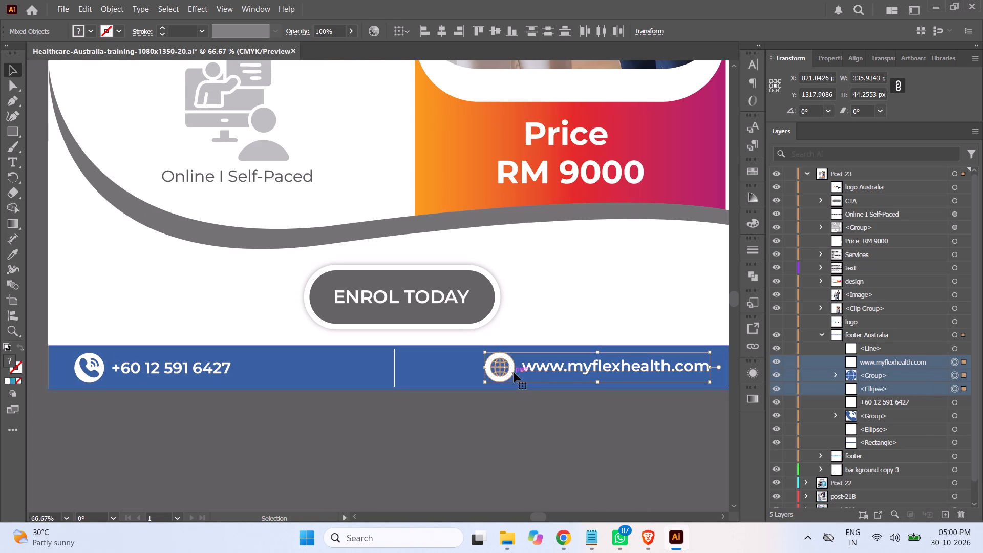
drag(512, 372, 290, 375)
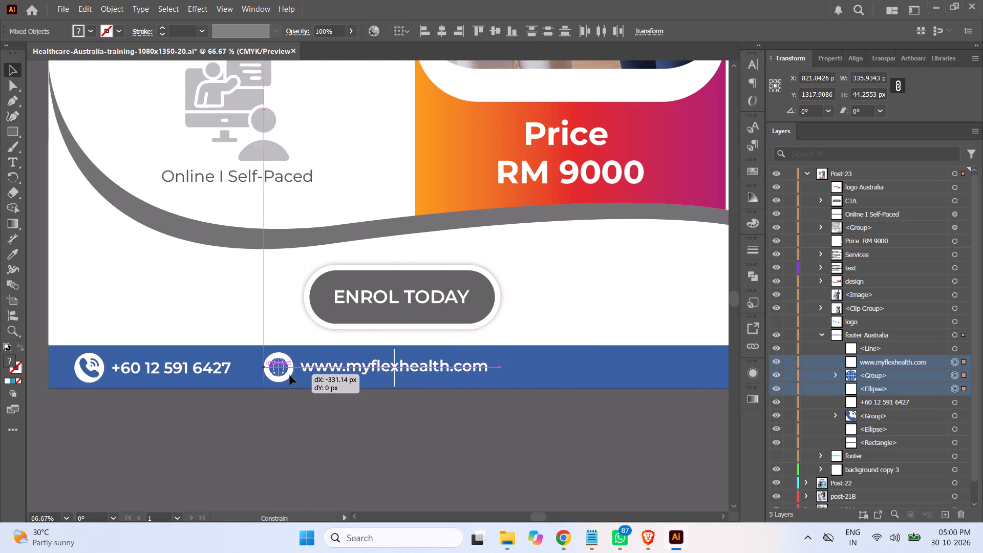
drag(290, 375, 286, 377)
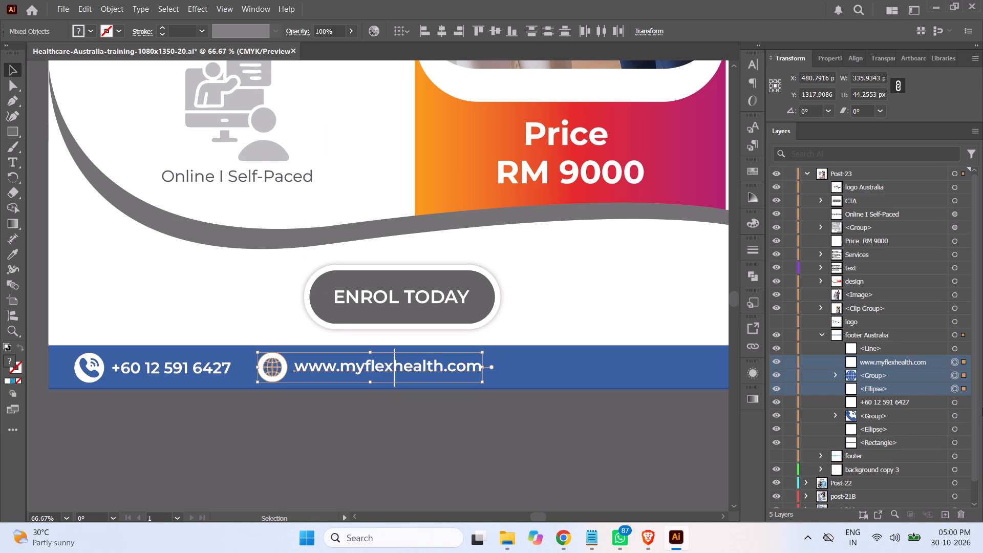
Delete the vertical divider line from footer Australia.
click(955, 348)
click(904, 348)
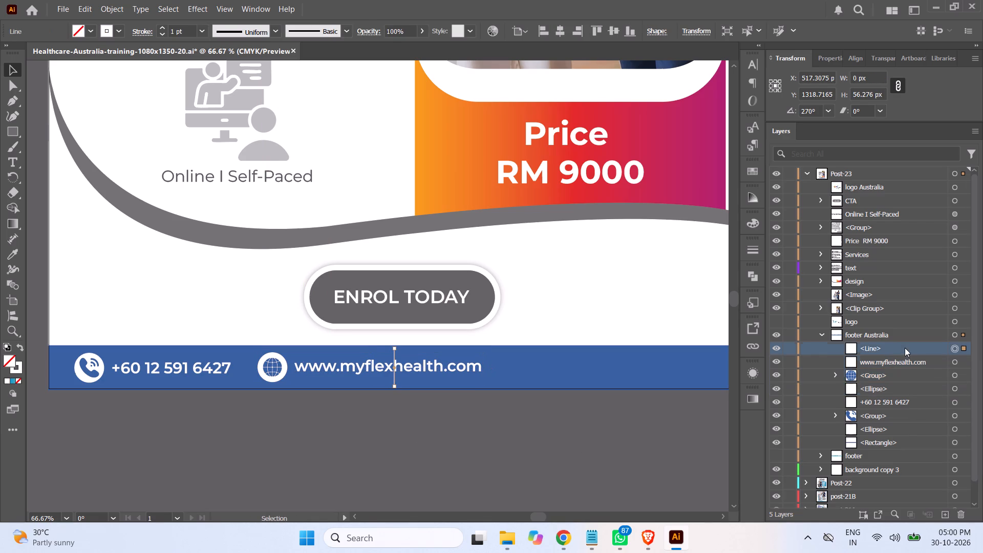
click(959, 514)
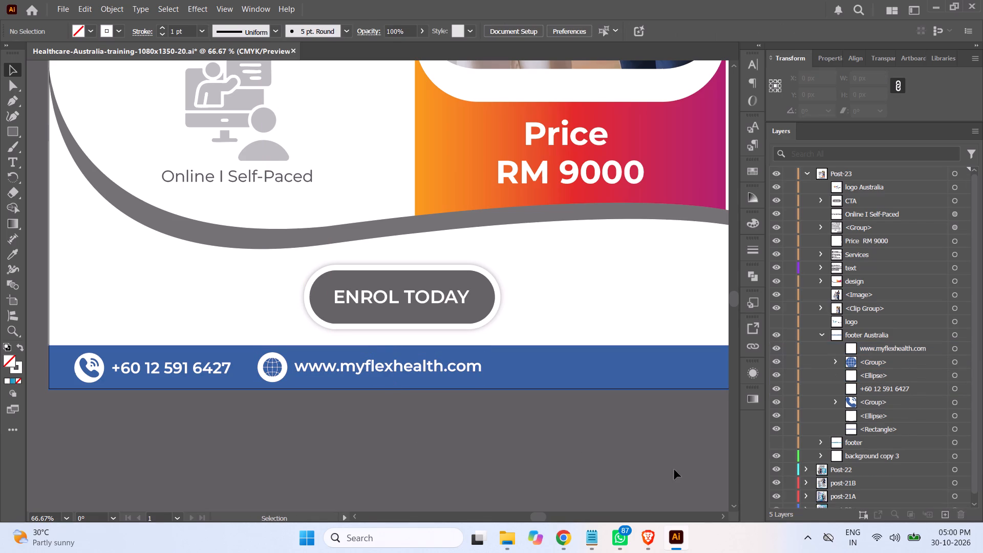
Duplicate the website text, globe icon and circle in footer Australia, and place the copy about 368 px to the right of the original.
key(ctrl+minus)
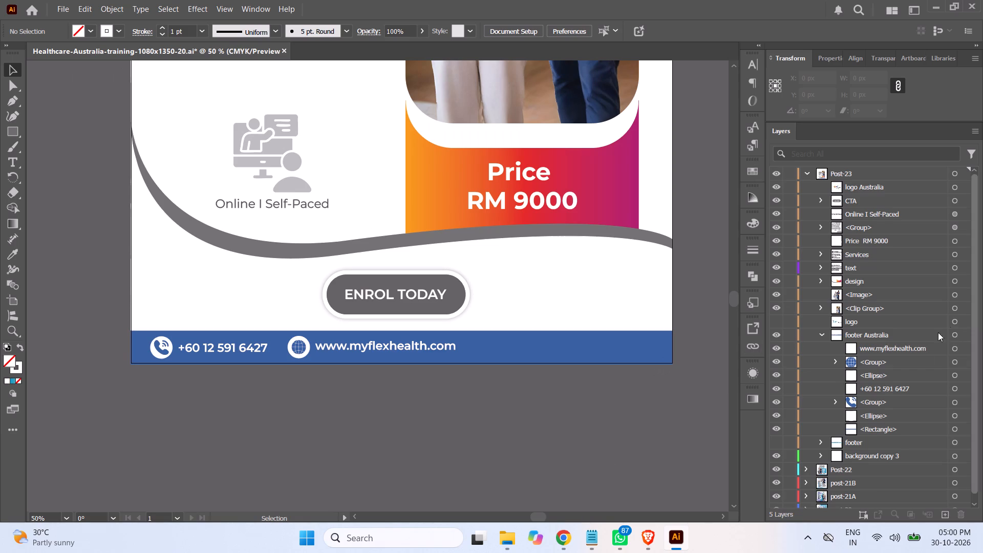
click(956, 347)
shift+click(952, 361)
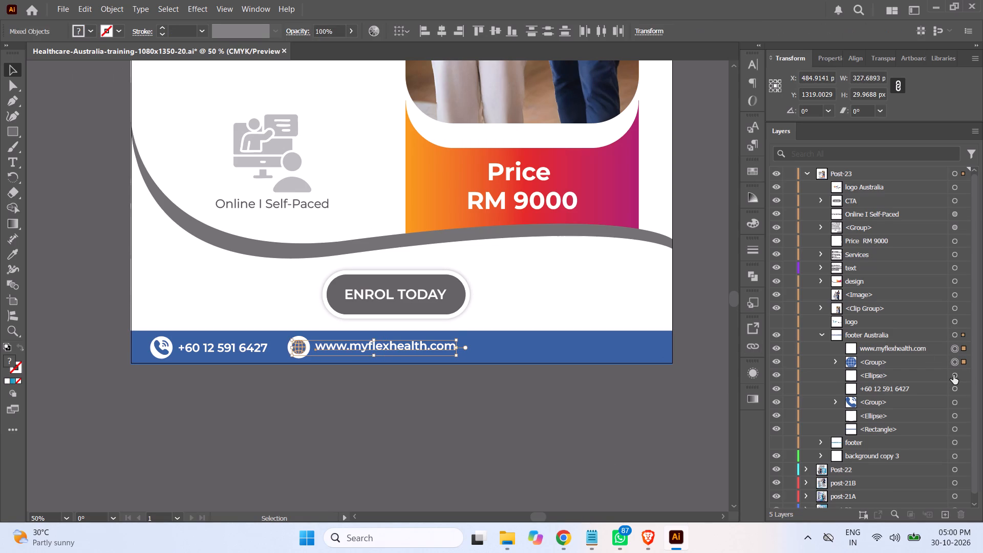
shift+click(953, 375)
click(931, 348)
shift+click(927, 374)
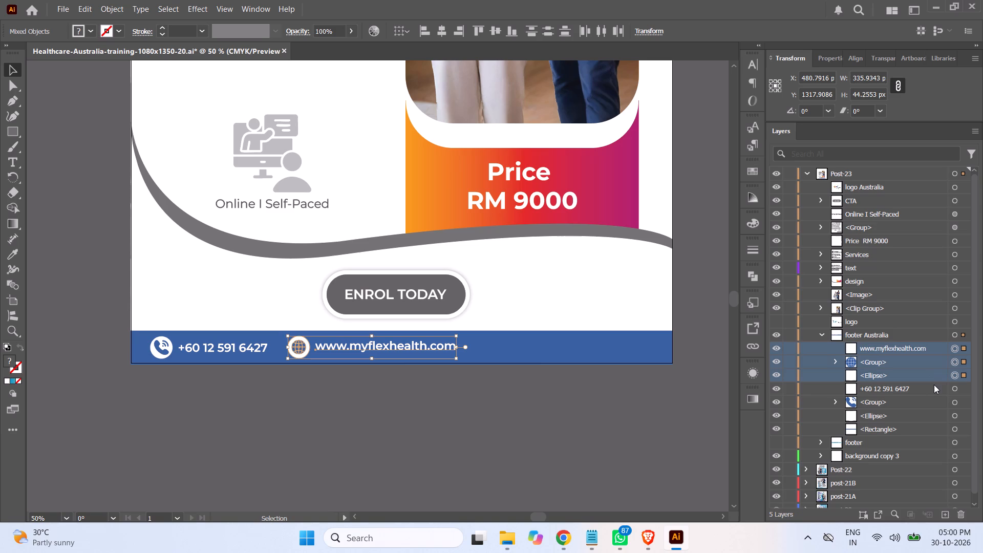
drag(929, 375, 946, 514)
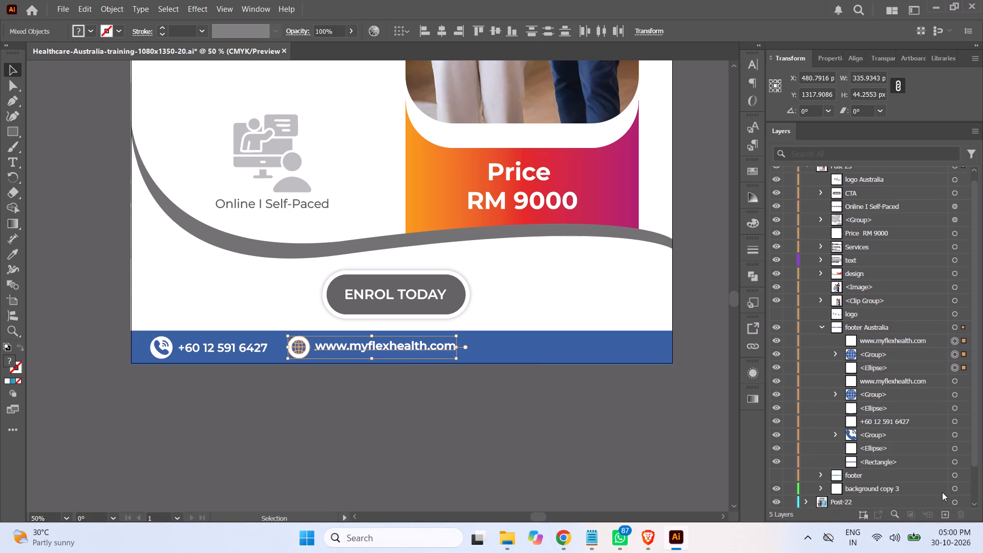
drag(387, 348, 404, 349)
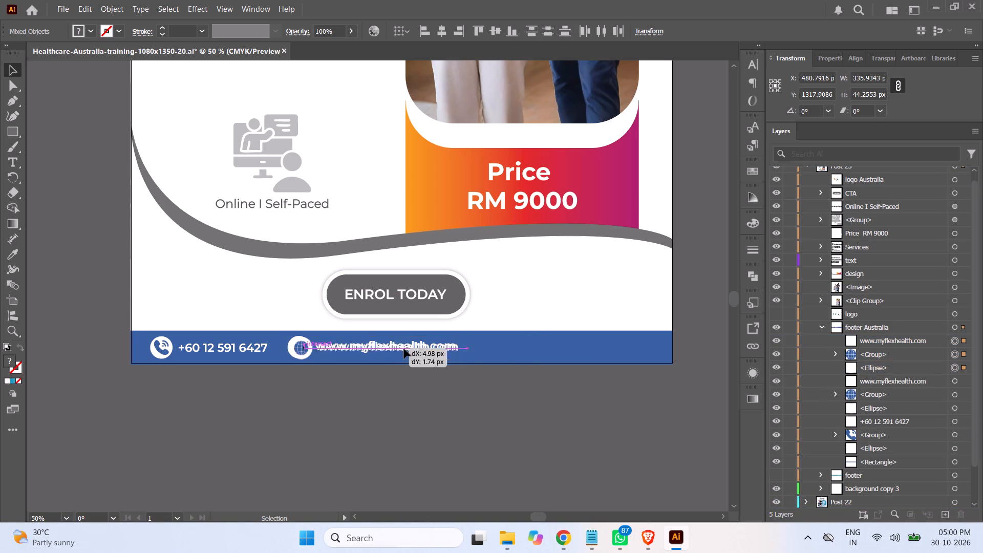
drag(404, 349, 566, 349)
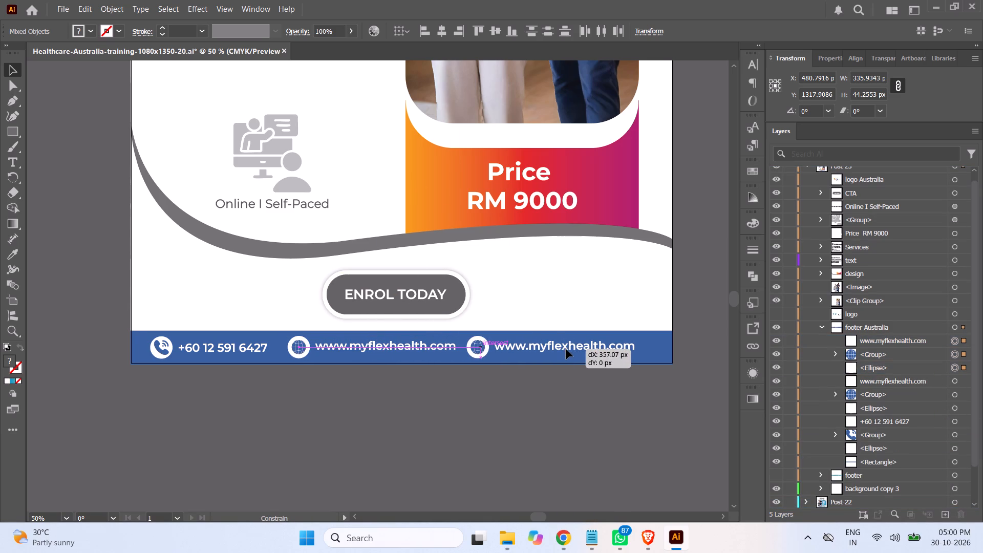
drag(566, 349, 570, 349)
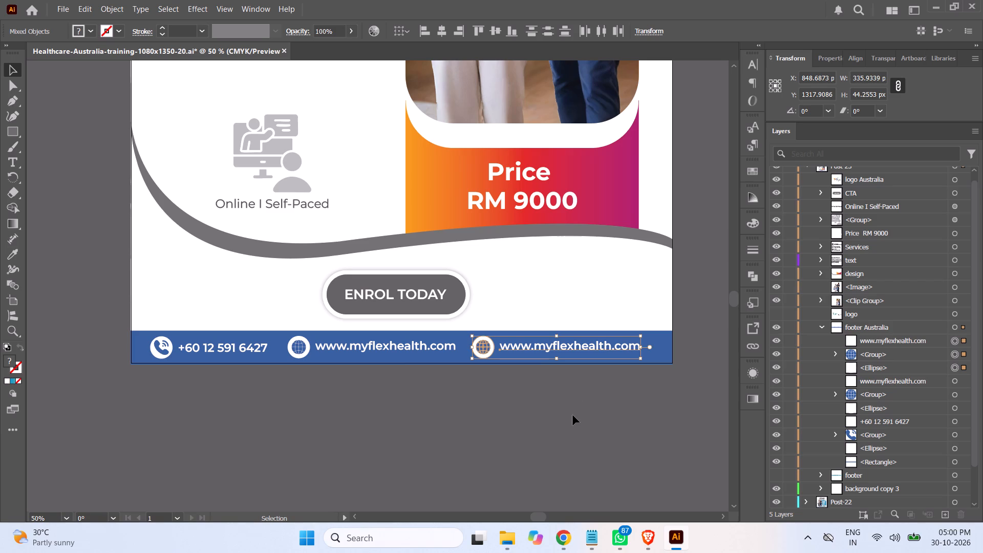
Switch to Chrome and select the full address line under Footer in the Asana brief.
click(560, 537)
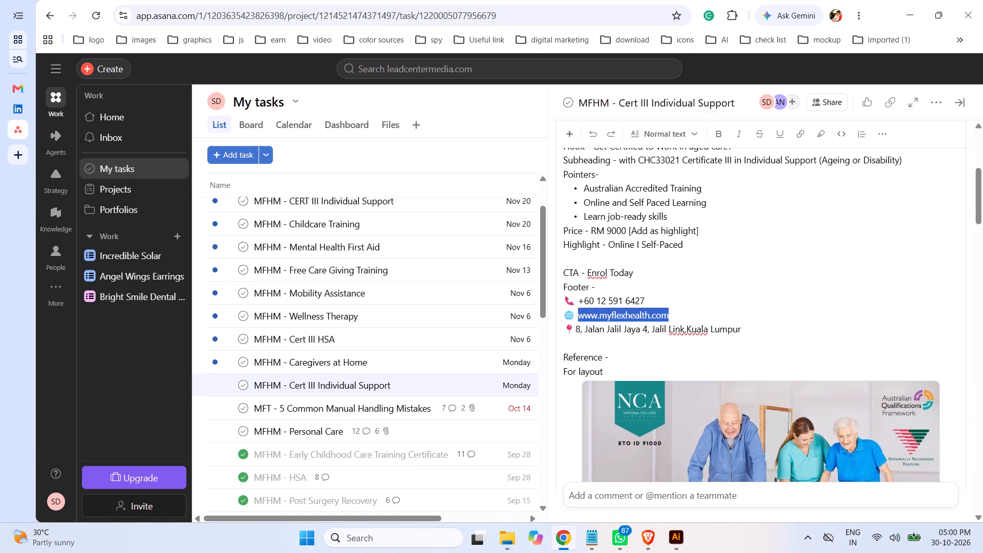
drag(575, 329, 711, 329)
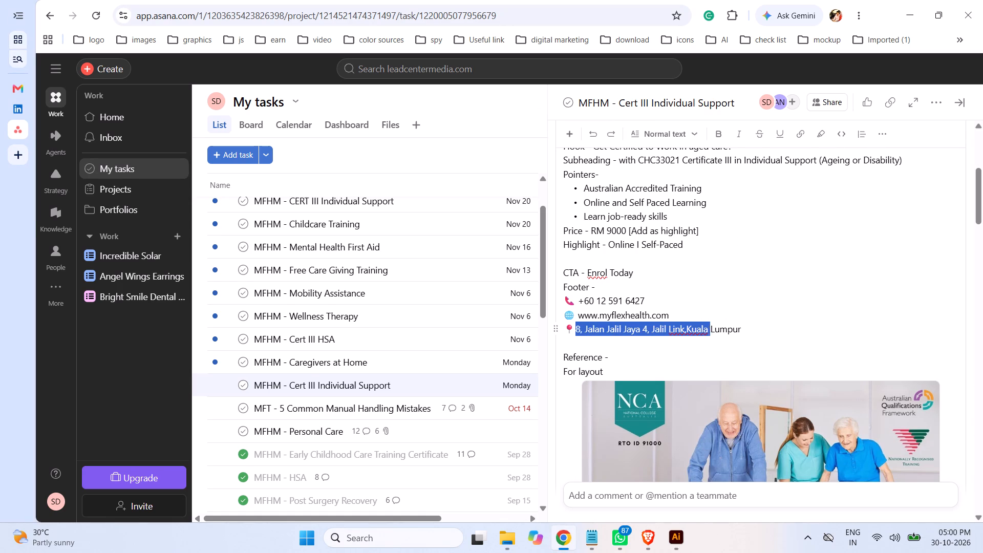
drag(711, 329, 714, 329)
drag(714, 329, 683, 329)
drag(683, 329, 751, 329)
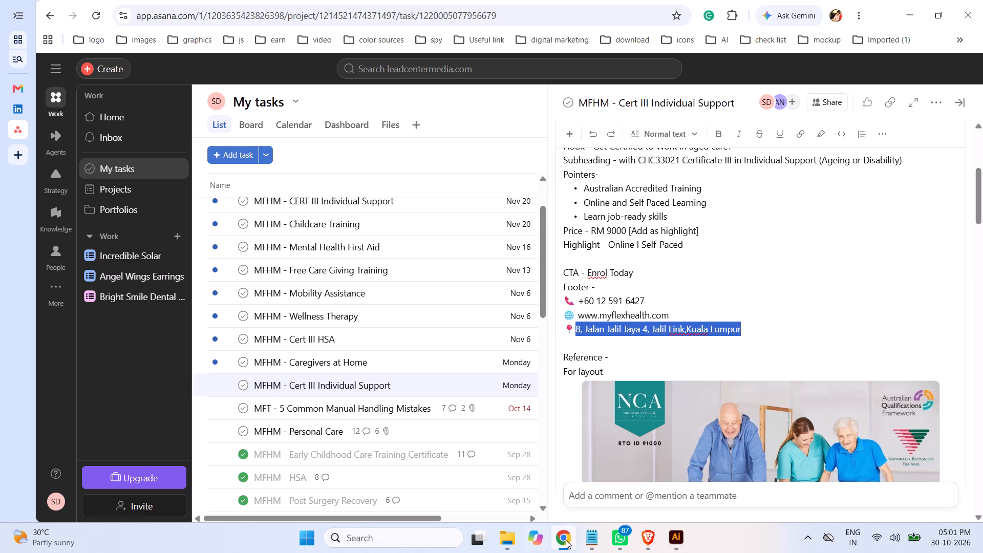
View the footer of flex-health-malaysia-post-32.jpg in the My Flex Health Malaysia folder as a reference, and return to Illustrator.
click(515, 540)
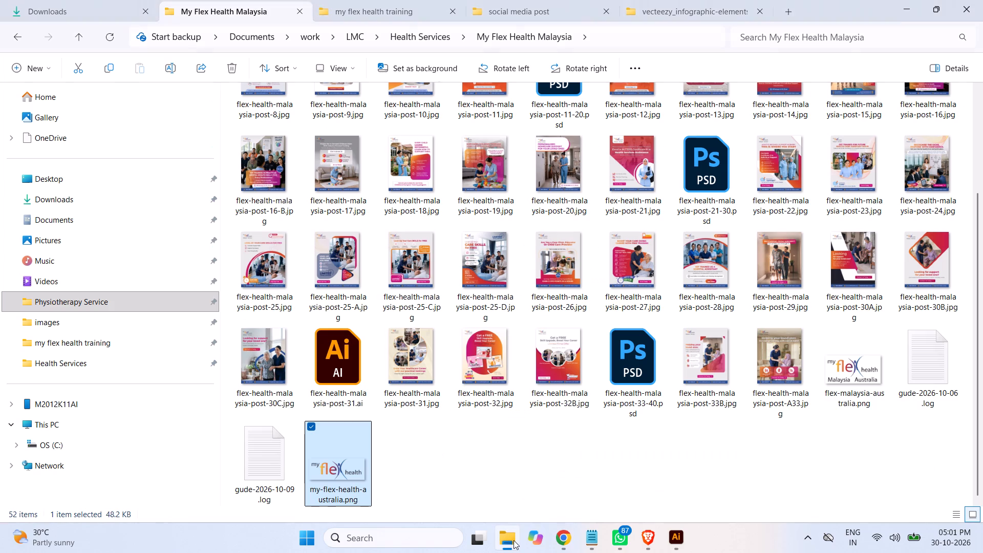
double_click(493, 391)
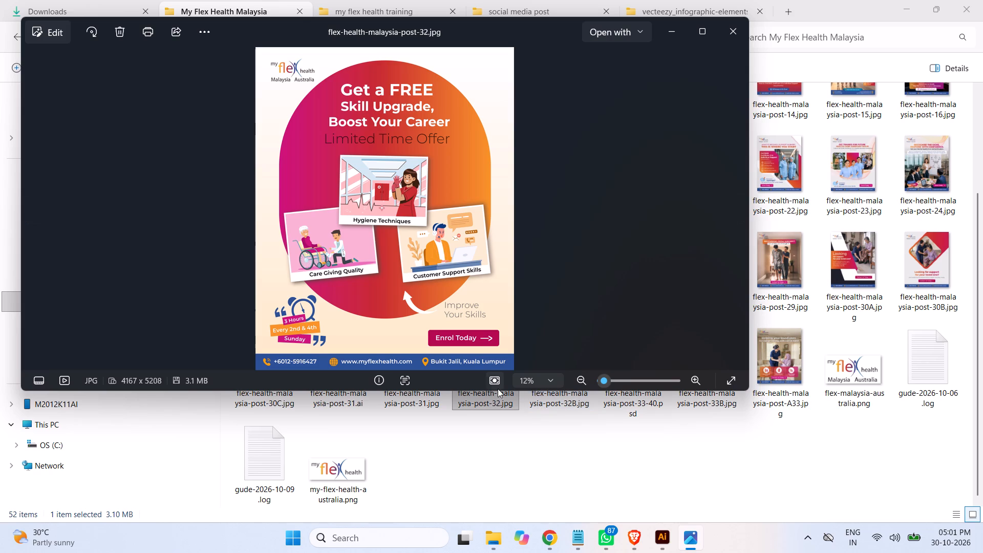
click(730, 32)
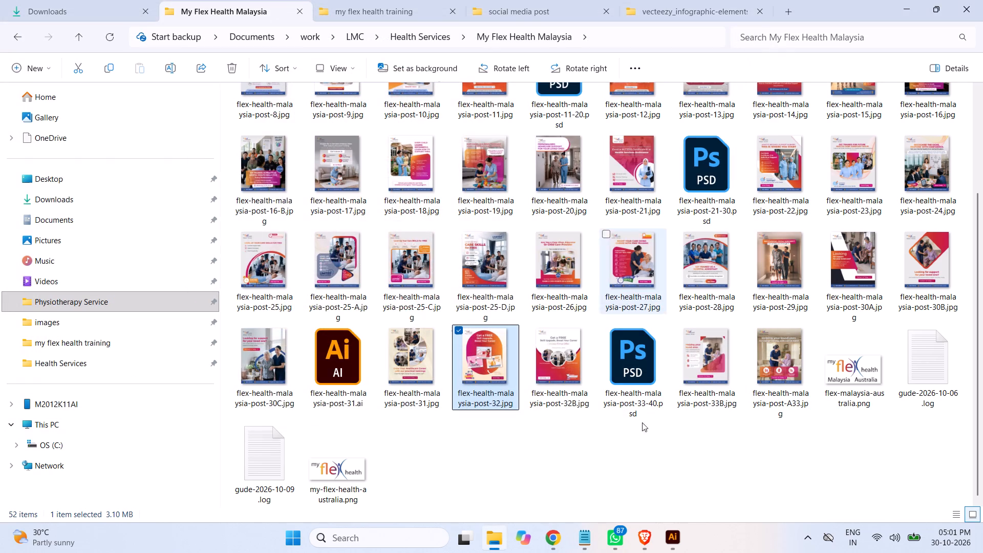
click(675, 537)
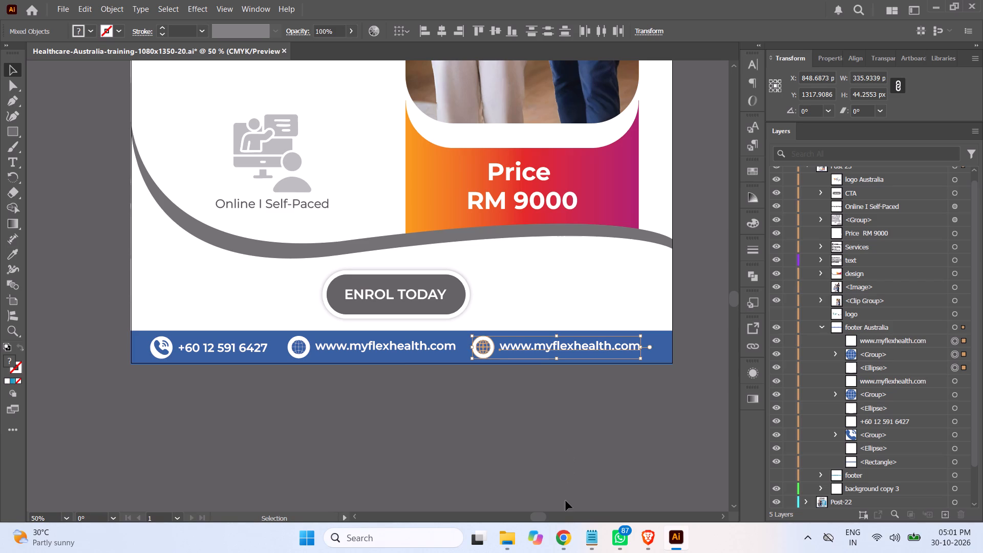
Find the location pin maps-and-flags.png in the Health Services folder and place it on the Post-23 artboard in Illustrator.
click(512, 535)
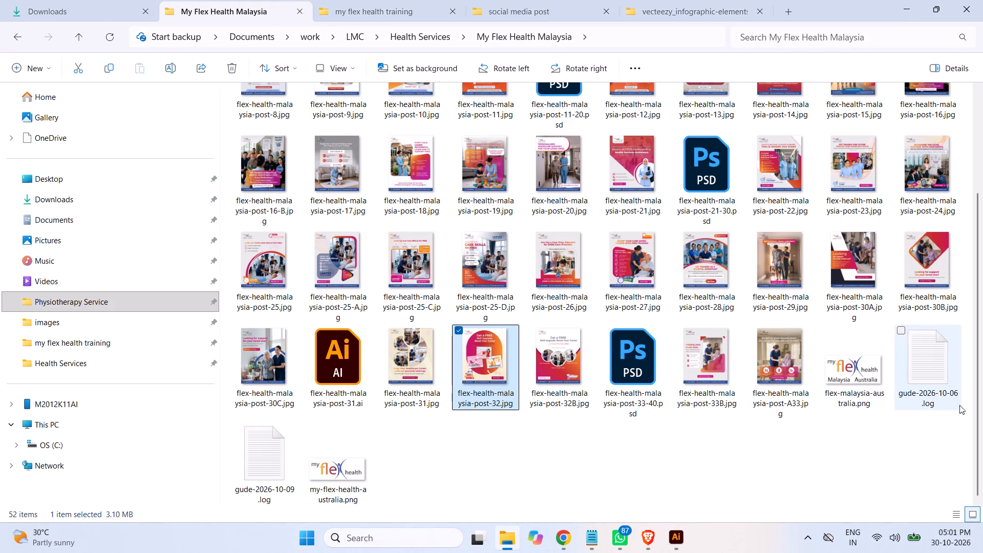
click(410, 11)
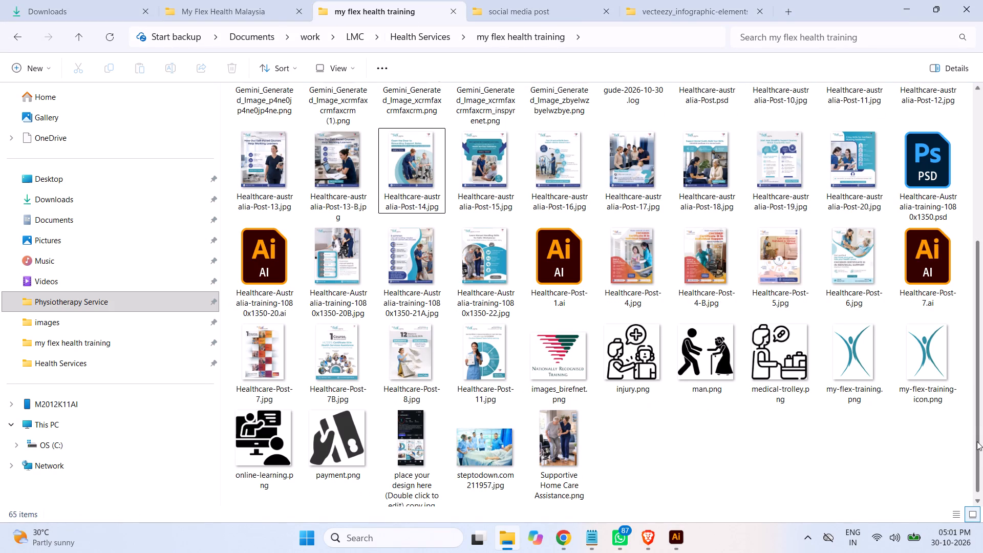
click(234, 9)
click(419, 42)
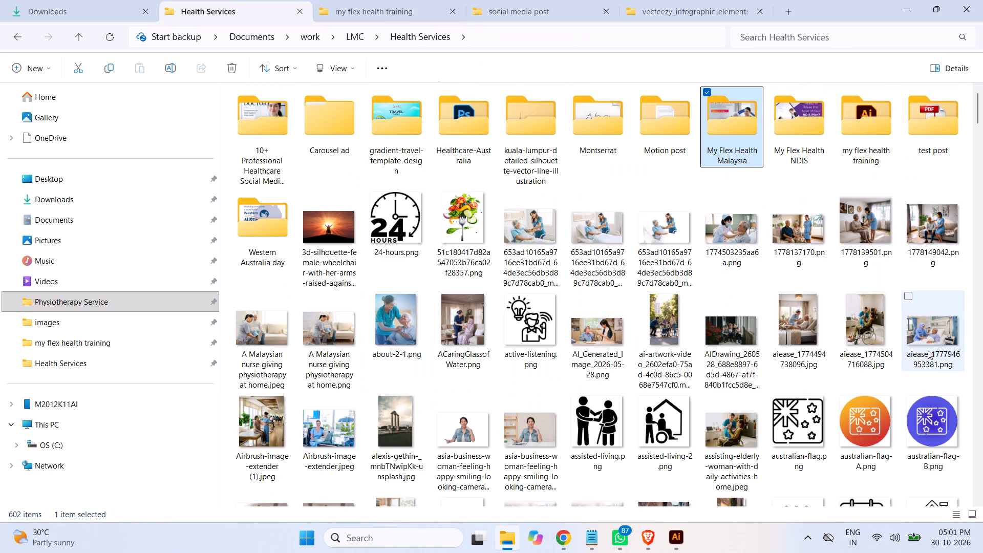
drag(979, 113, 979, 121)
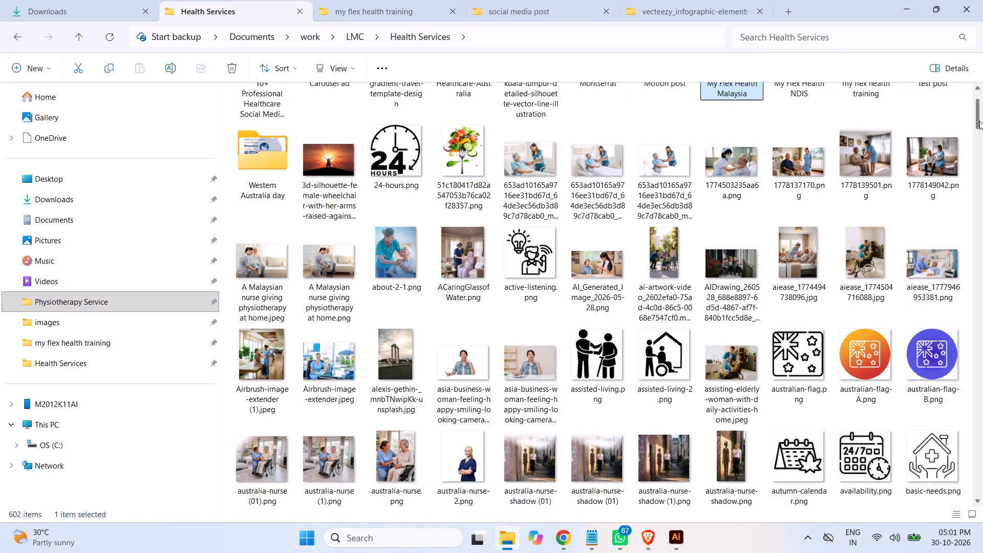
drag(979, 121, 982, 171)
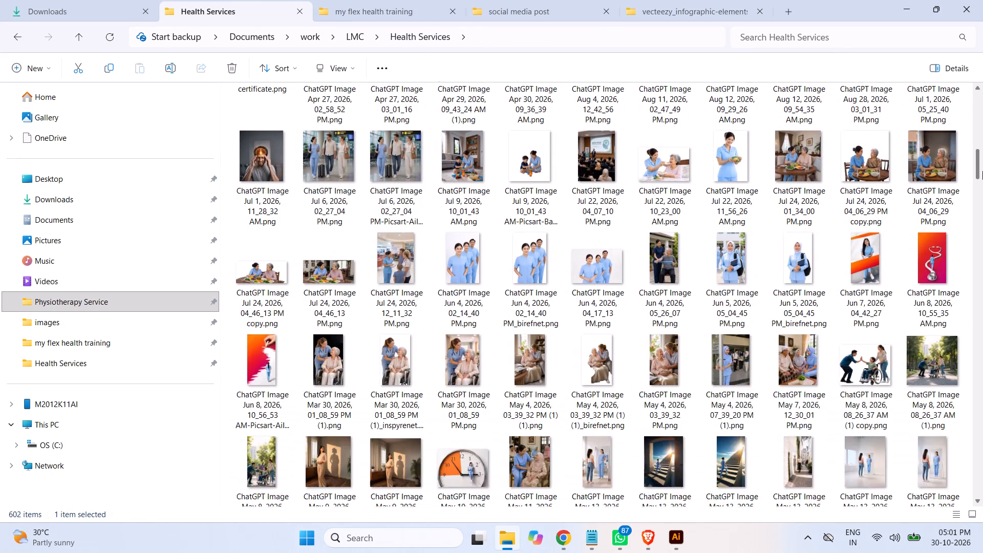
drag(982, 171, 982, 213)
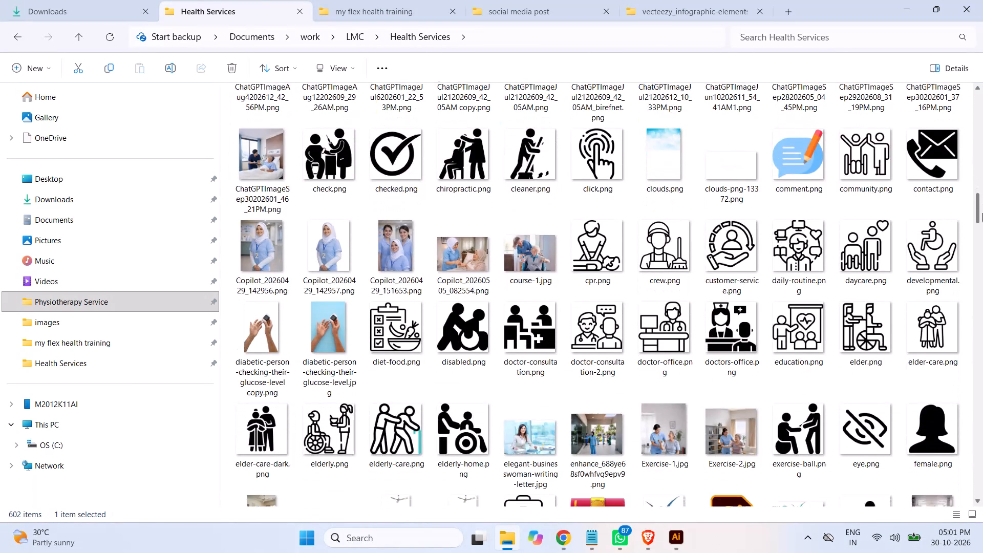
drag(982, 213, 982, 257)
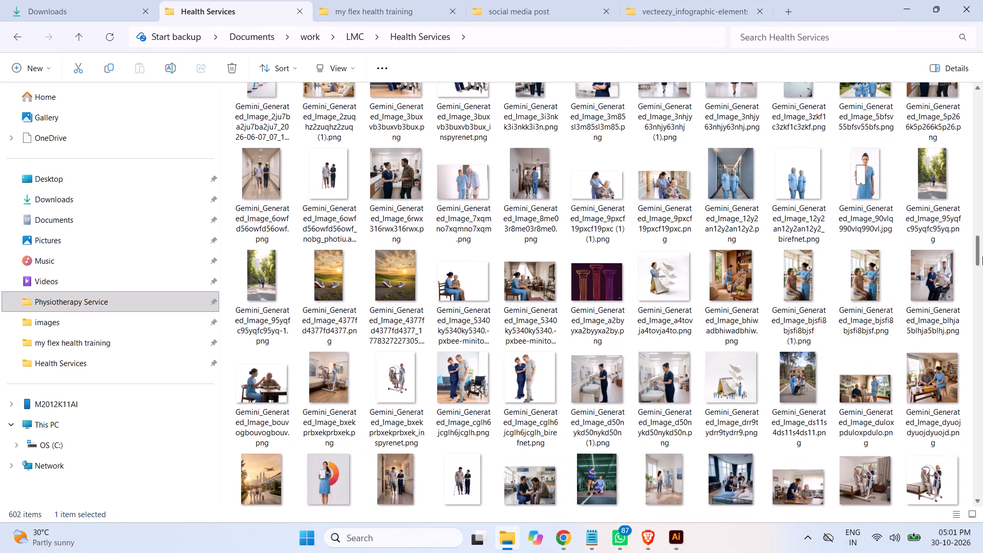
drag(982, 257, 982, 316)
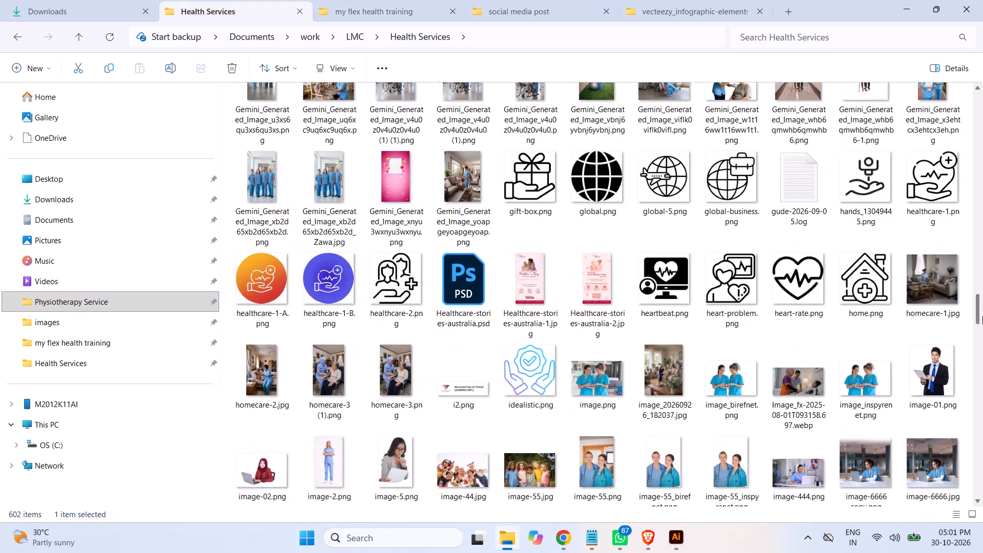
drag(982, 316, 982, 360)
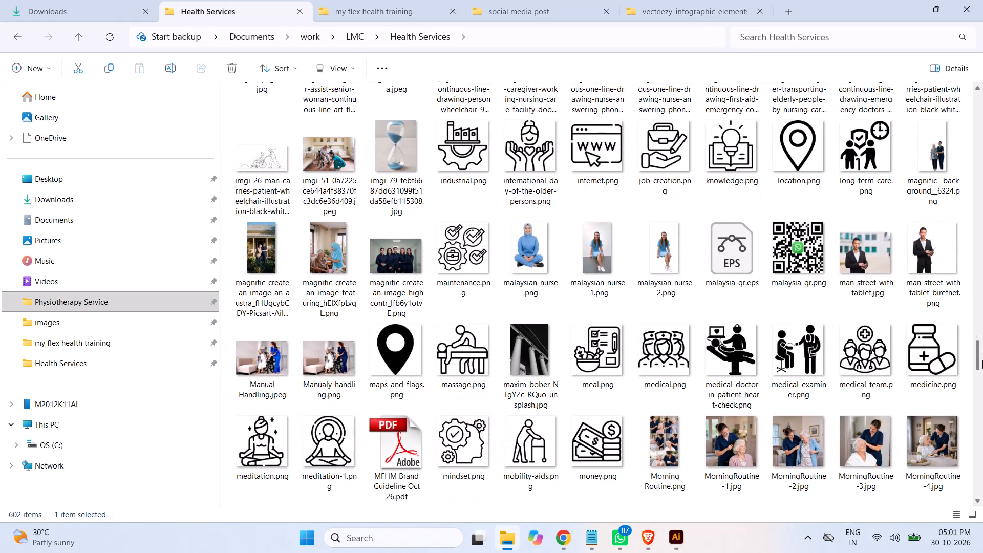
drag(982, 360, 982, 371)
drag(397, 210, 672, 359)
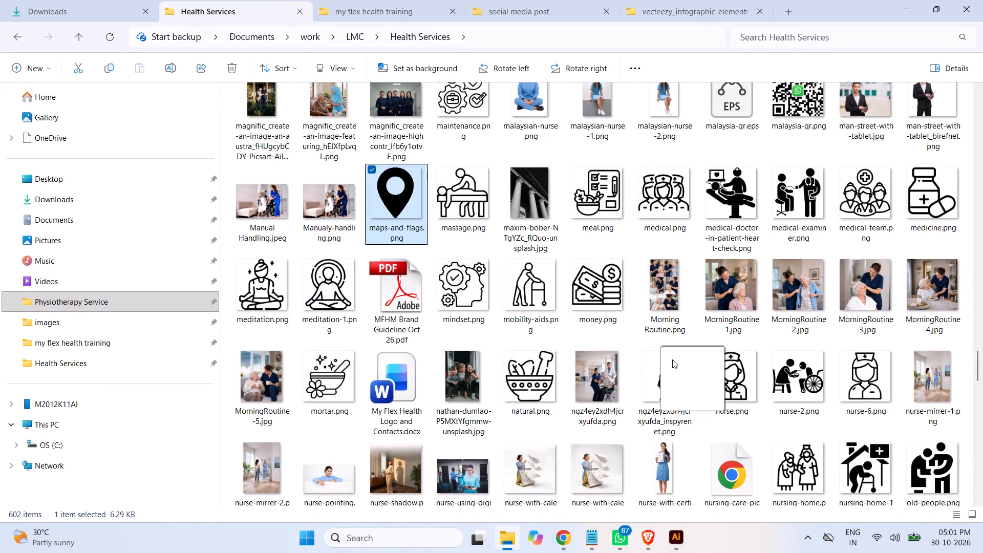
drag(672, 359, 469, 400)
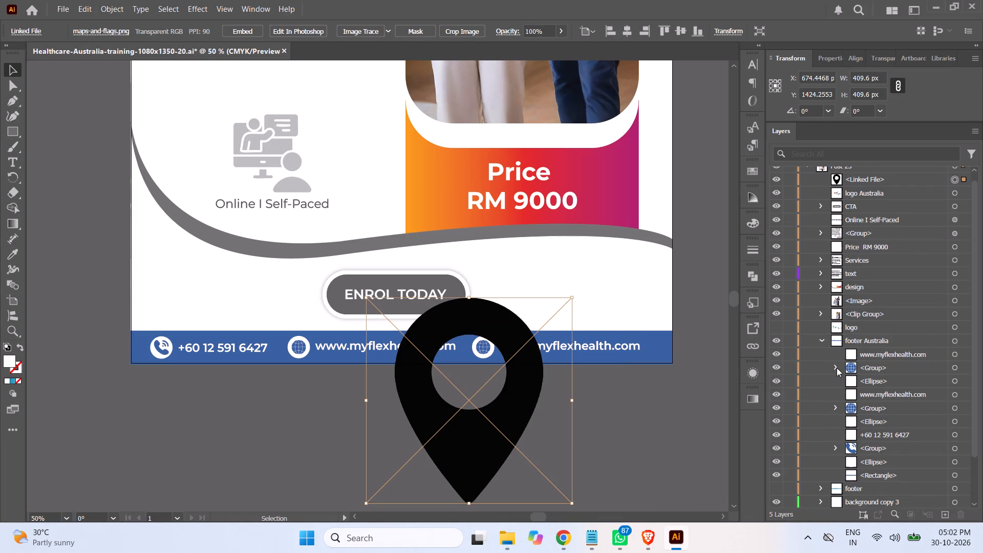
Image Trace the placed location pin and expand the result into vector shapes.
click(359, 31)
click(331, 31)
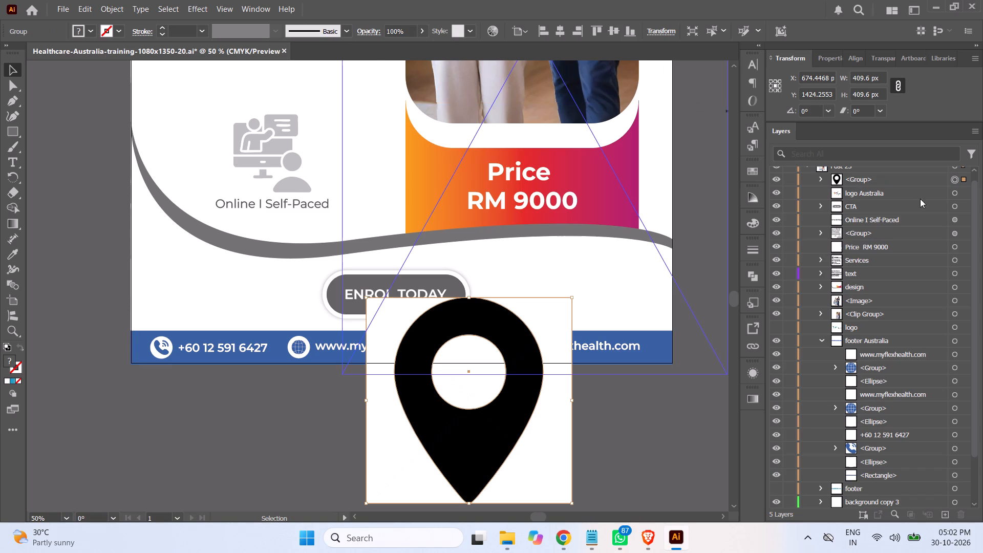
Delete the white inner ellipse and white background path from the traced pin group, keeping only the compound path.
click(823, 178)
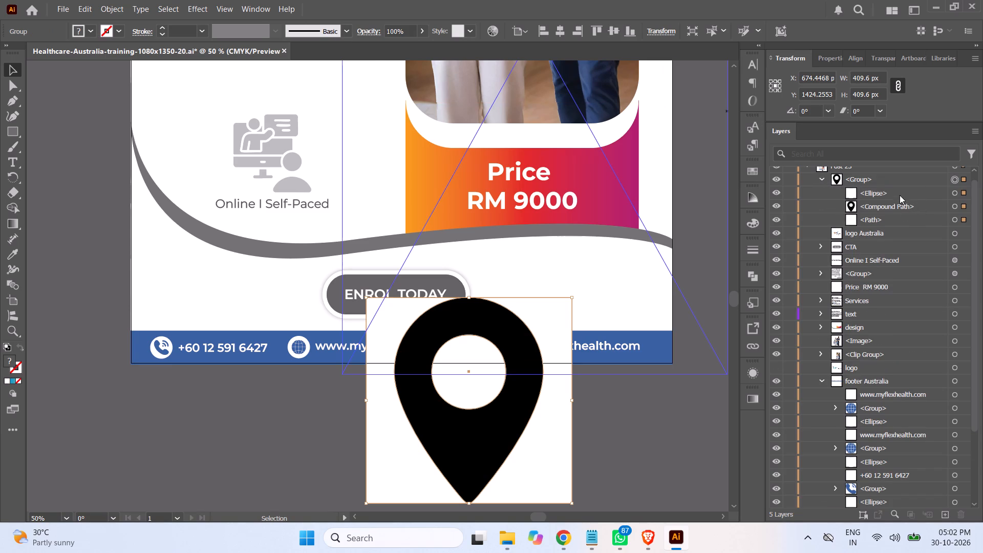
click(900, 195)
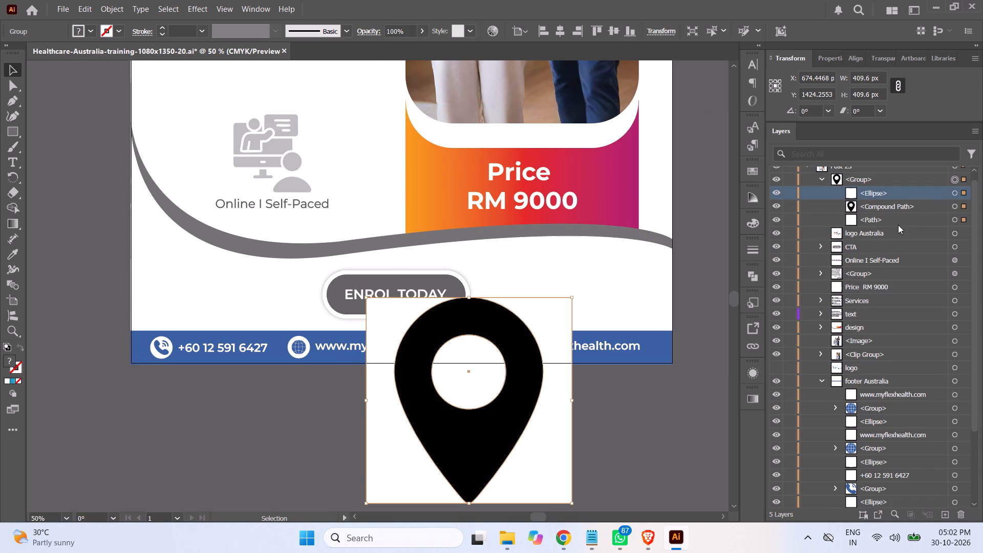
ctrl+click(893, 219)
click(960, 516)
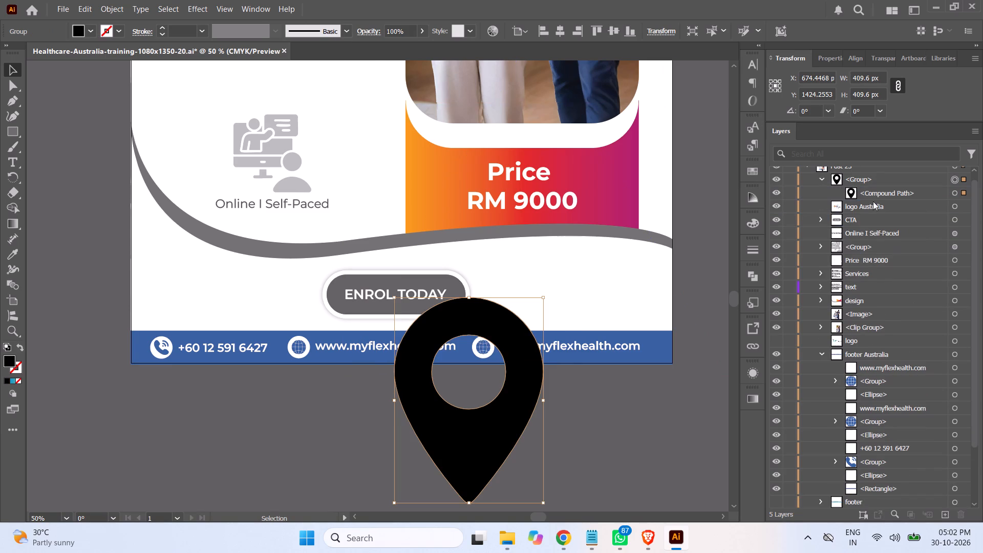
click(821, 177)
Scale the pin group down to about 32 × 45 px and place it over the rightmost globe circle in the footer.
click(957, 181)
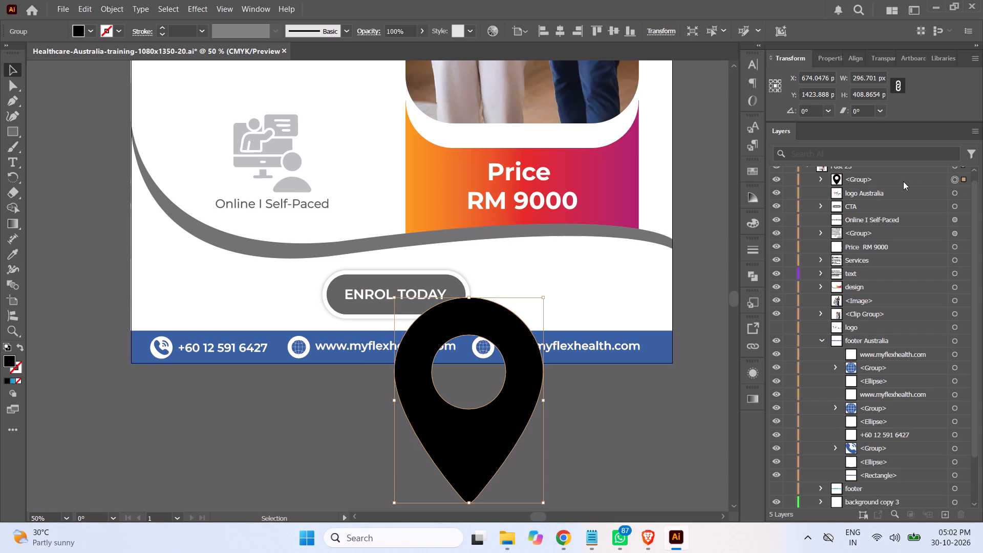
click(898, 181)
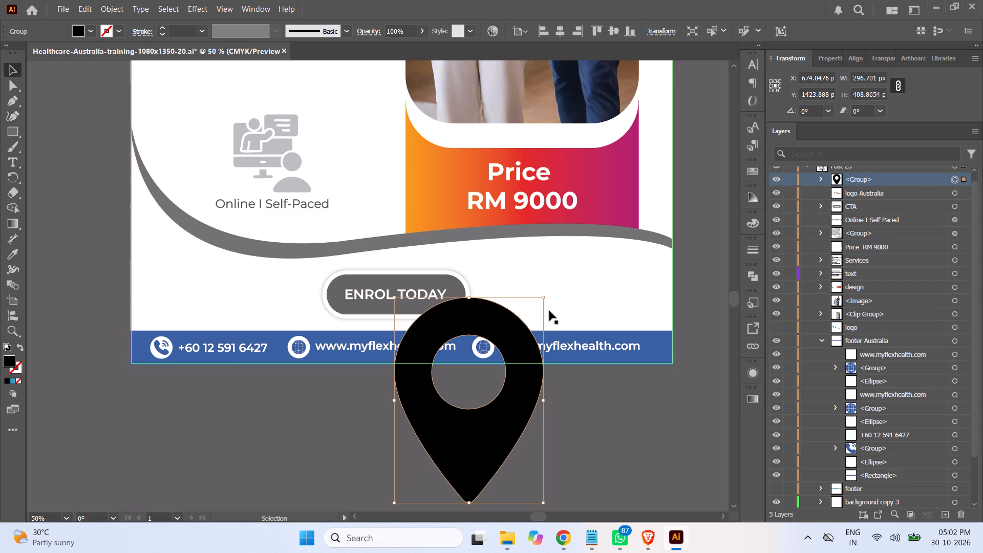
shift+drag(544, 298, 463, 470)
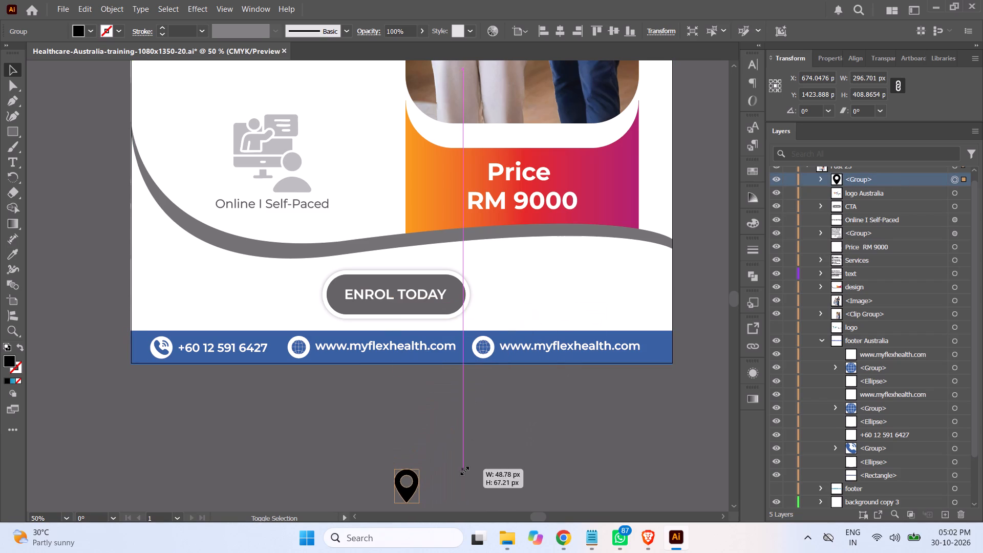
shift+drag(463, 470, 461, 480)
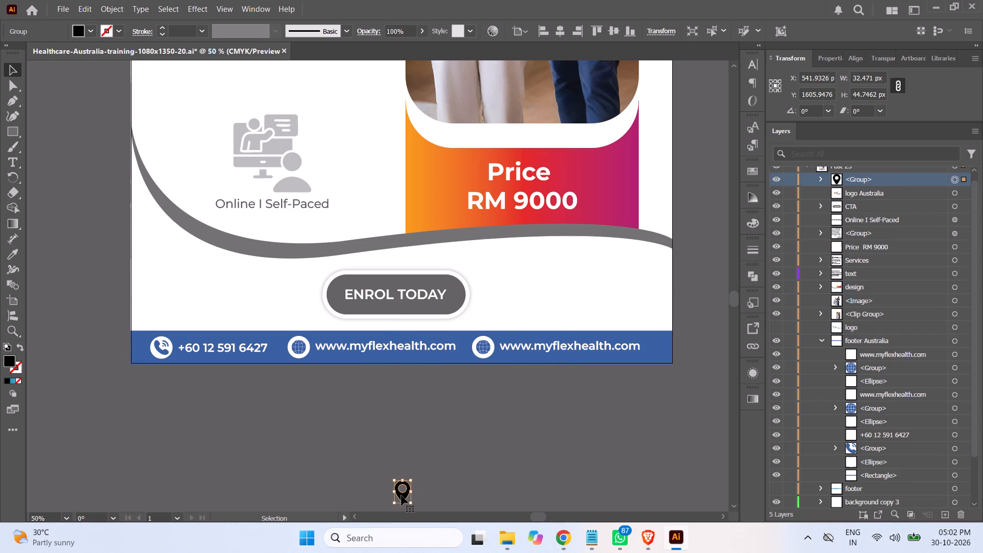
drag(402, 496, 484, 354)
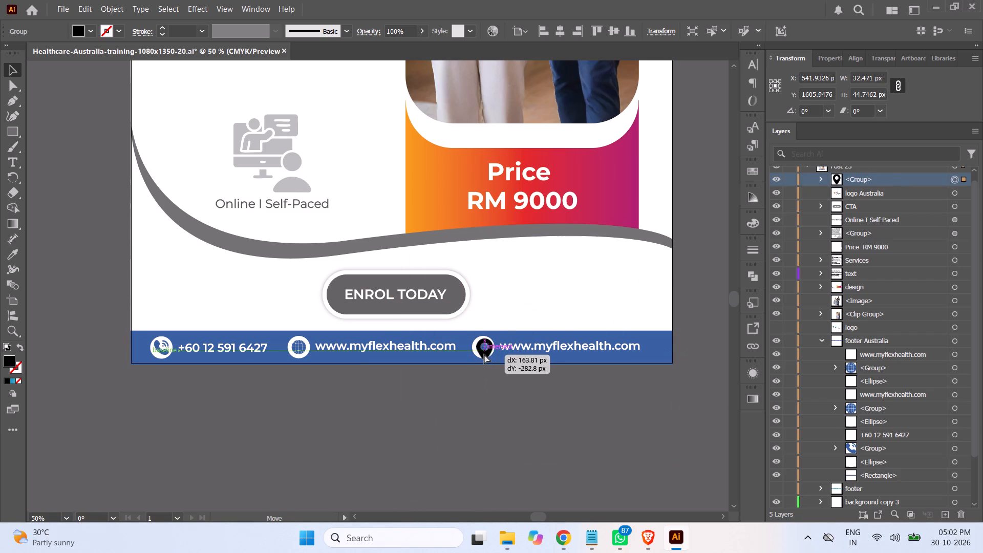
drag(484, 354, 483, 354)
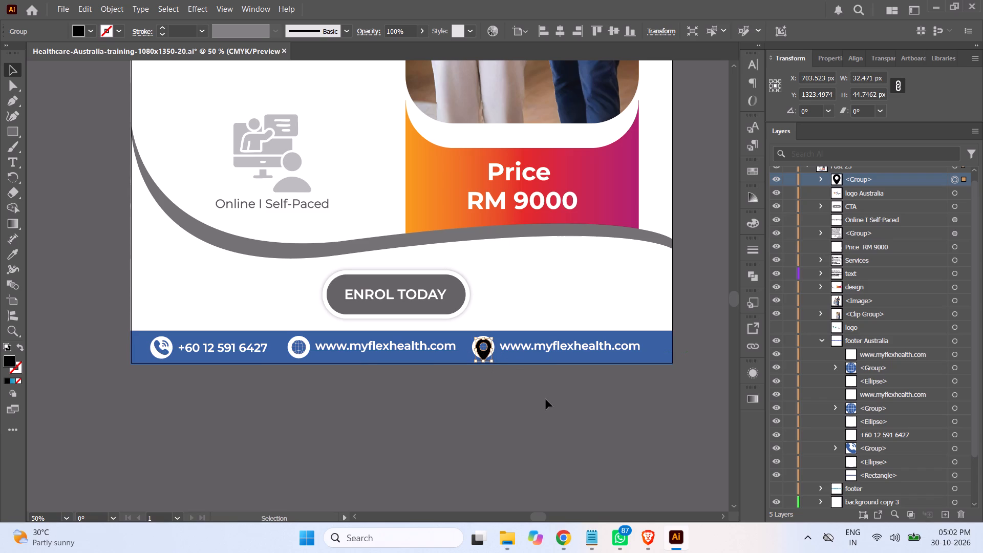
Shrink the pin group further to about 26 × 35 px and fit it inside the white circle.
key(ctrl+equal)
key(ctrl+equal)
key(ctrl+equal)
key(ctrl+equal)
key(ctrl+equal)
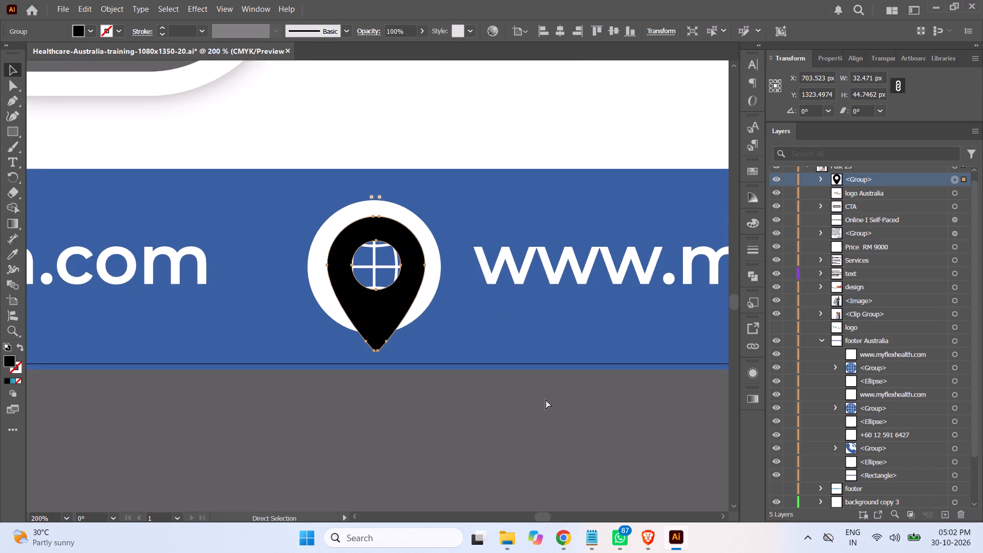
key(ctrl+equal)
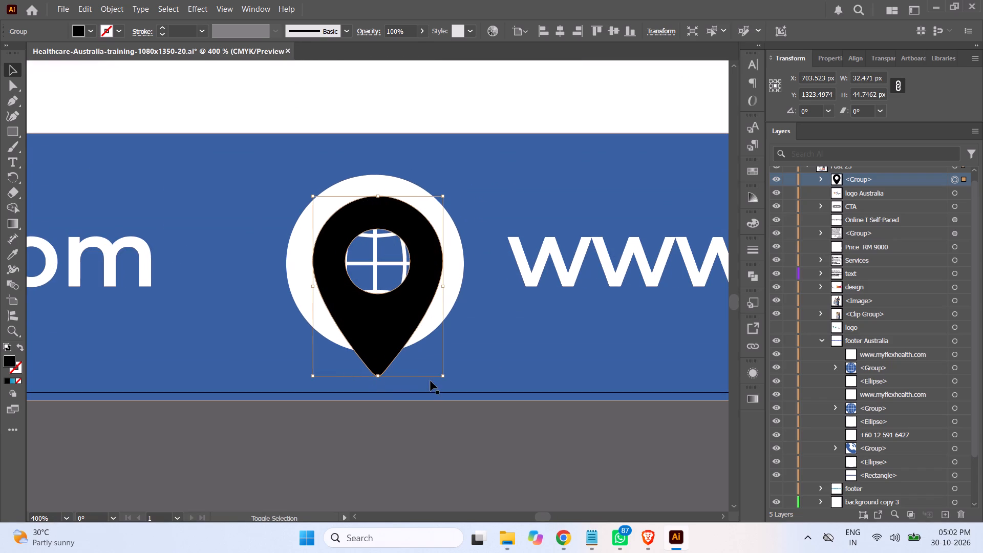
shift+drag(445, 375, 428, 338)
drag(371, 312, 381, 311)
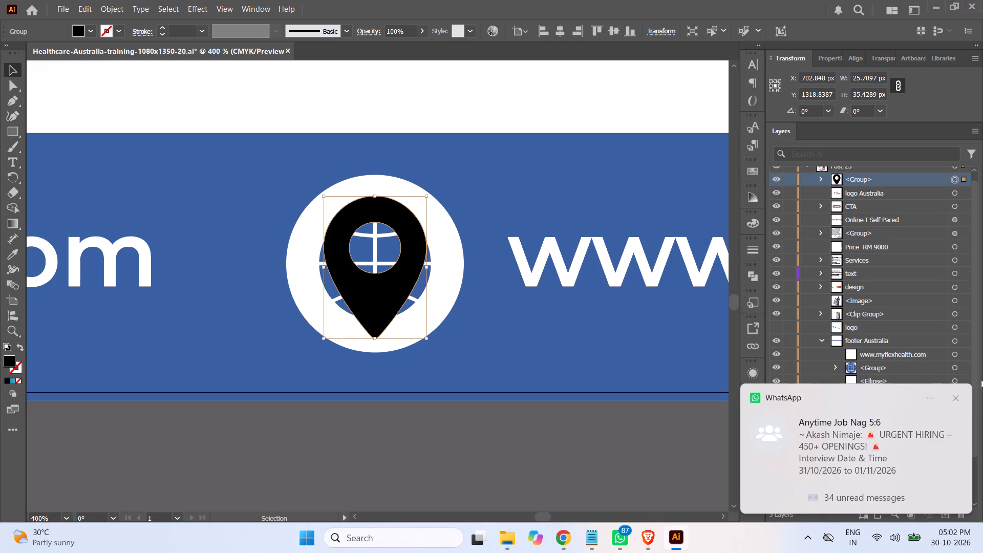
Move the pin group into footer Australia, directly above the copied globe group and below the copied website text.
click(954, 397)
drag(873, 179, 891, 336)
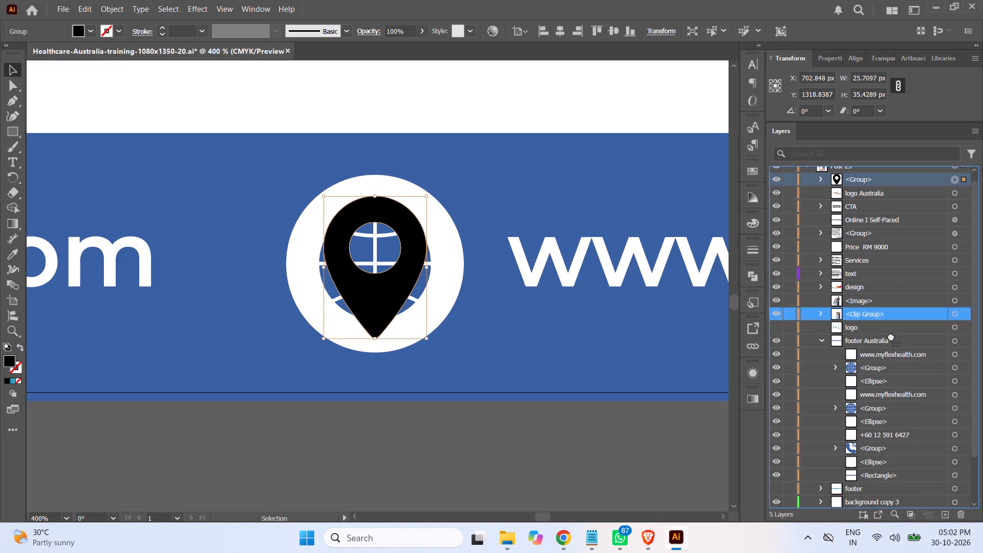
drag(891, 336, 890, 364)
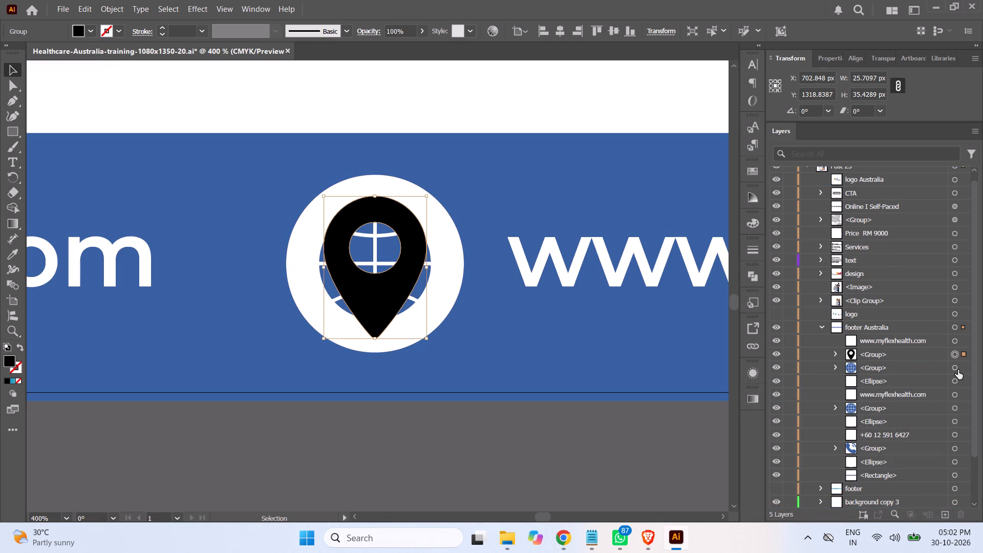
Delete the copied globe group beneath the location pin in footer Australia.
click(958, 369)
click(899, 369)
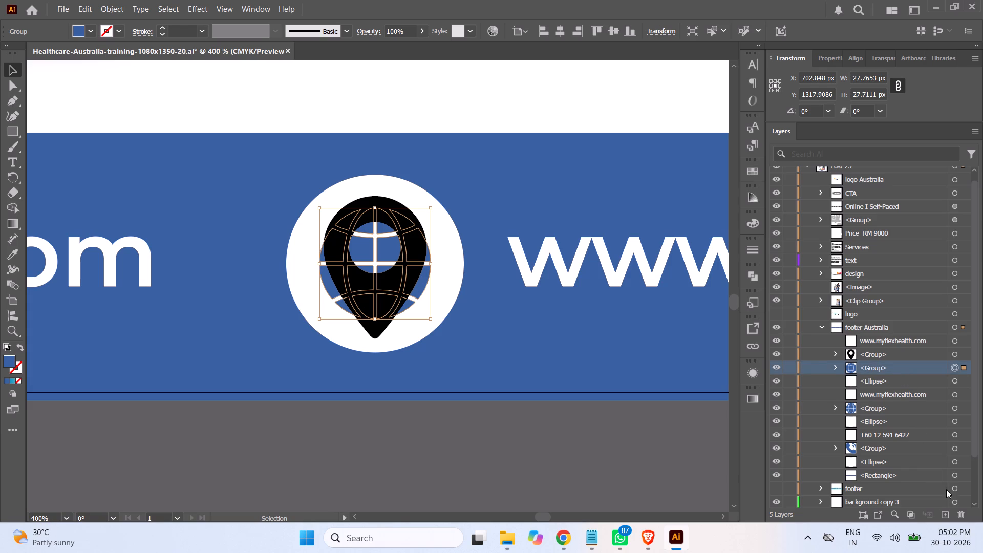
click(965, 514)
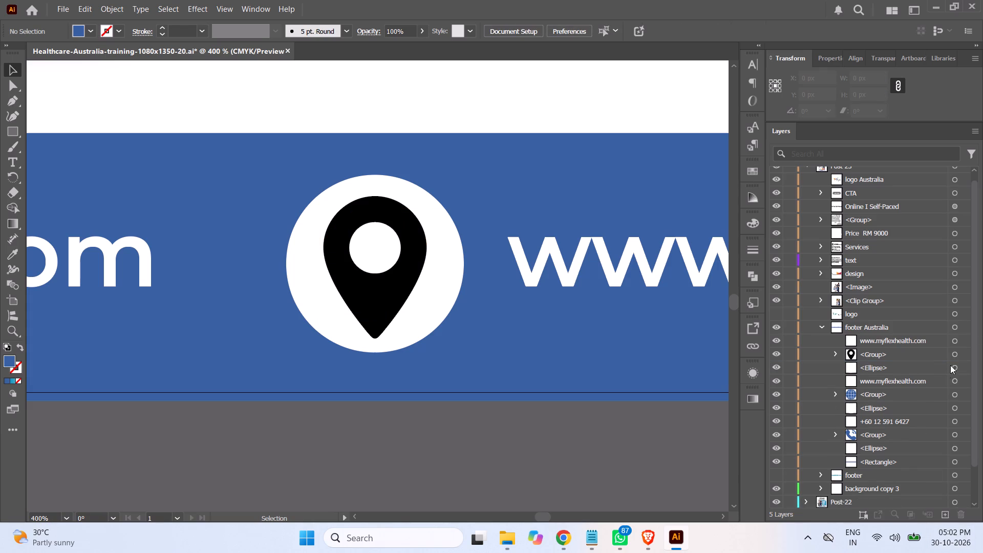
Recolour the black location pin group with the footer bar's blue using the Eyedropper.
click(954, 354)
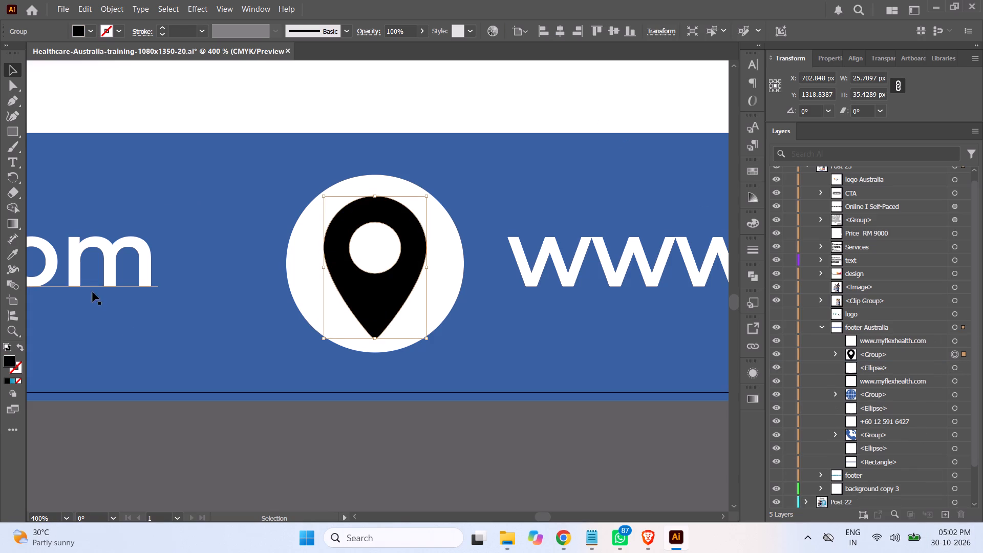
click(13, 255)
click(253, 363)
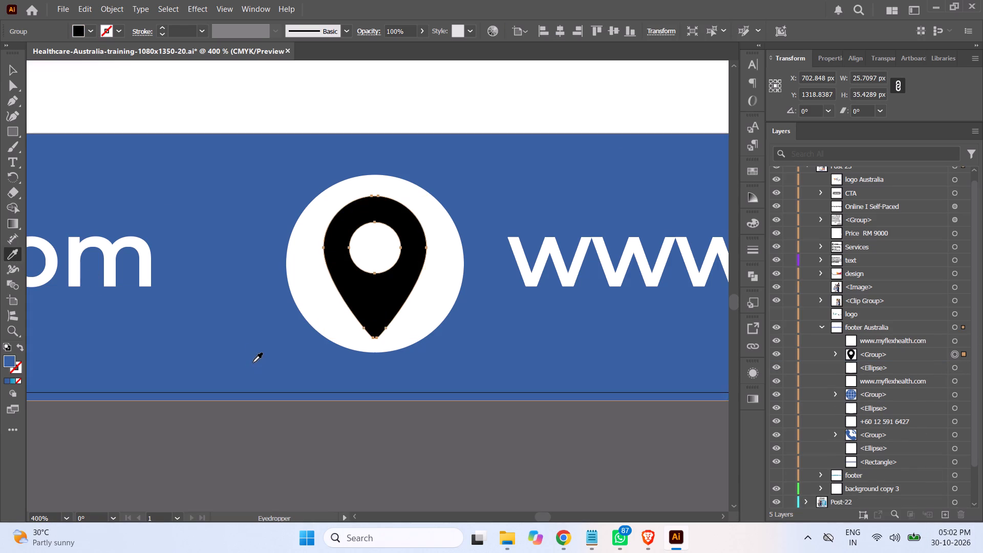
click(9, 70)
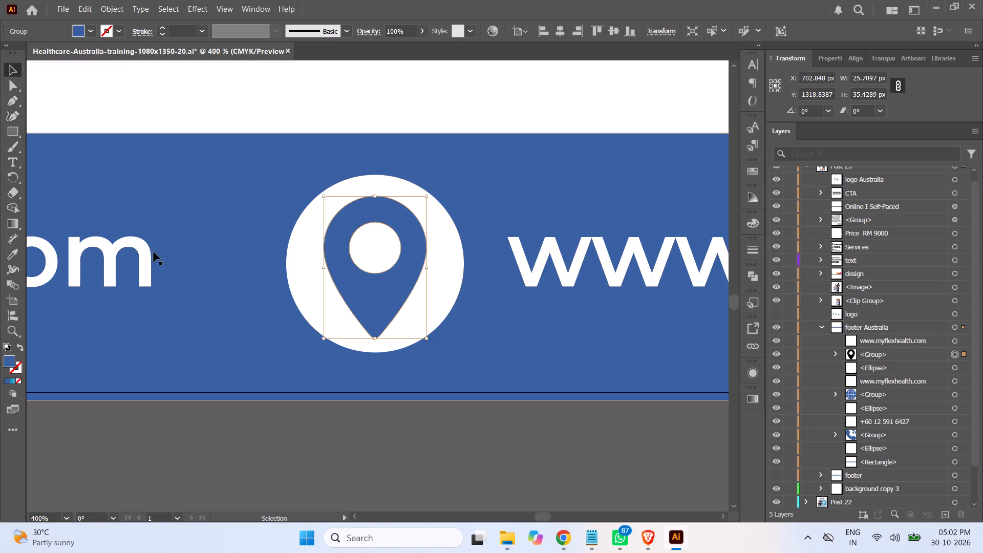
click(351, 439)
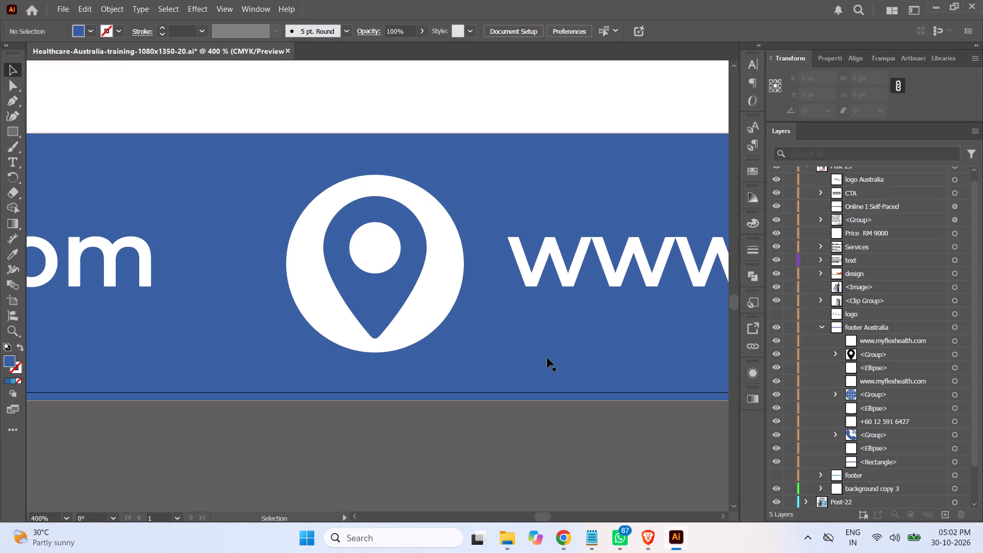
Switch to the Asana task in Chrome and copy the footer address from the brief.
key(ctrl+minus)
key(ctrl+minus)
key(ctrl+minus)
key(ctrl+minus)
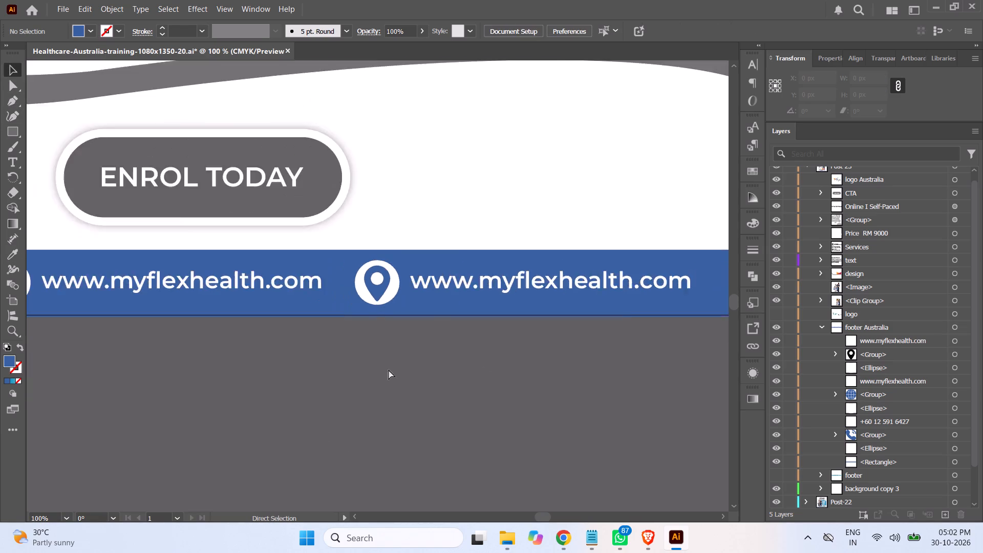
key(ctrl+minus)
key(ctrl+minus)
key(ctrl+minus)
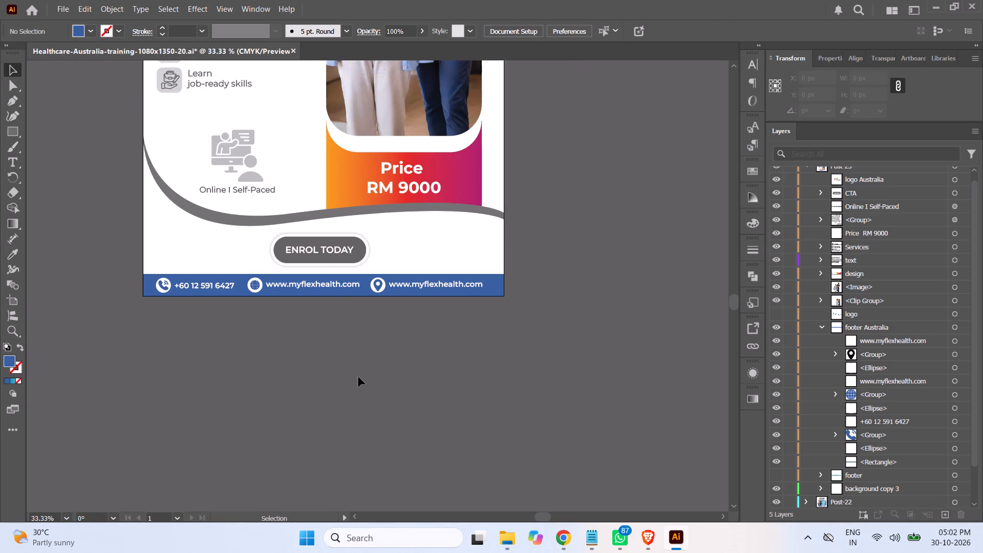
click(561, 542)
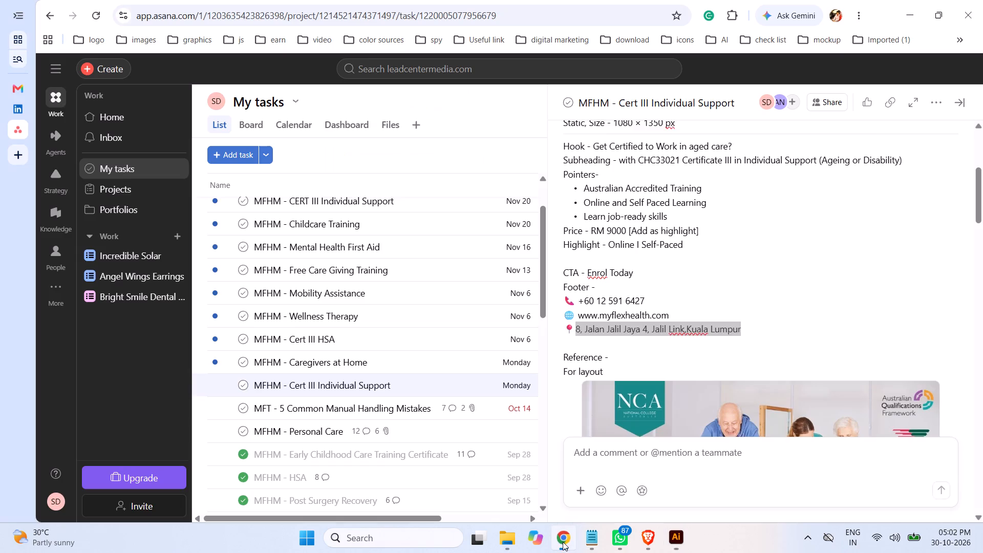
right_click(695, 325)
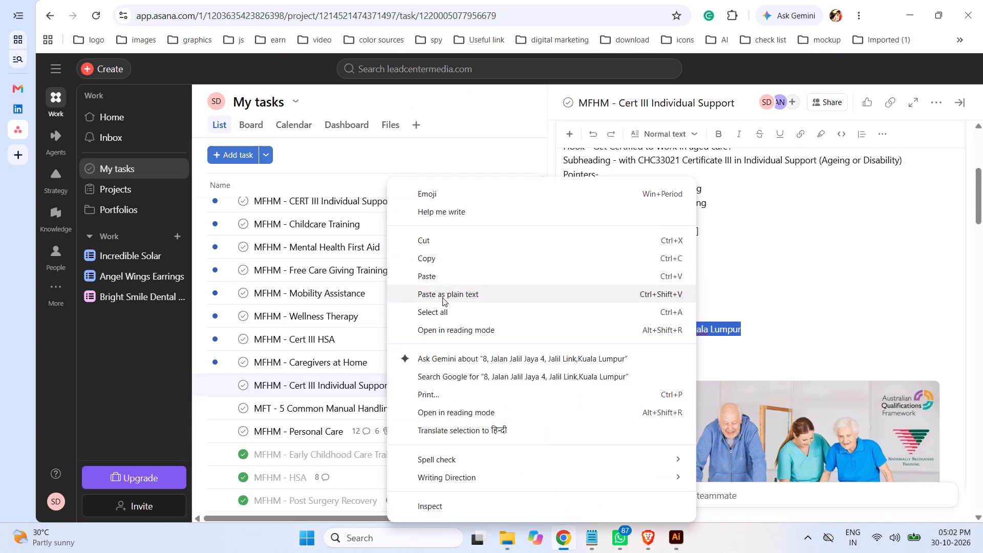
click(440, 260)
Return to Illustrator and replace the copied website text beside the location pin with the copied address.
click(678, 538)
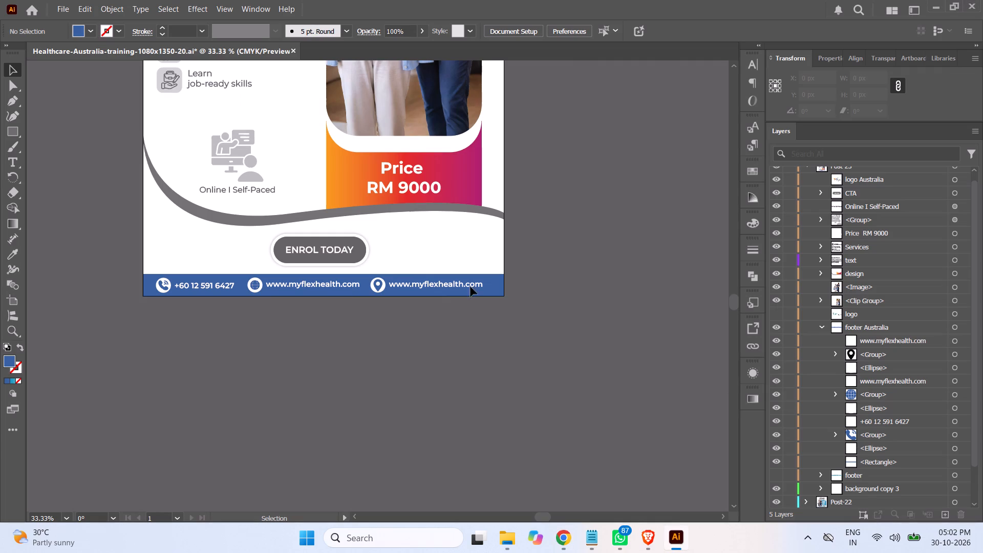
click(954, 341)
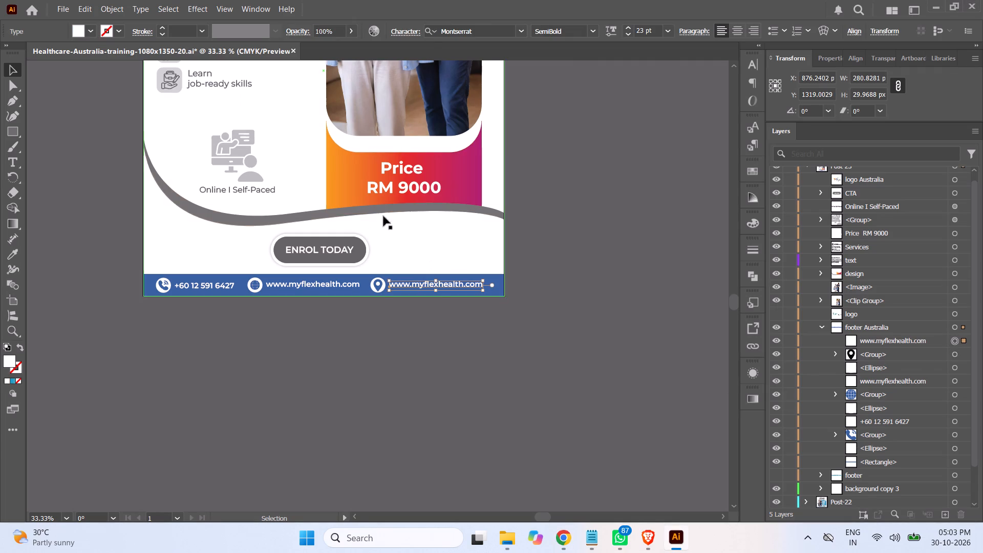
click(11, 167)
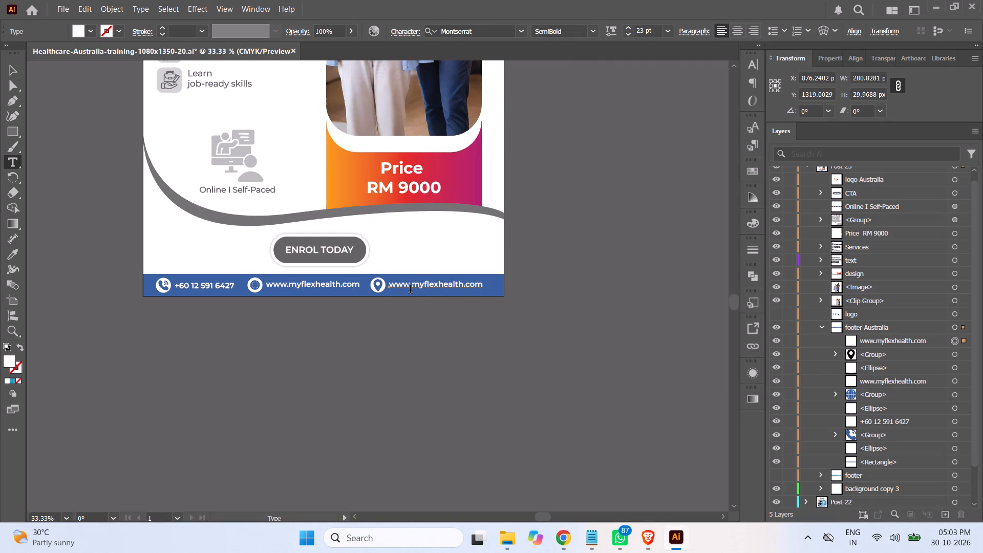
click(414, 285)
key(ctrl+a)
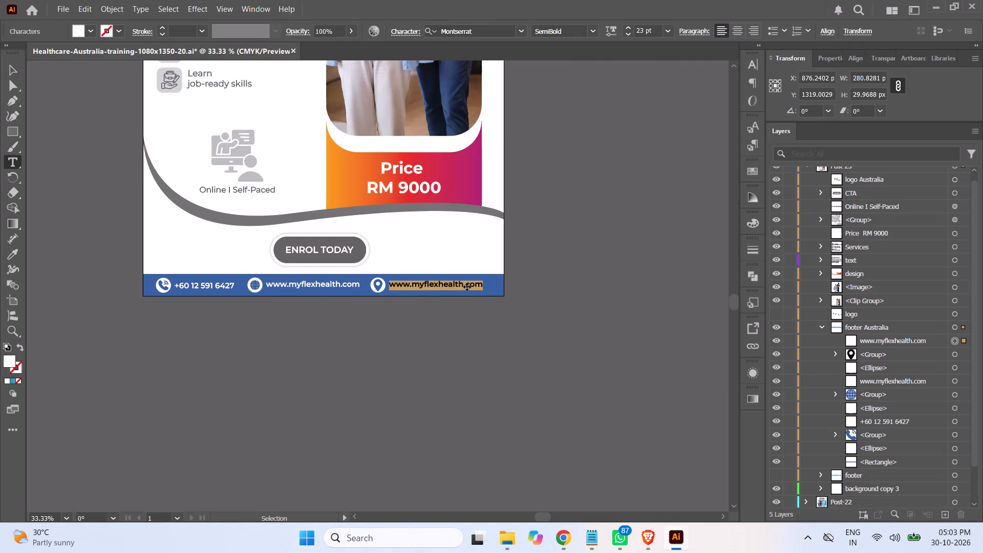
key(ctrl+v)
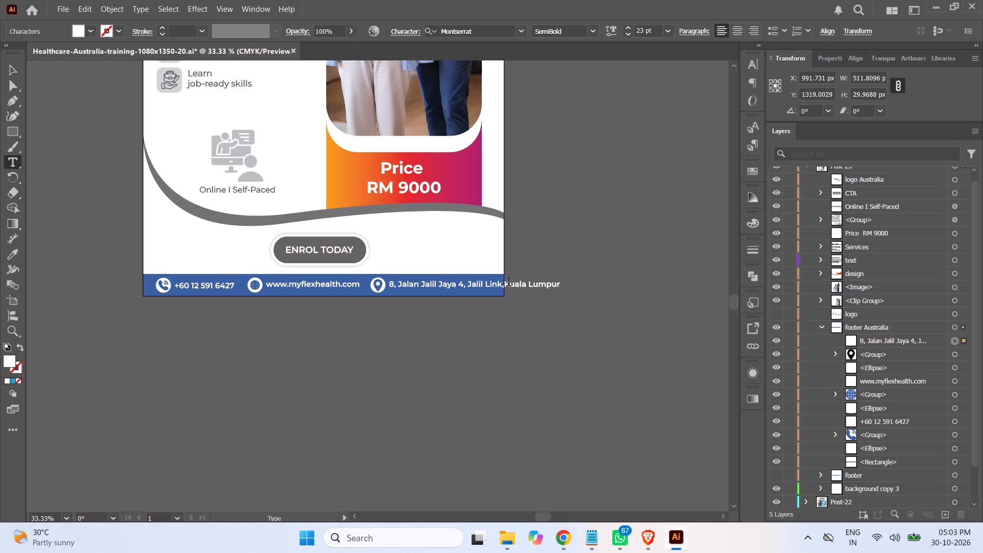
Remove the city name and the comma before it from the end of the footer address.
drag(503, 287, 654, 281)
key(BackSpace)
key(BackSpace)
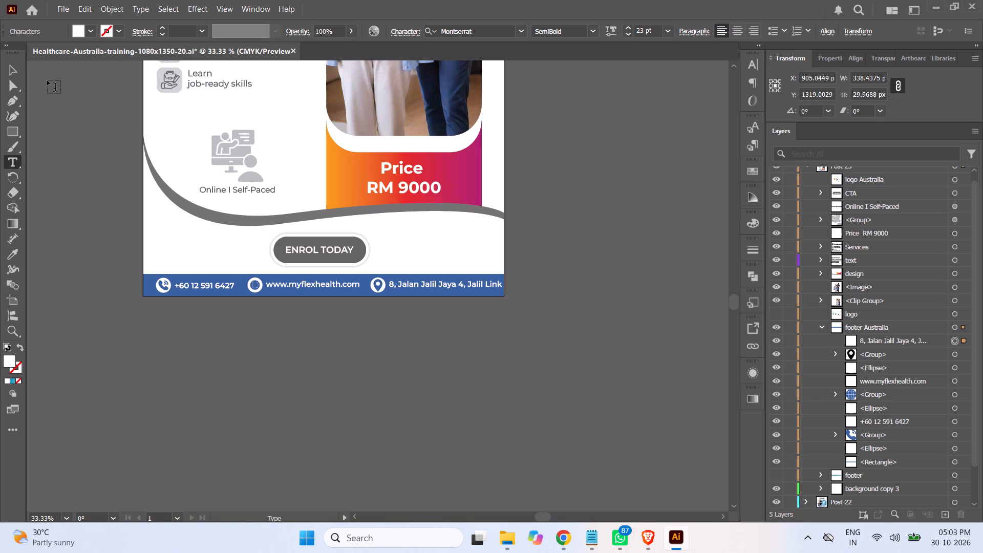
click(13, 70)
click(54, 204)
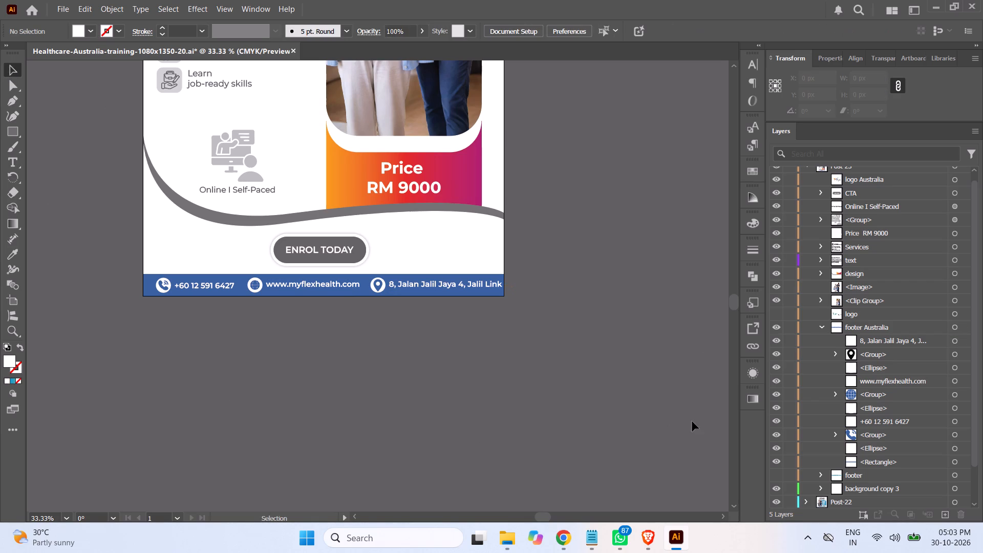
Group the address text, pin and white ellipse in footer Australia, and name the group Location.
key(ctrl+equal)
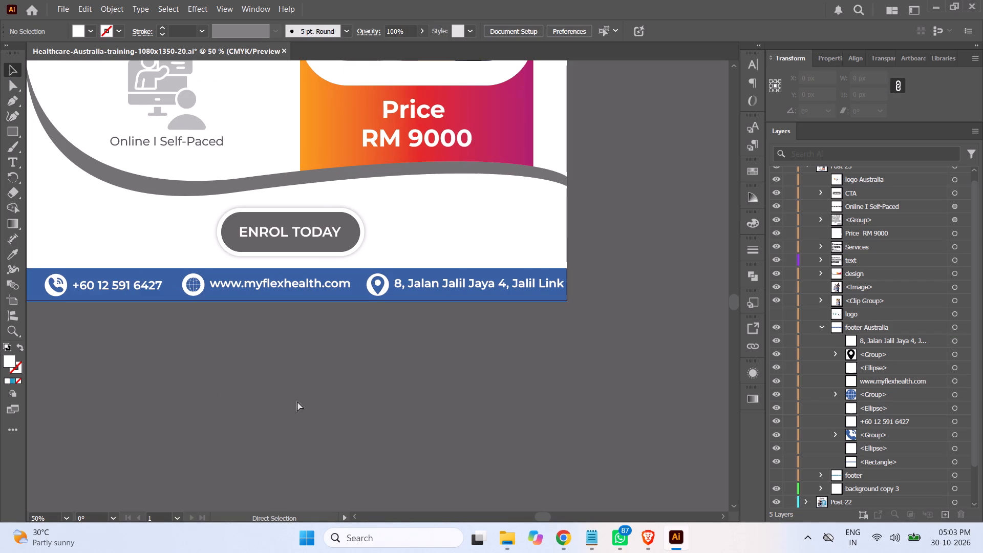
click(545, 516)
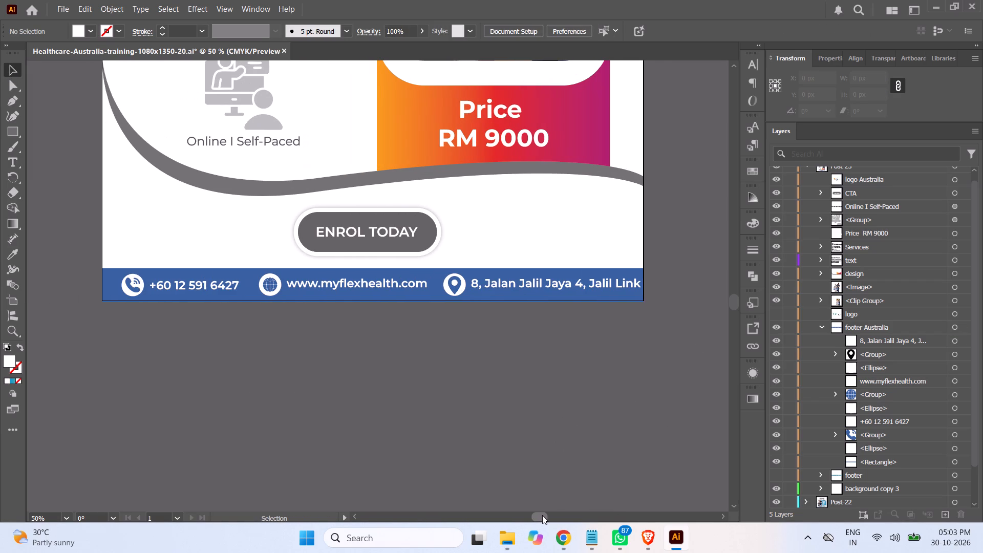
click(955, 339)
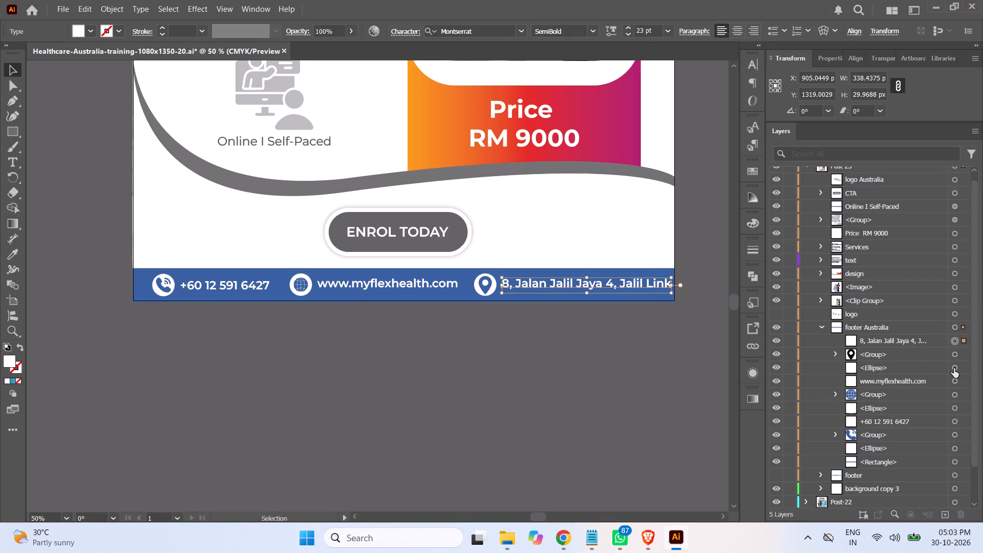
shift+click(954, 368)
click(929, 343)
shift+click(911, 368)
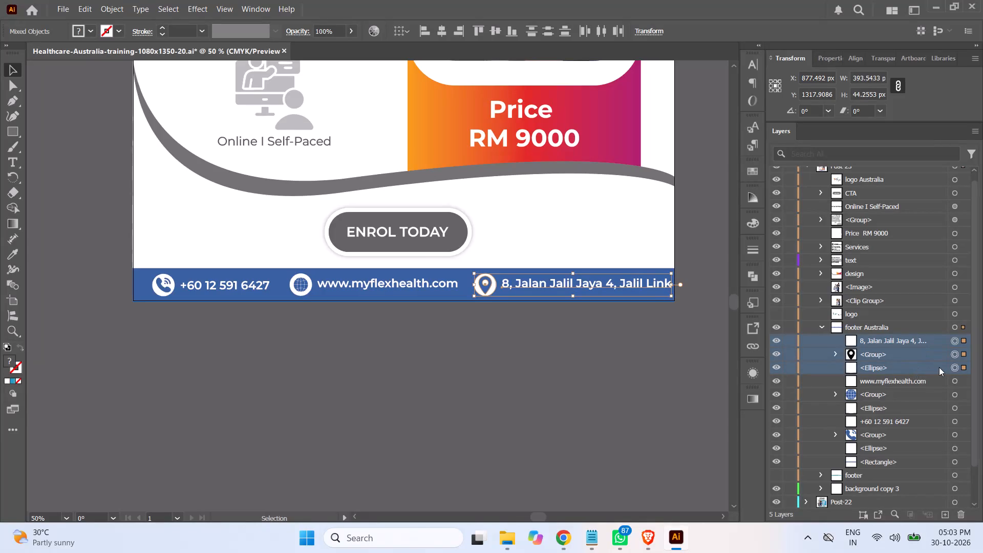
key(ctrl+g)
double_click(881, 342)
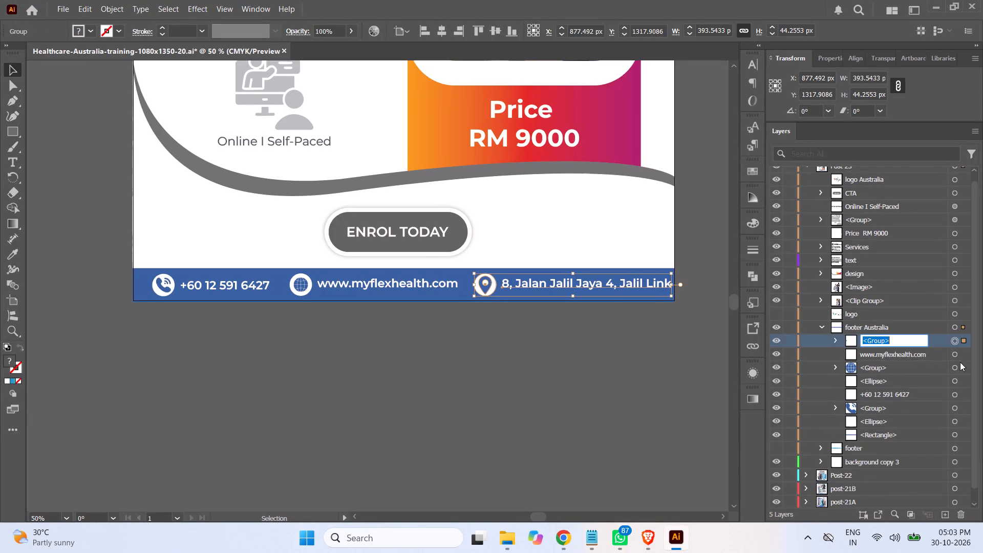
text(Location)
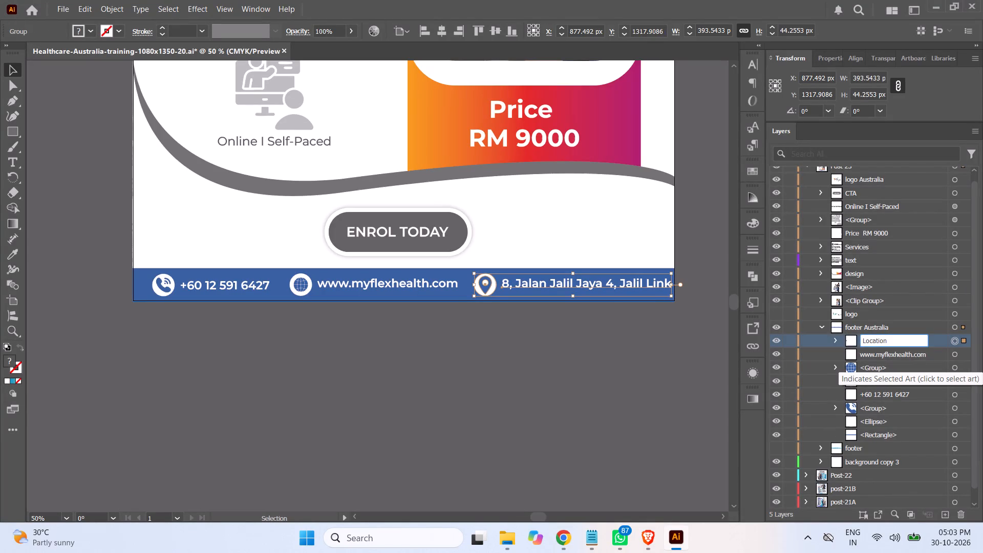
Group the website text, globe and white ellipse in footer Australia, and name the group Website.
click(954, 353)
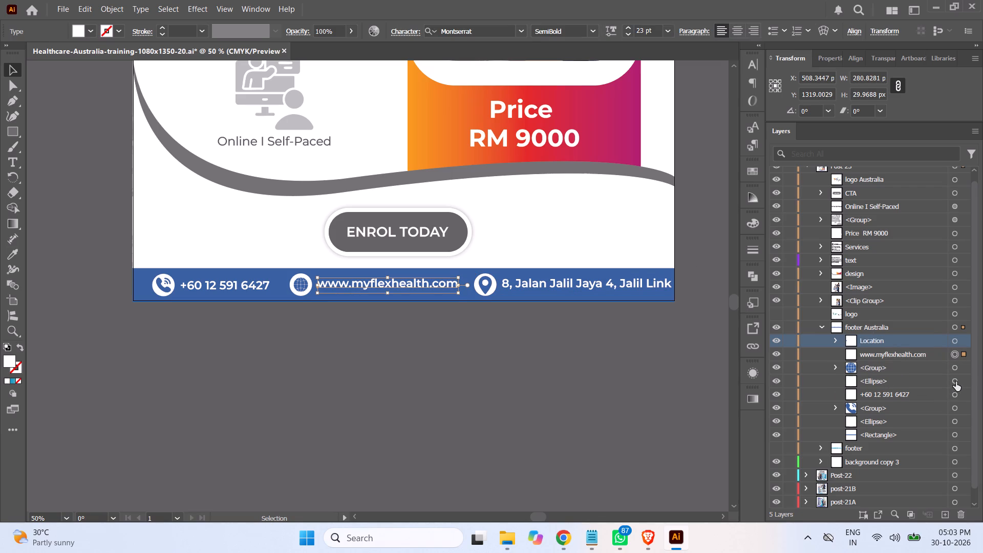
shift+click(957, 381)
click(934, 355)
shift+click(926, 384)
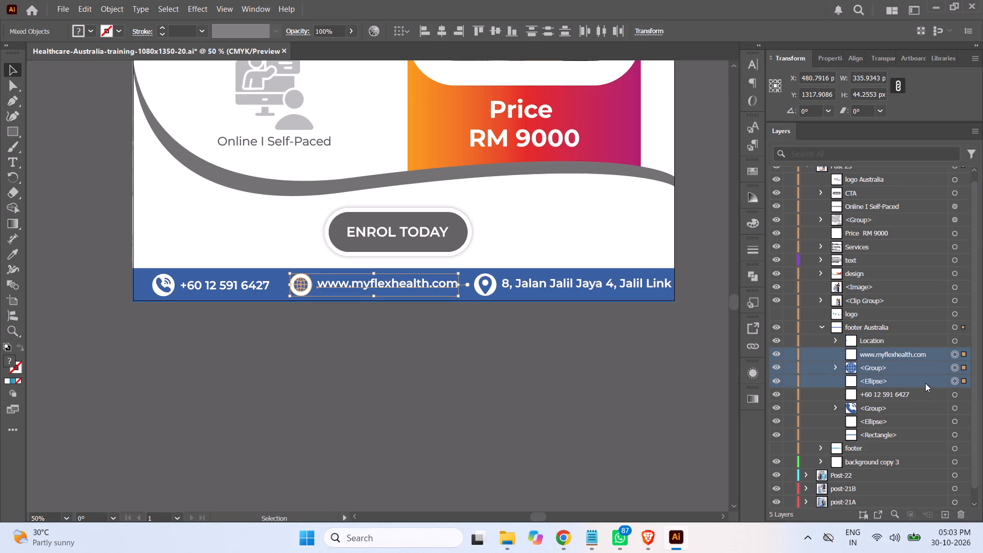
key(ctrl+g)
double_click(875, 361)
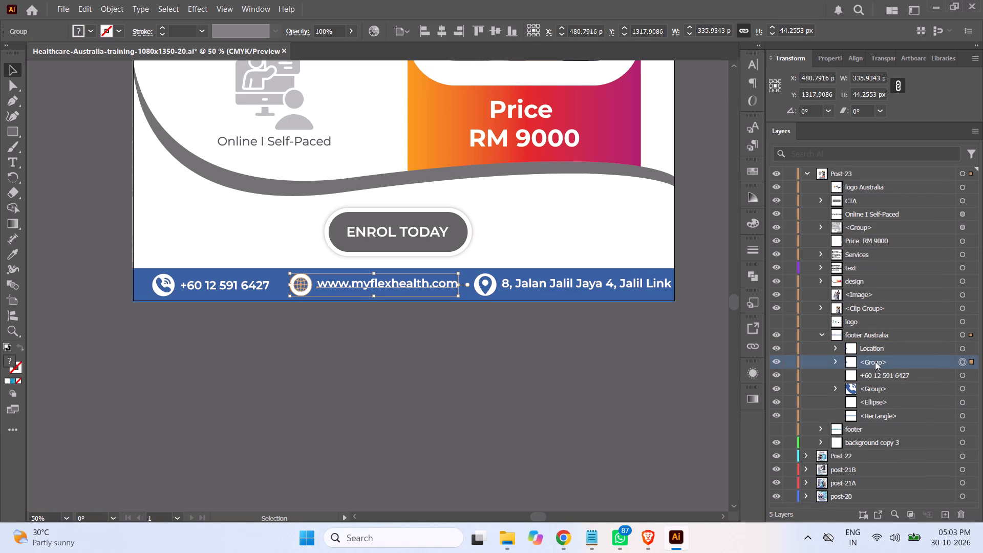
key(shift+w)
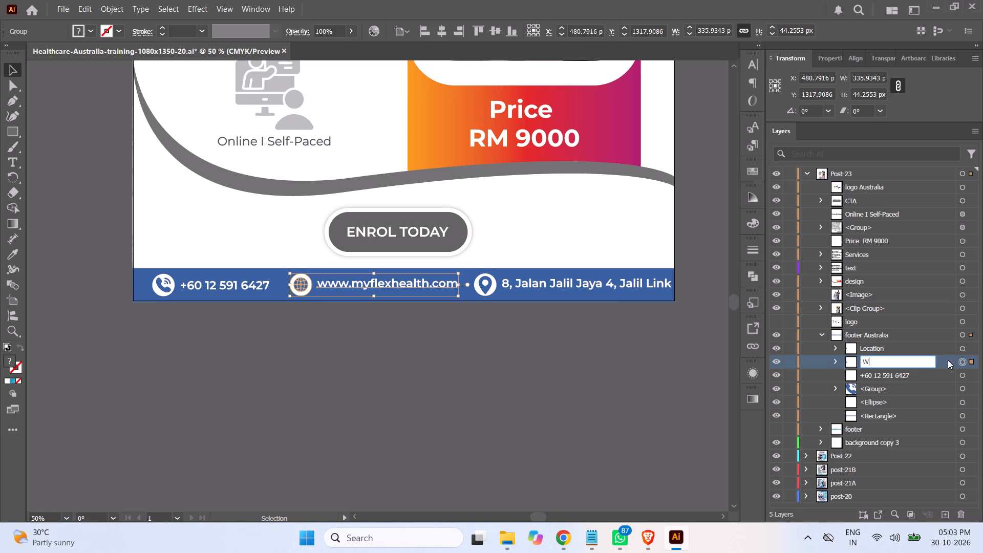
text(ebsite)
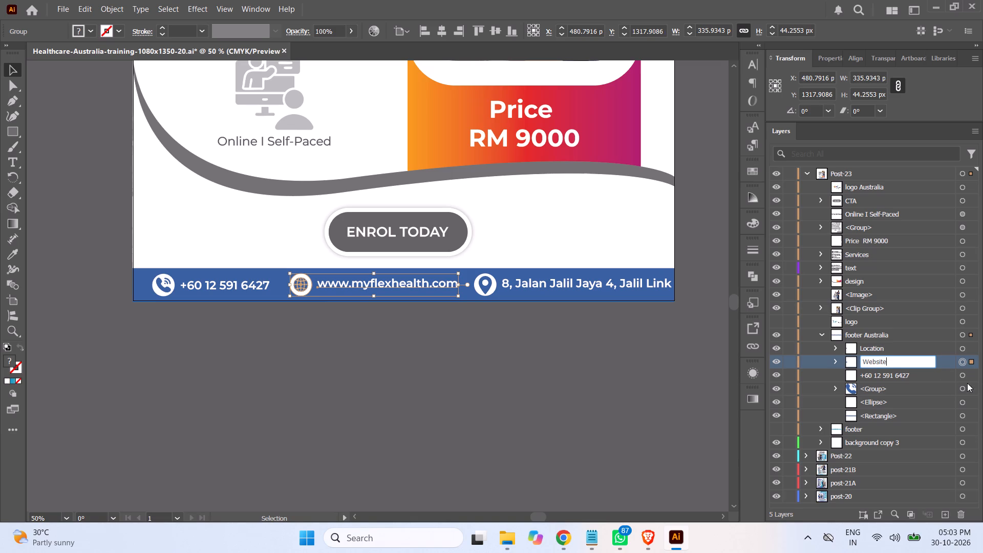
Group the phone number text, phone icon and white ellipse in footer Australia, and name the group phone.
click(961, 376)
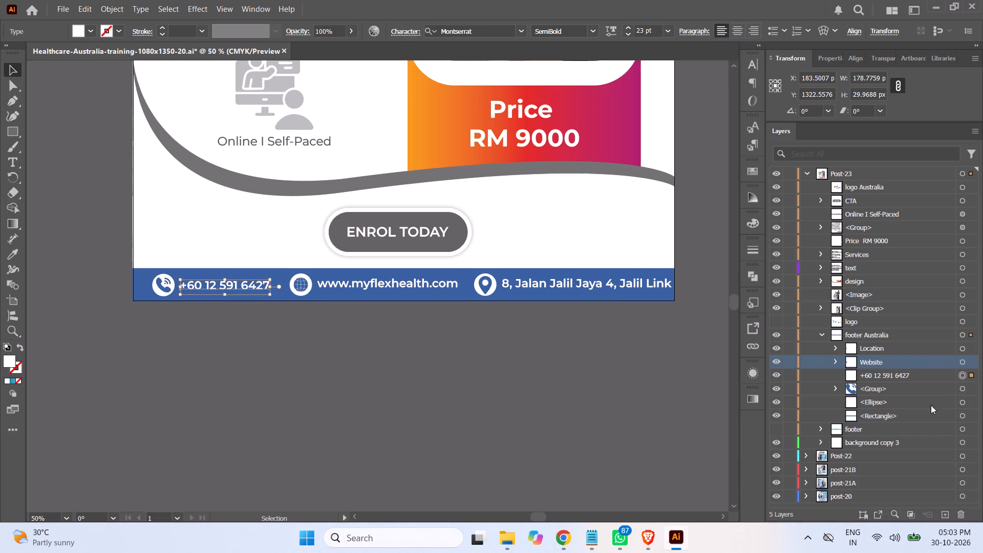
shift+click(962, 402)
click(928, 373)
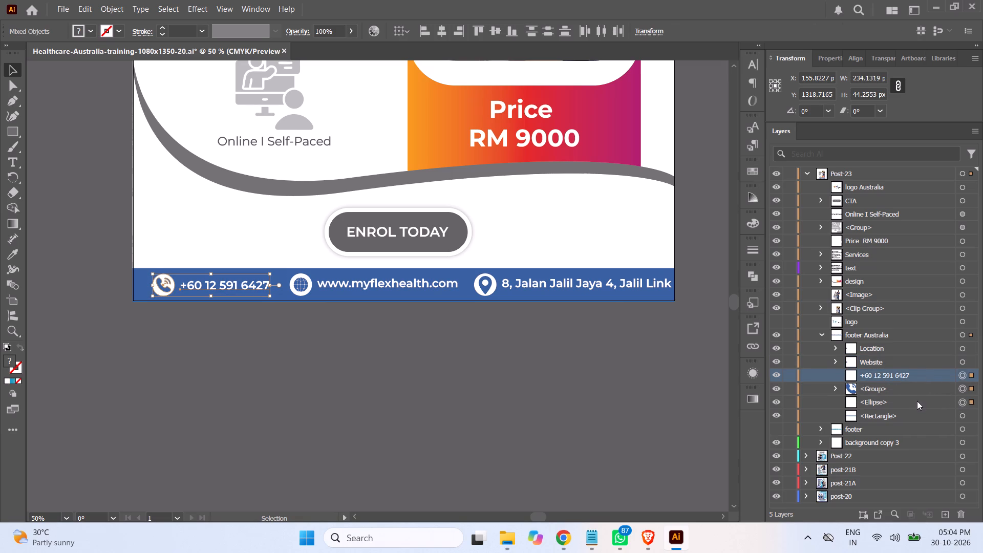
shift+click(917, 401)
key(ctrl+g)
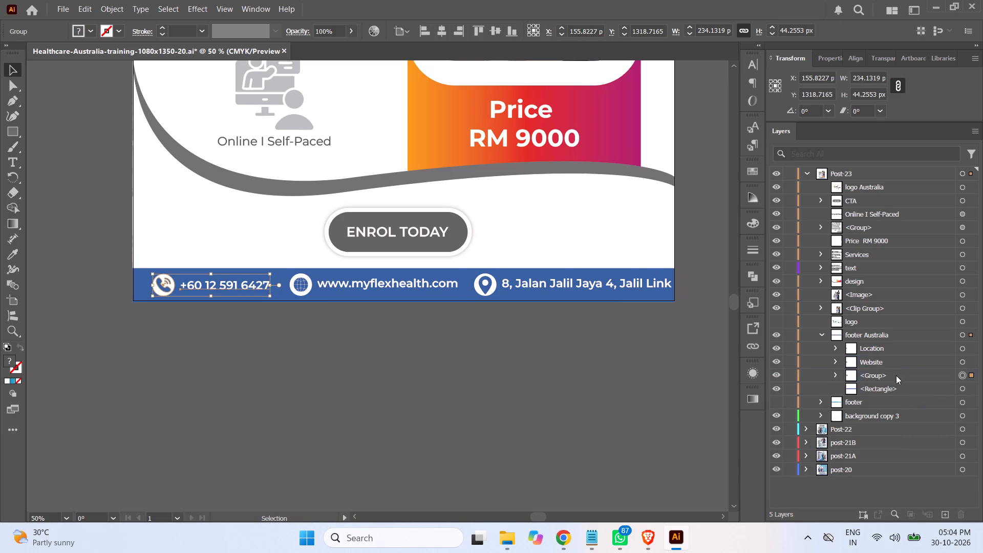
double_click(878, 374)
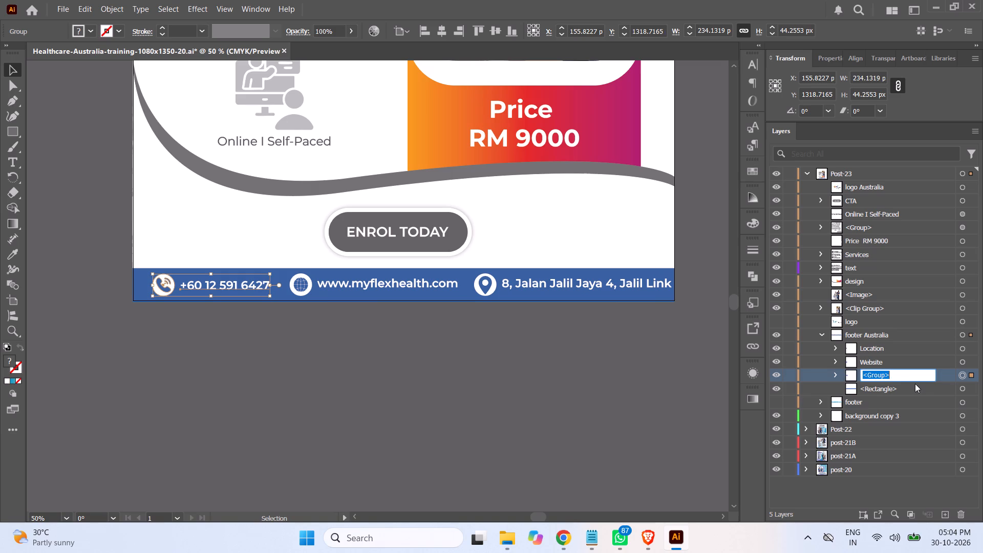
text(phone)
click(565, 372)
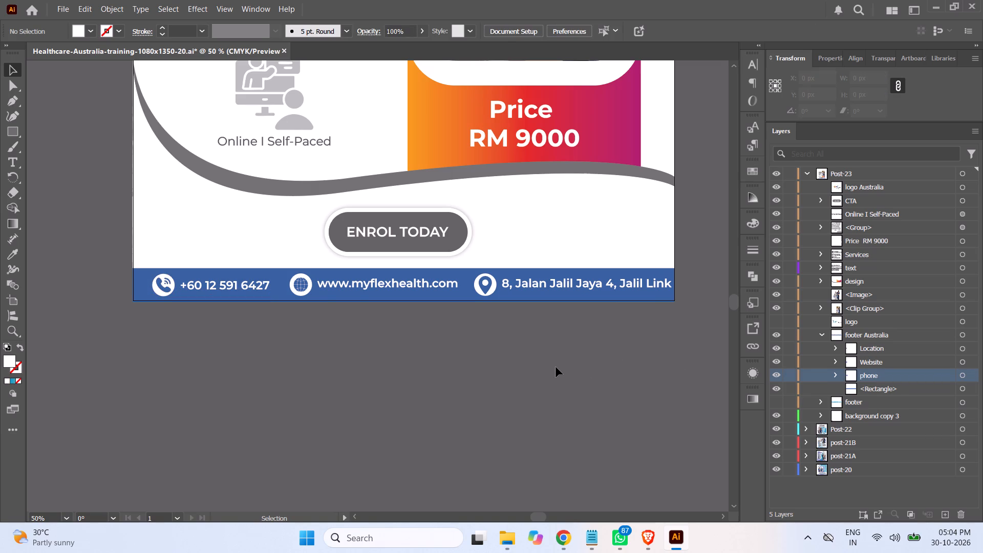
Move the Website group about 19 px left along the footer, closer to the phone group.
click(960, 362)
drag(372, 285, 362, 286)
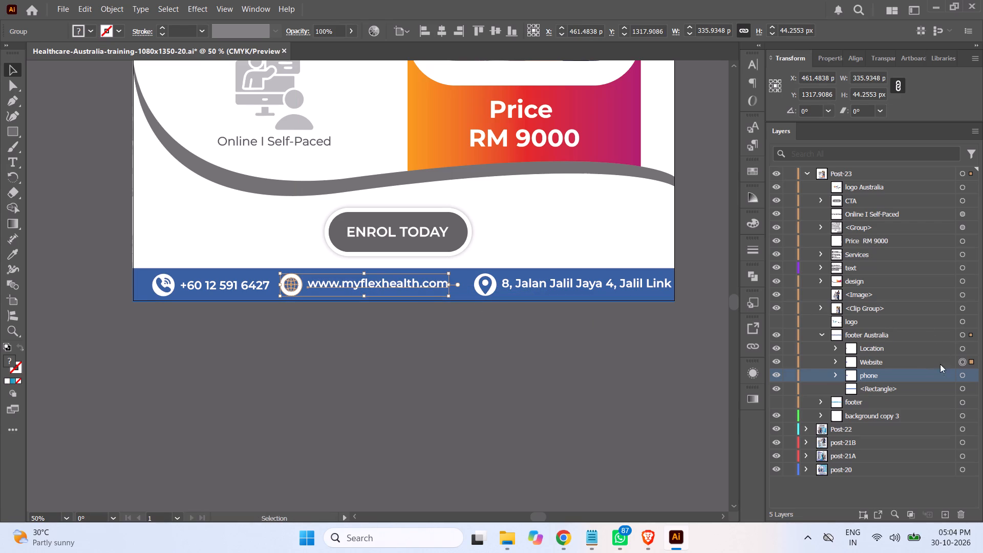
Move the Location group about 30 px left along the footer, closer to the Website group.
click(961, 348)
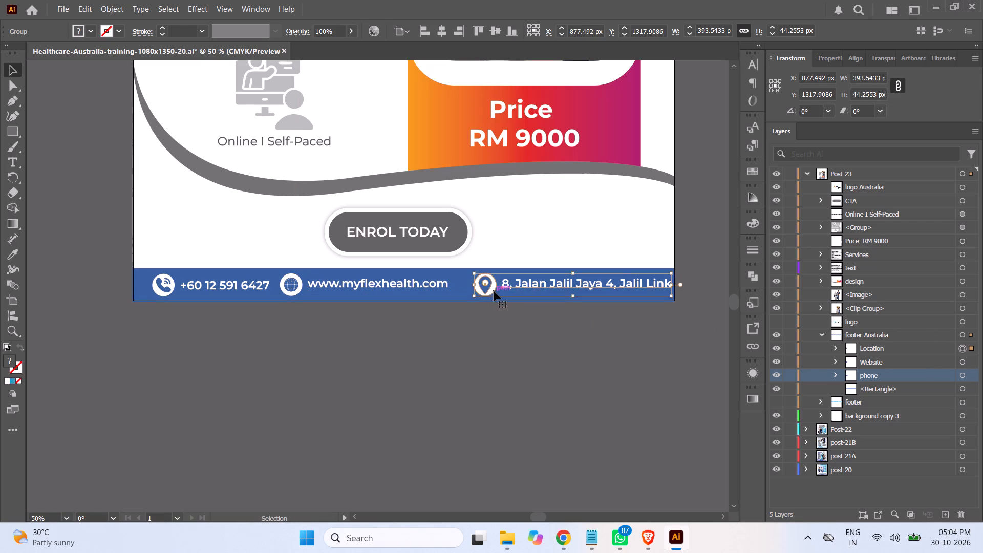
drag(494, 291, 479, 291)
click(495, 361)
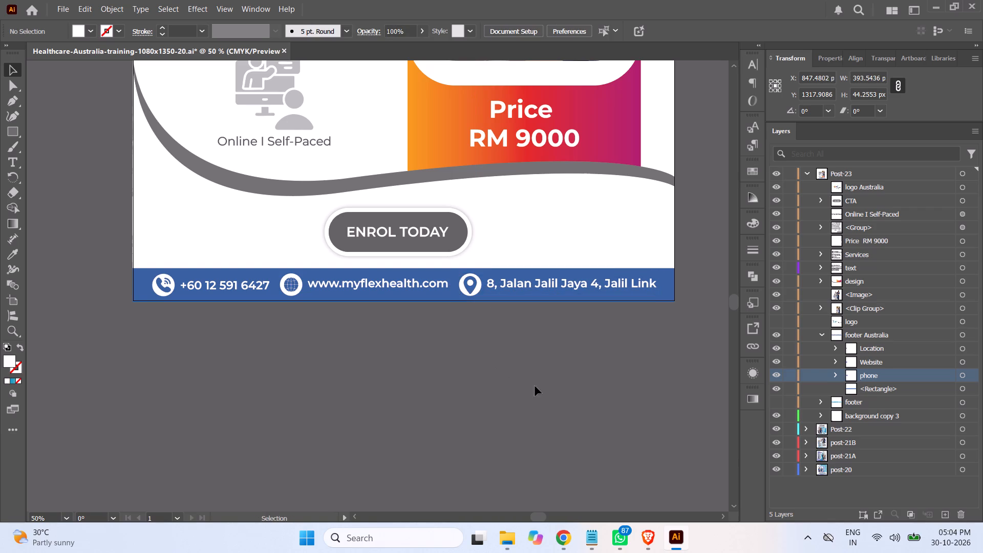
Check the whole Post-23 artboard with its respaced footer and save the document.
key(ctrl+minus)
key(ctrl+minus)
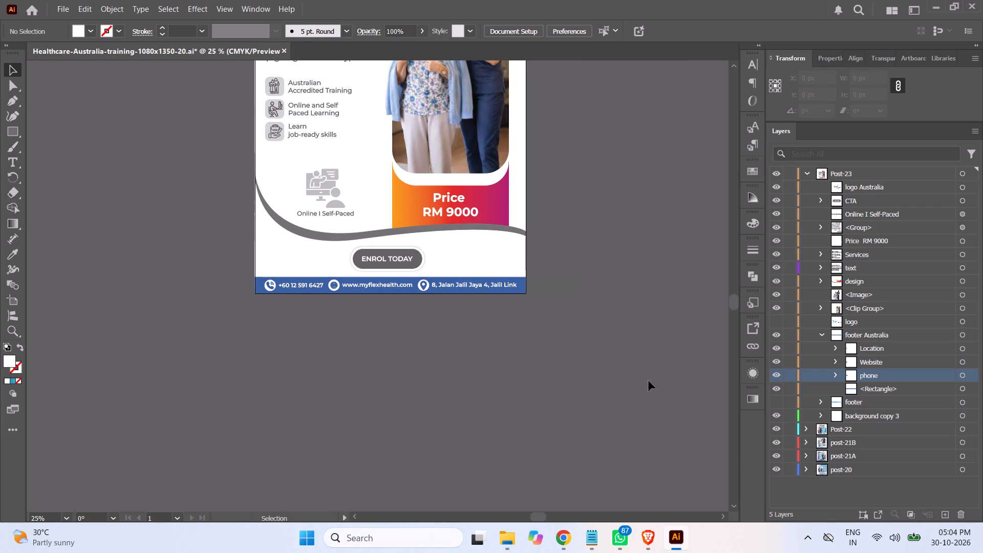
scroll(646, 369, up, 7)
scroll(639, 363, down, 1)
scroll(639, 363, up, 8)
scroll(636, 358, down, 2)
scroll(636, 357, up, 1)
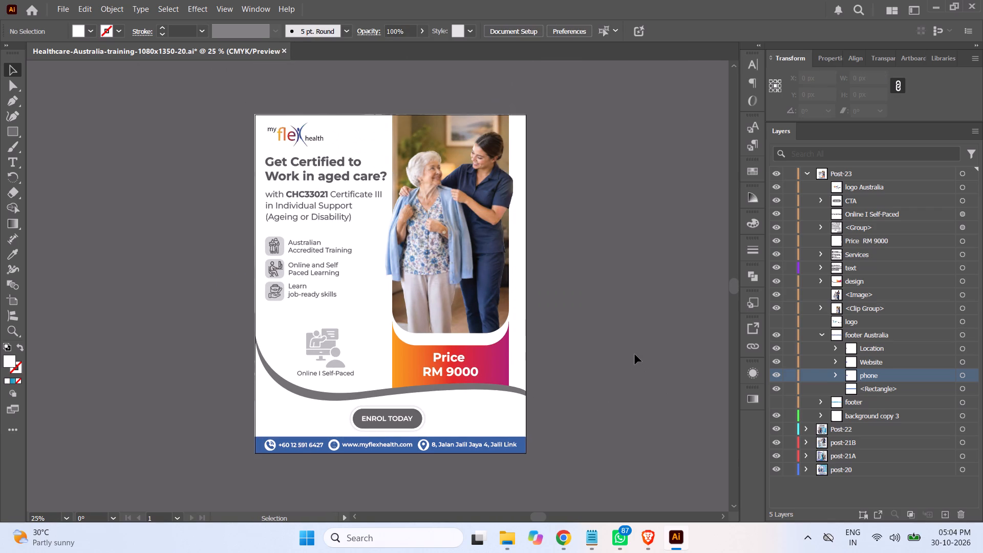
scroll(634, 354, down, 2)
key(ctrl+s)
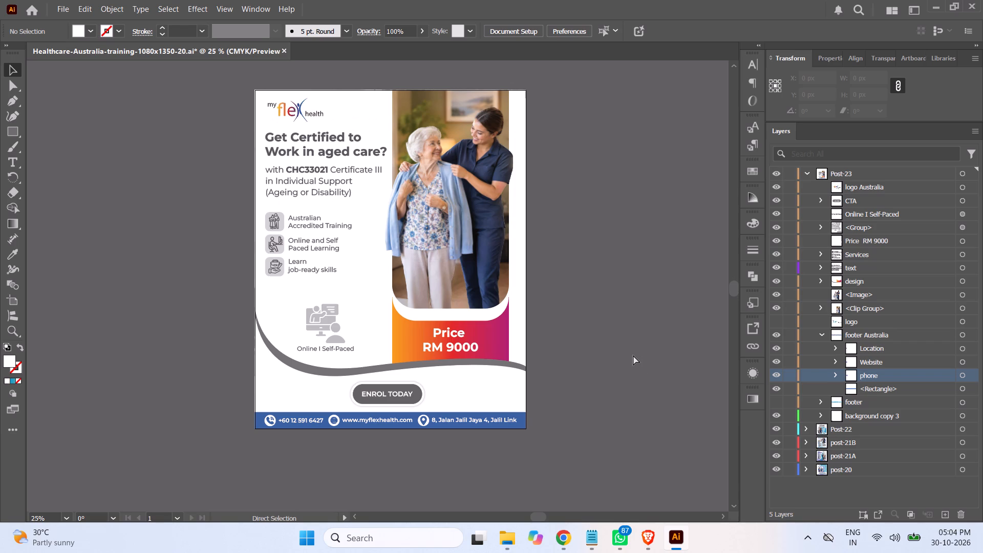
Collapse the footer Australia group and the Post-23 layer so only the top-level layers are listed.
click(821, 335)
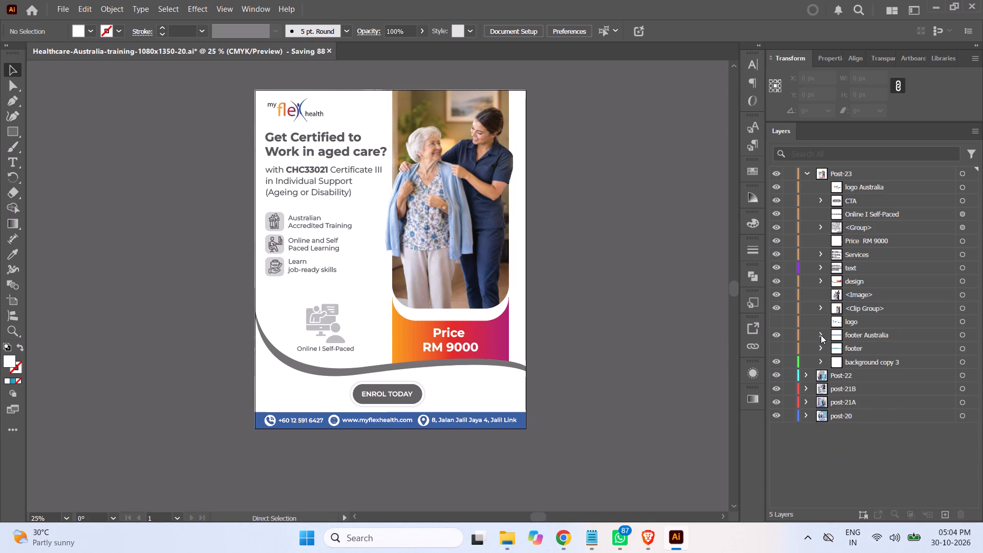
click(805, 173)
click(660, 258)
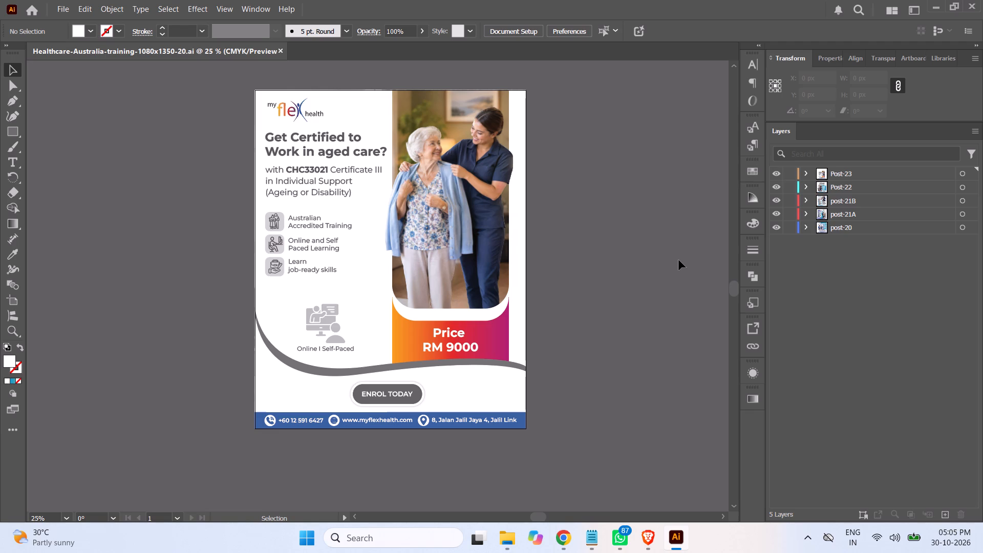
Save the Healthcare-Australia-training-1080x1350-20.ai document with its finished Post-23 design and close Illustrator.
key(ctrl+s)
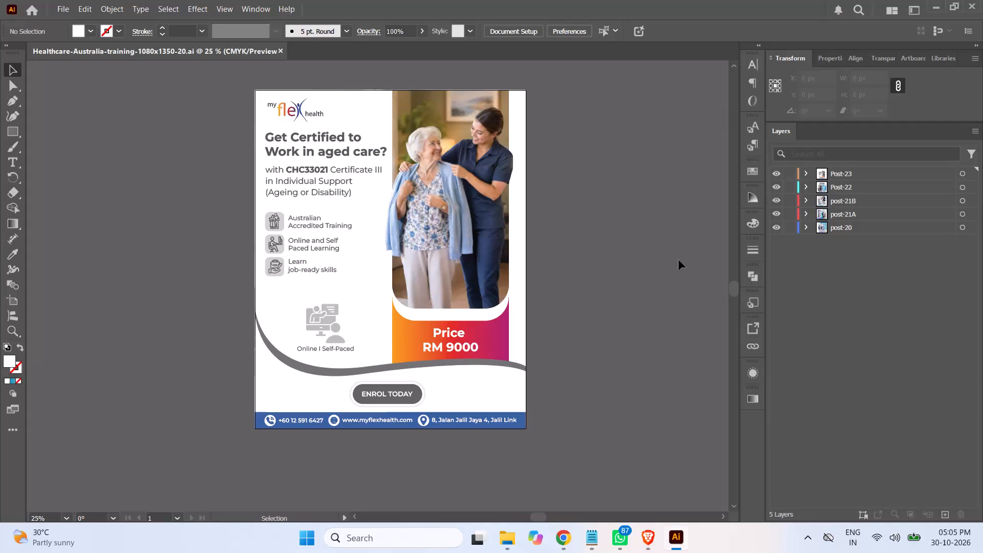
click(971, 5)
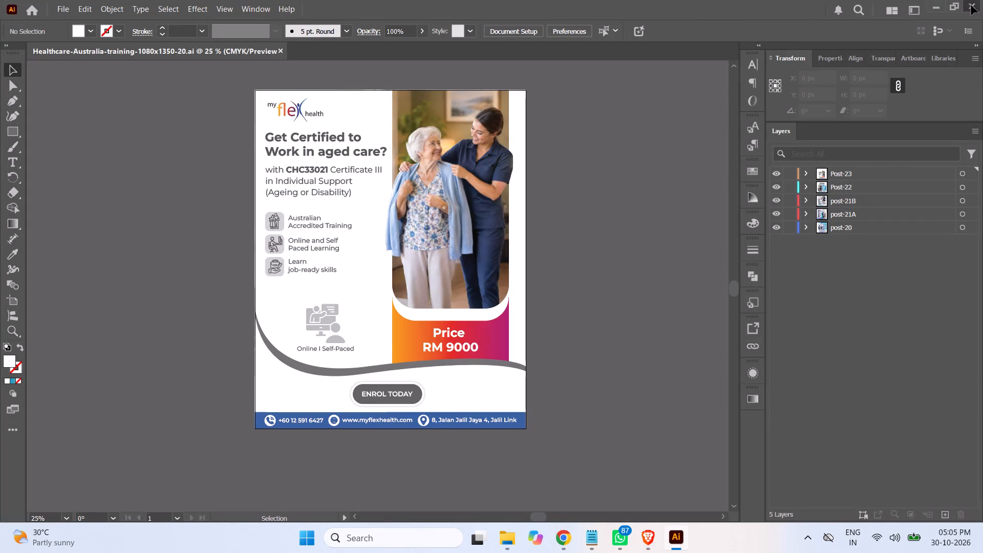
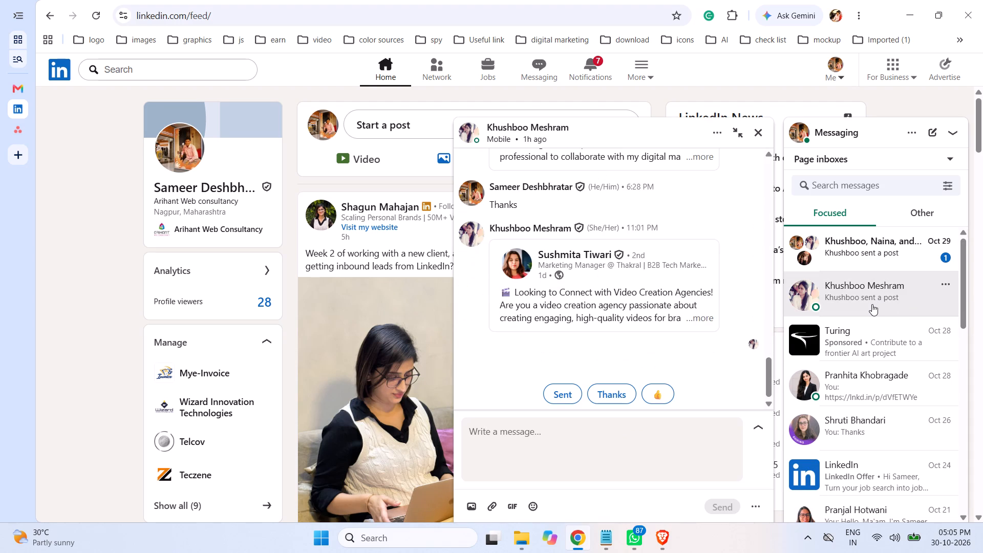
Send the suggested reply "Thanks" in the open one-to-one LinkedIn chat.
click(609, 394)
Open the unread three-person group conversation and send the suggested reply "Thanks" to its shared post.
click(862, 252)
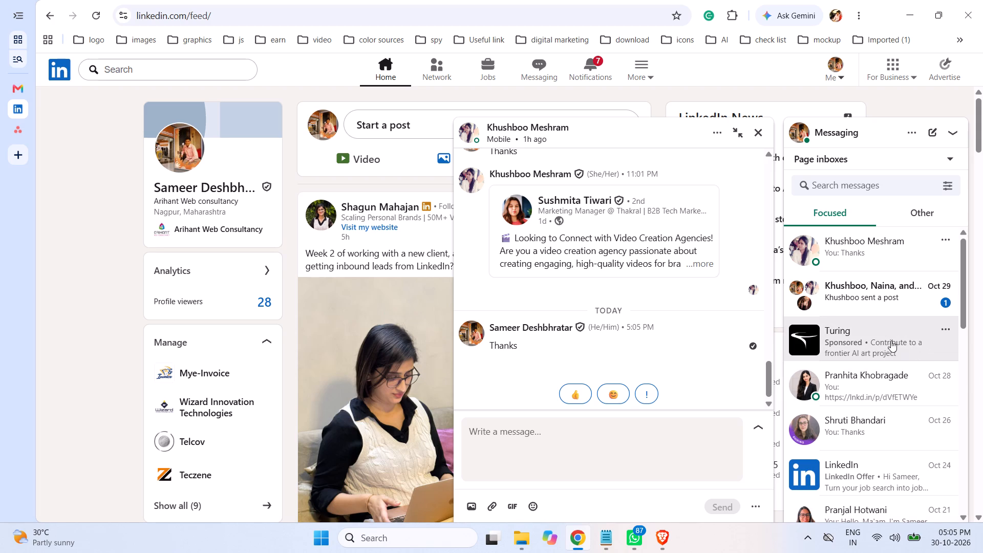
click(853, 303)
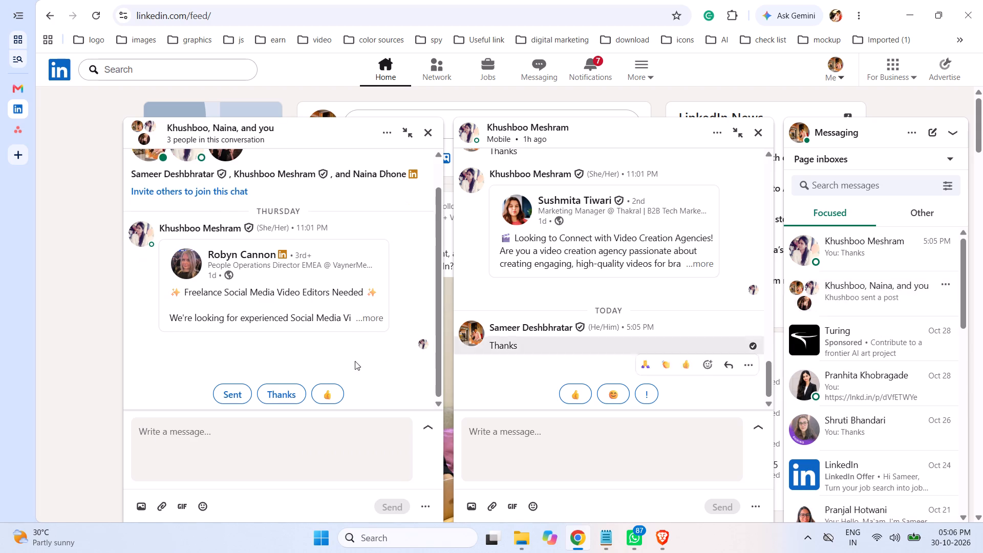
click(282, 395)
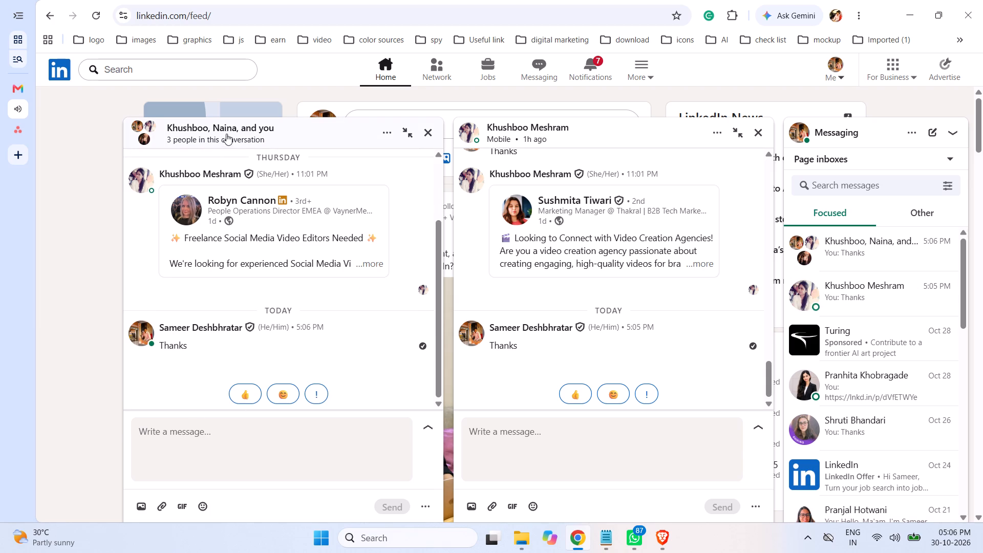
Close both open chat windows and collapse the LinkedIn messaging overlay.
click(429, 131)
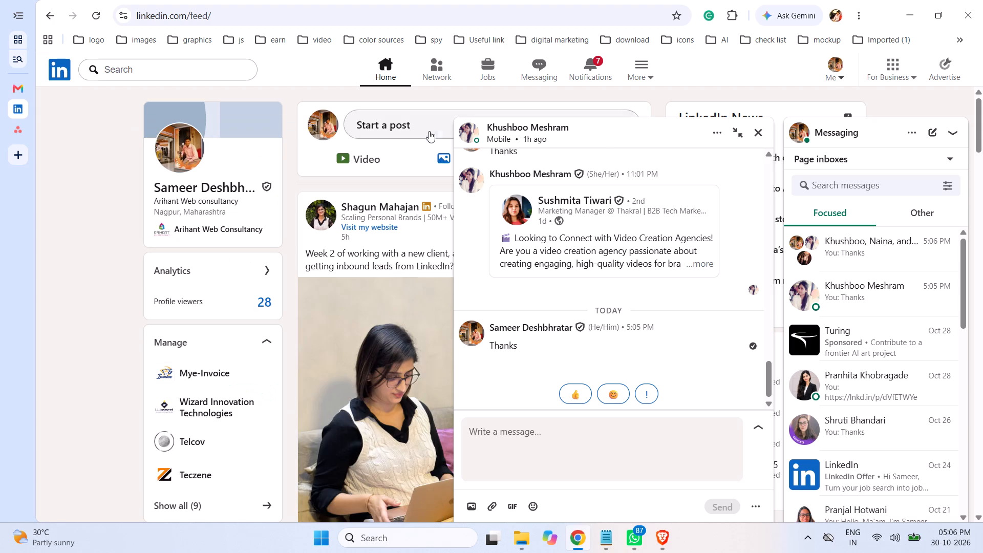
click(757, 132)
click(956, 131)
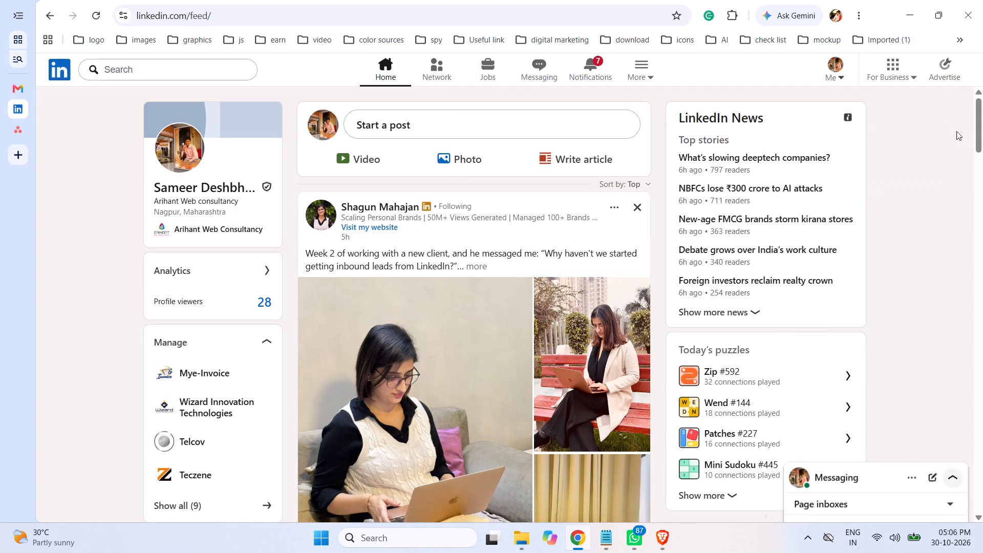
Browse the posts further down the LinkedIn home feed.
click(915, 278)
scroll(551, 287, down, 3)
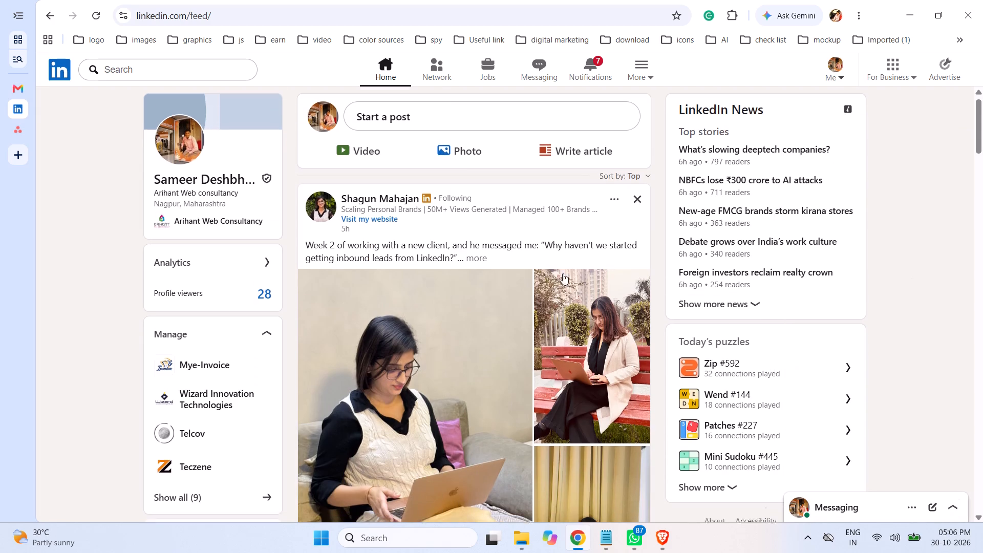
scroll(563, 273, down, 2)
click(349, 325)
scroll(790, 278, down, 10)
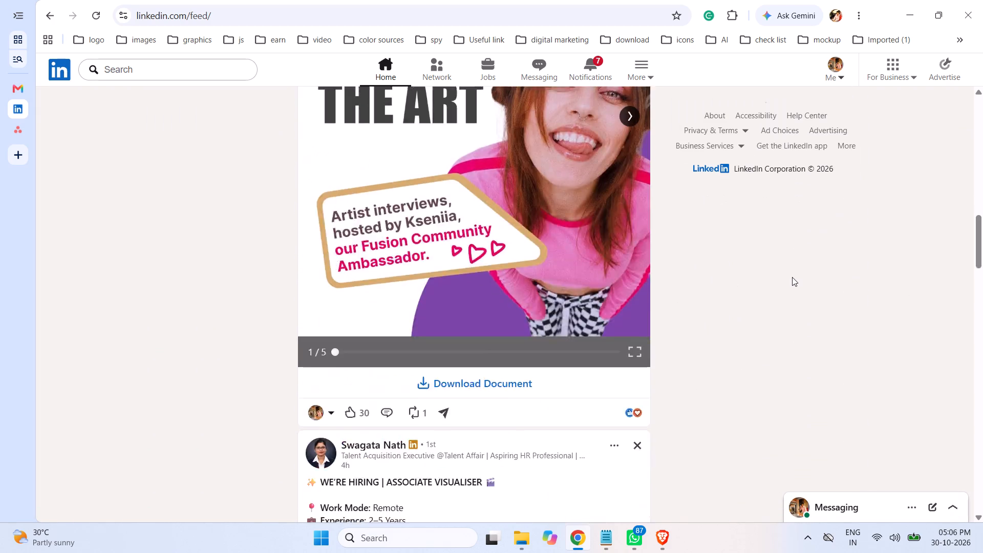
scroll(792, 277, down, 2)
Show the Windows desktop and open the computer's power options.
key(super+d)
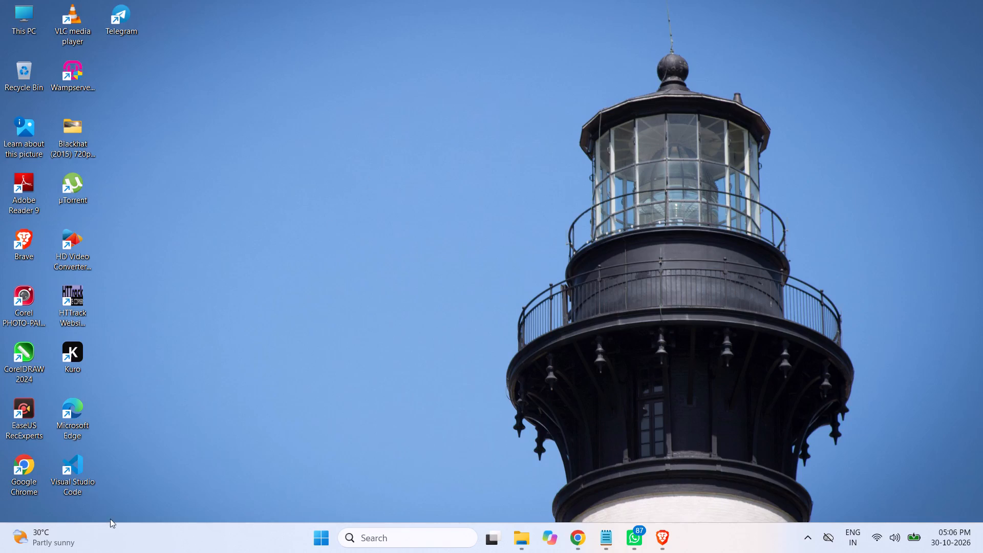
click(322, 537)
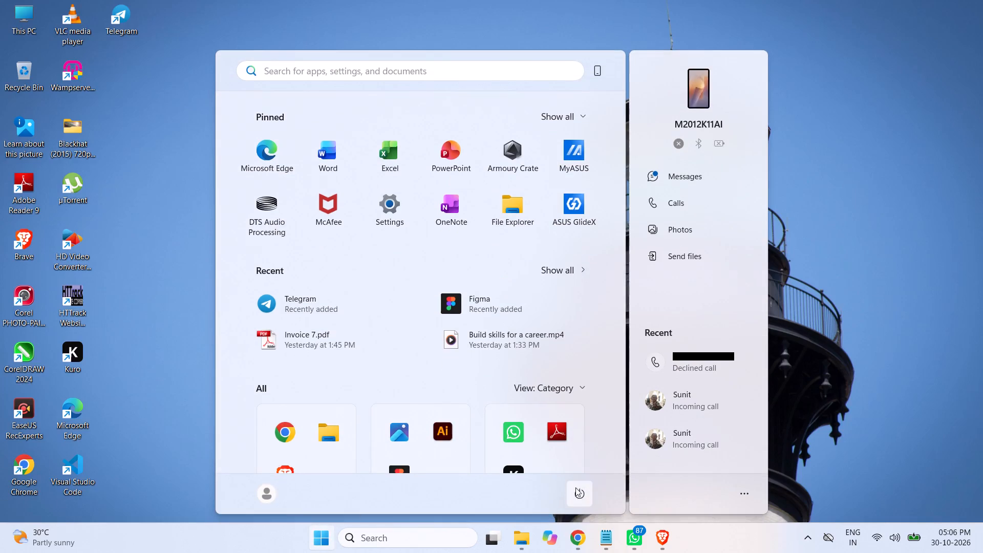
click(581, 495)
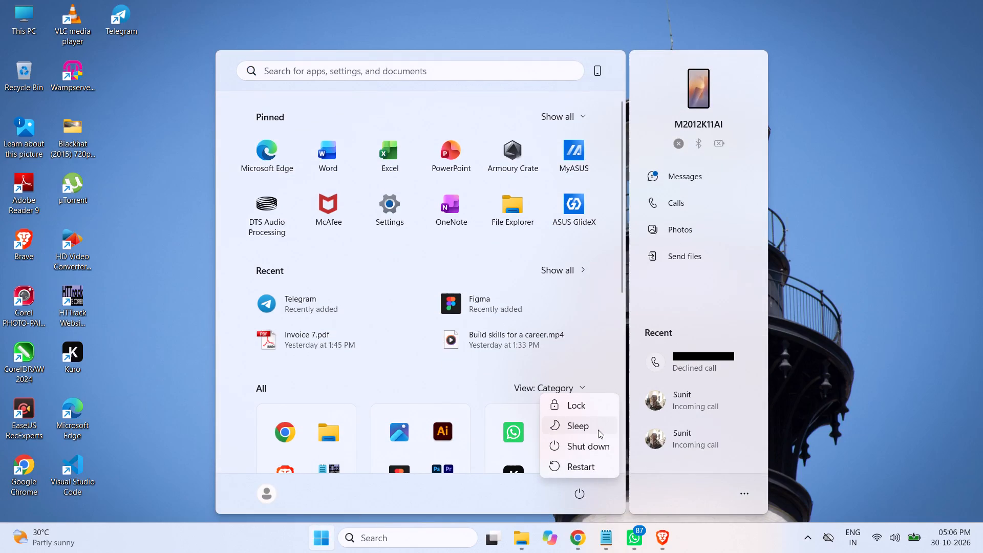